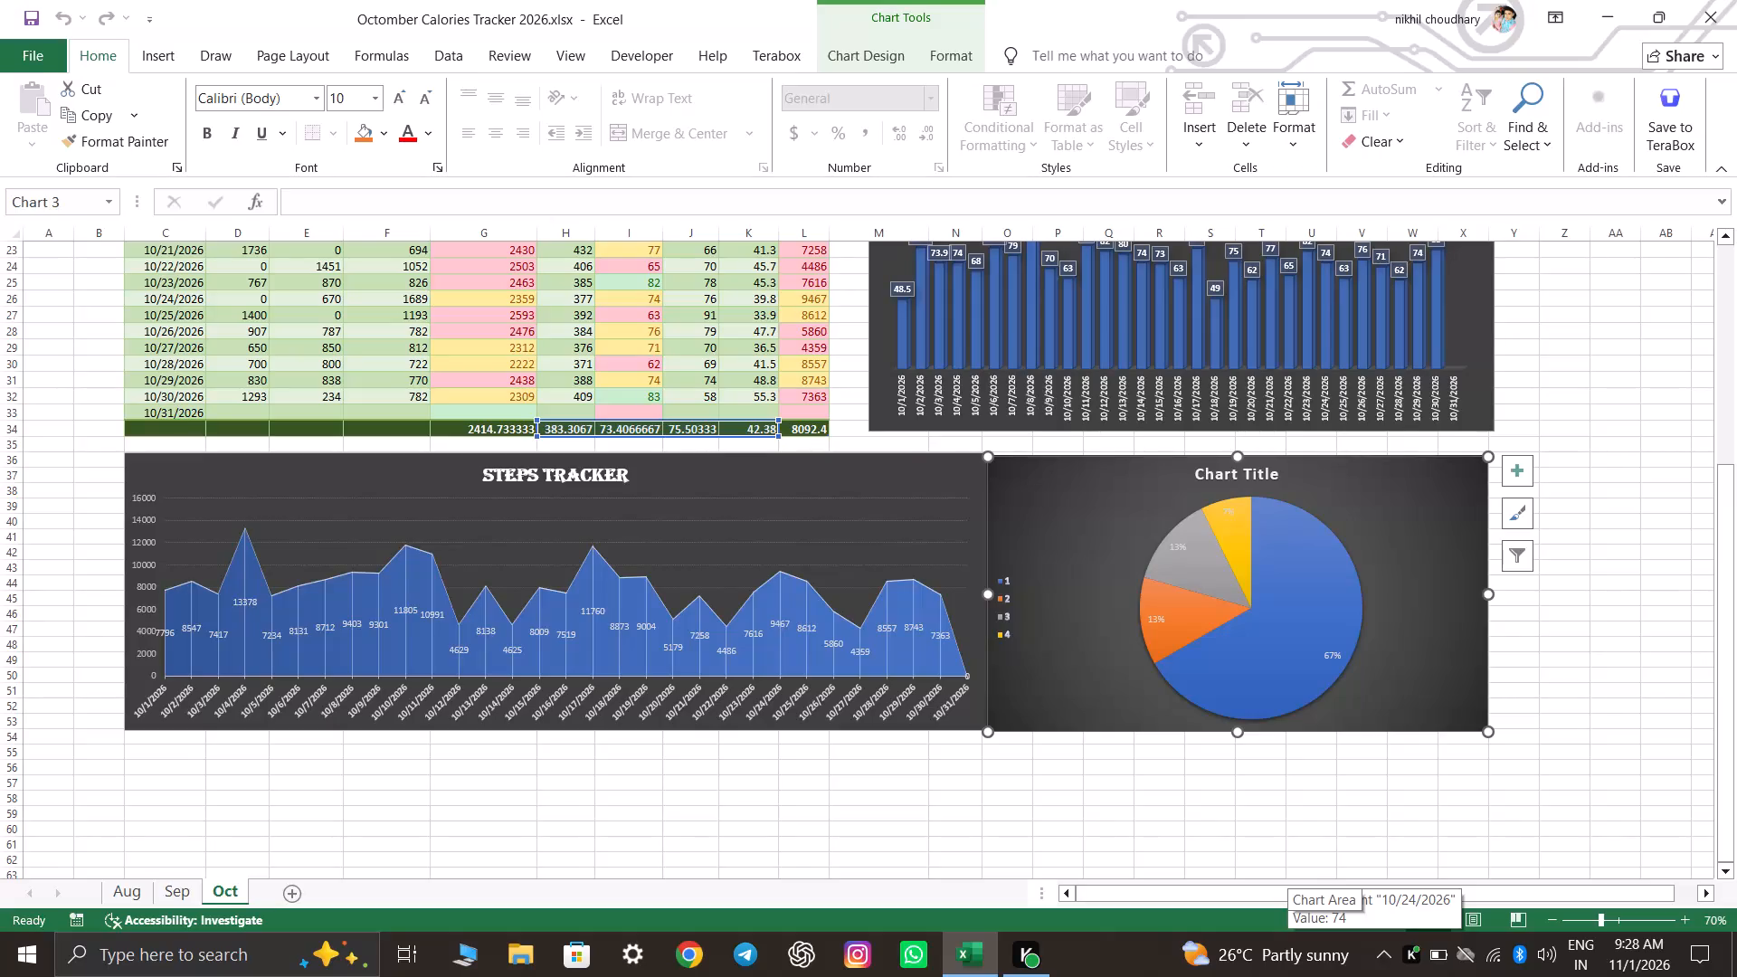
Enlarge the pie chart so its top edge meets the column chart above and its right edge lines up with it.
{"action": "left_click", "coordinate": [1047, 801]}
{"action": "left_click", "coordinate": [1133, 592]}
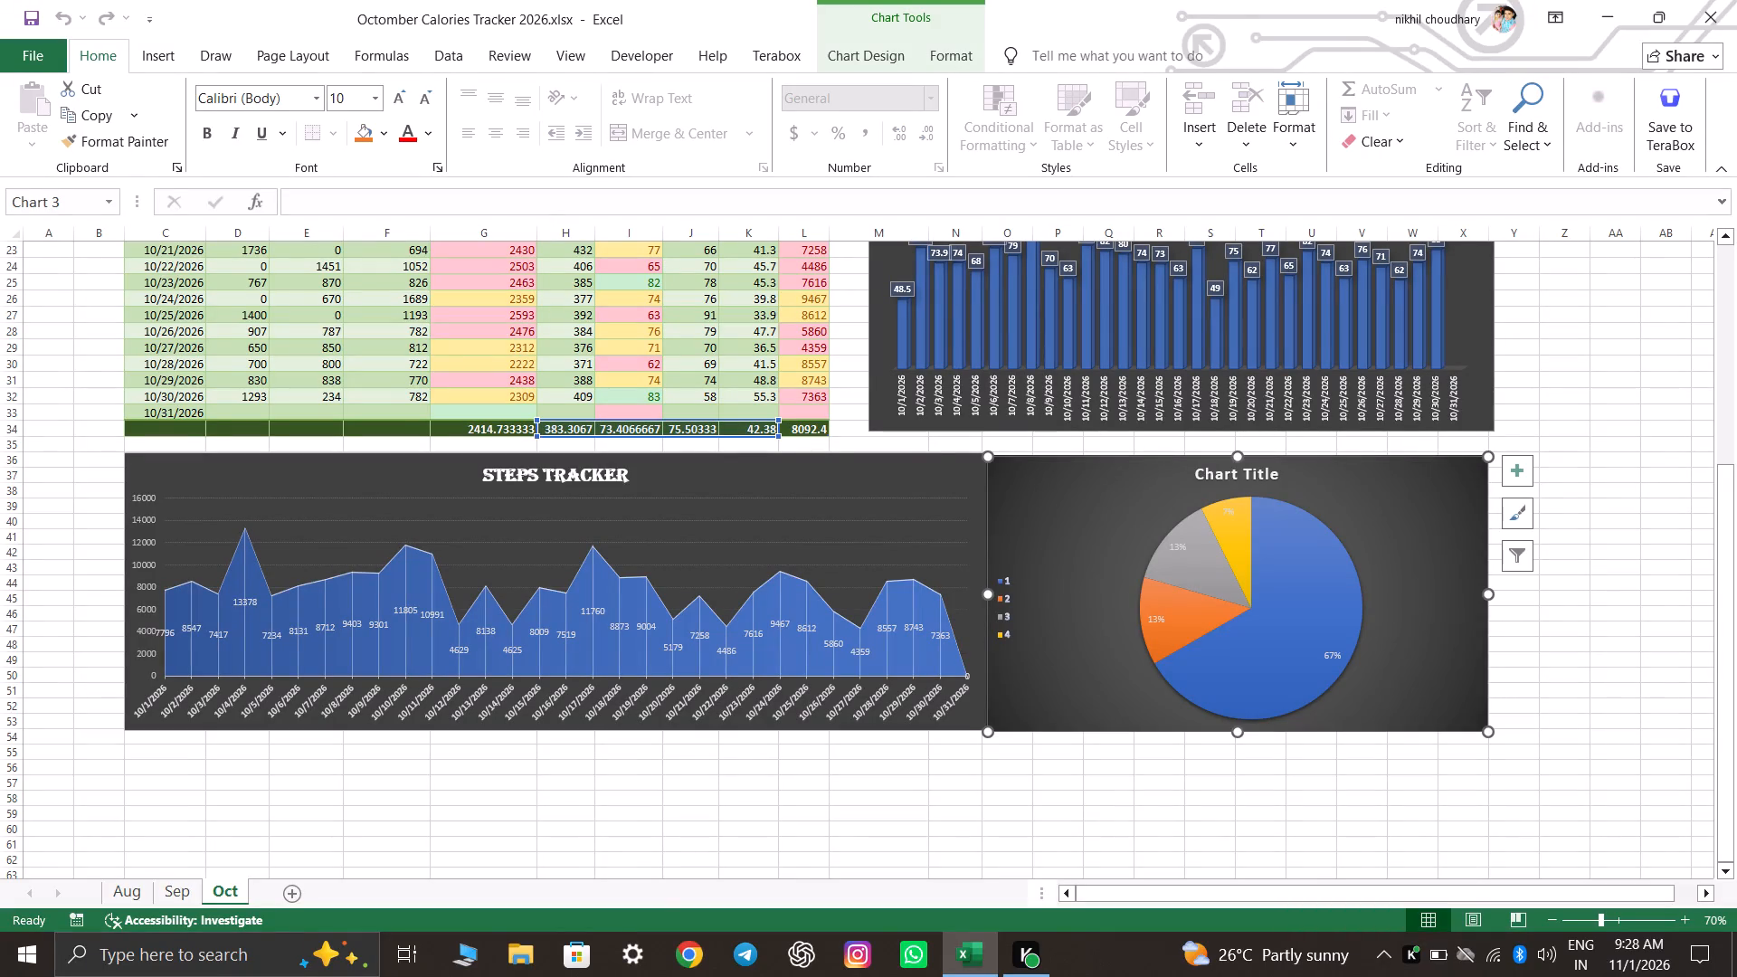
{"action": "left_click_drag", "start_coordinate": [1484, 456], "coordinate": [1492, 438]}
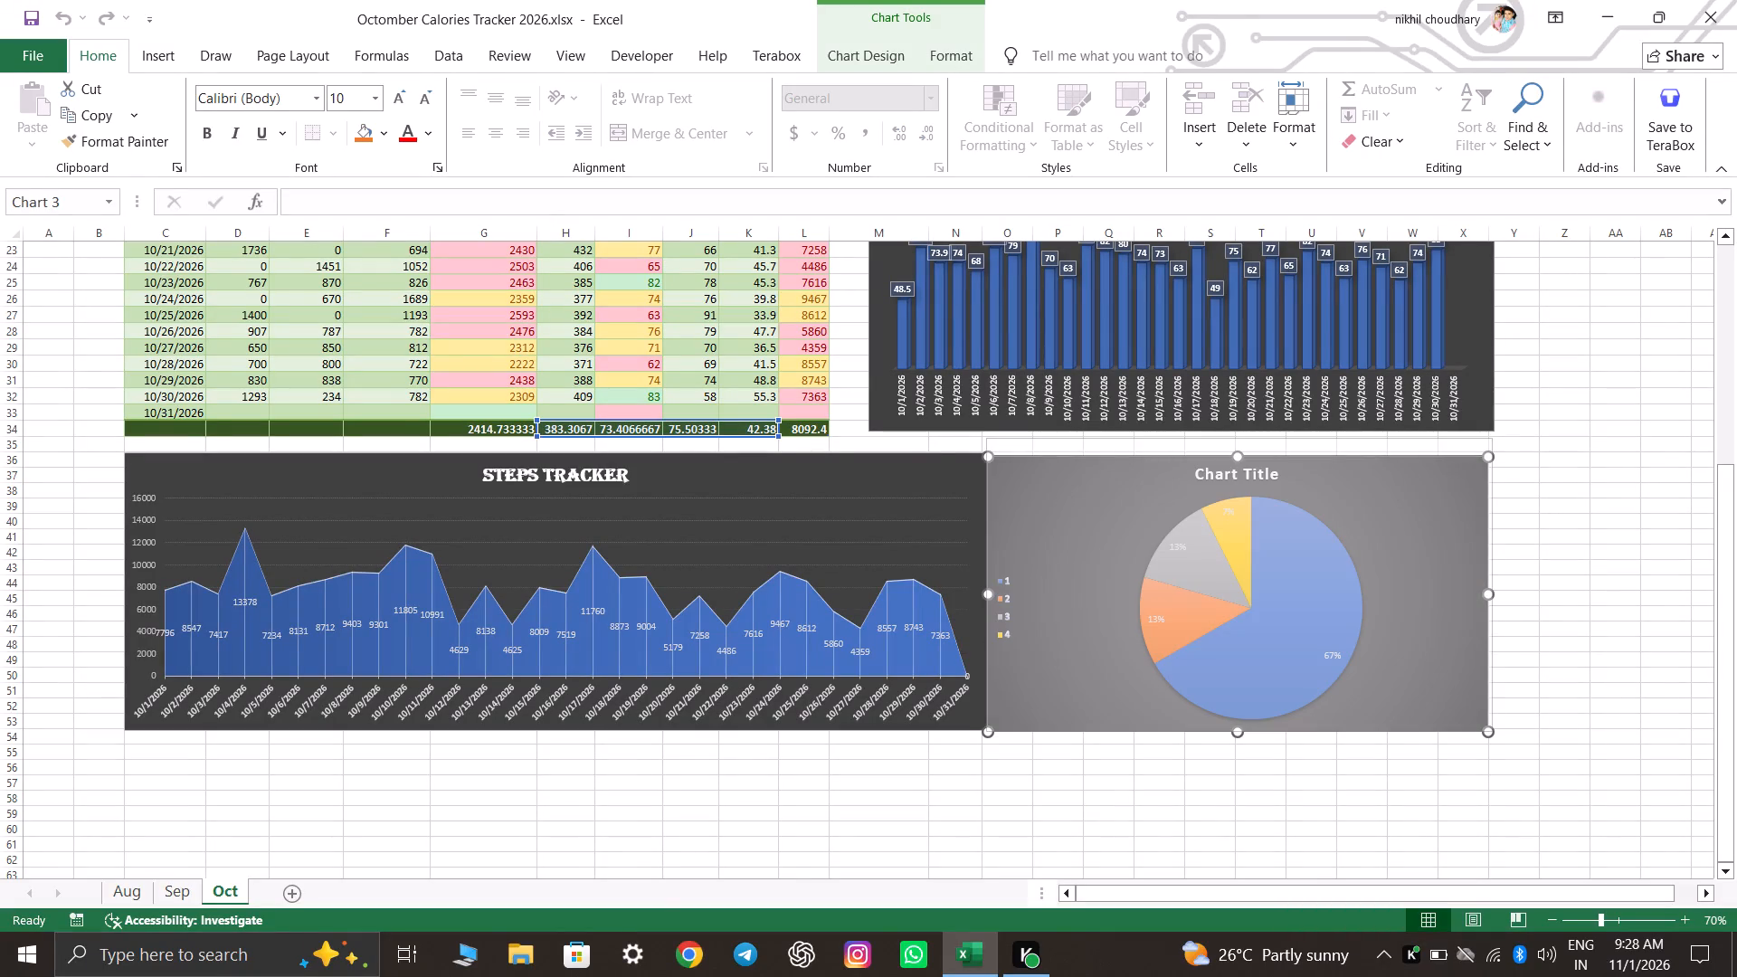
{"action": "left_click_drag", "start_coordinate": [1492, 438], "coordinate": [1495, 432]}
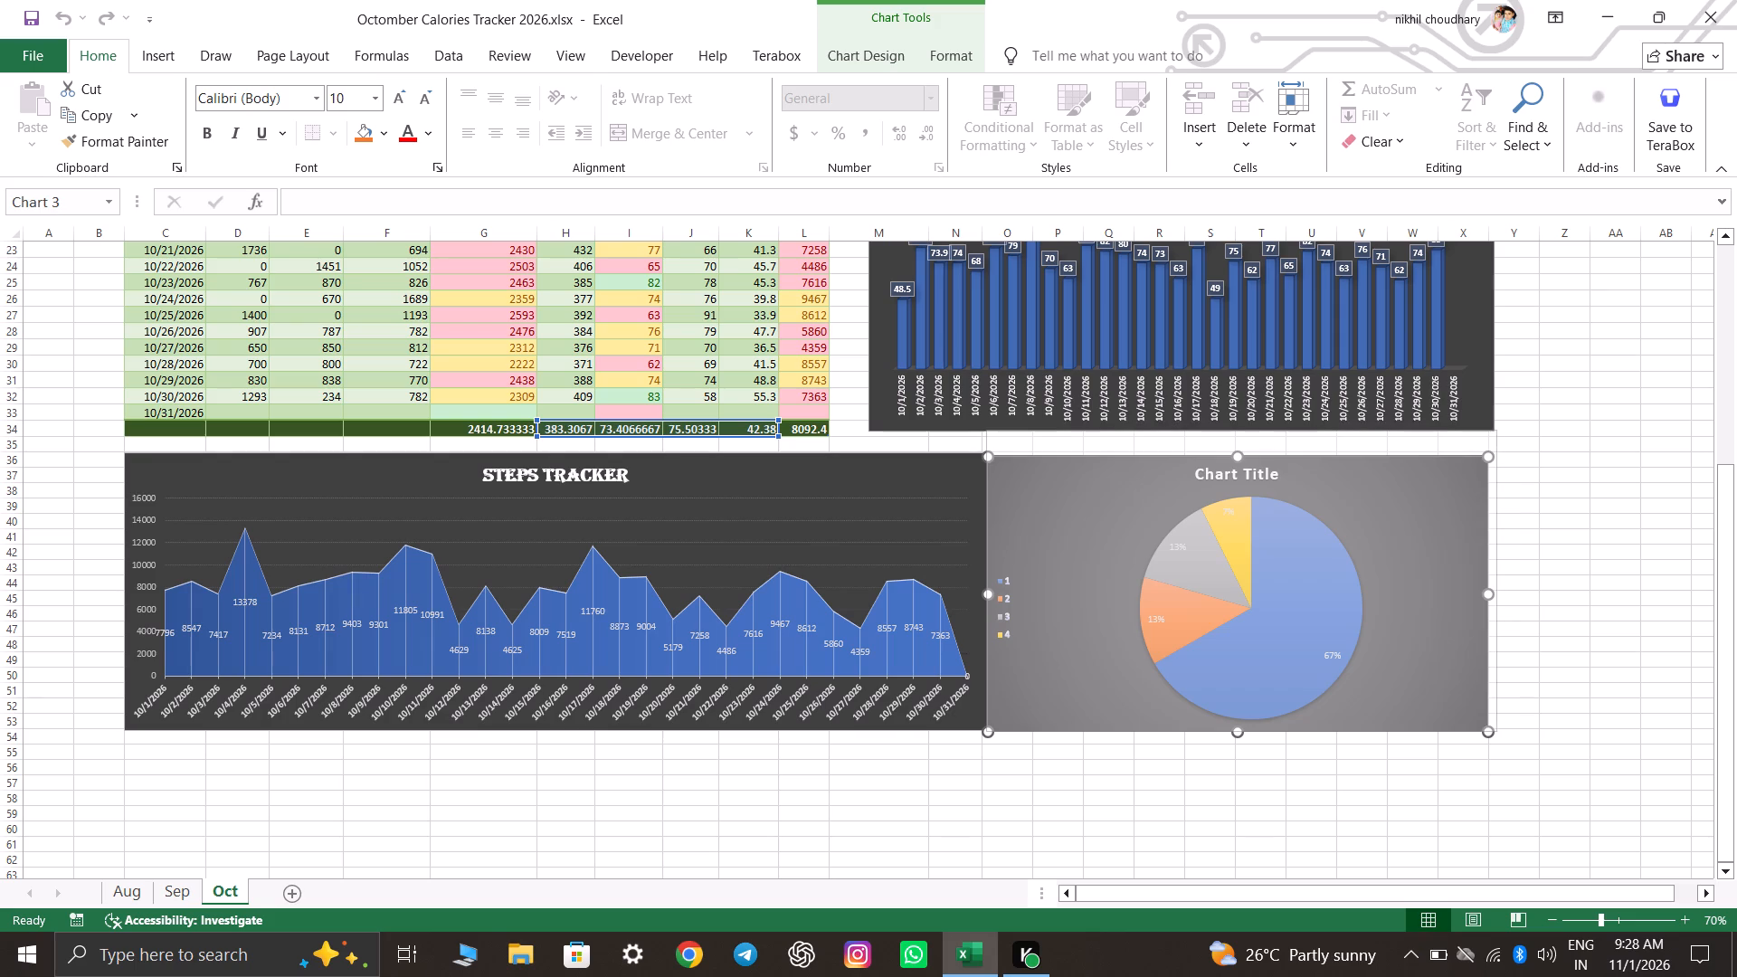
{"action": "left_click_drag", "start_coordinate": [1495, 432], "coordinate": [1490, 430]}
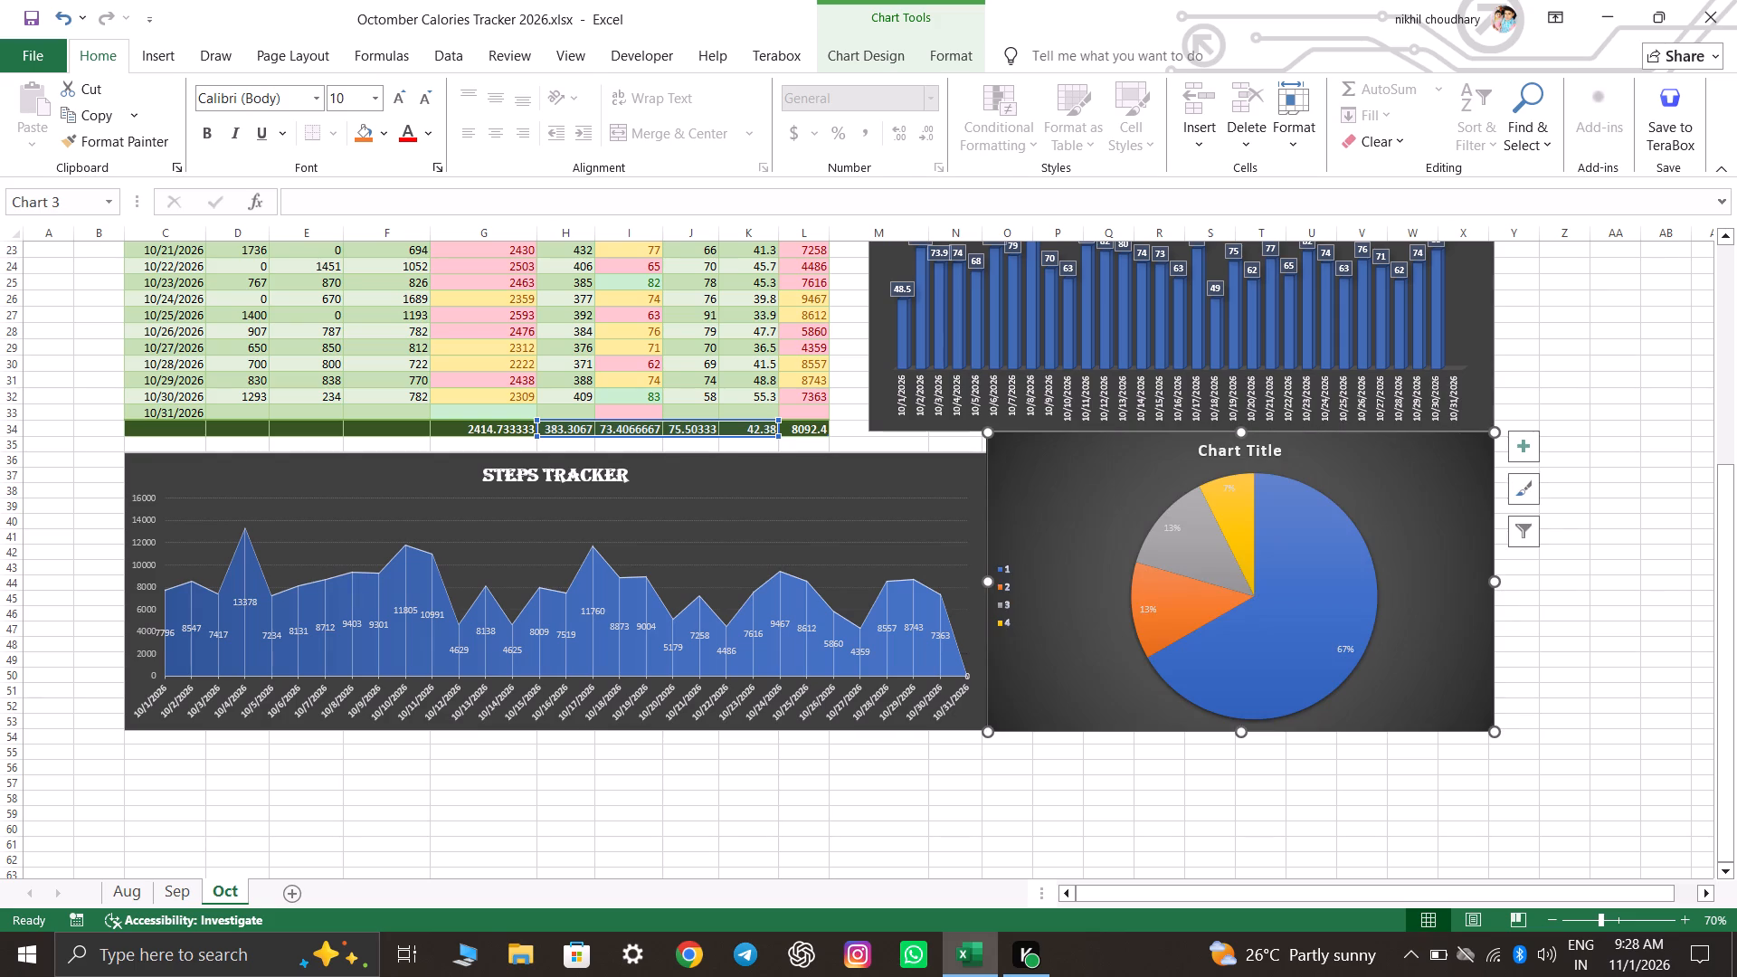
{"action": "left_click", "coordinate": [1650, 641]}
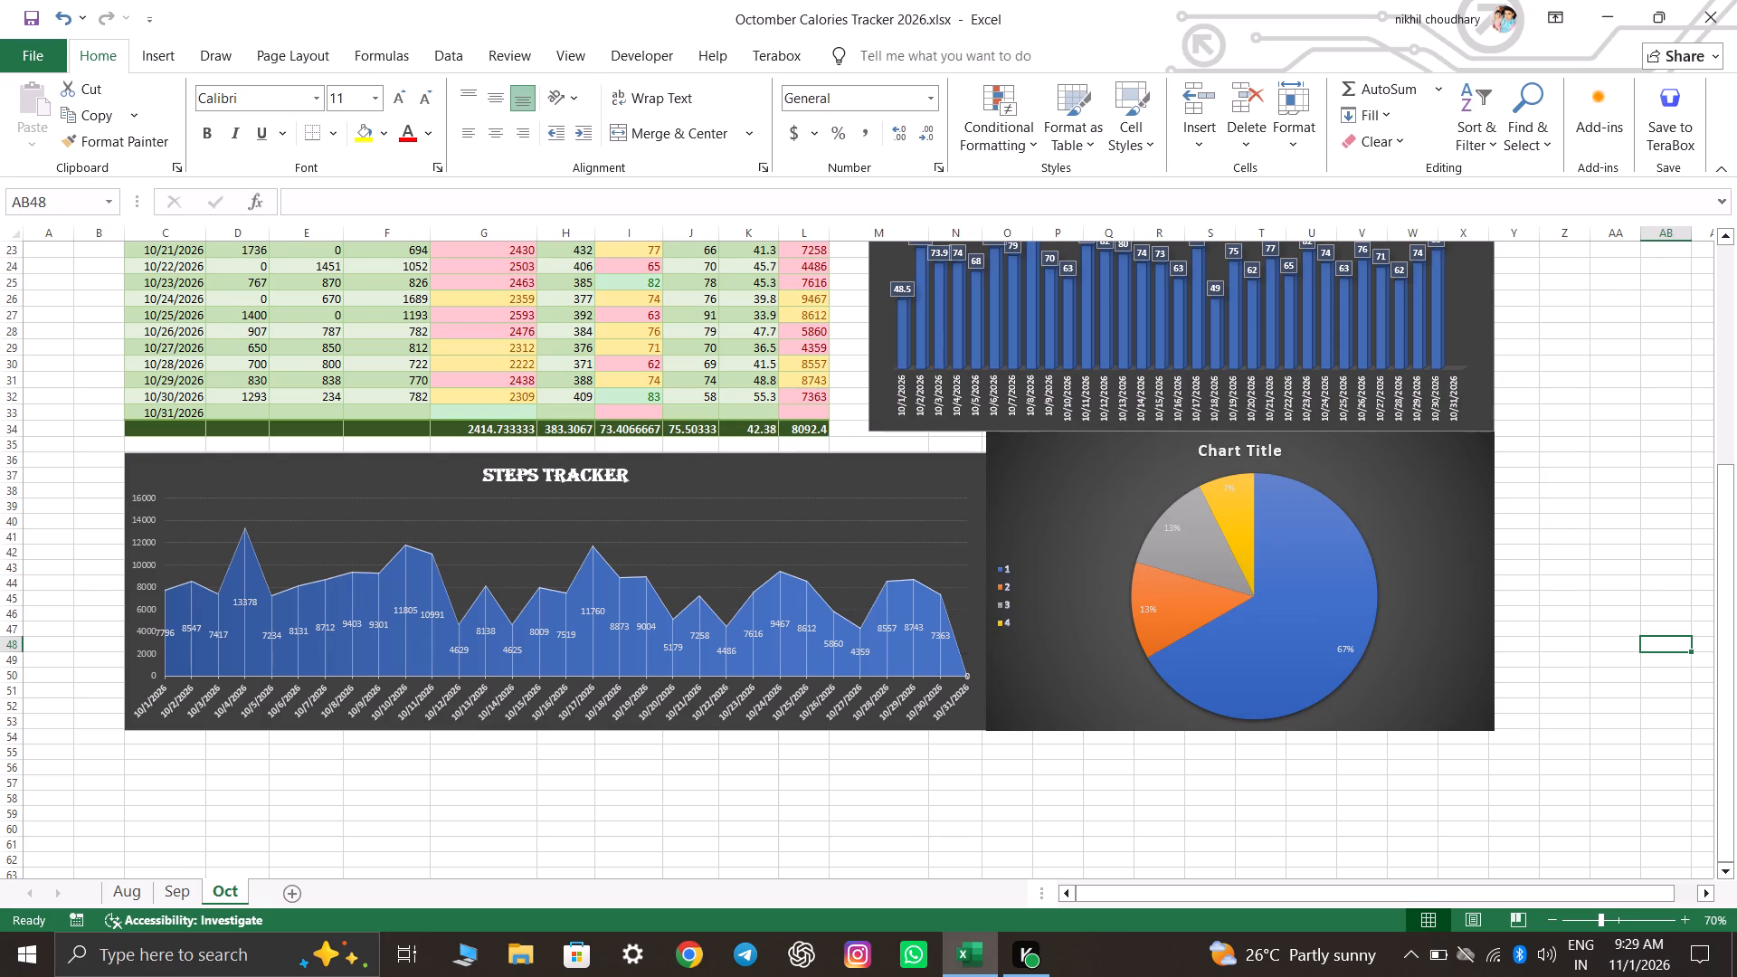
Extend the Steps Tracker chart upward toward the table's total row, keeping its right edge against the pie chart.
{"action": "left_click", "coordinate": [917, 475]}
{"action": "left_click_drag", "start_coordinate": [991, 448], "coordinate": [986, 432]}
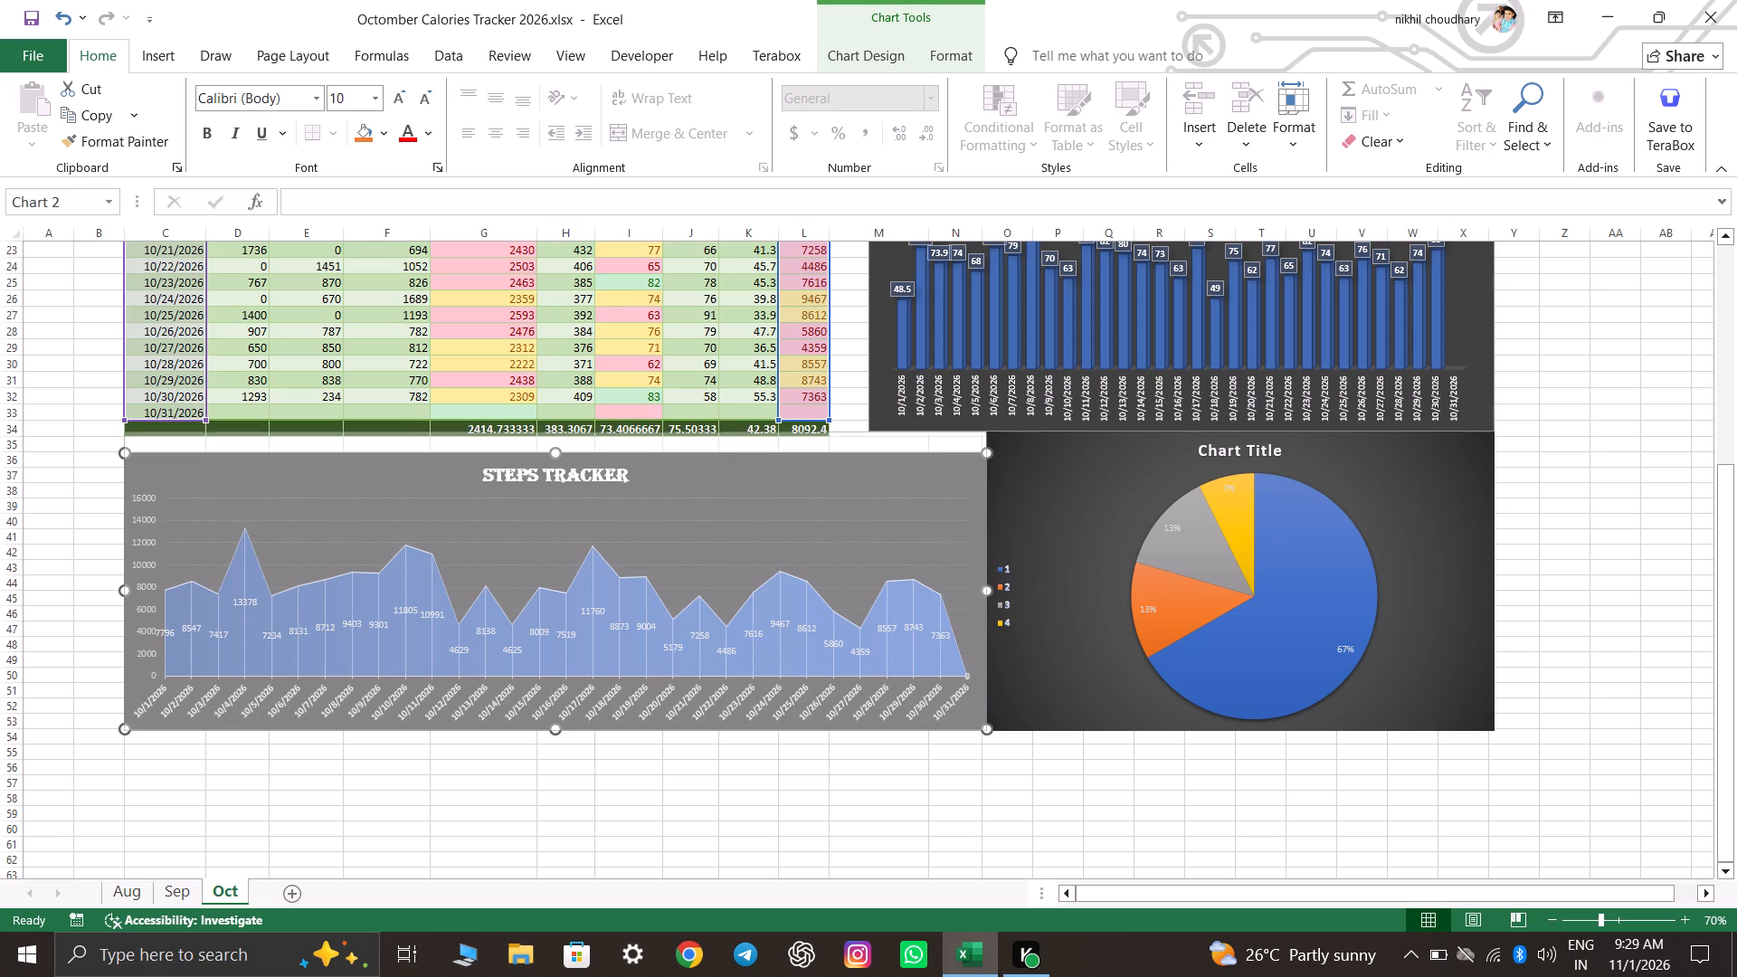
{"action": "left_click_drag", "start_coordinate": [986, 432], "coordinate": [982, 441]}
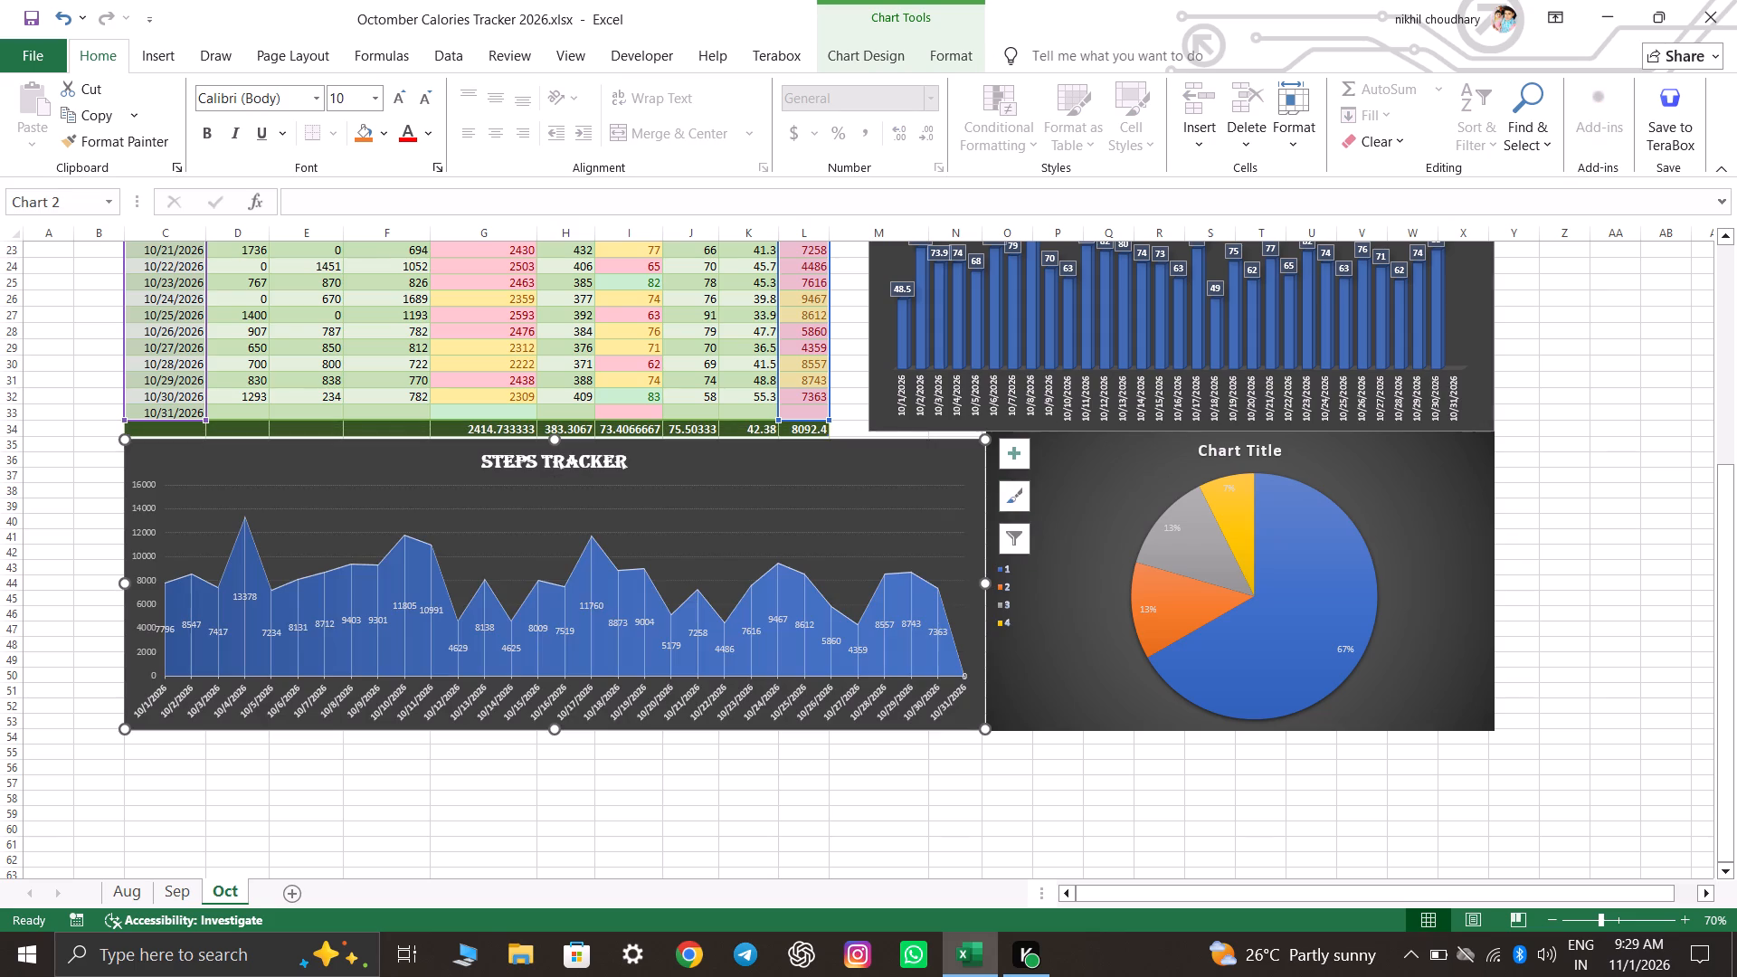
{"action": "left_click", "coordinate": [1410, 790]}
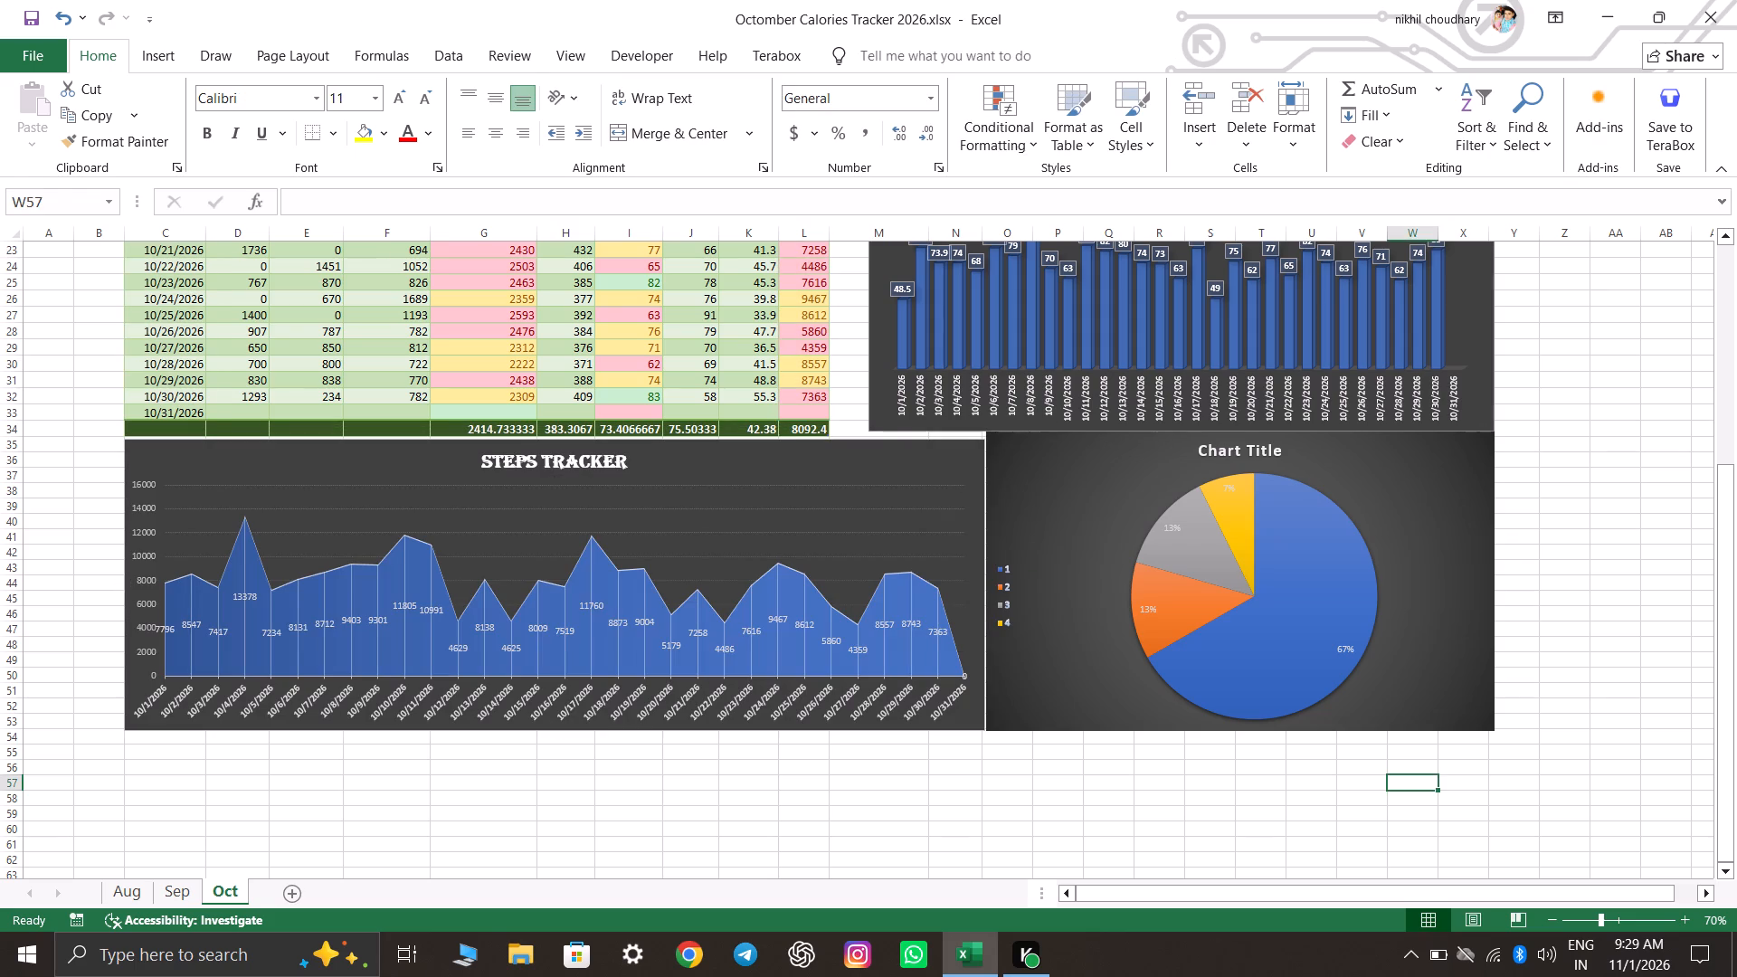
Lower the pie chart's top-left corner slightly to level it with the Steps Tracker chart's top edge.
{"action": "left_click", "coordinate": [1005, 446]}
{"action": "left_click", "coordinate": [986, 433]}
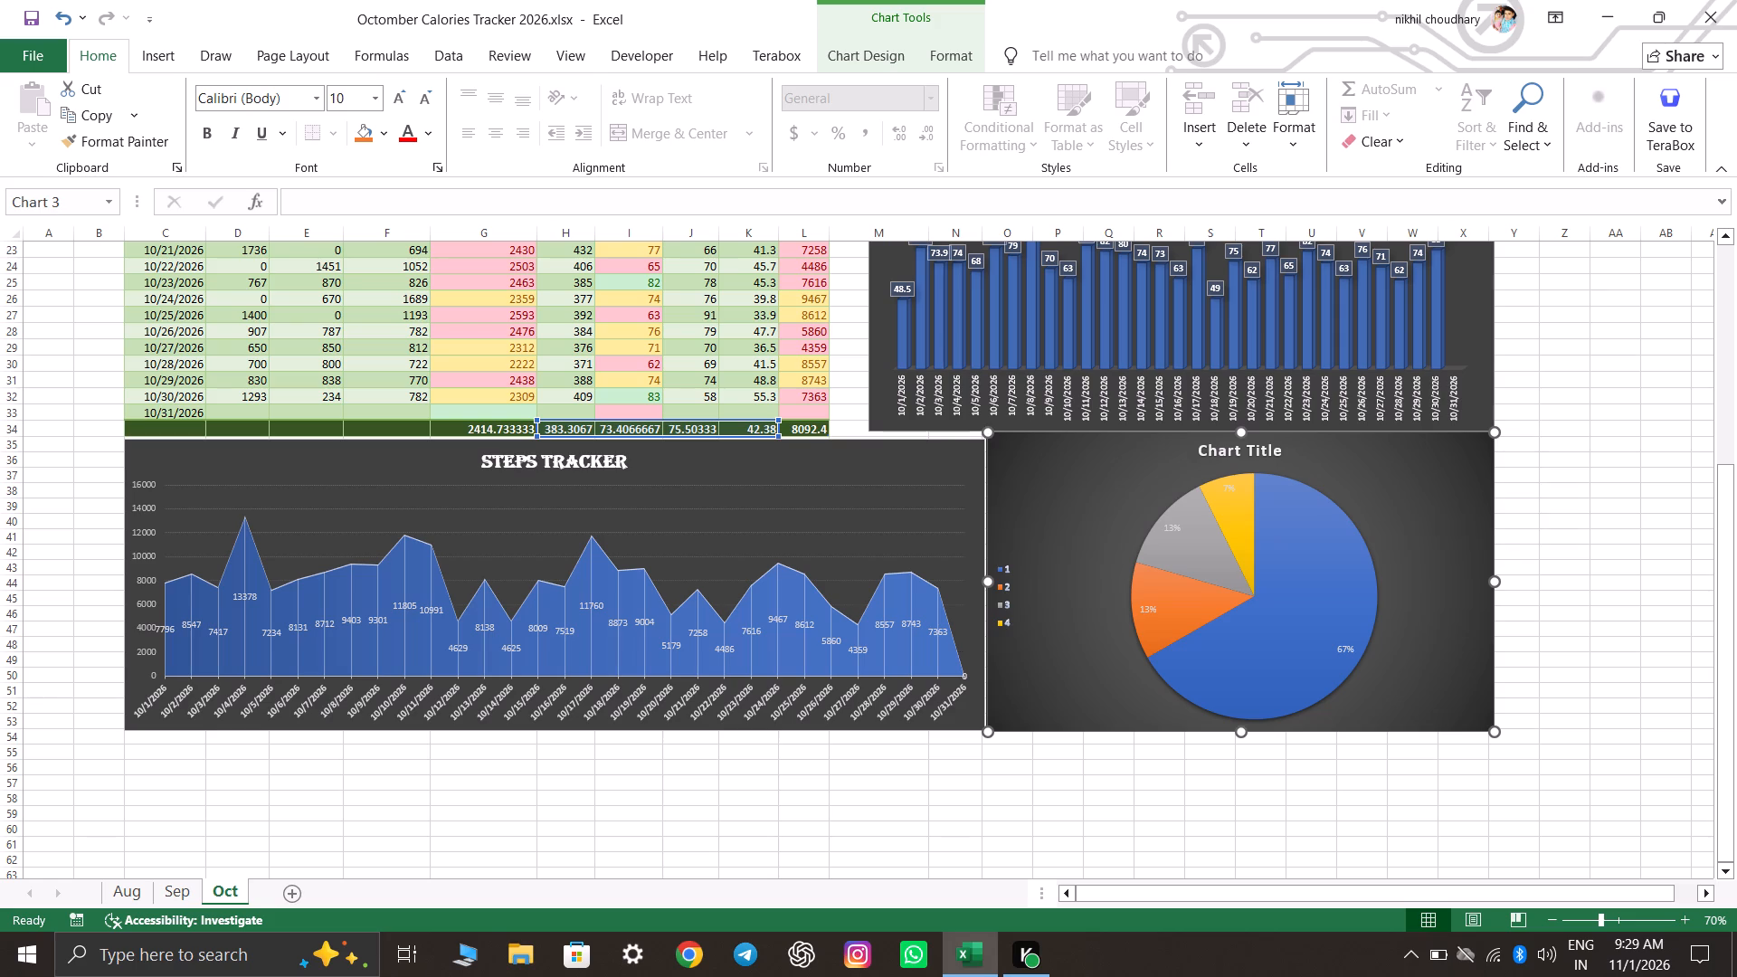
{"action": "left_click", "coordinate": [1061, 795]}
{"action": "left_click", "coordinate": [918, 390]}
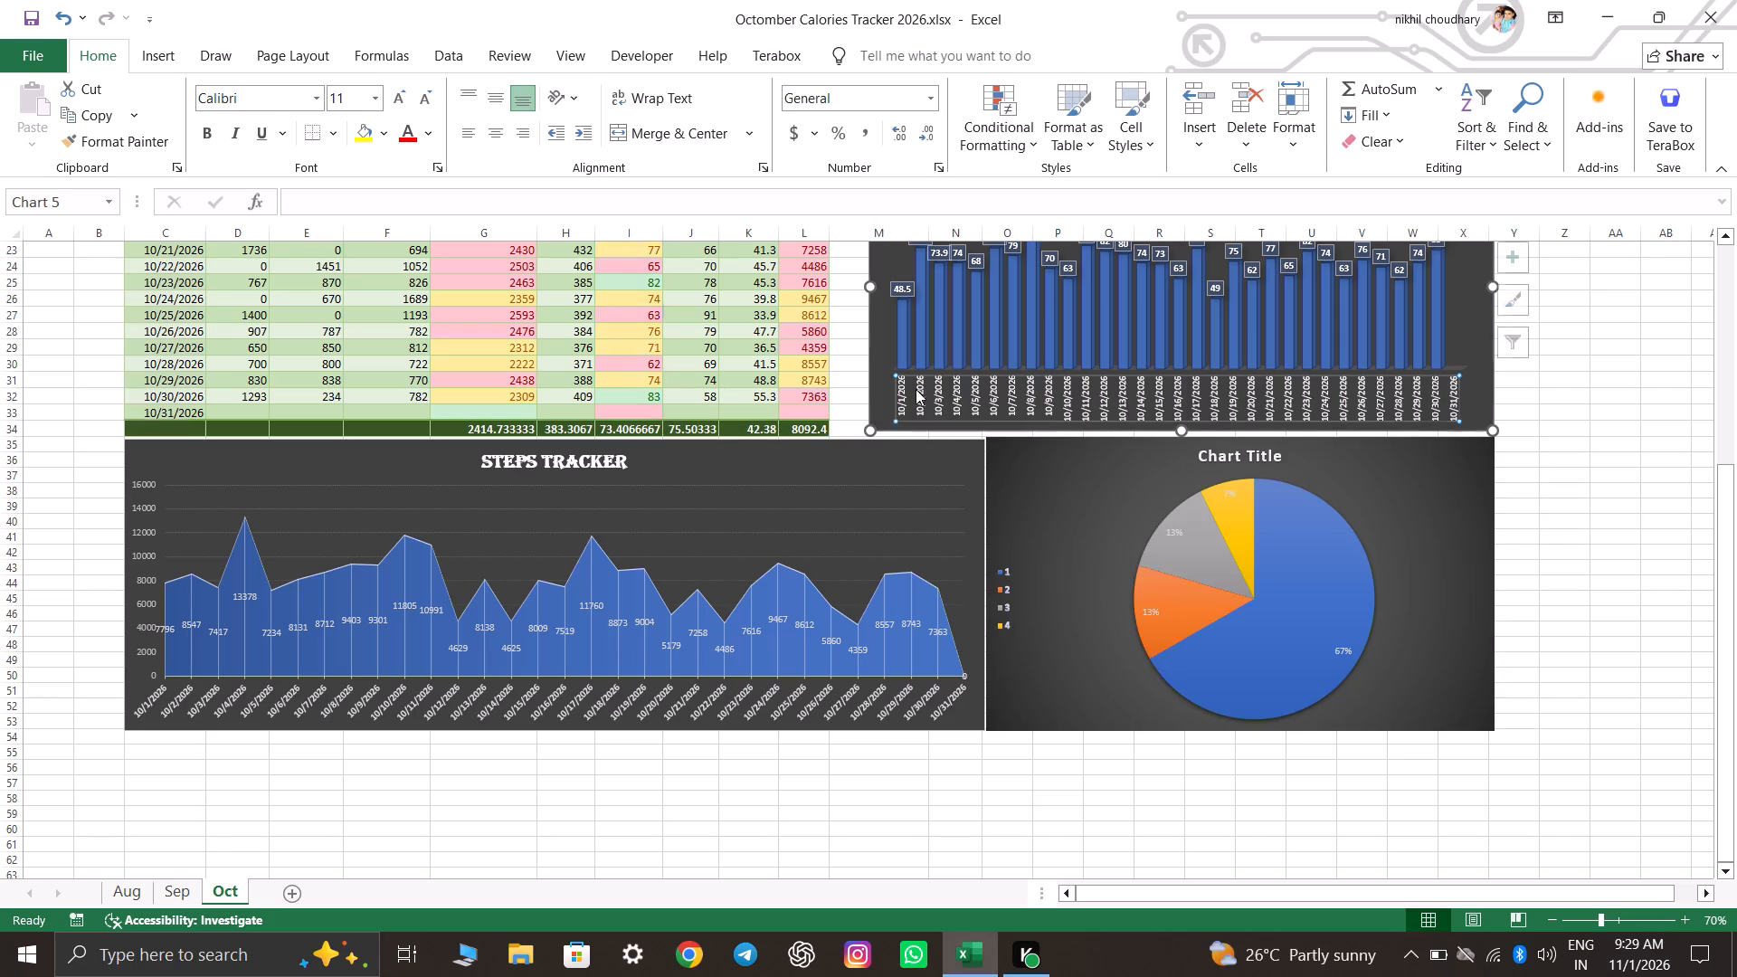
{"action": "left_click", "coordinate": [874, 436]}
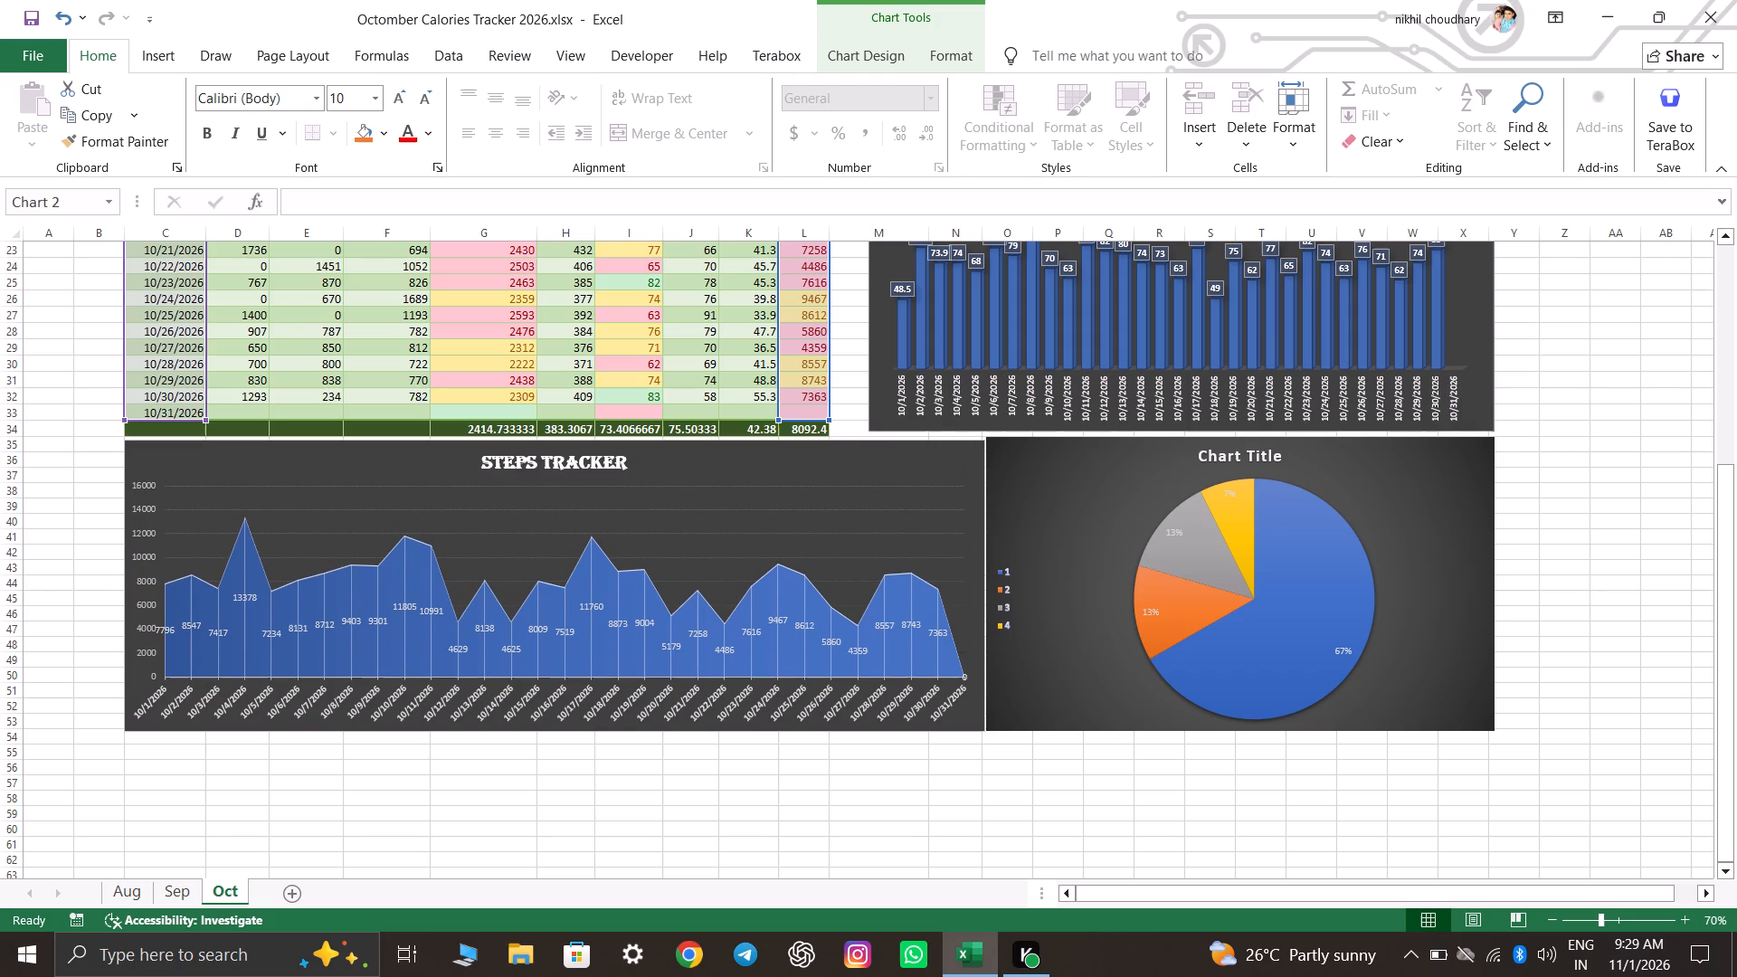
Zoom in to 145% and adjust the Steps Tracker chart's top-right corner so its top edge meets the bottom of row 34.
{"action": "scroll", "coordinate": [935, 750], "scroll_direction": "up", "scroll_amount": 4, "text": "ctrl"}
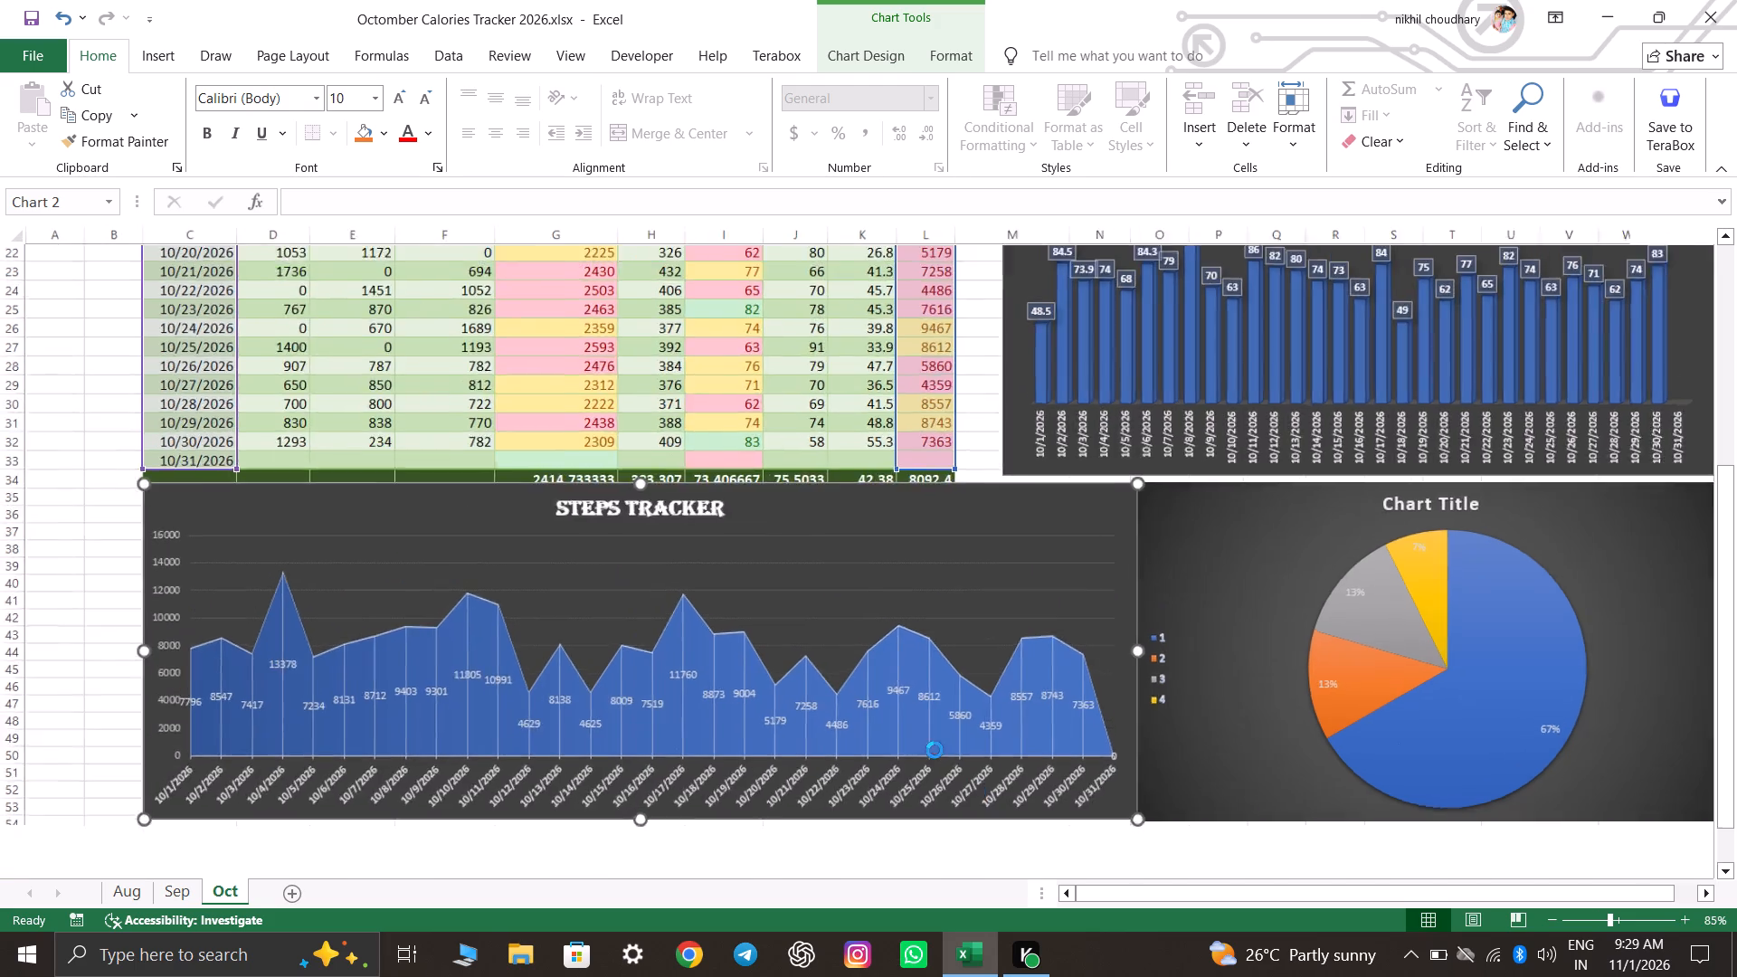
{"action": "scroll", "coordinate": [935, 750], "scroll_direction": "up", "scroll_amount": 1, "text": "ctrl"}
{"action": "scroll", "coordinate": [1205, 688], "scroll_direction": "down", "scroll_amount": 6}
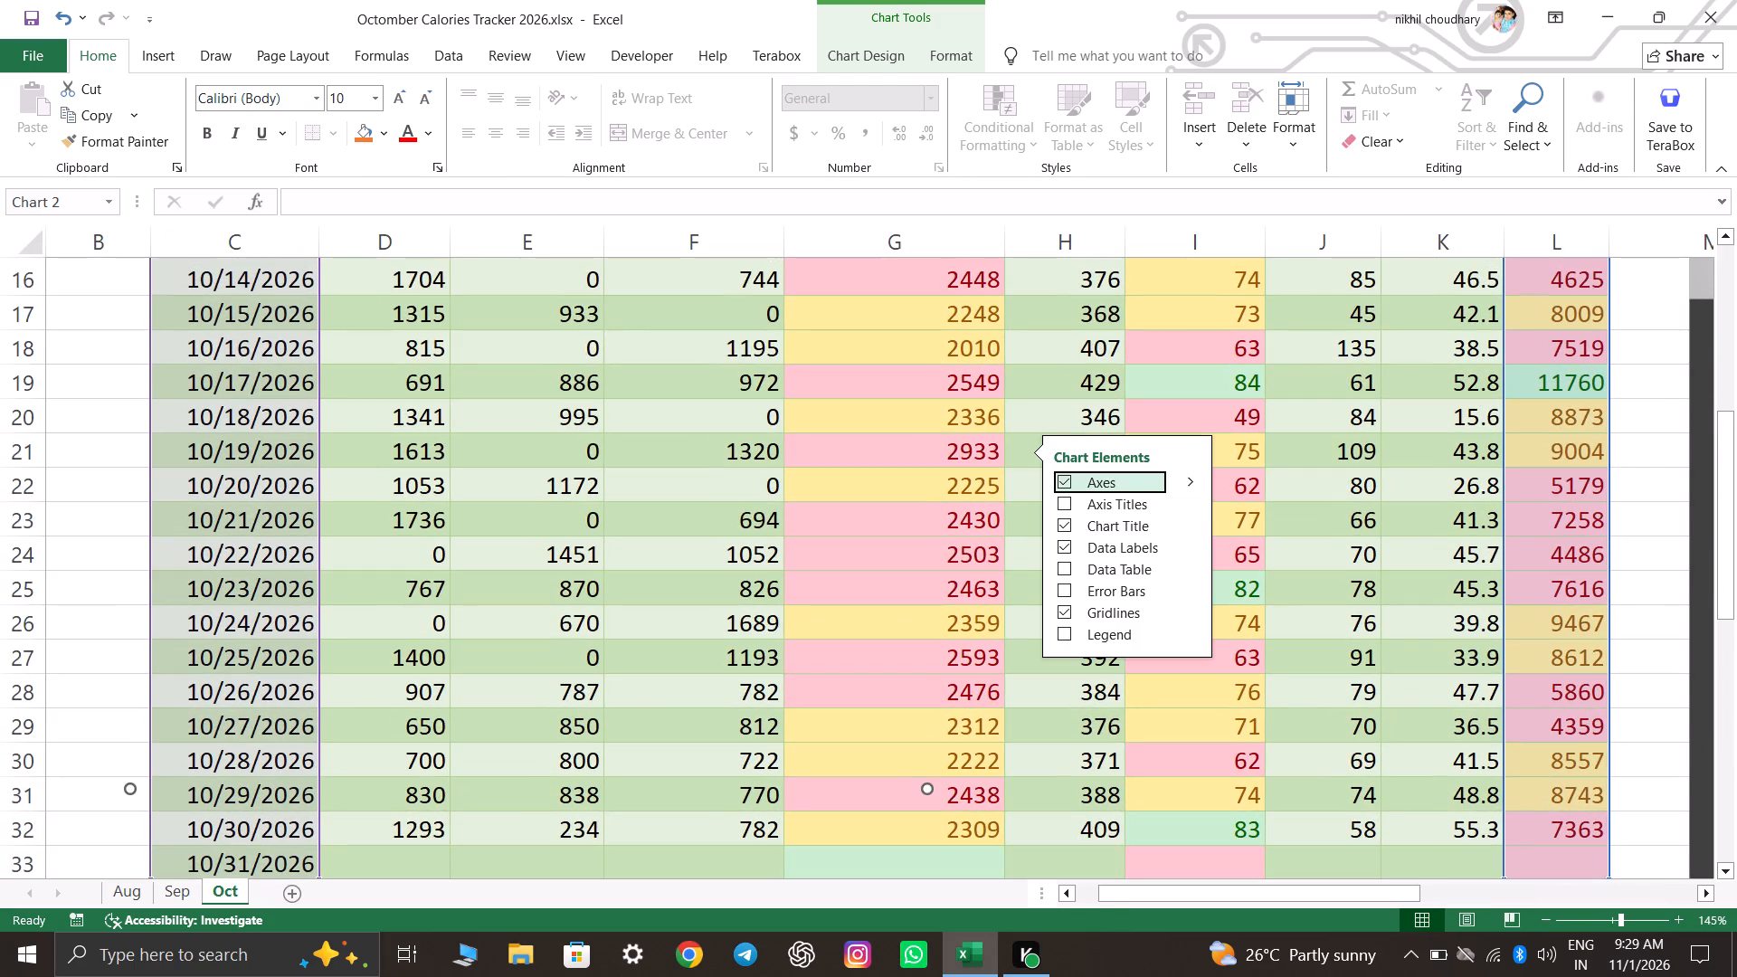
{"action": "left_click", "coordinate": [145, 537]}
{"action": "scroll", "coordinate": [740, 726], "scroll_direction": "down", "scroll_amount": 6}
{"action": "scroll", "coordinate": [1115, 699], "scroll_direction": "down", "scroll_amount": 2}
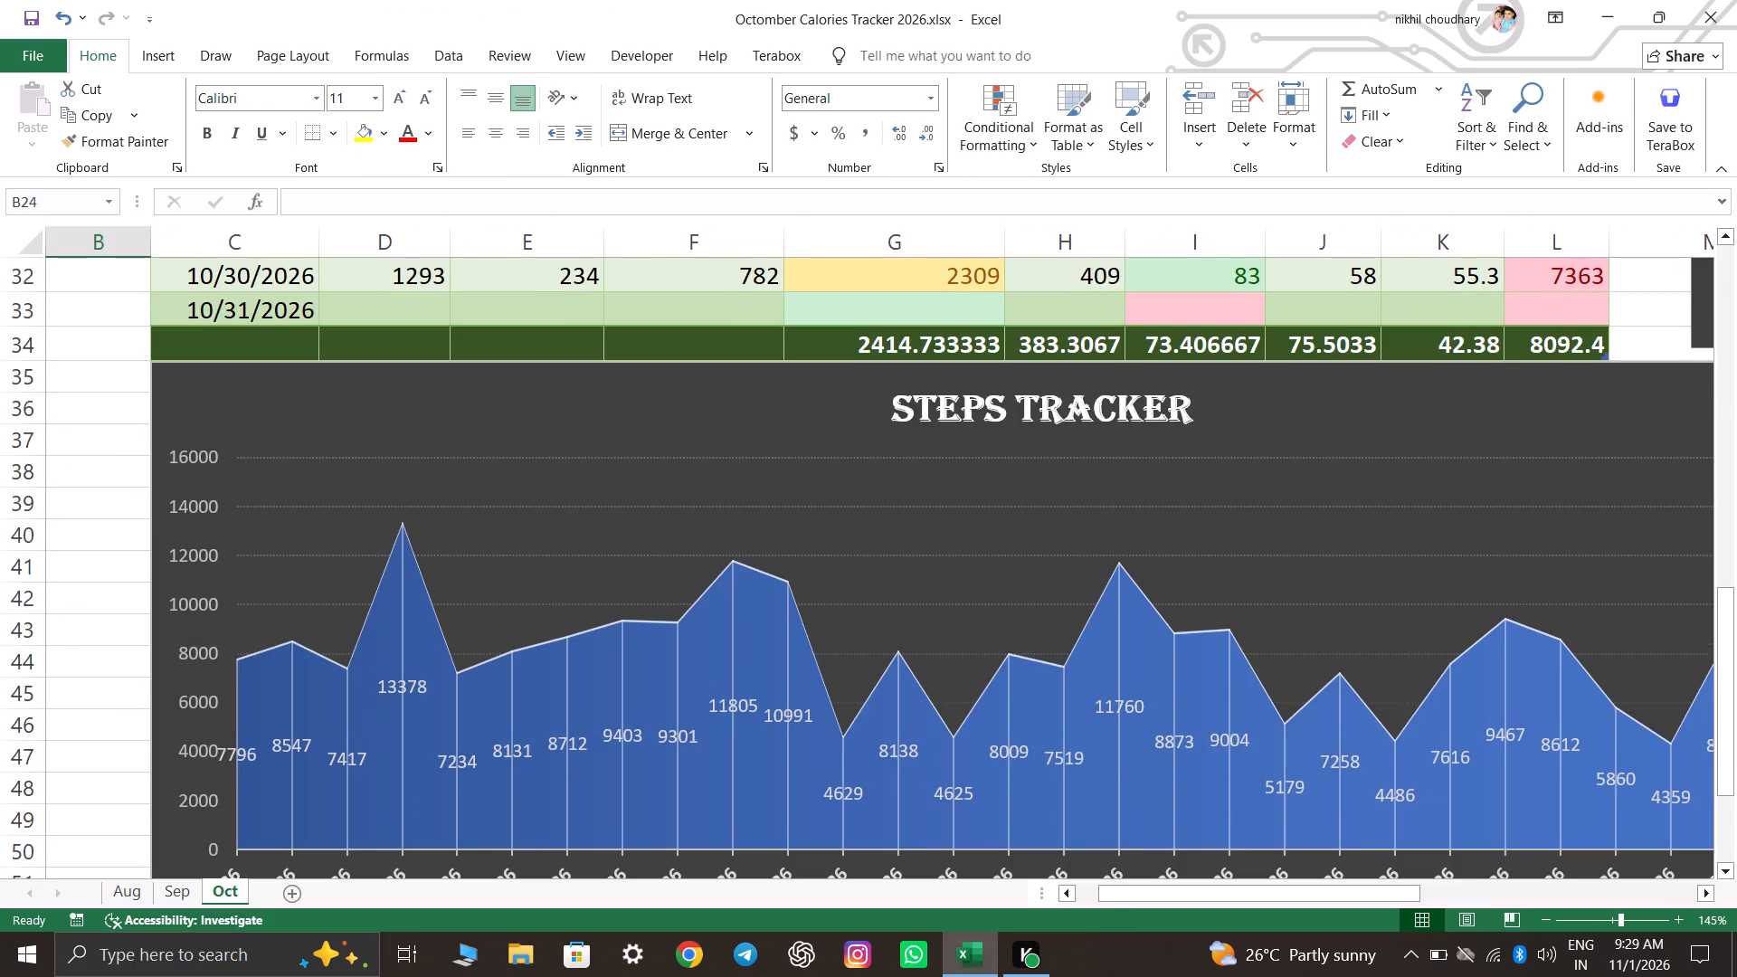
{"action": "key", "text": "Right"}
{"action": "key", "text": "Right"}
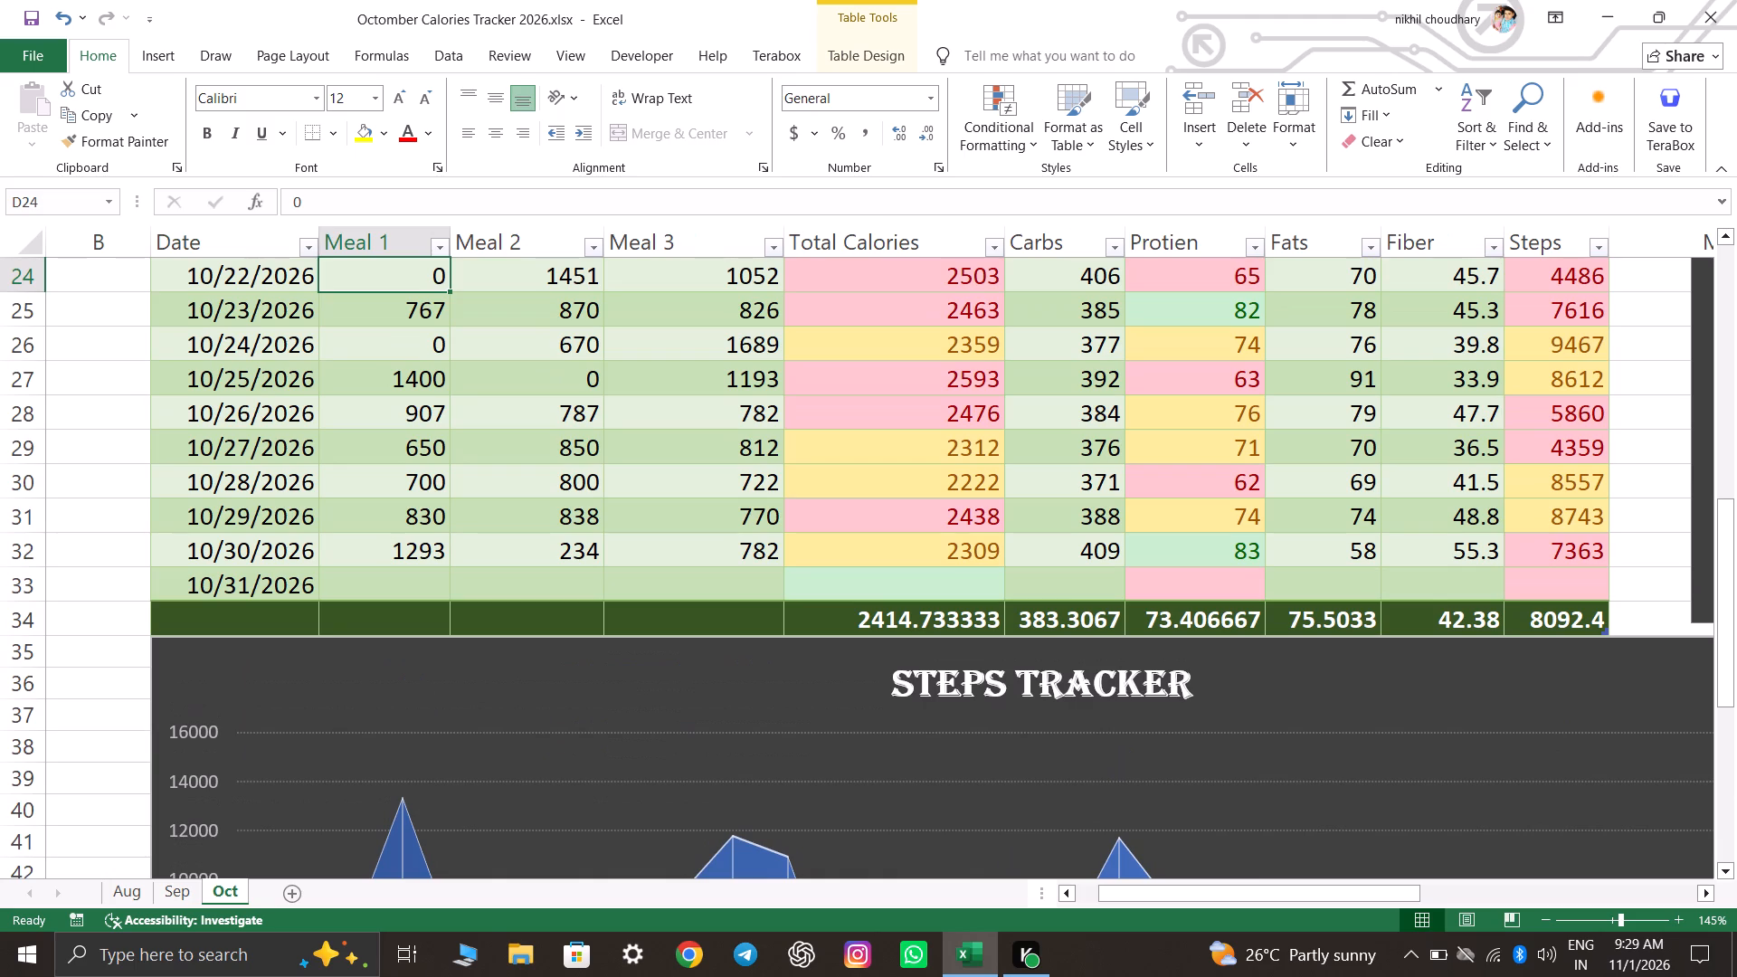
{"action": "left_click", "coordinate": [1637, 536]}
{"action": "key", "text": "Right"}
{"action": "key", "text": "Right"}
{"action": "left_click", "coordinate": [1272, 711]}
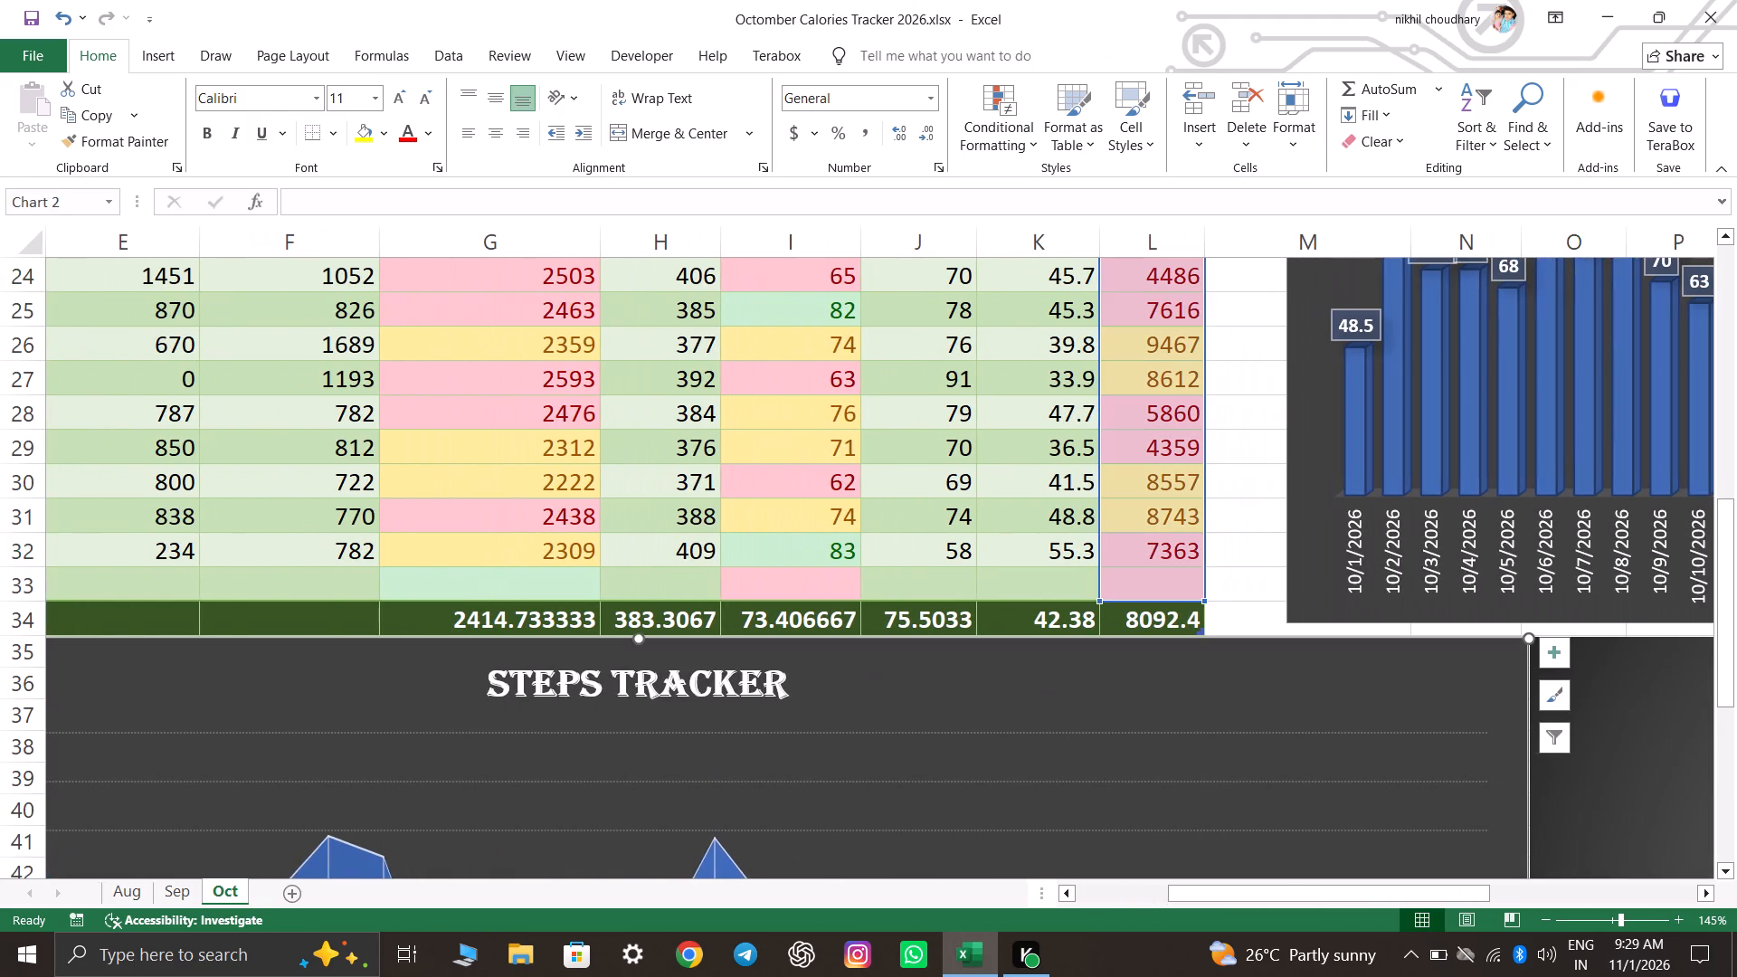
{"action": "left_click", "coordinate": [1477, 676]}
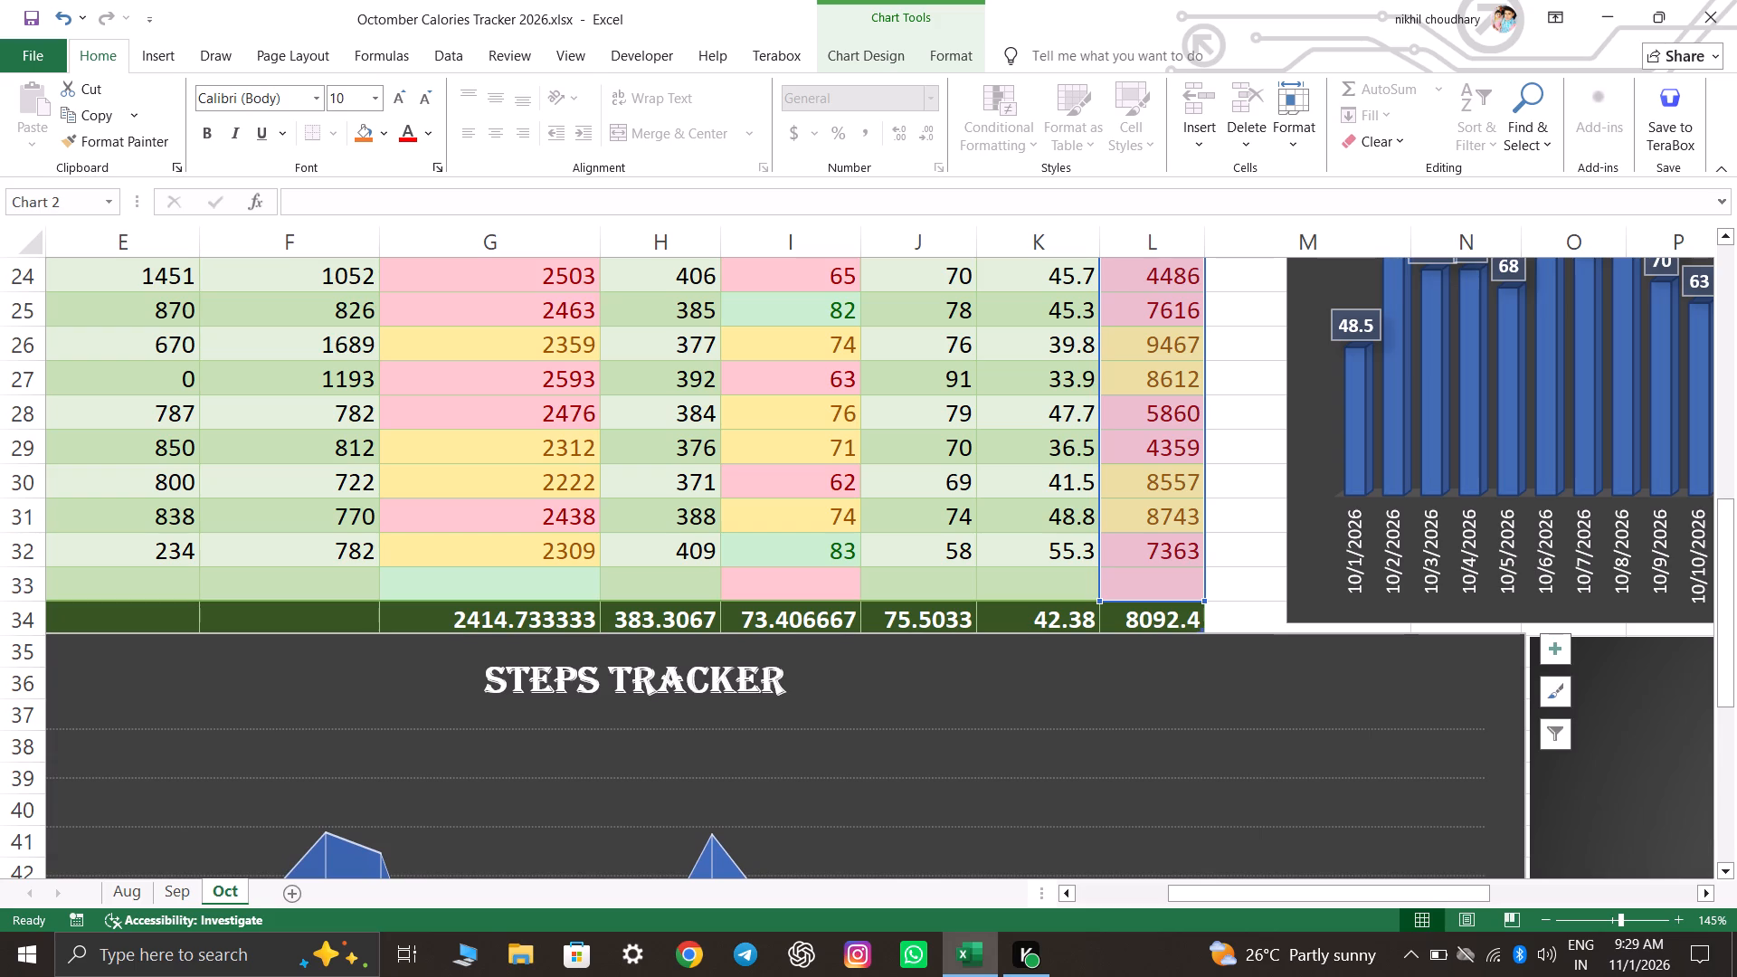
Extend the column chart's bottom-left corner to the table's right edge after column L and the bottom of row 34.
{"action": "left_click", "coordinate": [1429, 555]}
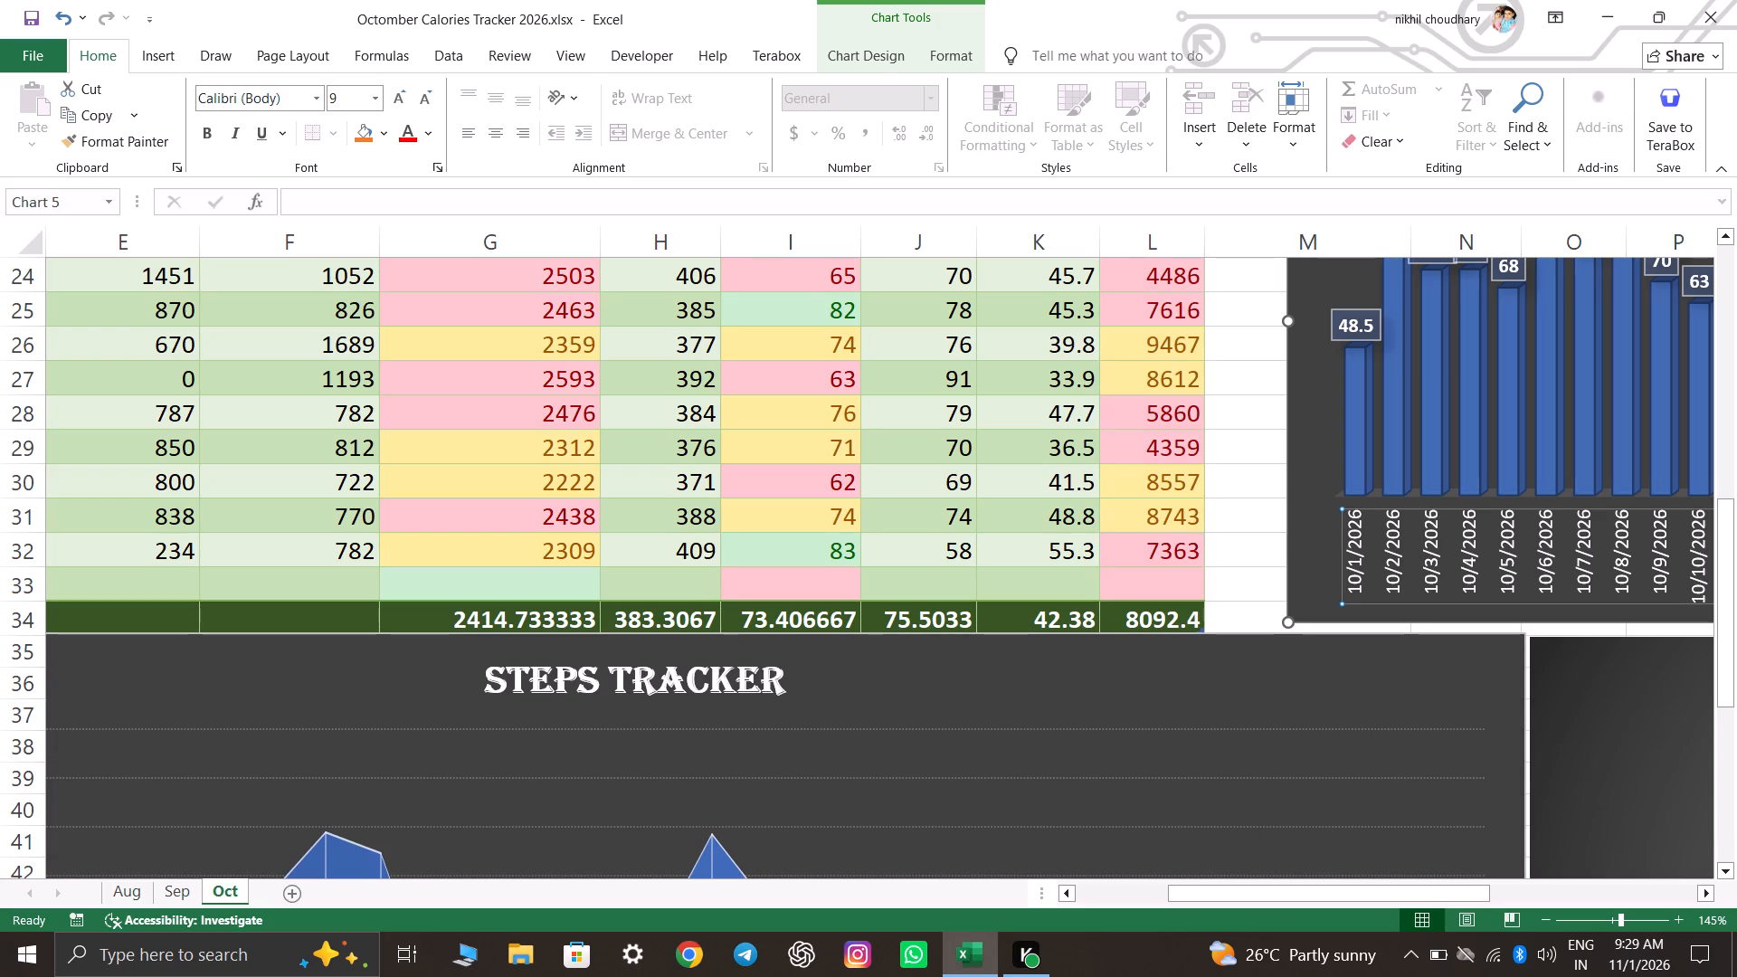
{"action": "left_click_drag", "start_coordinate": [1287, 622], "coordinate": [1233, 634]}
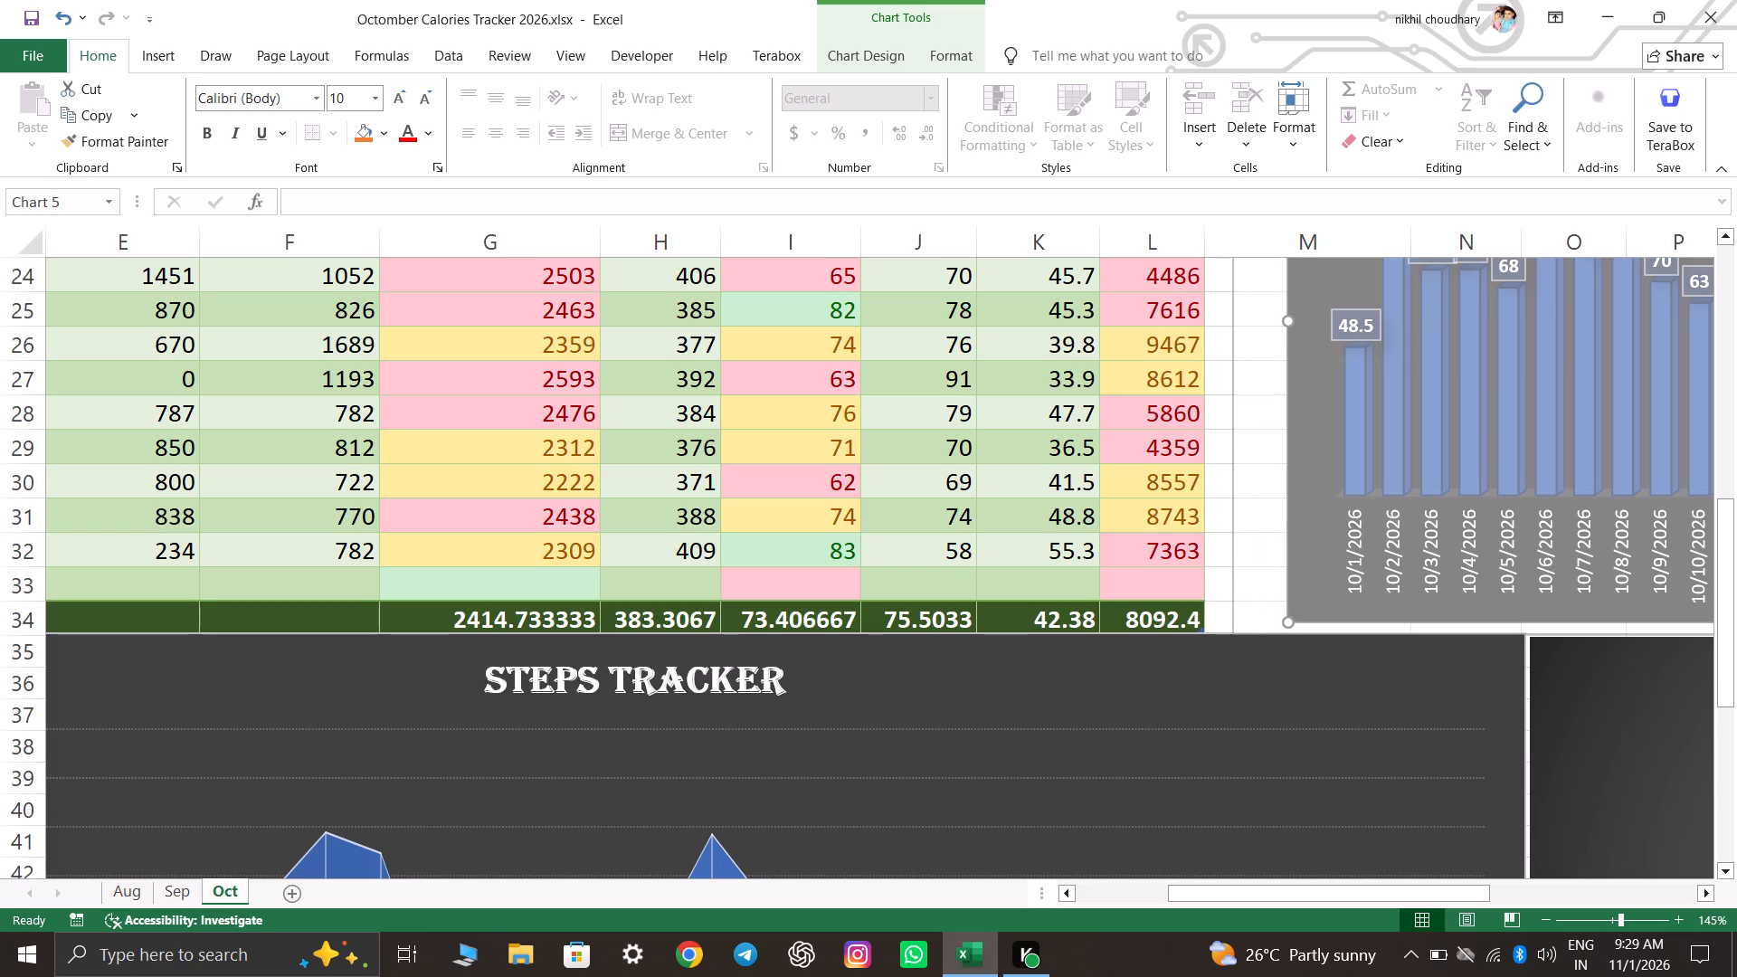
{"action": "left_click_drag", "start_coordinate": [1233, 634], "coordinate": [1210, 632]}
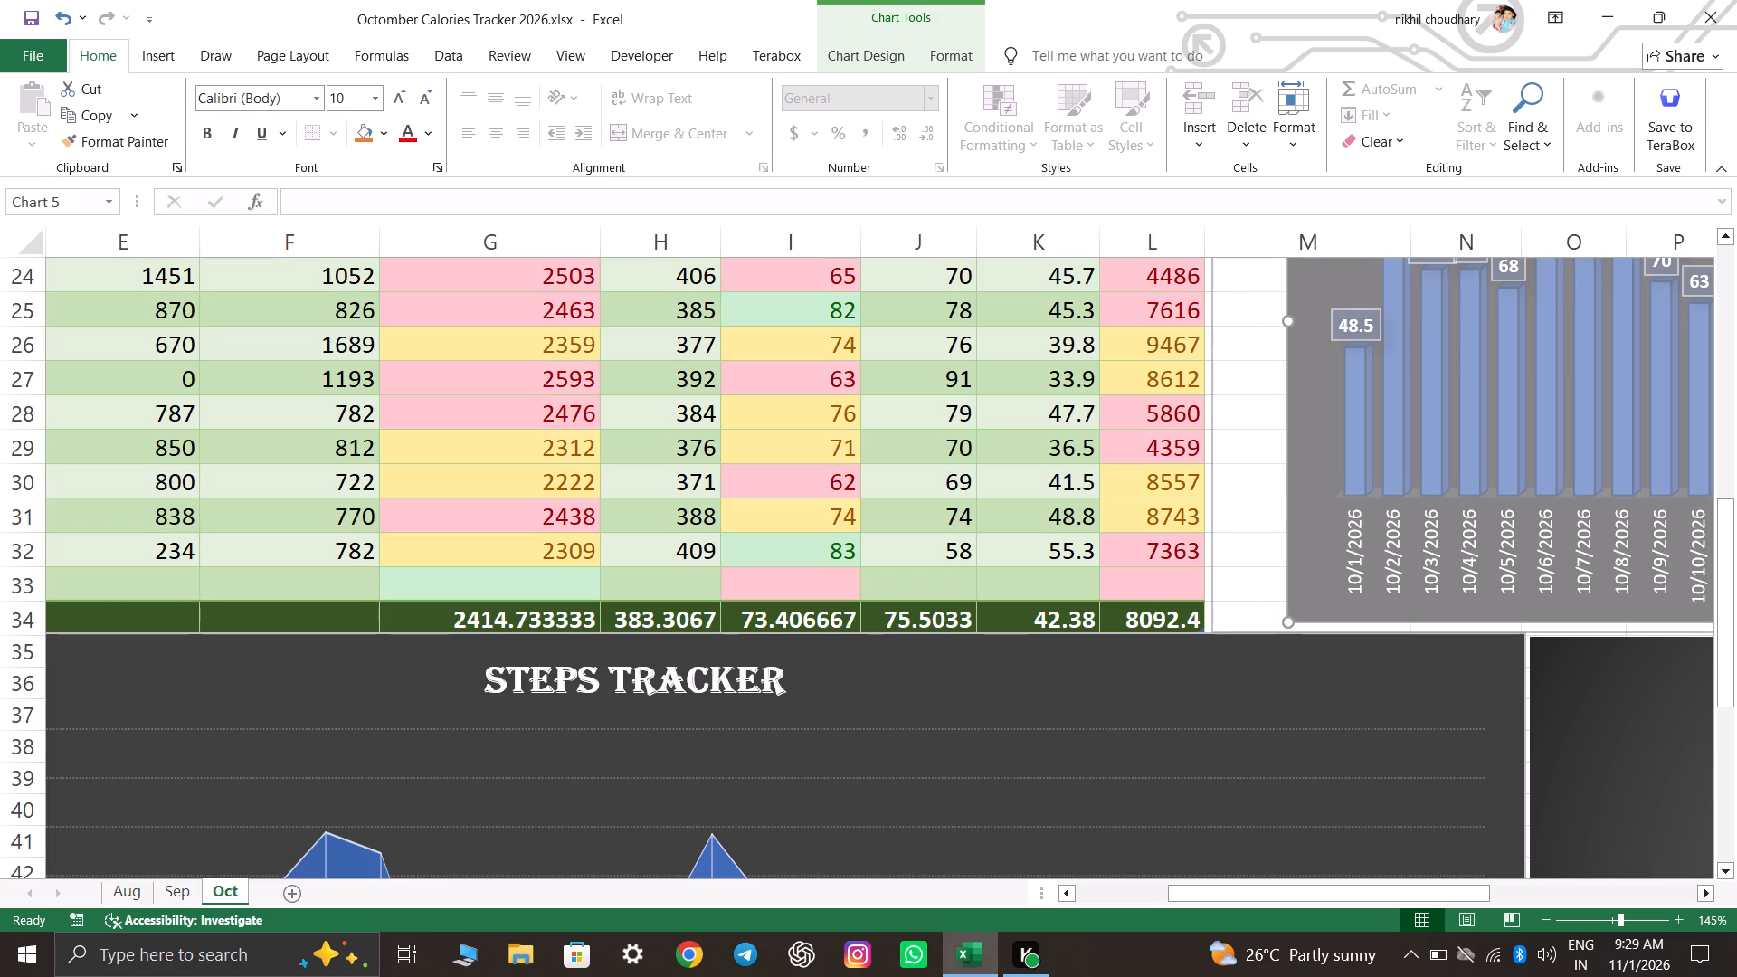
{"action": "left_click_drag", "start_coordinate": [1210, 632], "coordinate": [1203, 631]}
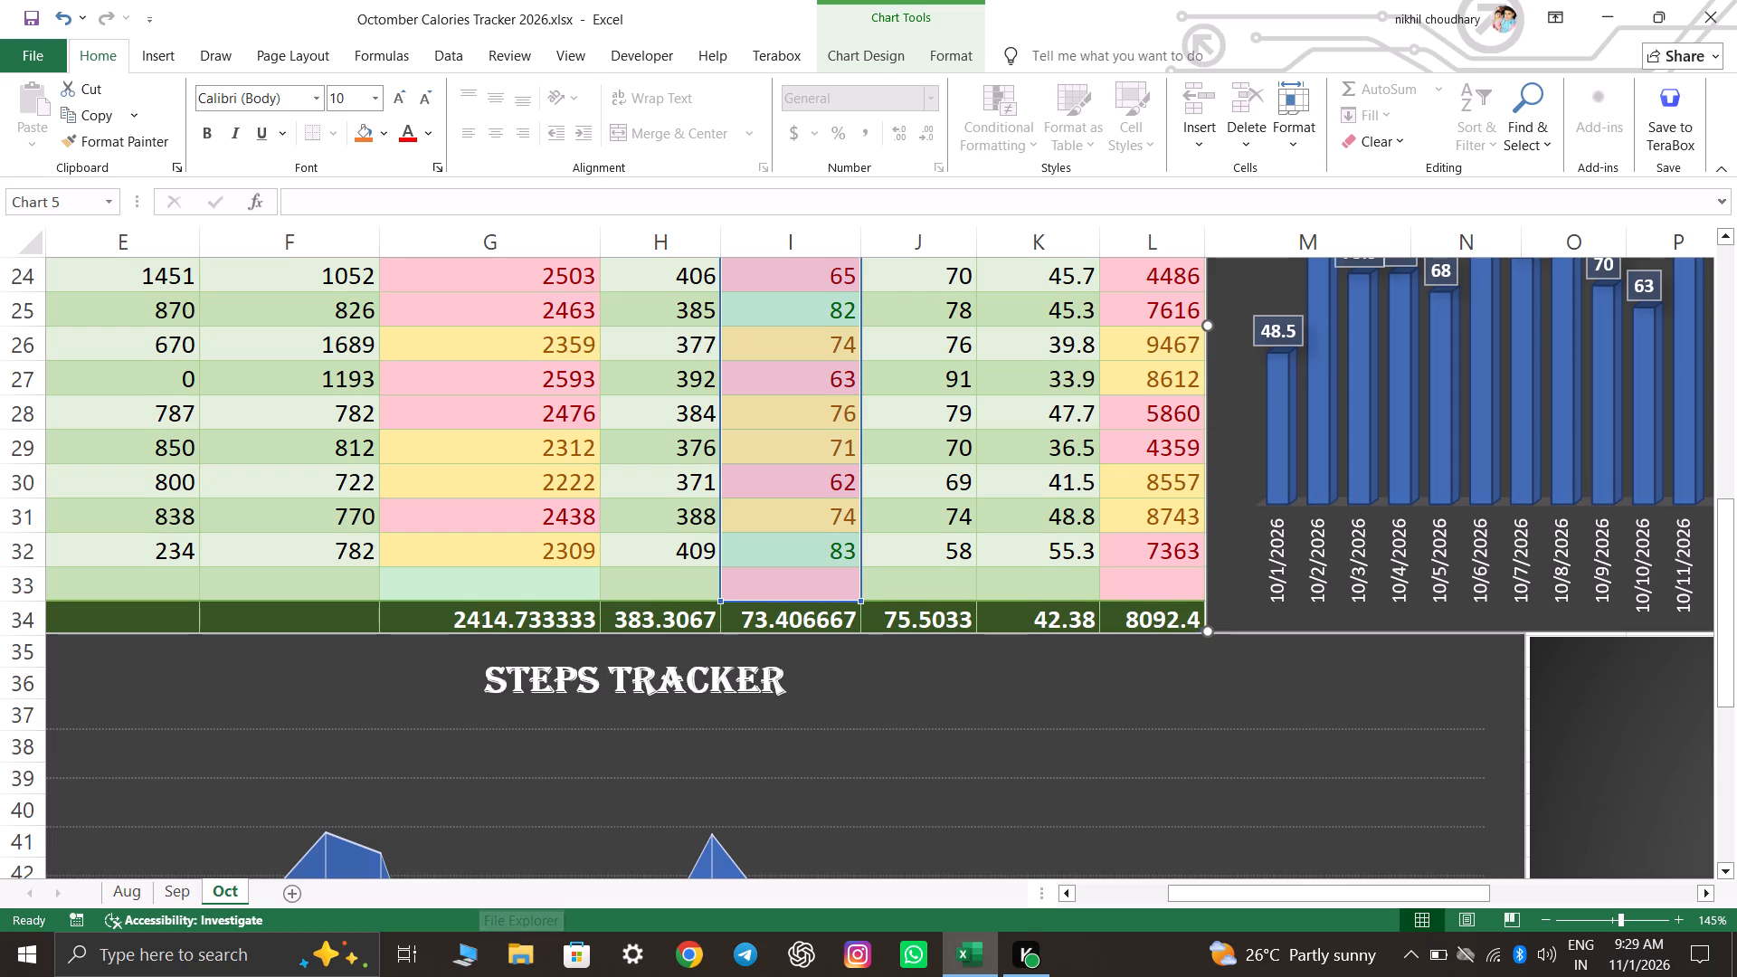
Resize the Steps Tracker and pie charts at their adjoining bottom corners so they meet without a gap and their bottom edges align.
{"action": "scroll", "coordinate": [1262, 678], "scroll_direction": "down", "scroll_amount": 1}
{"action": "scroll", "coordinate": [1419, 630], "scroll_direction": "down", "scroll_amount": 7}
{"action": "left_click", "coordinate": [1489, 754]}
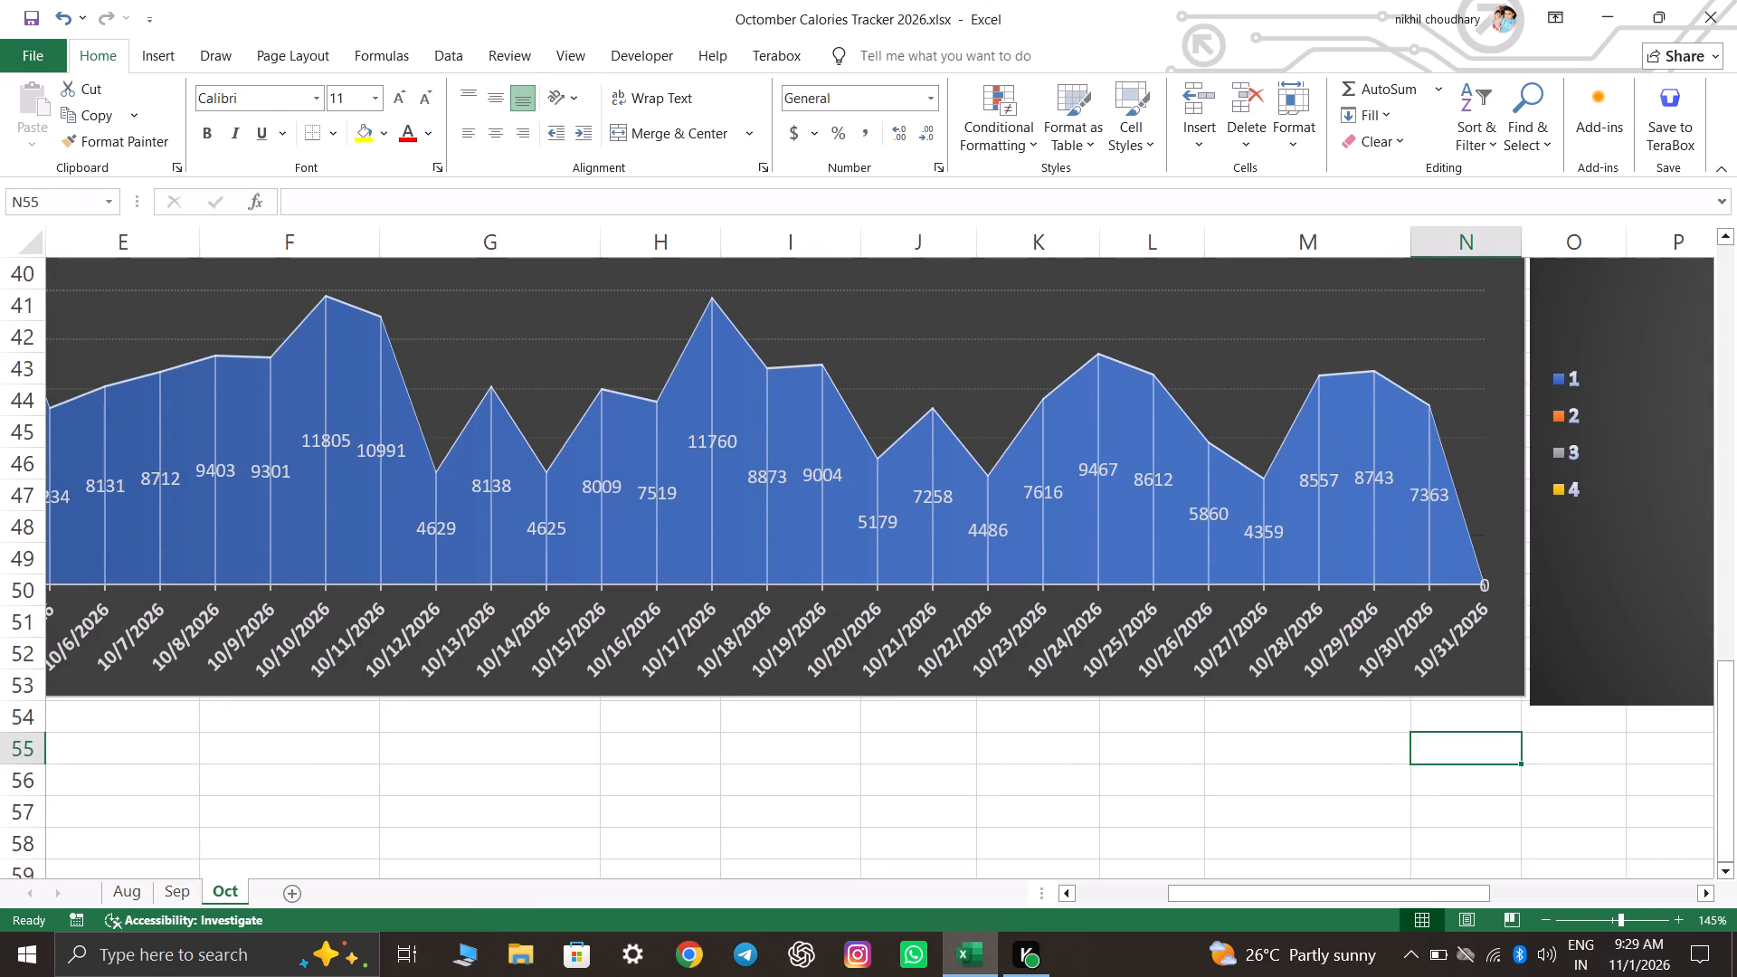
{"action": "left_click", "coordinate": [1569, 628]}
{"action": "left_click", "coordinate": [1533, 706]}
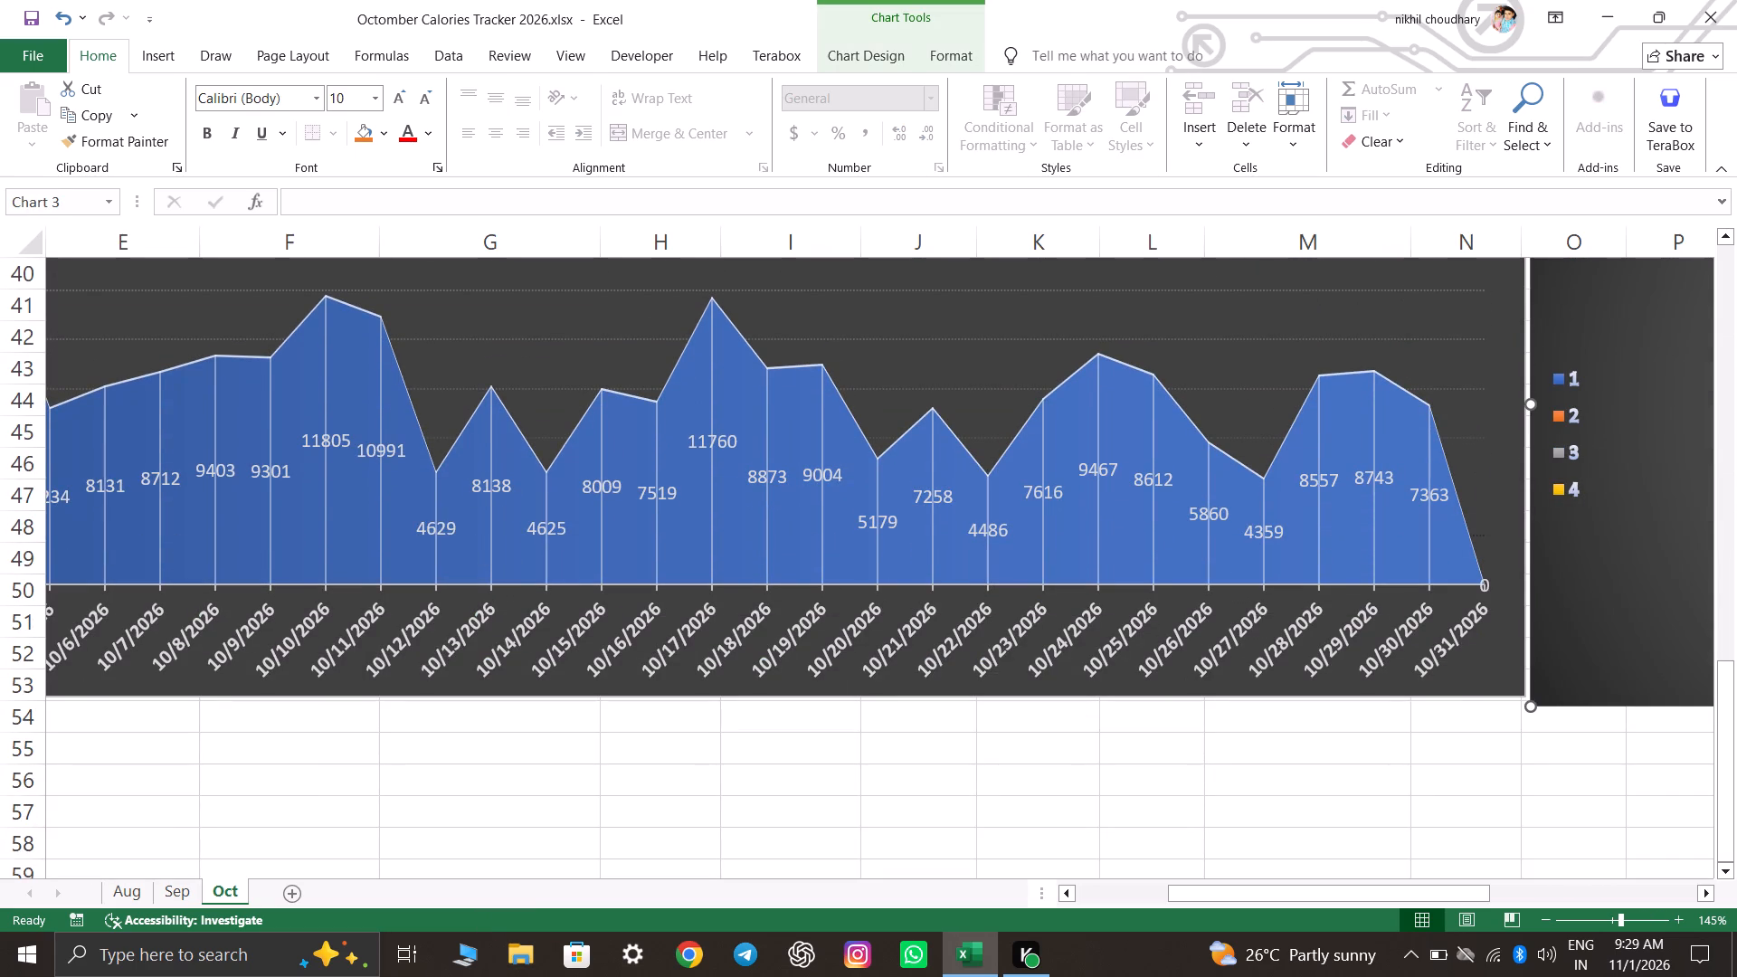
{"action": "left_click", "coordinate": [1501, 776]}
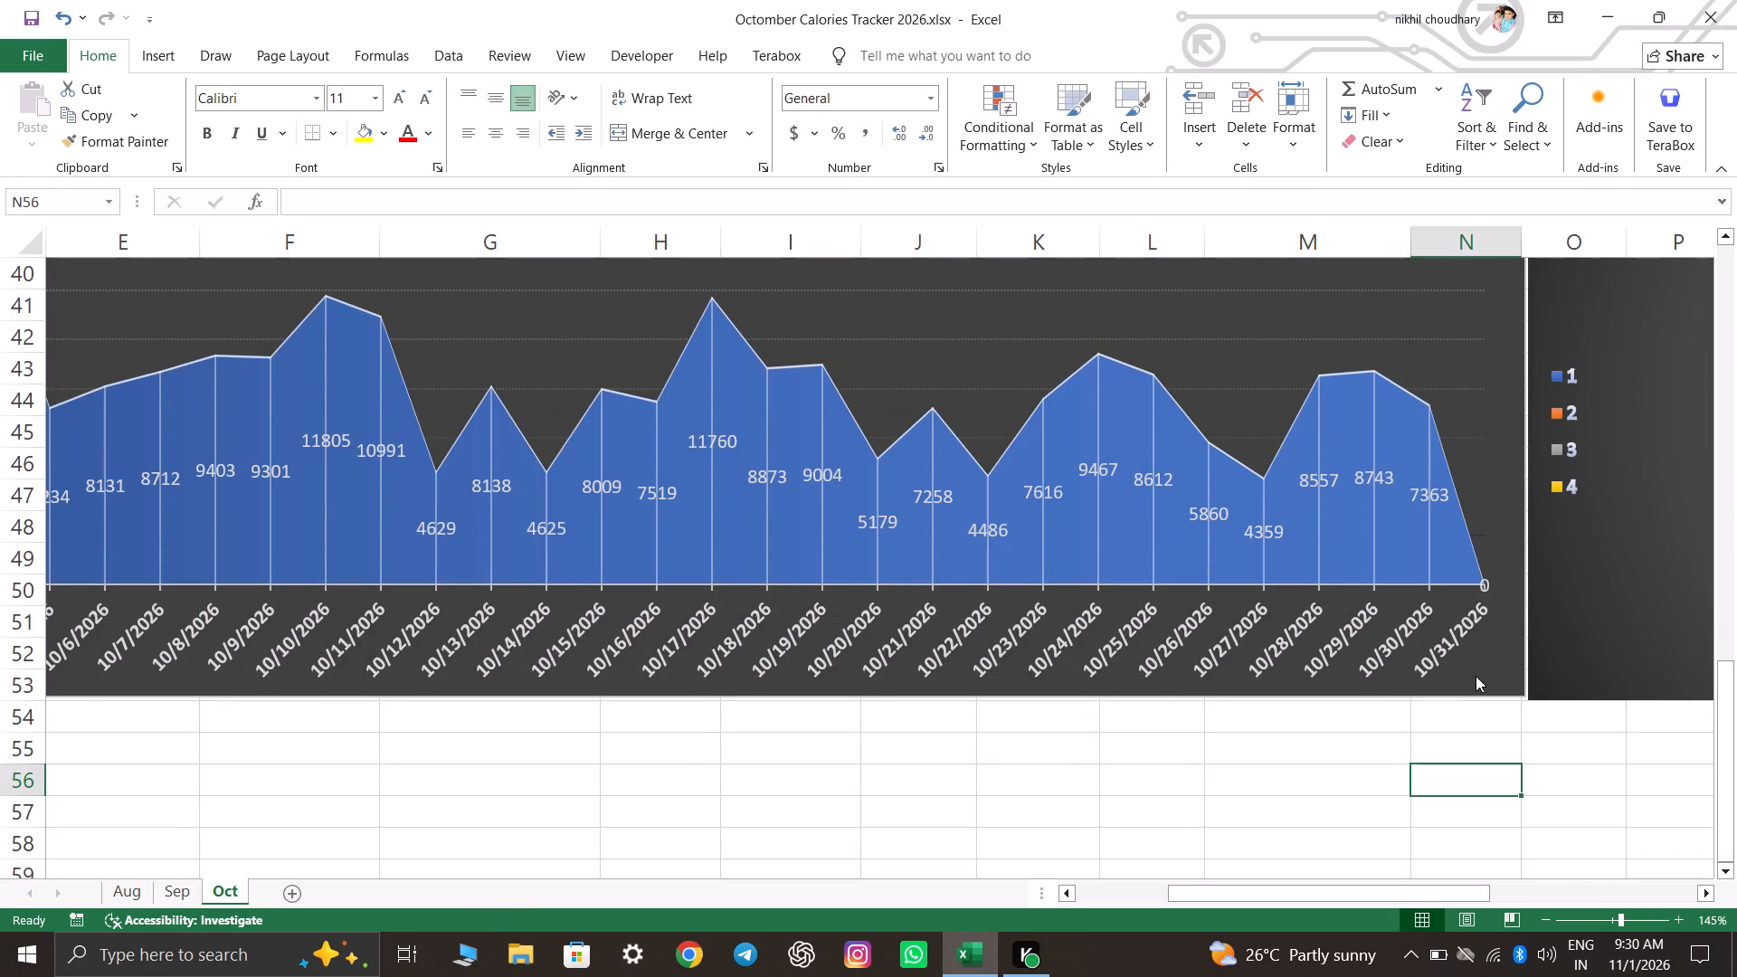
{"action": "left_click", "coordinate": [1479, 661]}
{"action": "left_click", "coordinate": [1523, 695]}
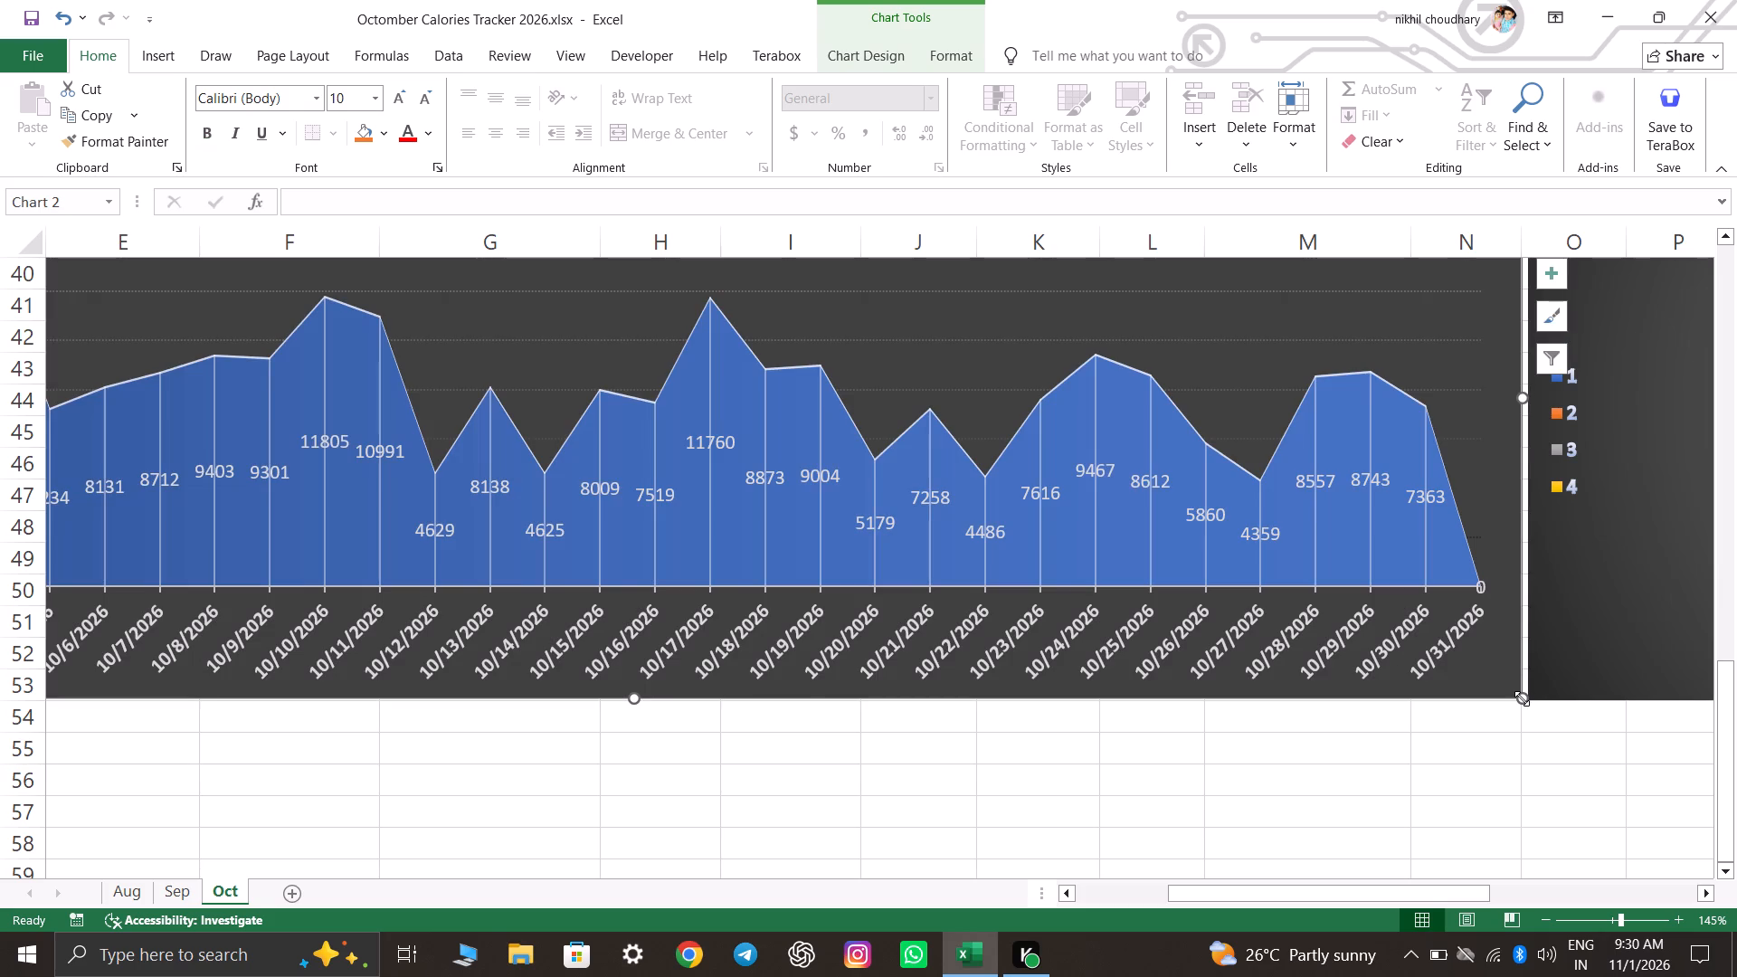
{"action": "left_click", "coordinate": [1541, 746]}
{"action": "left_click", "coordinate": [1582, 597]}
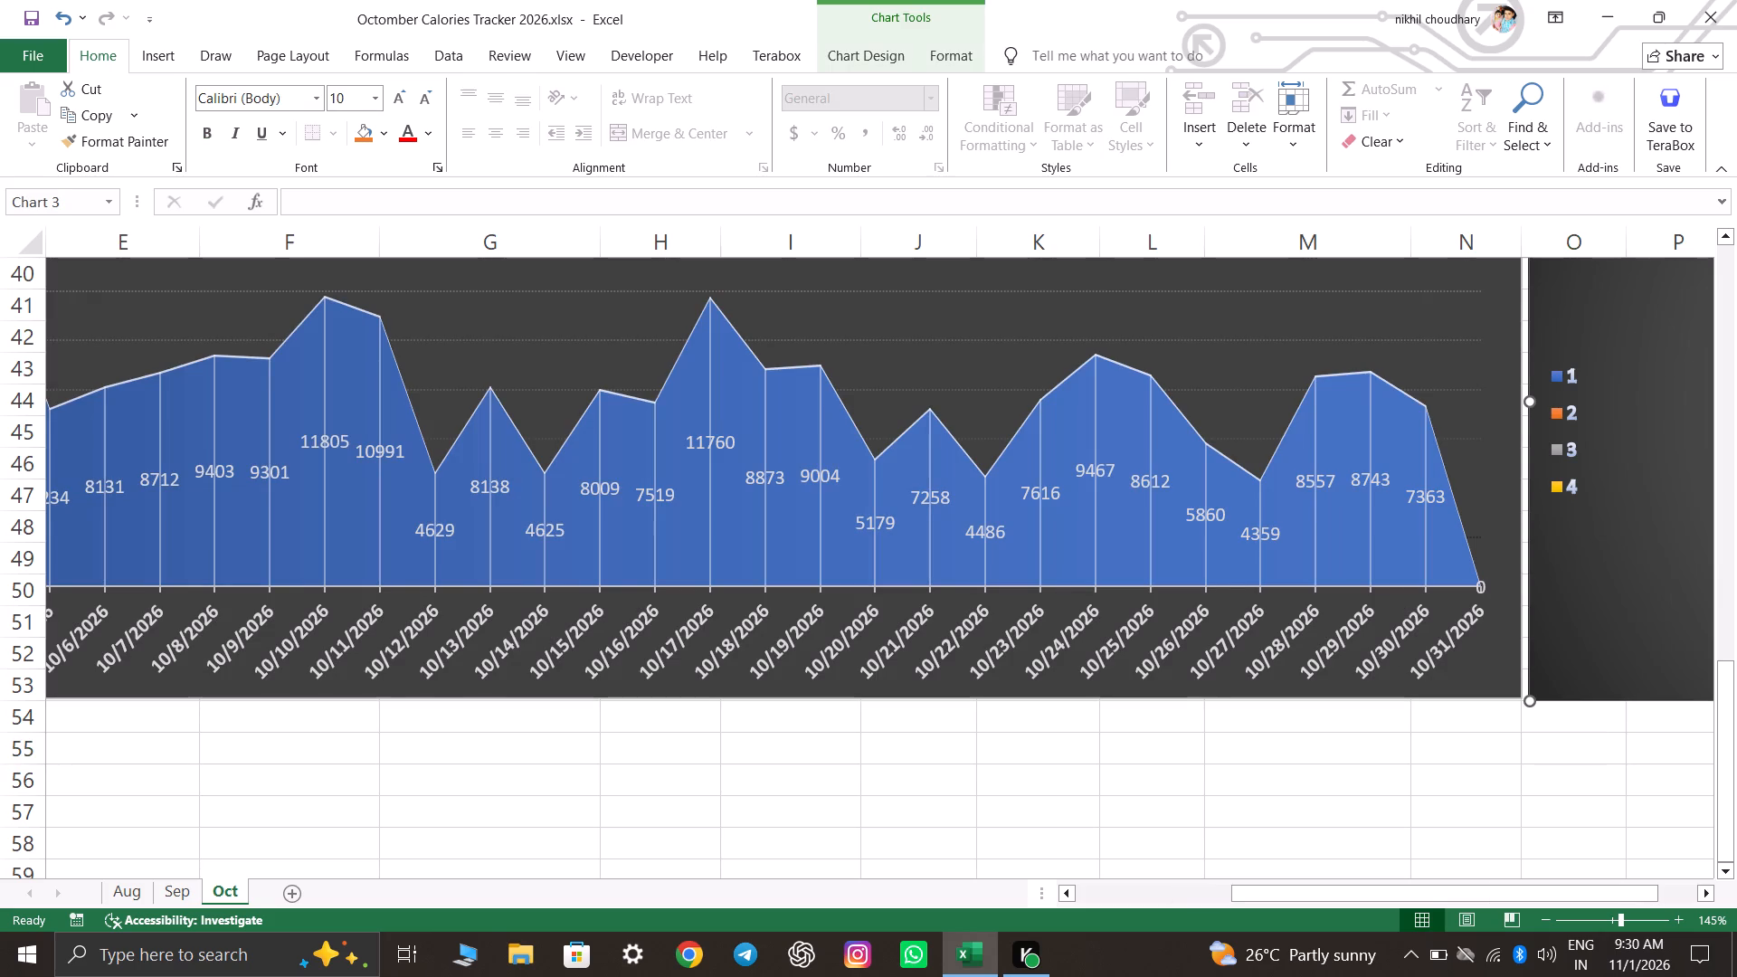
{"action": "left_click_drag", "start_coordinate": [1534, 702], "coordinate": [1522, 697]}
{"action": "left_click", "coordinate": [1588, 805]}
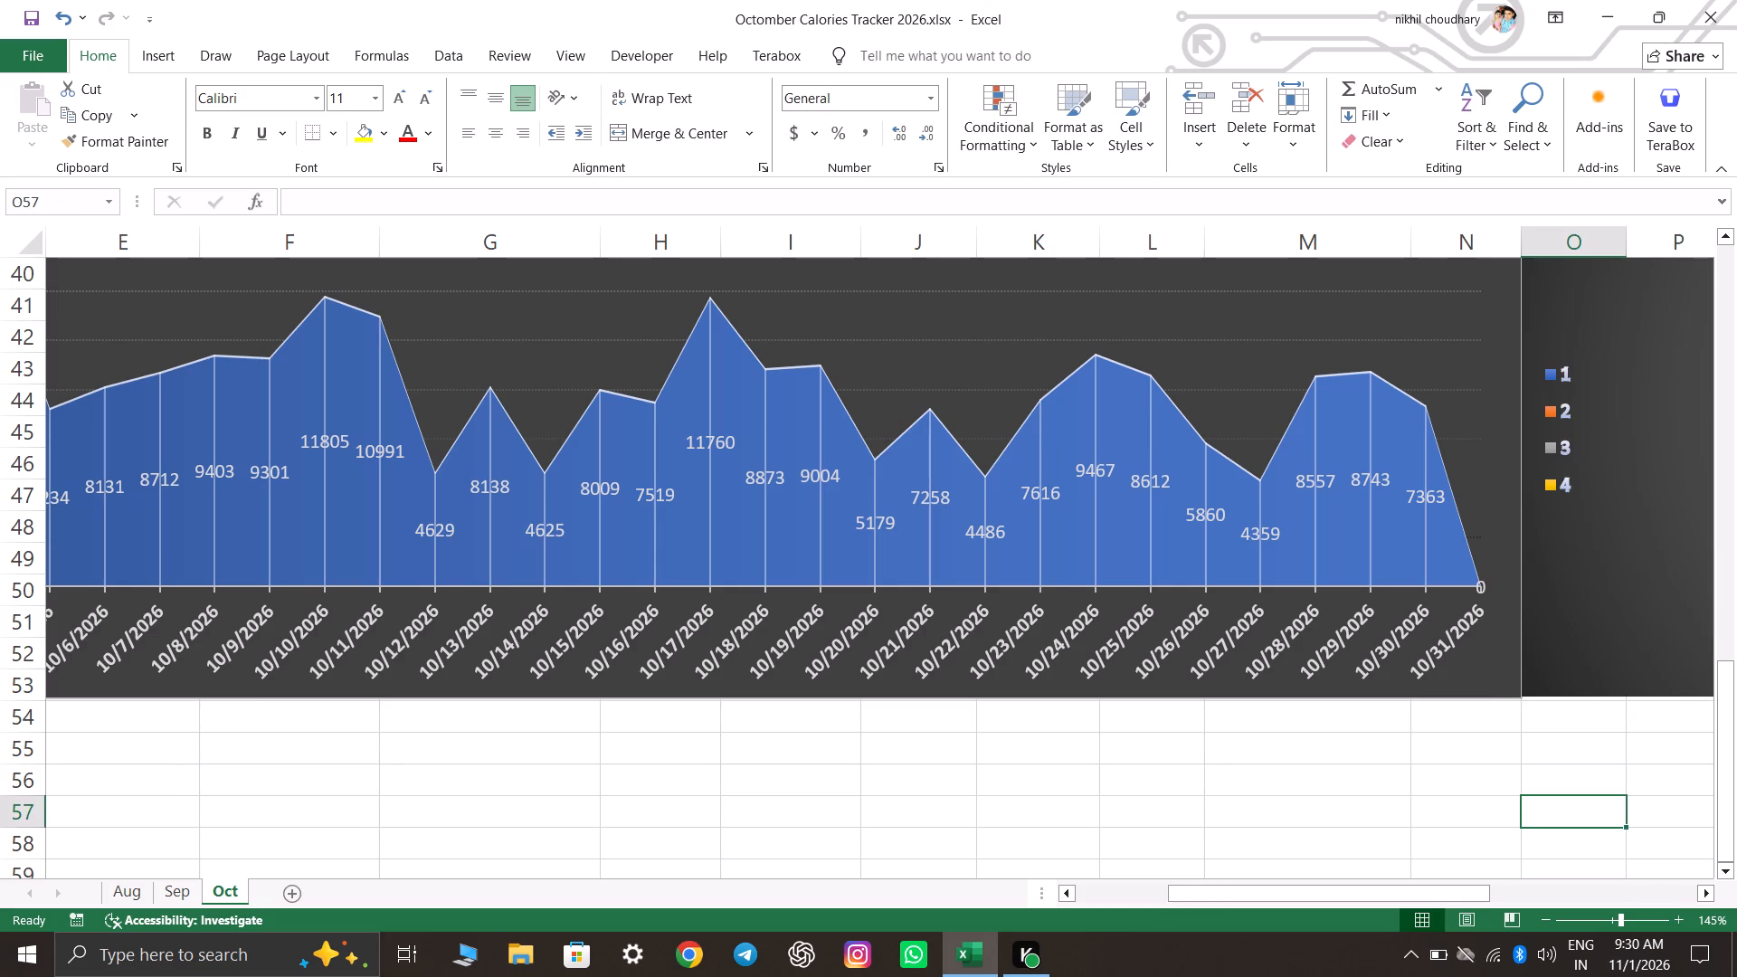
Stretch the pie chart's top-left corner to meet the Steps Tracker chart's top-right corner and the column chart's bottom edge.
{"action": "scroll", "coordinate": [1593, 785], "scroll_direction": "up", "scroll_amount": 5}
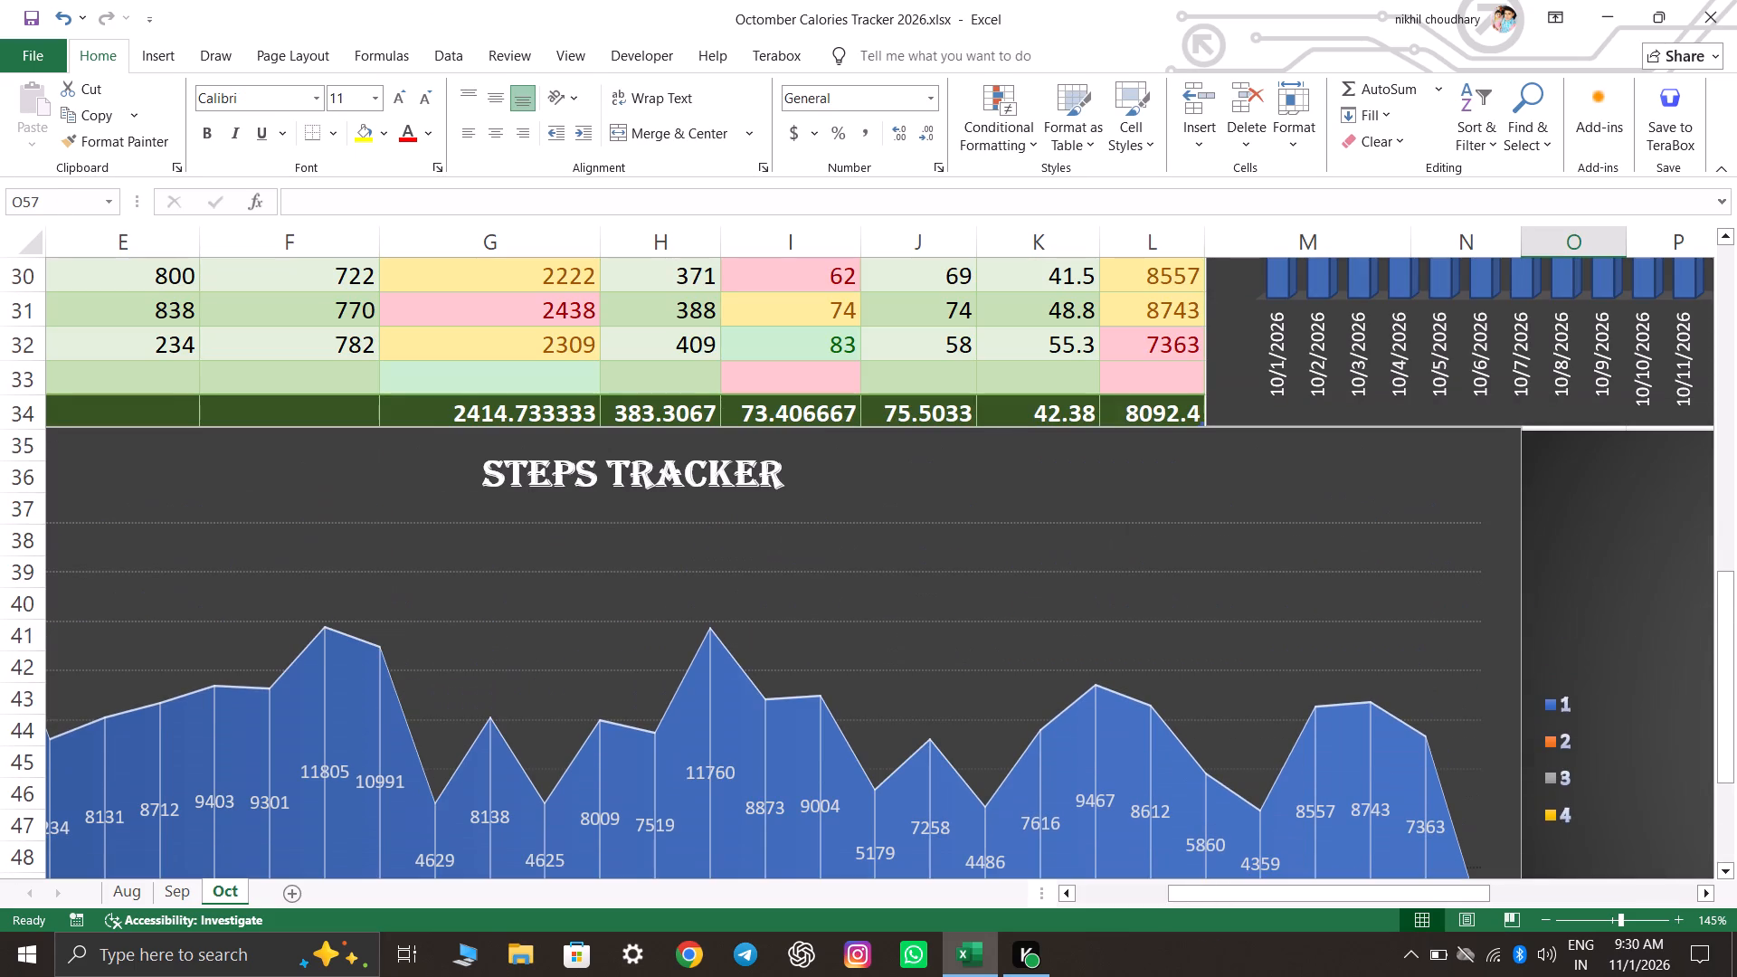
{"action": "left_click", "coordinate": [1546, 460]}
{"action": "left_click", "coordinate": [1526, 432]}
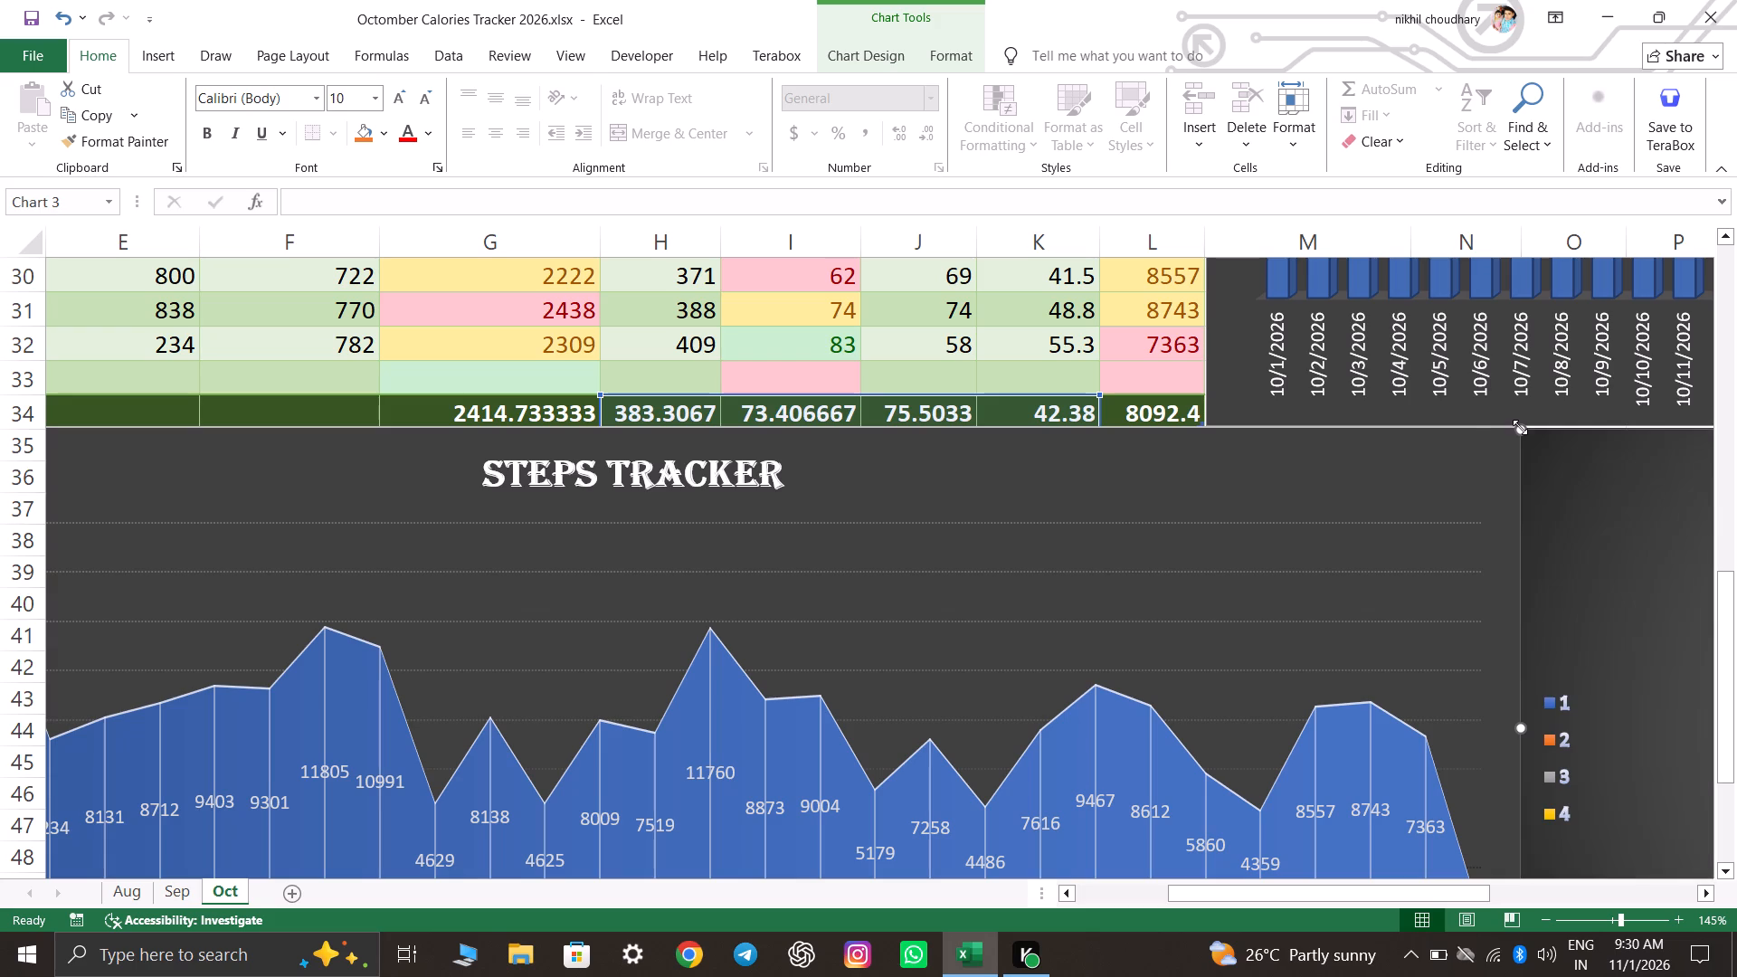
{"action": "left_click", "coordinate": [1545, 290]}
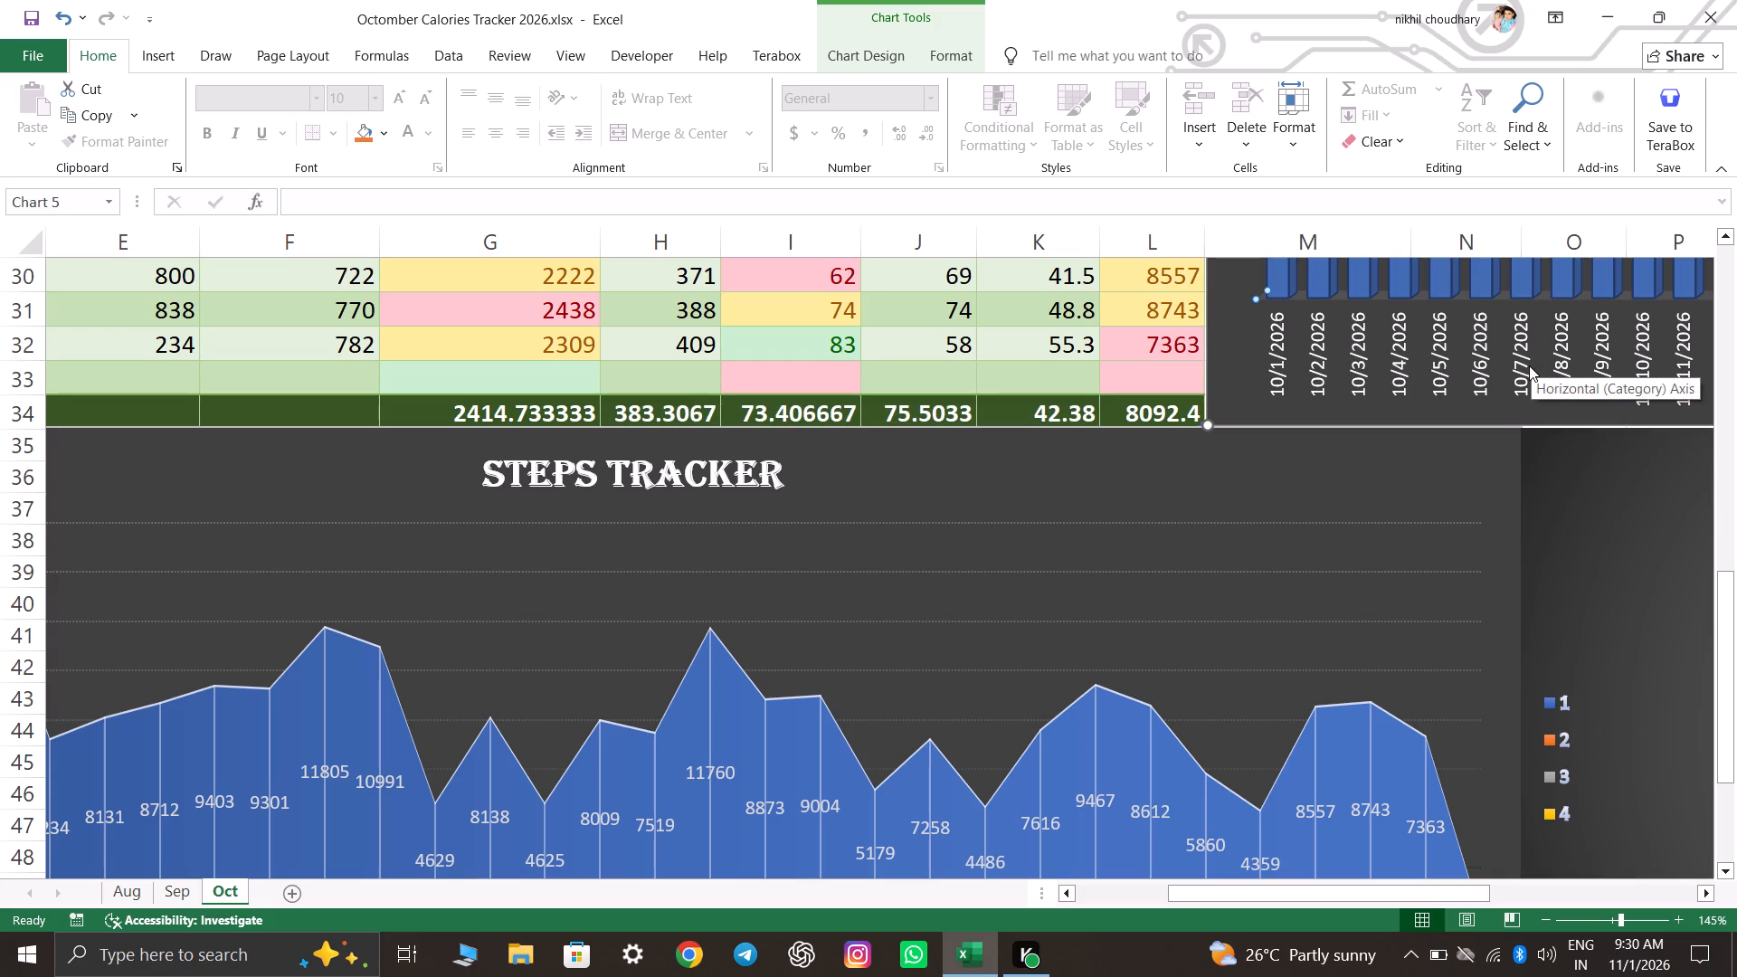
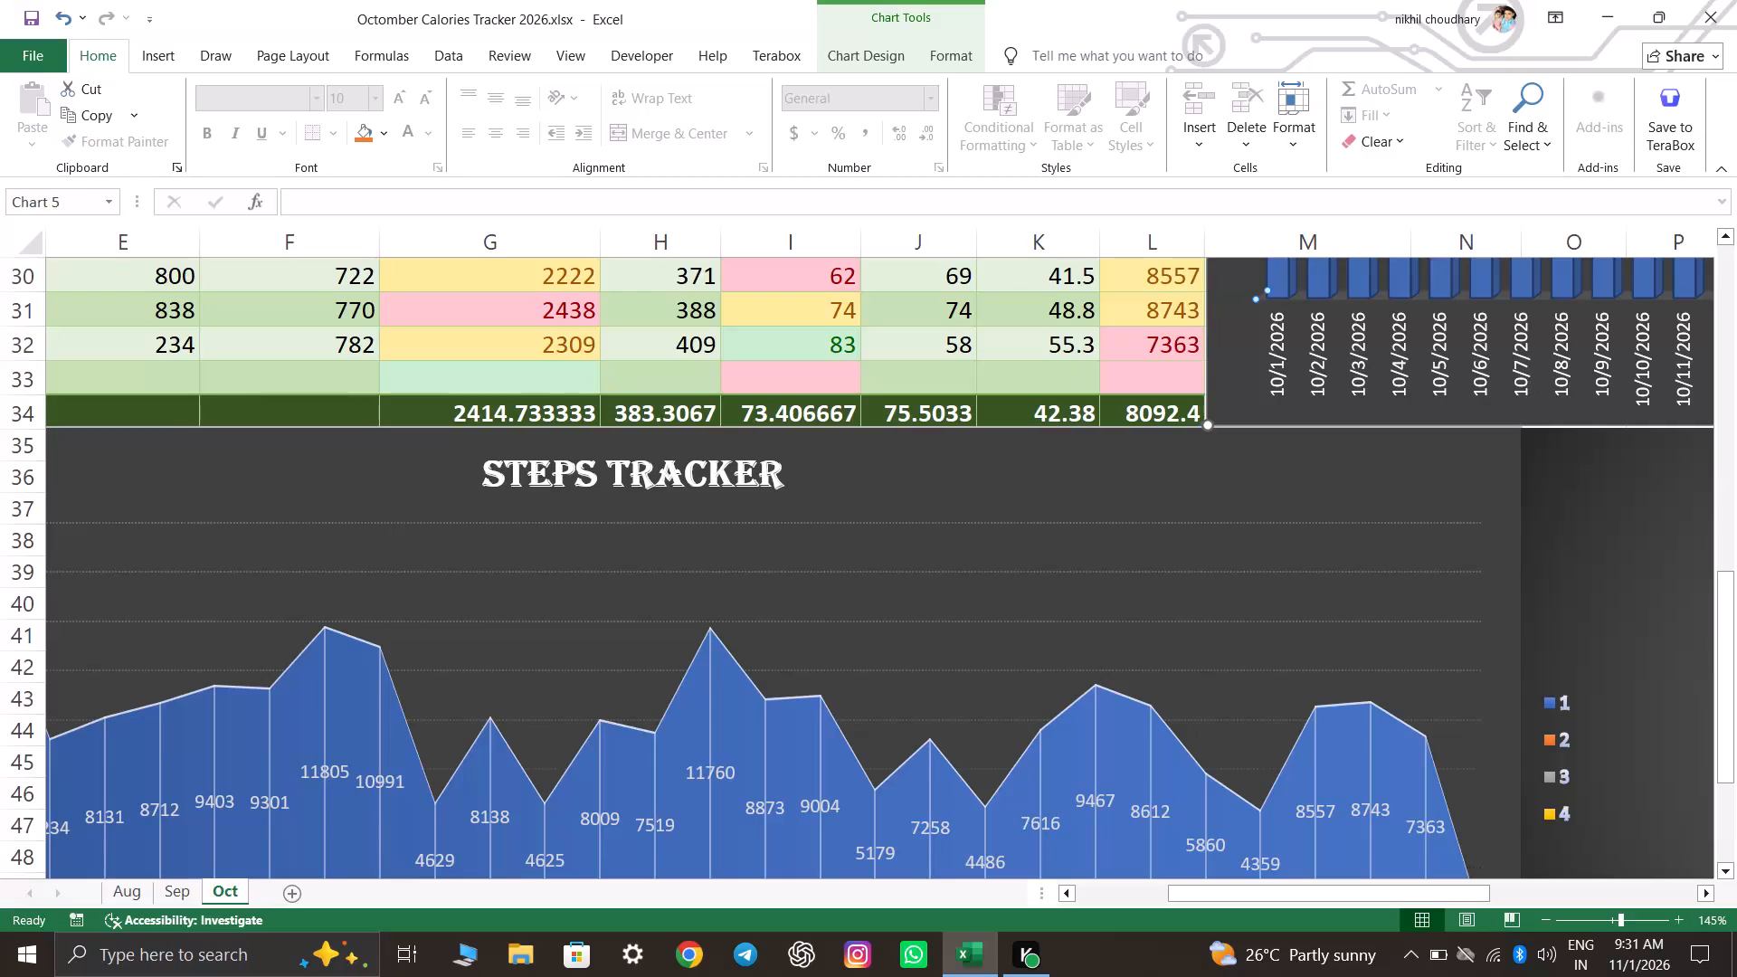
Stretch the Calories Intake chart's bottom-left corner to the table's right edge after column L and the Protein Intake chart's top edge.
{"action": "scroll", "coordinate": [1550, 394], "scroll_direction": "down", "scroll_amount": 3, "text": "ctrl"}
{"action": "scroll", "coordinate": [1506, 593], "scroll_direction": "down", "scroll_amount": 4}
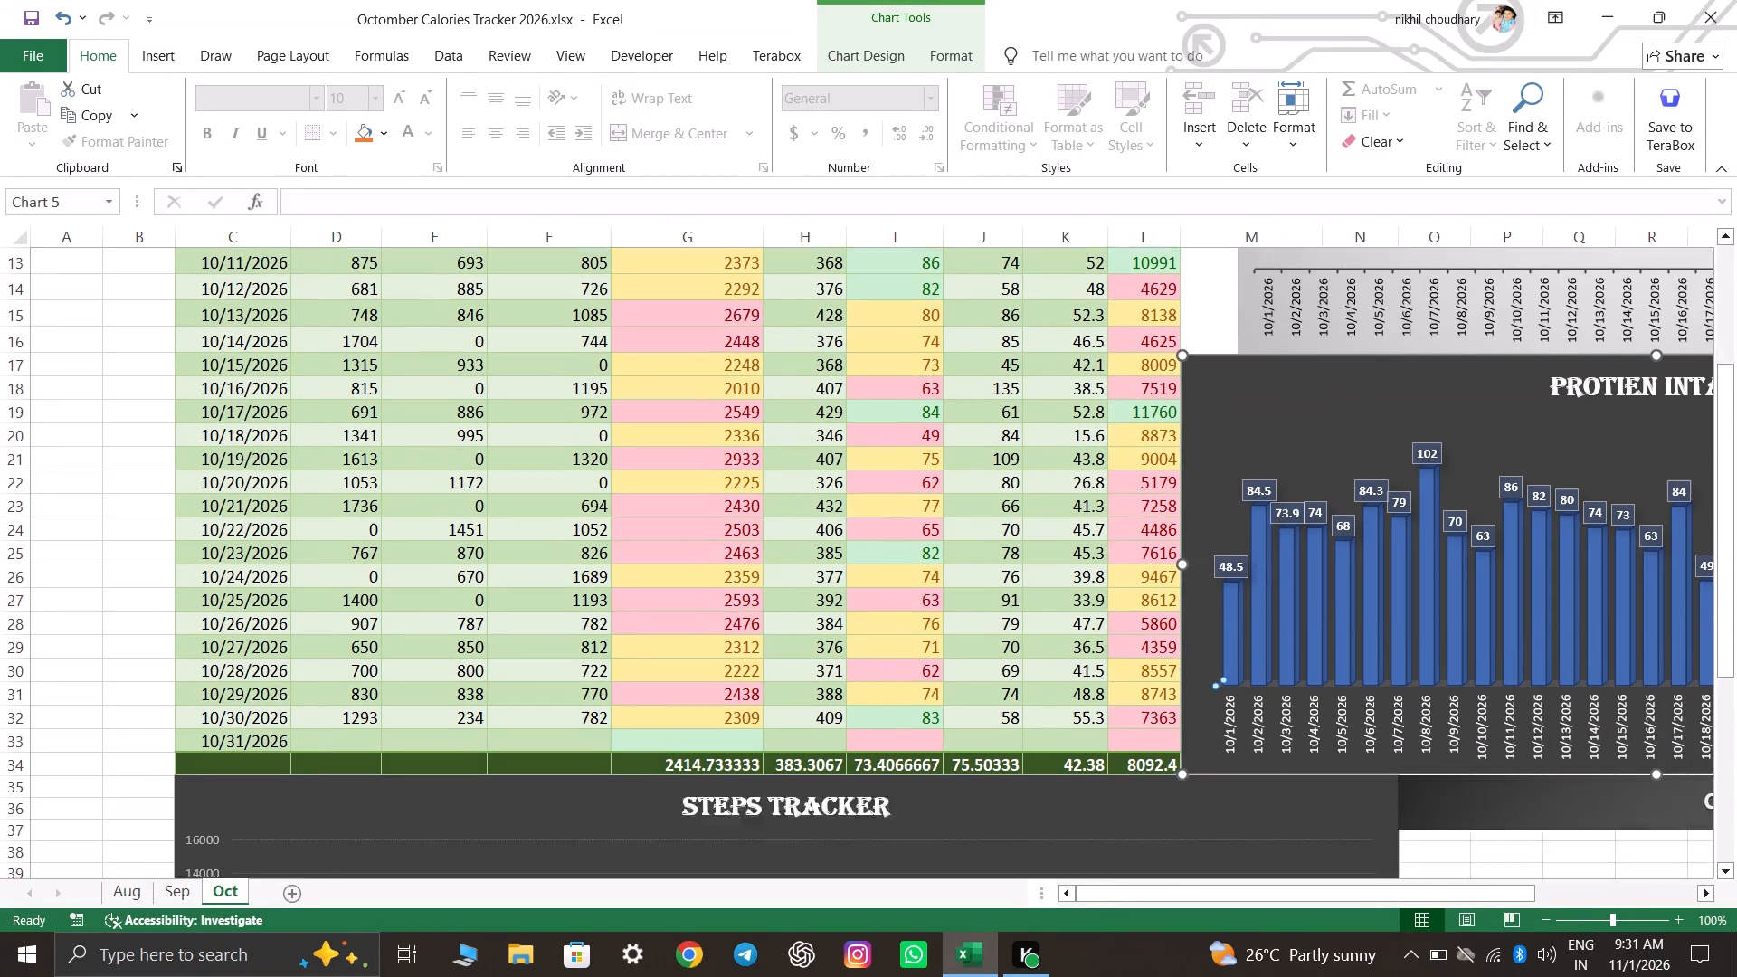
{"action": "scroll", "coordinate": [1506, 593], "scroll_direction": "down", "scroll_amount": 7}
{"action": "scroll", "coordinate": [1491, 656], "scroll_direction": "up", "scroll_amount": 5}
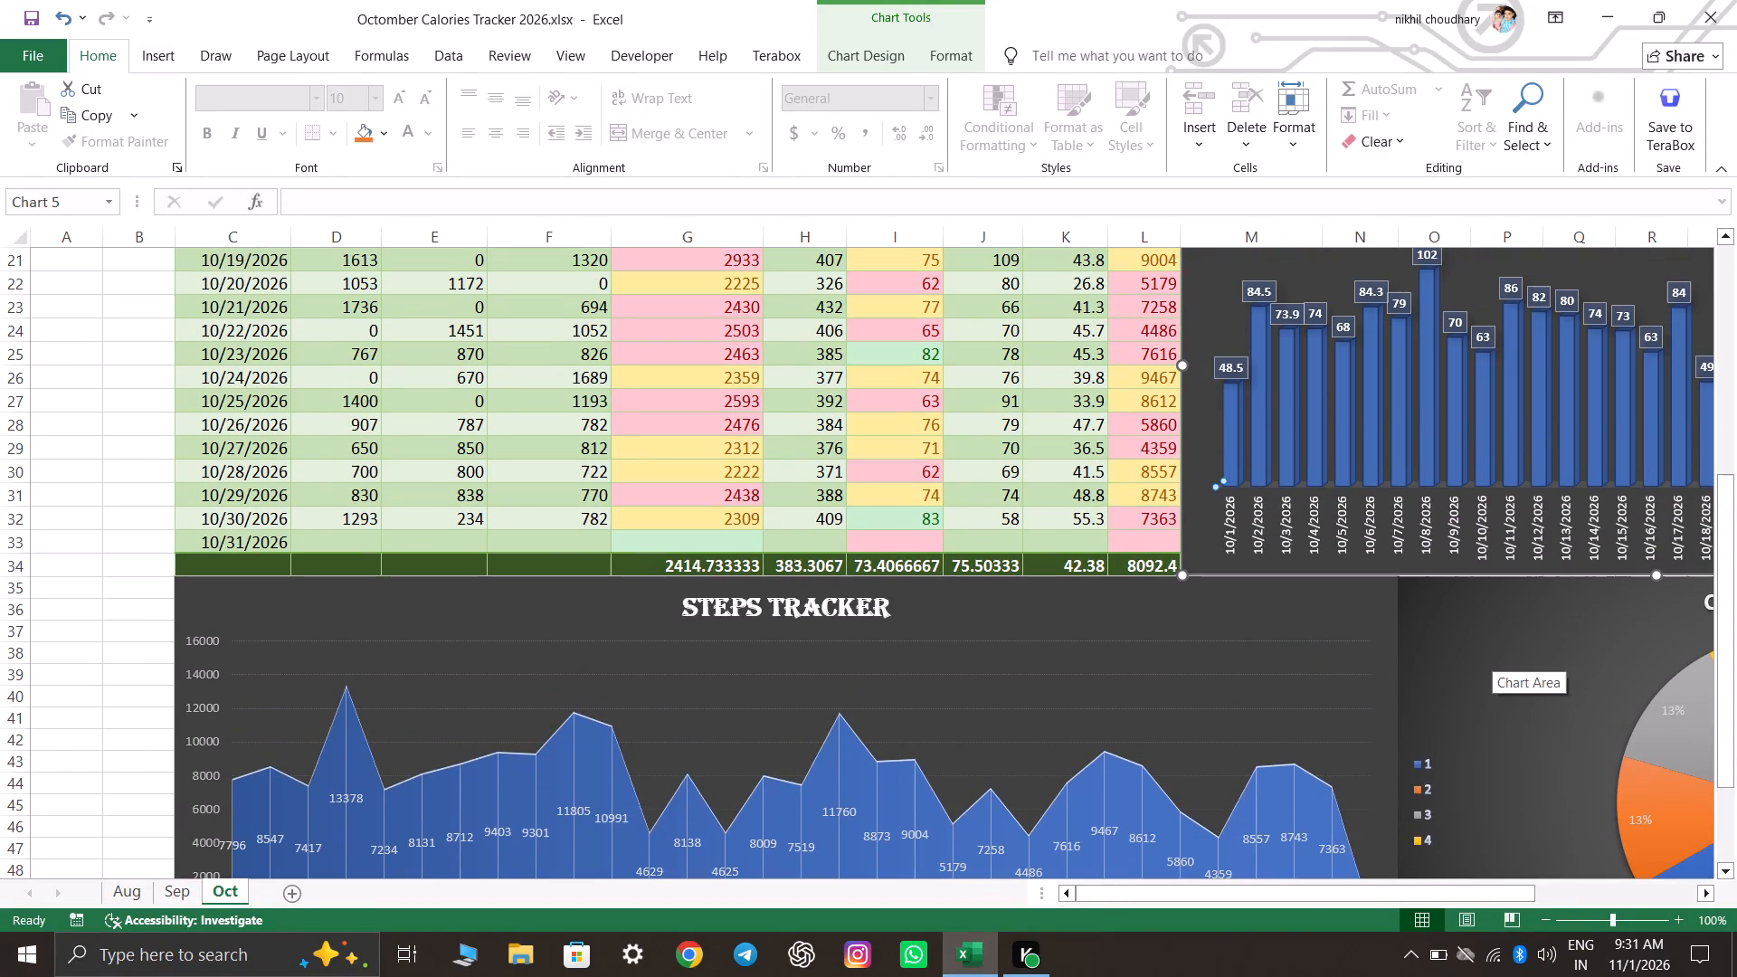
{"action": "scroll", "coordinate": [1491, 664], "scroll_direction": "down", "scroll_amount": 6}
{"action": "scroll", "coordinate": [1492, 675], "scroll_direction": "up", "scroll_amount": 5}
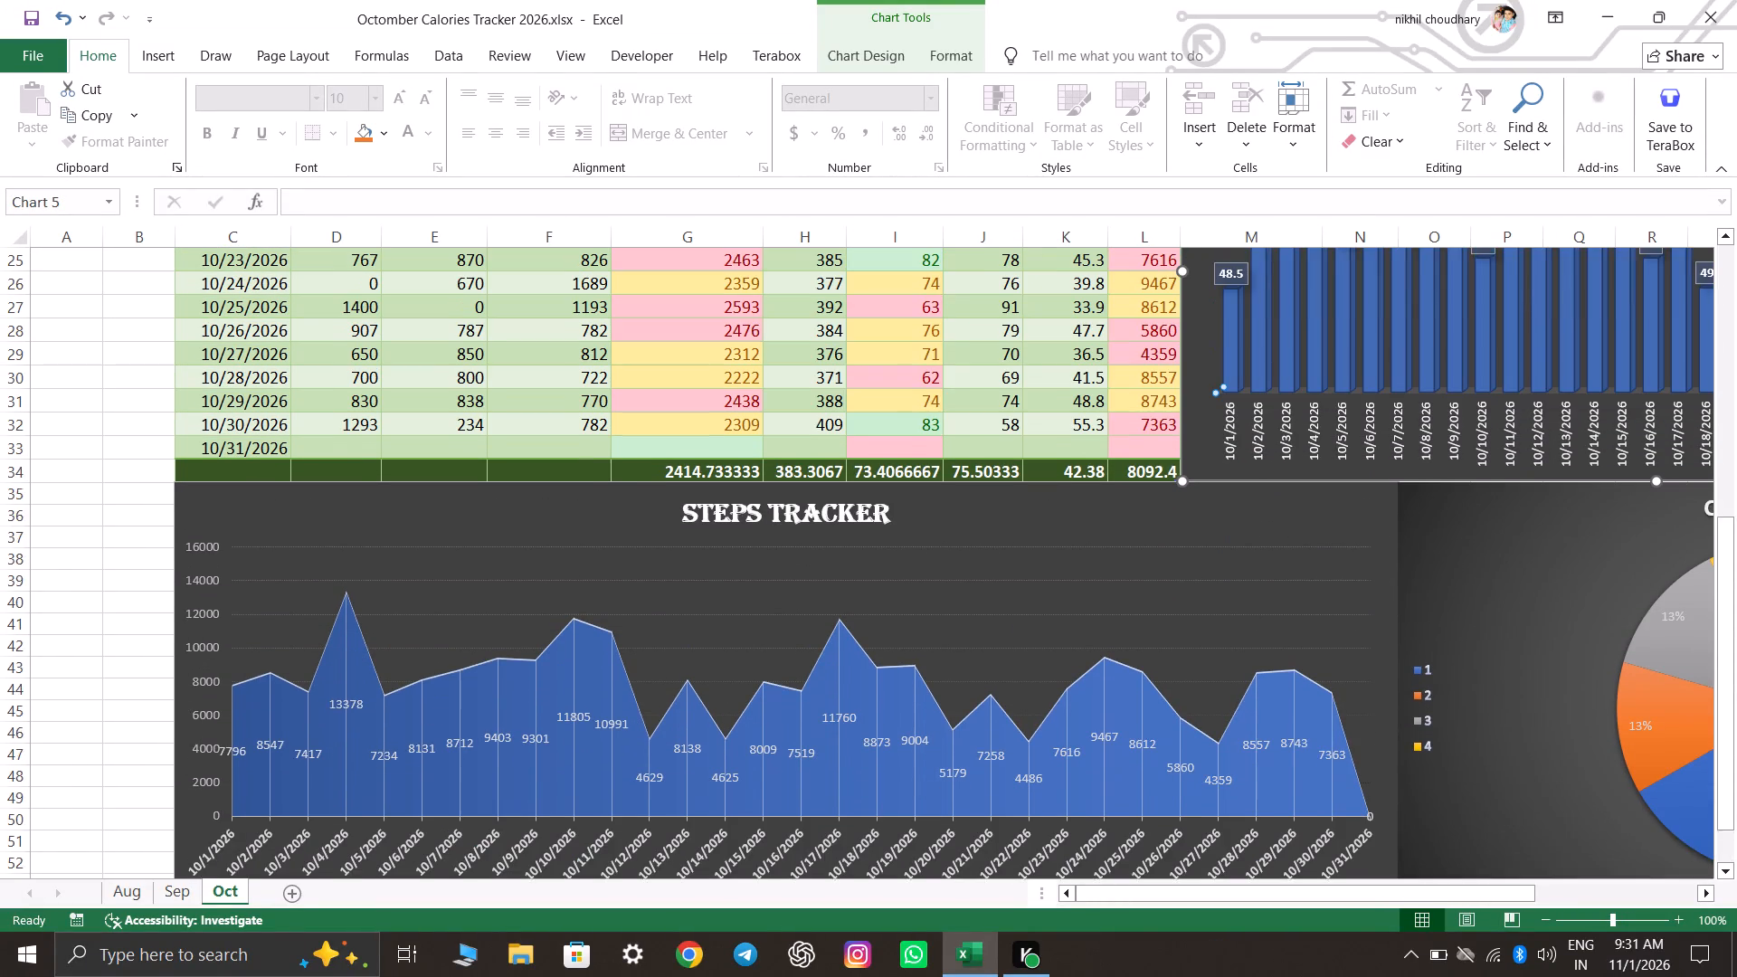
{"action": "scroll", "coordinate": [1492, 675], "scroll_direction": "up", "scroll_amount": 13}
{"action": "scroll", "coordinate": [1377, 577], "scroll_direction": "up", "scroll_amount": 2}
{"action": "left_click", "coordinate": [1297, 521]}
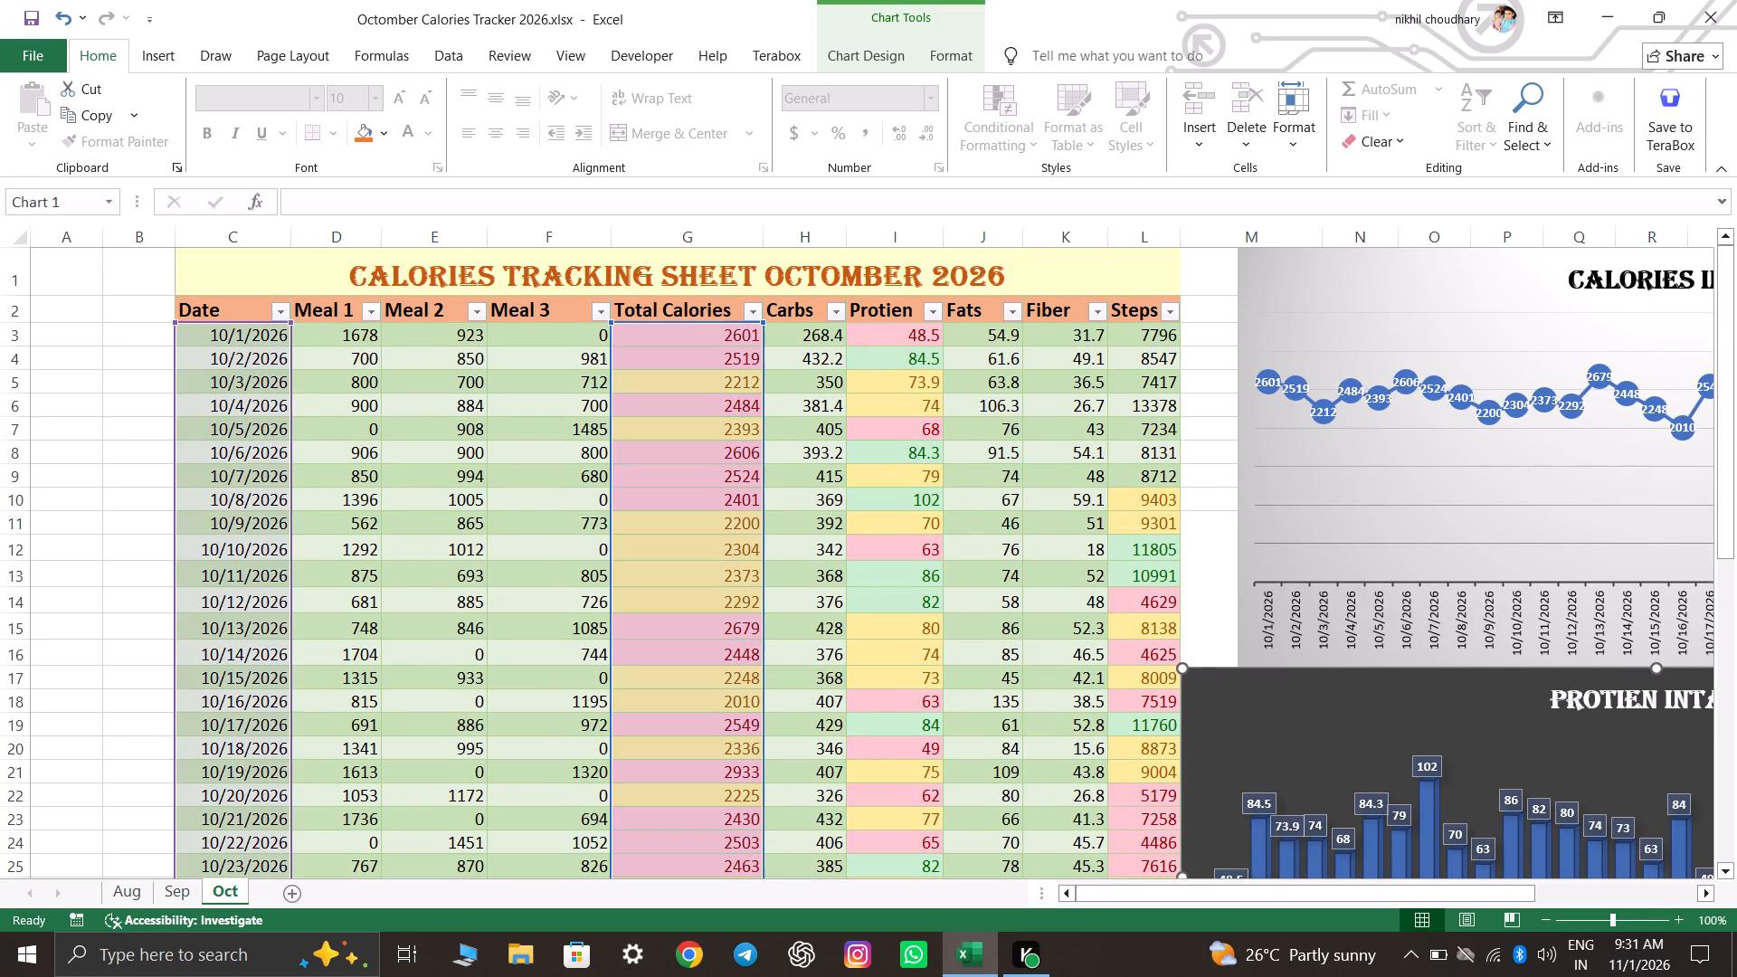
{"action": "left_click_drag", "start_coordinate": [1238, 665], "coordinate": [1234, 668]}
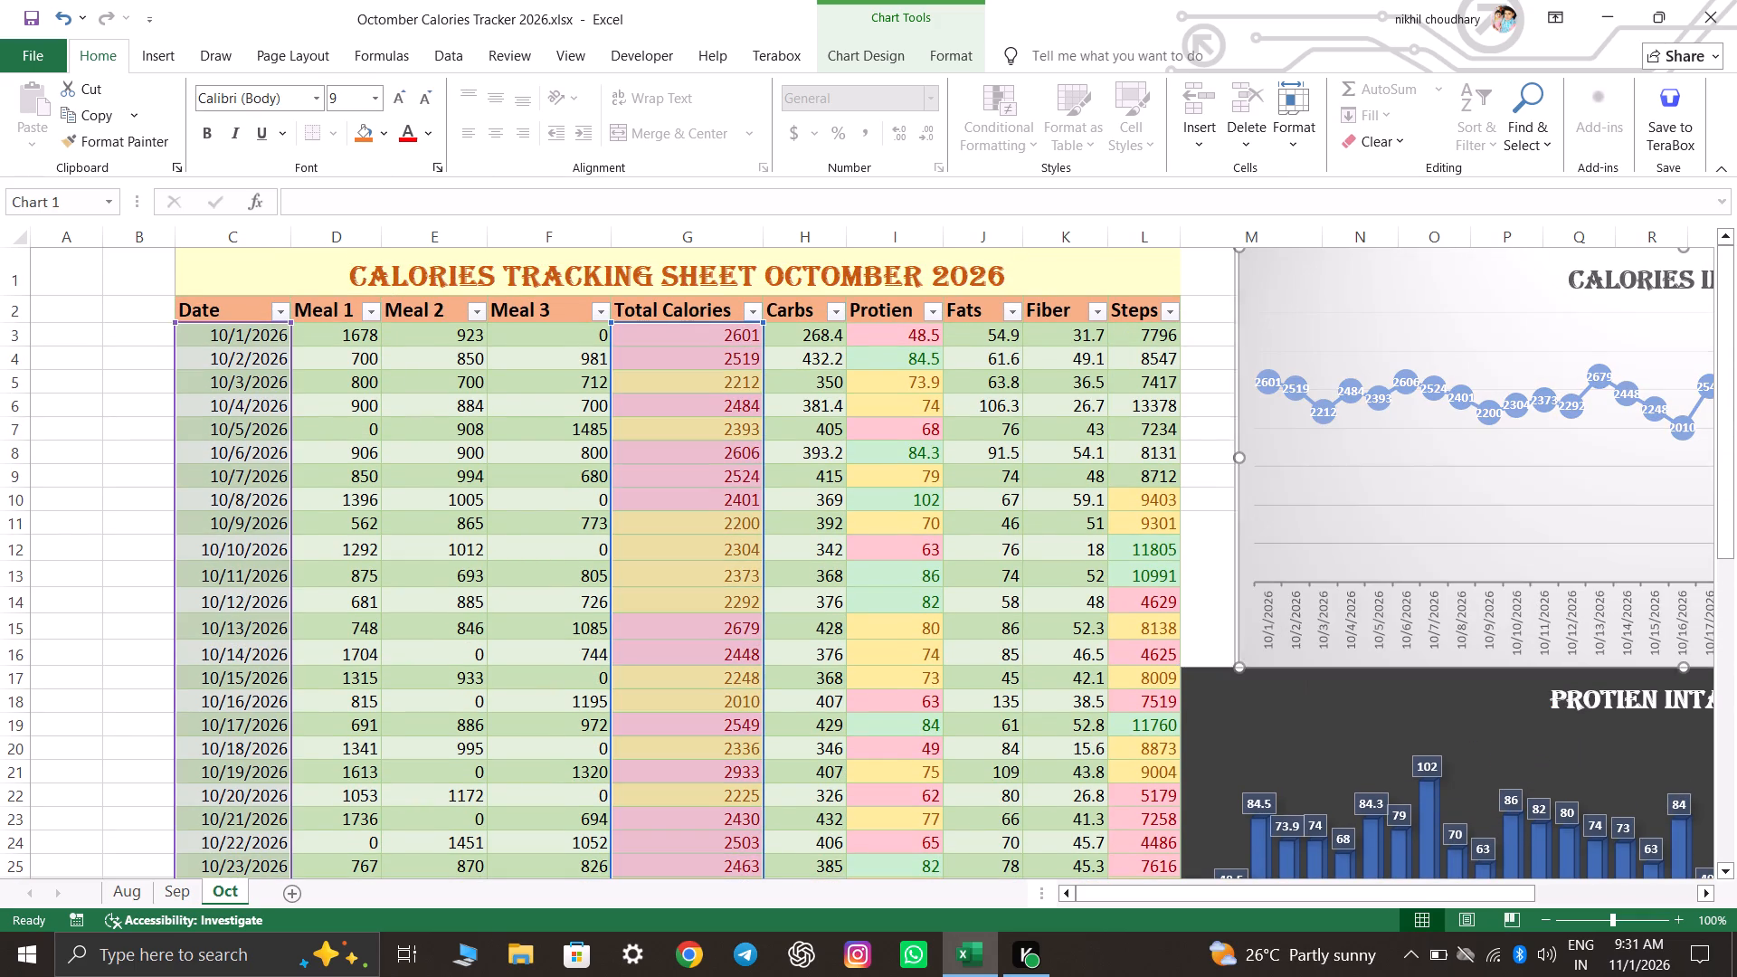
{"action": "left_click_drag", "start_coordinate": [1234, 668], "coordinate": [1181, 665]}
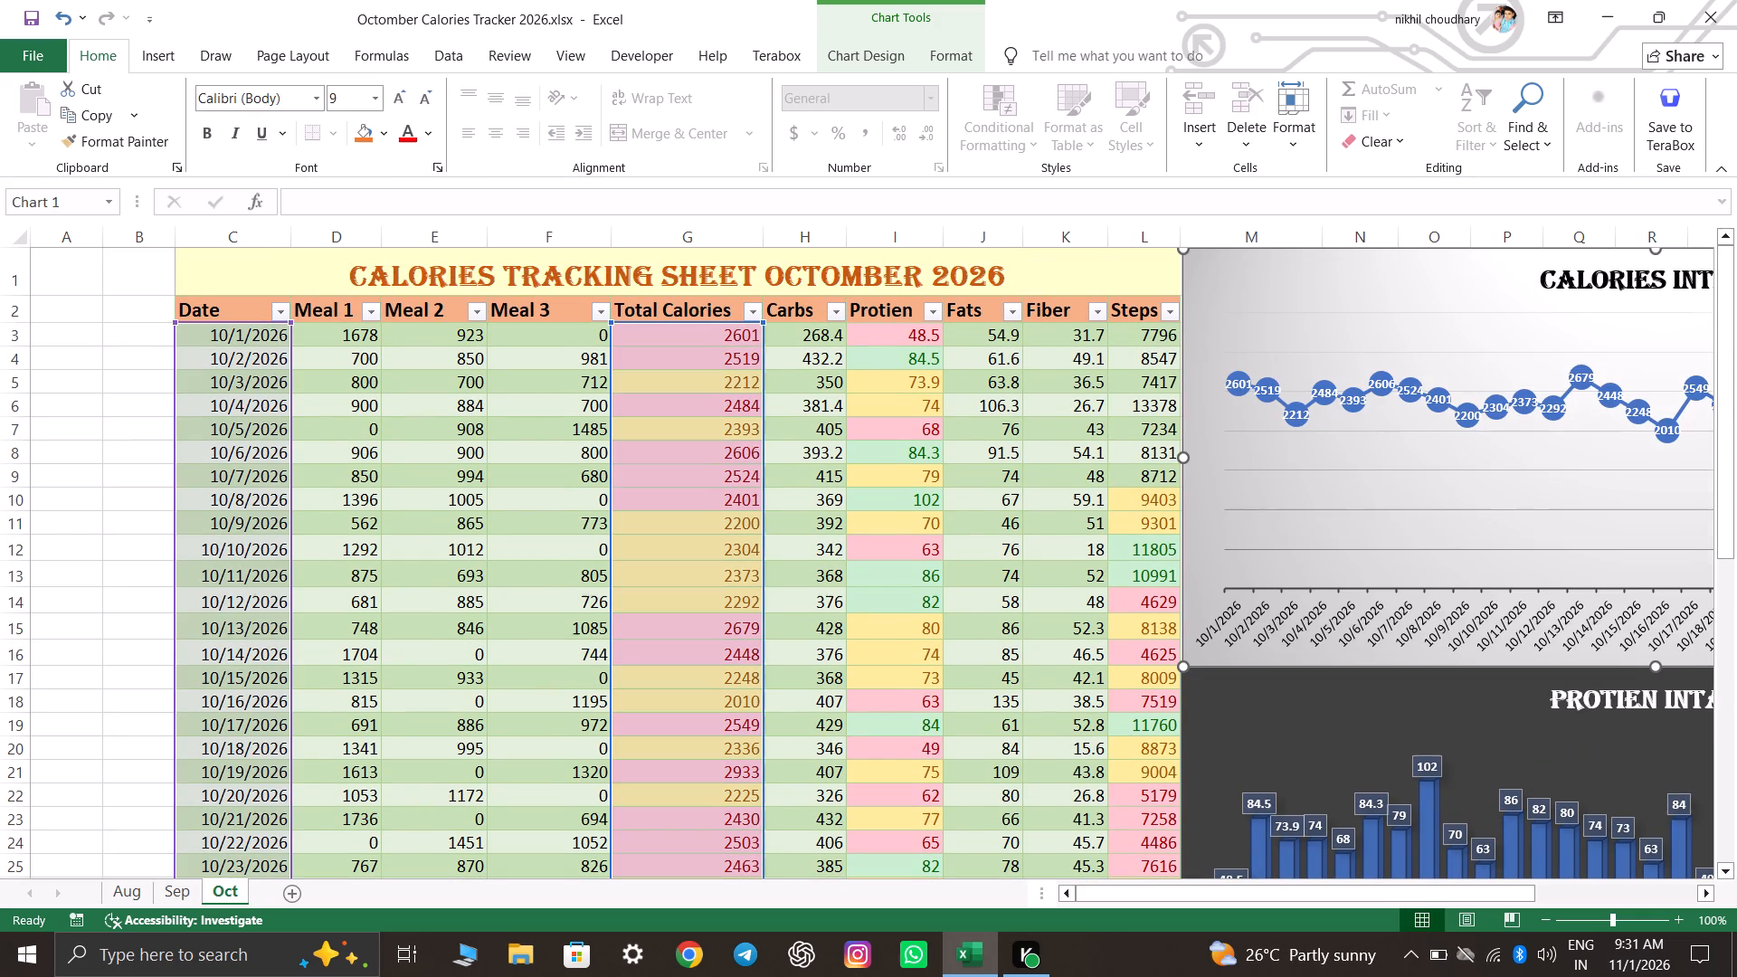
{"action": "left_click", "coordinate": [94, 427]}
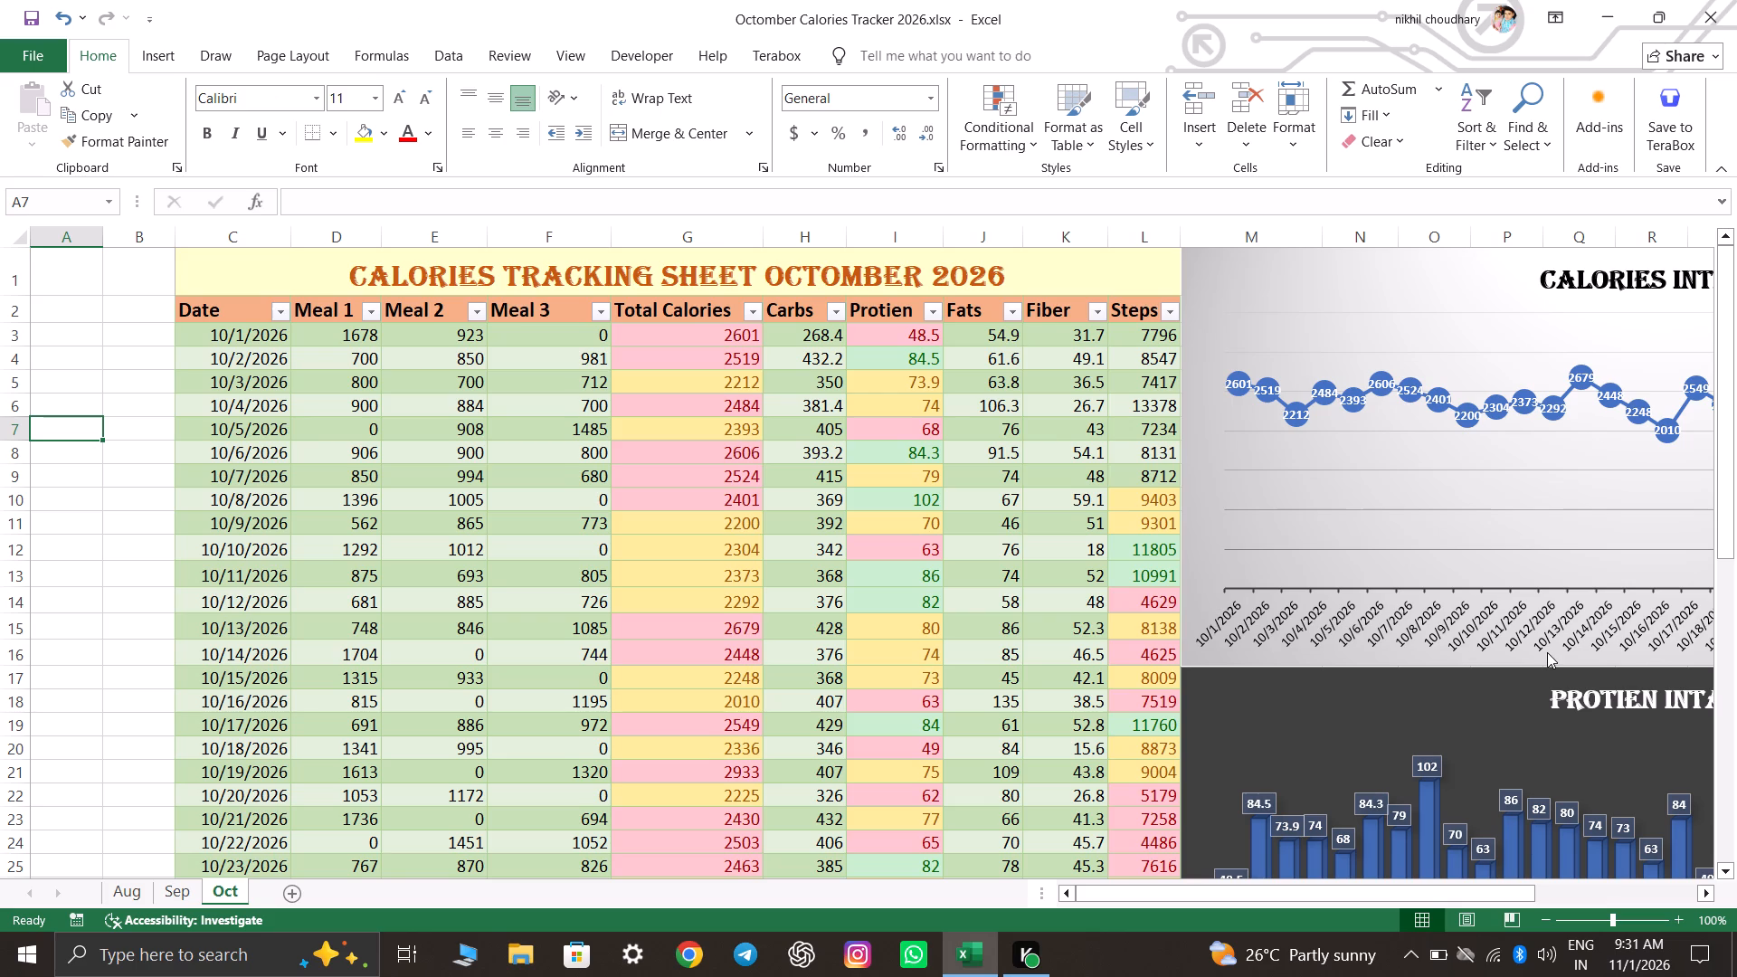
Examine the whole October sheet to check that the four charts and the data table align without gaps.
{"action": "scroll", "coordinate": [1547, 652], "scroll_direction": "up", "scroll_amount": 8}
{"action": "scroll", "coordinate": [1547, 652], "scroll_direction": "down", "scroll_amount": 6}
{"action": "scroll", "coordinate": [1533, 632], "scroll_direction": "down", "scroll_amount": 2, "text": "ctrl"}
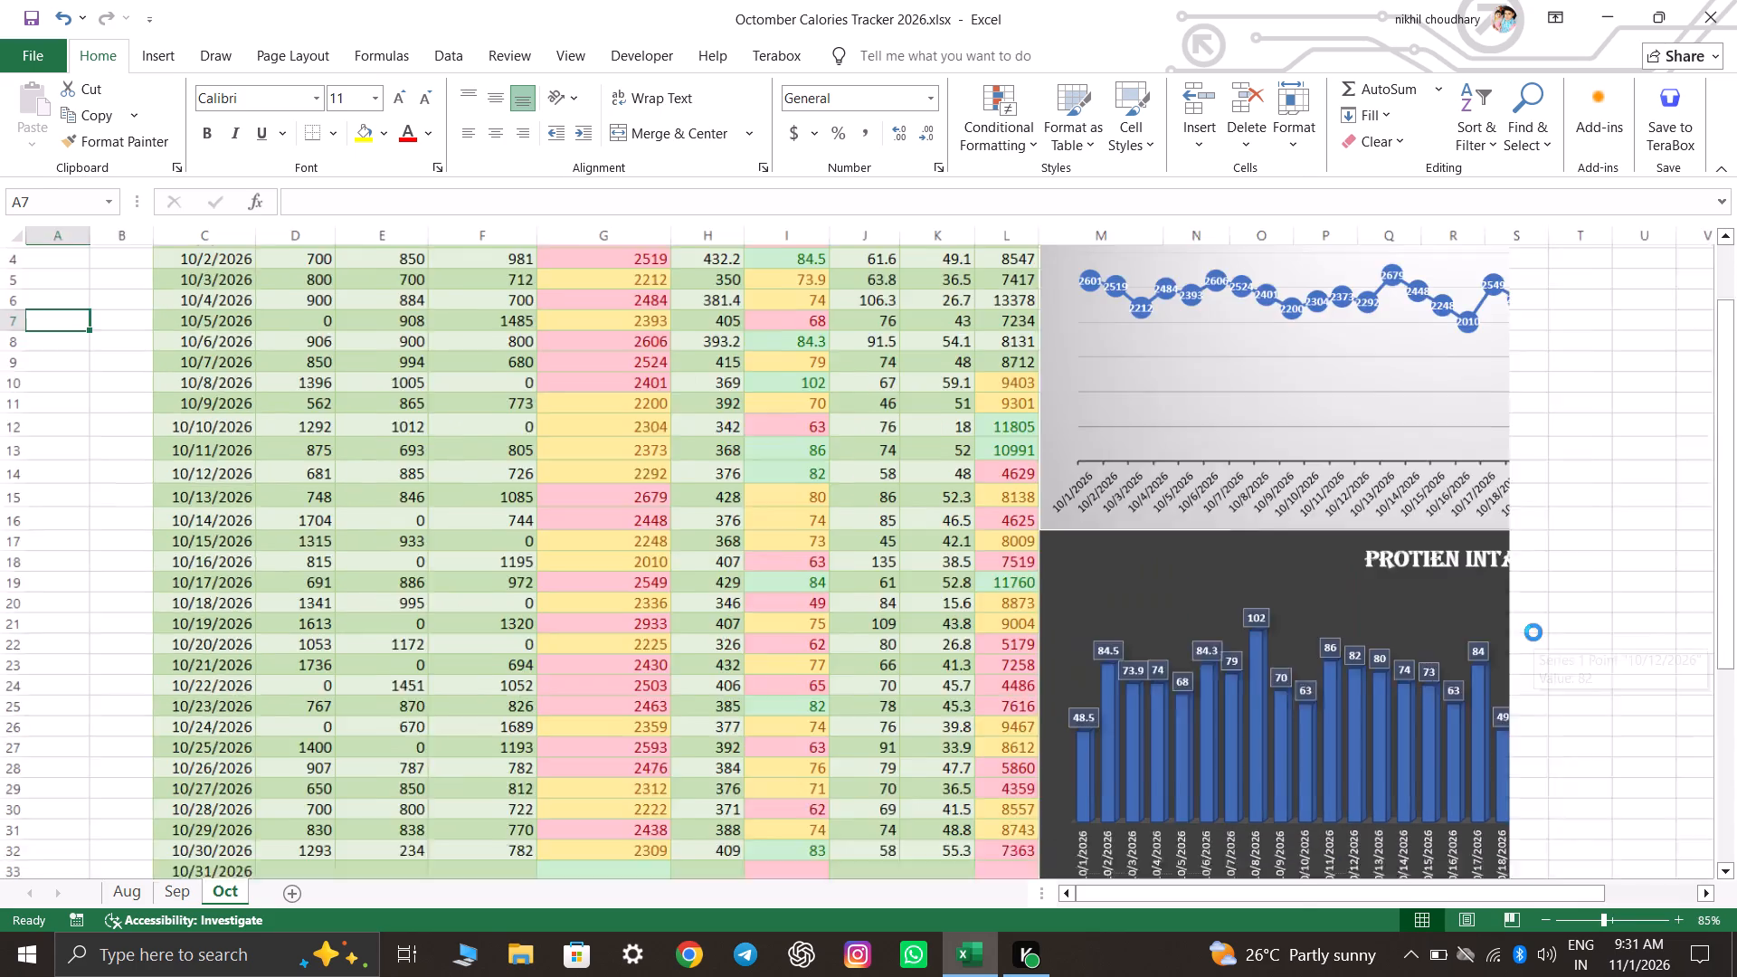
{"action": "scroll", "coordinate": [1533, 632], "scroll_direction": "down", "scroll_amount": 2, "text": "ctrl"}
{"action": "left_click", "coordinate": [1277, 692]}
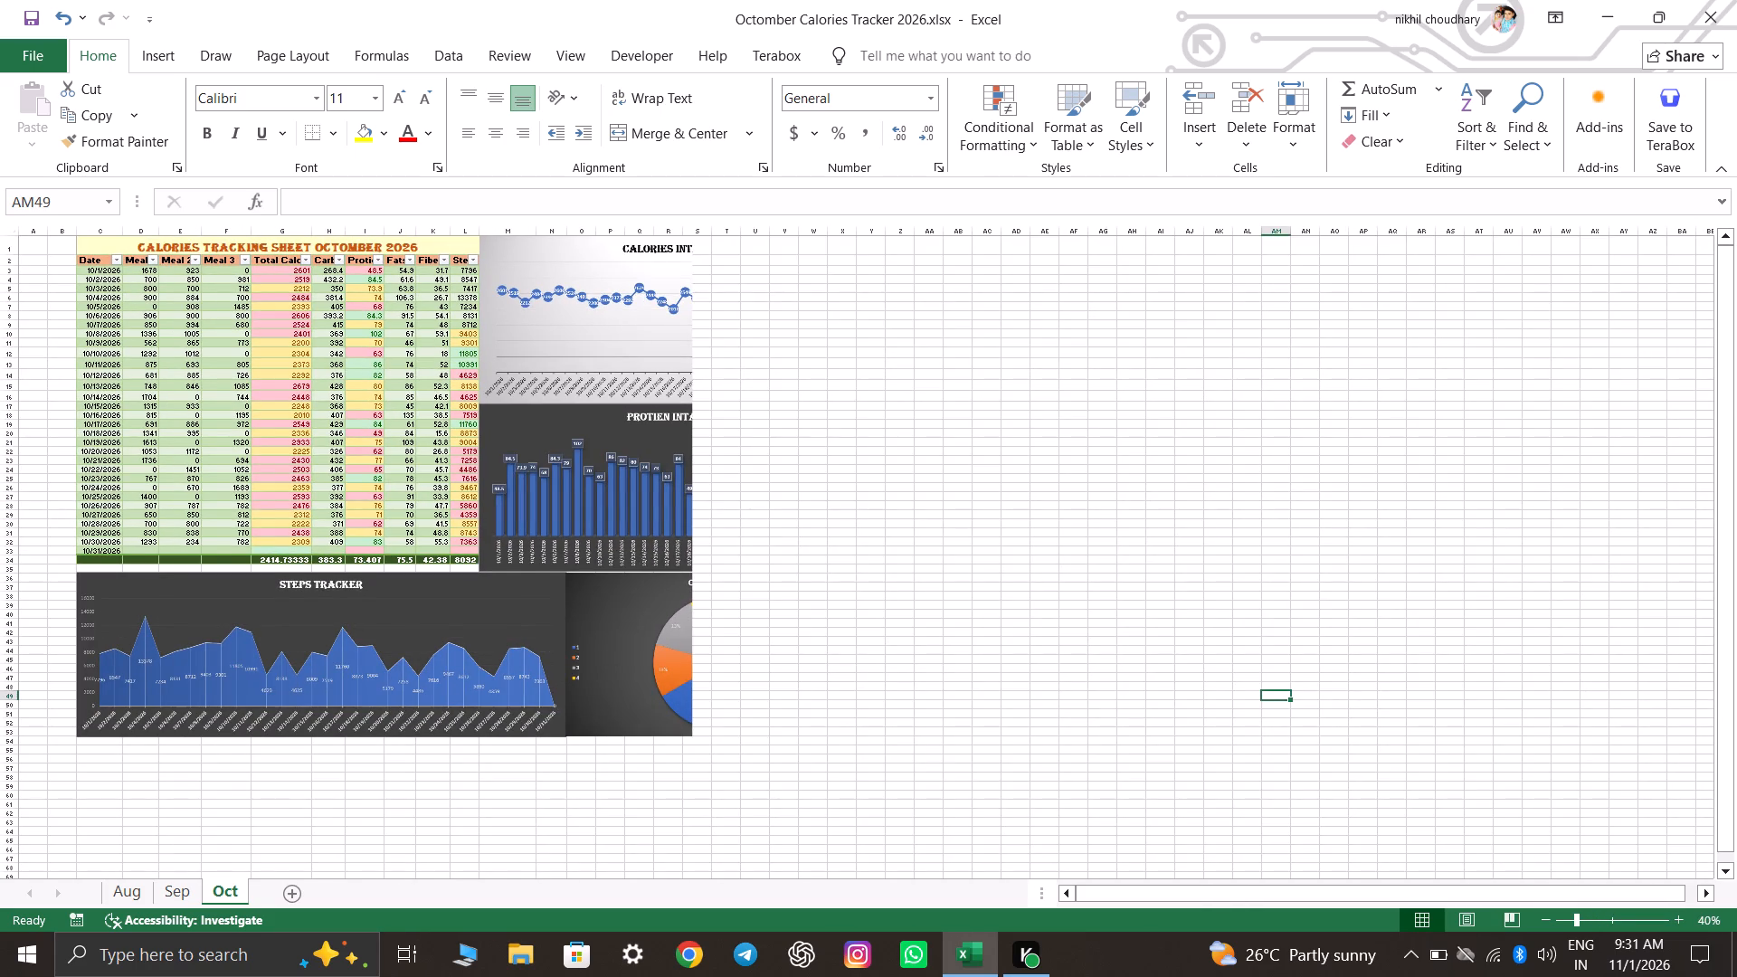
{"action": "key", "text": "Left"}
{"action": "key", "text": "Left"}
{"action": "key", "text": "Left"}
{"action": "key", "text": "Left"}
{"action": "key", "text": "Left"}
{"action": "key", "text": "Left"}
{"action": "key", "text": "Left"}
{"action": "key", "text": "Left"}
{"action": "key", "text": "Left"}
{"action": "key", "text": "Left"}
{"action": "key", "text": "Left"}
{"action": "key", "text": "Left"}
{"action": "key", "text": "Left"}
{"action": "key", "text": "Left"}
{"action": "key", "text": "Left"}
{"action": "key", "text": "Left"}
{"action": "key", "text": "Left"}
{"action": "key", "text": "Left"}
{"action": "key", "text": "Left"}
{"action": "key", "text": "Left"}
{"action": "key", "text": "Left"}
{"action": "key", "text": "Left"}
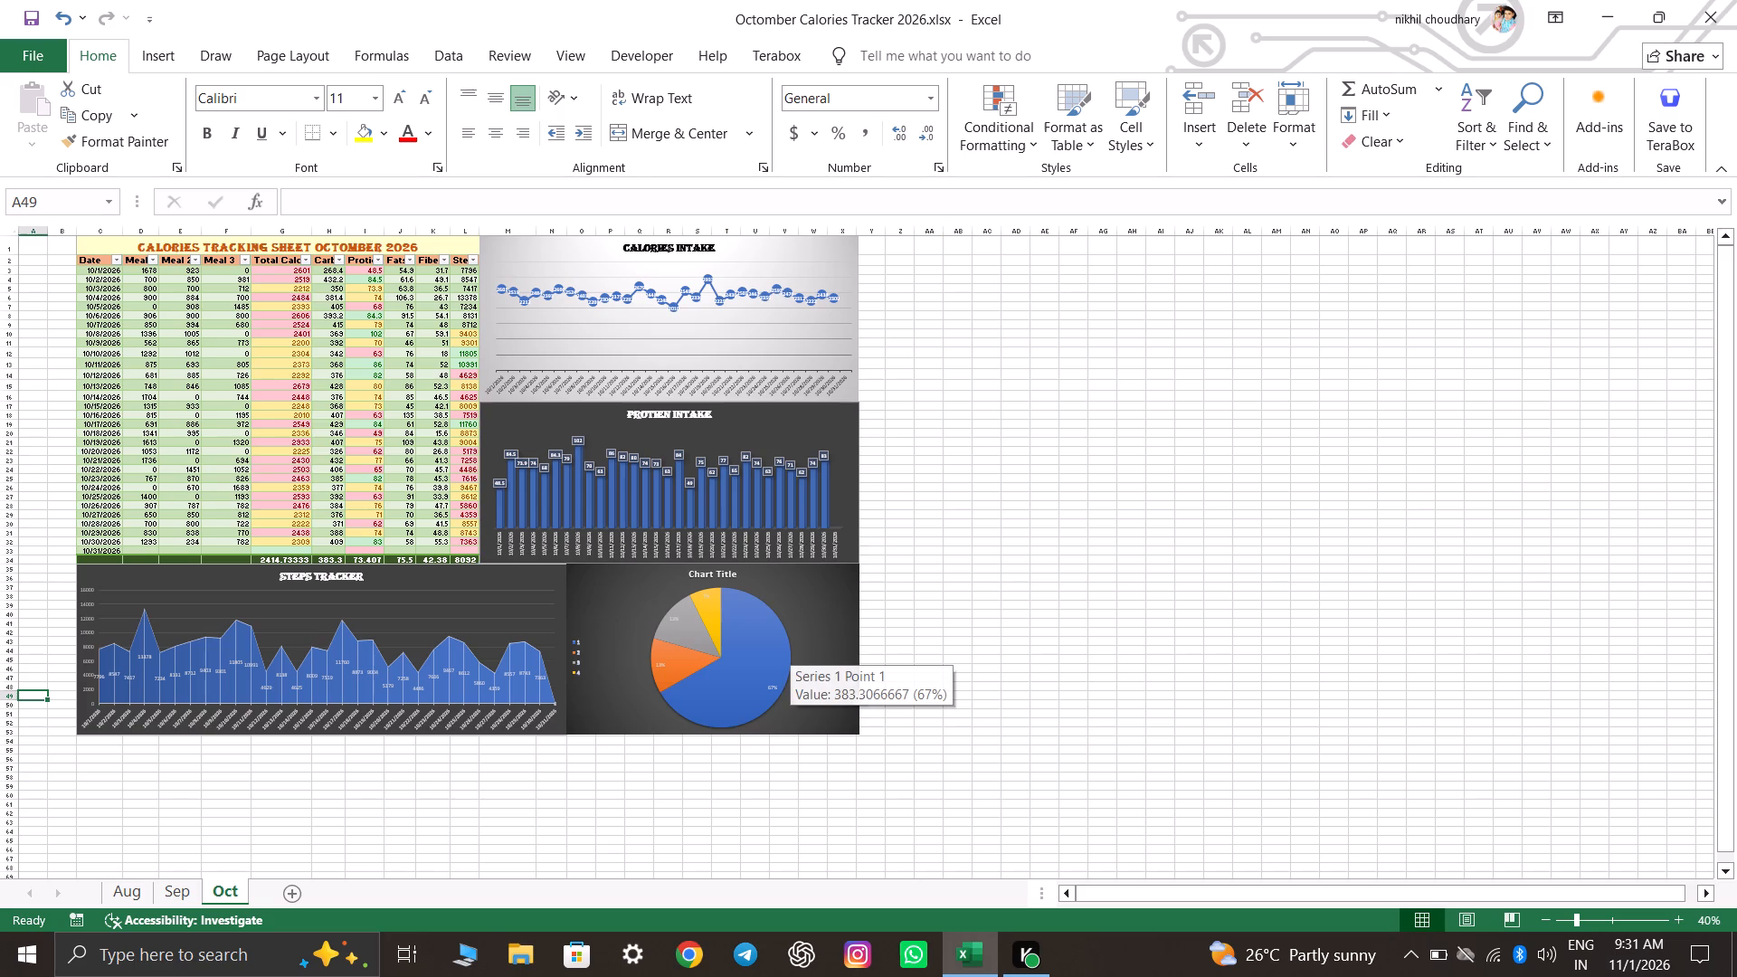
{"action": "left_click", "coordinate": [702, 792]}
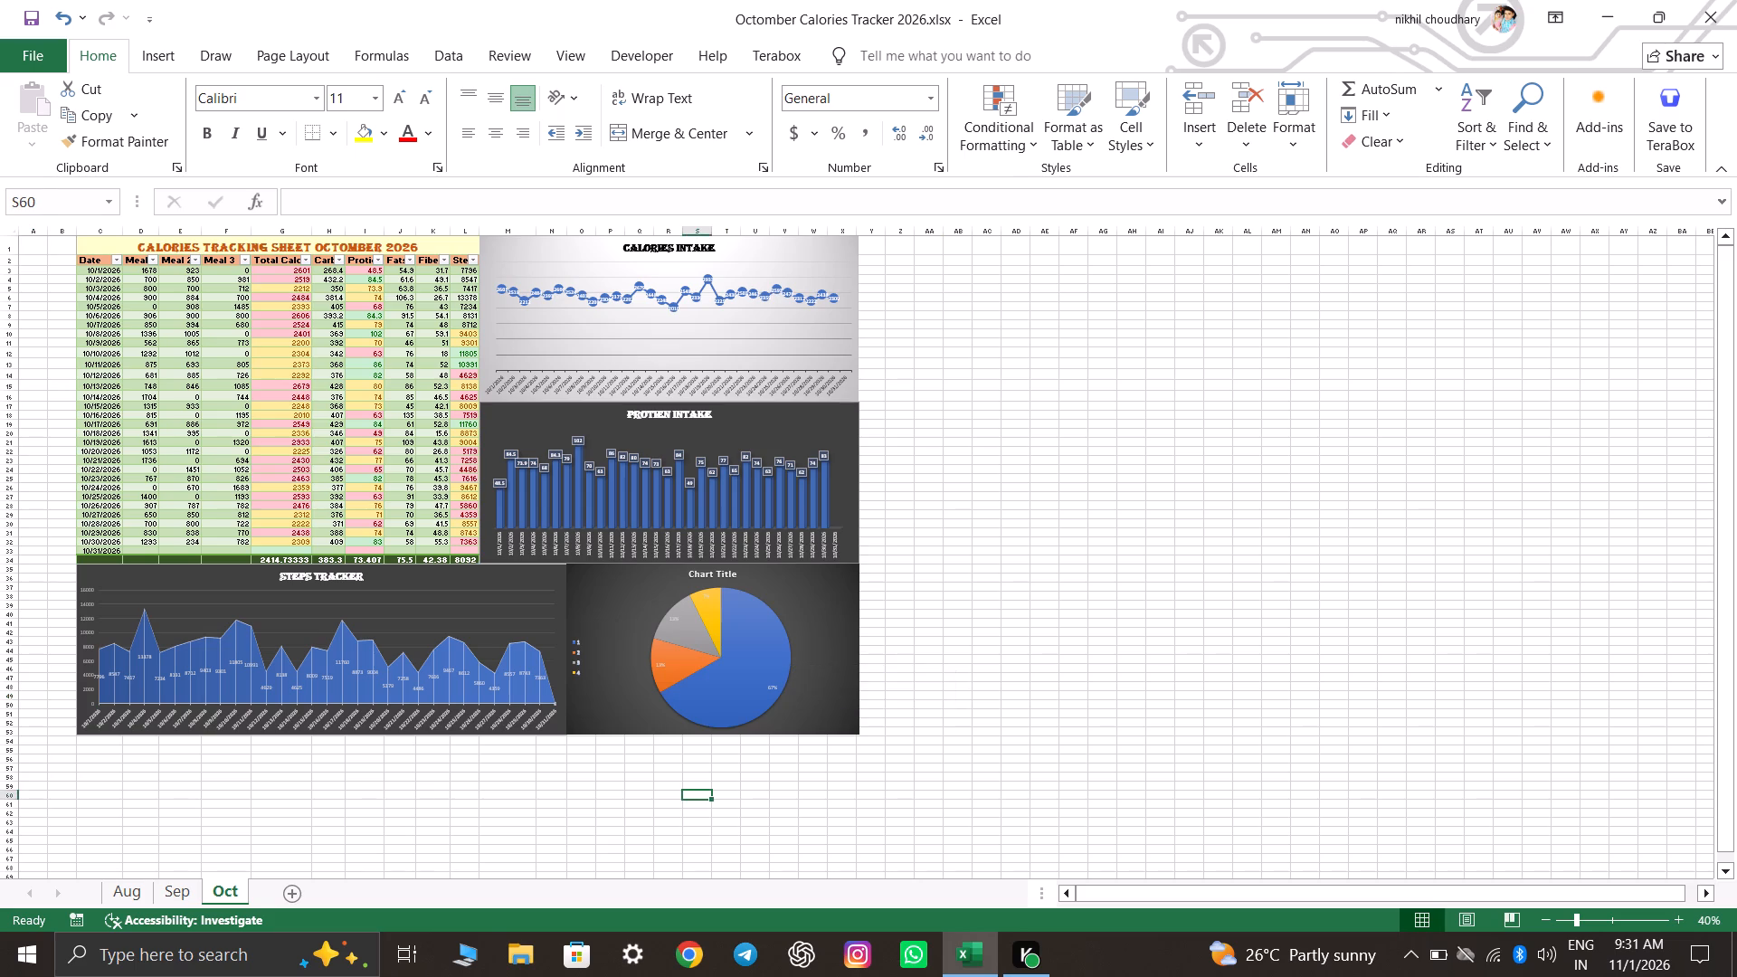
{"action": "scroll", "coordinate": [698, 796], "scroll_direction": "up", "scroll_amount": 2, "text": "ctrl"}
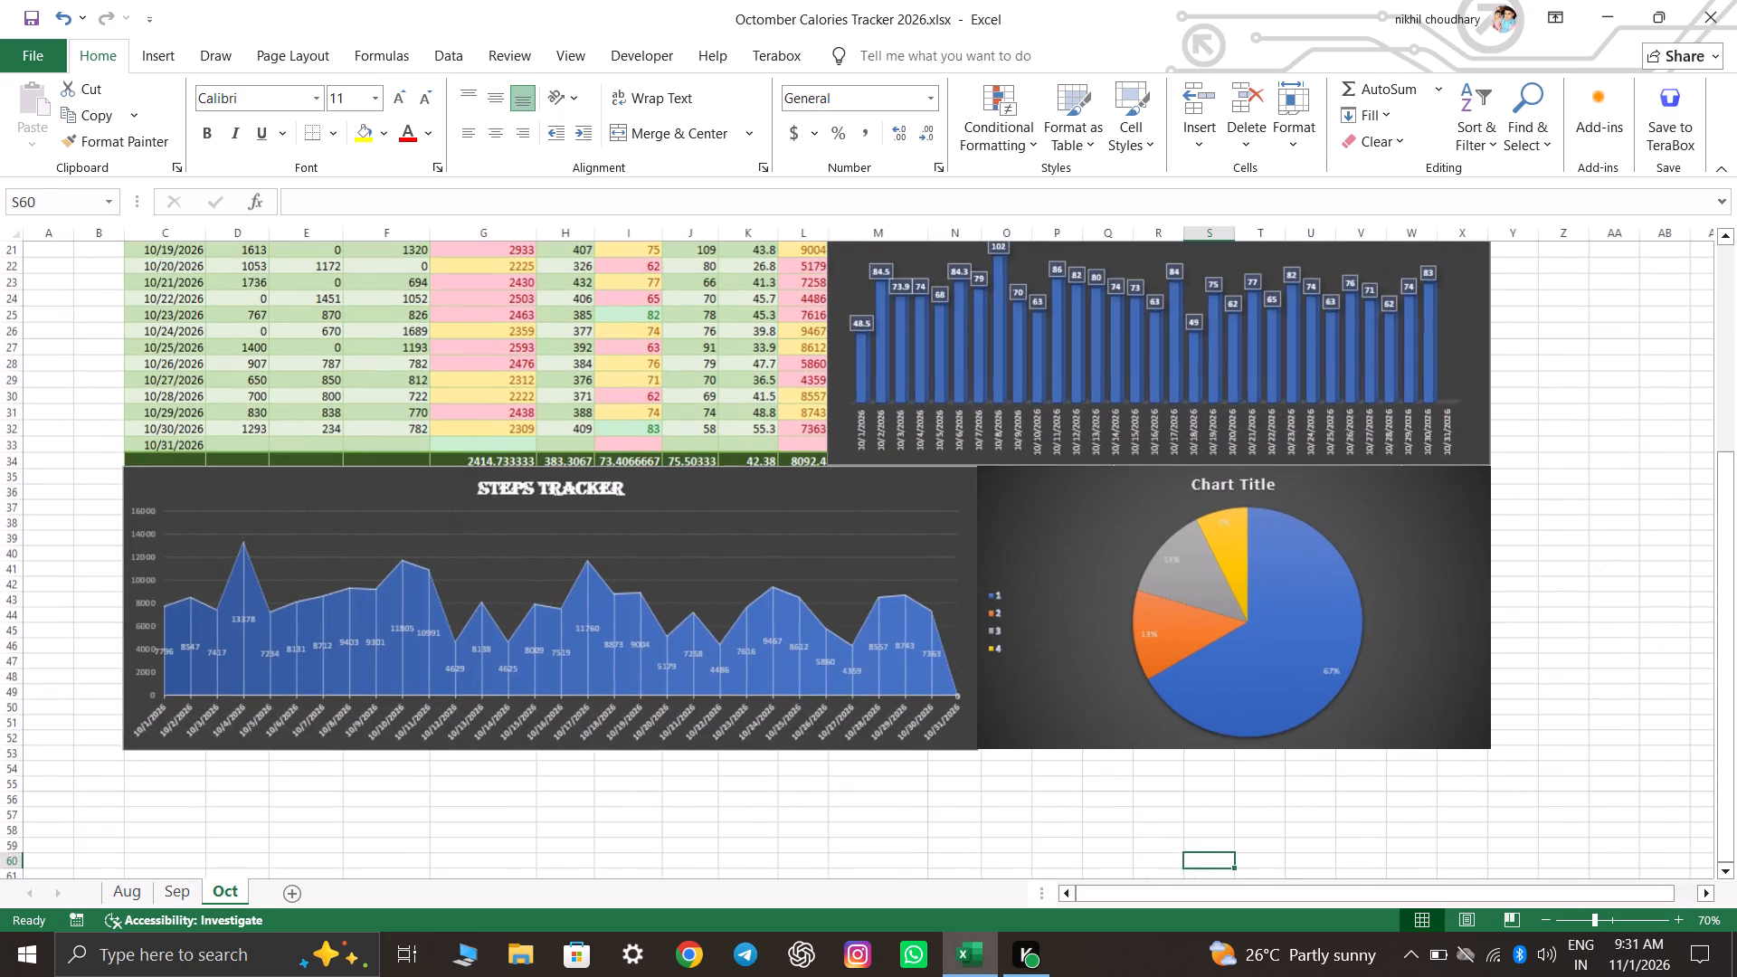
{"action": "left_click", "coordinate": [1435, 840]}
{"action": "scroll", "coordinate": [1435, 837], "scroll_direction": "up", "scroll_amount": 8}
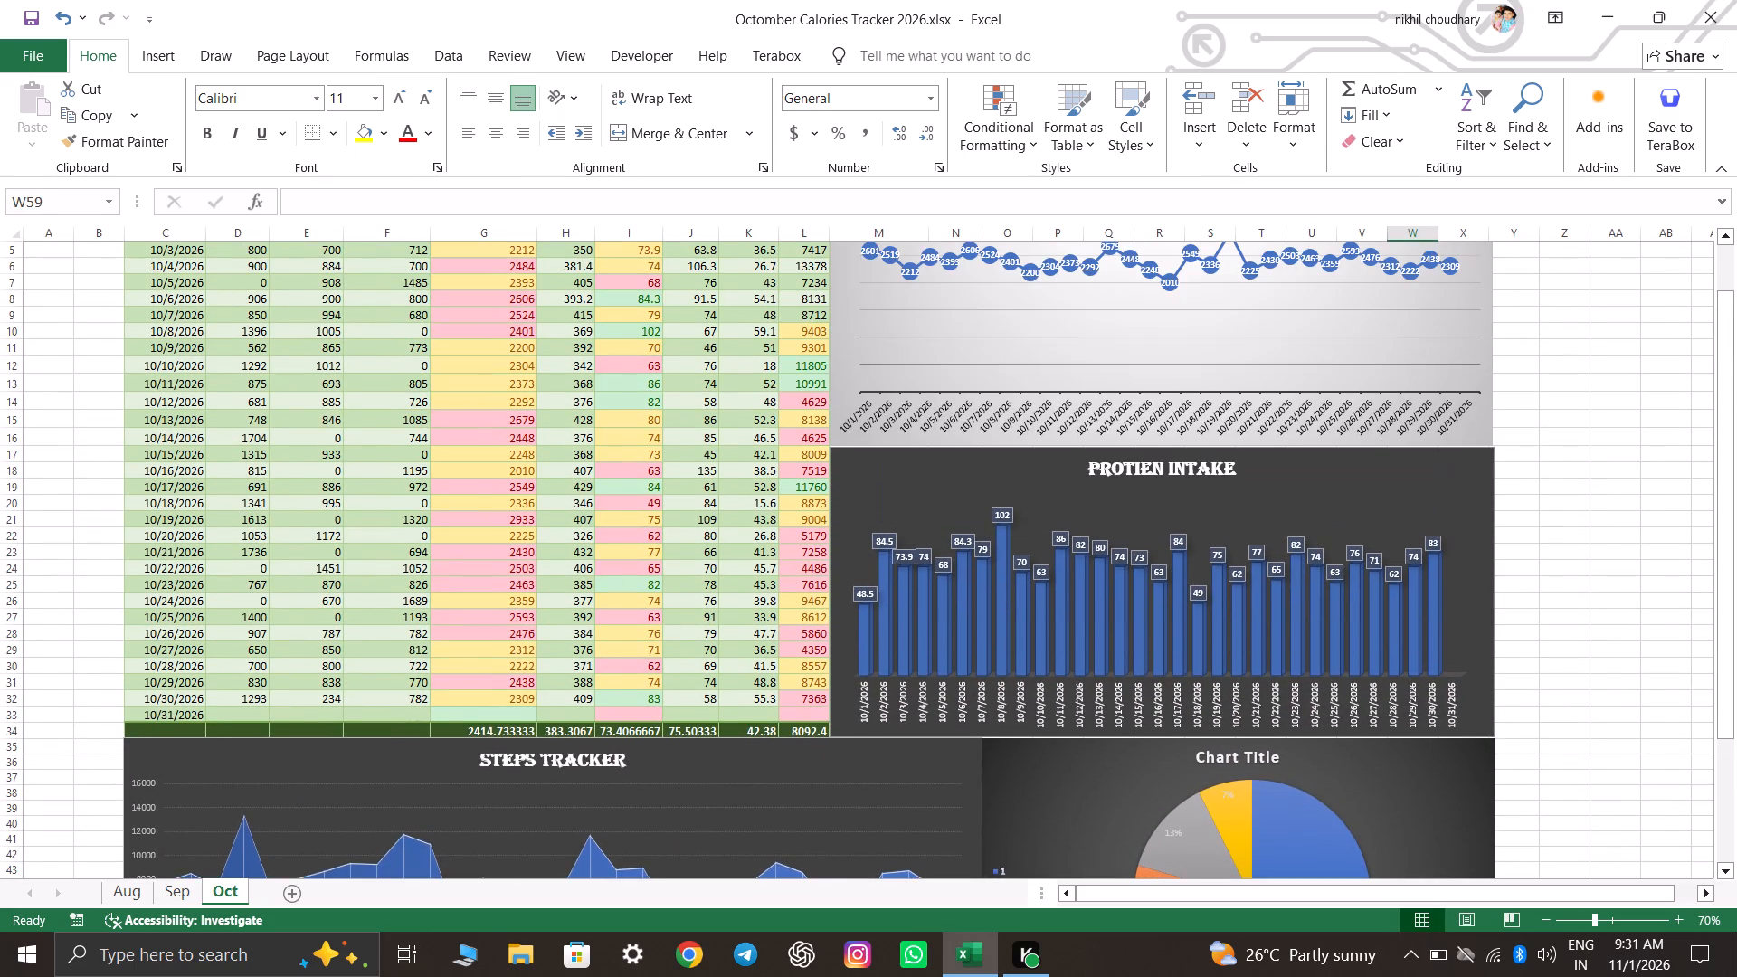
{"action": "scroll", "coordinate": [1487, 771], "scroll_direction": "up", "scroll_amount": 3}
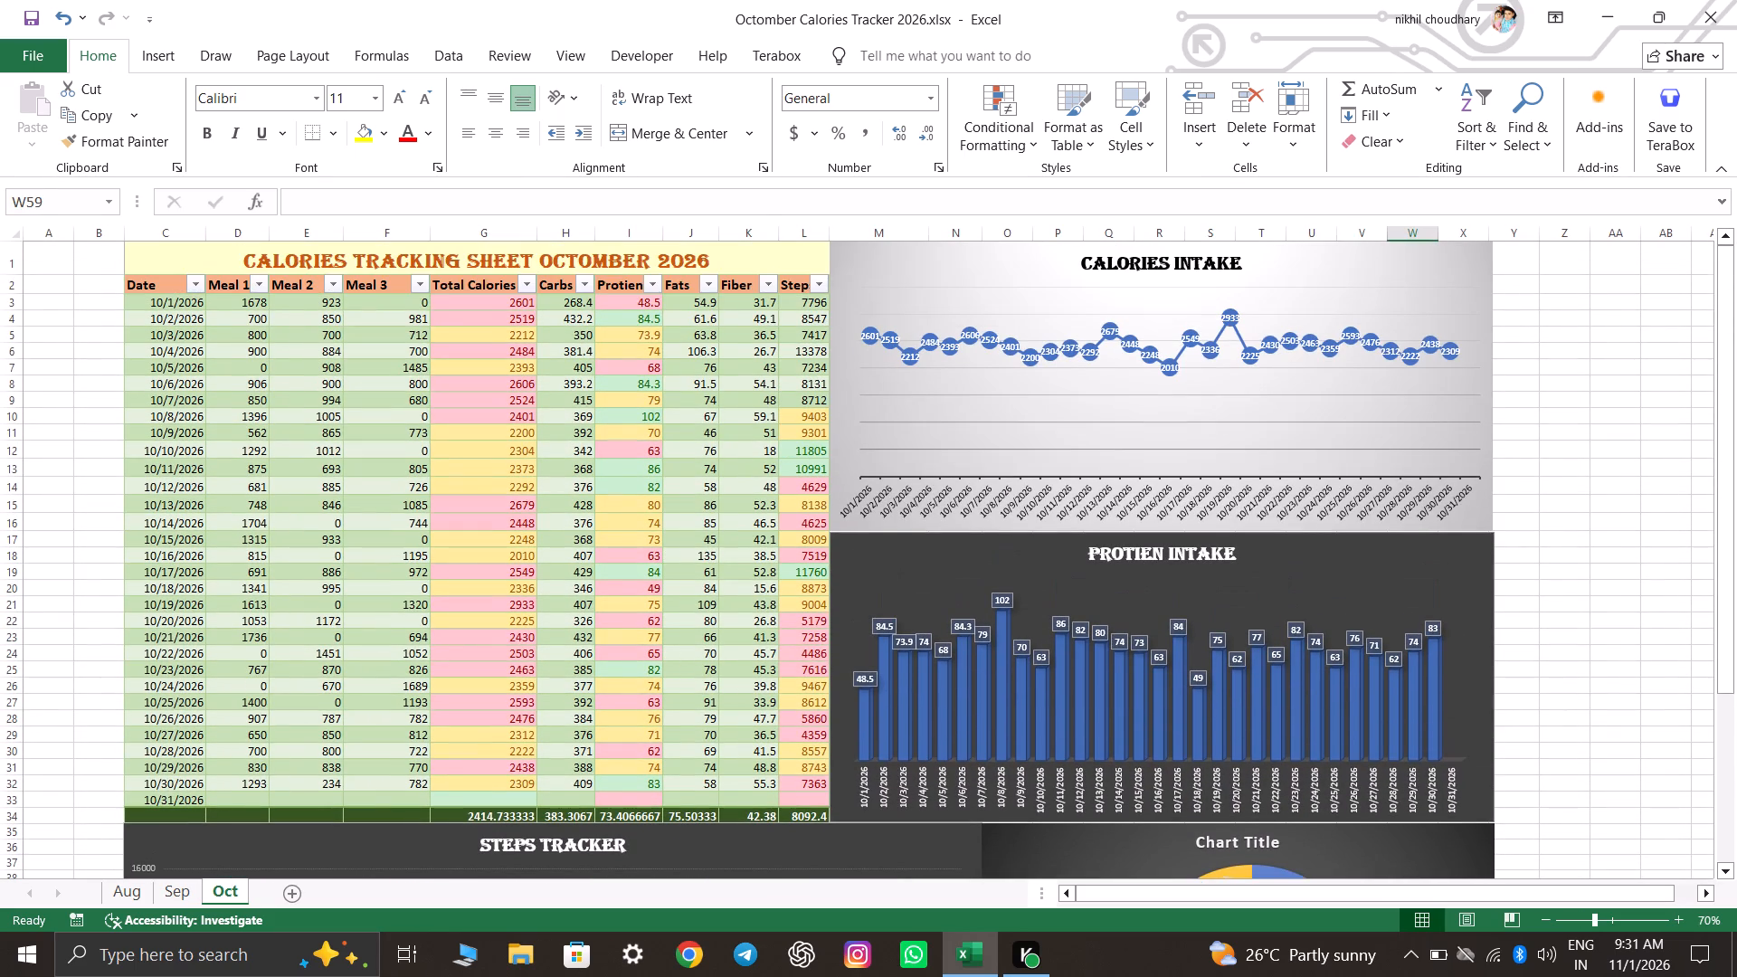
{"action": "scroll", "coordinate": [1596, 716], "scroll_direction": "down", "scroll_amount": 11}
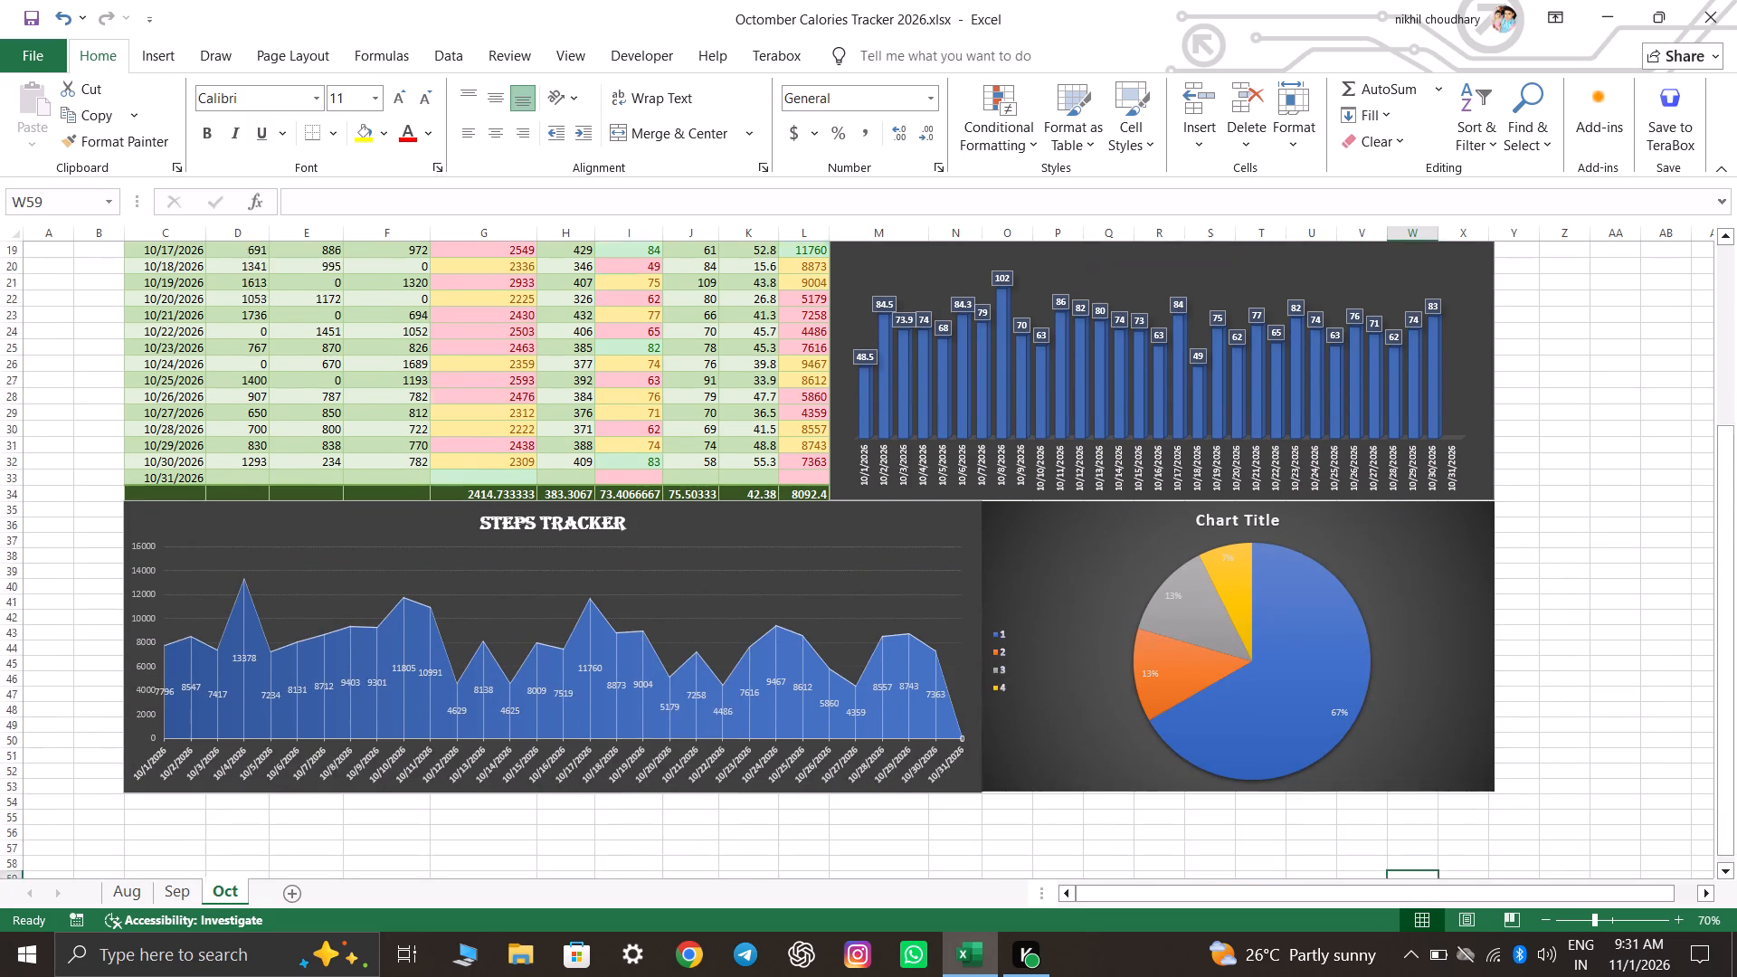
{"action": "scroll", "coordinate": [1601, 712], "scroll_direction": "down", "scroll_amount": 1}
{"action": "left_click", "coordinate": [1229, 797]}
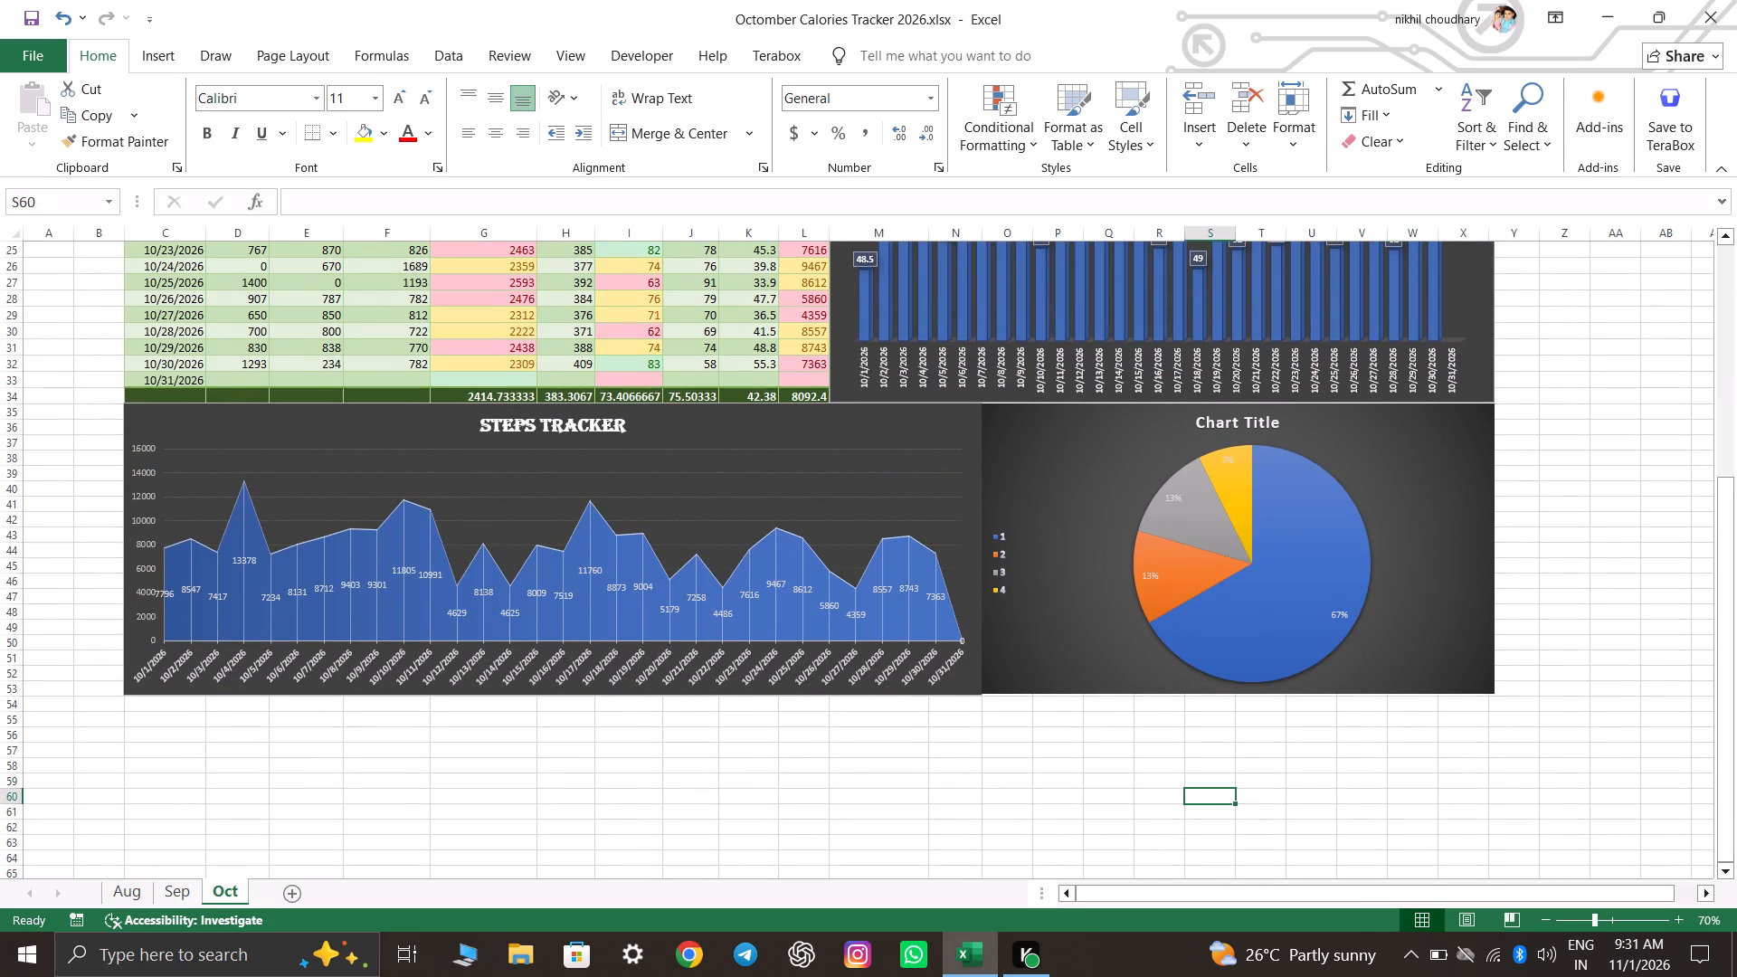
On the Sep sheet, narrow the Steps Tracker chart from its bottom-right corner so its right edge ends at column Q.
{"action": "left_click", "coordinate": [176, 895]}
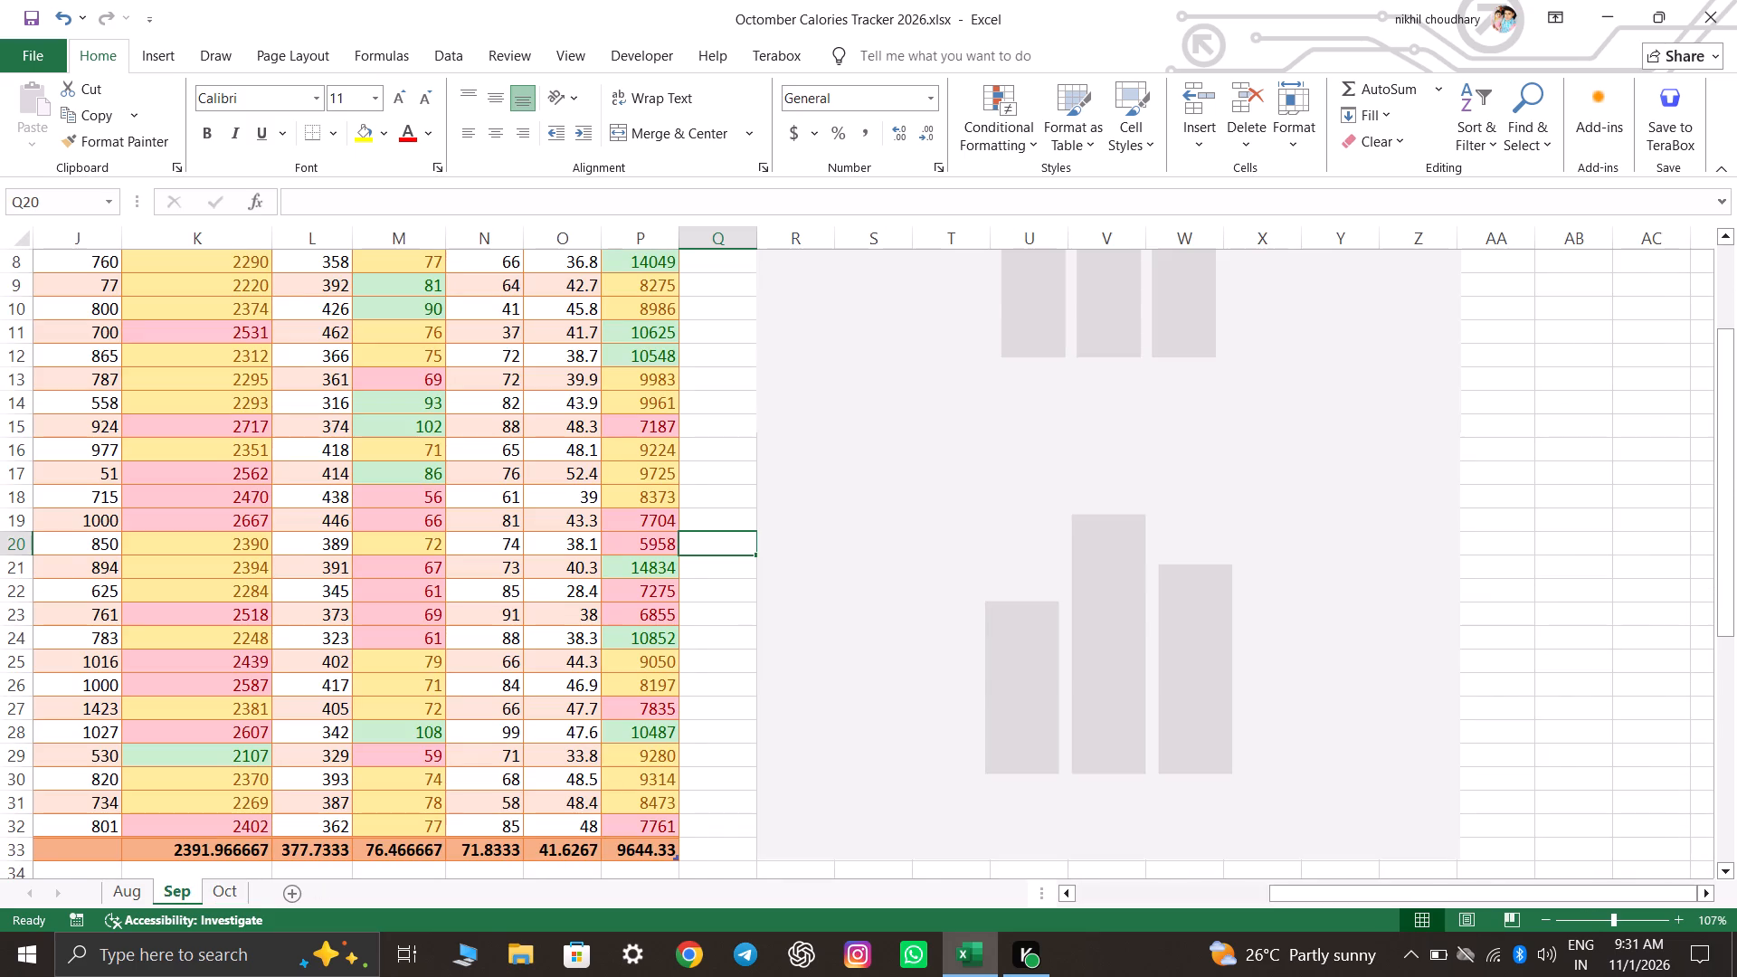
{"action": "scroll", "coordinate": [1512, 687], "scroll_direction": "down", "scroll_amount": 6}
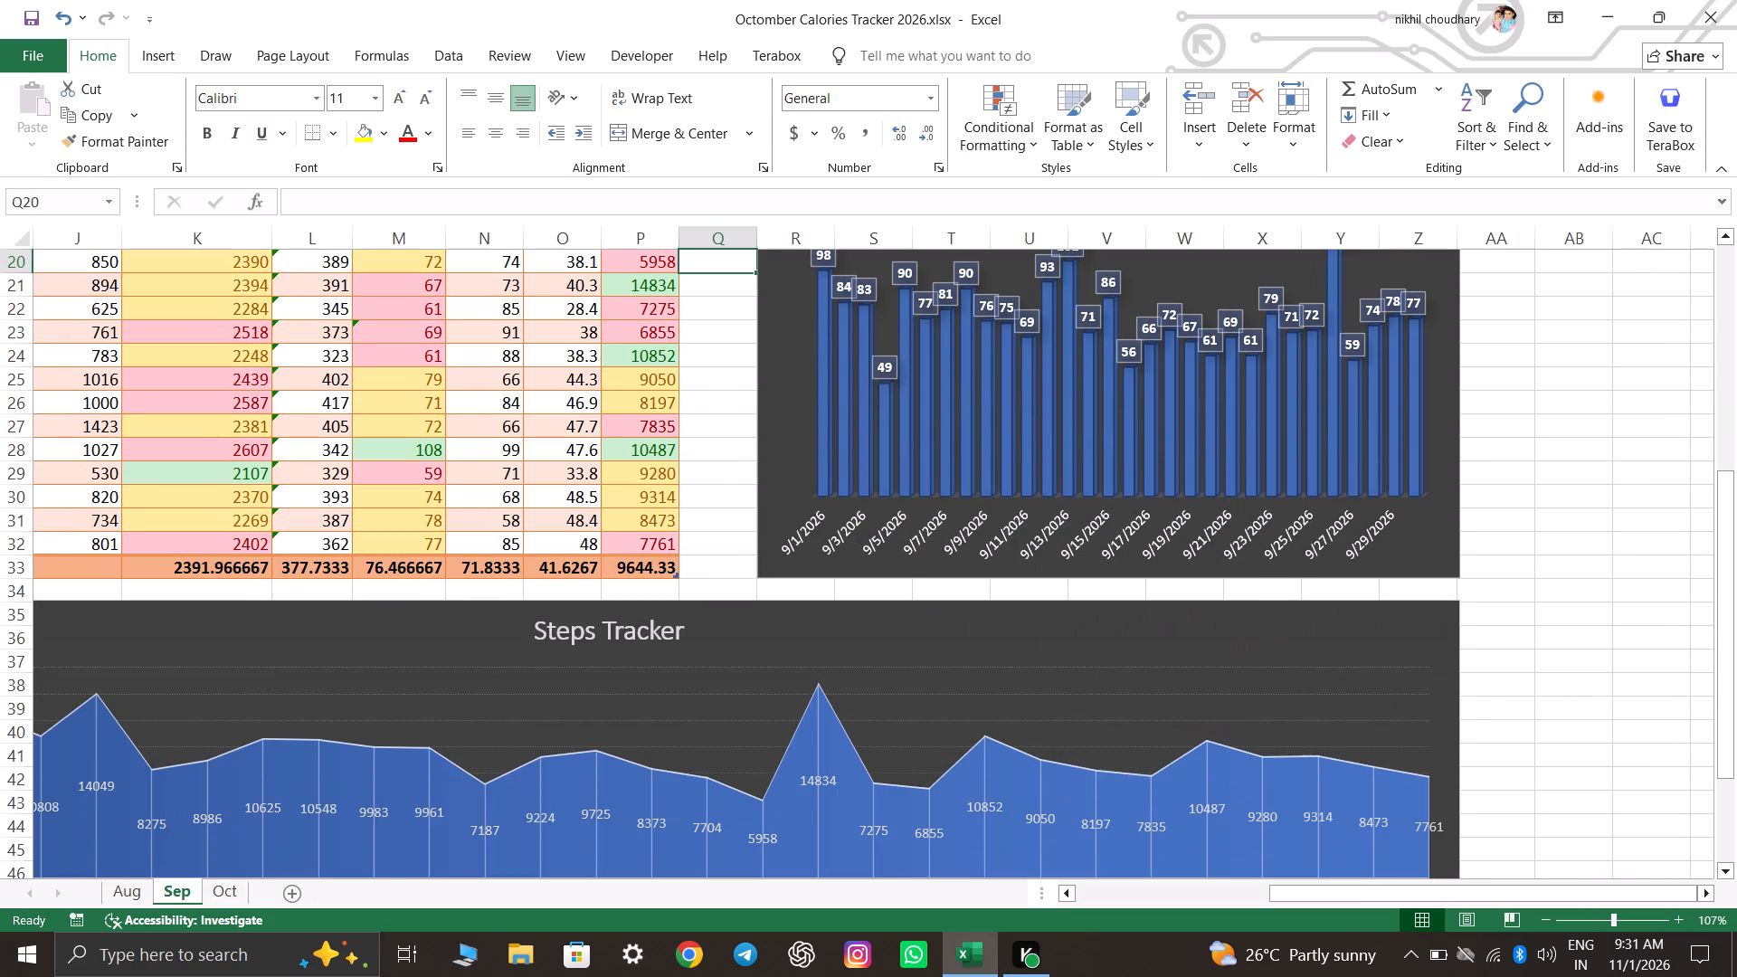
{"action": "scroll", "coordinate": [1057, 736], "scroll_direction": "up", "scroll_amount": 6}
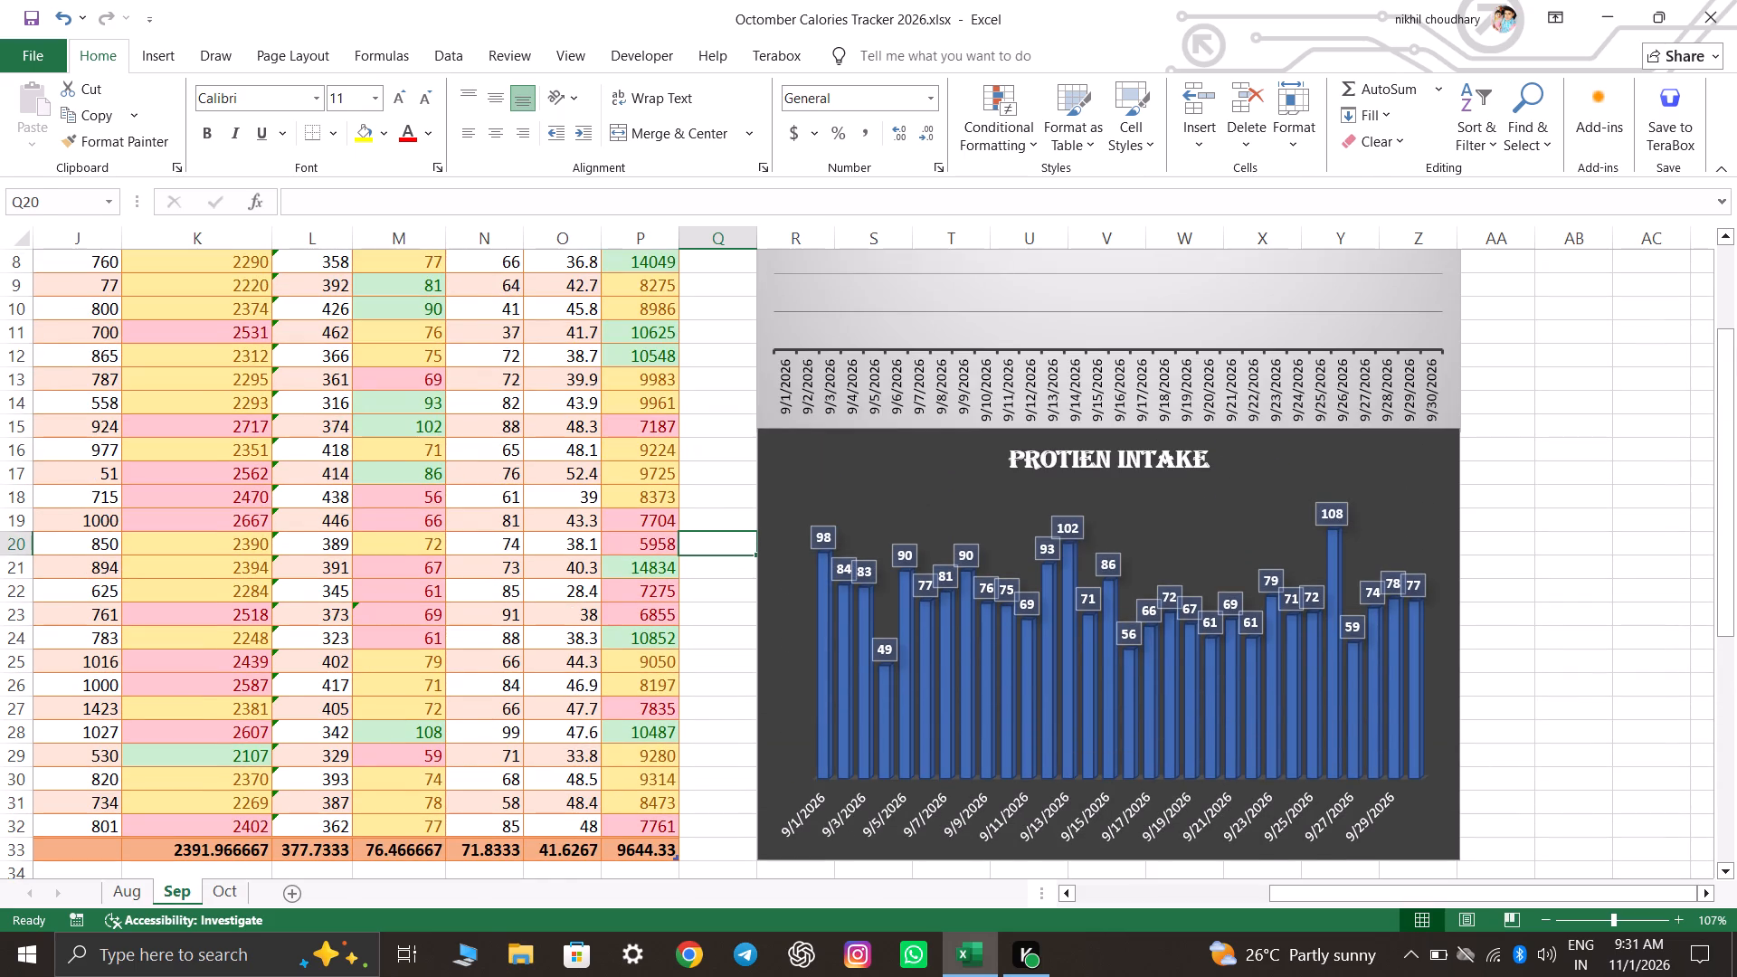
{"action": "left_click", "coordinate": [1590, 639]}
{"action": "scroll", "coordinate": [1590, 639], "scroll_direction": "down", "scroll_amount": 11}
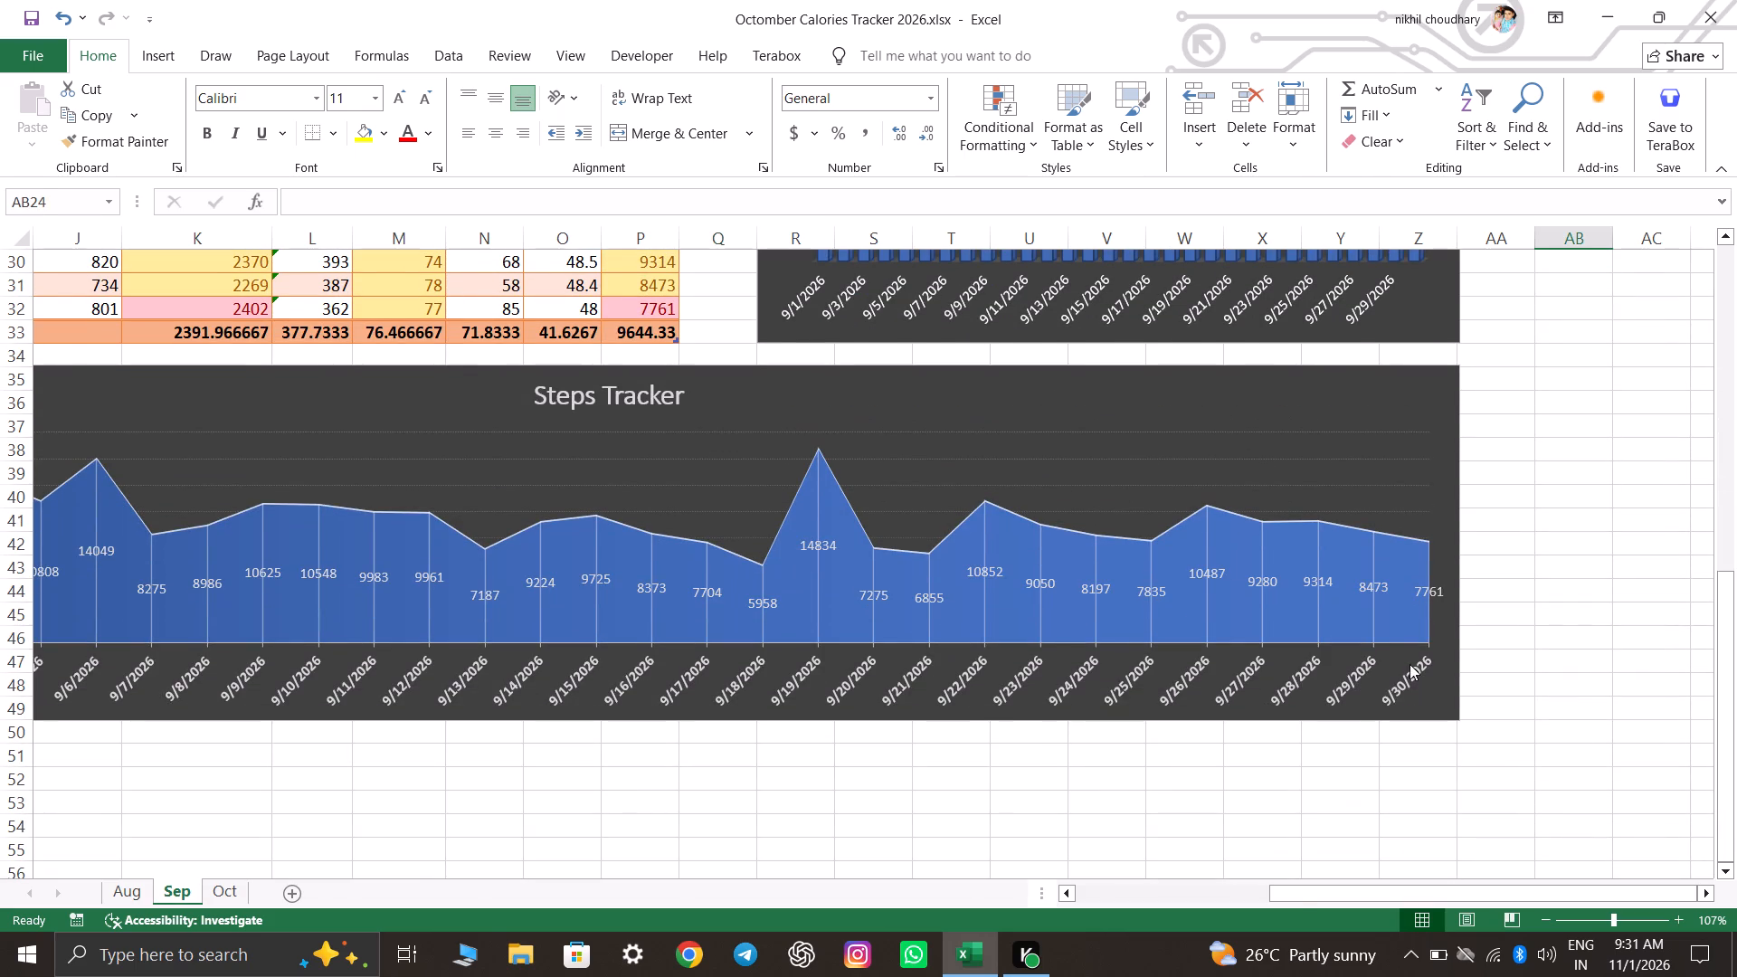
{"action": "left_click", "coordinate": [1410, 492]}
{"action": "left_click_drag", "start_coordinate": [1455, 723], "coordinate": [782, 725]}
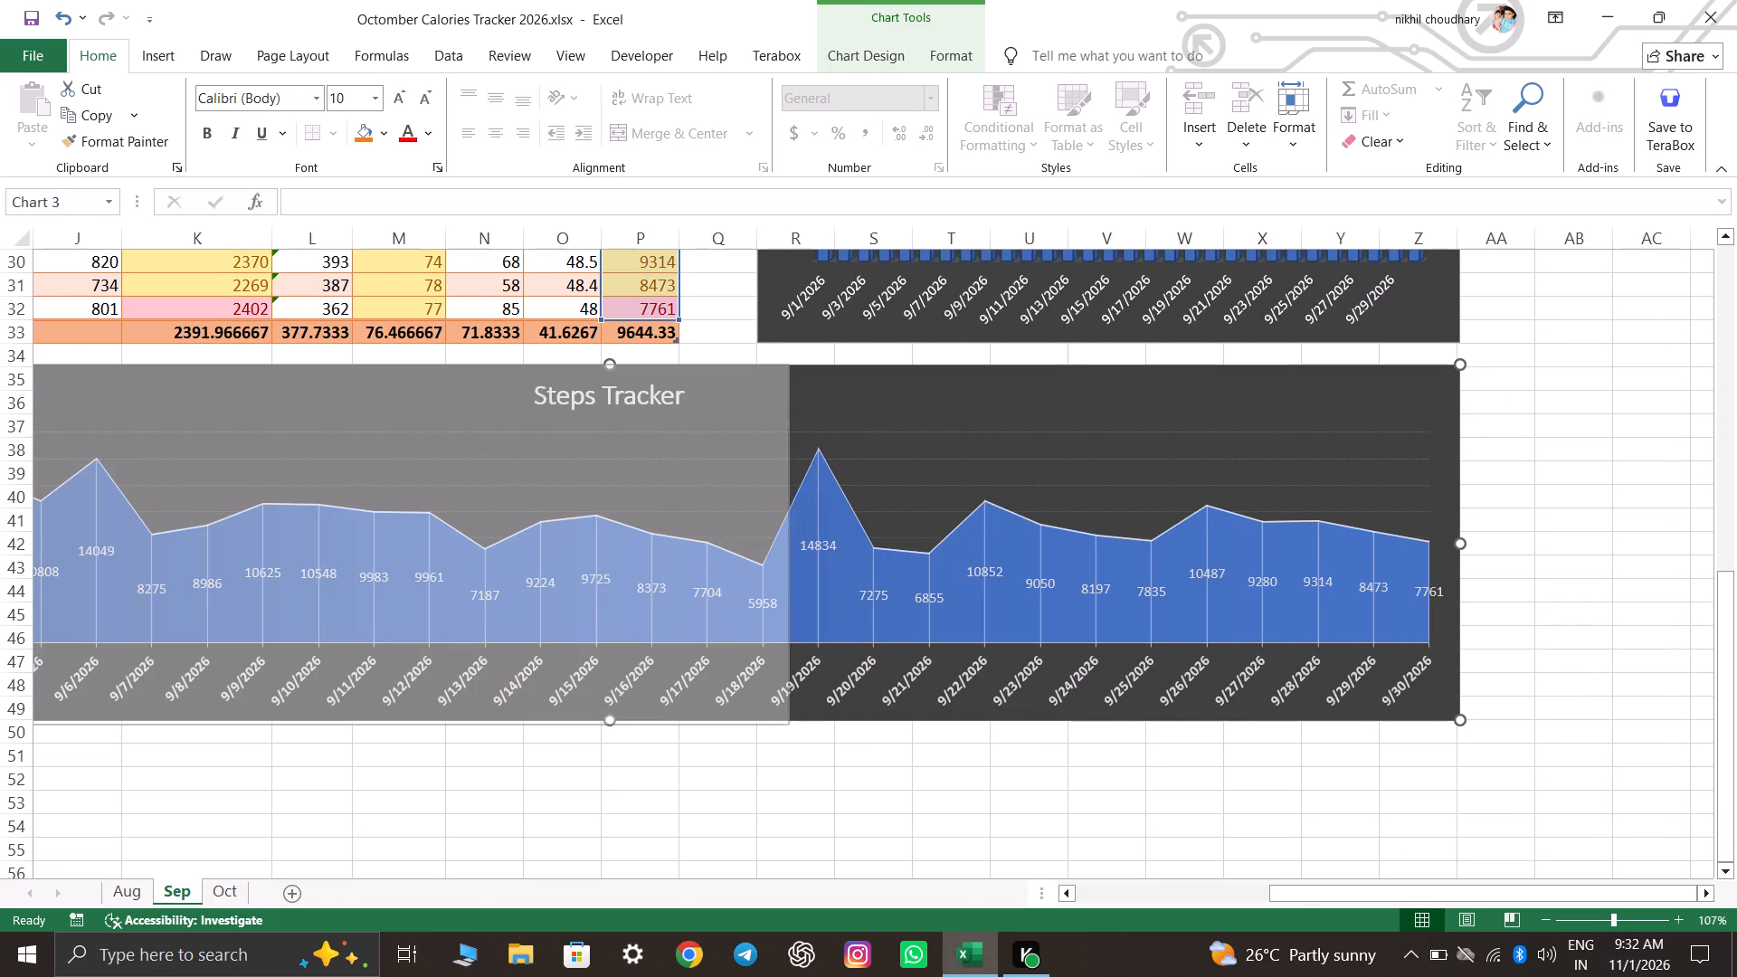
{"action": "left_click_drag", "start_coordinate": [782, 725], "coordinate": [755, 717]}
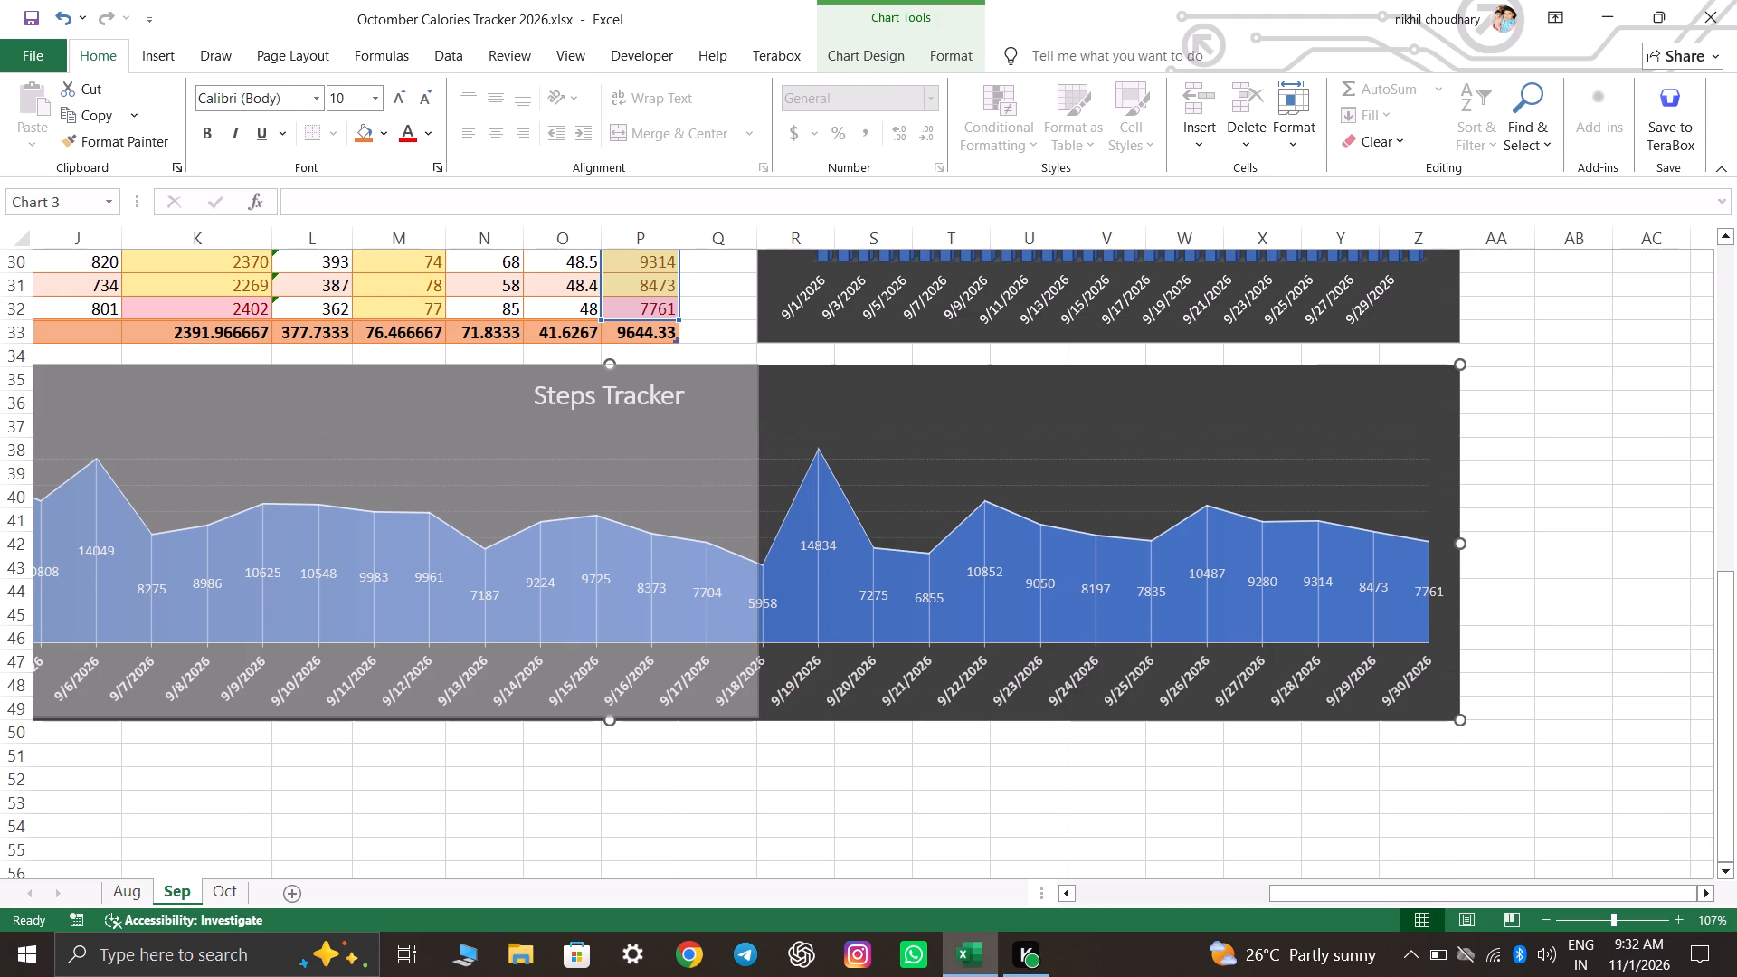
{"action": "left_click_drag", "start_coordinate": [755, 717], "coordinate": [755, 717]}
{"action": "left_click", "coordinate": [981, 822]}
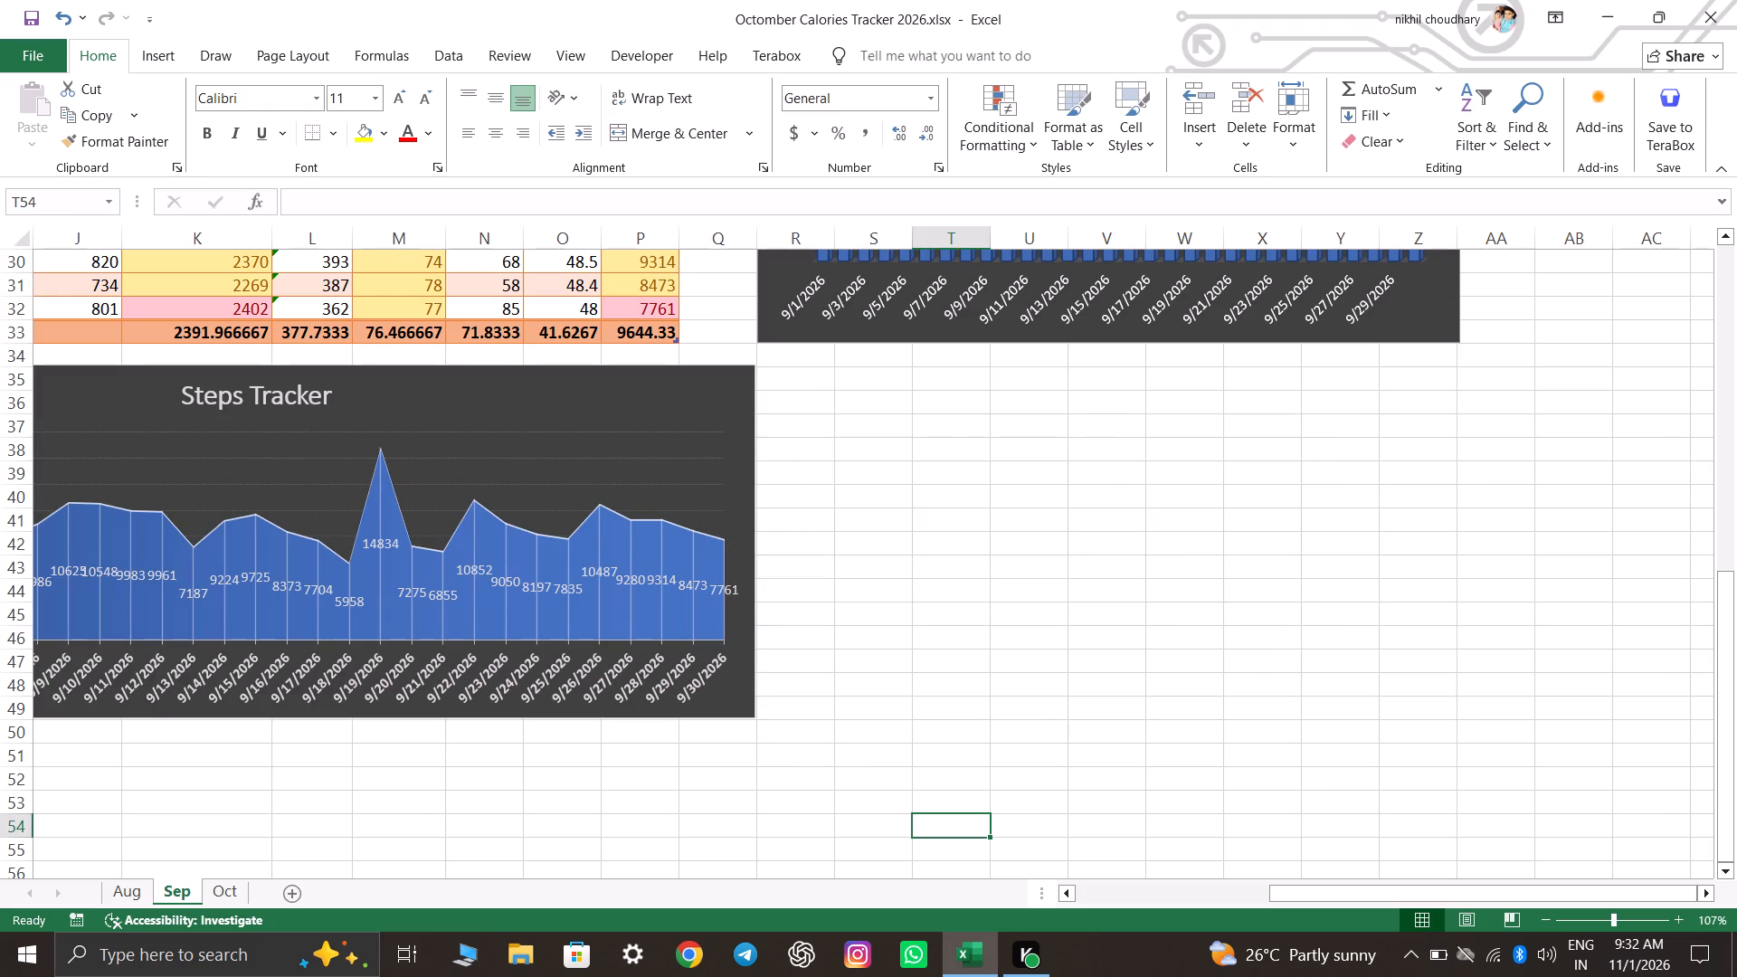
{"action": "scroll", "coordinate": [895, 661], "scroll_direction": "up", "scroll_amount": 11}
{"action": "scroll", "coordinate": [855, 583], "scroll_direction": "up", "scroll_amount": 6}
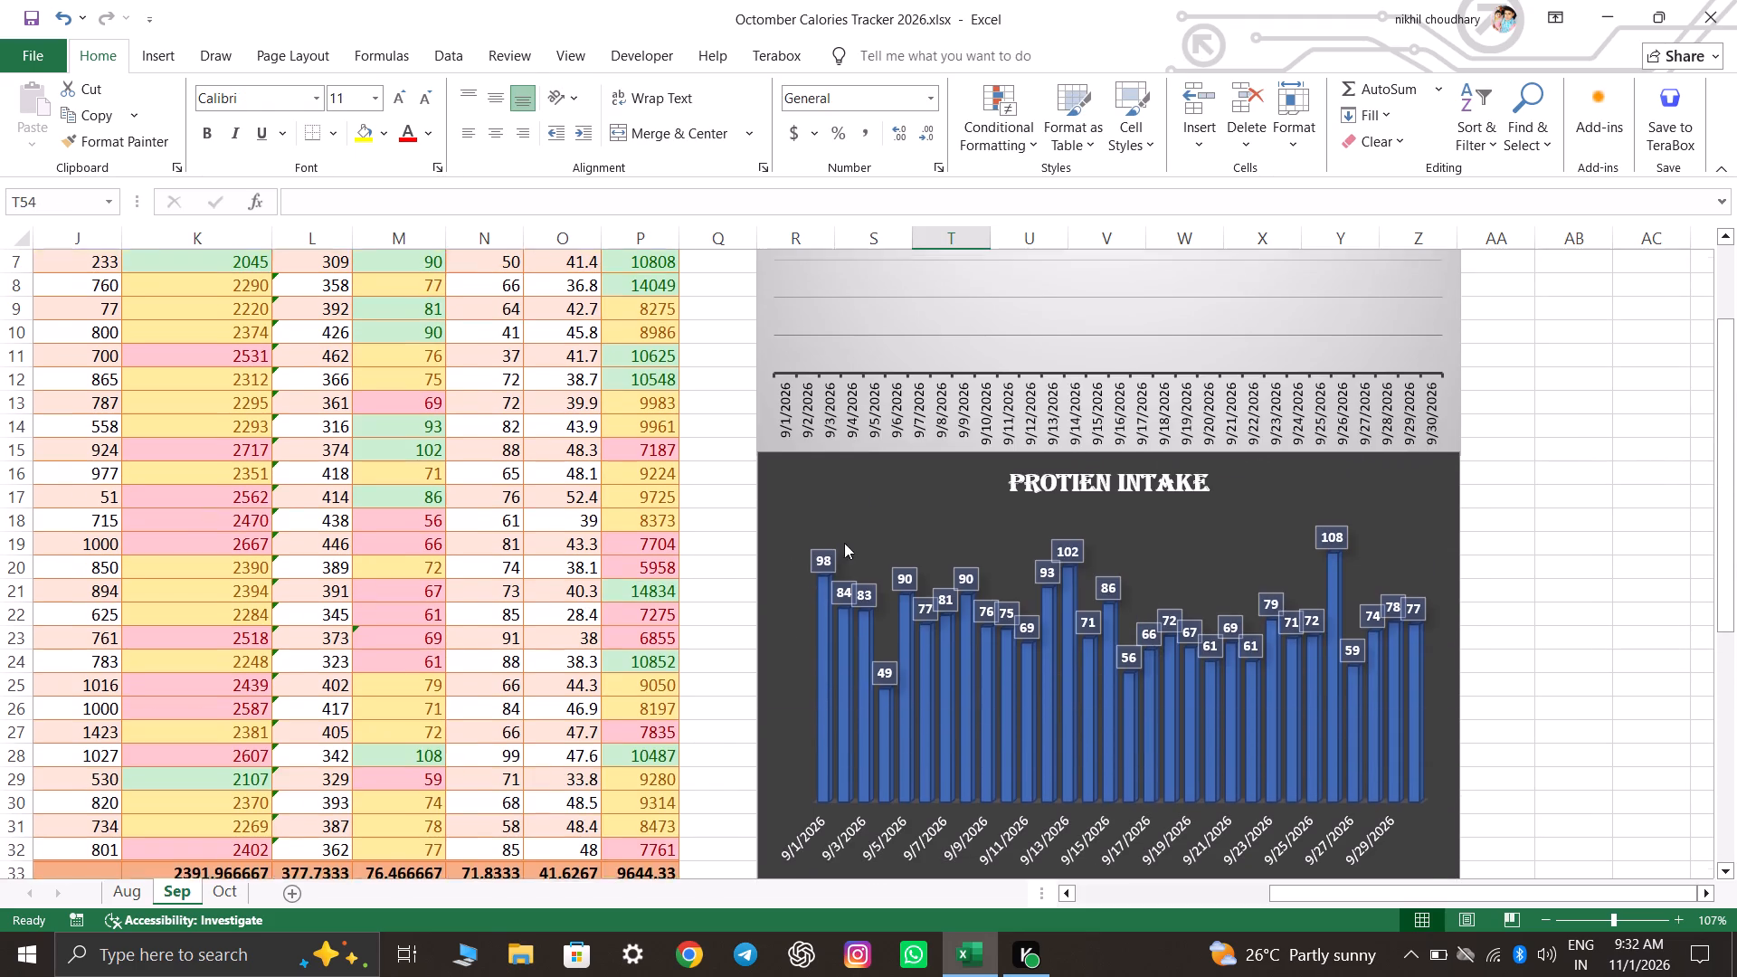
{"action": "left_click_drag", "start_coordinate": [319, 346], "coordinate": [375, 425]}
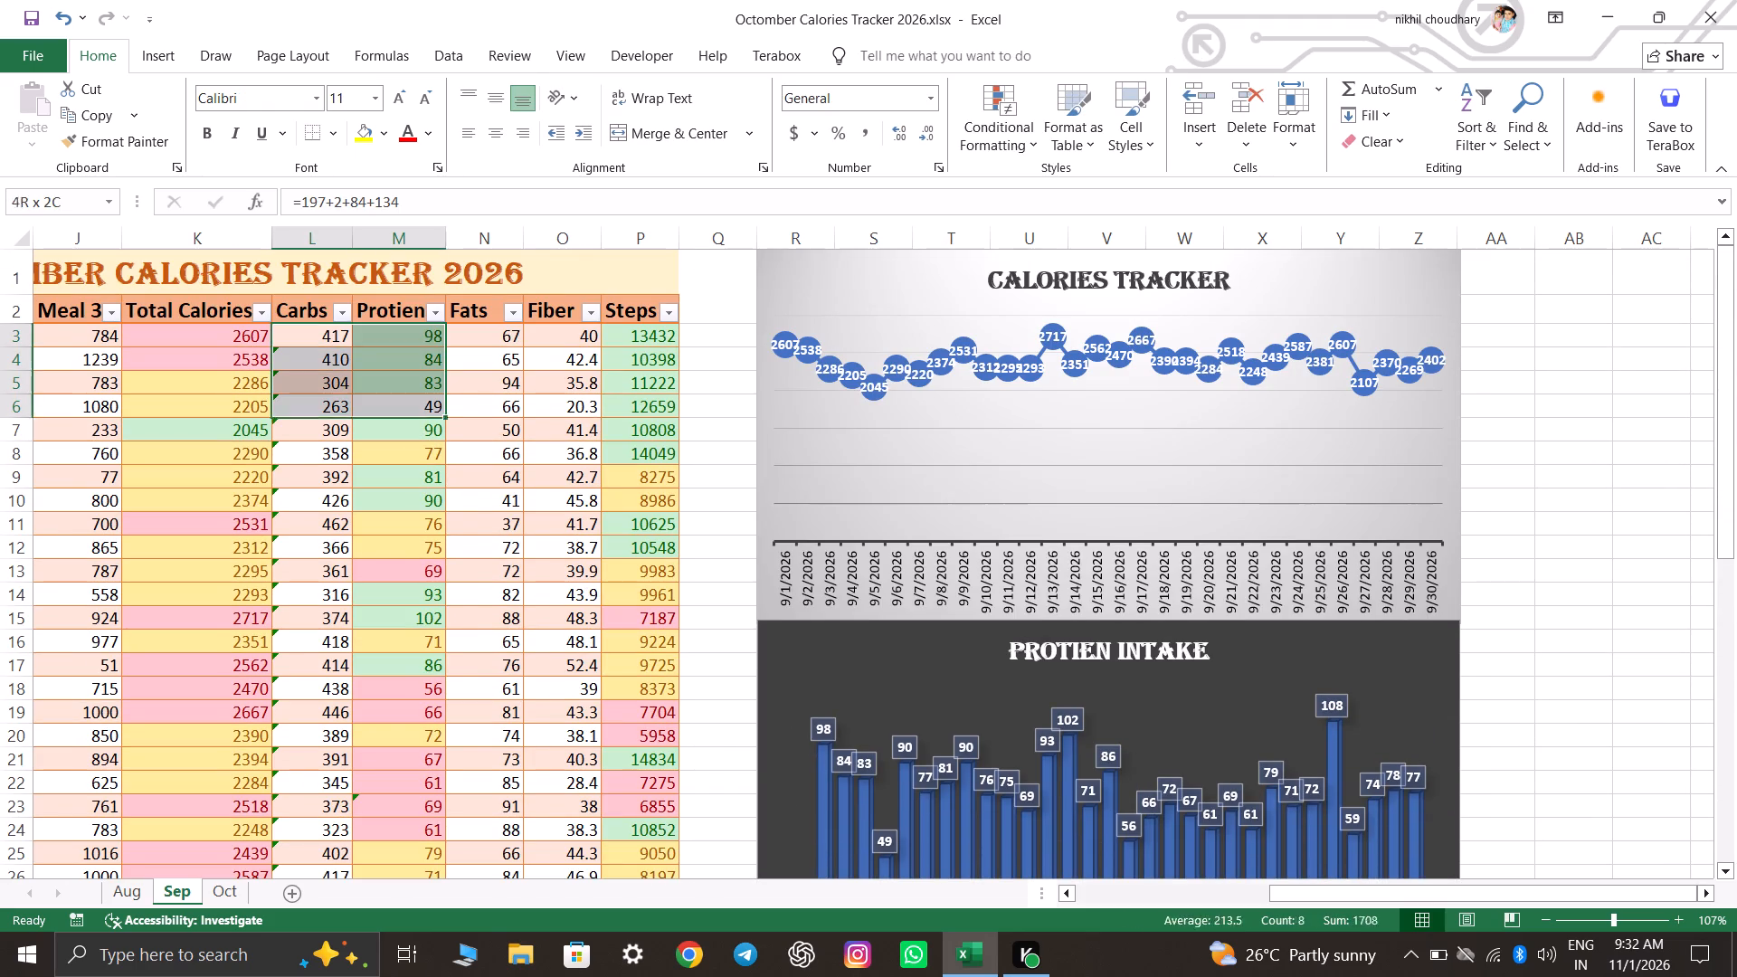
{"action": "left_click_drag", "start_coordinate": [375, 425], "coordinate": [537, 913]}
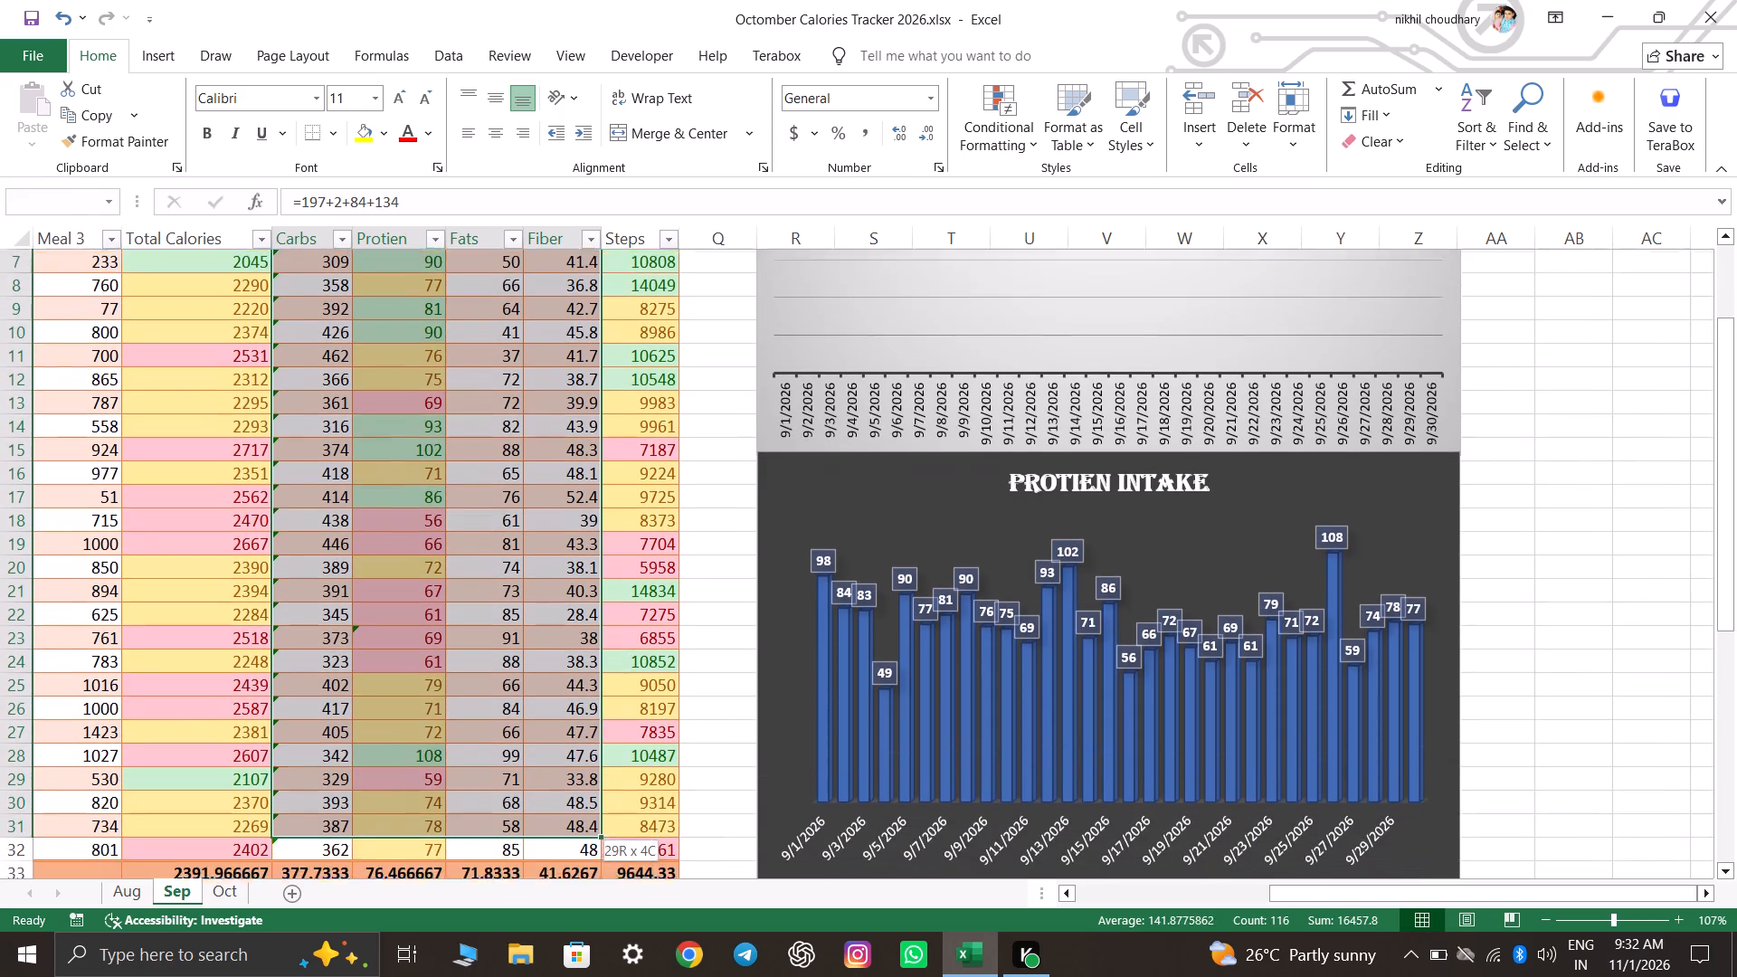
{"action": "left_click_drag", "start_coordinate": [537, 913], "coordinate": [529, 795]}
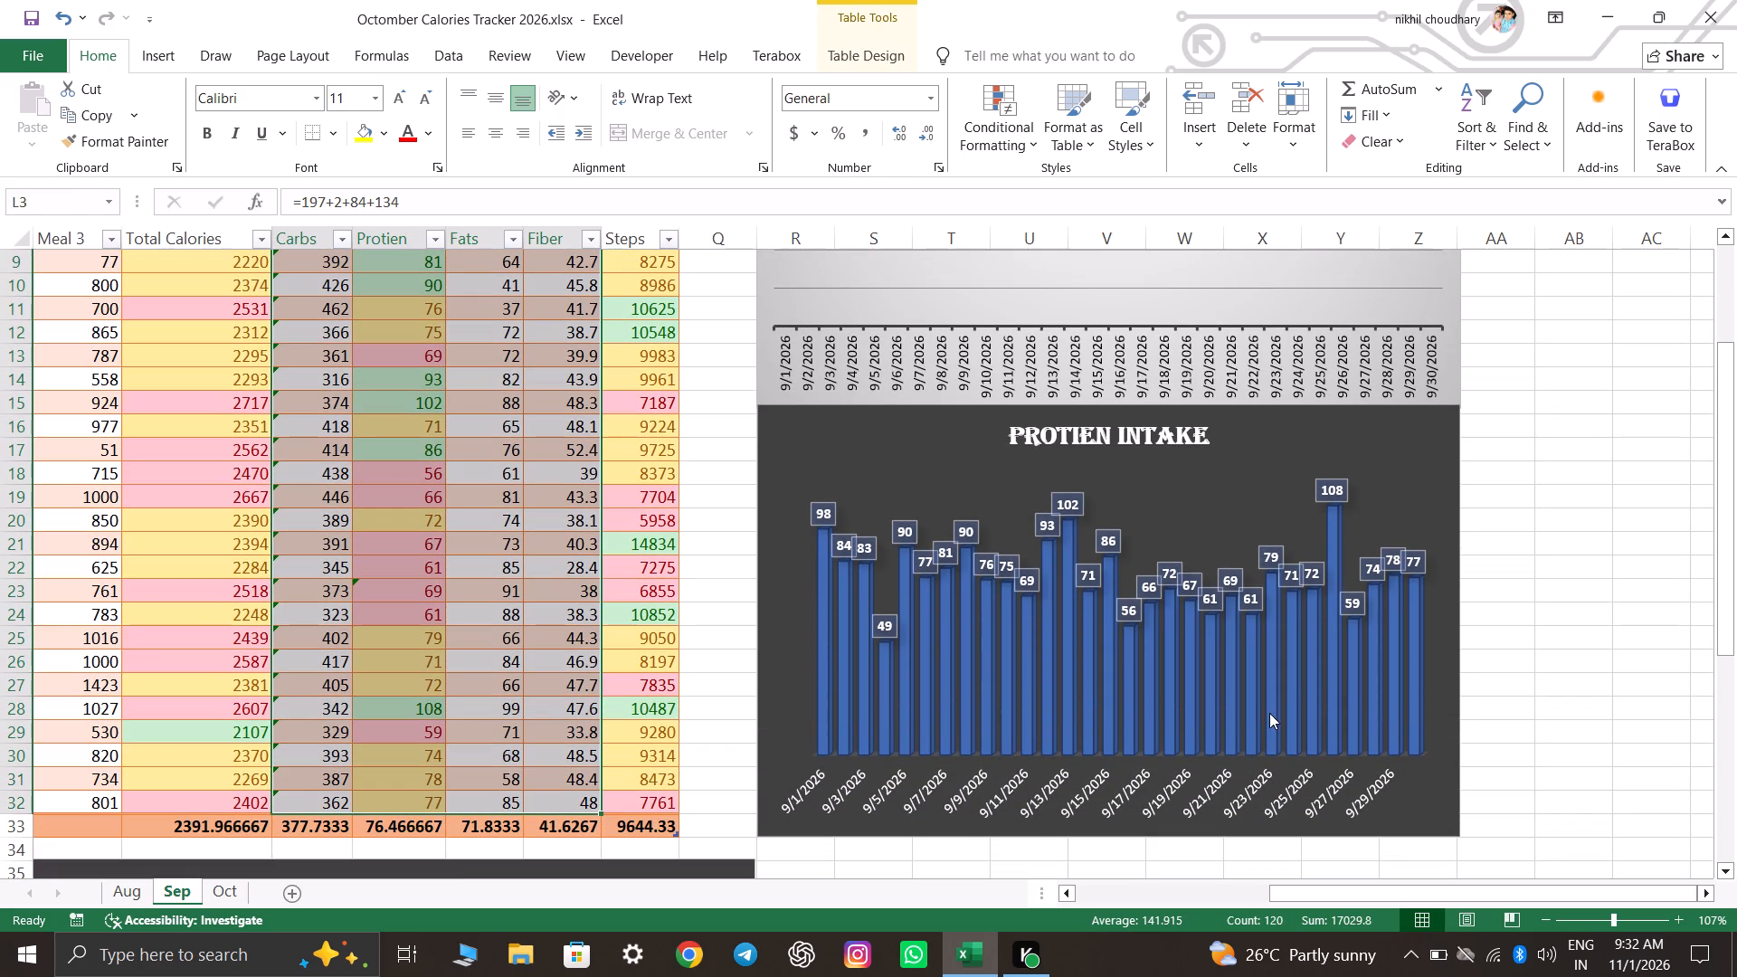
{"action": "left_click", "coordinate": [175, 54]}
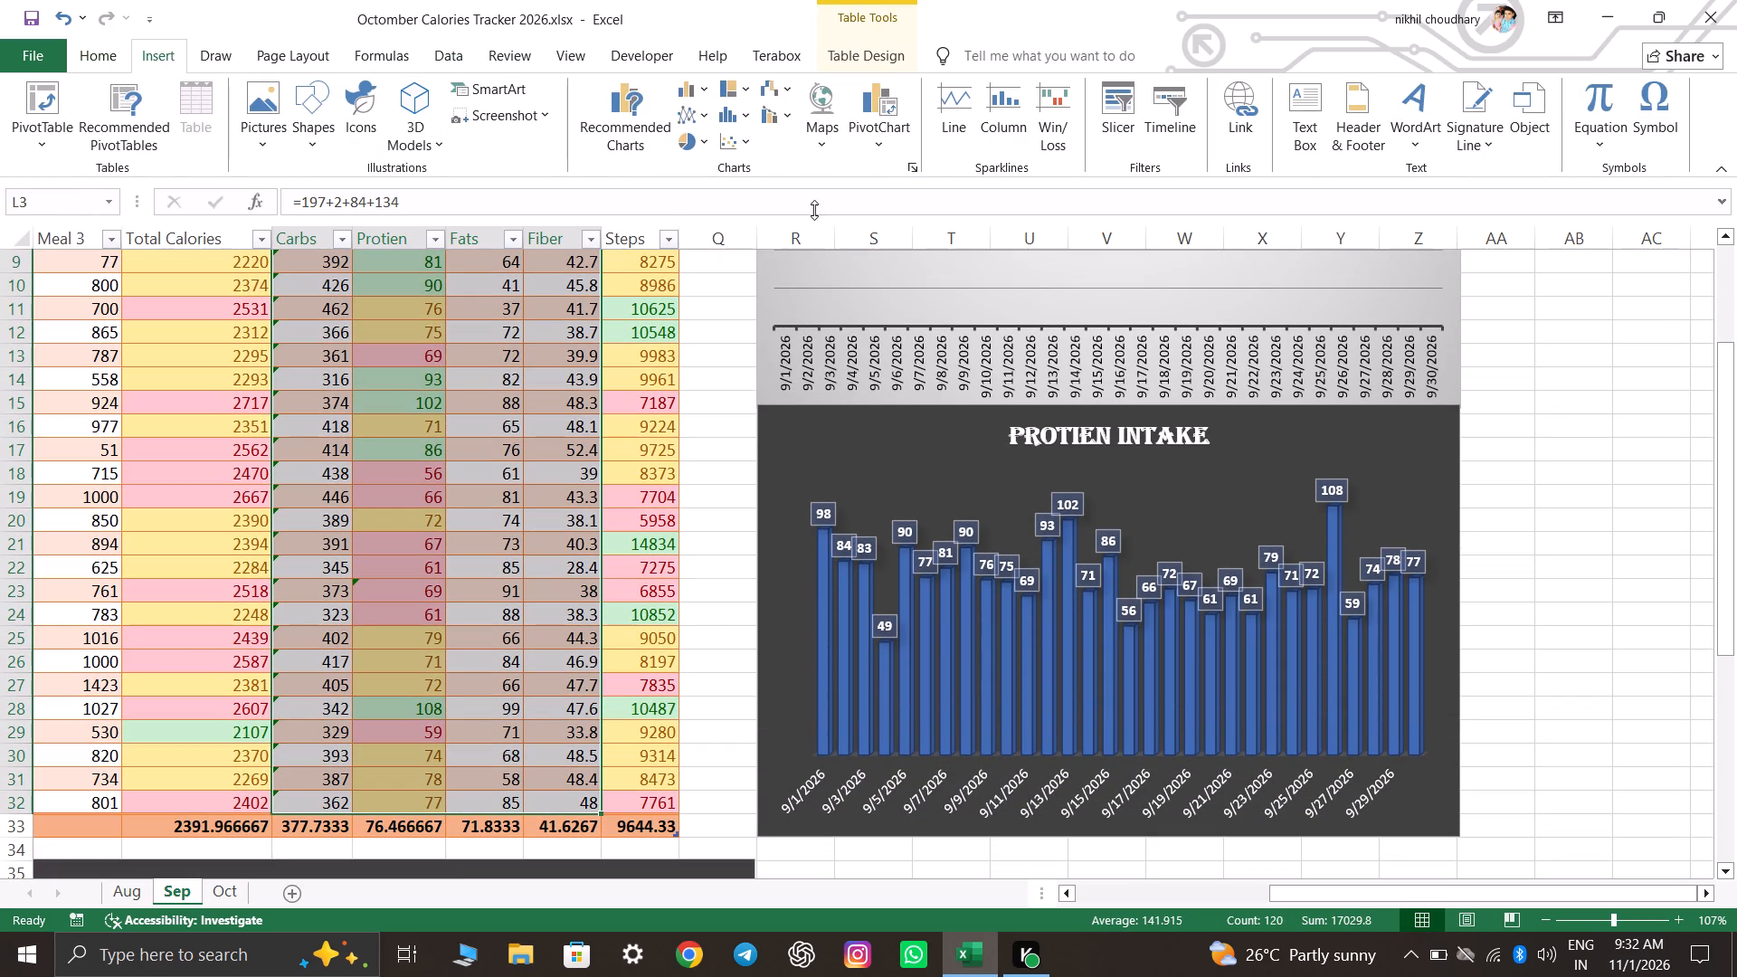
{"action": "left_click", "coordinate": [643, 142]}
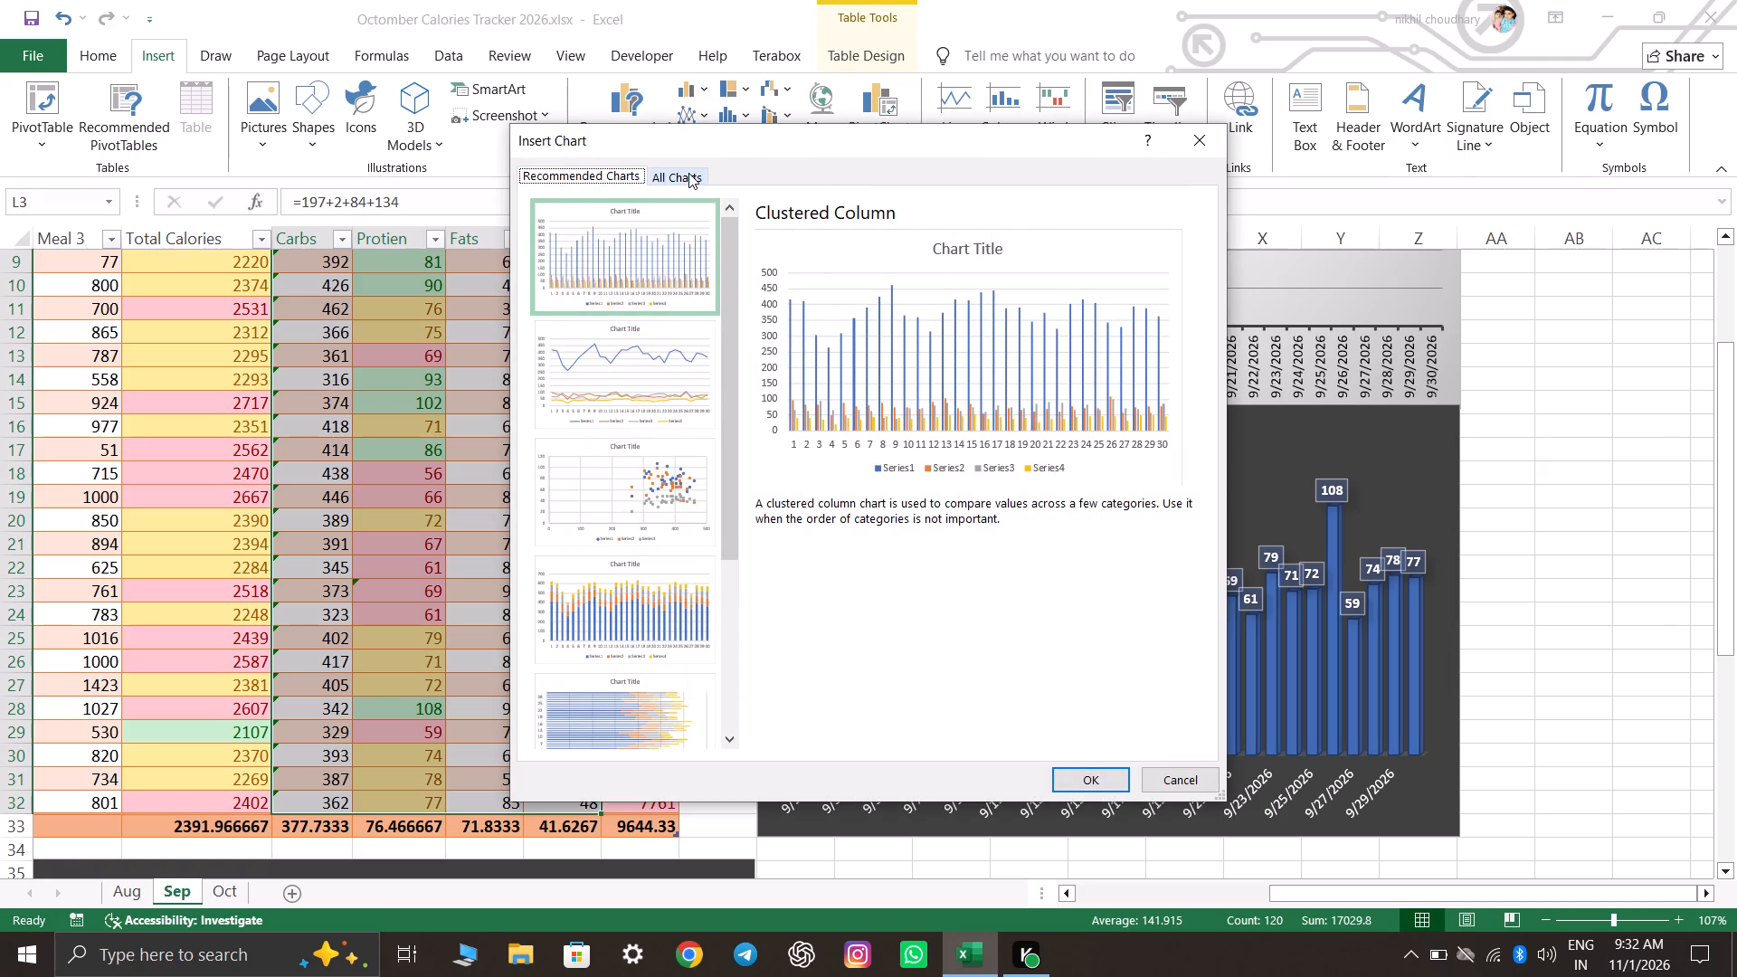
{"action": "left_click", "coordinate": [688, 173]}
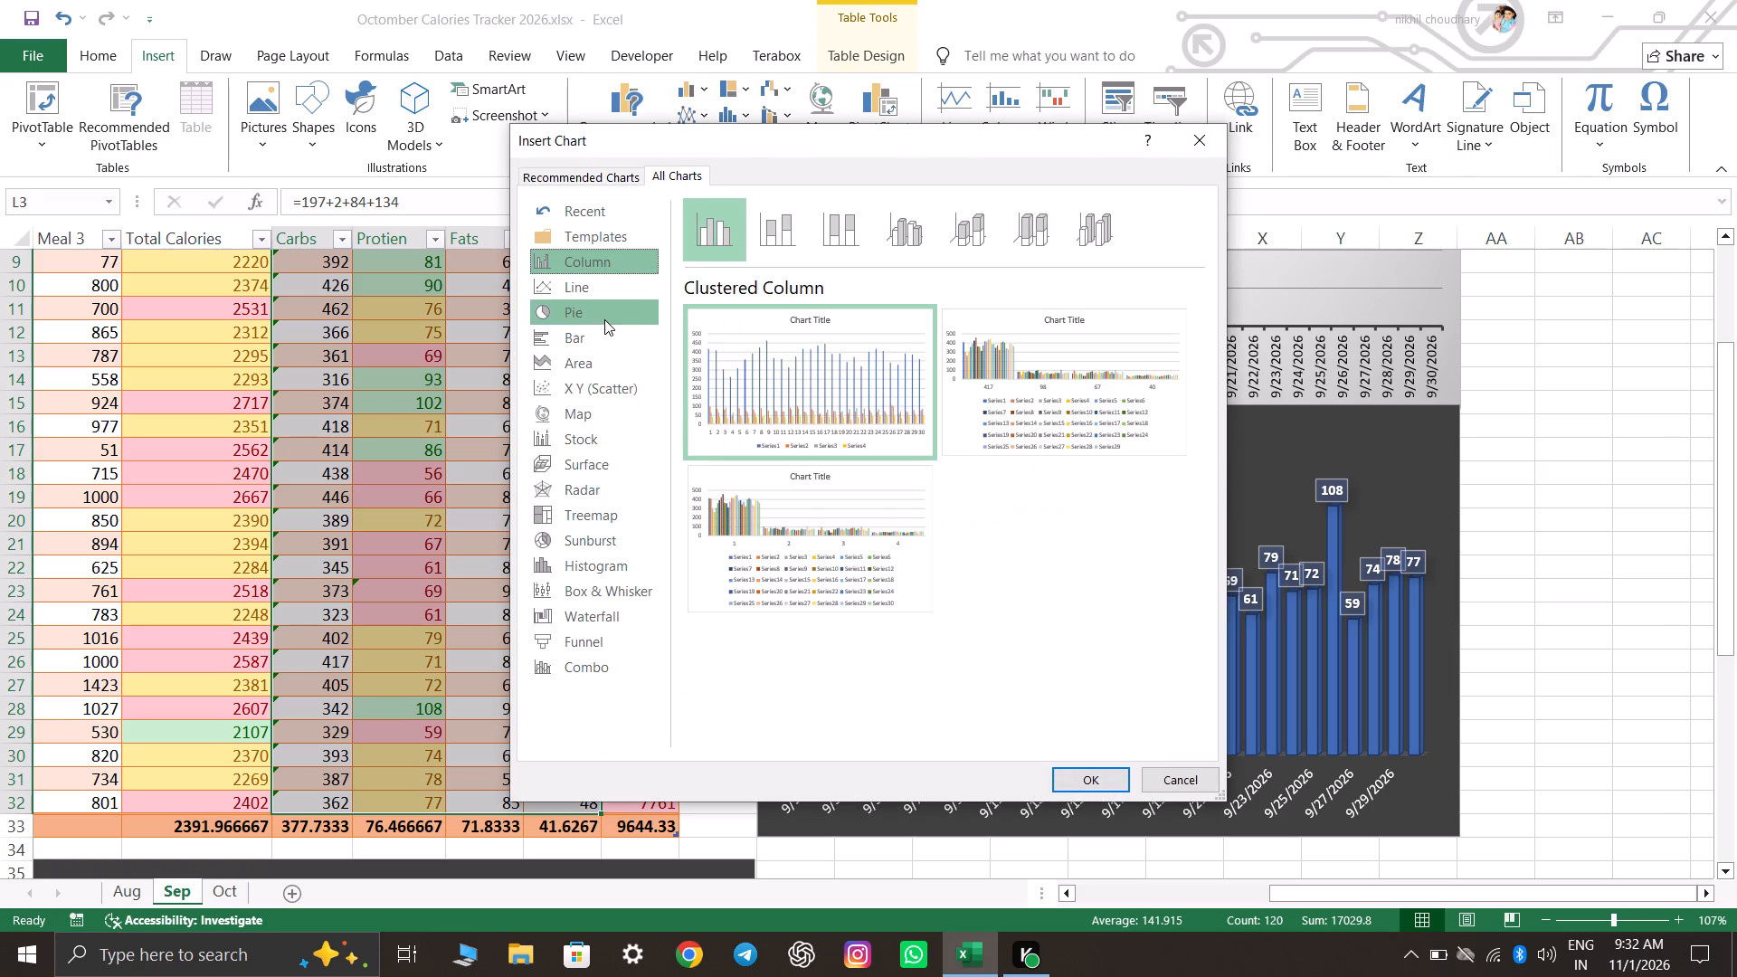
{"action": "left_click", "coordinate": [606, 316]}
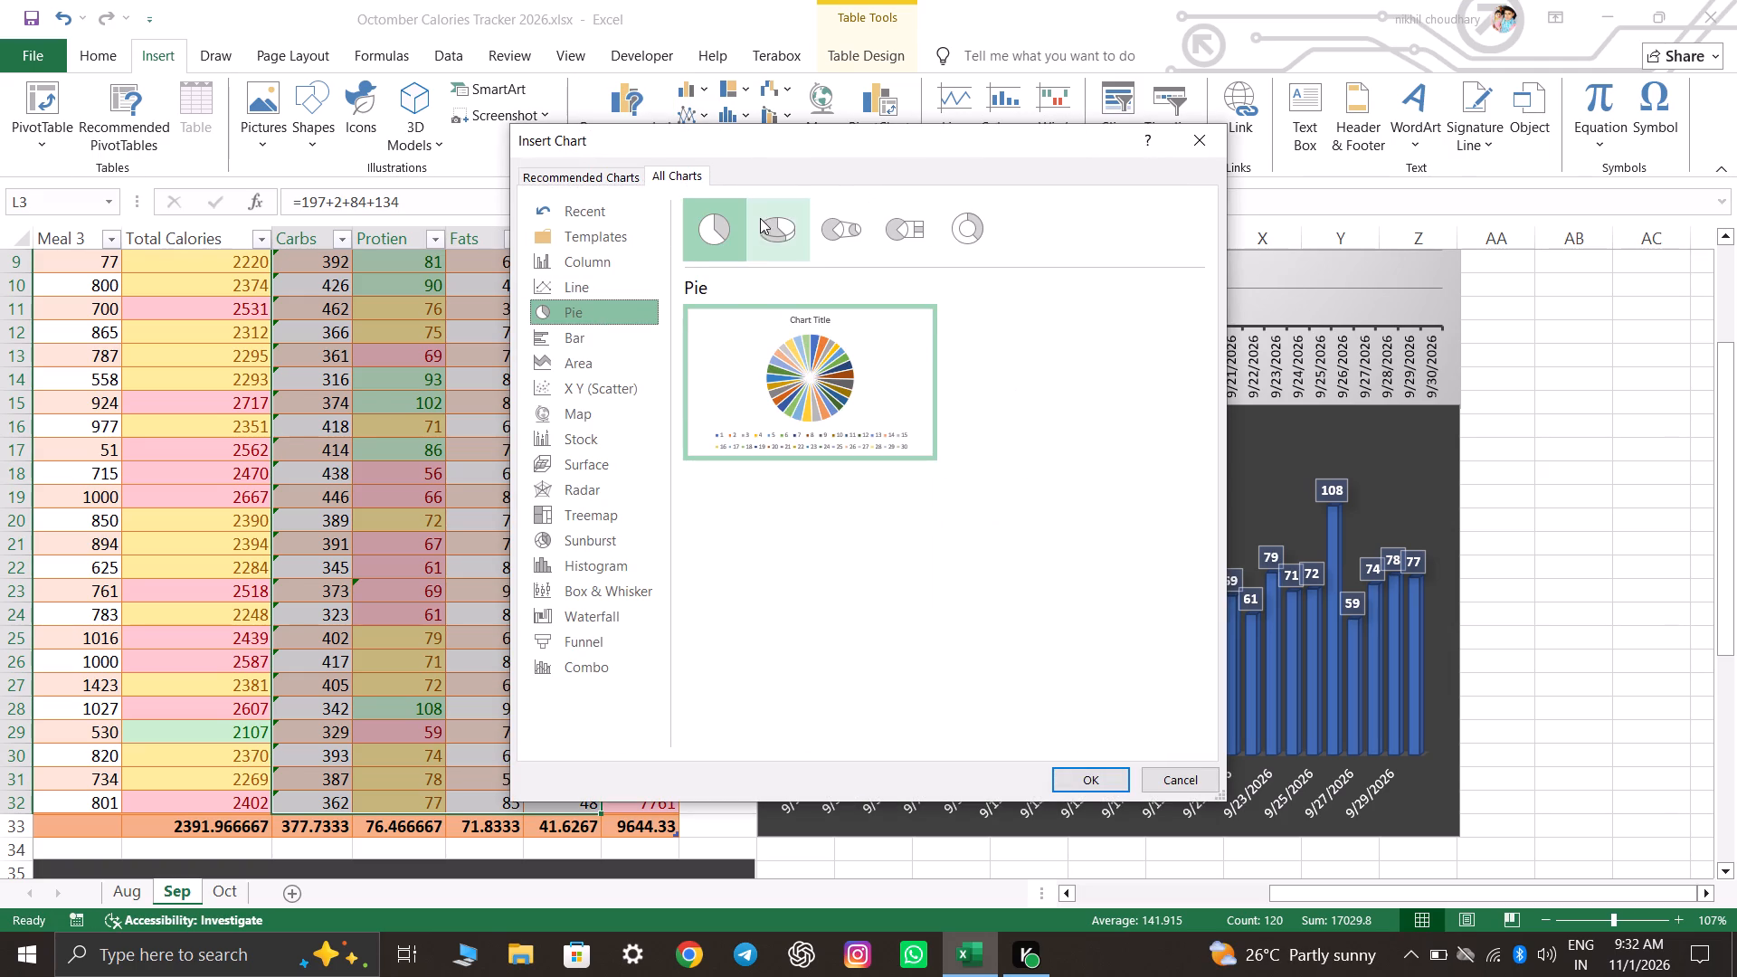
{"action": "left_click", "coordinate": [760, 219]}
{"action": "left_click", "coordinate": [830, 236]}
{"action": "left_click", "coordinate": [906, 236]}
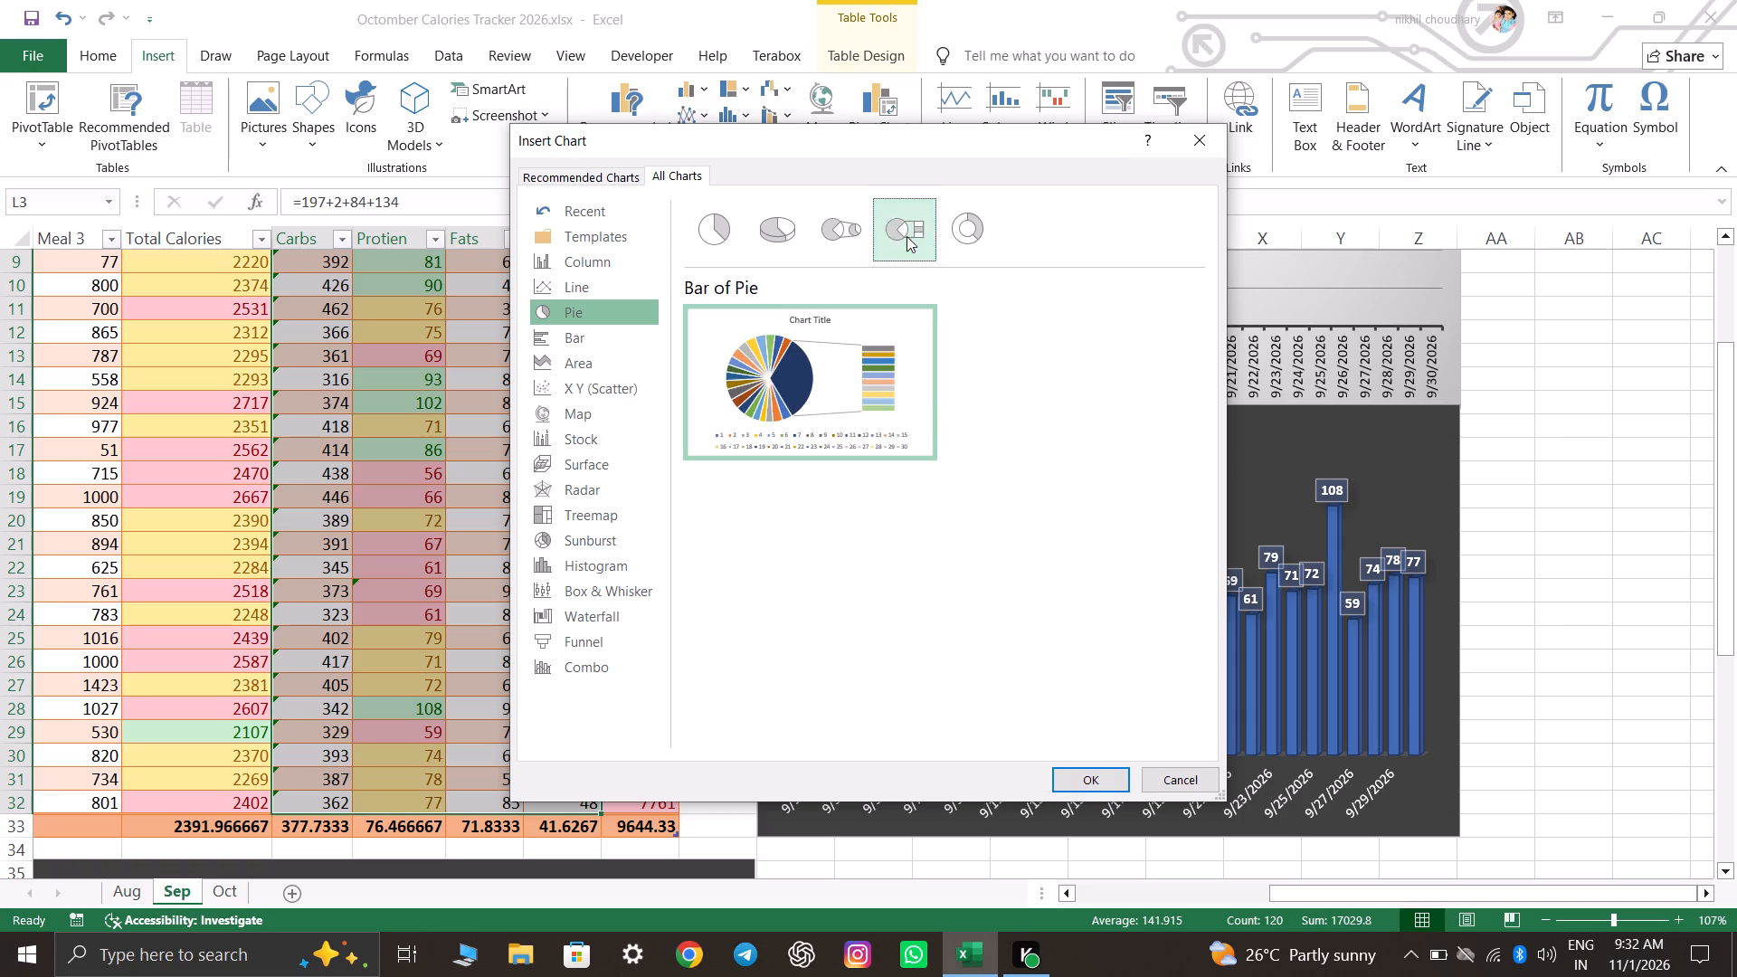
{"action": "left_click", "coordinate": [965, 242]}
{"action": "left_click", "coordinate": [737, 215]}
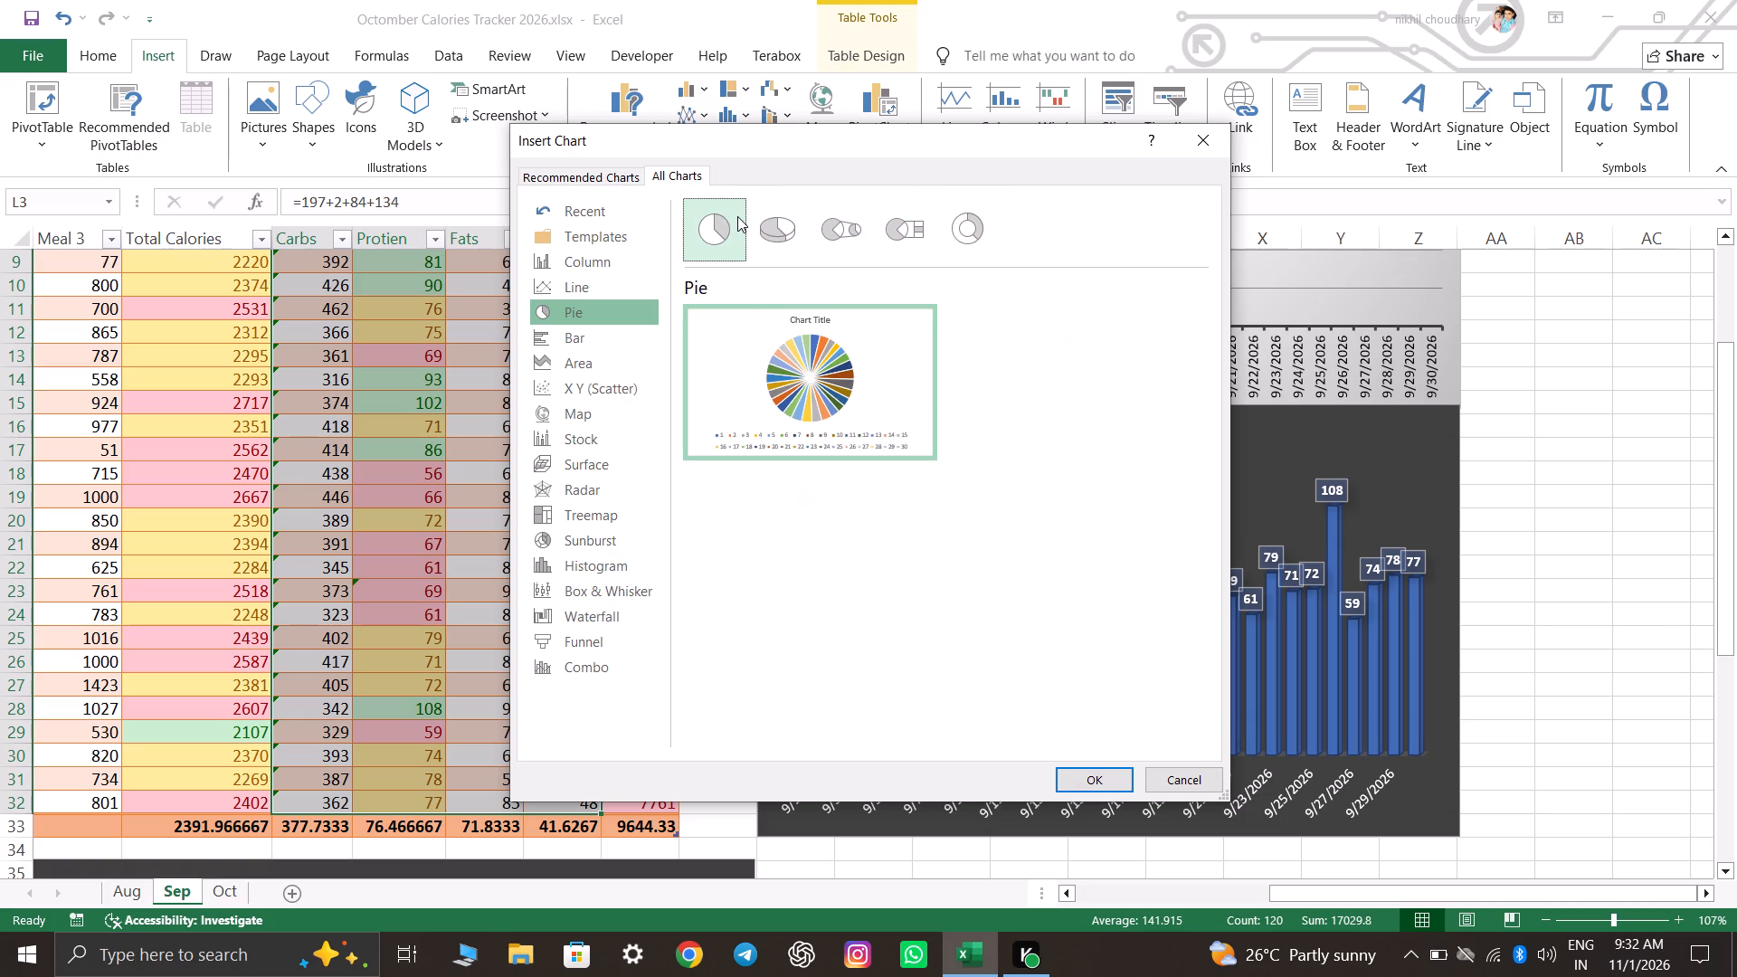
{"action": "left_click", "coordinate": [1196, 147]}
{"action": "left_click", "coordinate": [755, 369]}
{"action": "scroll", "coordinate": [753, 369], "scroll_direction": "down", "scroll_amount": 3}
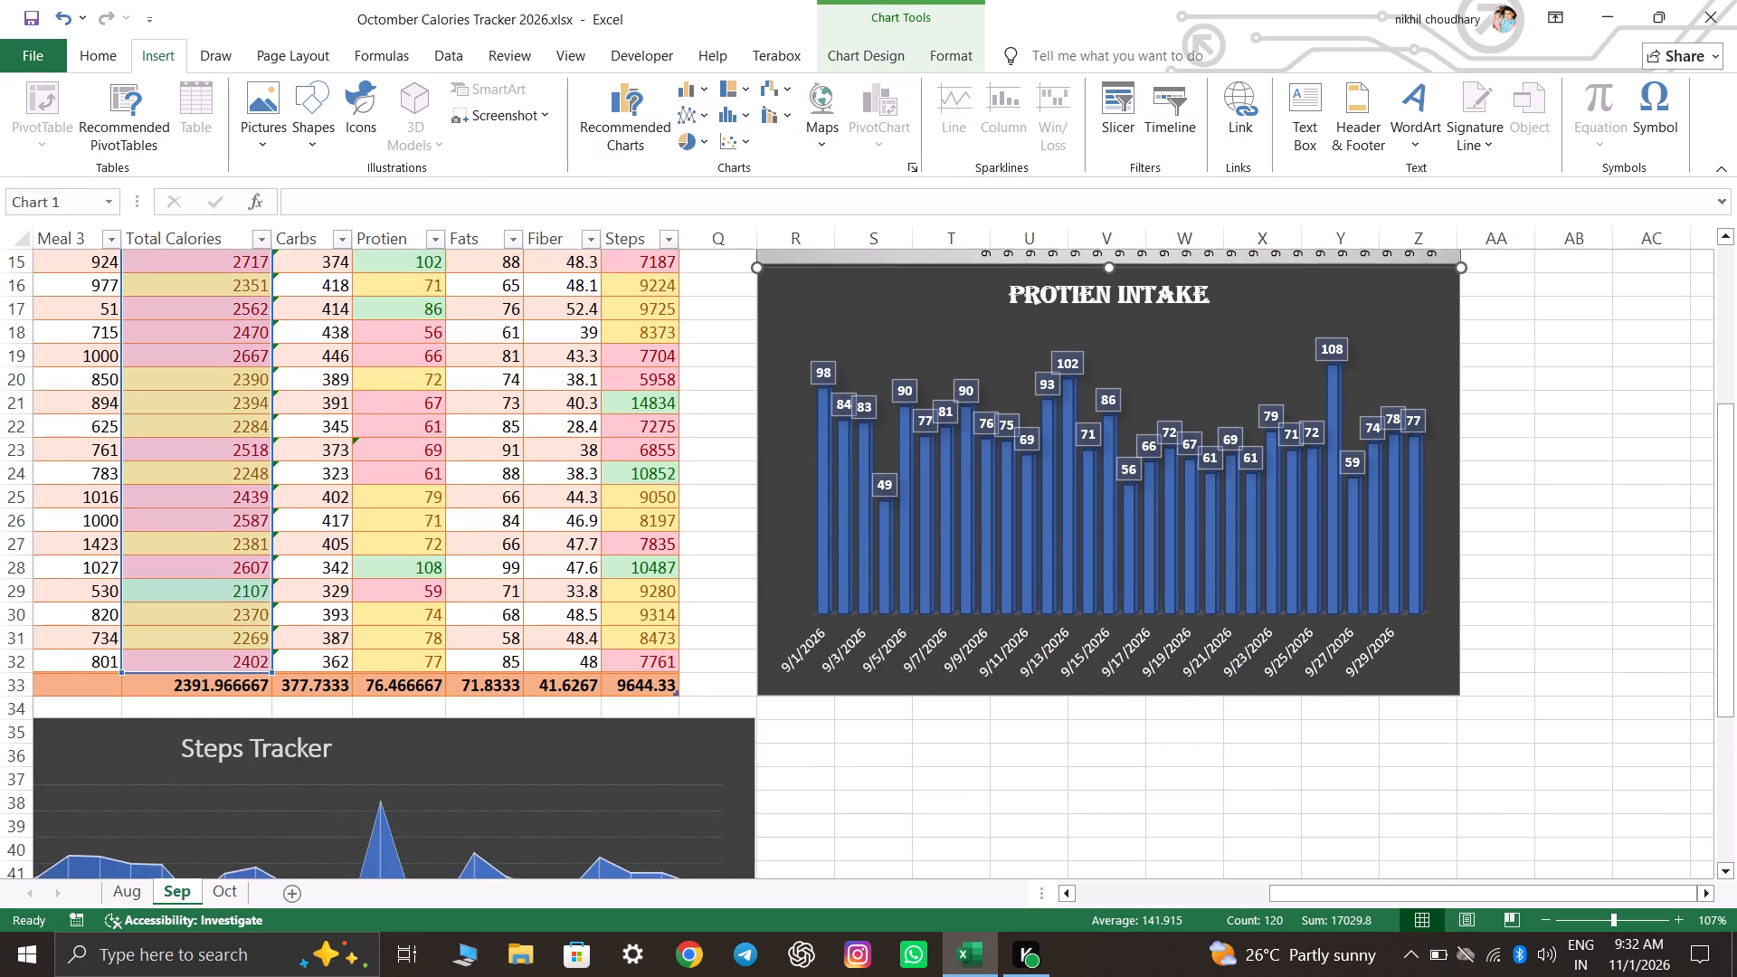
Insert a 3-D pie chart of the row 33 averages from Total Calories through Fiber, with one slice per column.
{"action": "scroll", "coordinate": [751, 371], "scroll_direction": "down", "scroll_amount": 1}
{"action": "left_click_drag", "start_coordinate": [198, 640], "coordinate": [297, 640]}
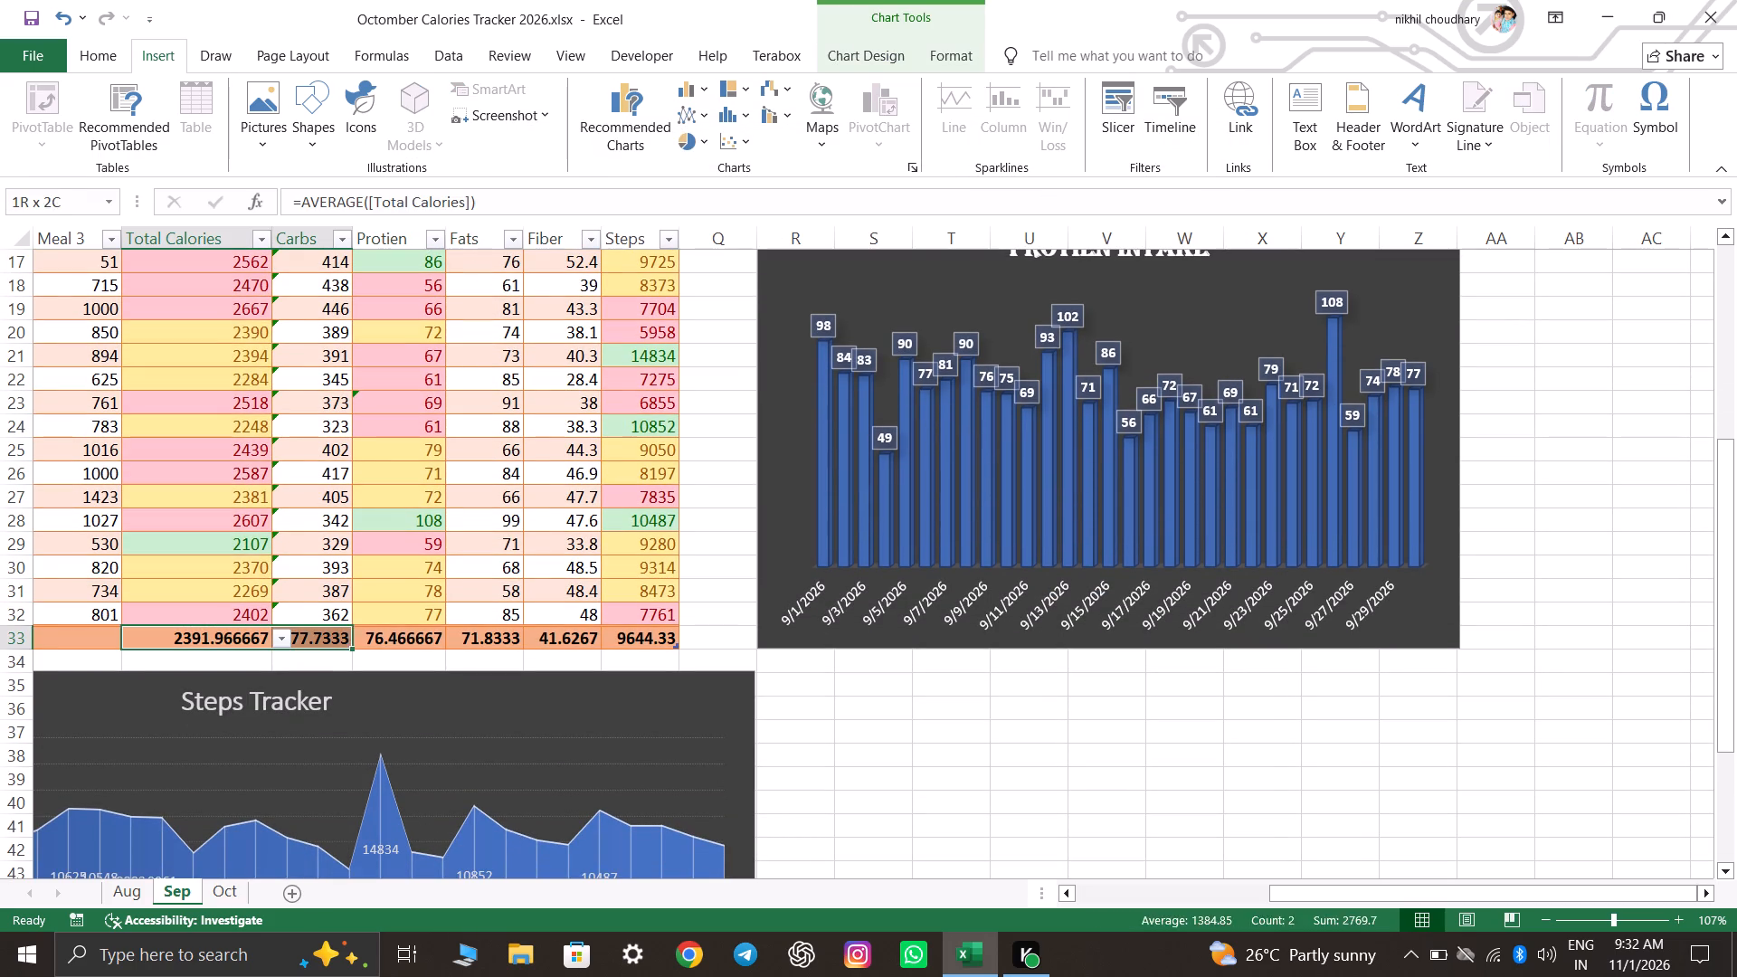
{"action": "left_click_drag", "start_coordinate": [297, 640], "coordinate": [564, 642]}
{"action": "left_click", "coordinate": [674, 146]}
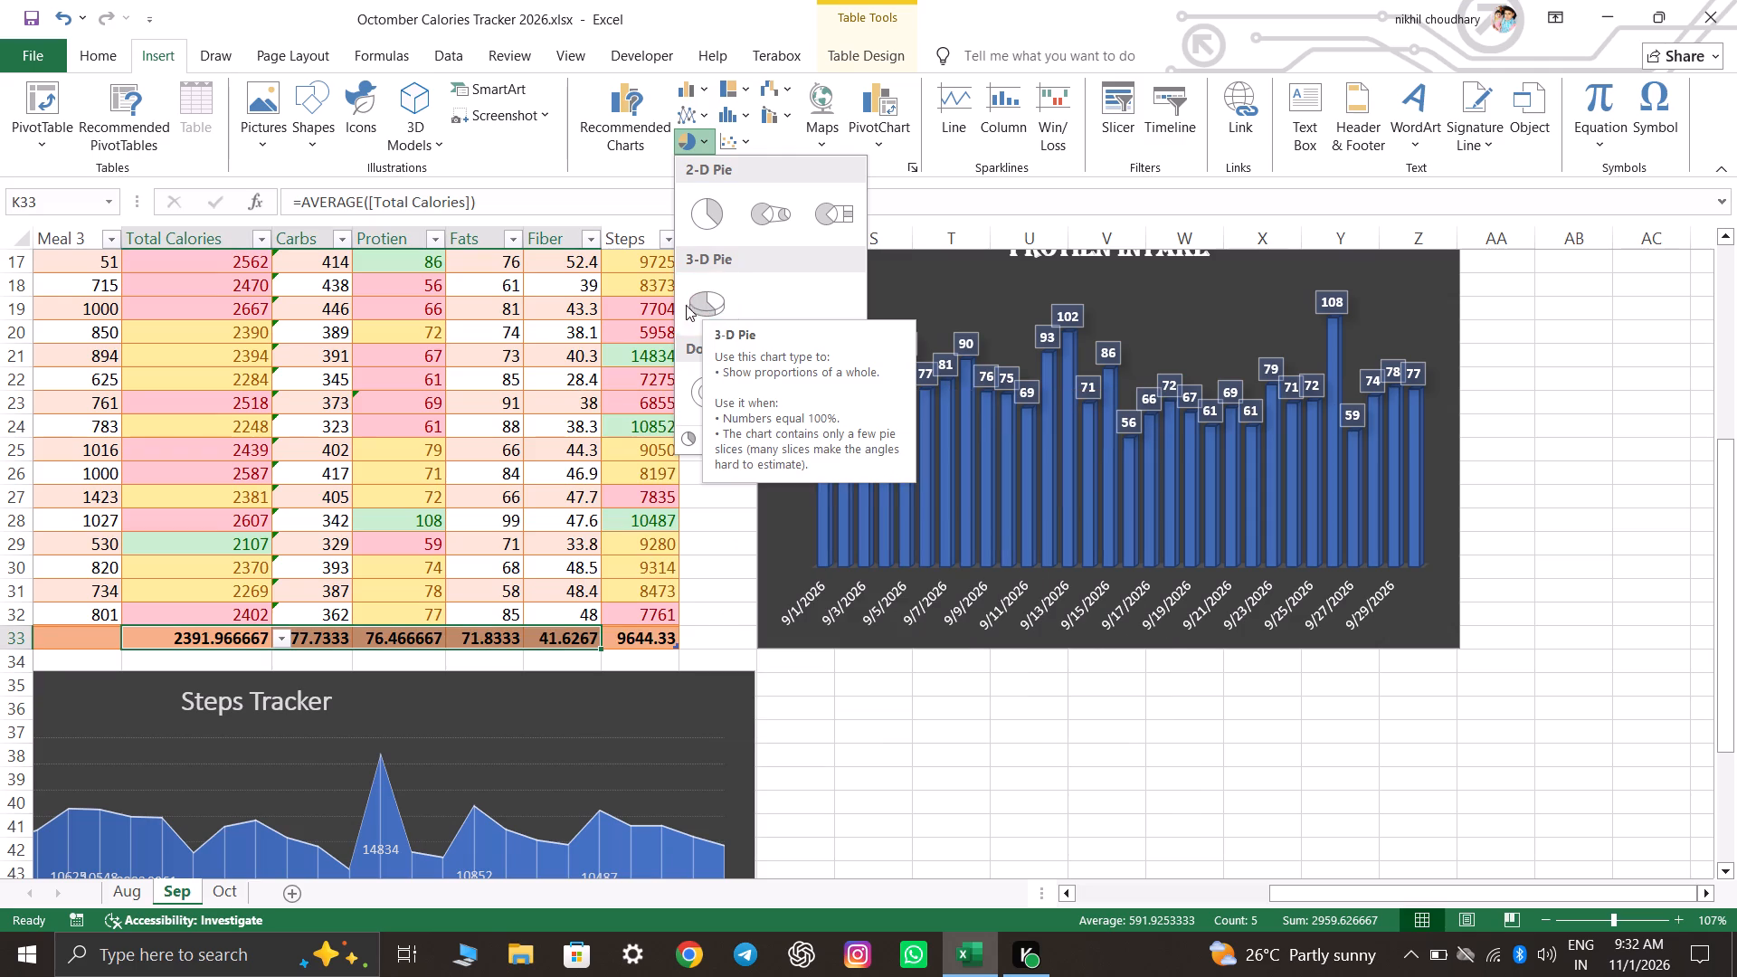
{"action": "left_click", "coordinate": [595, 134]}
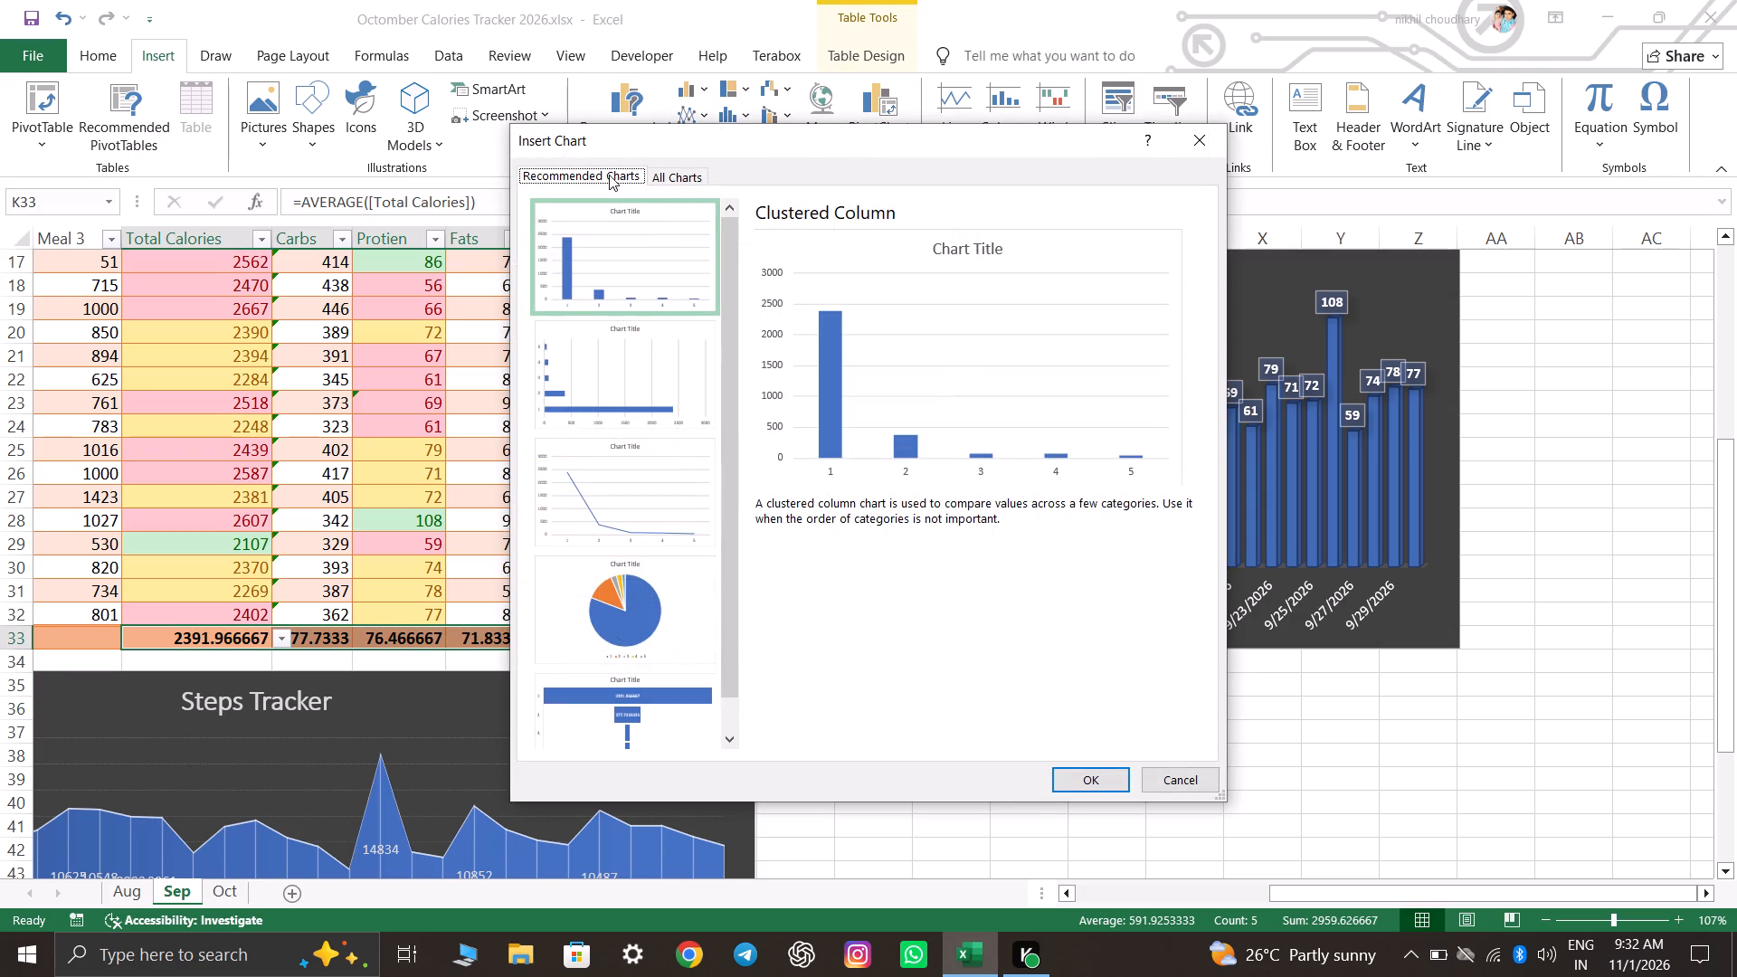
{"action": "left_click", "coordinate": [665, 169]}
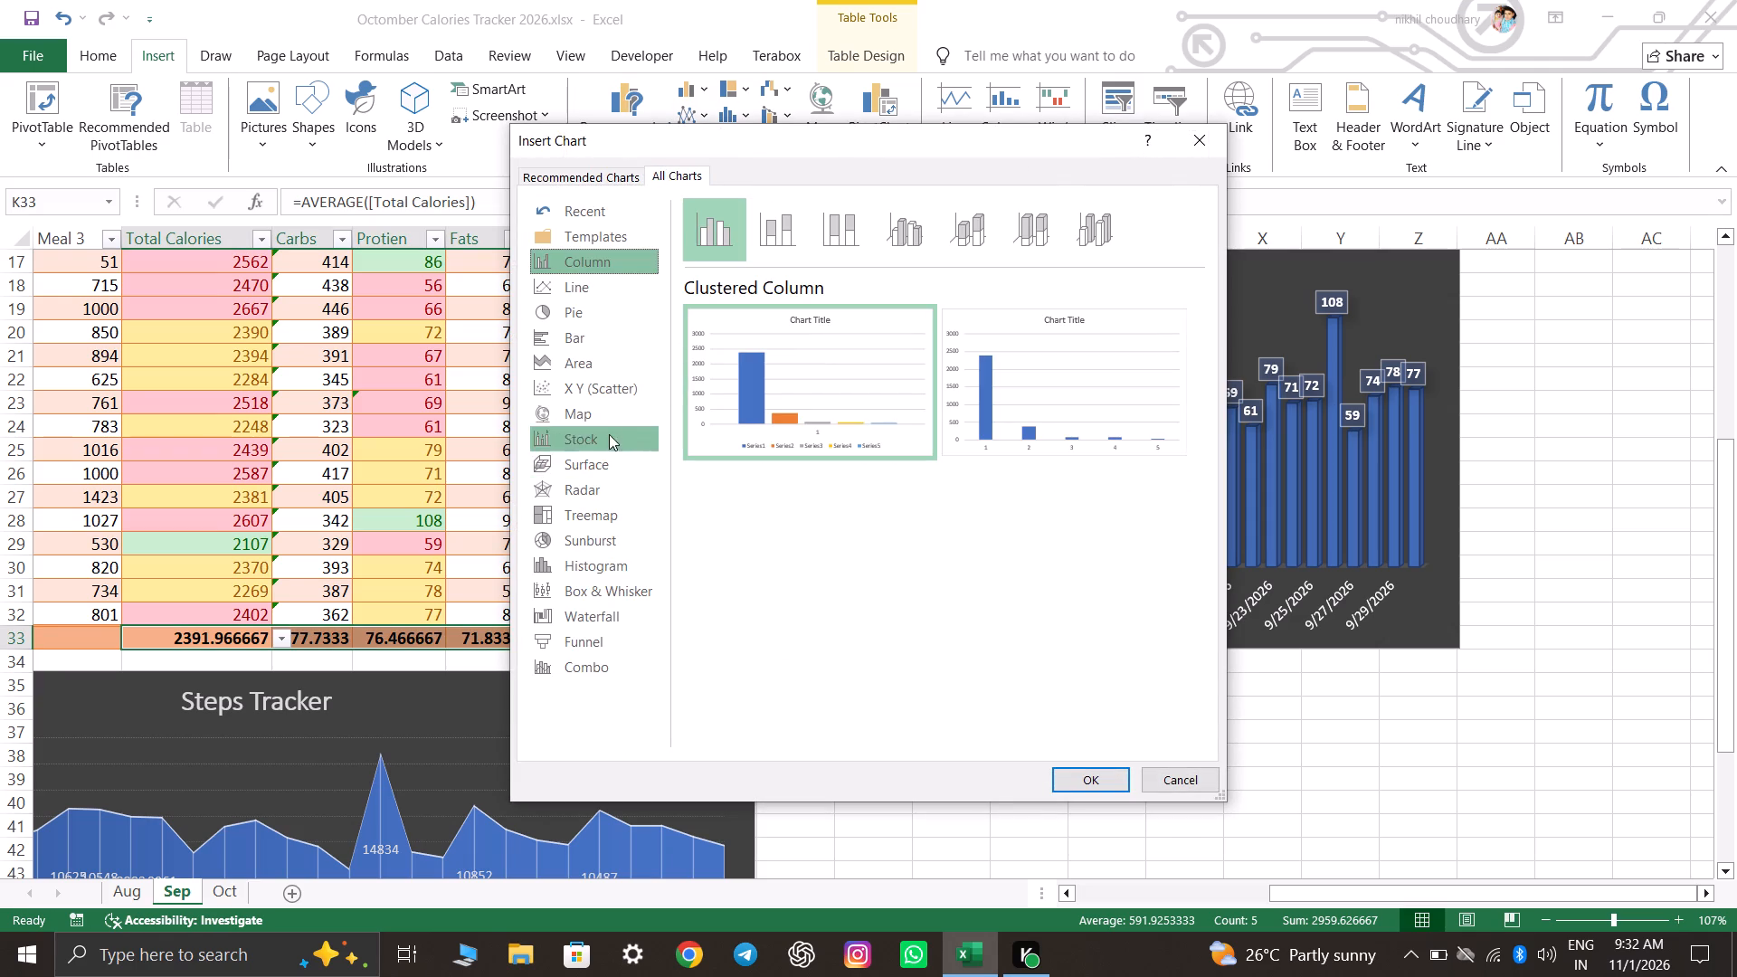
{"action": "left_click", "coordinate": [613, 314]}
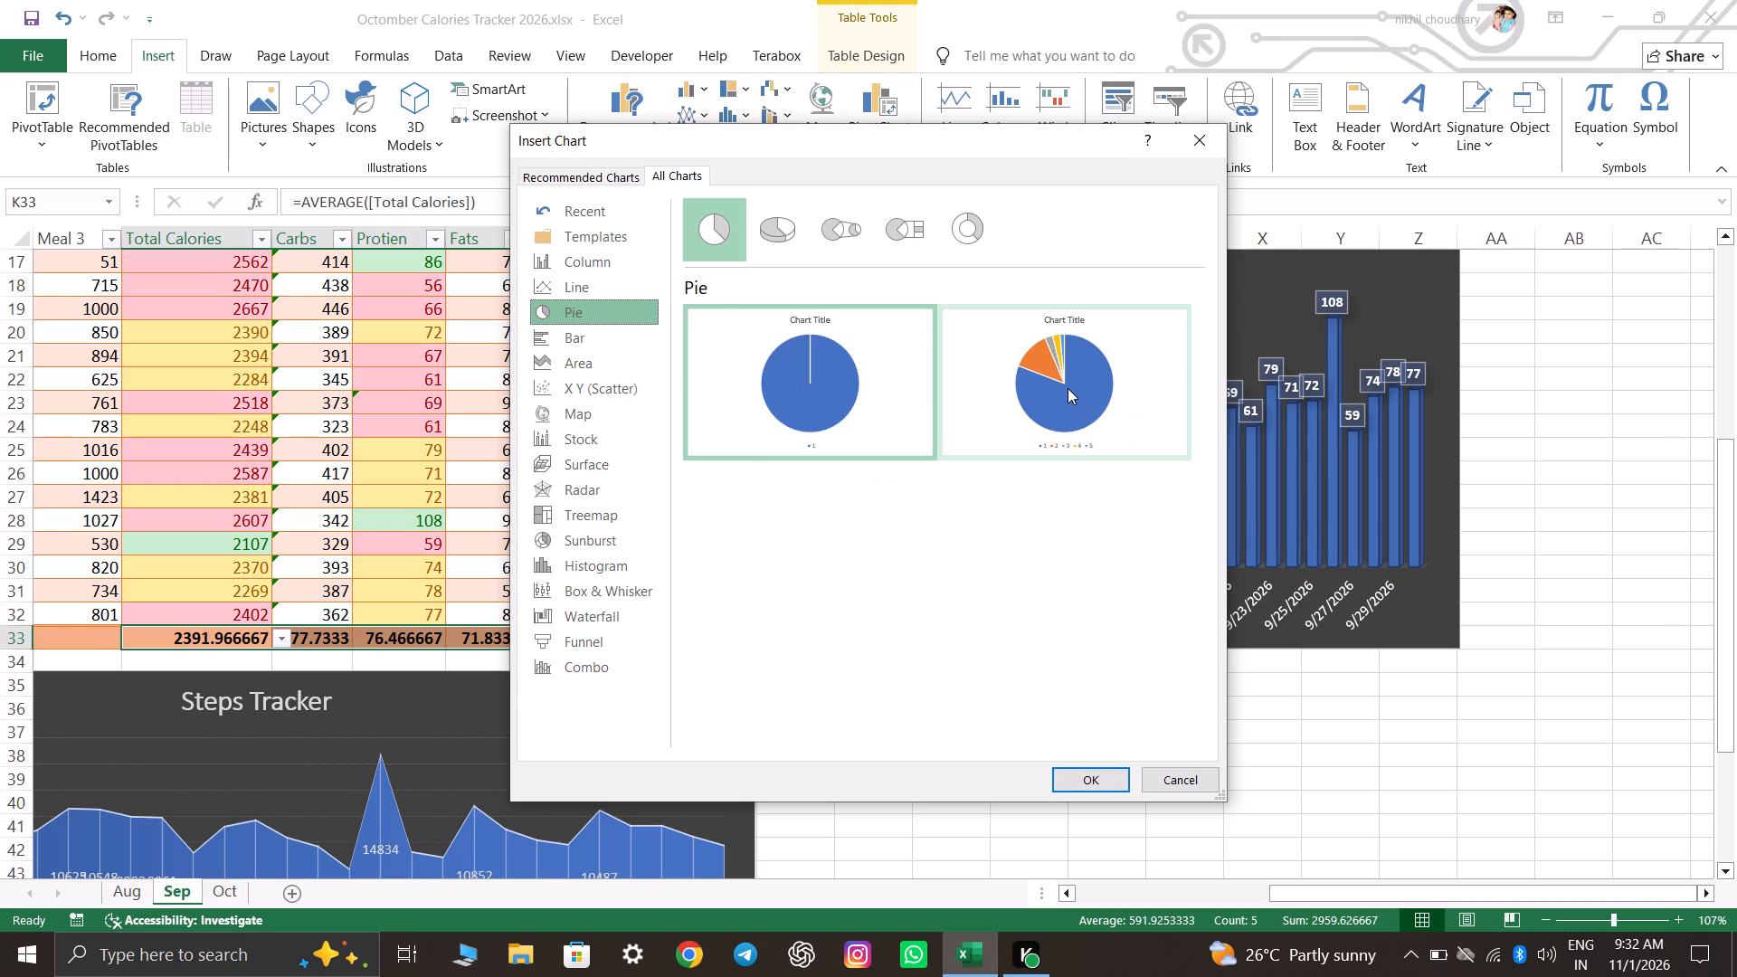
{"action": "left_click", "coordinate": [764, 242]}
{"action": "left_click", "coordinate": [856, 244]}
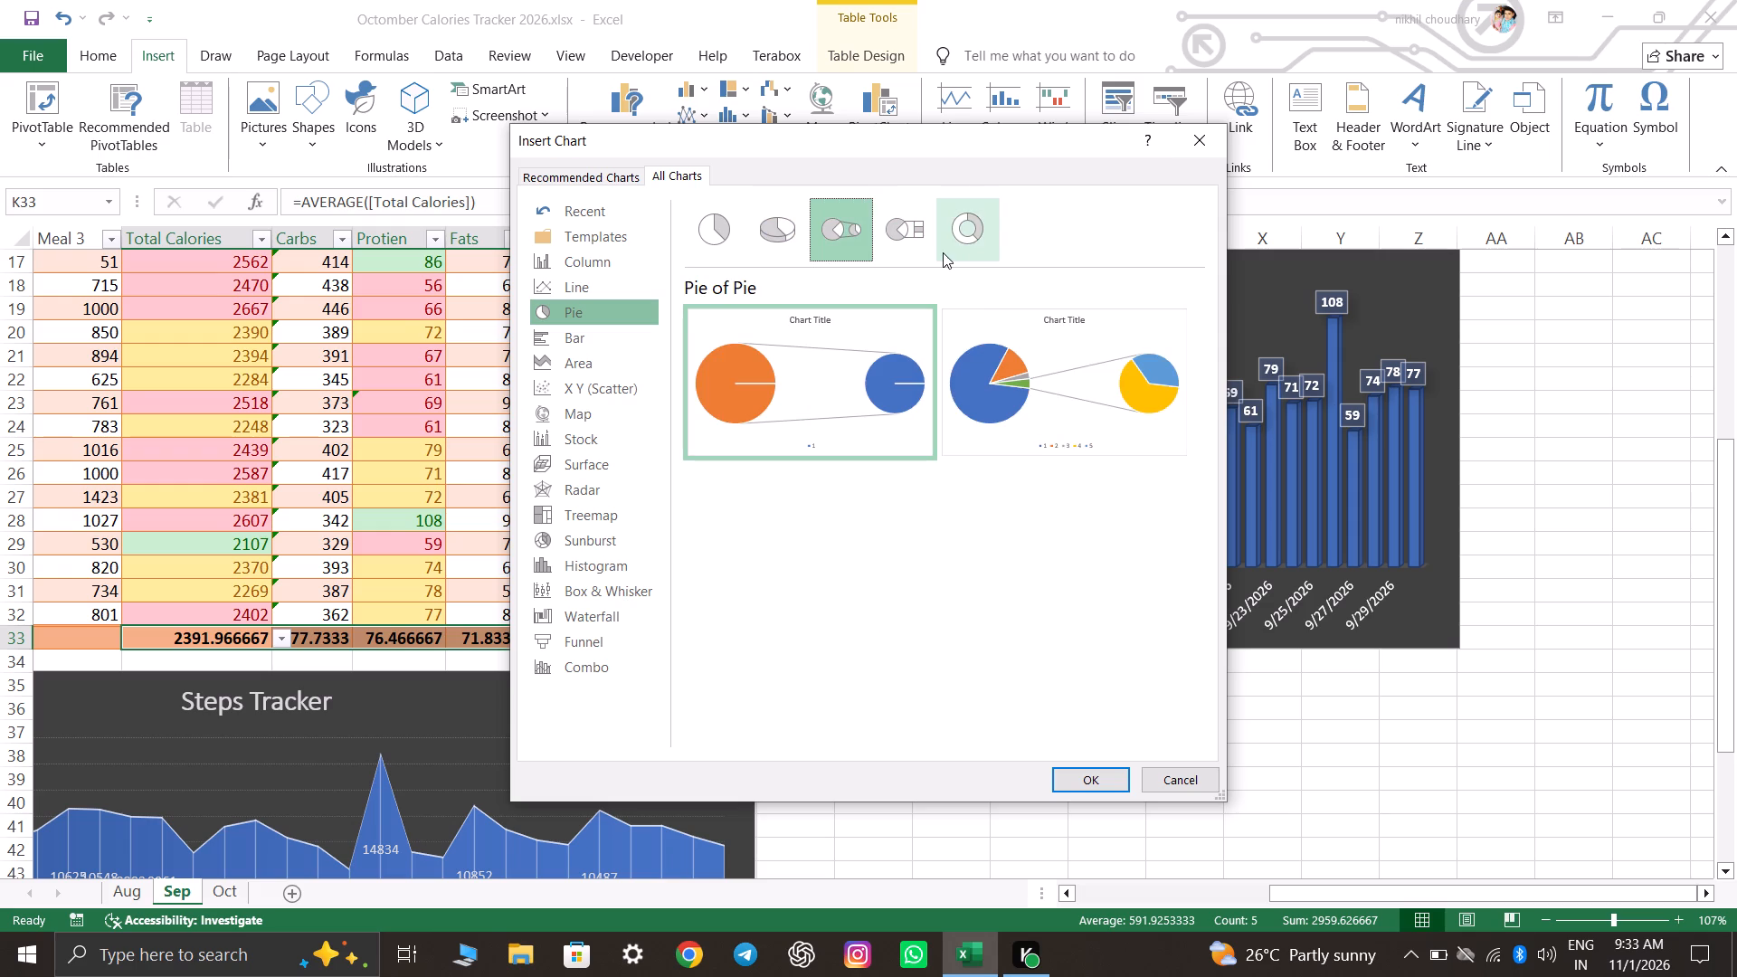
{"action": "left_click", "coordinate": [968, 250]}
{"action": "left_click", "coordinate": [912, 242]}
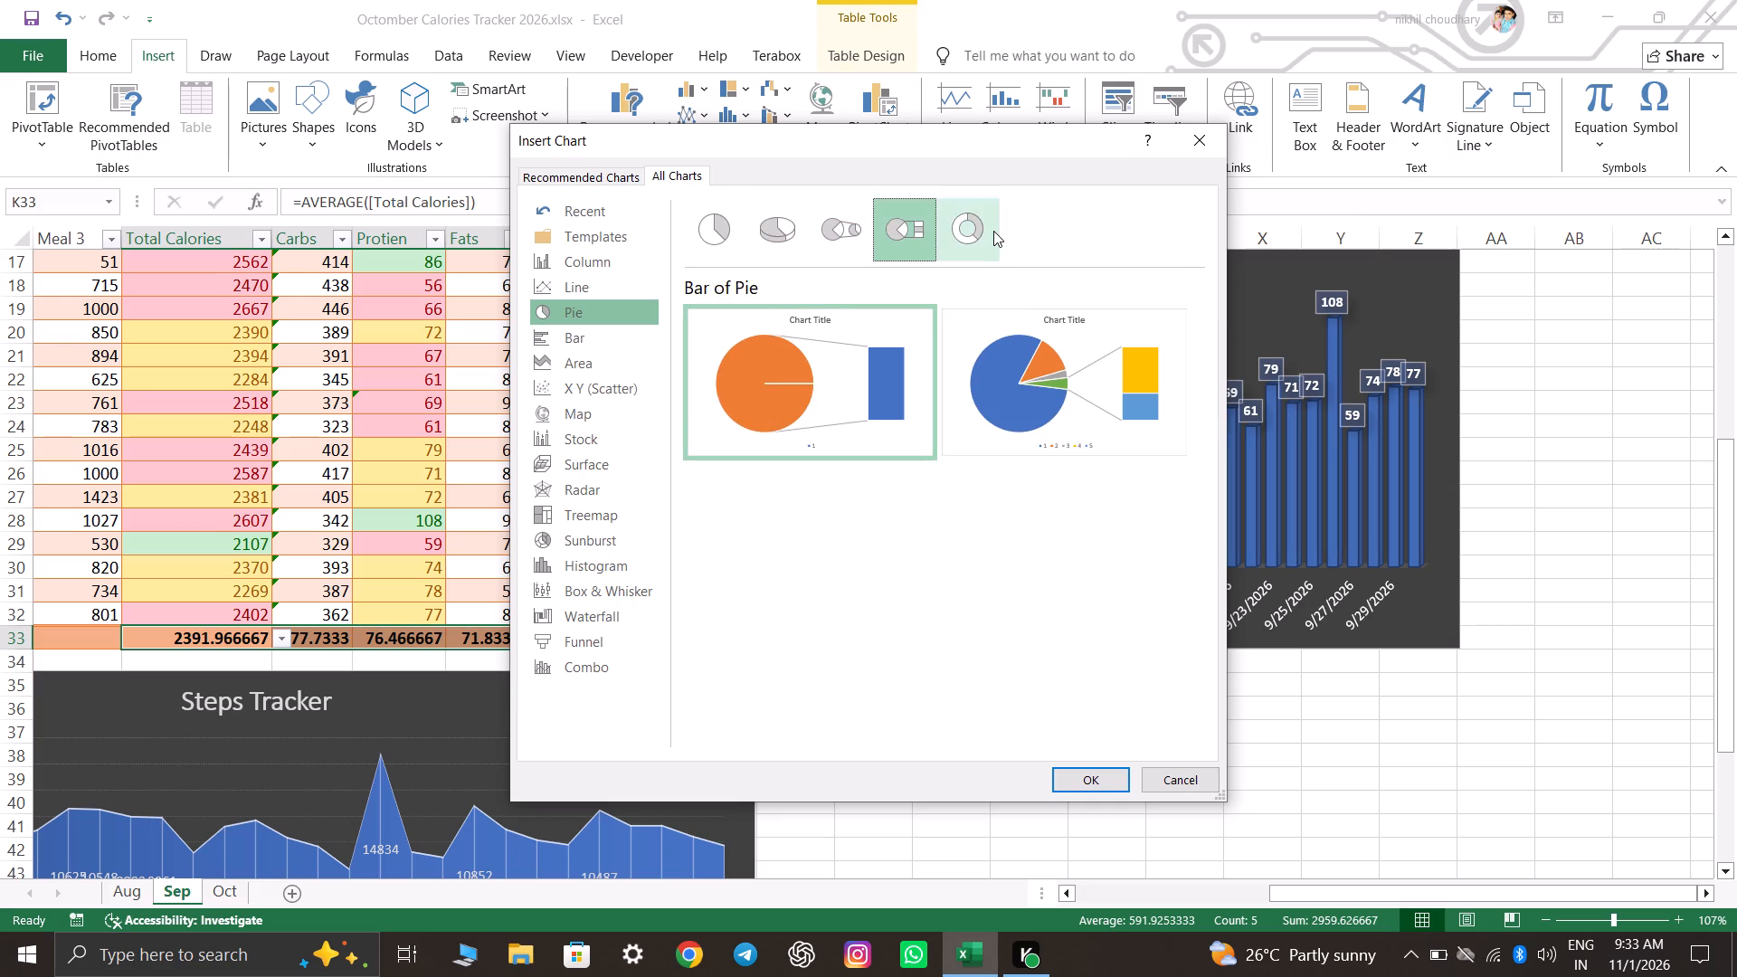
{"action": "left_click", "coordinate": [993, 231]}
{"action": "left_click", "coordinate": [888, 234]}
{"action": "left_click", "coordinate": [836, 222]}
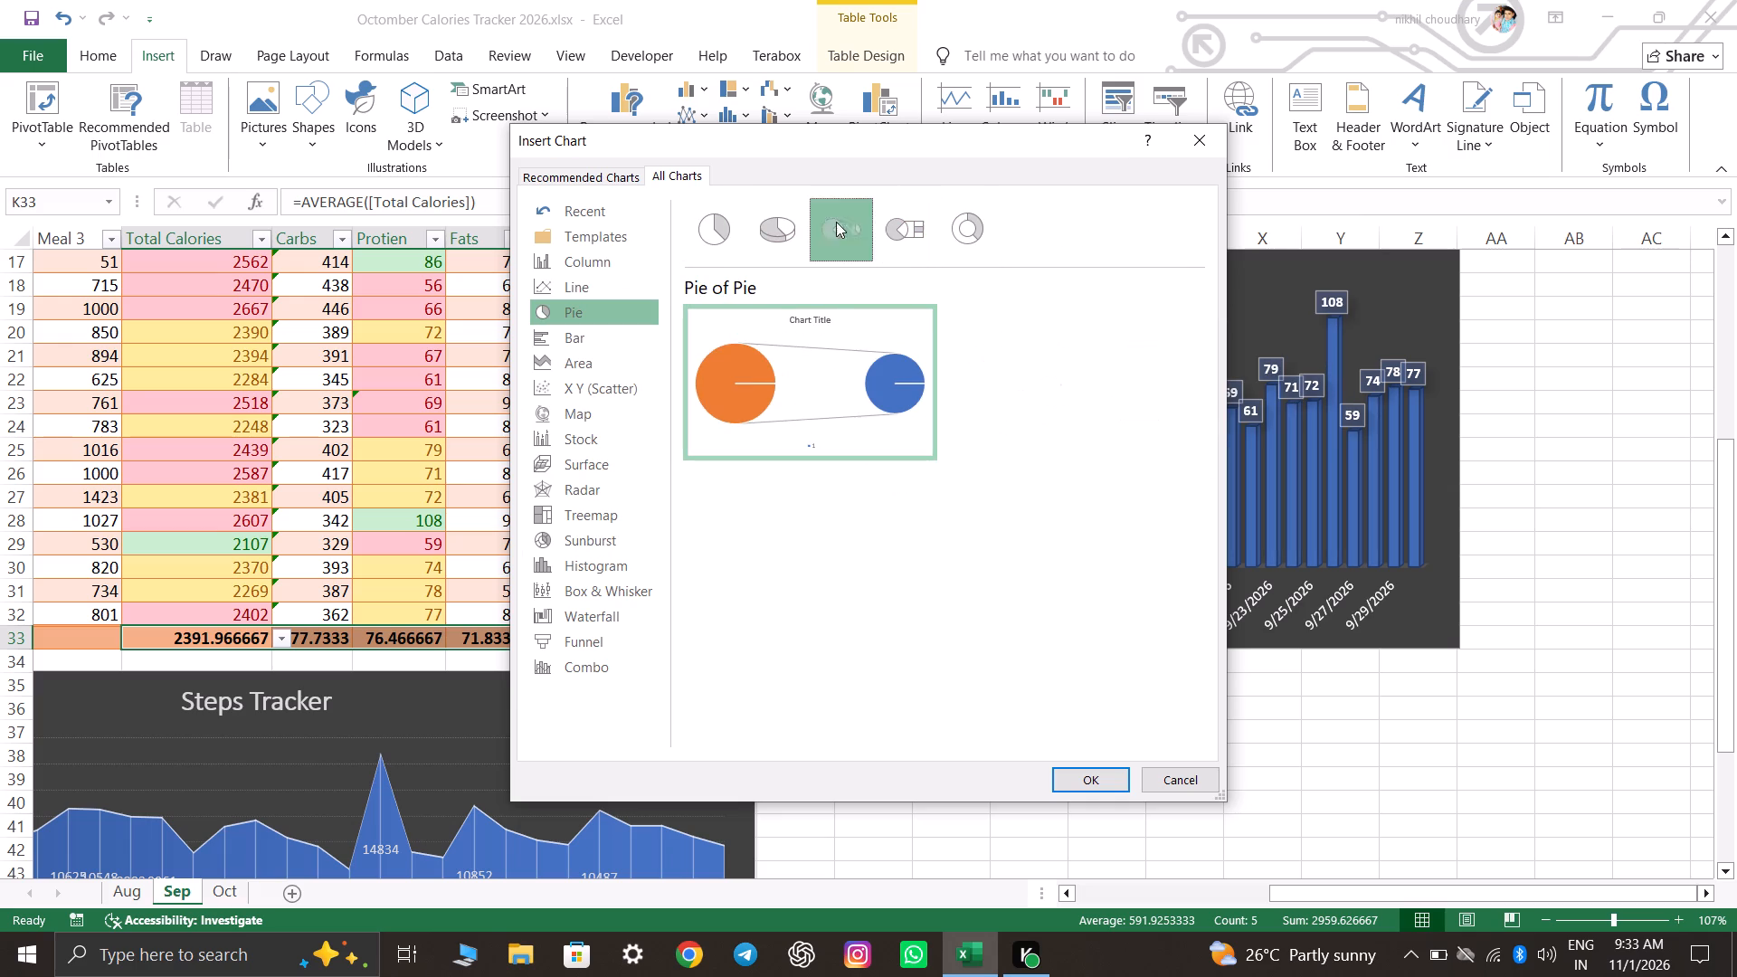
{"action": "left_click", "coordinate": [794, 222]}
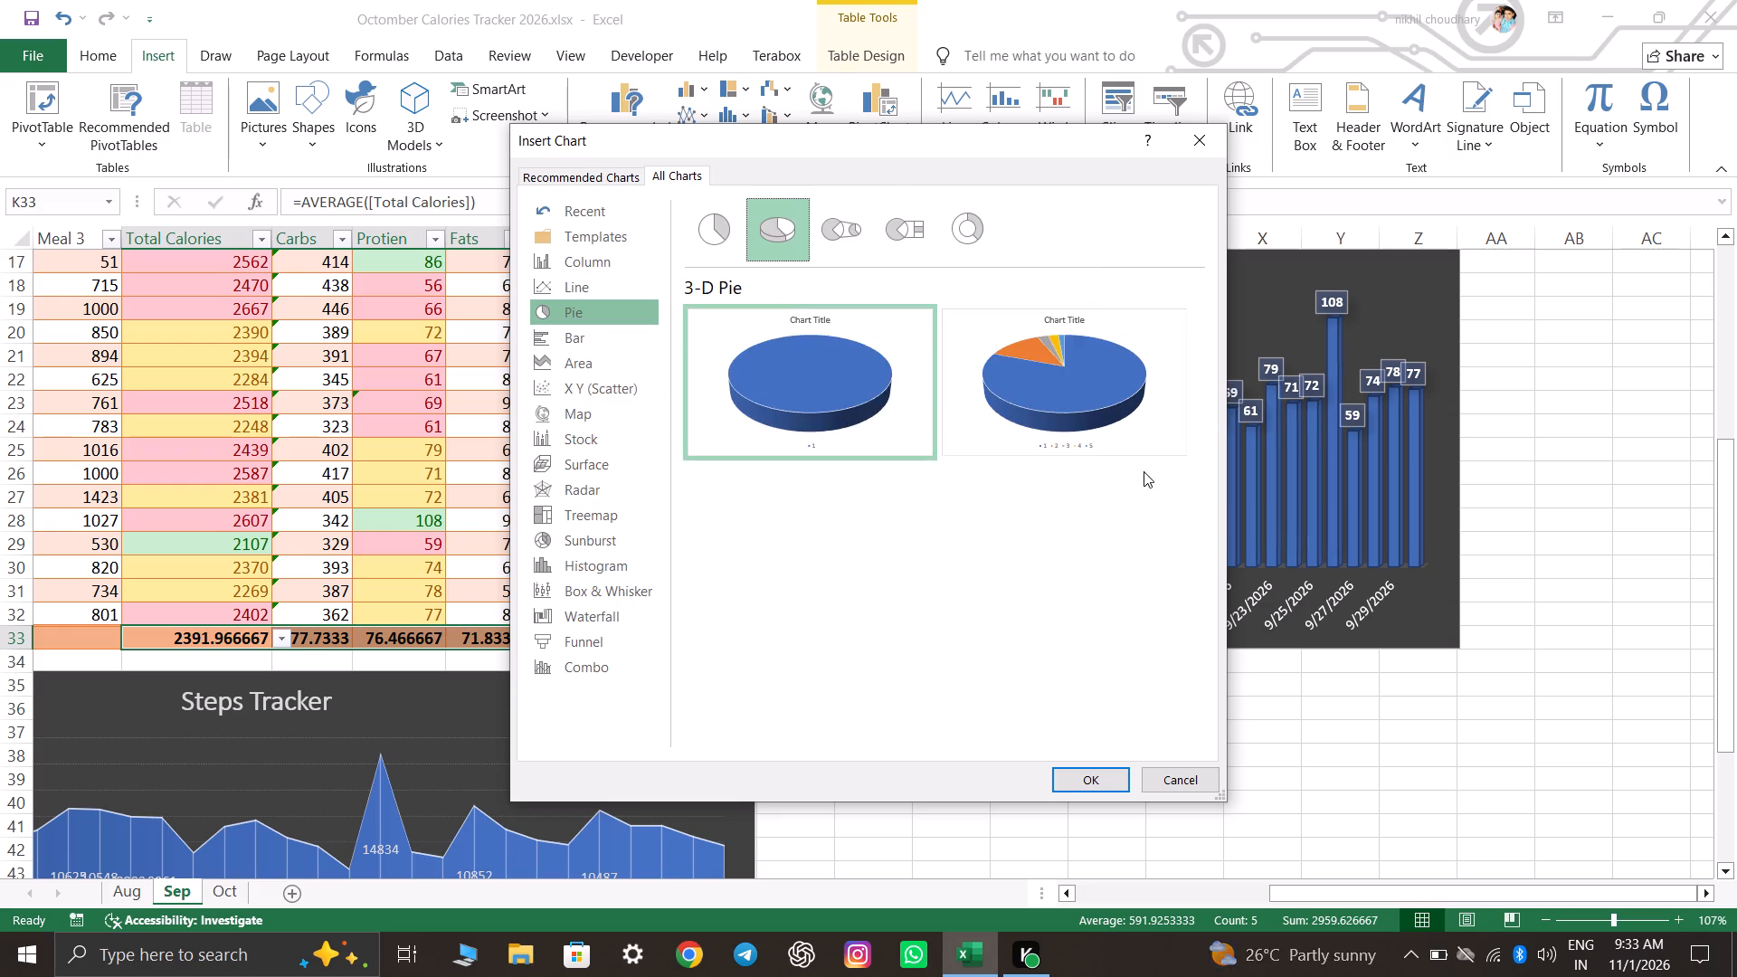
{"action": "left_click", "coordinate": [1104, 415]}
{"action": "left_click", "coordinate": [1091, 782]}
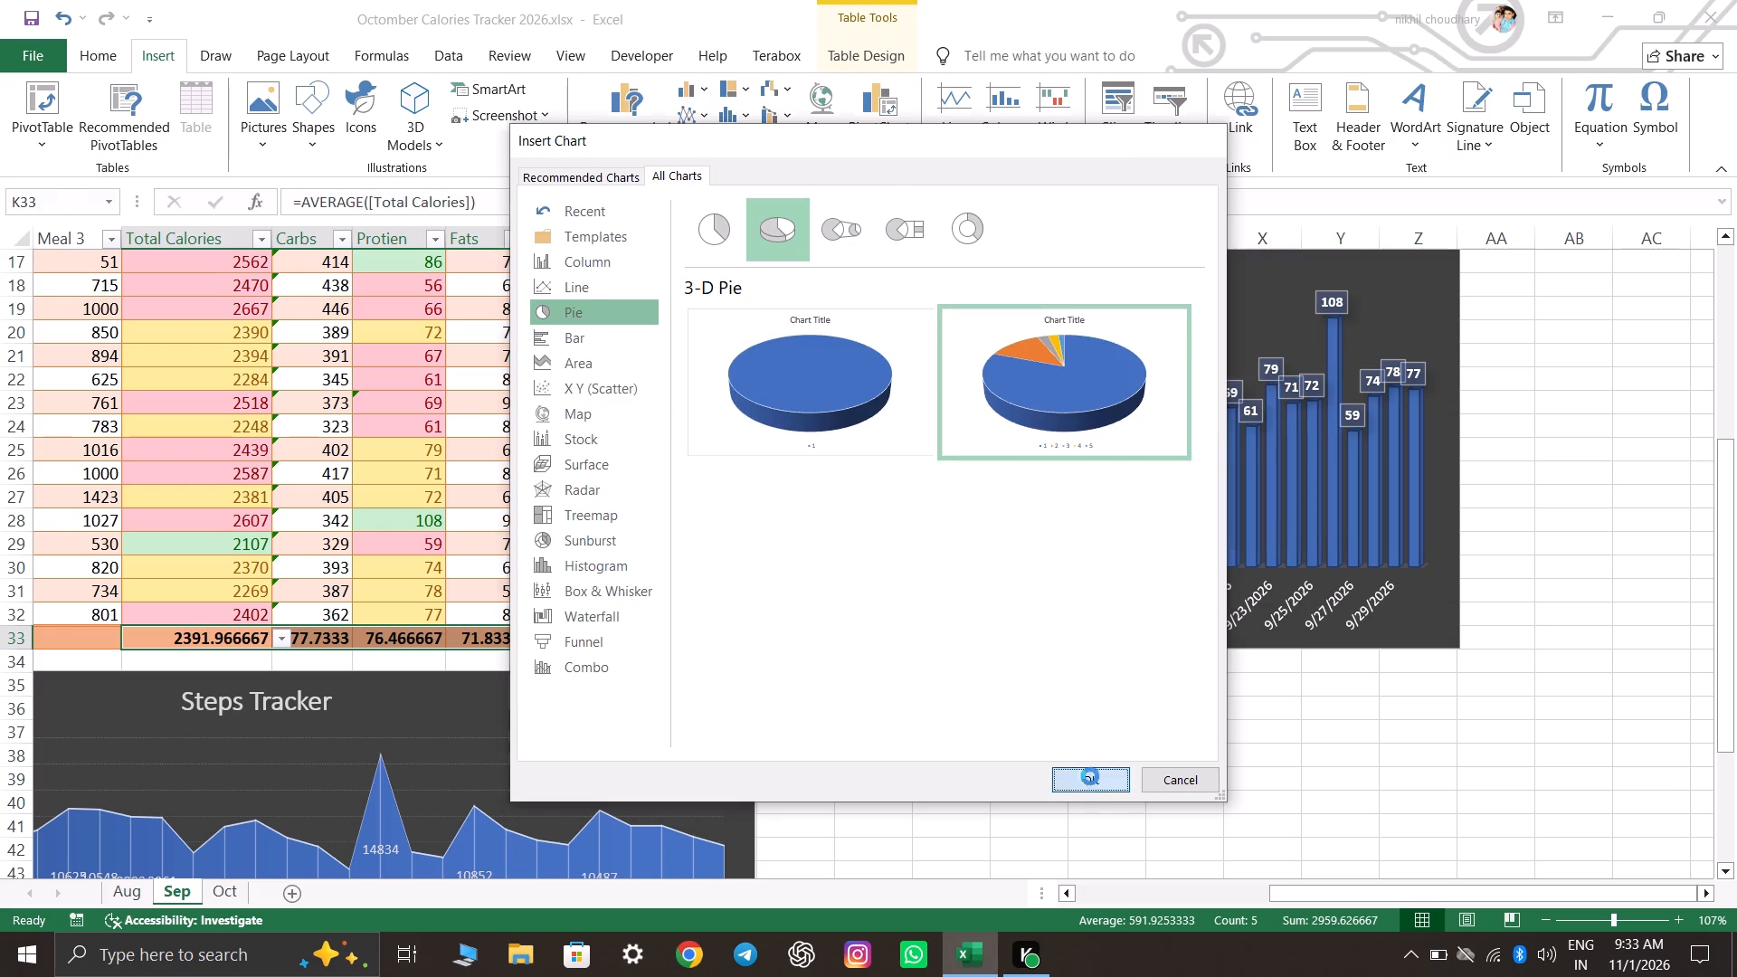
Apply the dark-background chart style to the new pie chart.
{"action": "left_click_drag", "start_coordinate": [865, 526], "coordinate": [1117, 781]}
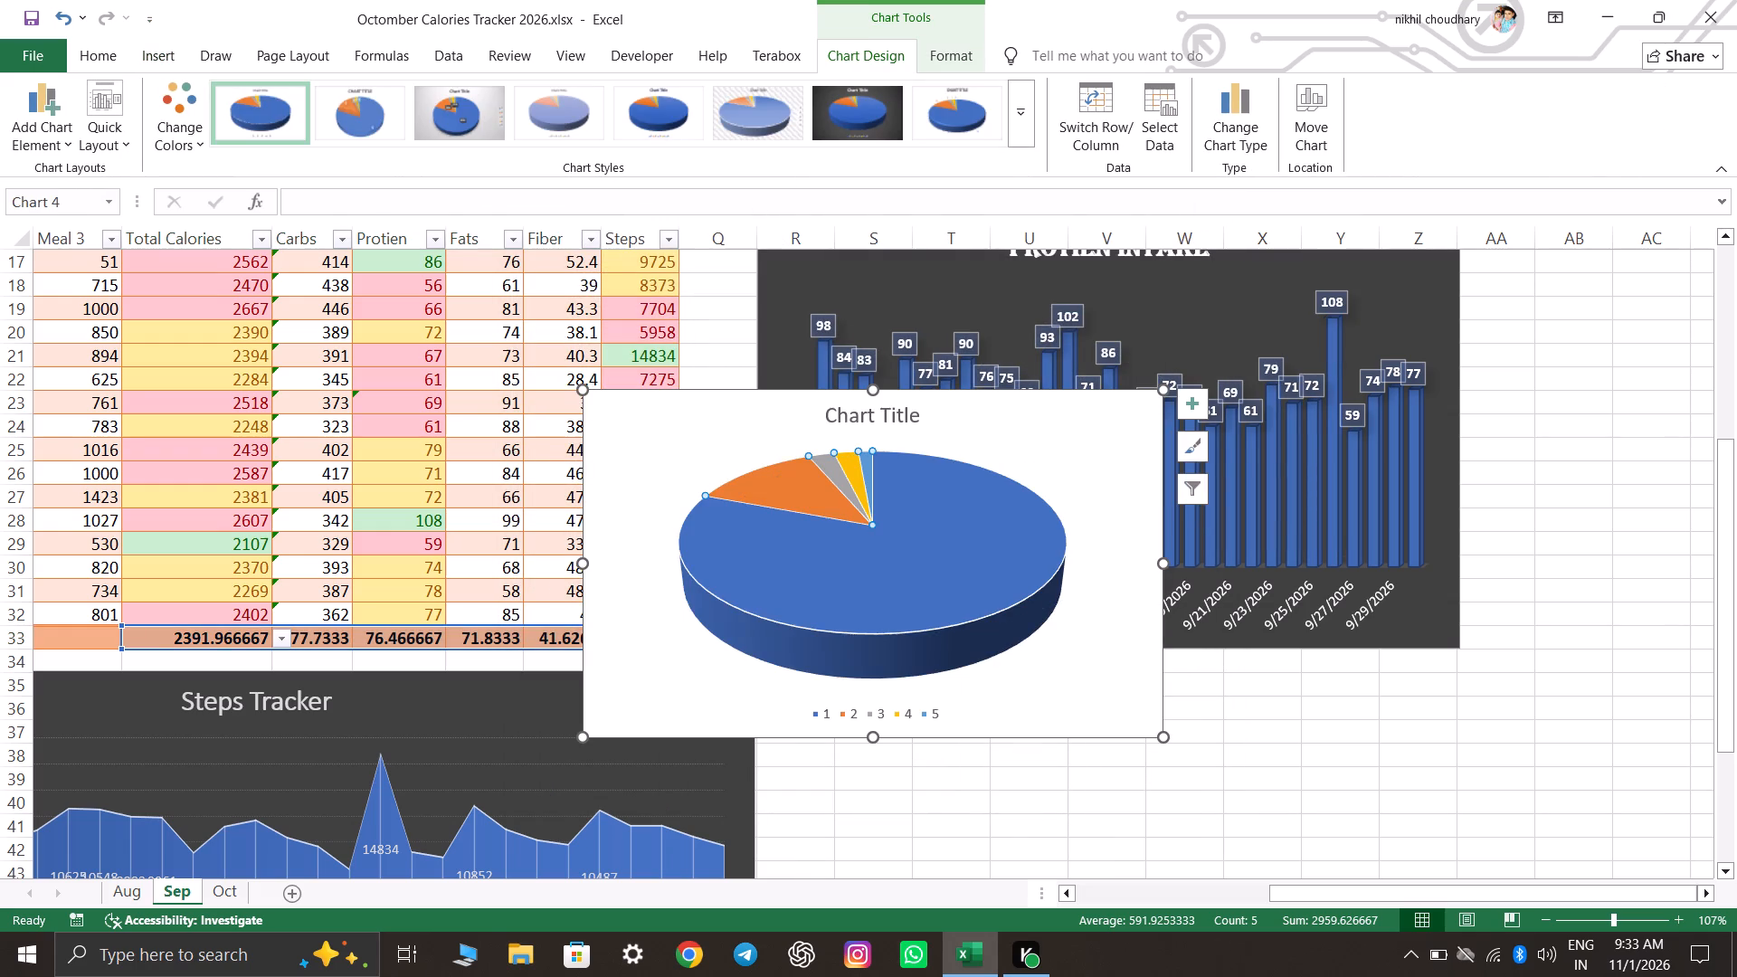
{"action": "left_click", "coordinate": [873, 109]}
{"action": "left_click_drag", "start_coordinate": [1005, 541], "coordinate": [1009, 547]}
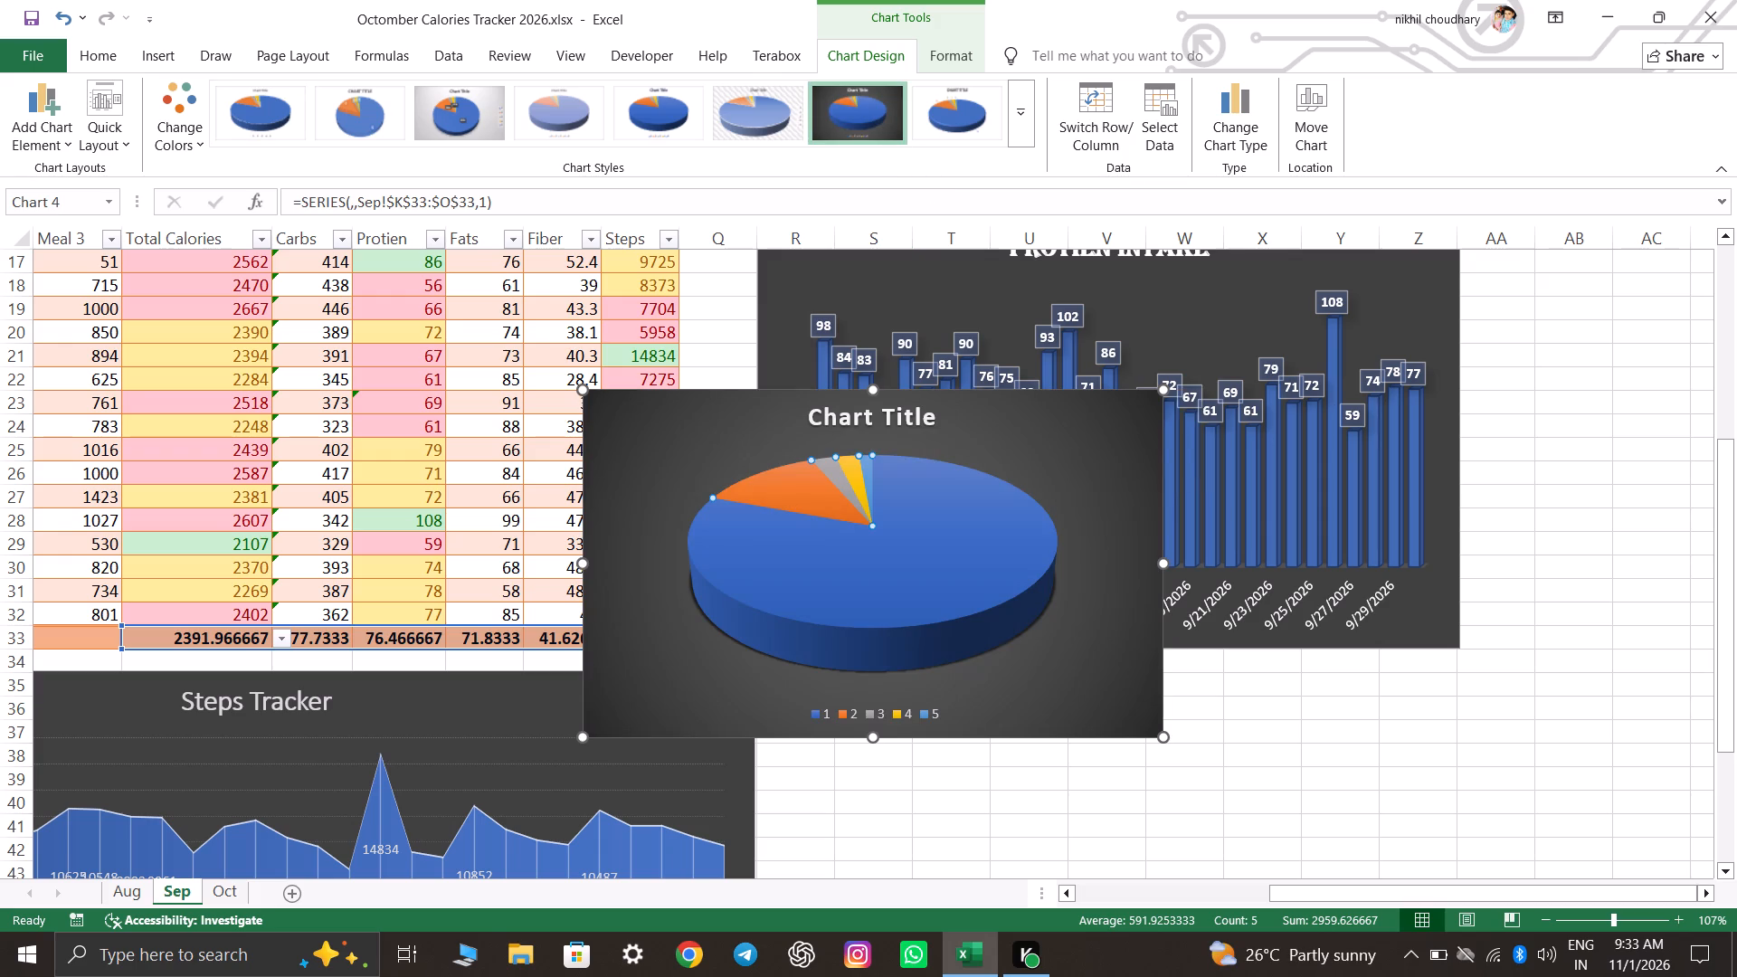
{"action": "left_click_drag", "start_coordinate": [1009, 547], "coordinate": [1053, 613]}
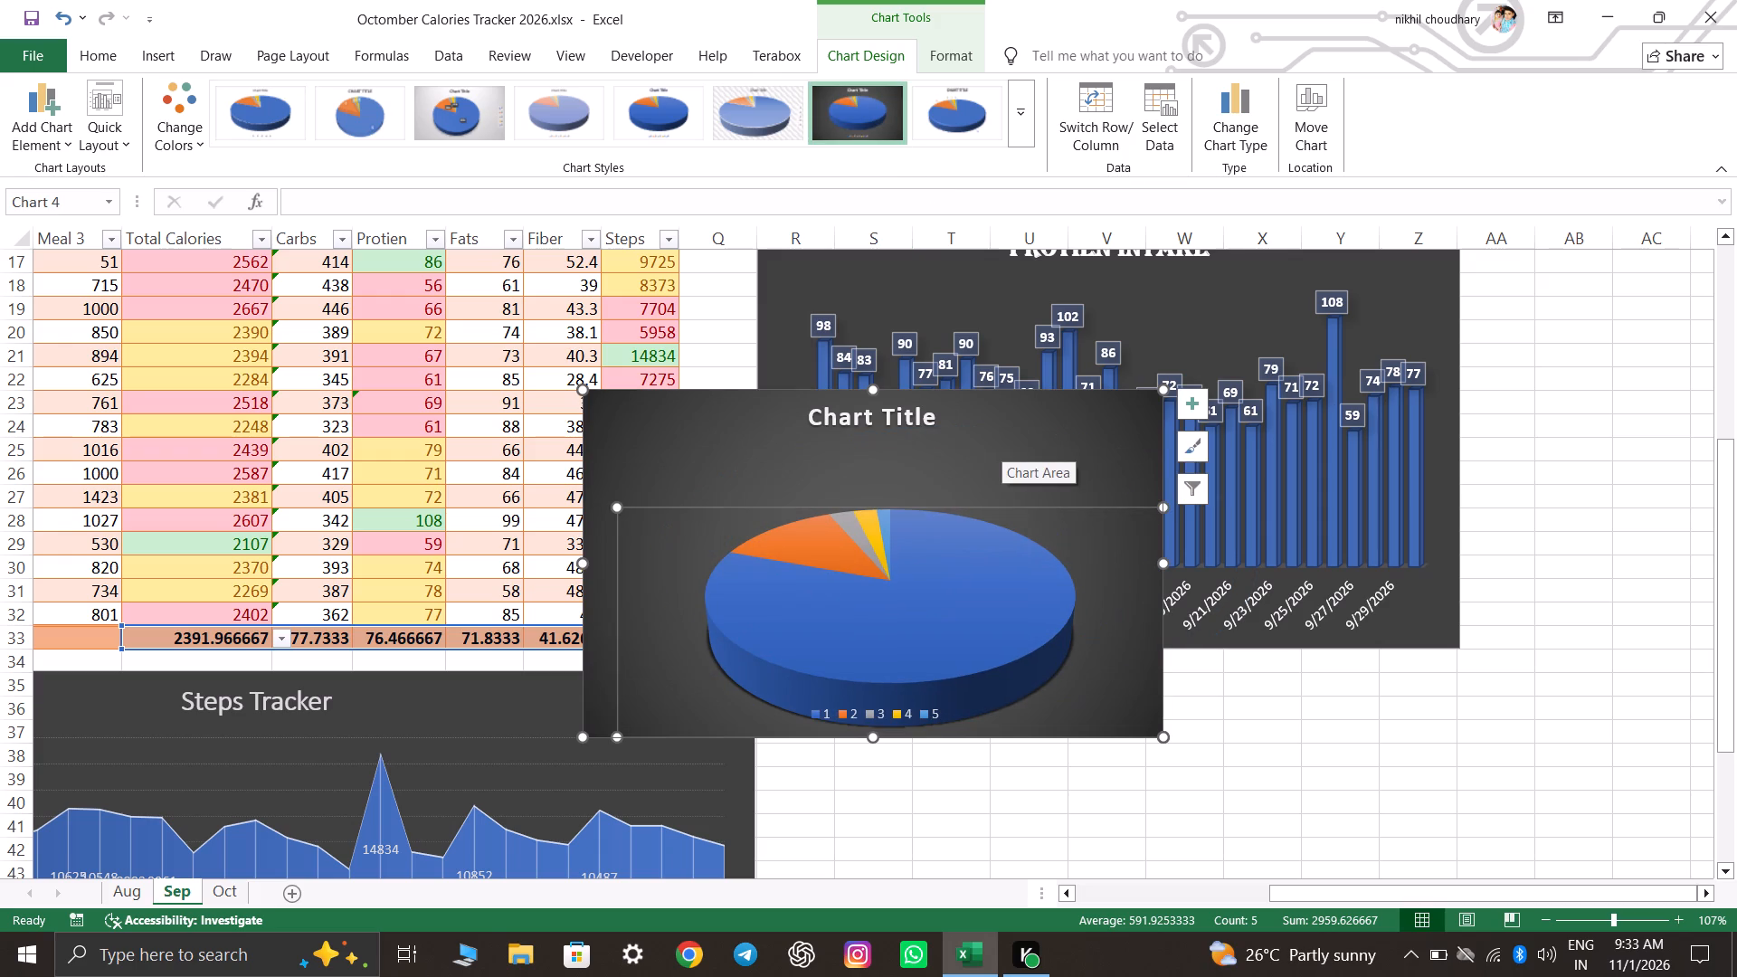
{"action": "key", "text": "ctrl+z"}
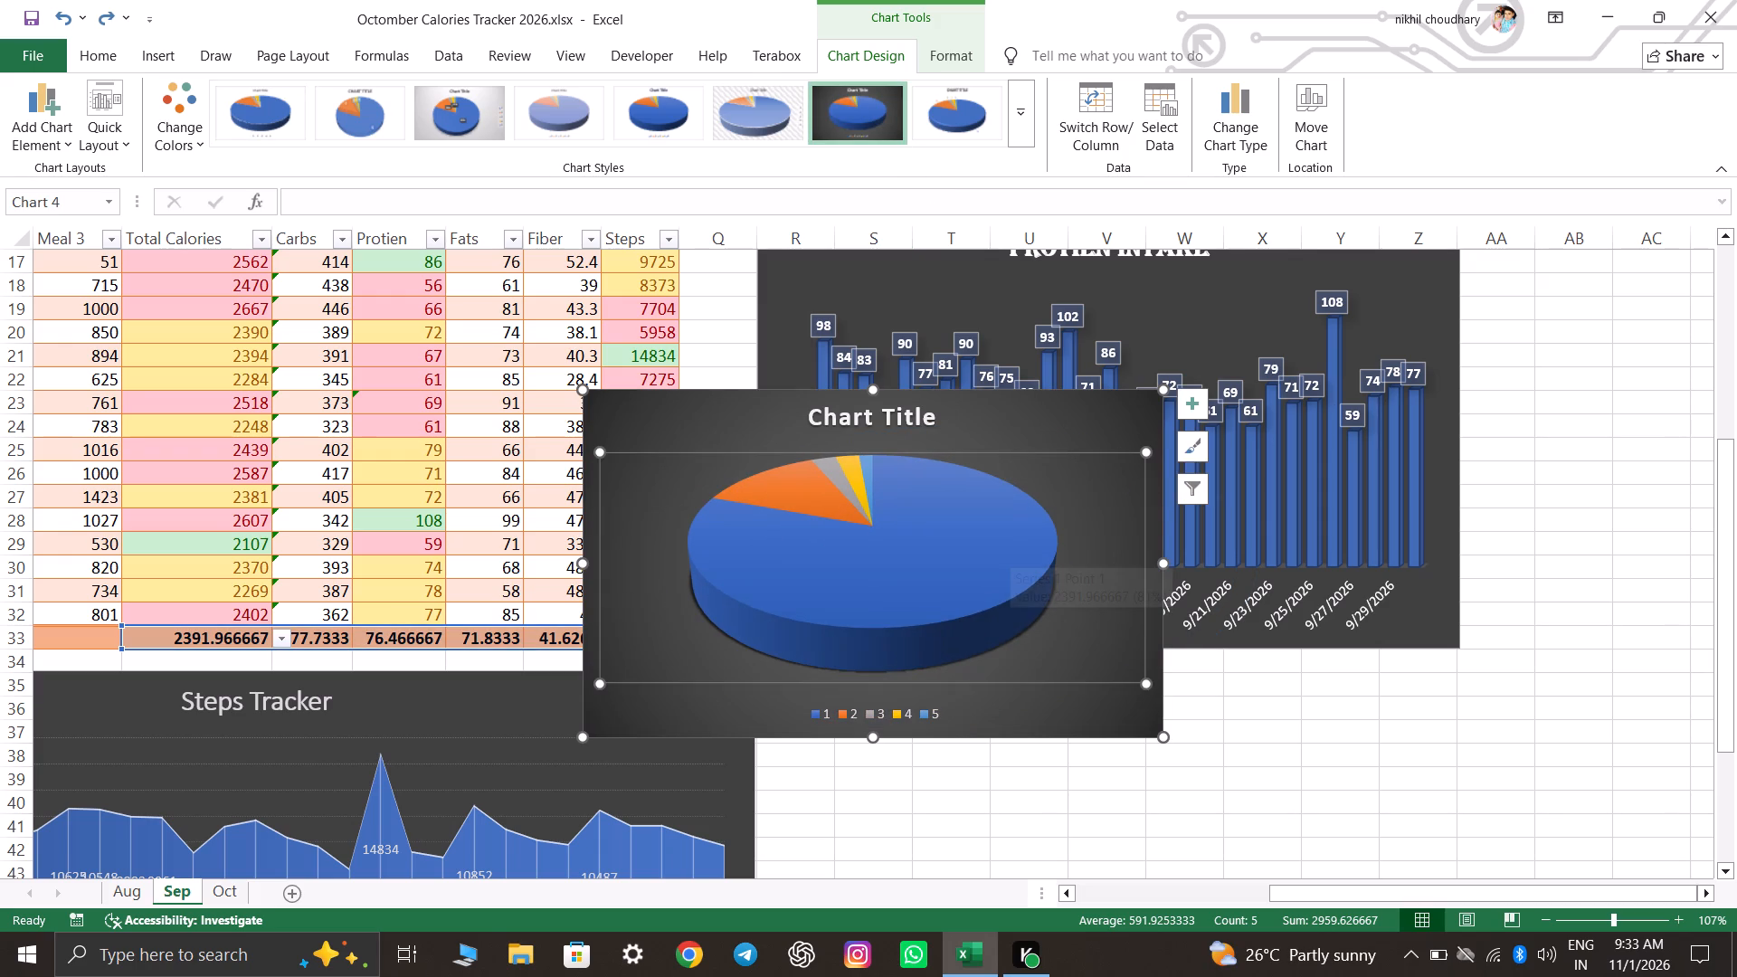
Move the pie chart below the Protien Intake chart, with its top-left corner meeting the Steps Tracker chart's top-right corner.
{"action": "left_click_drag", "start_coordinate": [1012, 414], "coordinate": [1265, 675]}
{"action": "scroll", "coordinate": [1469, 514], "scroll_direction": "down", "scroll_amount": 6}
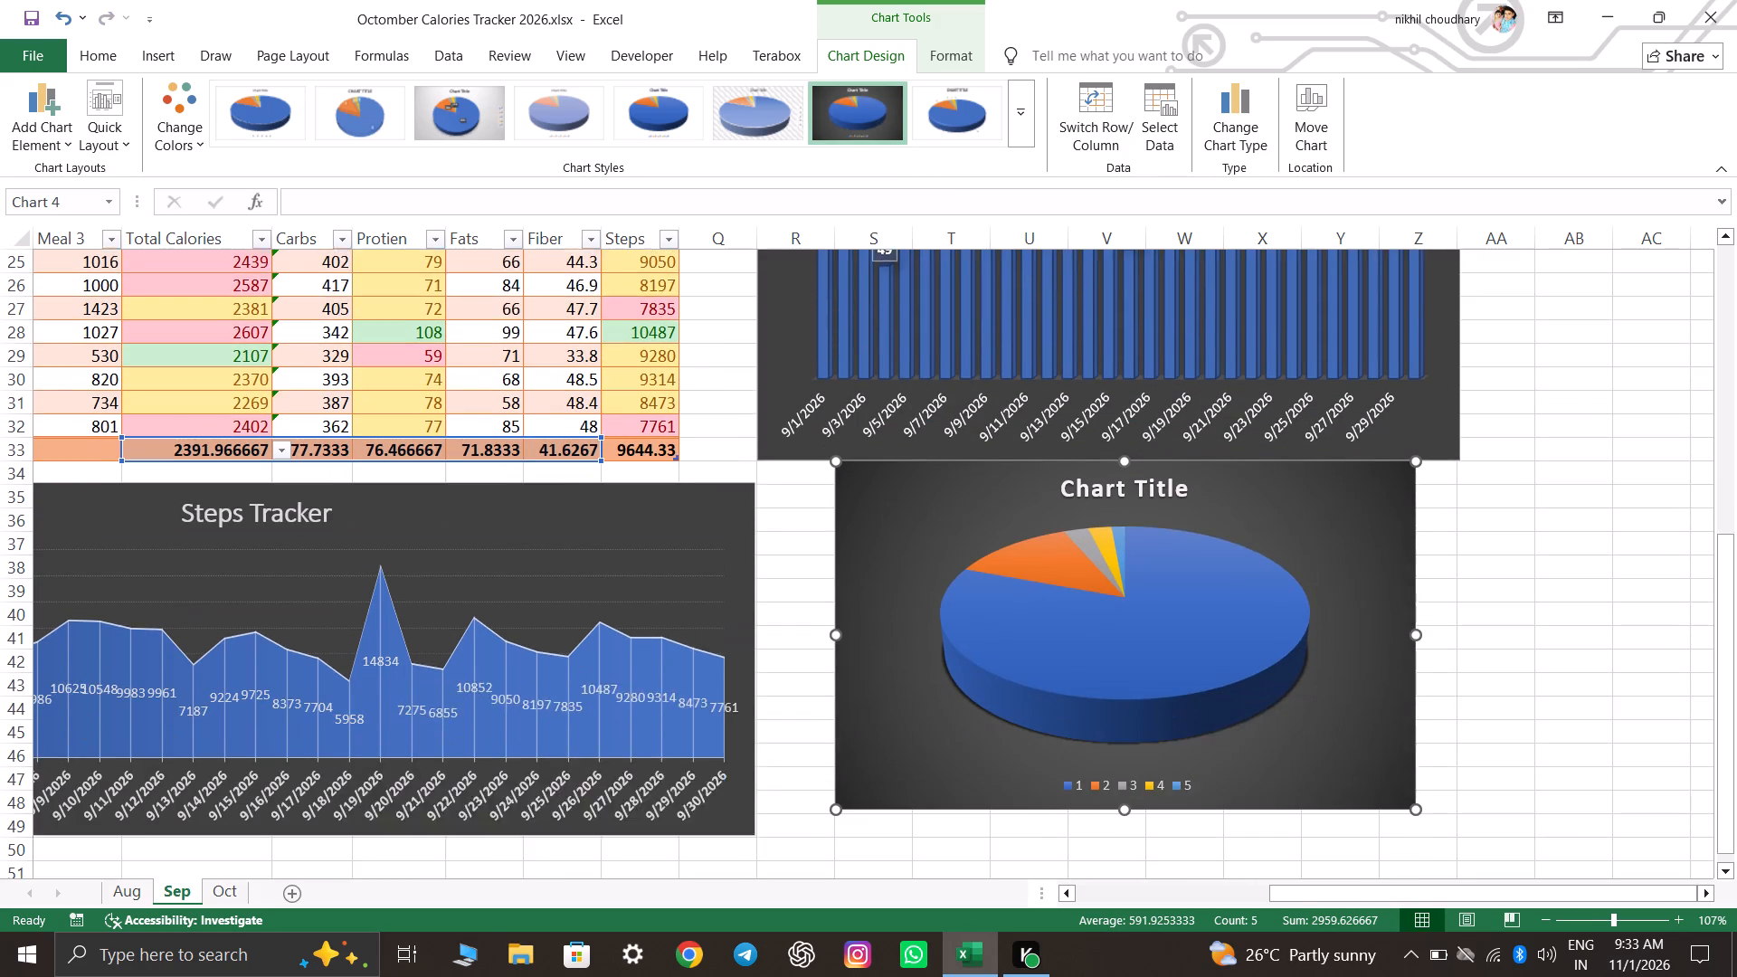
{"action": "left_click_drag", "start_coordinate": [1252, 399], "coordinate": [1225, 435]}
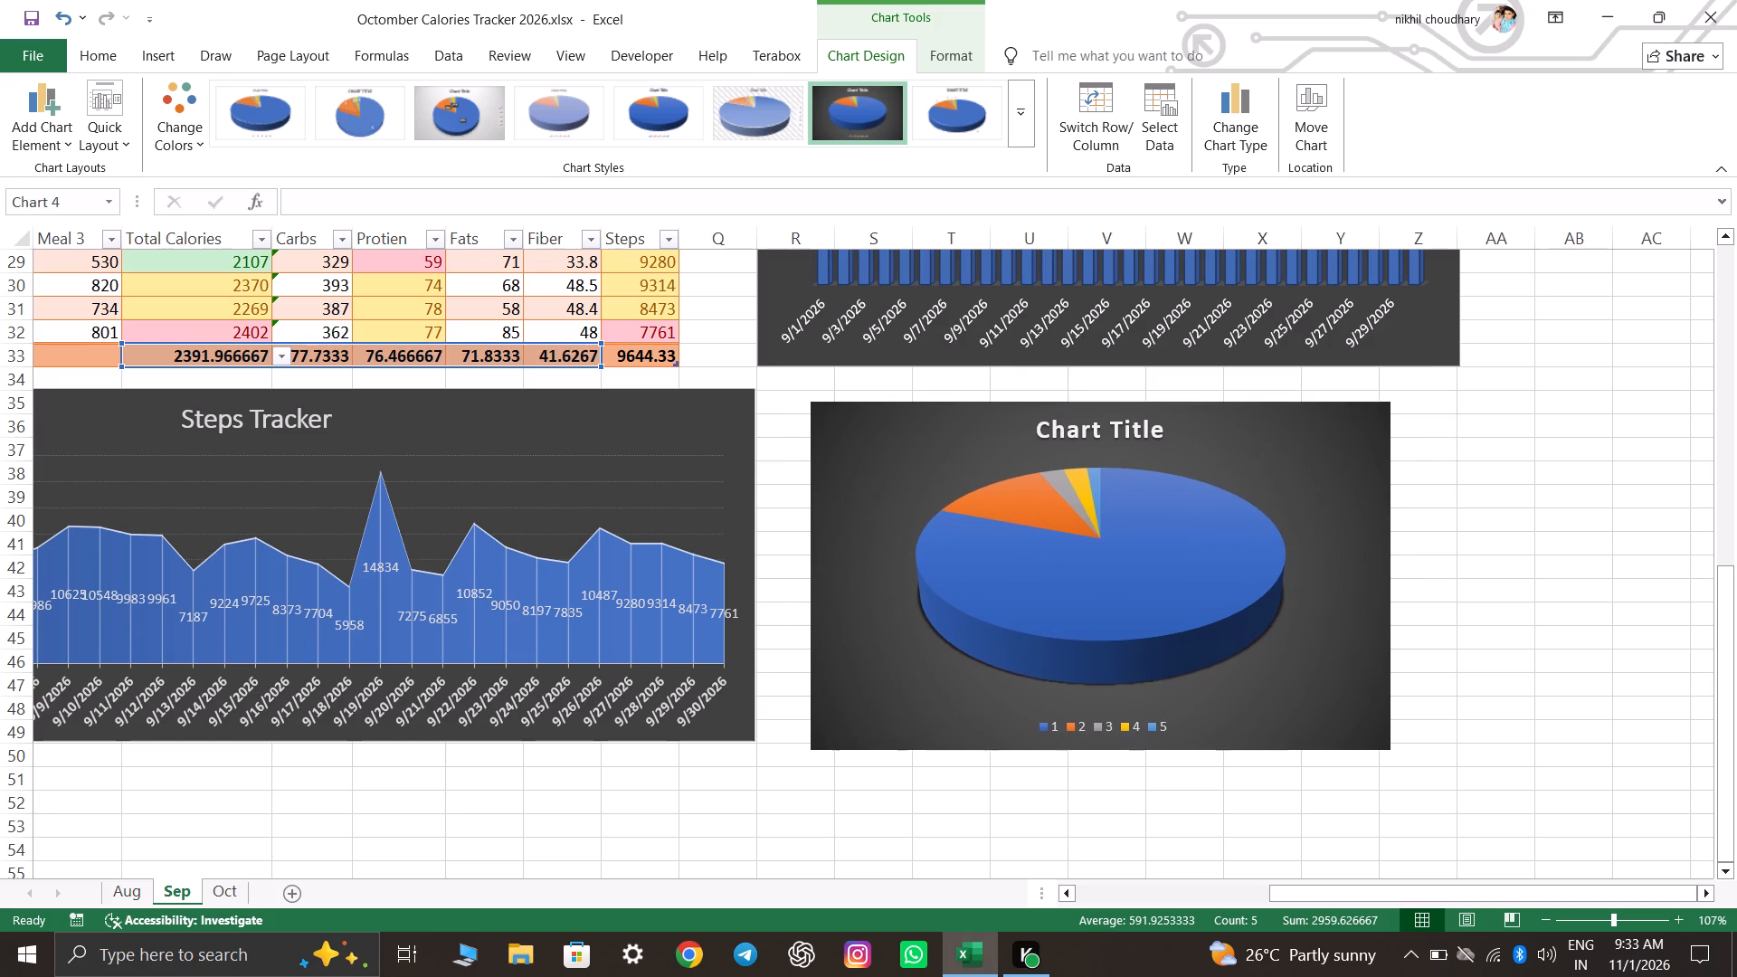
{"action": "left_click_drag", "start_coordinate": [1225, 435], "coordinate": [1169, 419]}
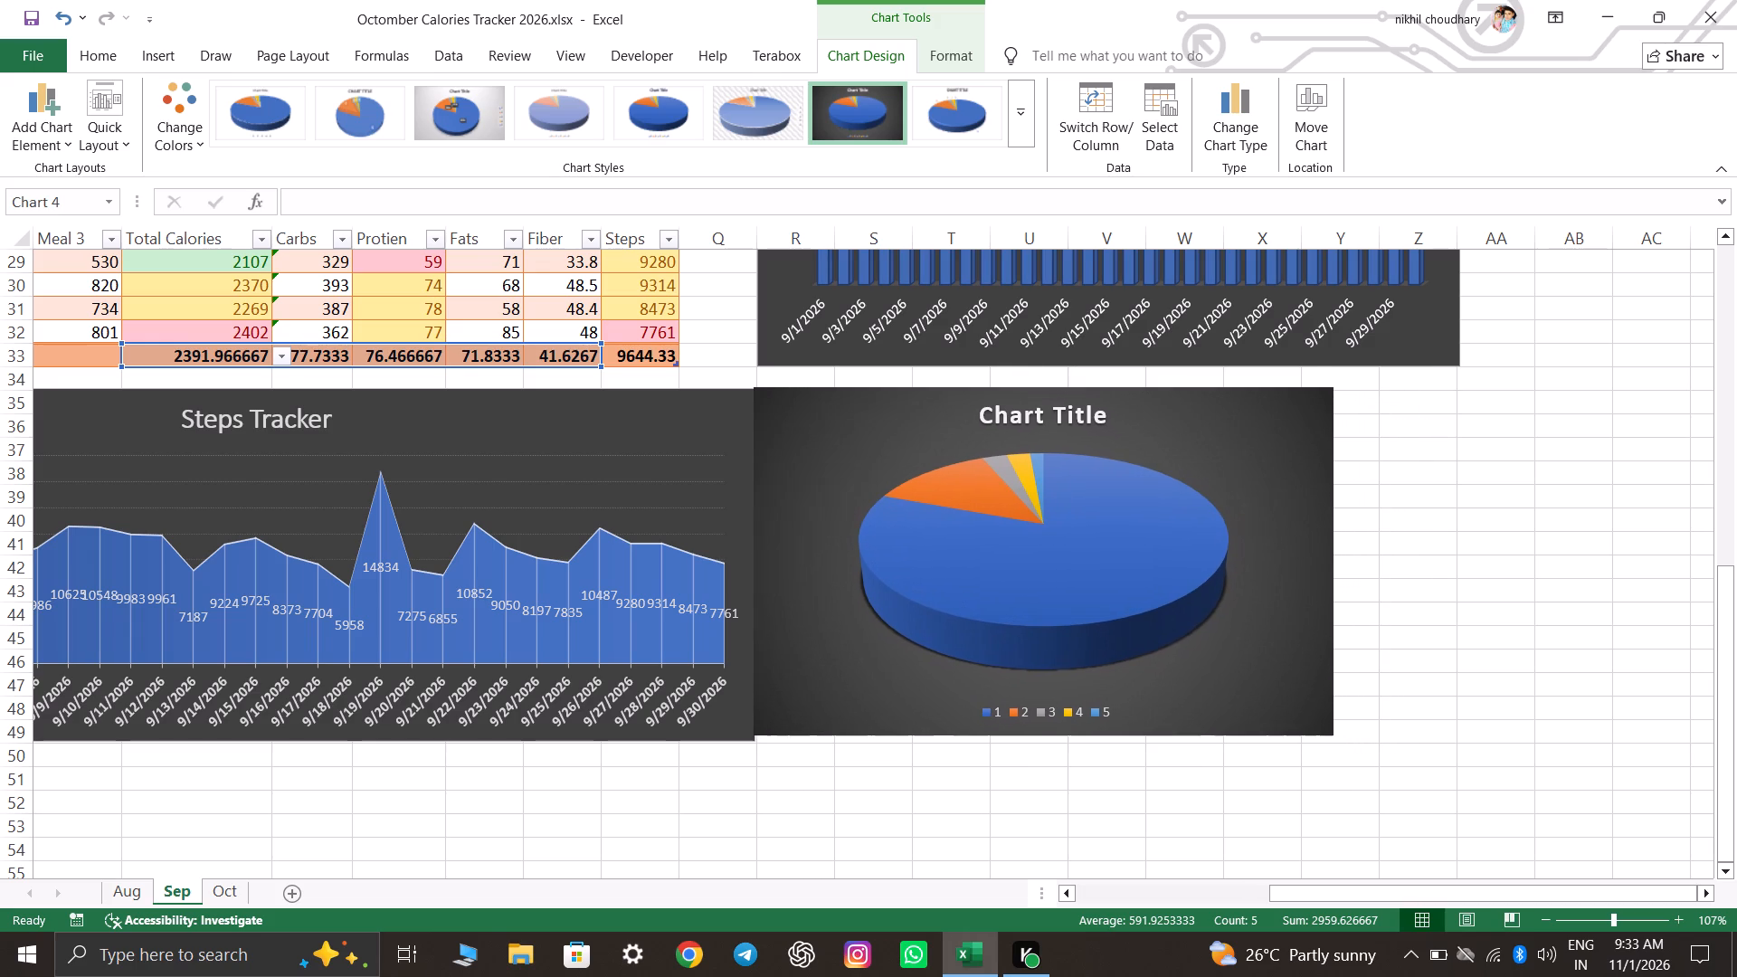
{"action": "left_click_drag", "start_coordinate": [1169, 419], "coordinate": [1169, 423]}
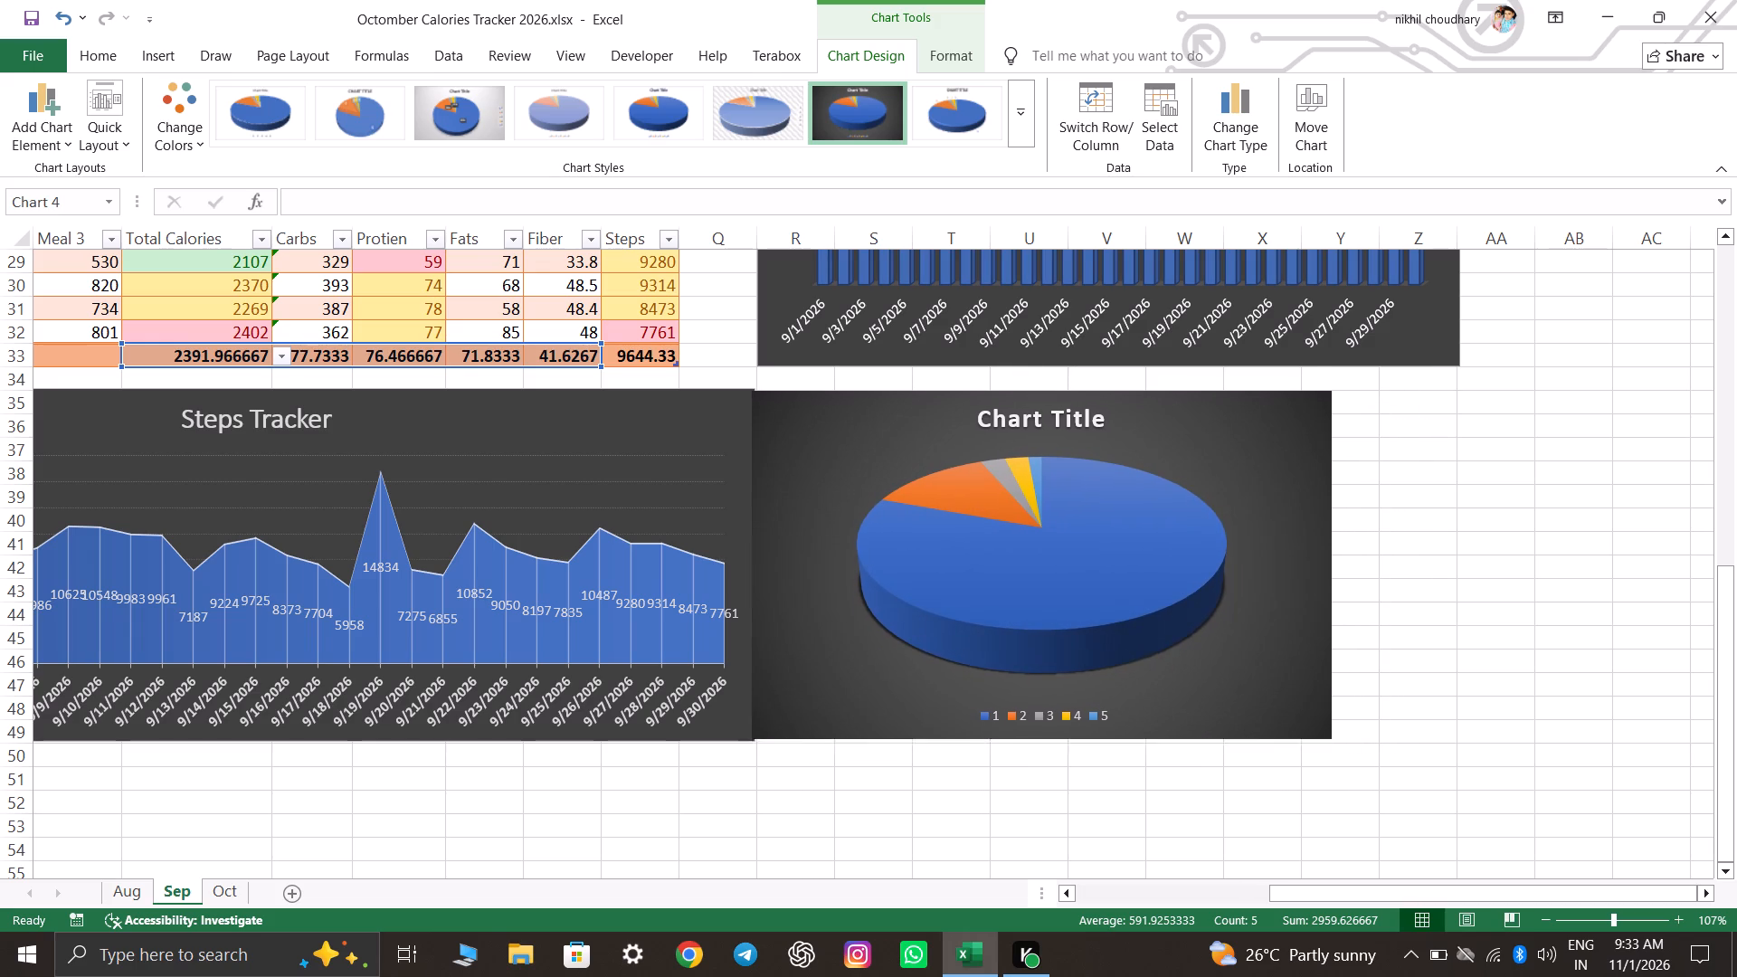
{"action": "left_click_drag", "start_coordinate": [1169, 423], "coordinate": [1172, 421]}
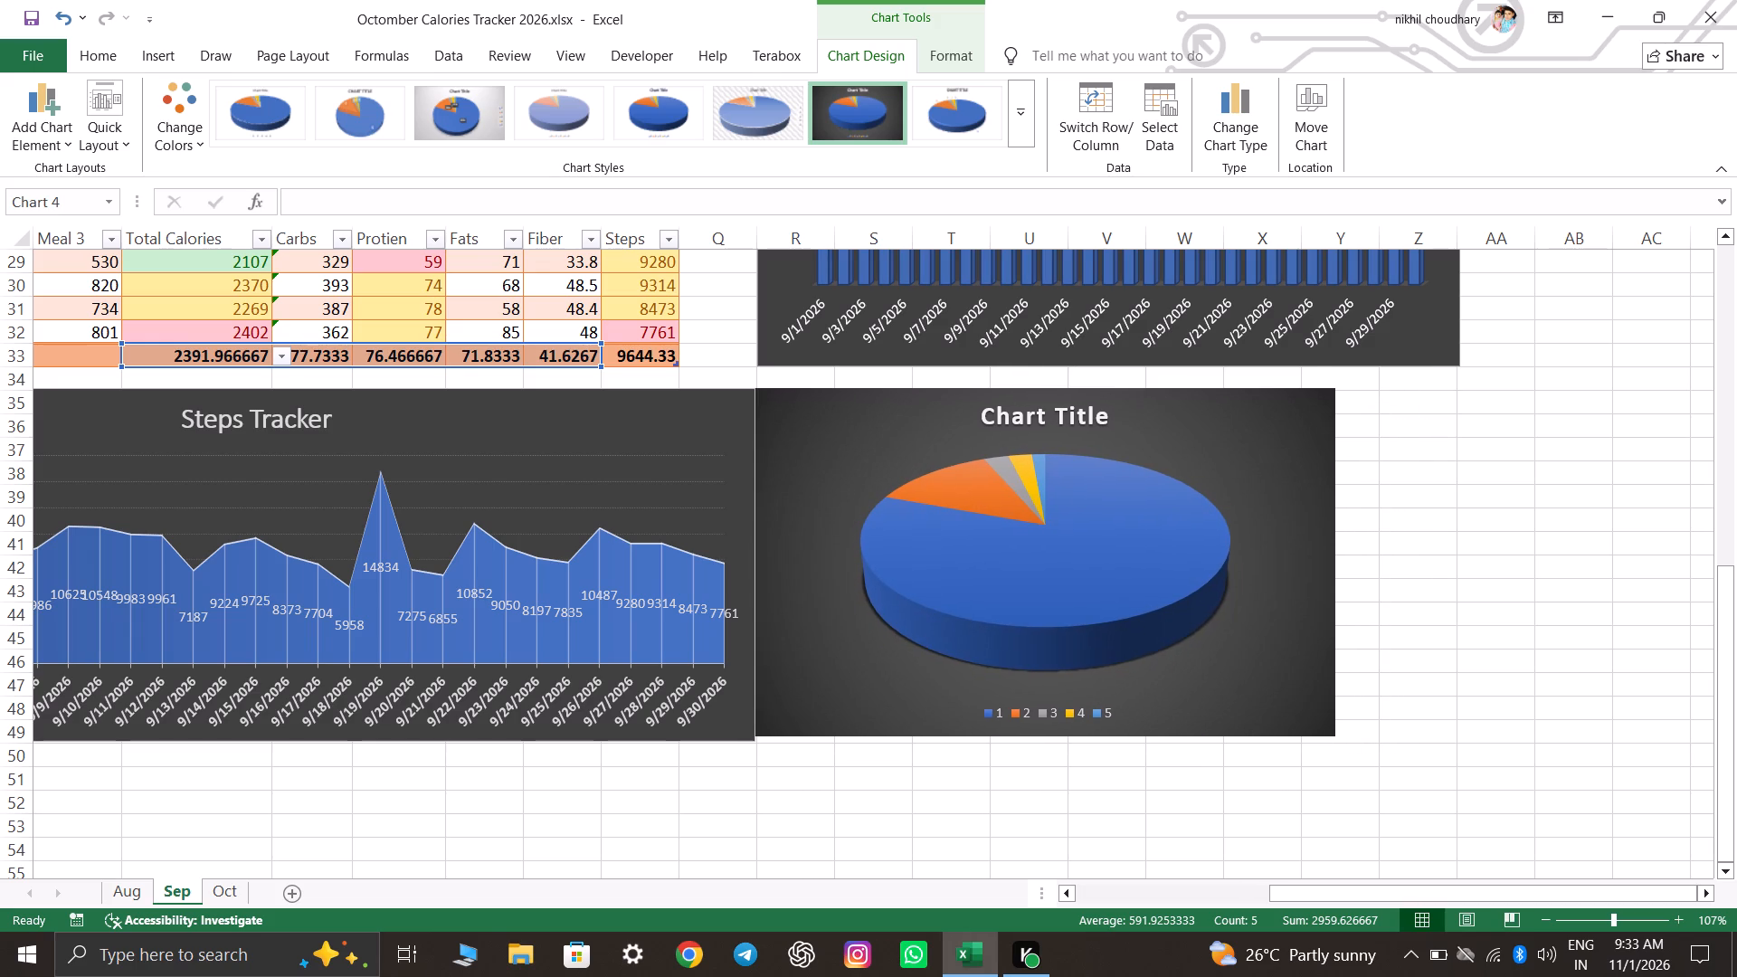
{"action": "left_click_drag", "start_coordinate": [1172, 421], "coordinate": [1171, 420]}
{"action": "left_click", "coordinate": [1578, 636]}
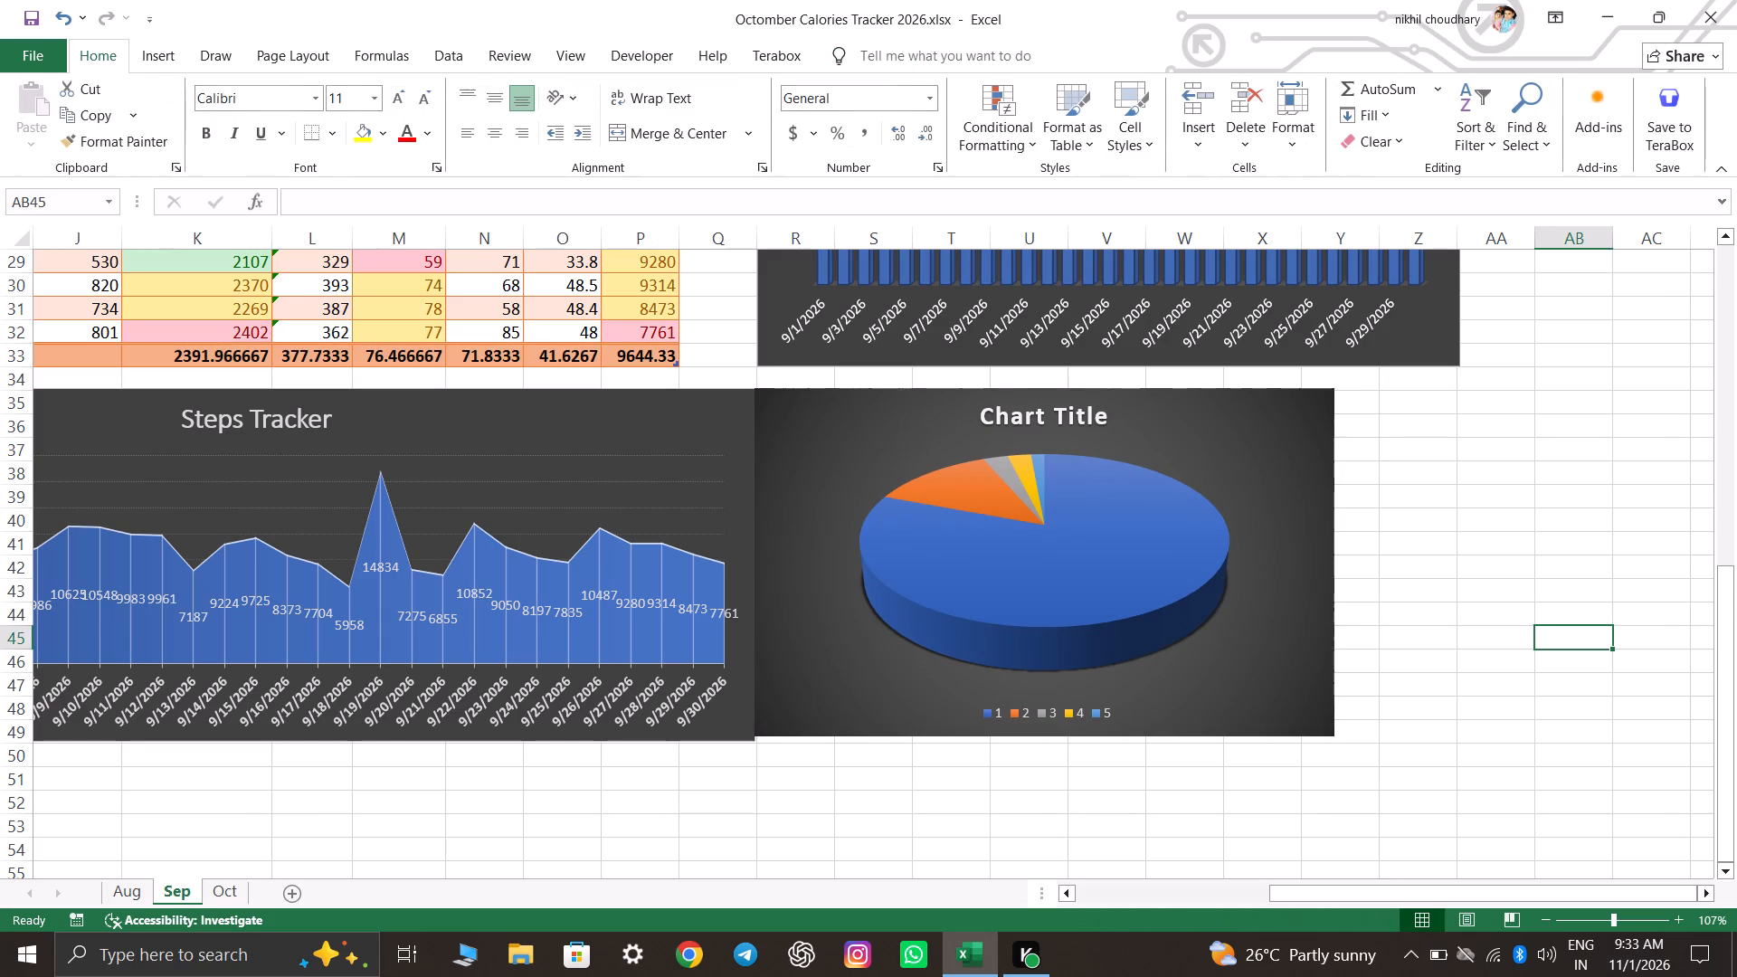
Move the Protien Intake chart flush against the data table's right edge after column P.
{"action": "scroll", "coordinate": [1540, 648], "scroll_direction": "up", "scroll_amount": 5}
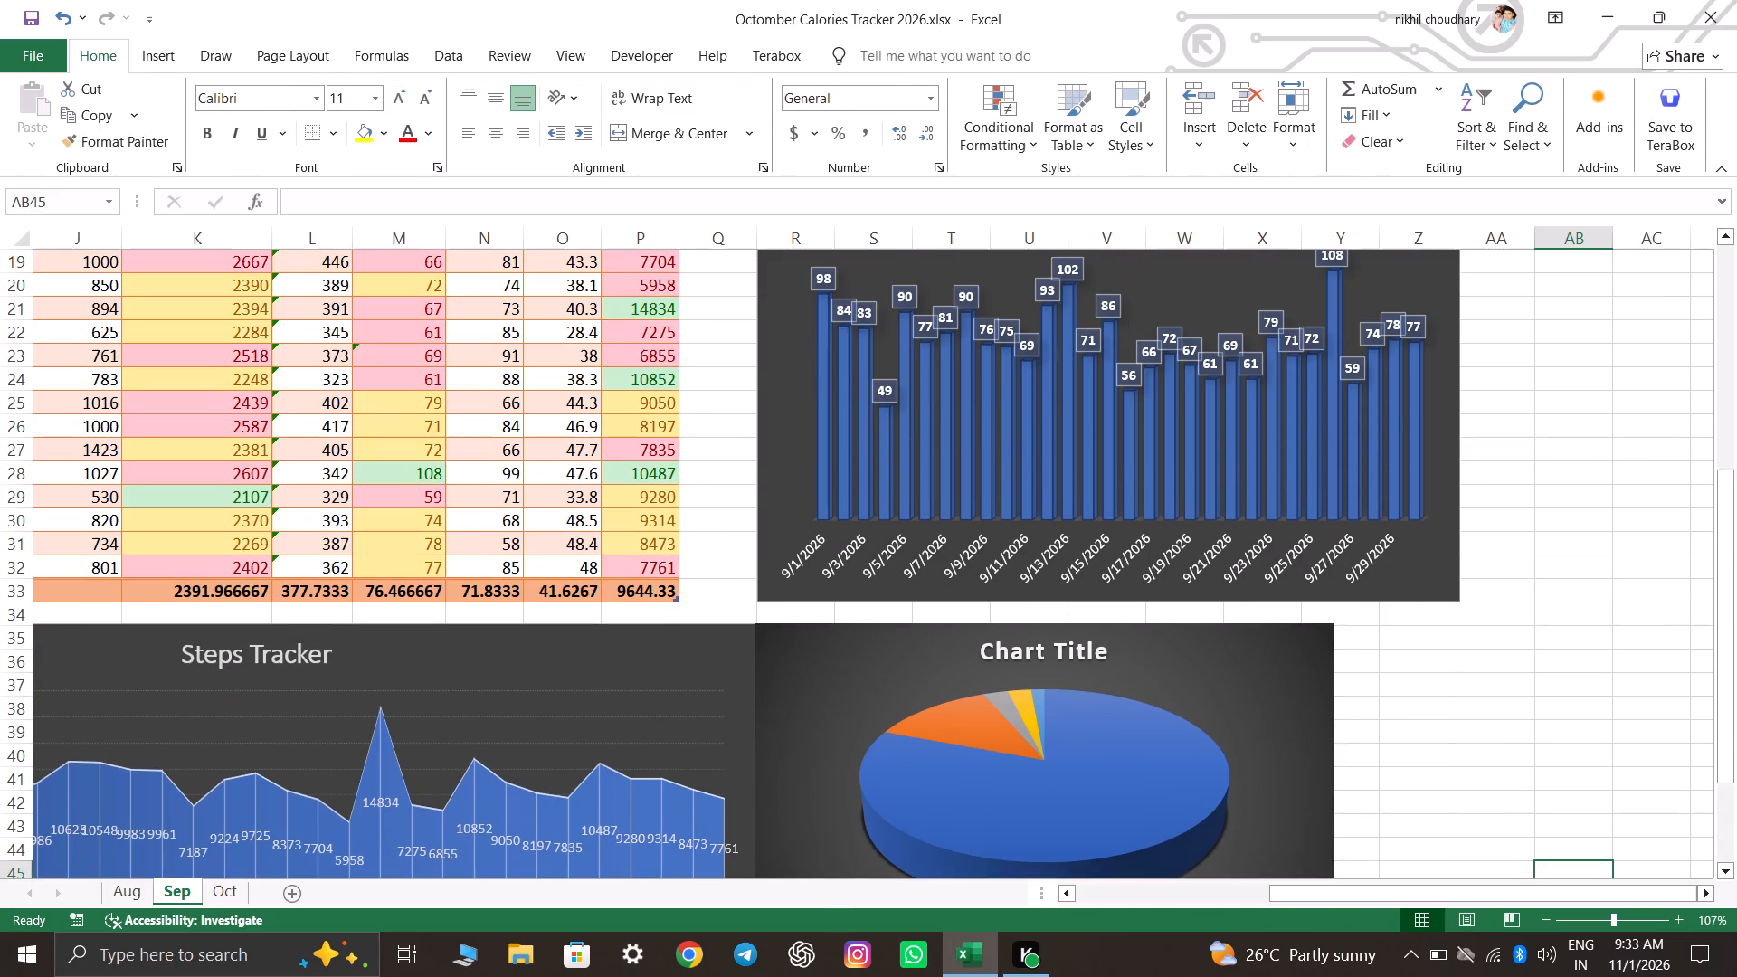
{"action": "scroll", "coordinate": [1540, 648], "scroll_direction": "up", "scroll_amount": 1}
{"action": "scroll", "coordinate": [1216, 479], "scroll_direction": "up", "scroll_amount": 3}
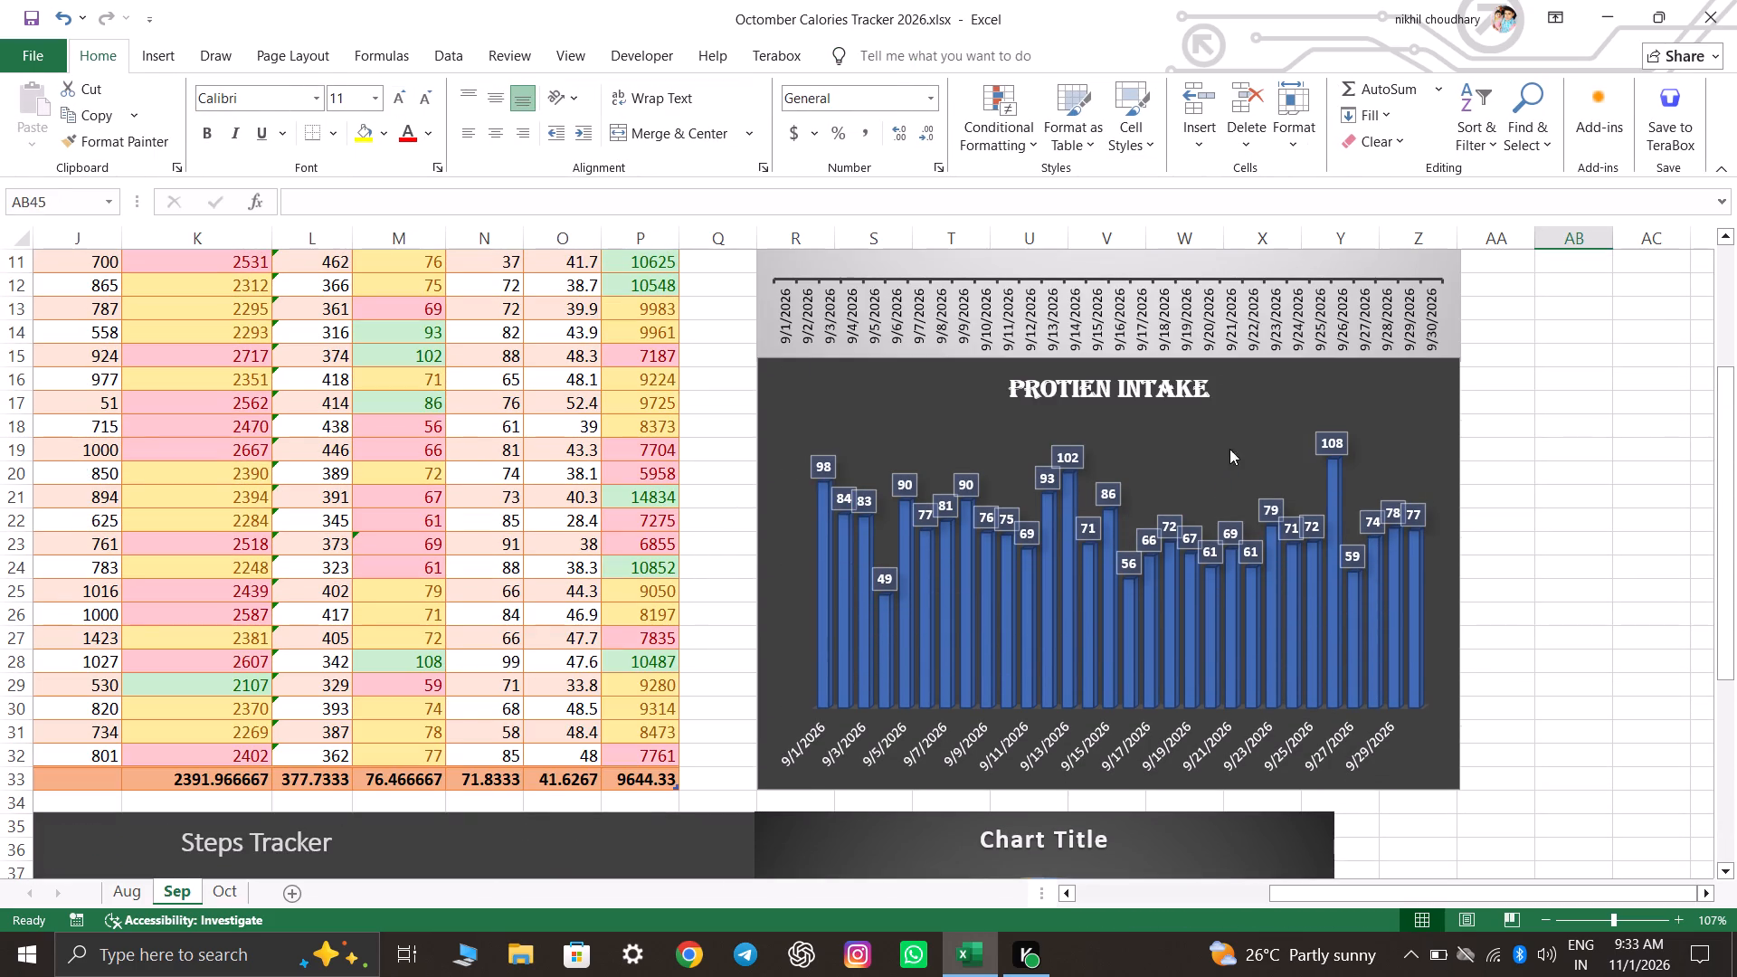
{"action": "left_click", "coordinate": [1264, 395]}
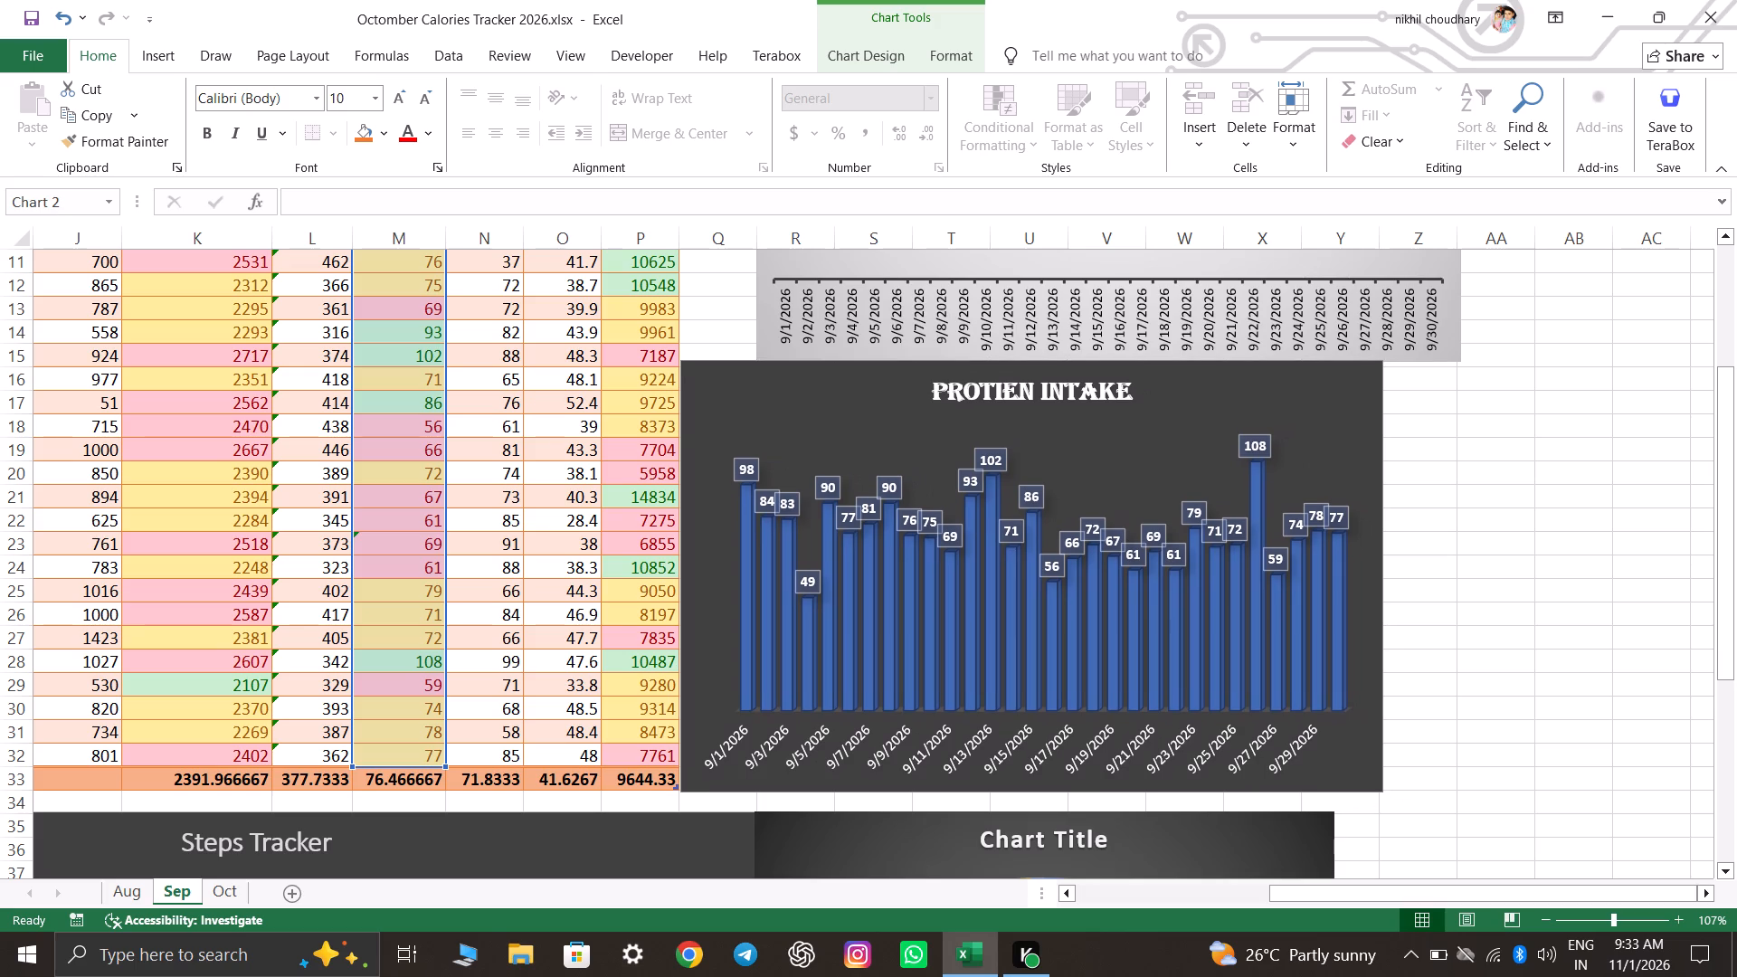
{"action": "left_click", "coordinate": [1523, 541]}
Move the Calories Tracker chart flush against the table's right edge after column P, directly above the Protien Intake chart.
{"action": "scroll", "coordinate": [1510, 541], "scroll_direction": "up", "scroll_amount": 6}
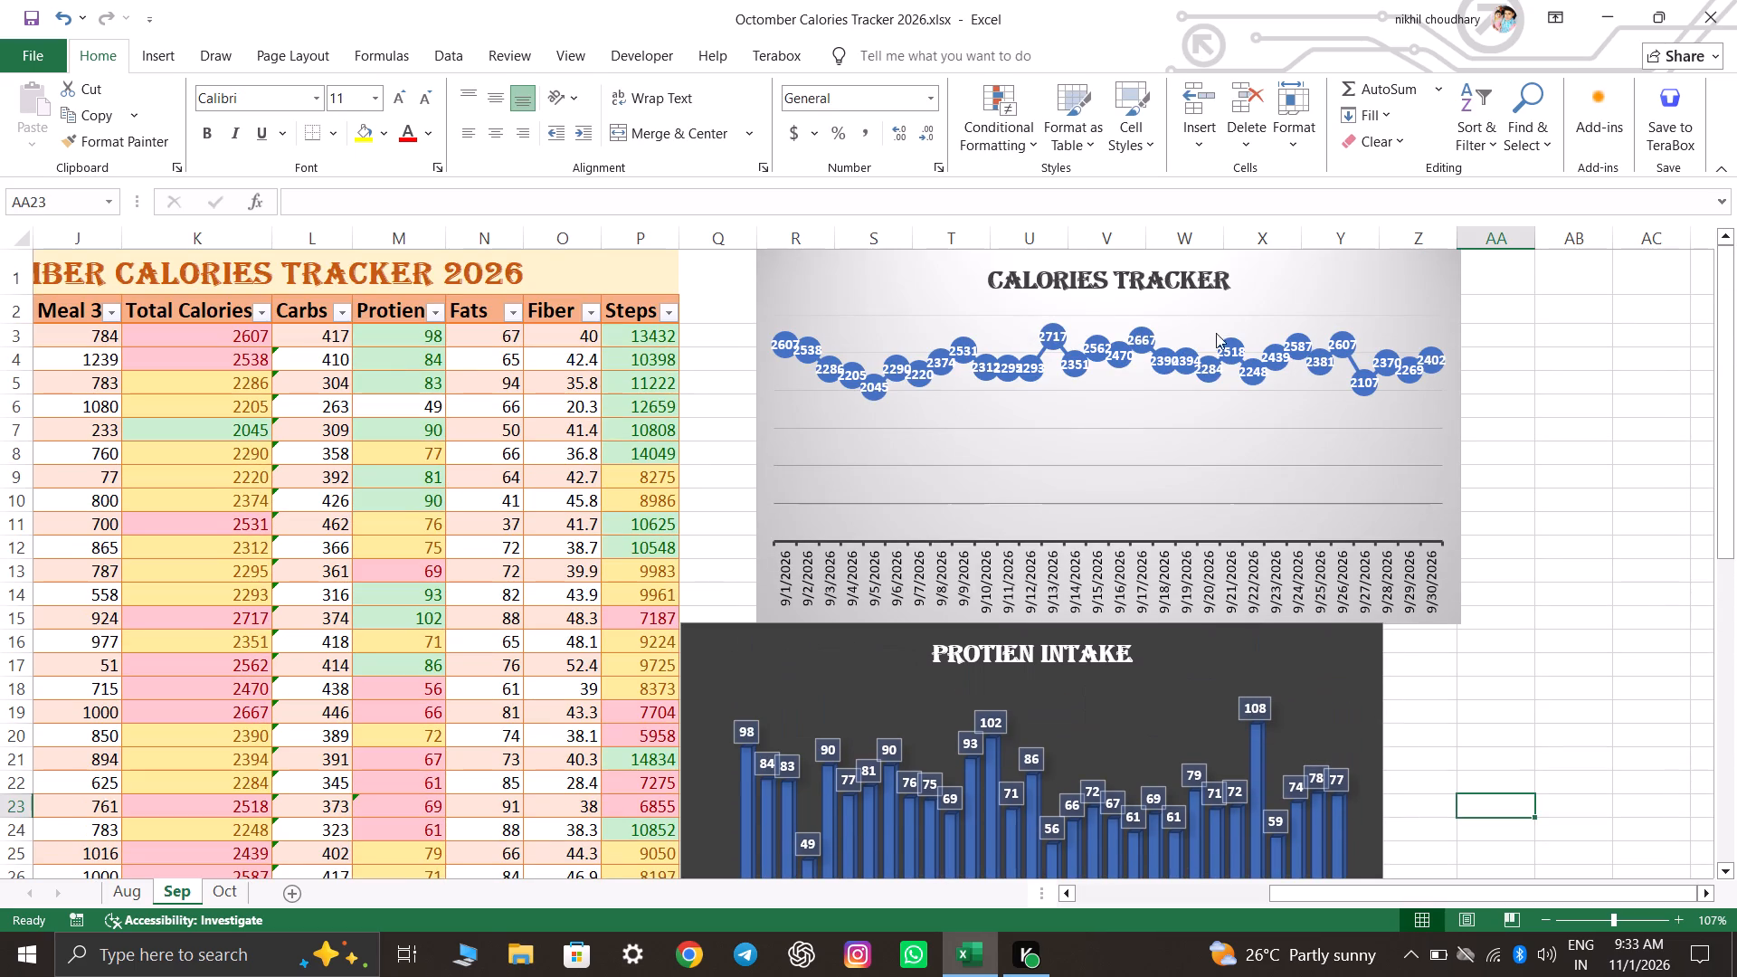
{"action": "left_click_drag", "start_coordinate": [1276, 283], "coordinate": [1203, 280]}
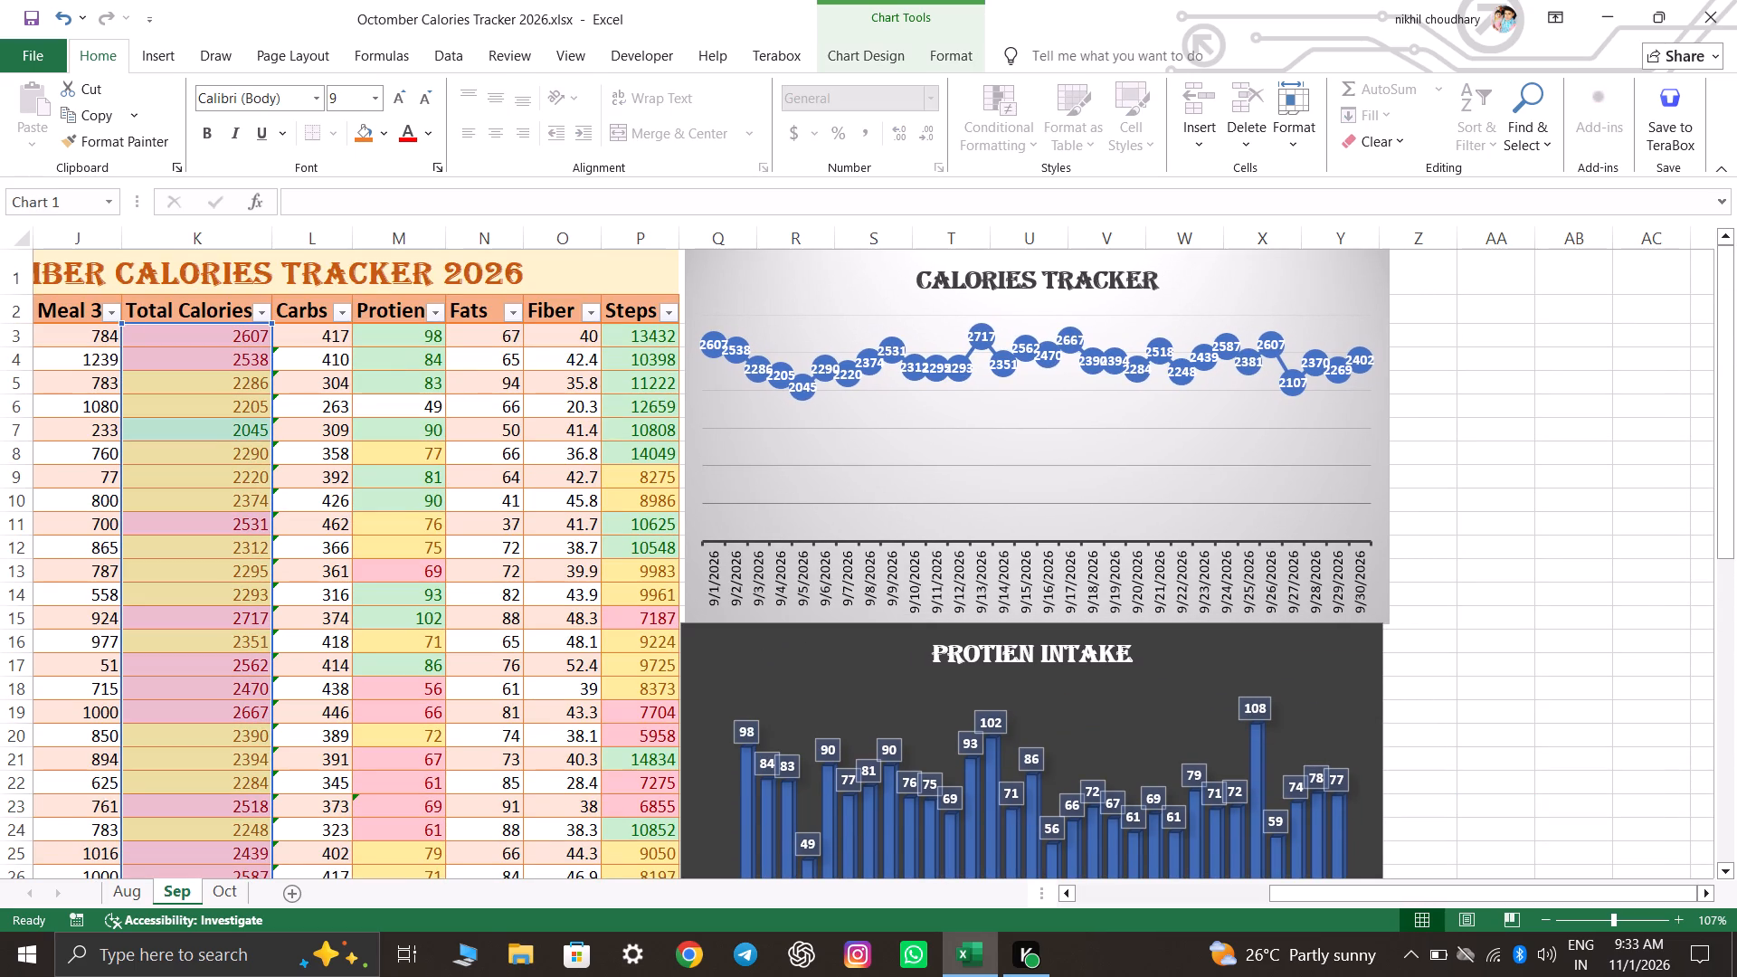
{"action": "left_click_drag", "start_coordinate": [1203, 280], "coordinate": [1202, 276]}
{"action": "left_click", "coordinate": [1501, 525]}
Nudge the Protien Intake chart so its side edges line up with the Calories Tracker chart and the table.
{"action": "scroll", "coordinate": [1498, 526], "scroll_direction": "up", "scroll_amount": 6}
{"action": "scroll", "coordinate": [1498, 526], "scroll_direction": "down", "scroll_amount": 2}
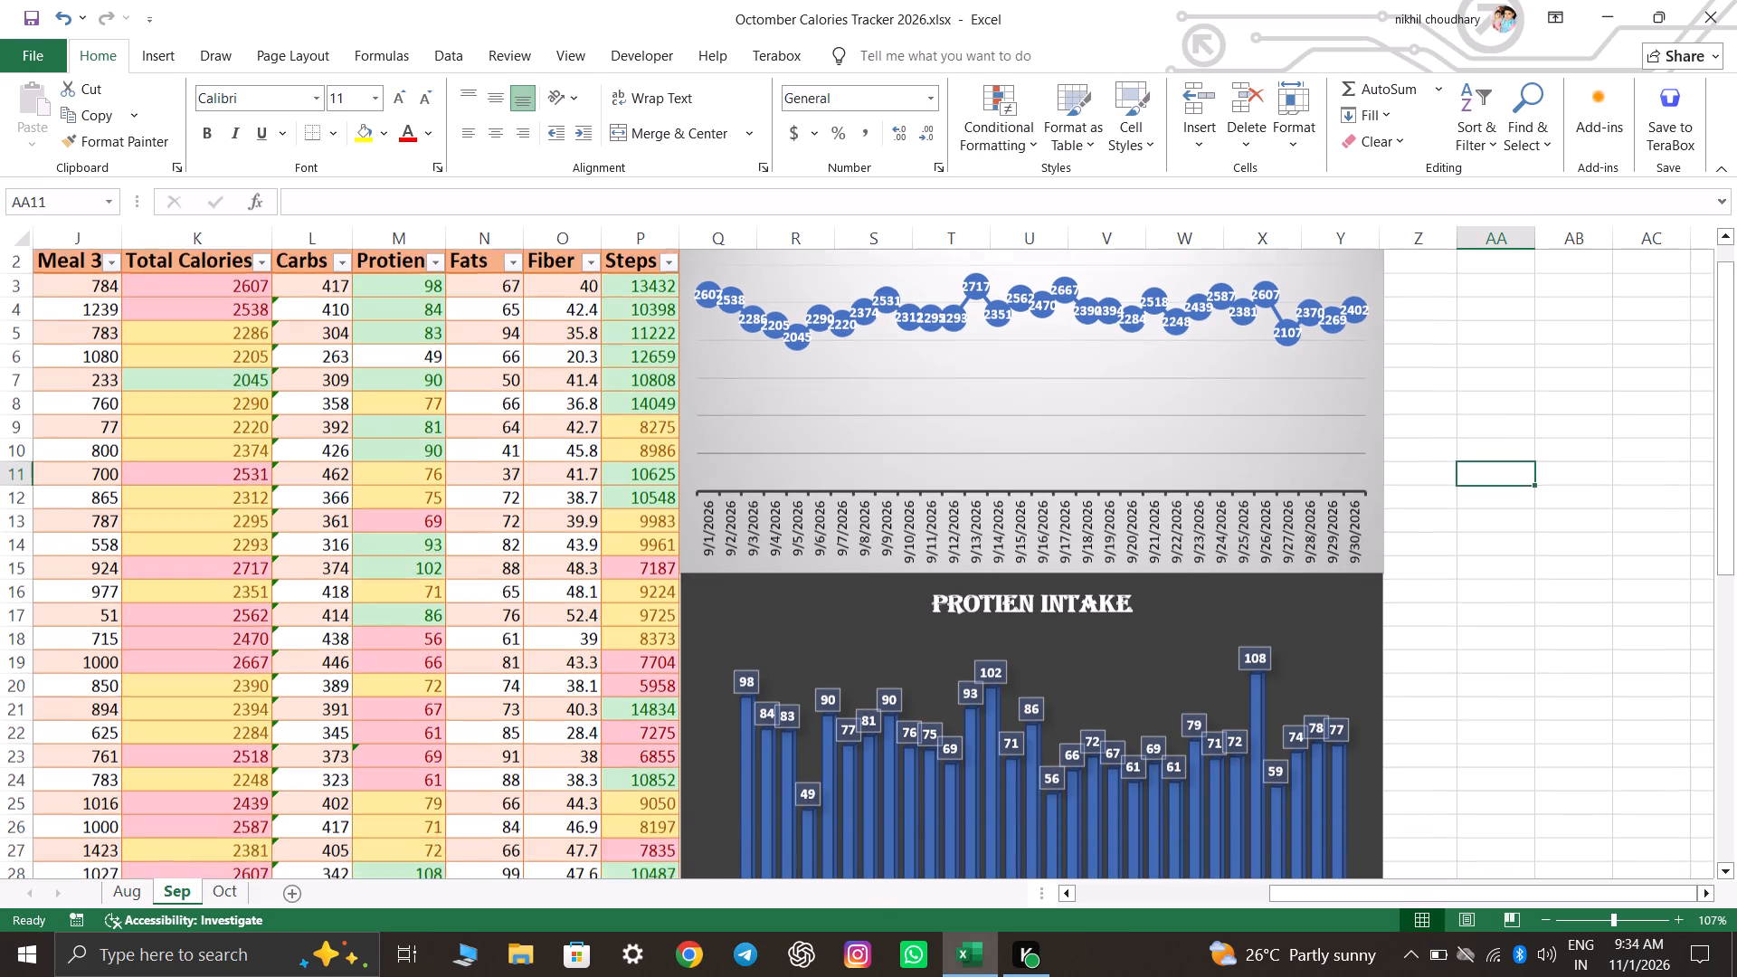
{"action": "scroll", "coordinate": [1498, 526], "scroll_direction": "down", "scroll_amount": 2}
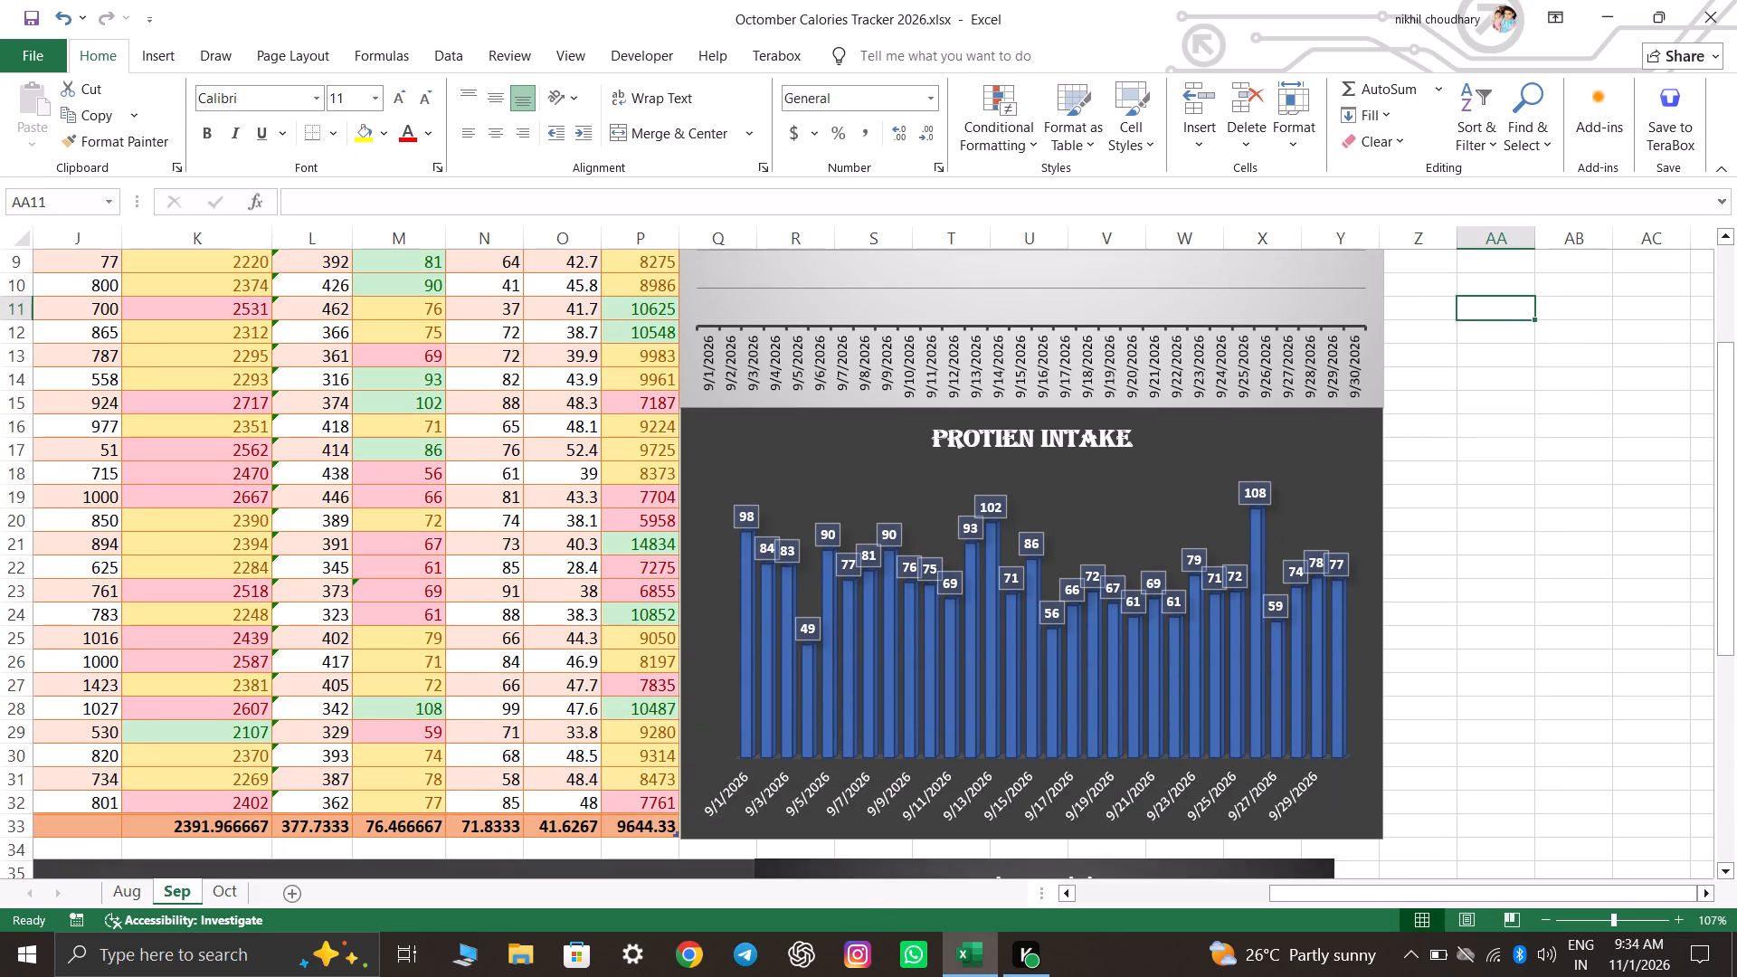
{"action": "left_click", "coordinate": [1258, 440]}
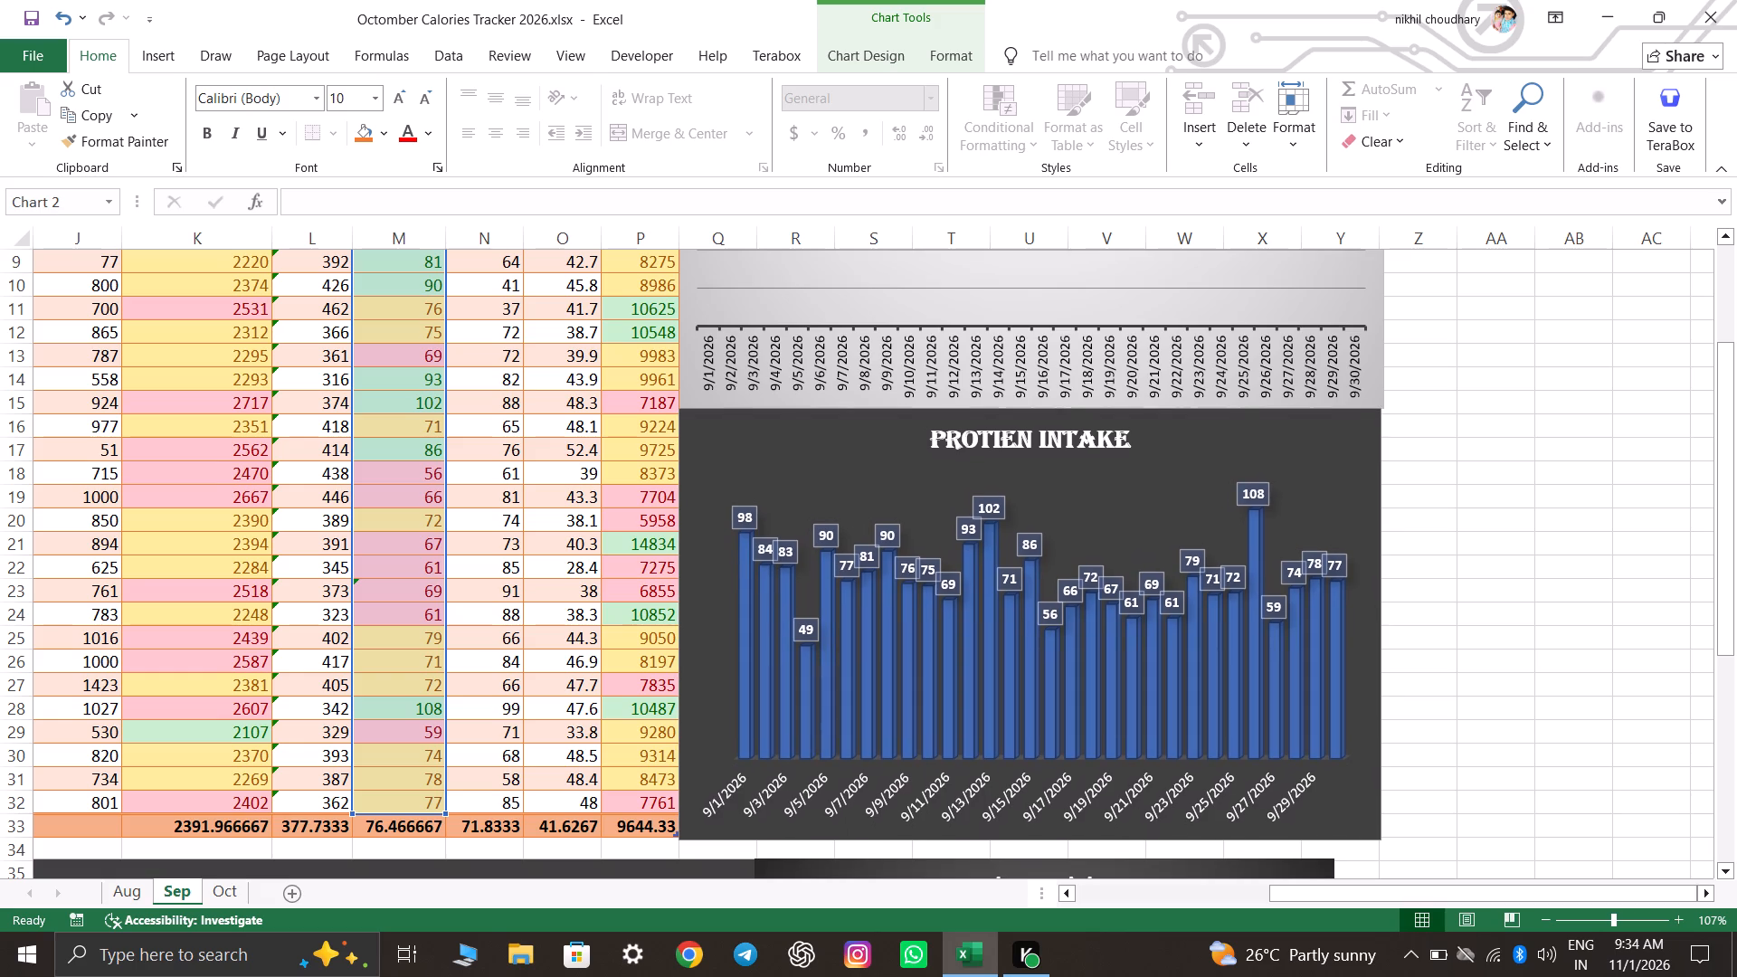
{"action": "left_click", "coordinate": [1552, 517]}
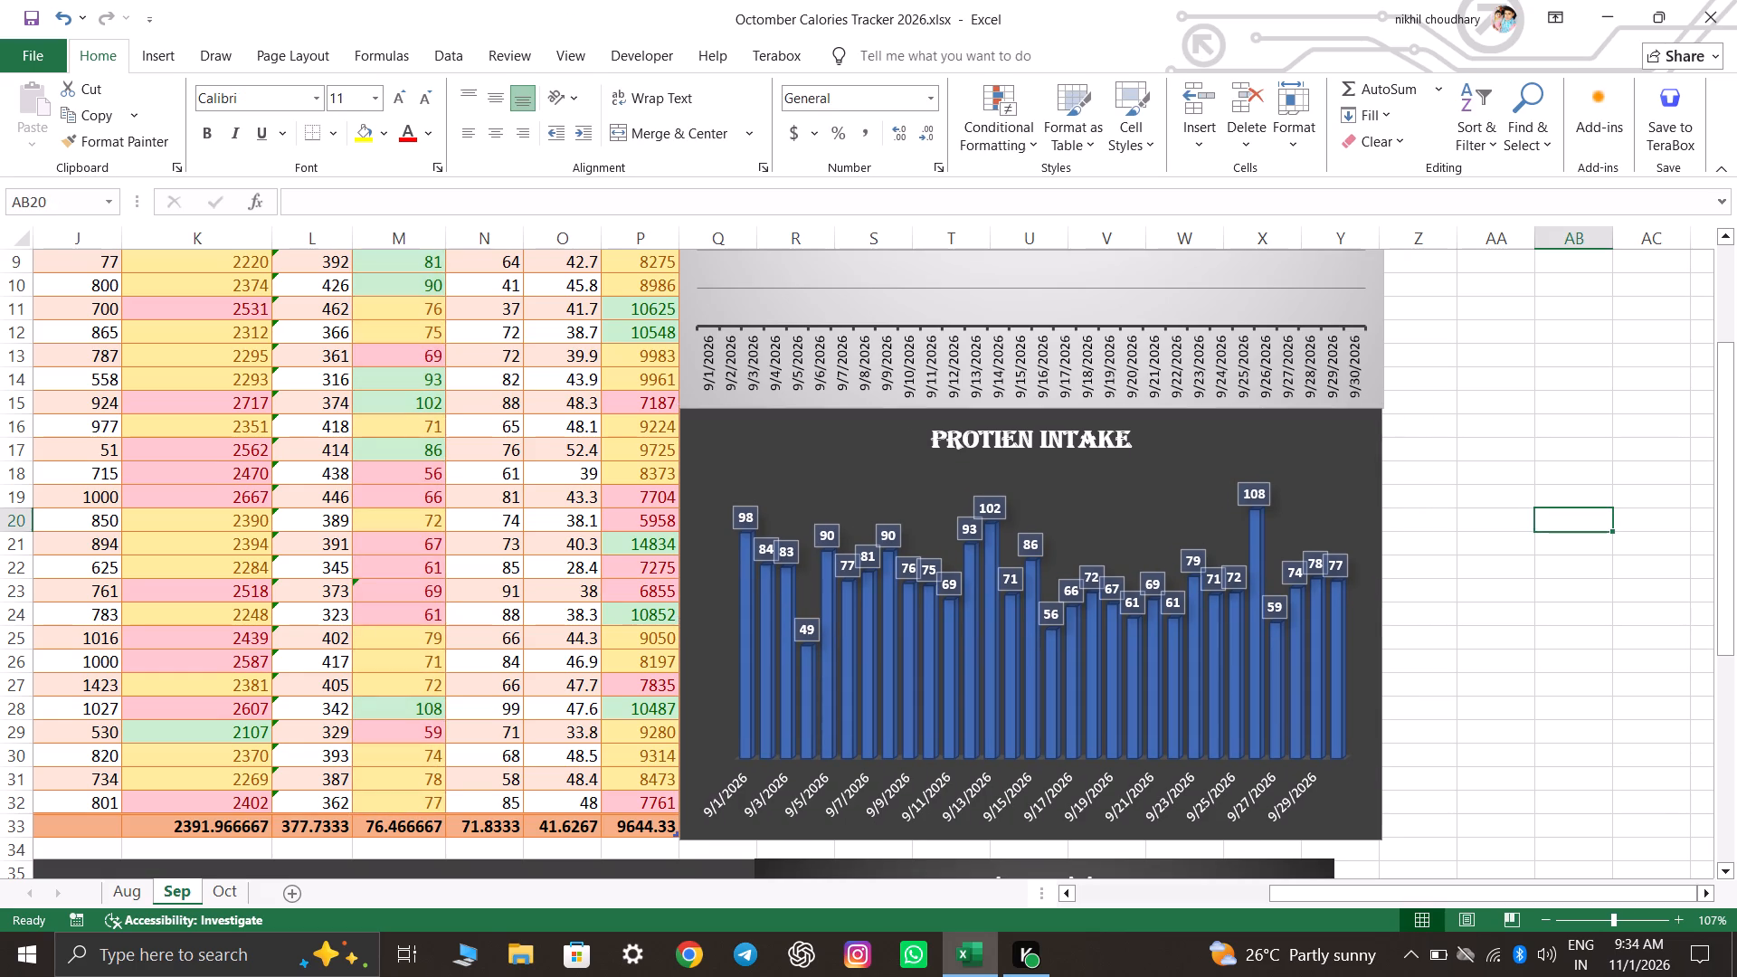
Stretch the pie chart's top-right corner to meet the Protien Intake chart's bottom-right corner.
{"action": "scroll", "coordinate": [1547, 520], "scroll_direction": "up", "scroll_amount": 11}
{"action": "scroll", "coordinate": [1544, 526], "scroll_direction": "down", "scroll_amount": 5}
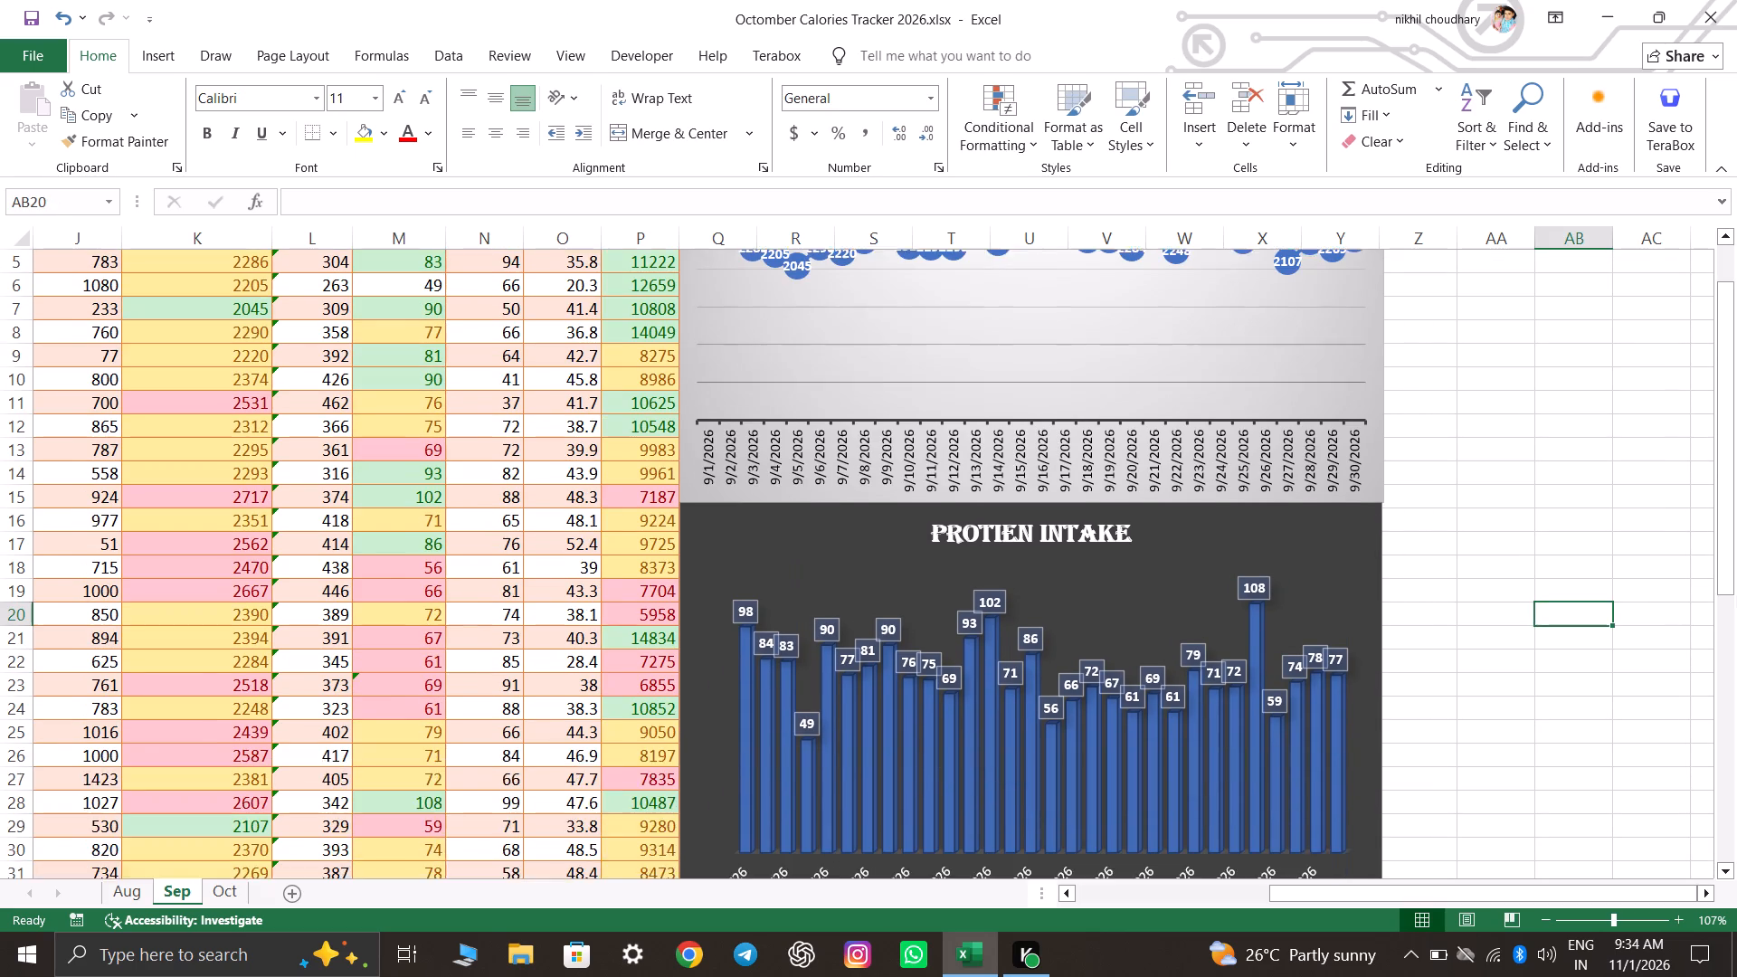
{"action": "scroll", "coordinate": [1544, 543], "scroll_direction": "down", "scroll_amount": 9}
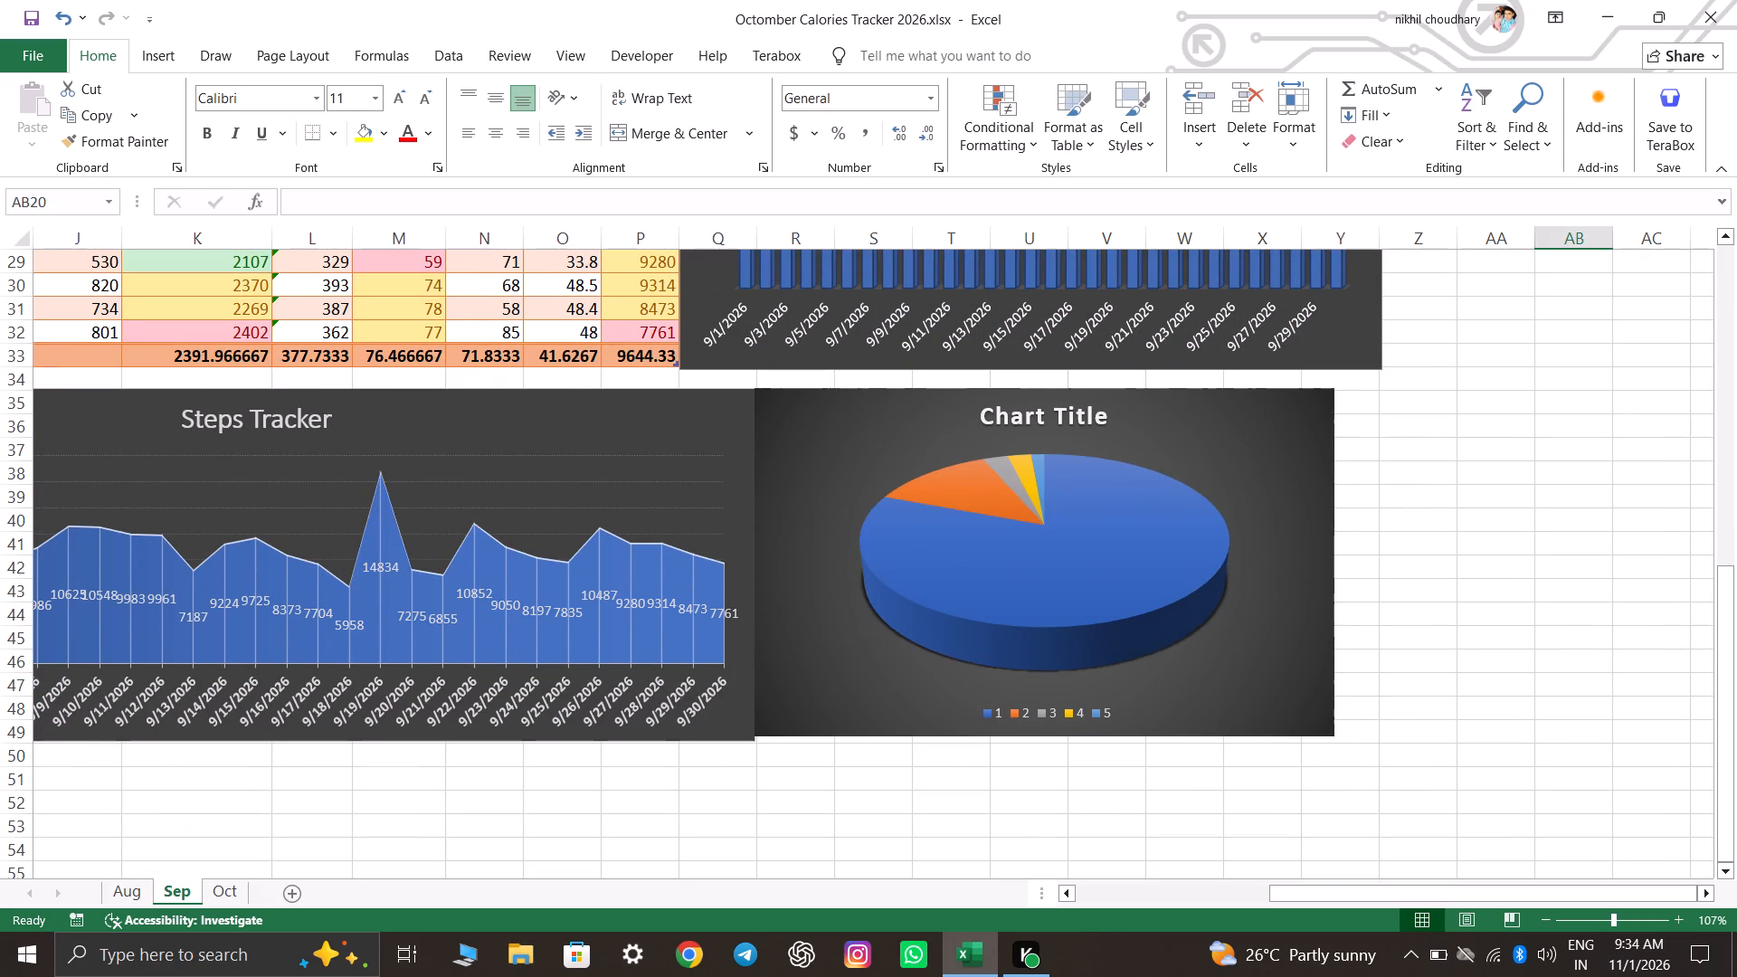
{"action": "left_click", "coordinate": [1204, 469]}
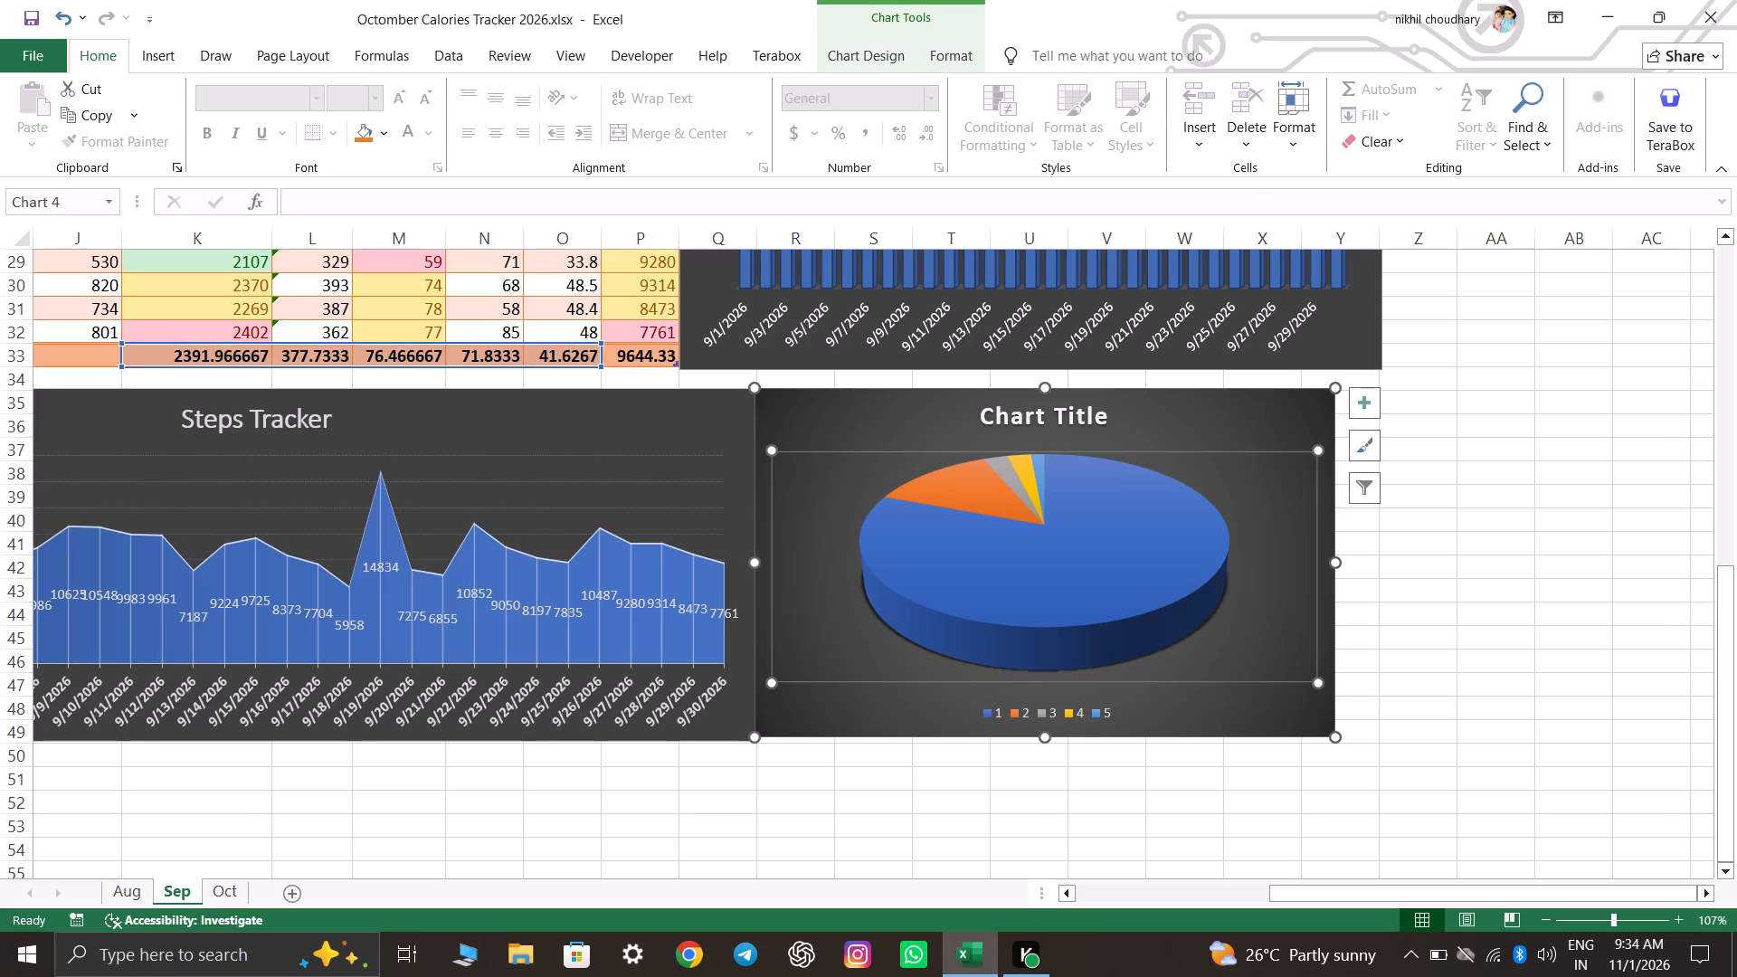
{"action": "left_click_drag", "start_coordinate": [1341, 384], "coordinate": [1378, 373]}
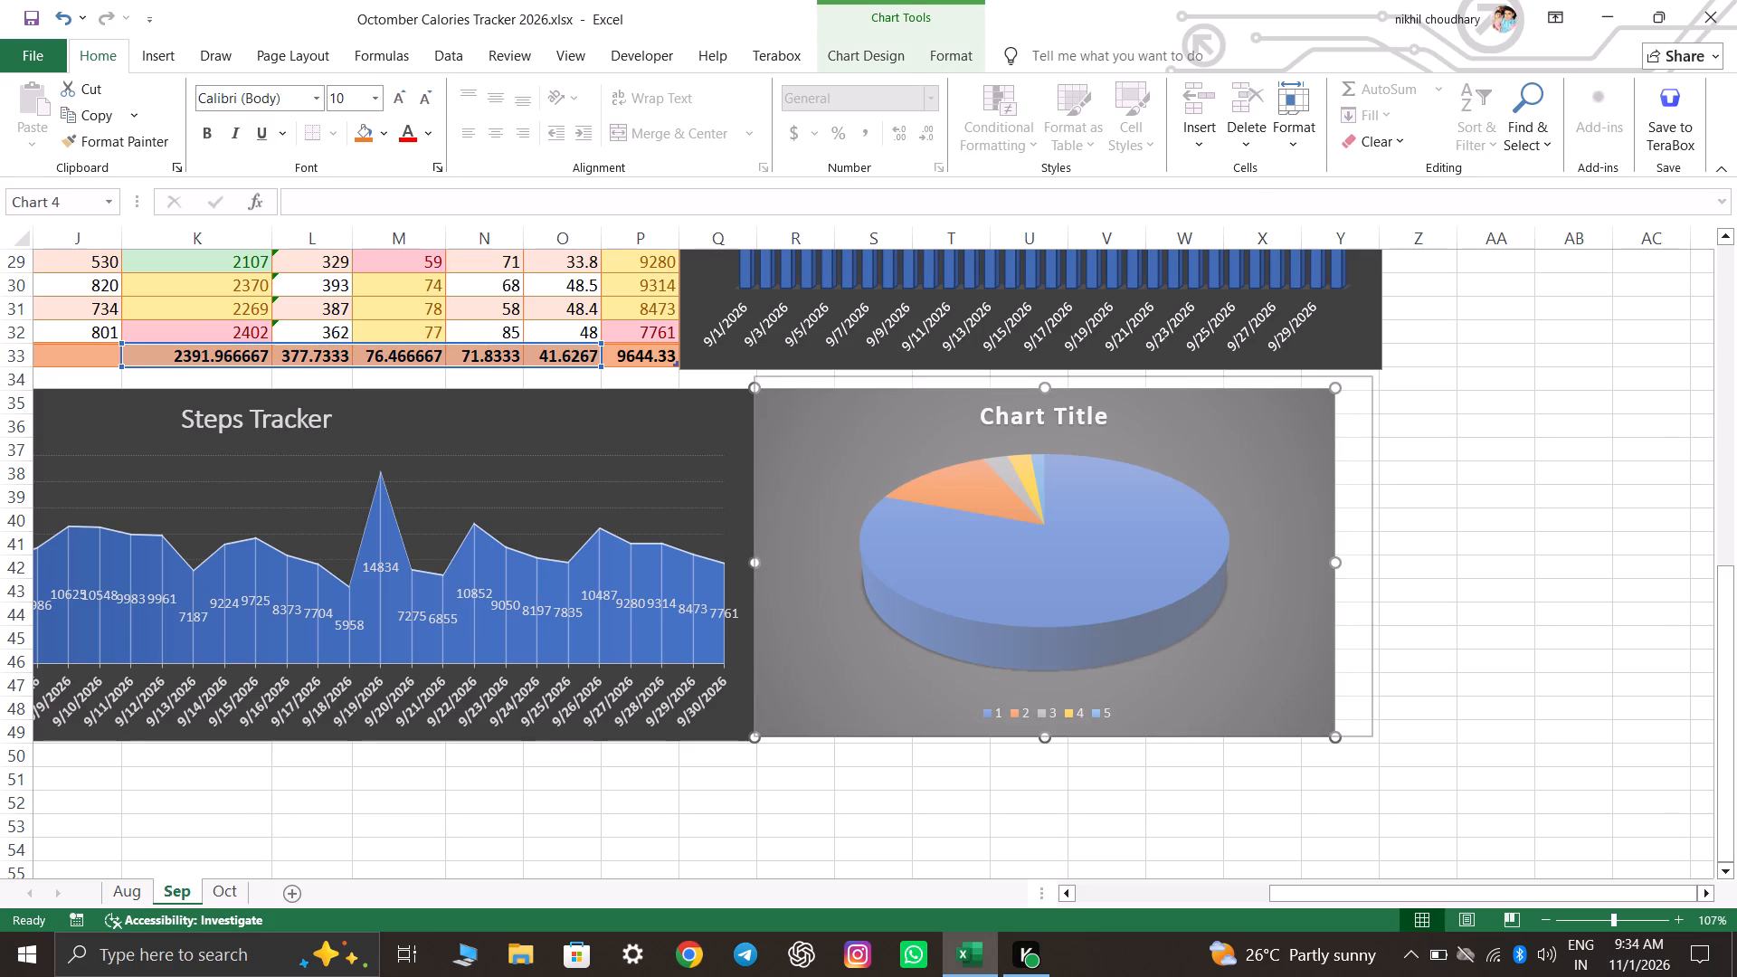
{"action": "left_click_drag", "start_coordinate": [1378, 373], "coordinate": [1383, 370]}
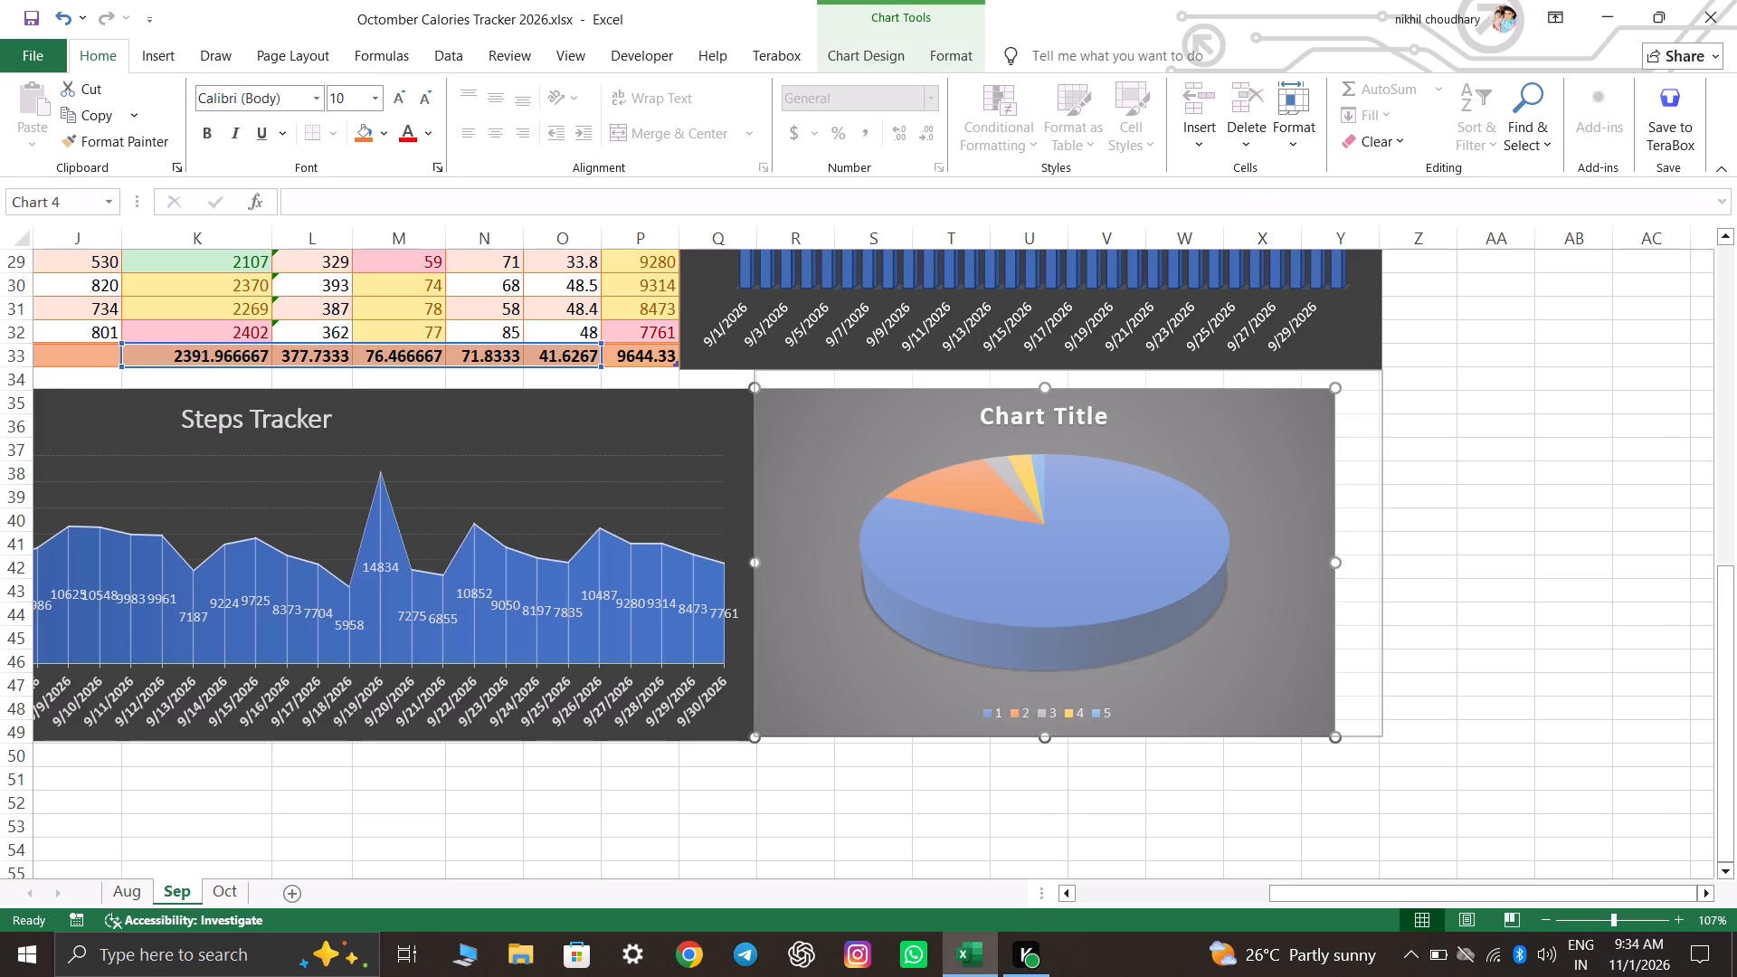
{"action": "left_click_drag", "start_coordinate": [1383, 370], "coordinate": [1380, 368]}
{"action": "left_click", "coordinate": [1518, 622]}
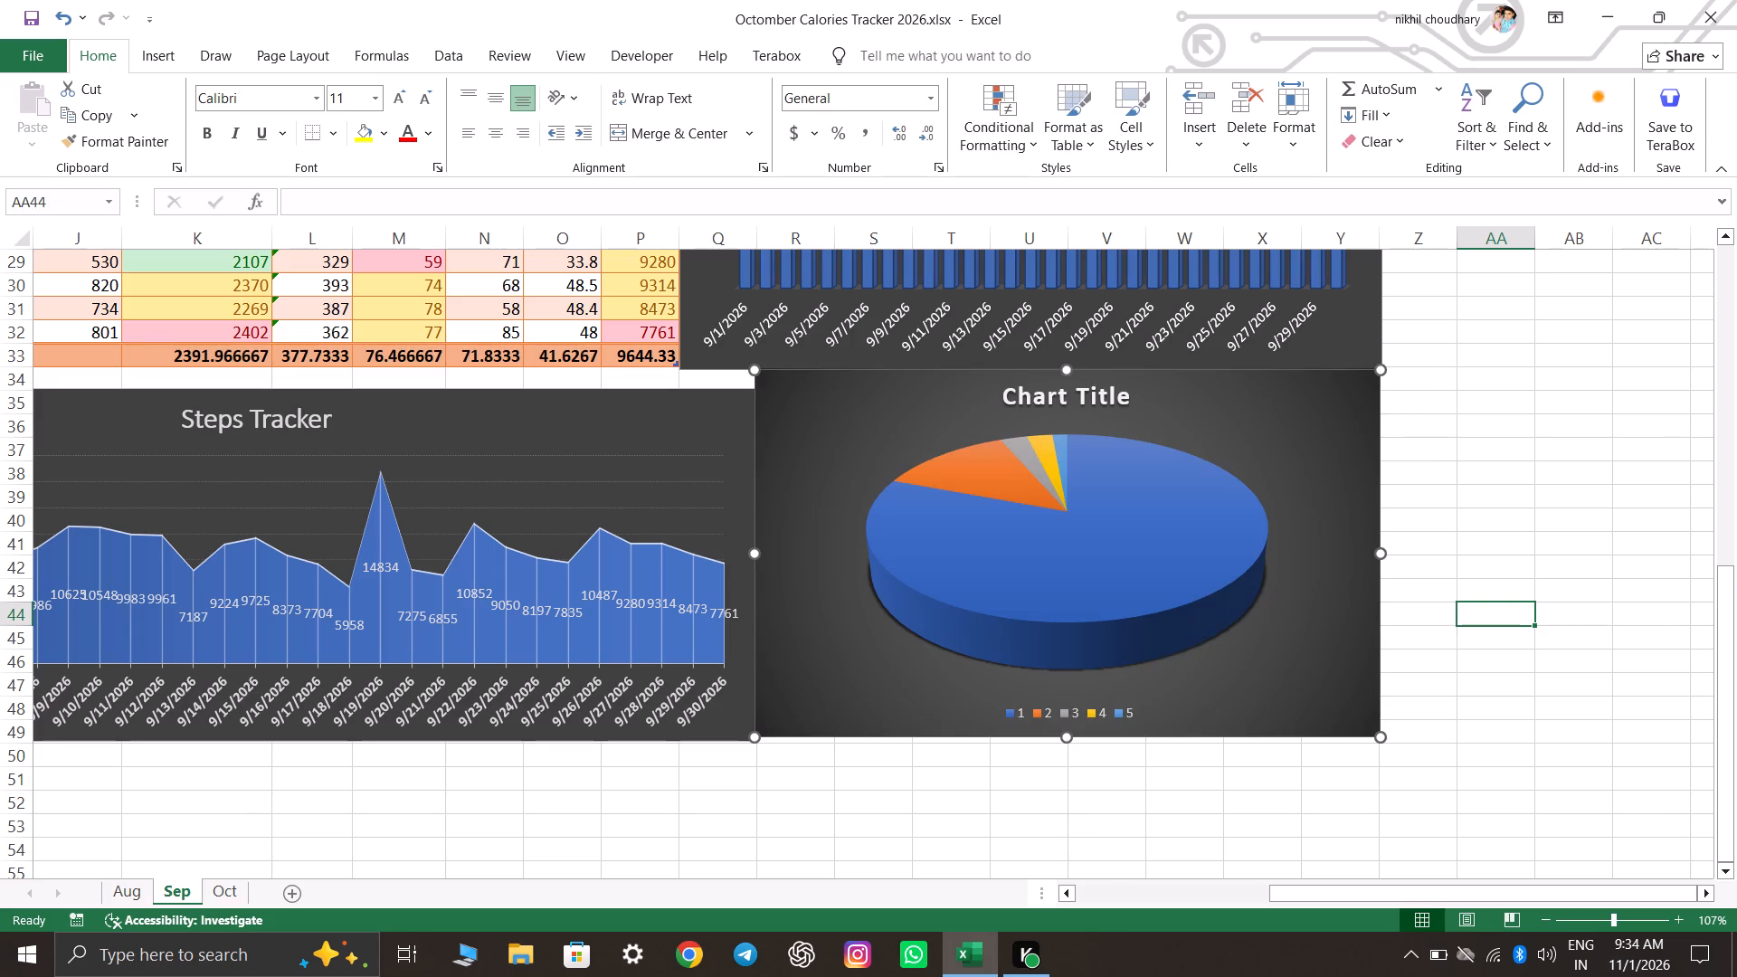
Move the Steps Tracker chart up so its top edge sits flush beneath the table's totals row 33.
{"action": "left_click_drag", "start_coordinate": [618, 411], "coordinate": [622, 390]}
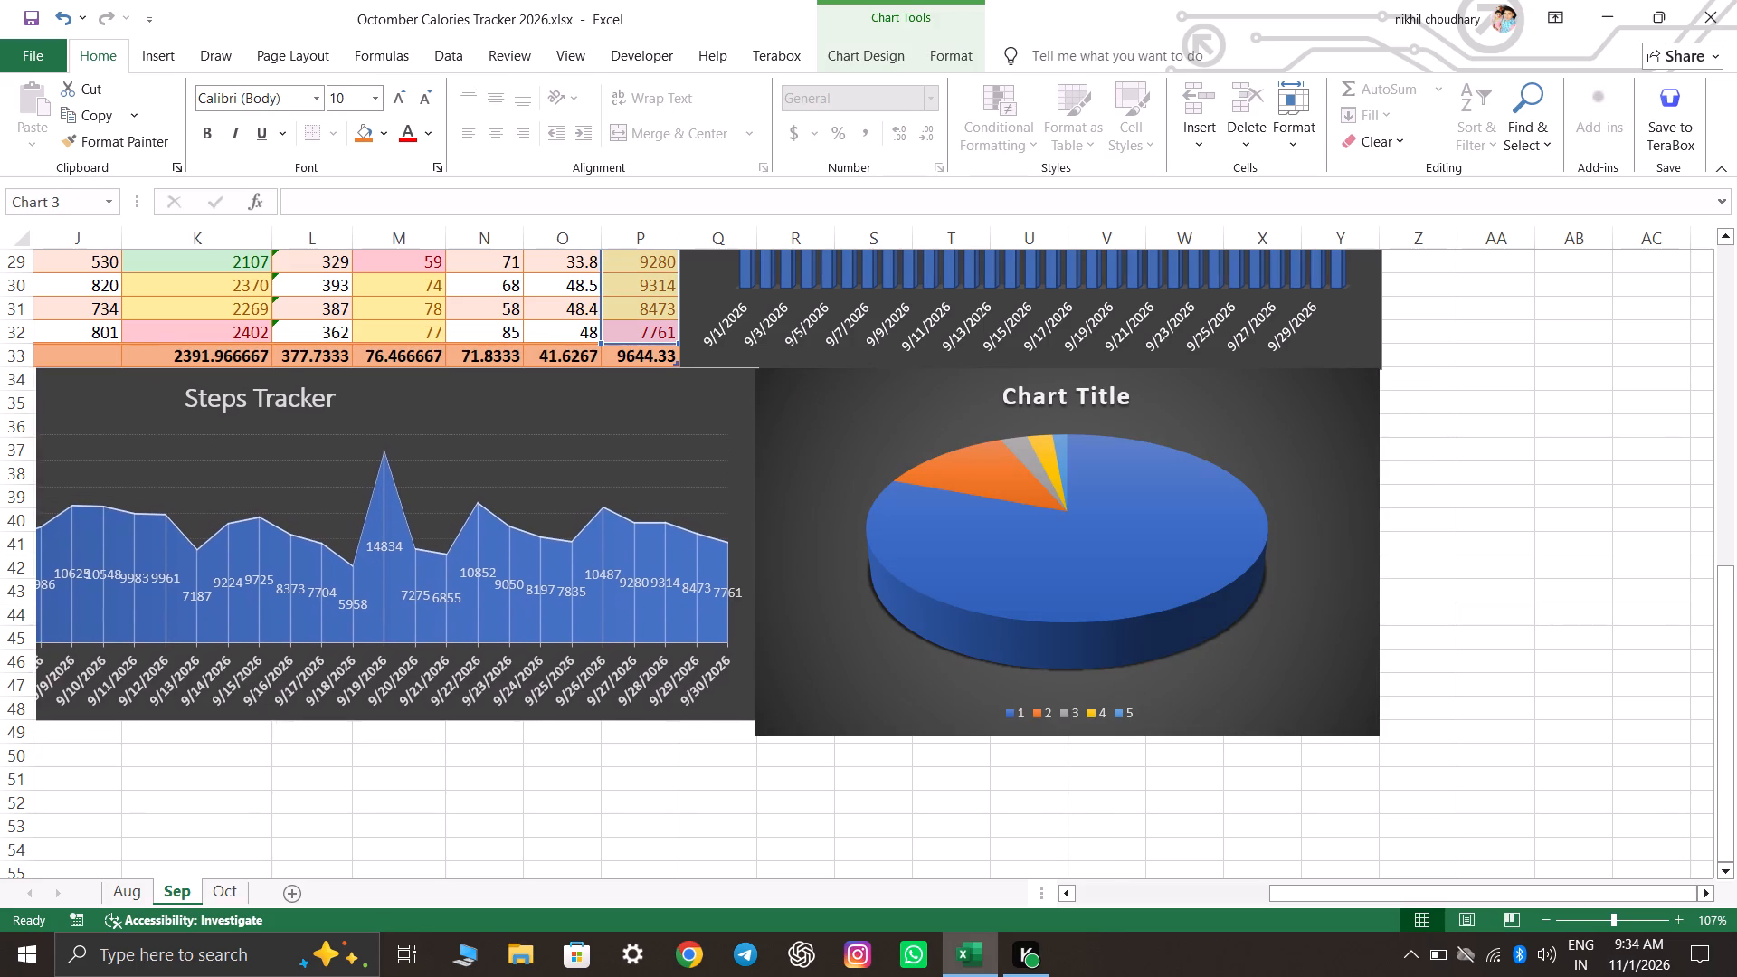
{"action": "left_click_drag", "start_coordinate": [622, 390], "coordinate": [622, 391]}
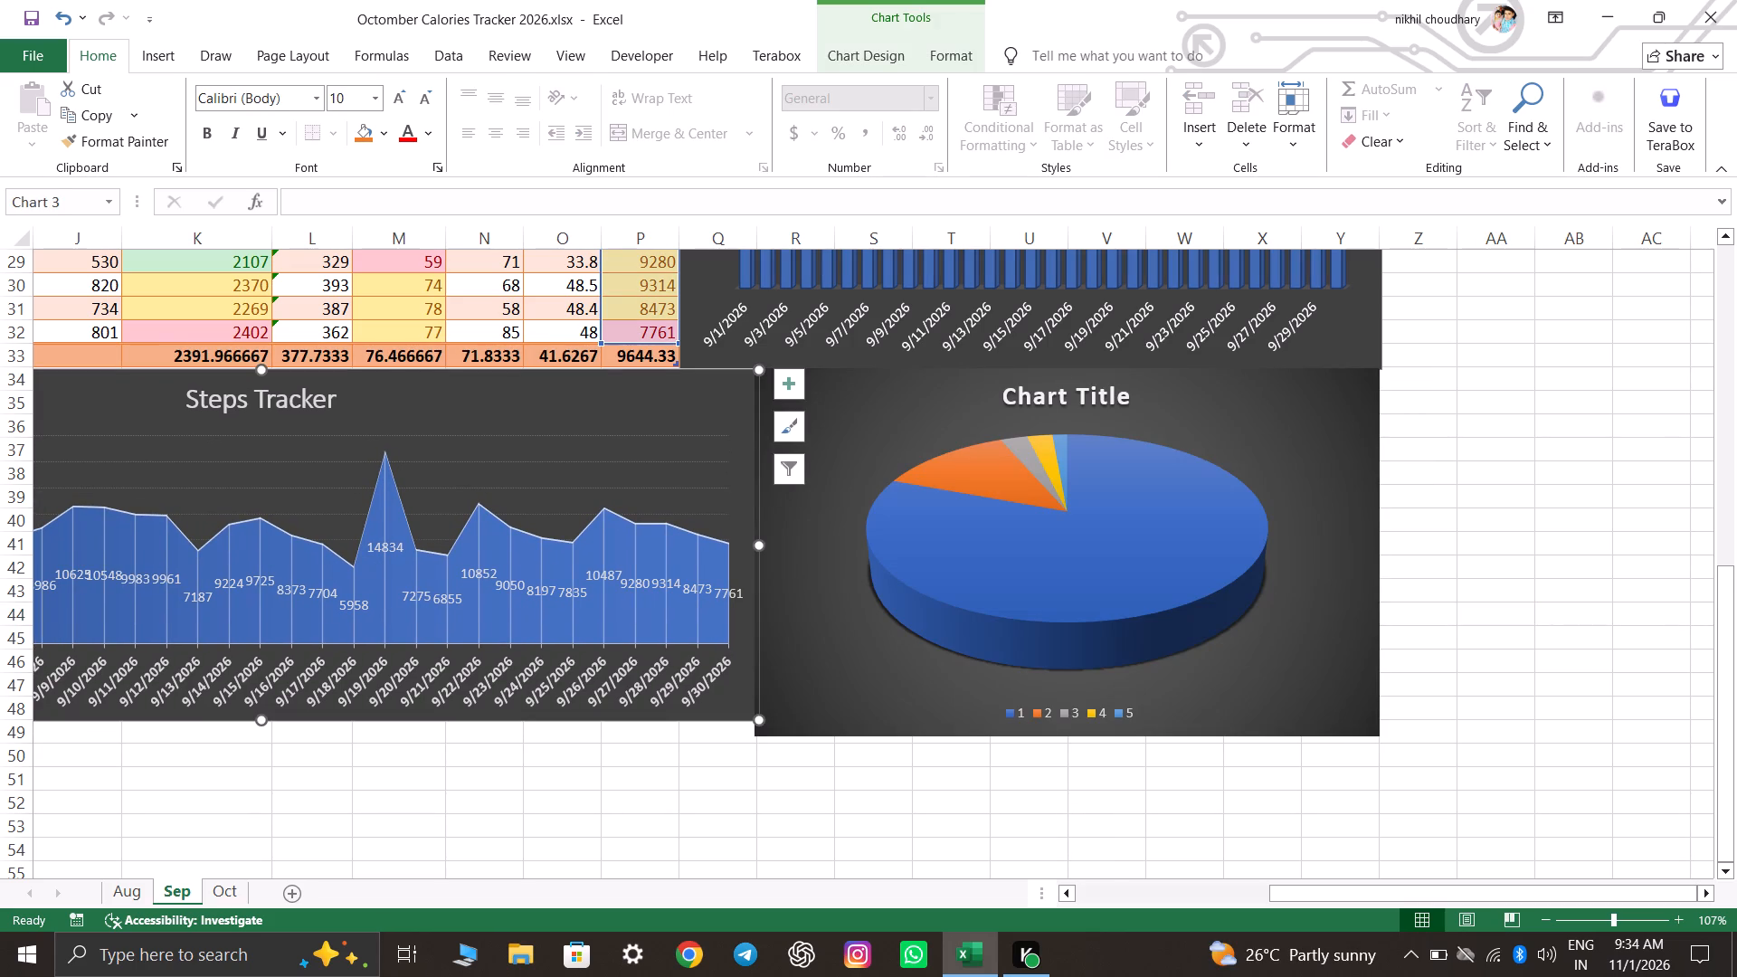
Stretch the Steps Tracker chart's bottom-right corner down to the pie chart's bottom edge, keeping it beside the pie chart.
{"action": "left_click_drag", "start_coordinate": [759, 716], "coordinate": [749, 726]}
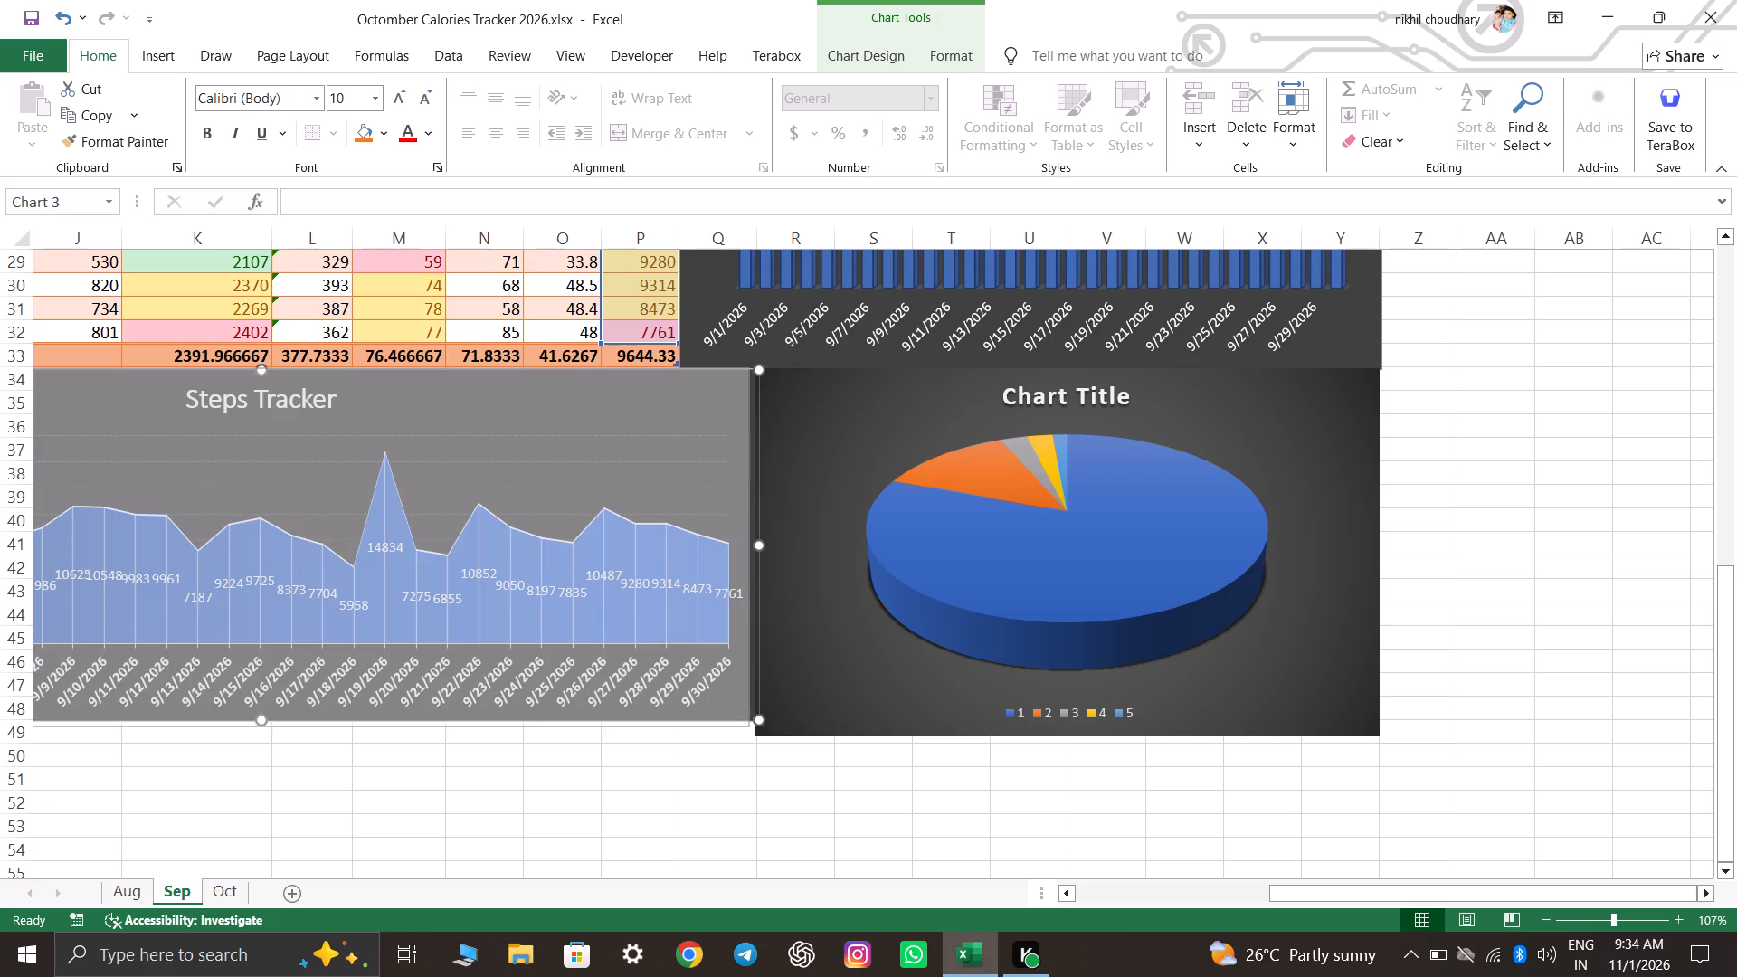
{"action": "left_click_drag", "start_coordinate": [749, 726], "coordinate": [752, 734]}
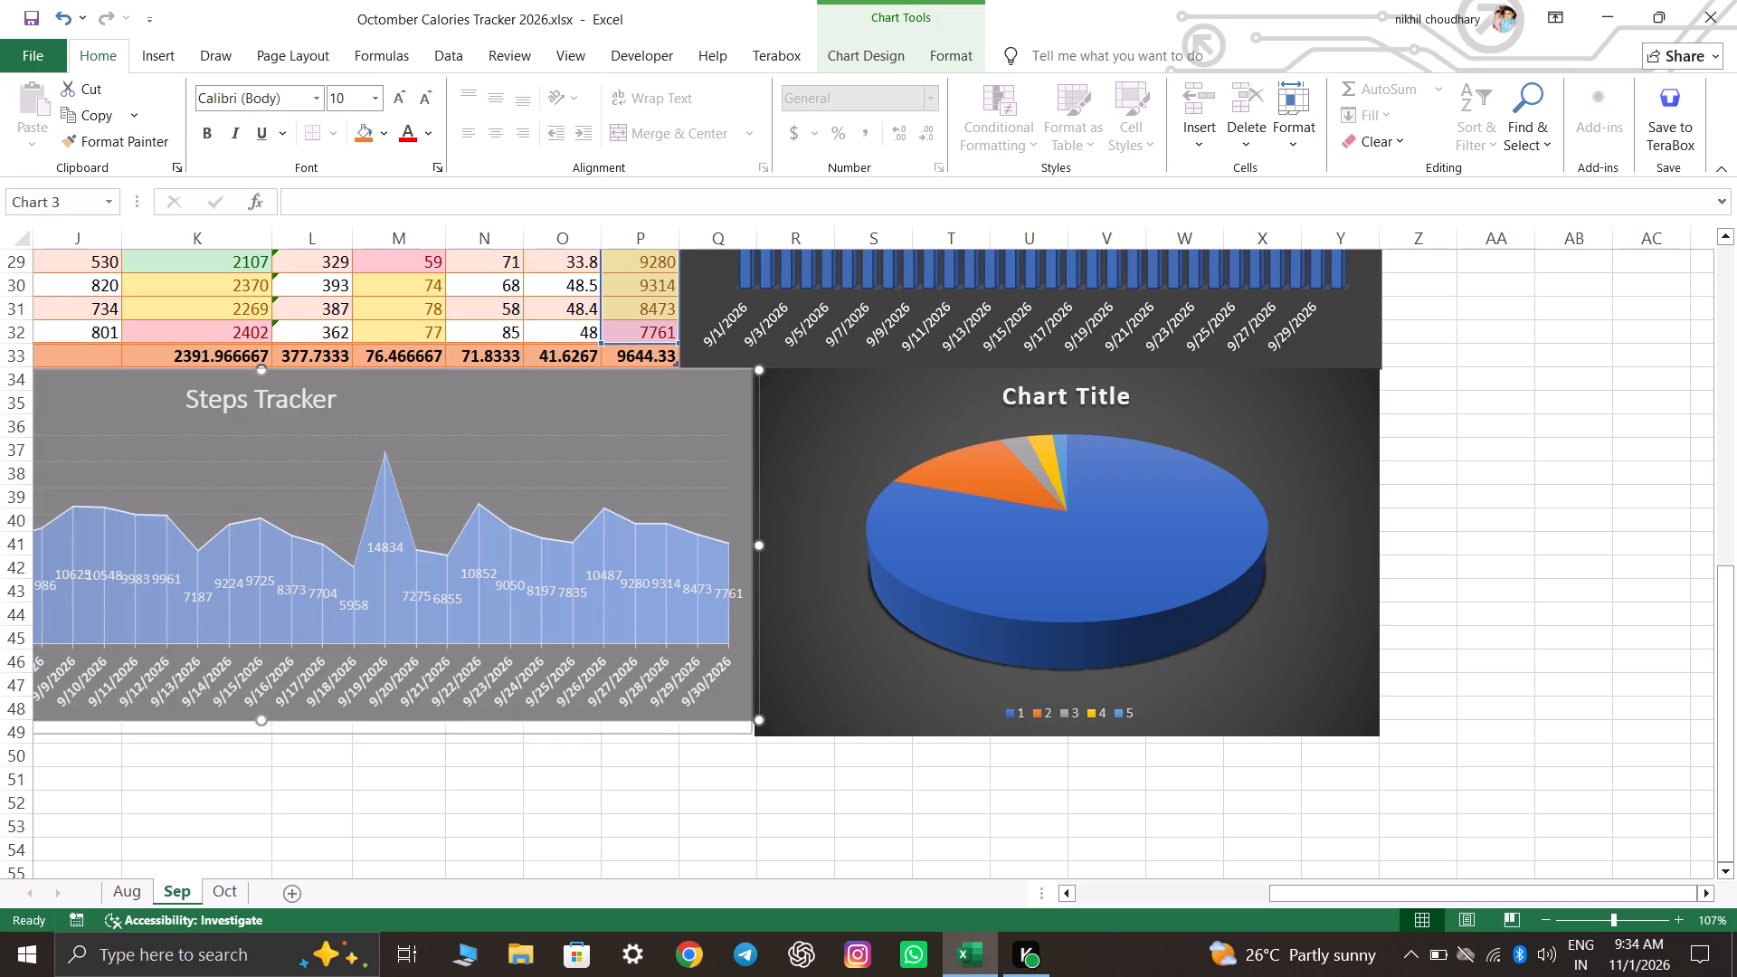
{"action": "left_click_drag", "start_coordinate": [752, 734], "coordinate": [752, 735]}
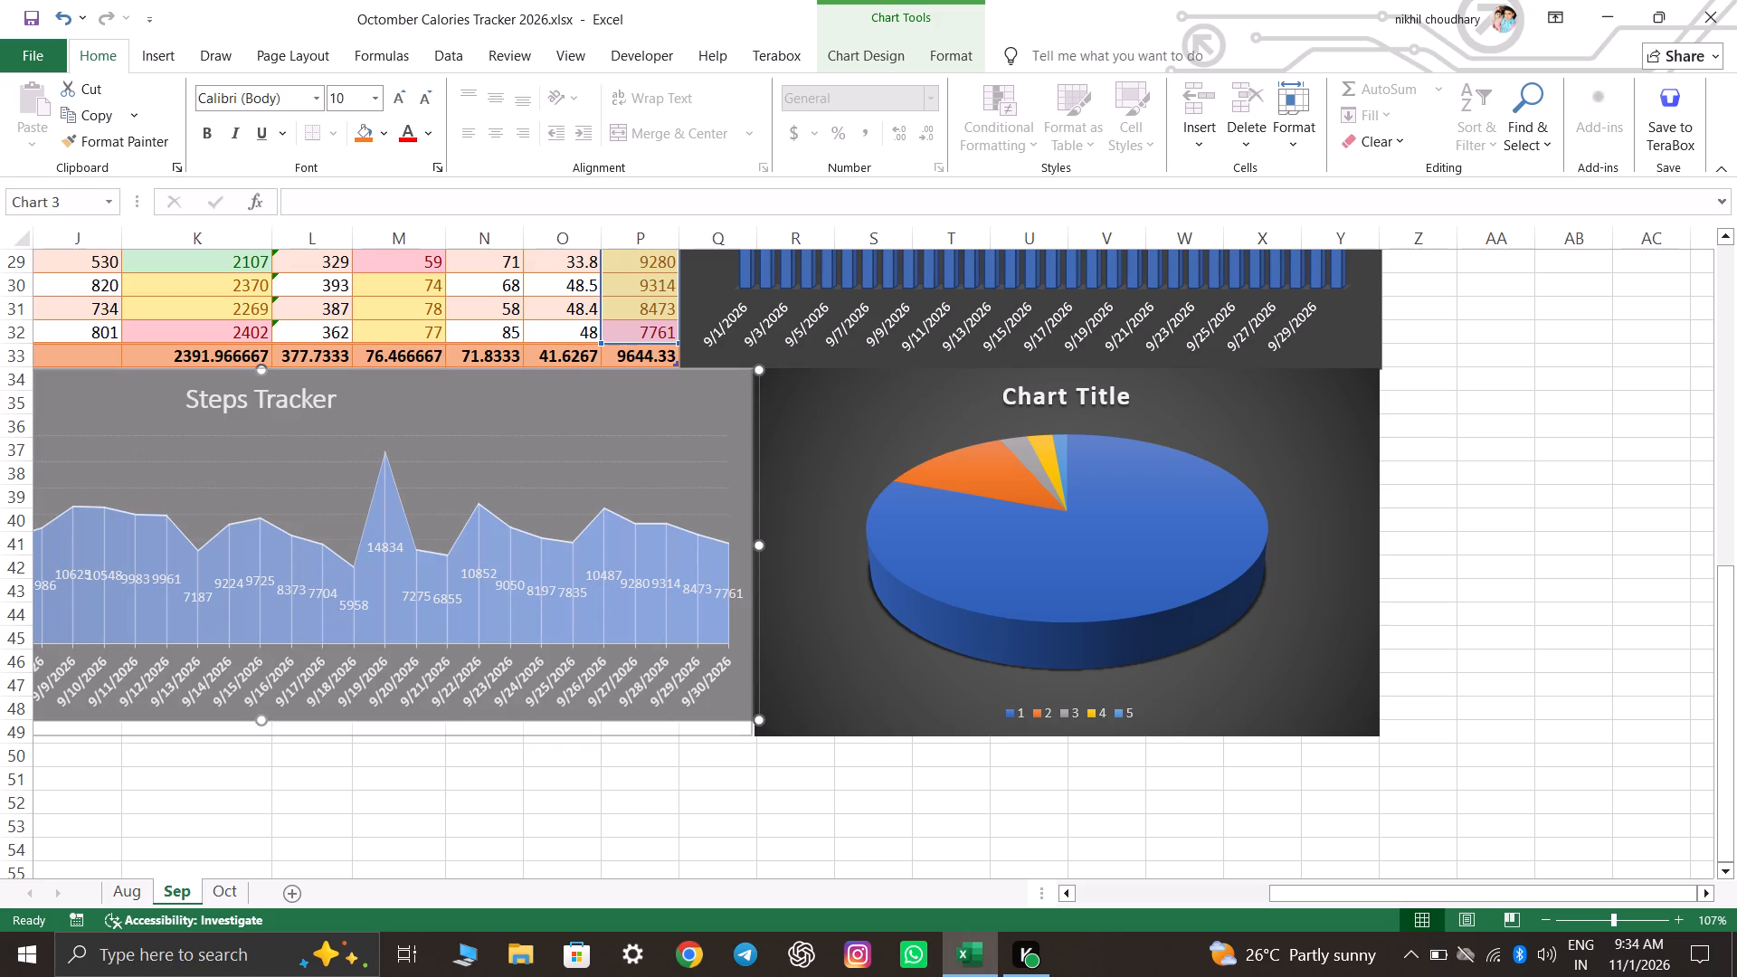
{"action": "left_click_drag", "start_coordinate": [752, 735], "coordinate": [754, 734]}
{"action": "left_click", "coordinate": [1053, 862]}
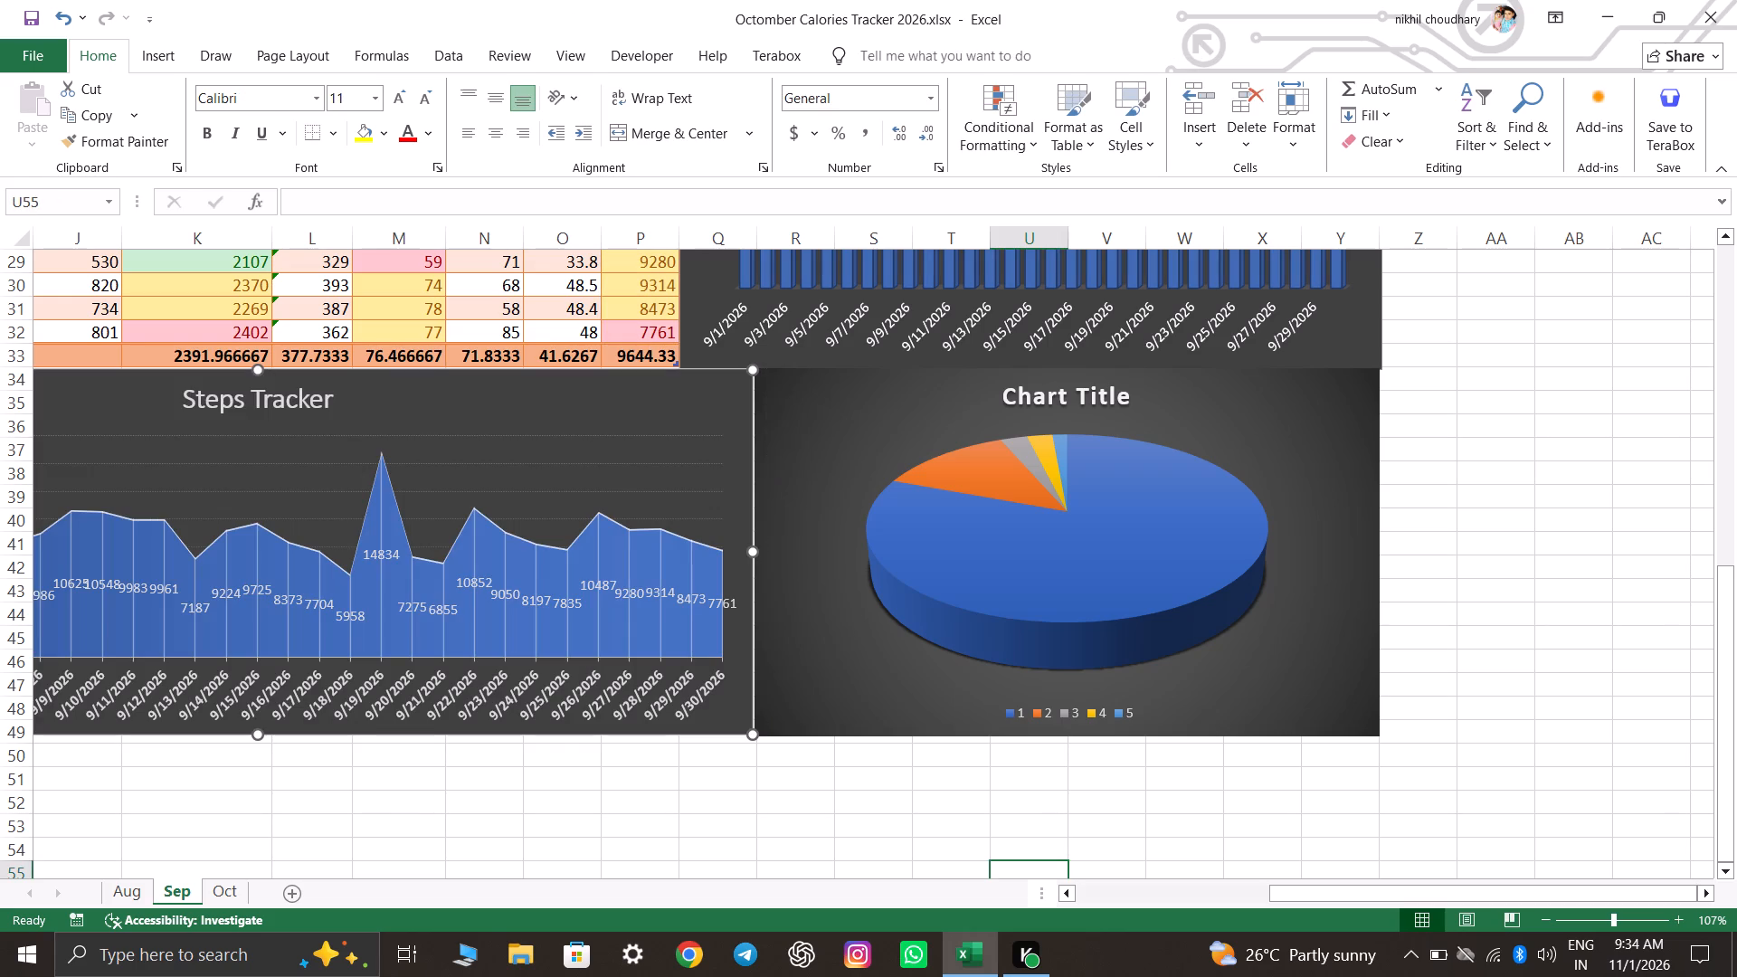
Fine-tune the Steps Tracker chart's top-right and bottom-right corners to line up with the table and the pie chart.
{"action": "left_click", "coordinate": [793, 777]}
{"action": "left_click", "coordinate": [704, 394]}
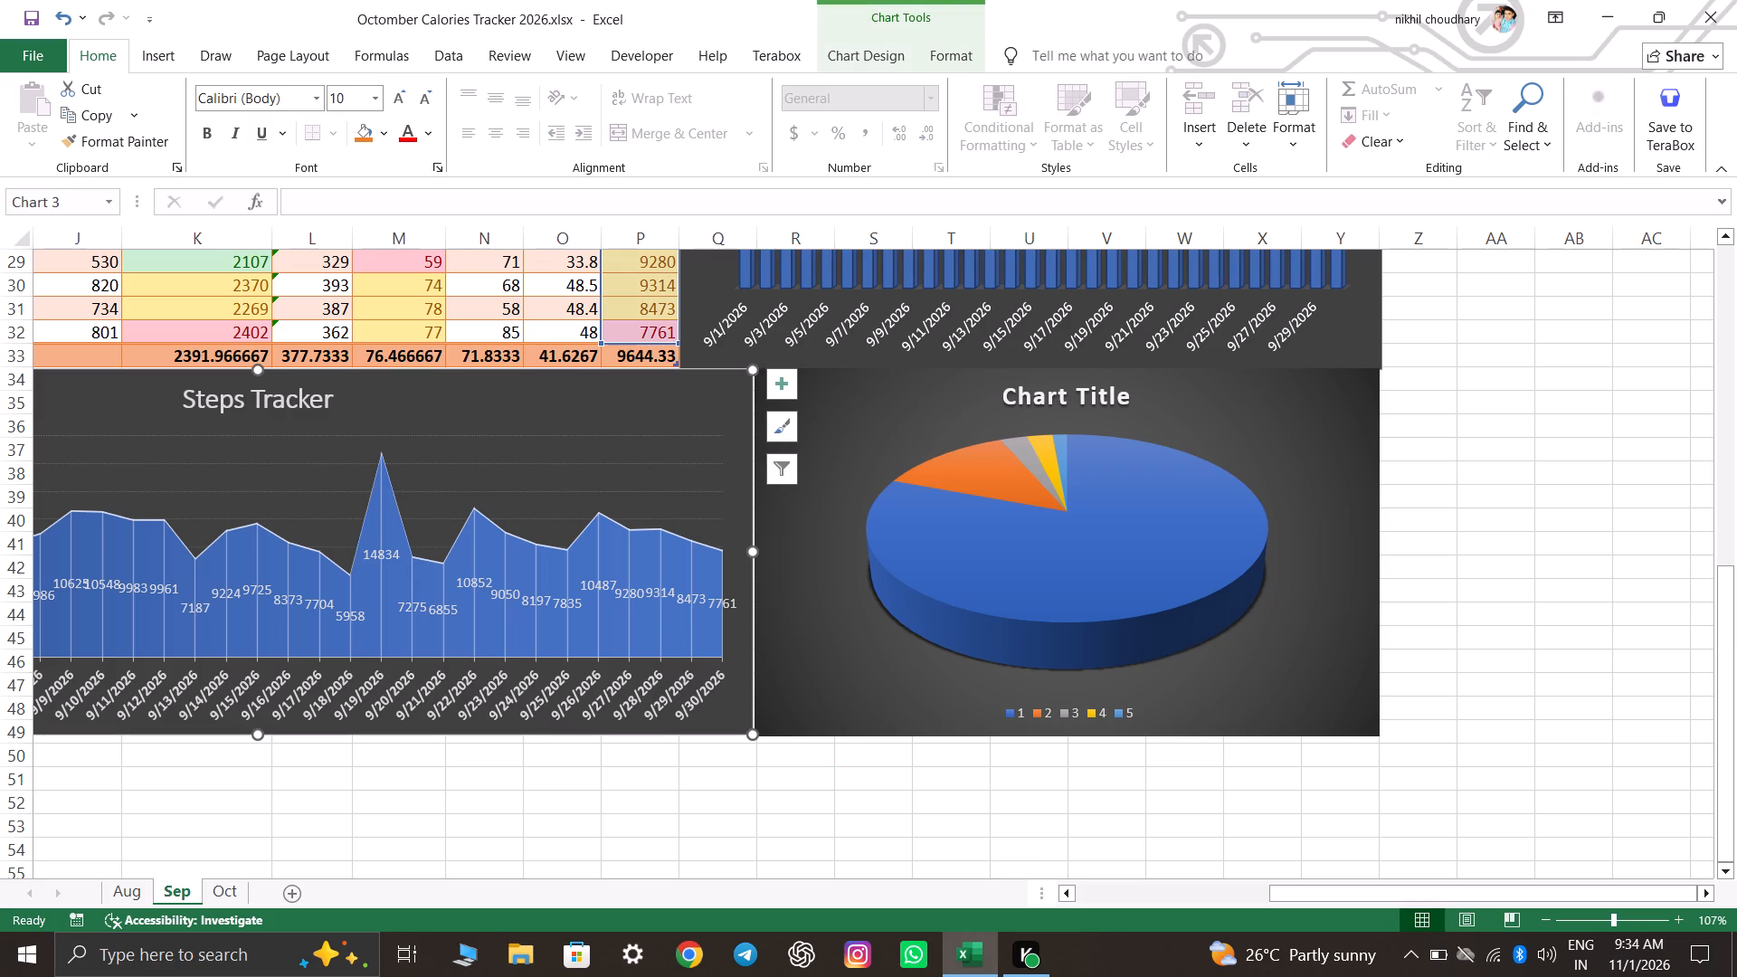
{"action": "left_click_drag", "start_coordinate": [755, 373], "coordinate": [758, 376]}
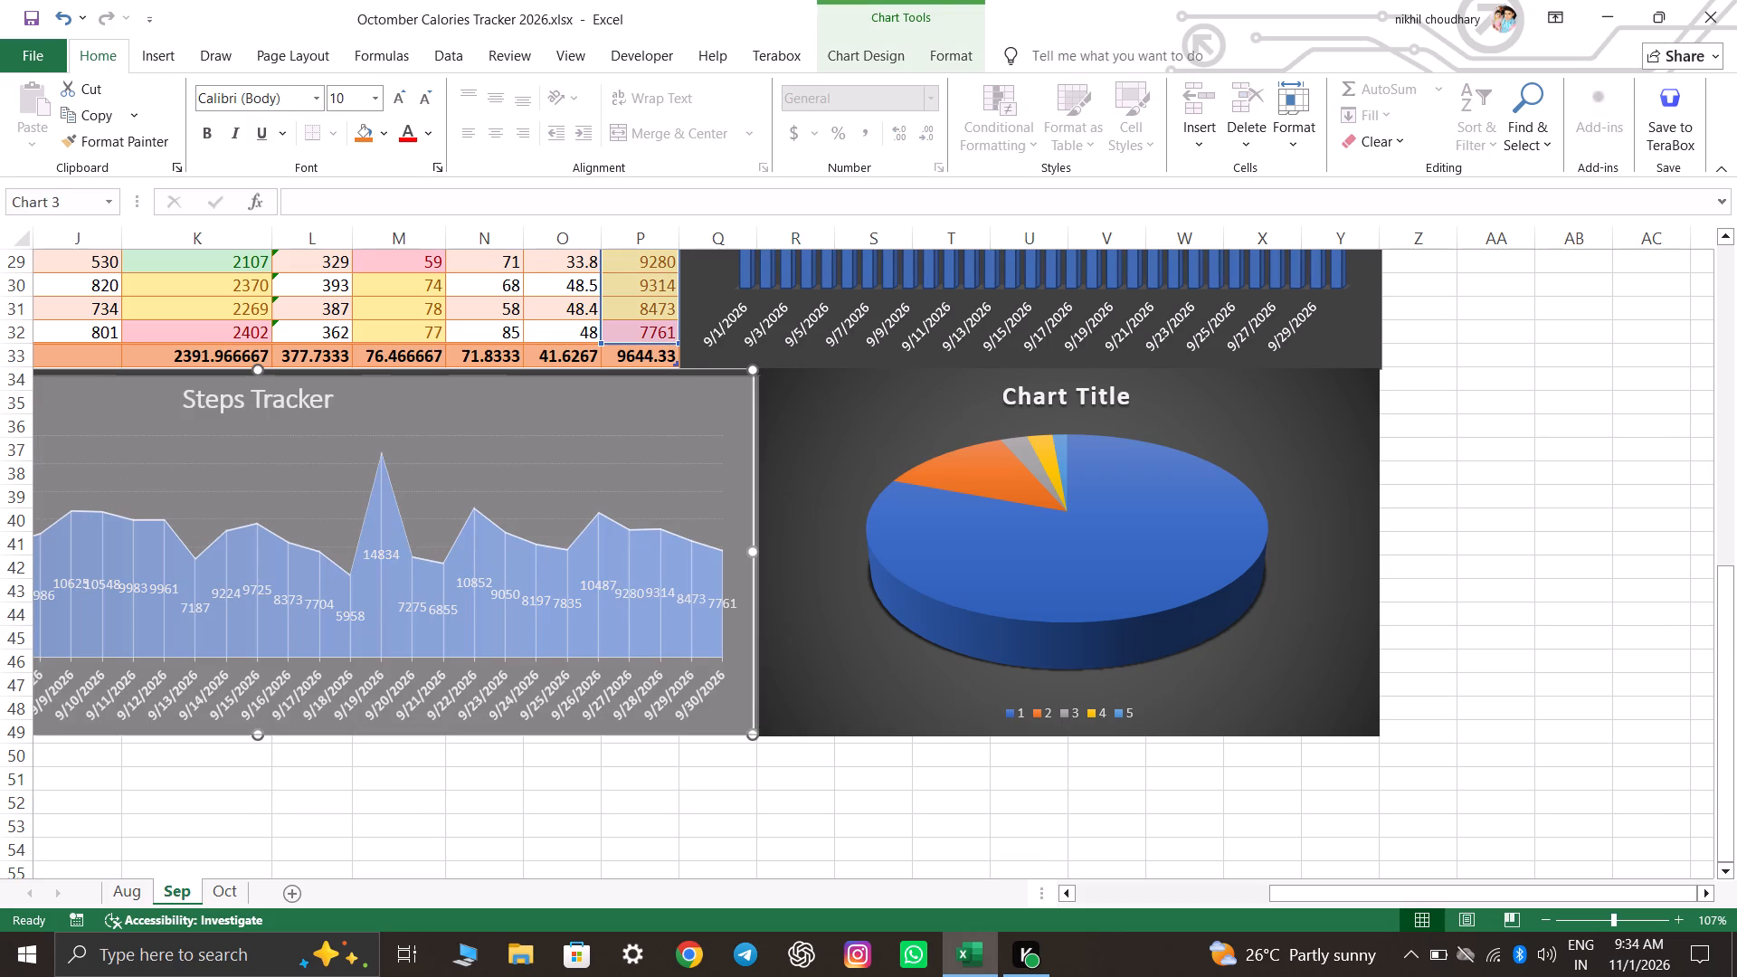
{"action": "left_click_drag", "start_coordinate": [758, 376], "coordinate": [756, 374]}
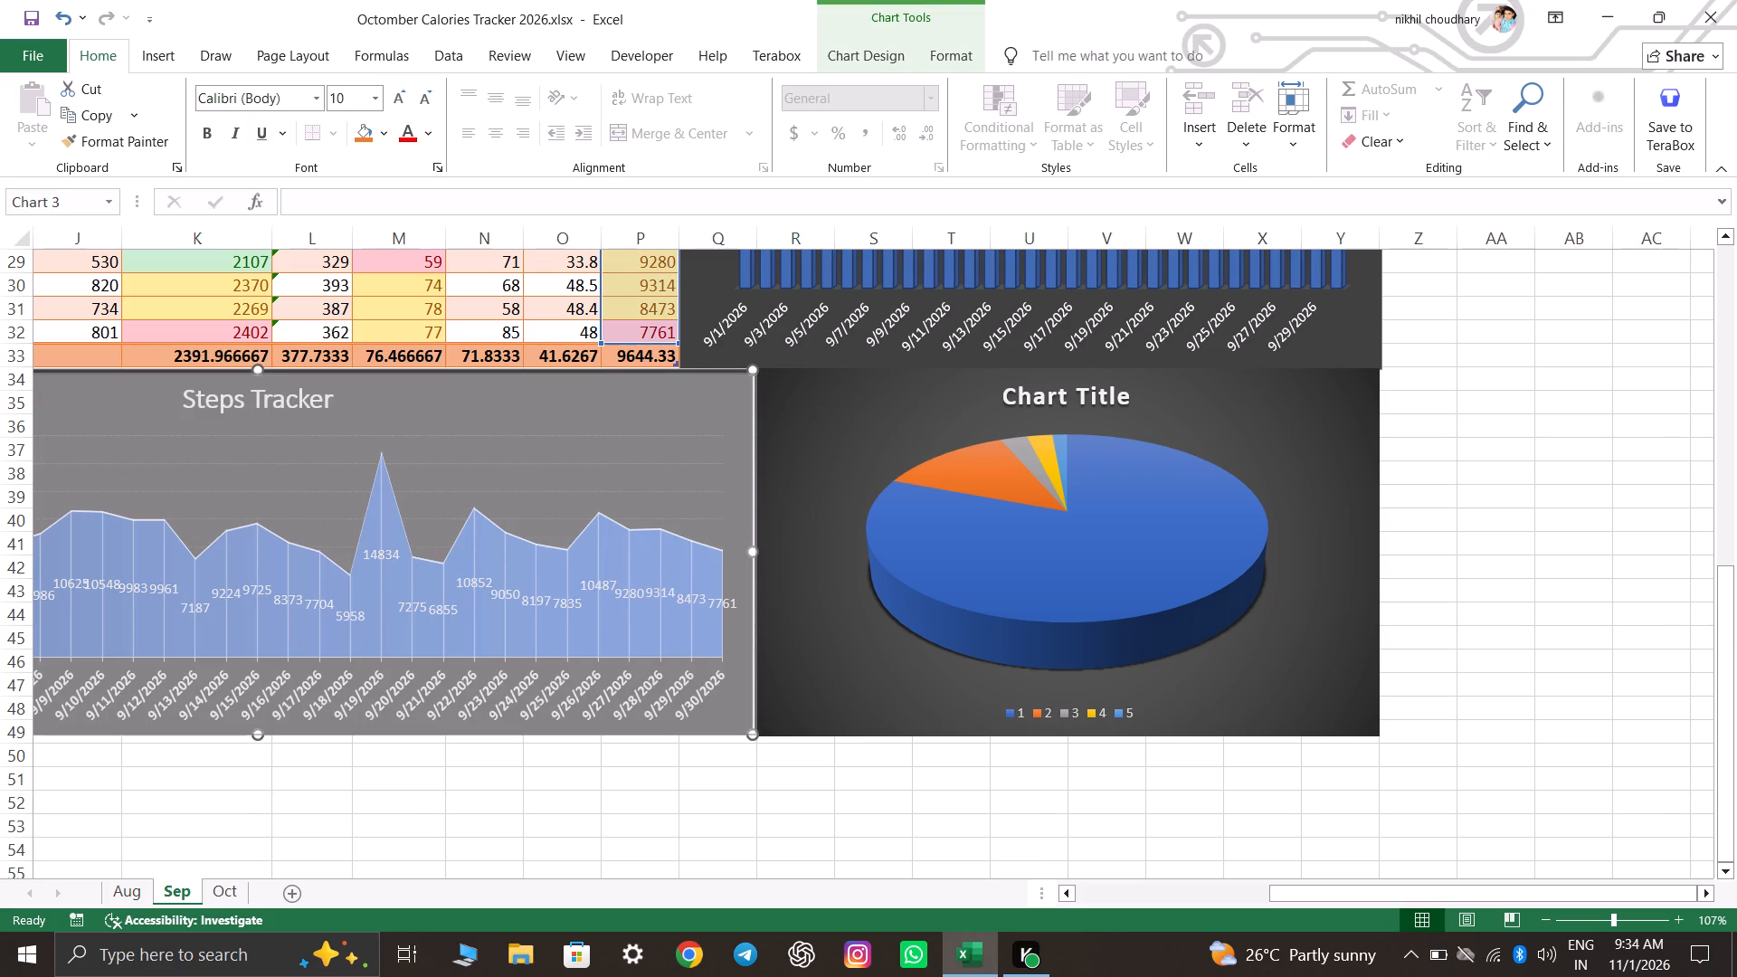
{"action": "left_click_drag", "start_coordinate": [756, 374], "coordinate": [752, 364]}
{"action": "left_click", "coordinate": [889, 795]}
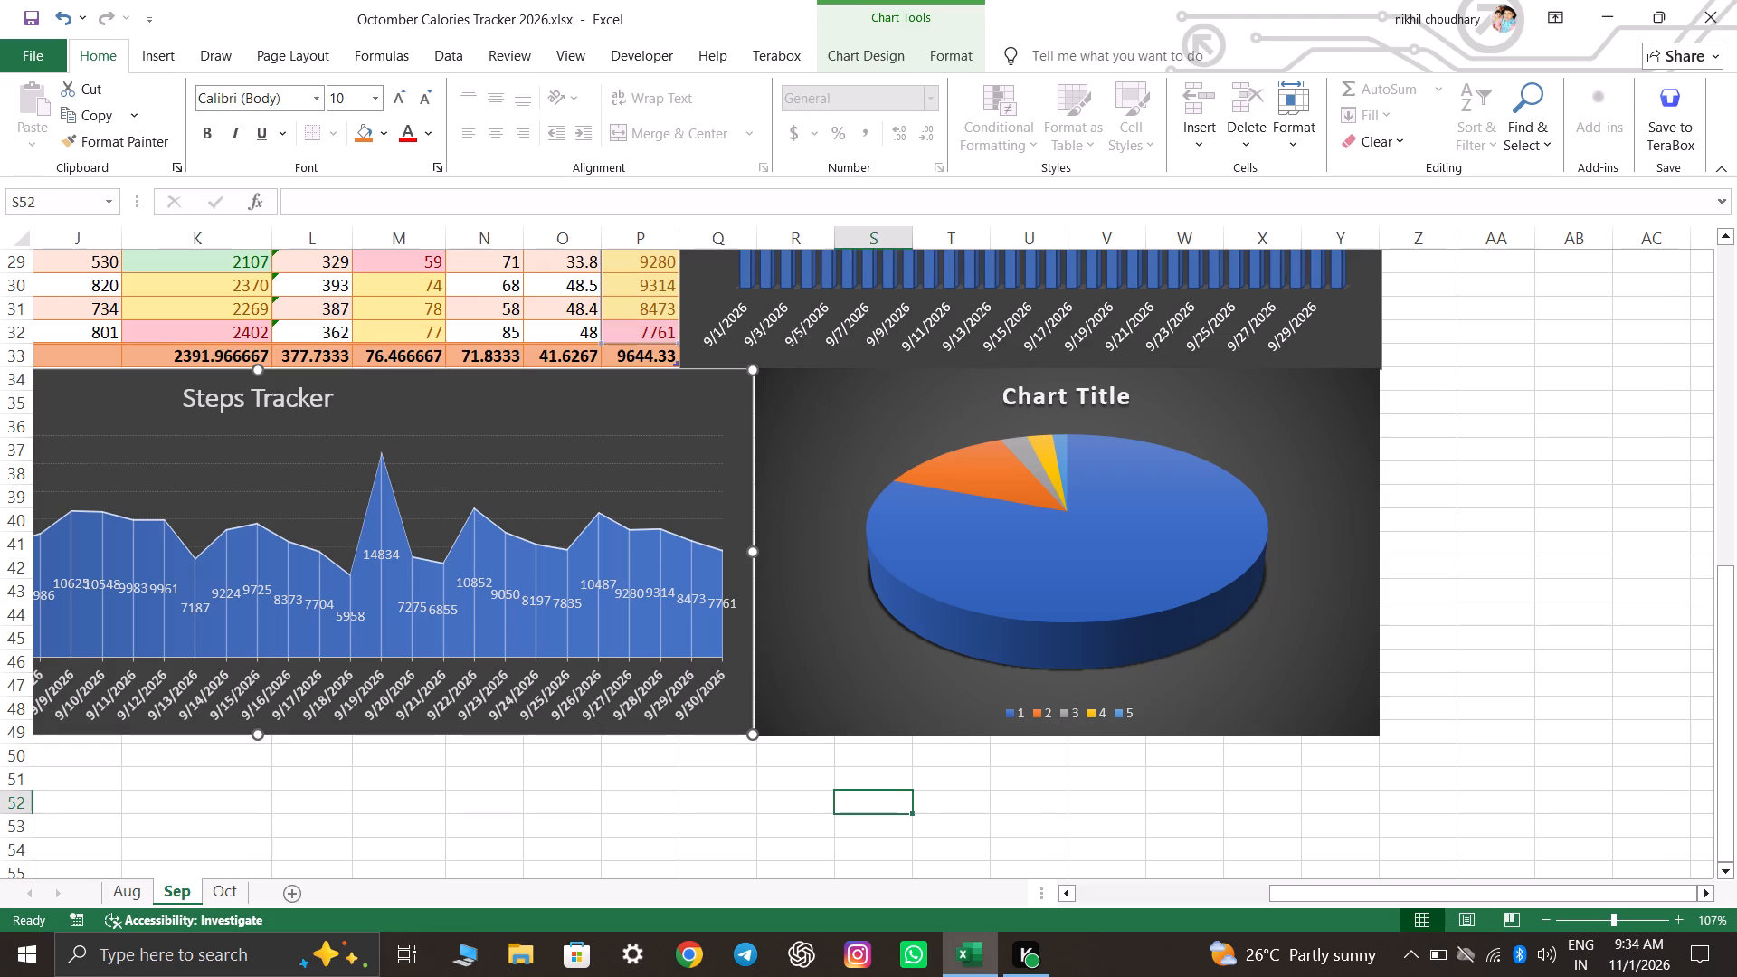
{"action": "left_click", "coordinate": [738, 713]}
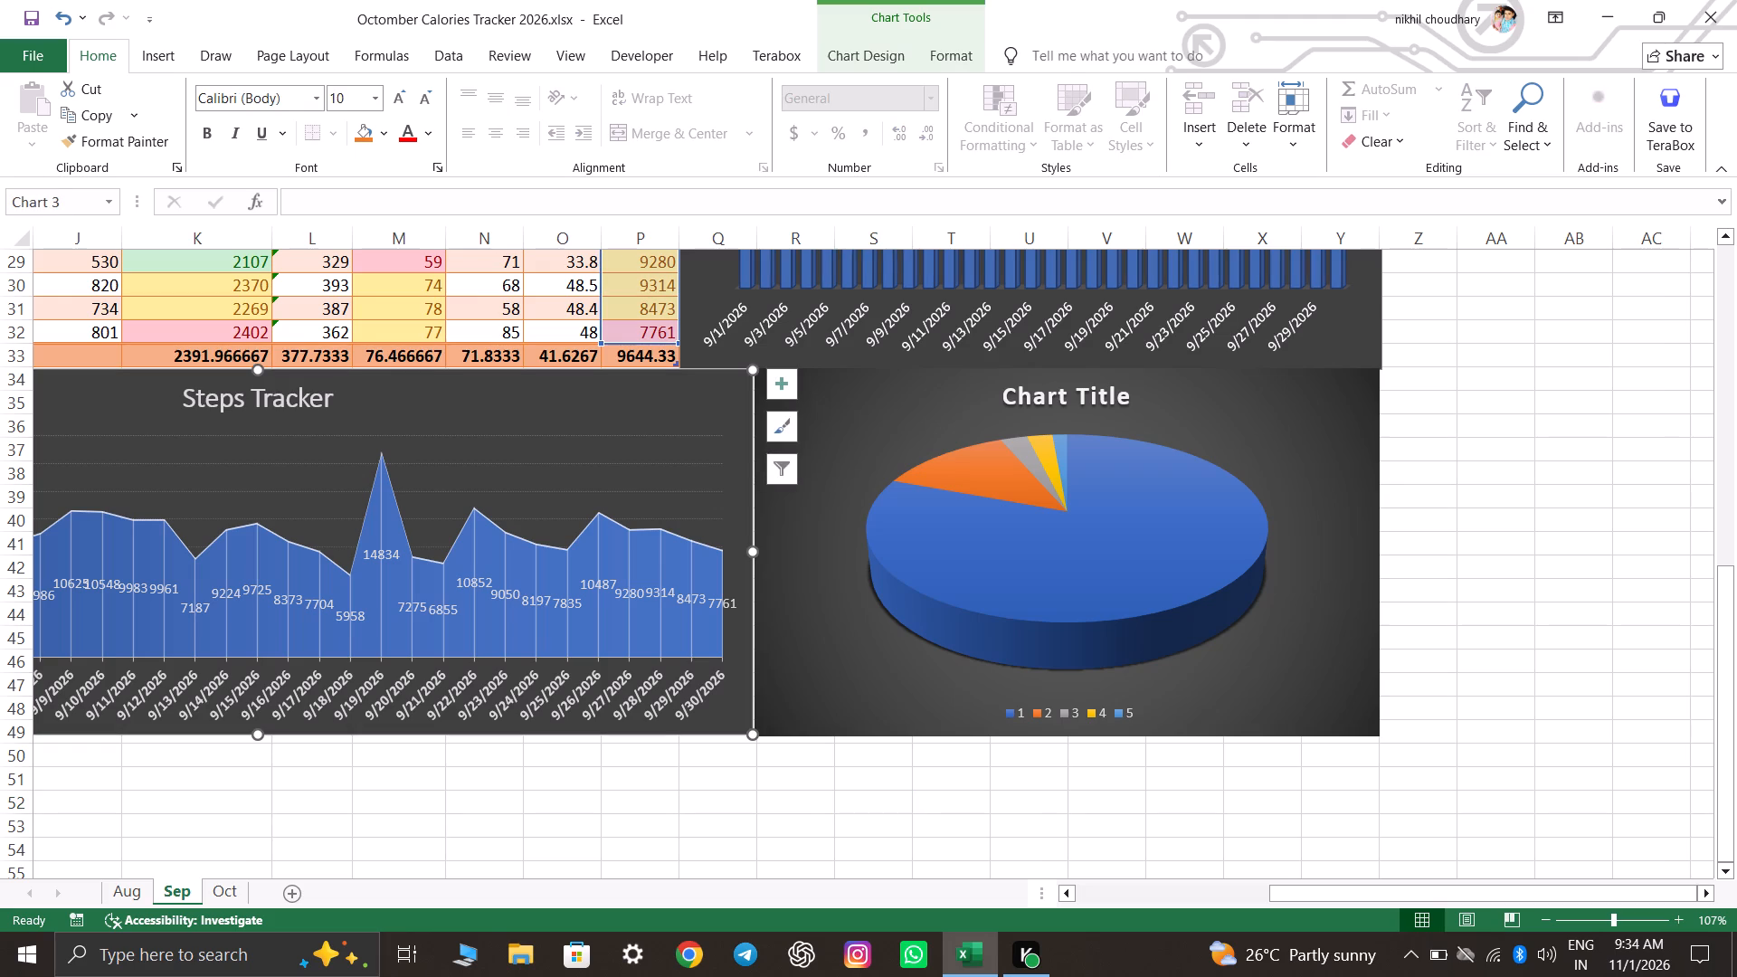
{"action": "left_click", "coordinate": [753, 737]}
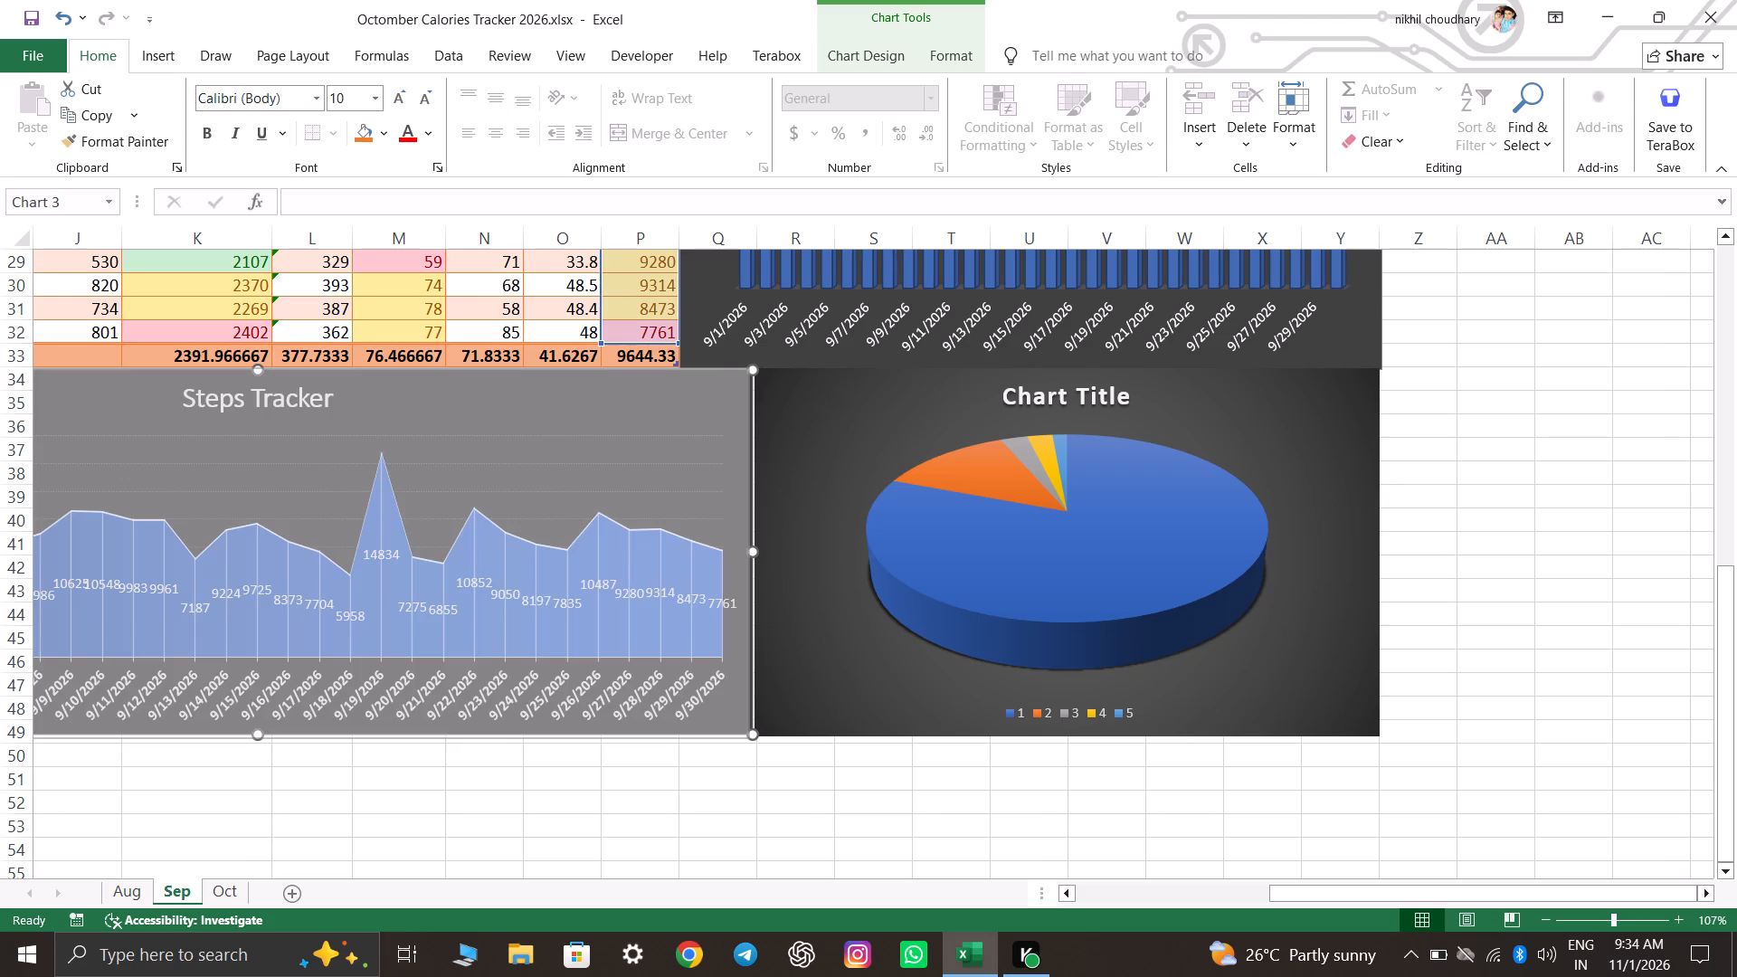
{"action": "left_click", "coordinate": [773, 849]}
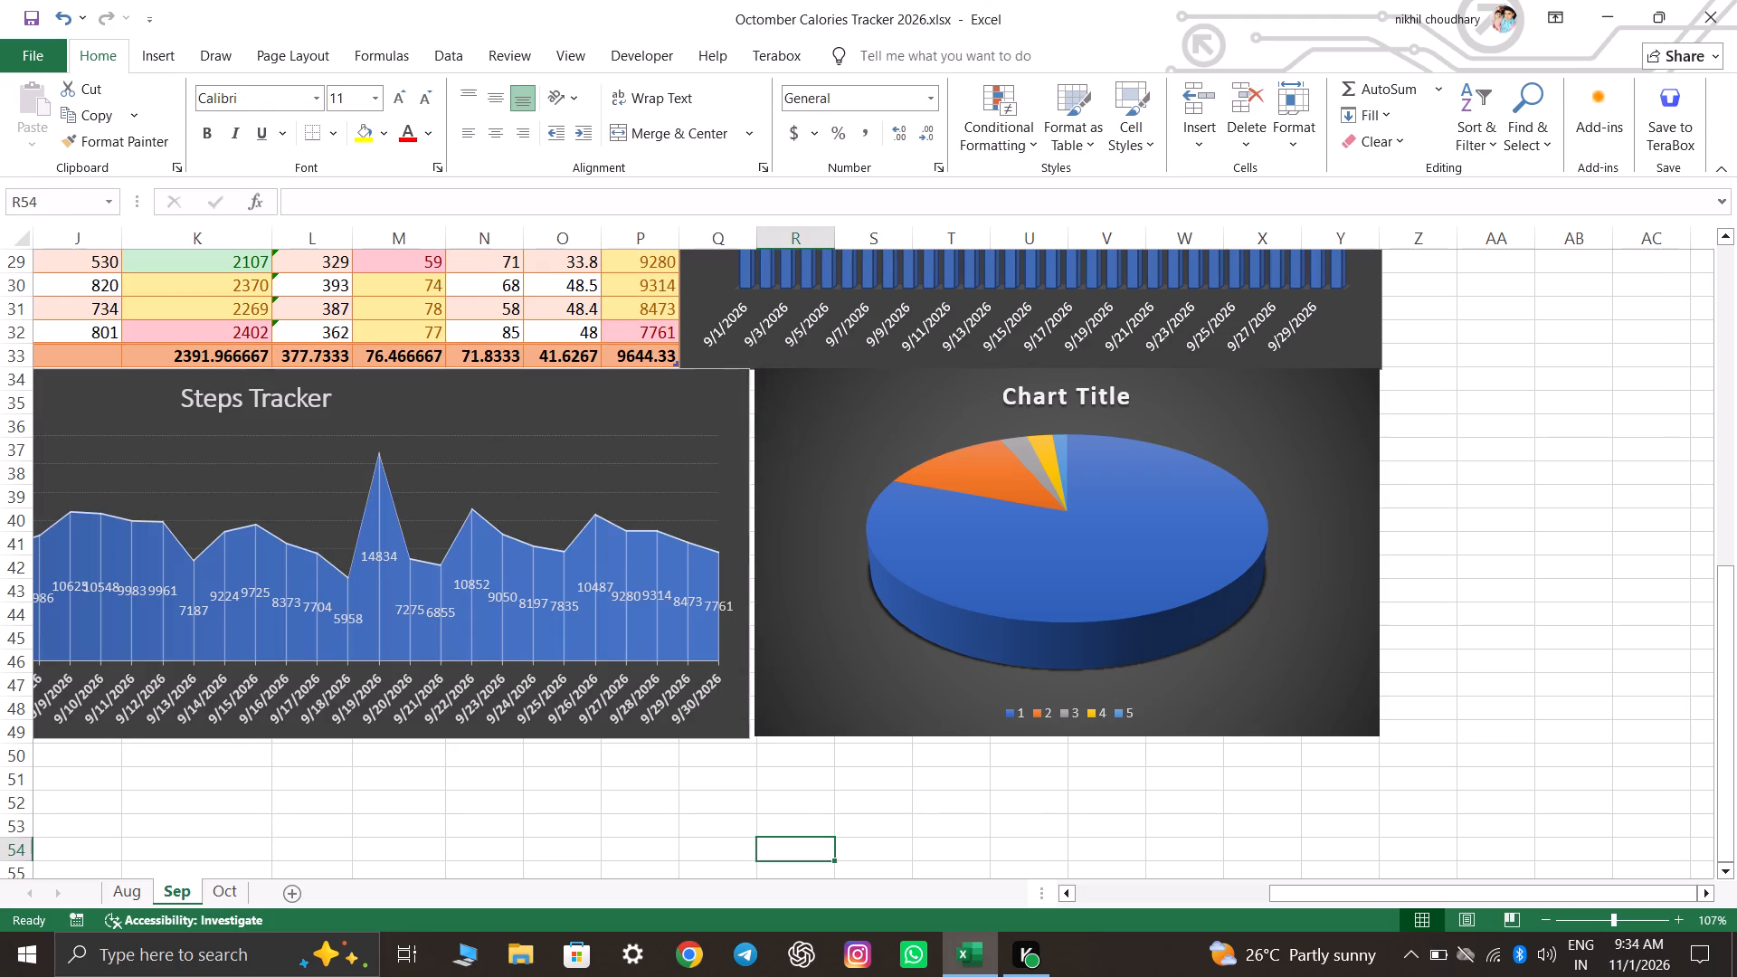
Extend the pie chart's top-left corner to meet the Steps Tracker chart's right edge, and check the chart alignment.
{"action": "left_click", "coordinate": [1081, 499]}
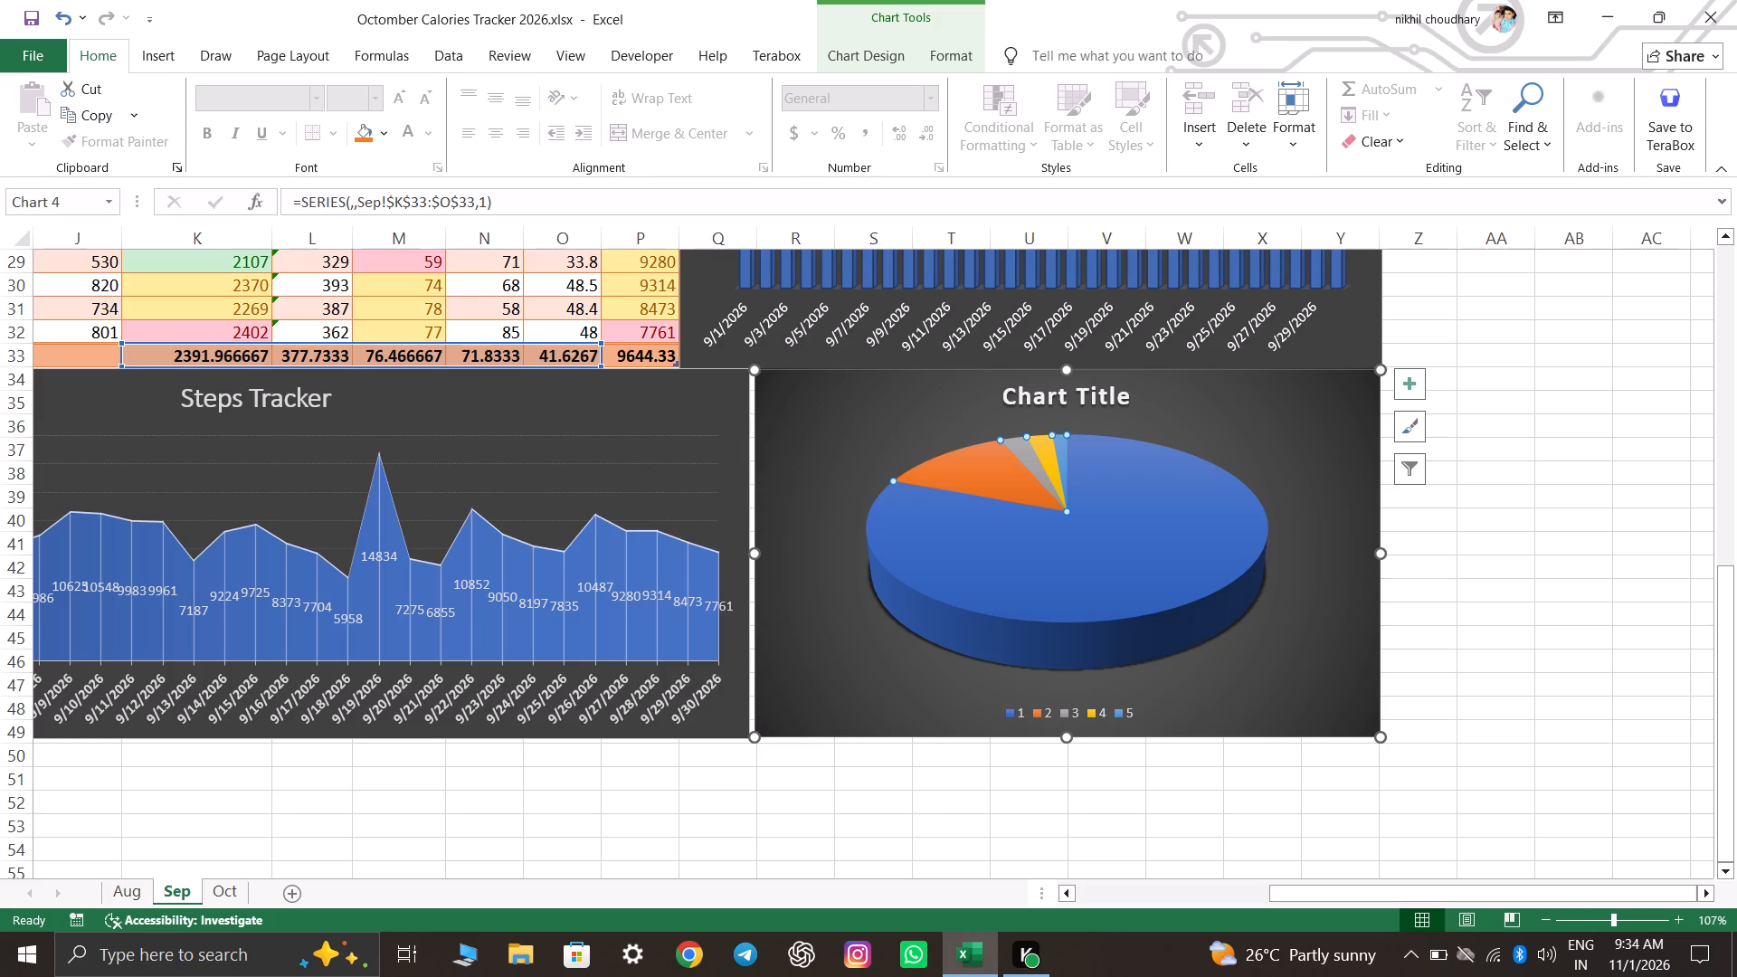
{"action": "left_click", "coordinate": [754, 372]}
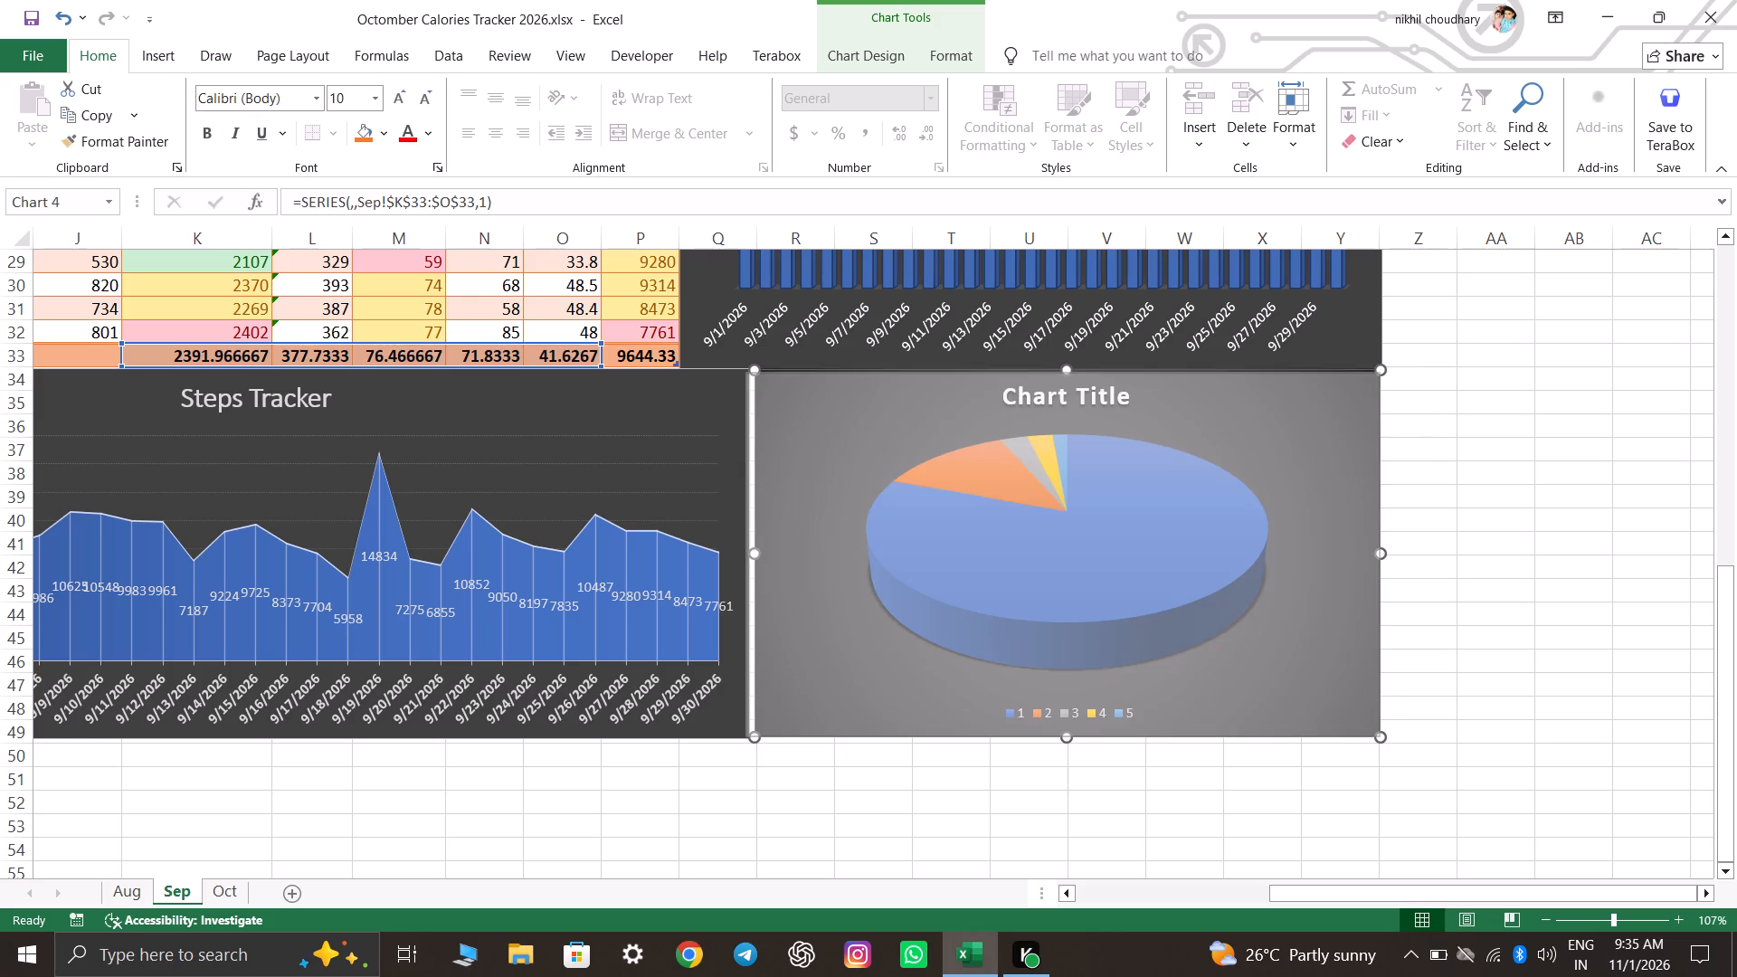
{"action": "left_click", "coordinate": [809, 840]}
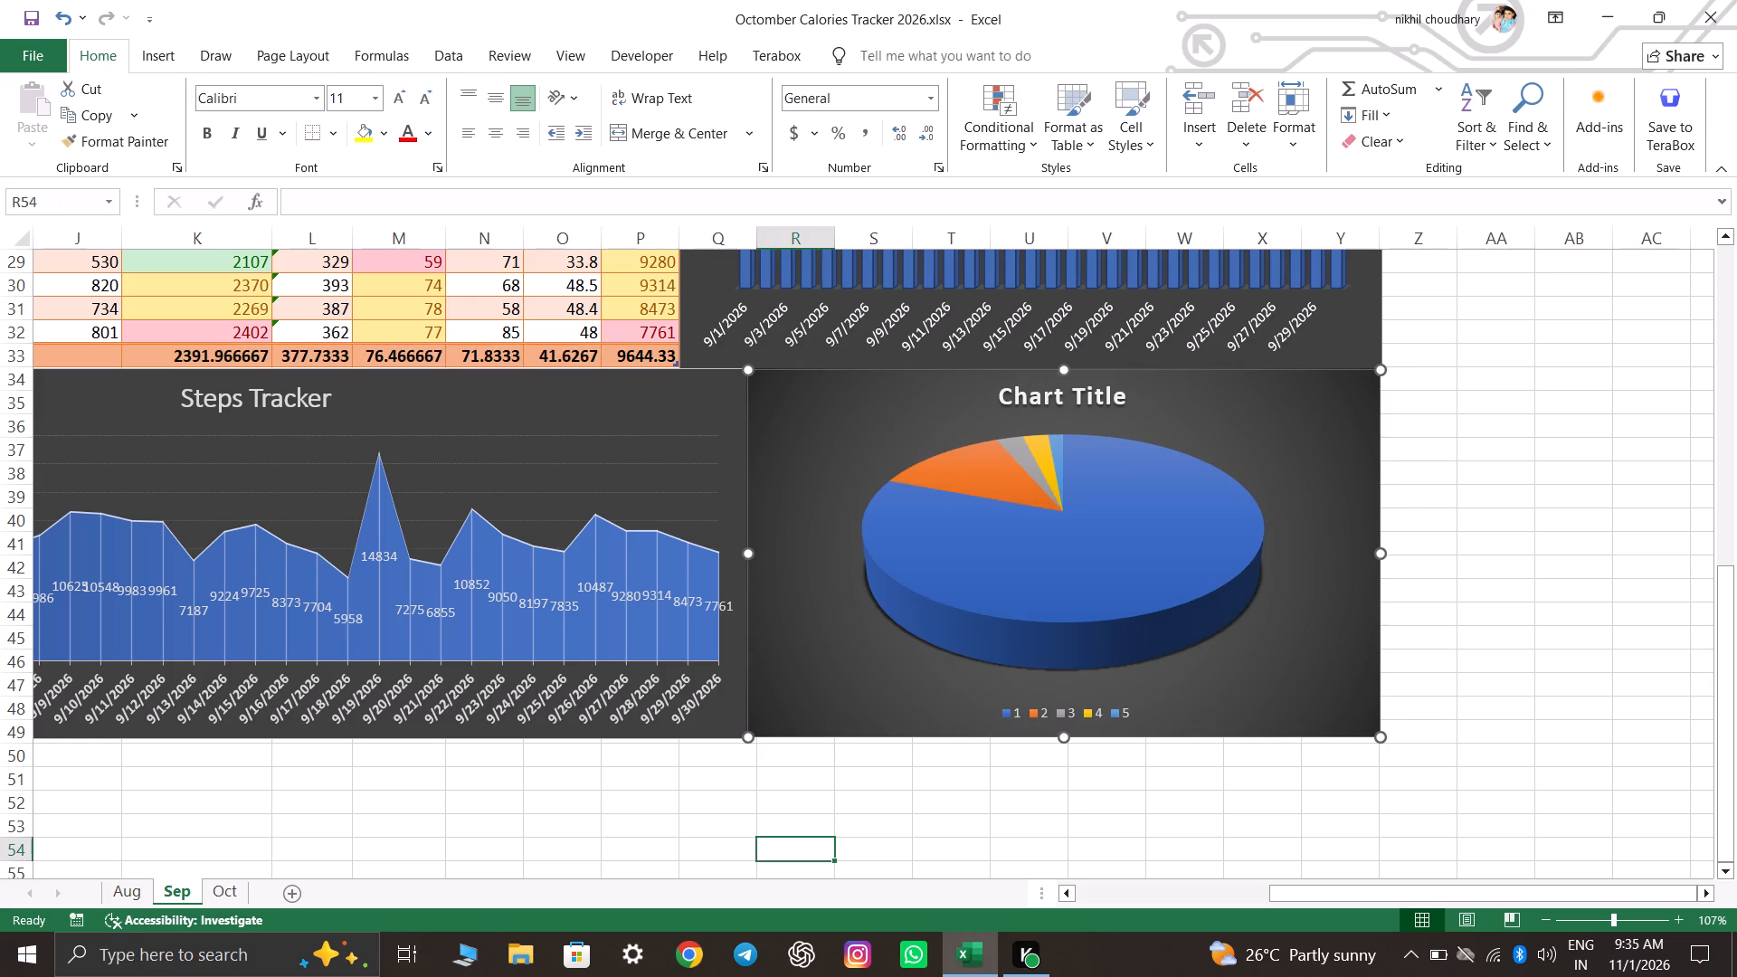
{"action": "scroll", "coordinate": [840, 705], "scroll_direction": "up", "scroll_amount": 6}
{"action": "scroll", "coordinate": [840, 705], "scroll_direction": "up", "scroll_amount": 15}
{"action": "scroll", "coordinate": [845, 708], "scroll_direction": "down", "scroll_amount": 3}
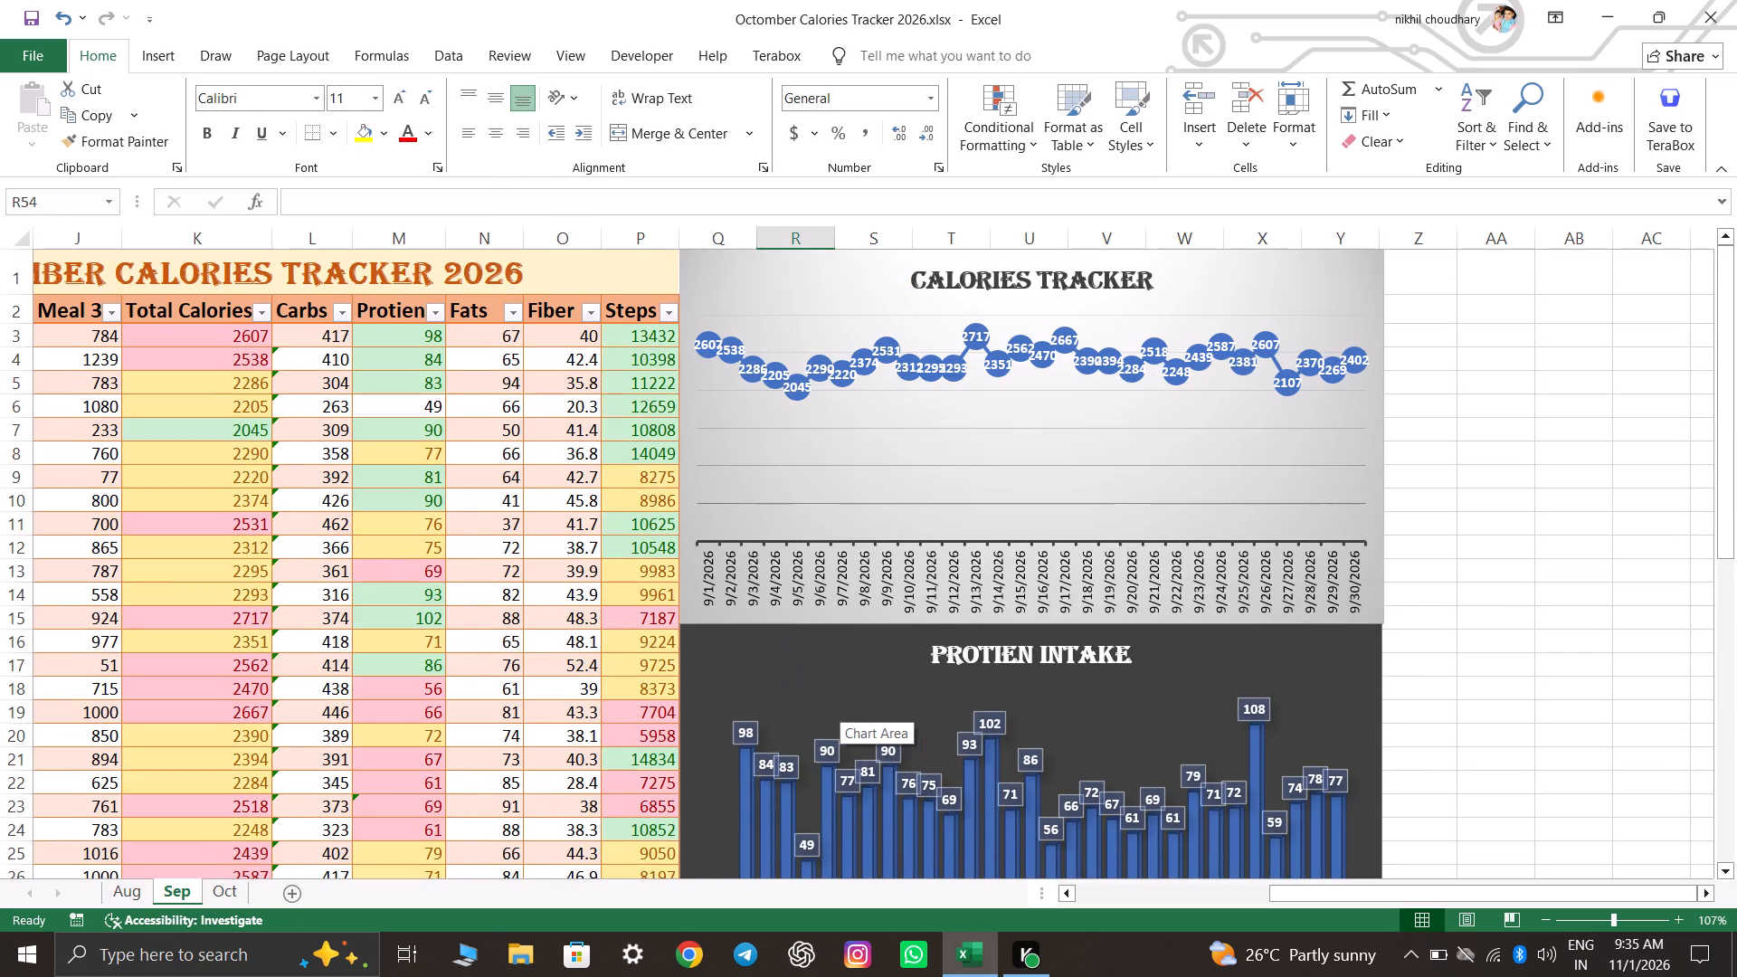
{"action": "scroll", "coordinate": [856, 714], "scroll_direction": "down", "scroll_amount": 11}
{"action": "left_click", "coordinate": [859, 767]}
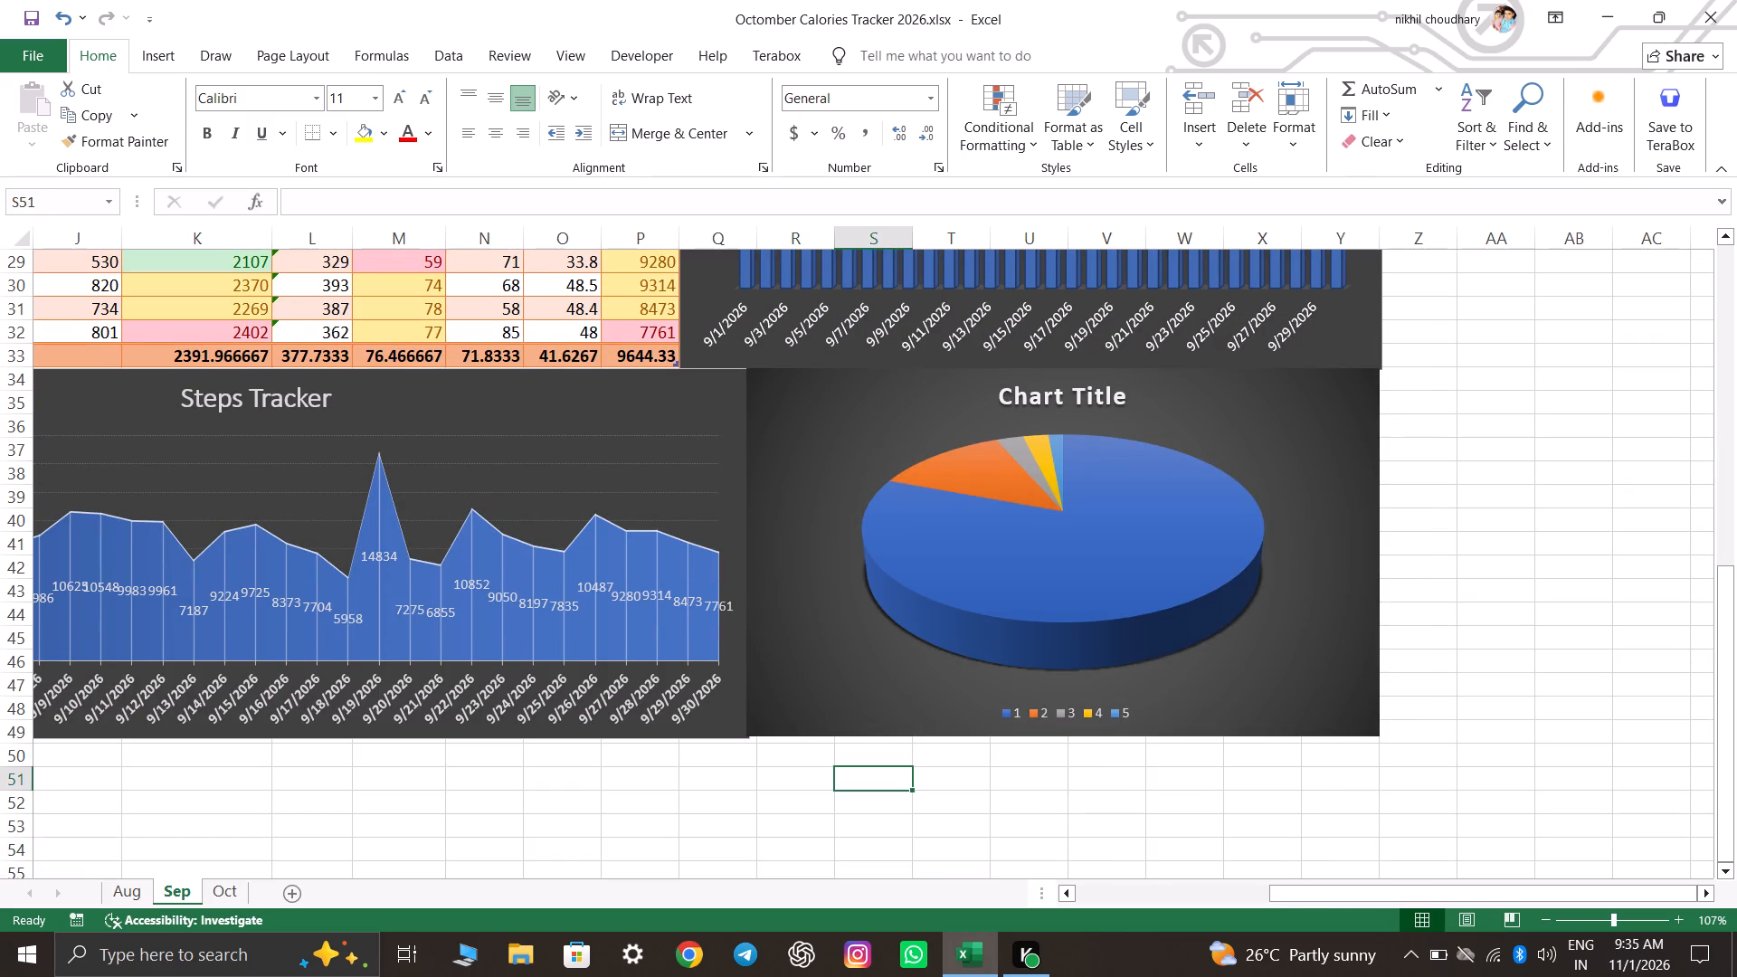
{"action": "key", "text": "Left"}
Replace the pie chart's title text with "Nutrition Chart".
{"action": "left_click", "coordinate": [1107, 396]}
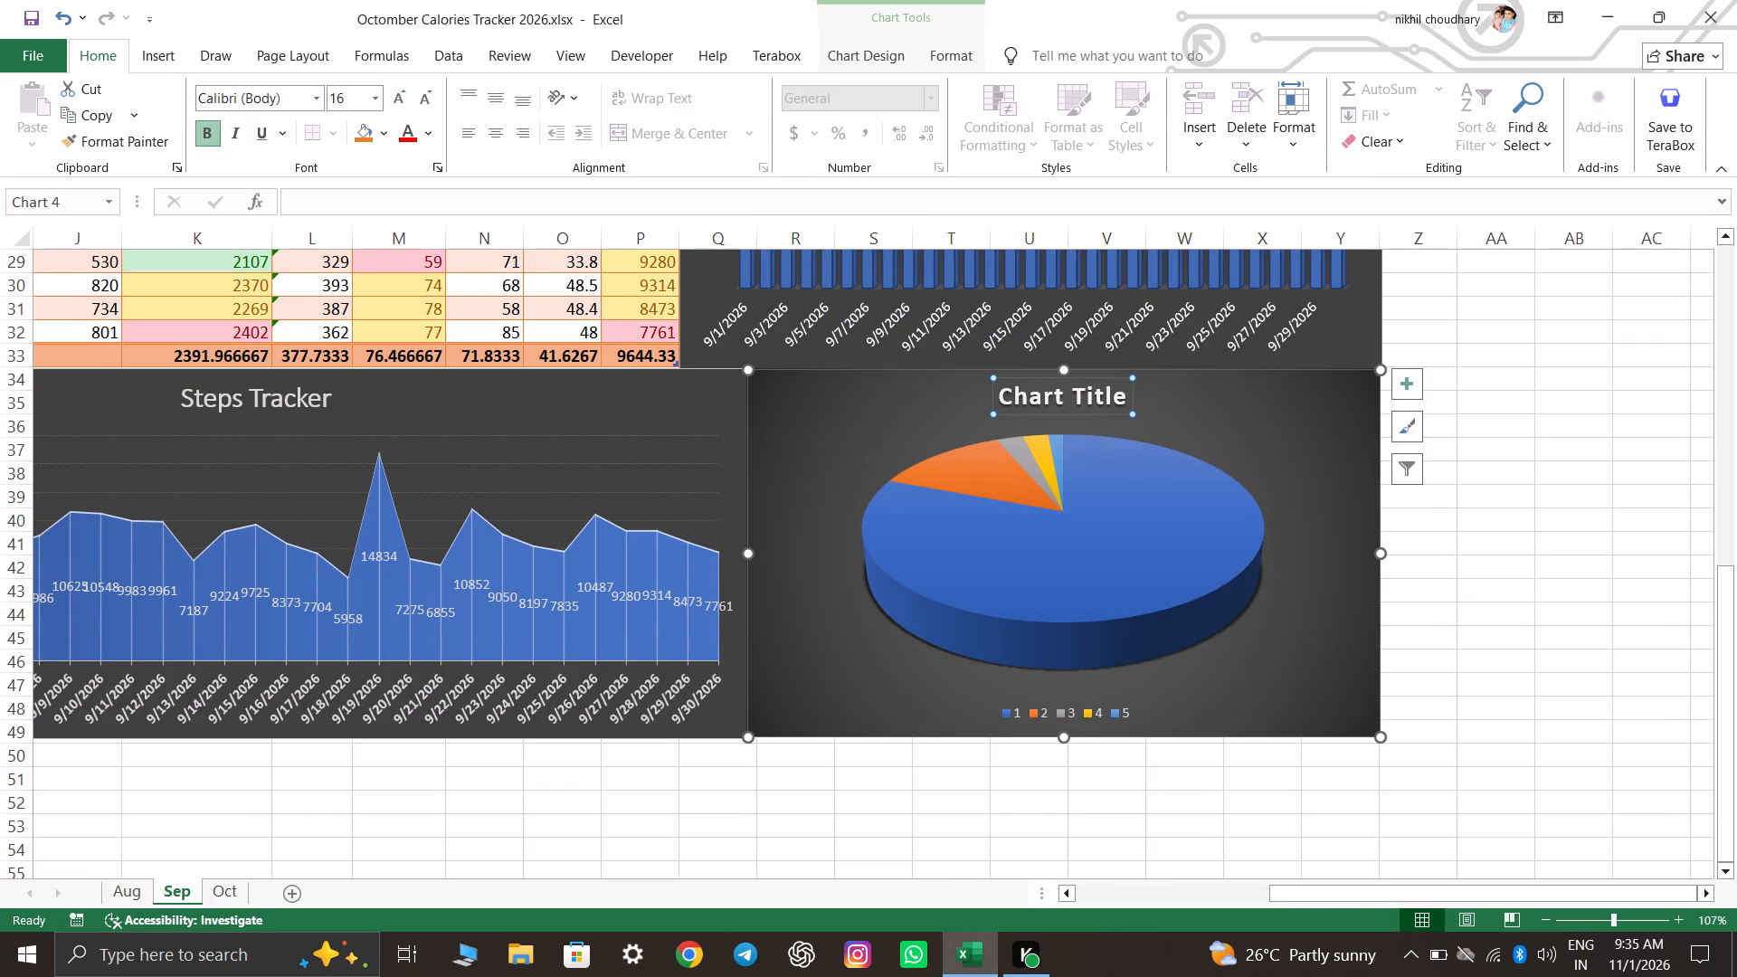
{"action": "left_click", "coordinate": [1089, 394]}
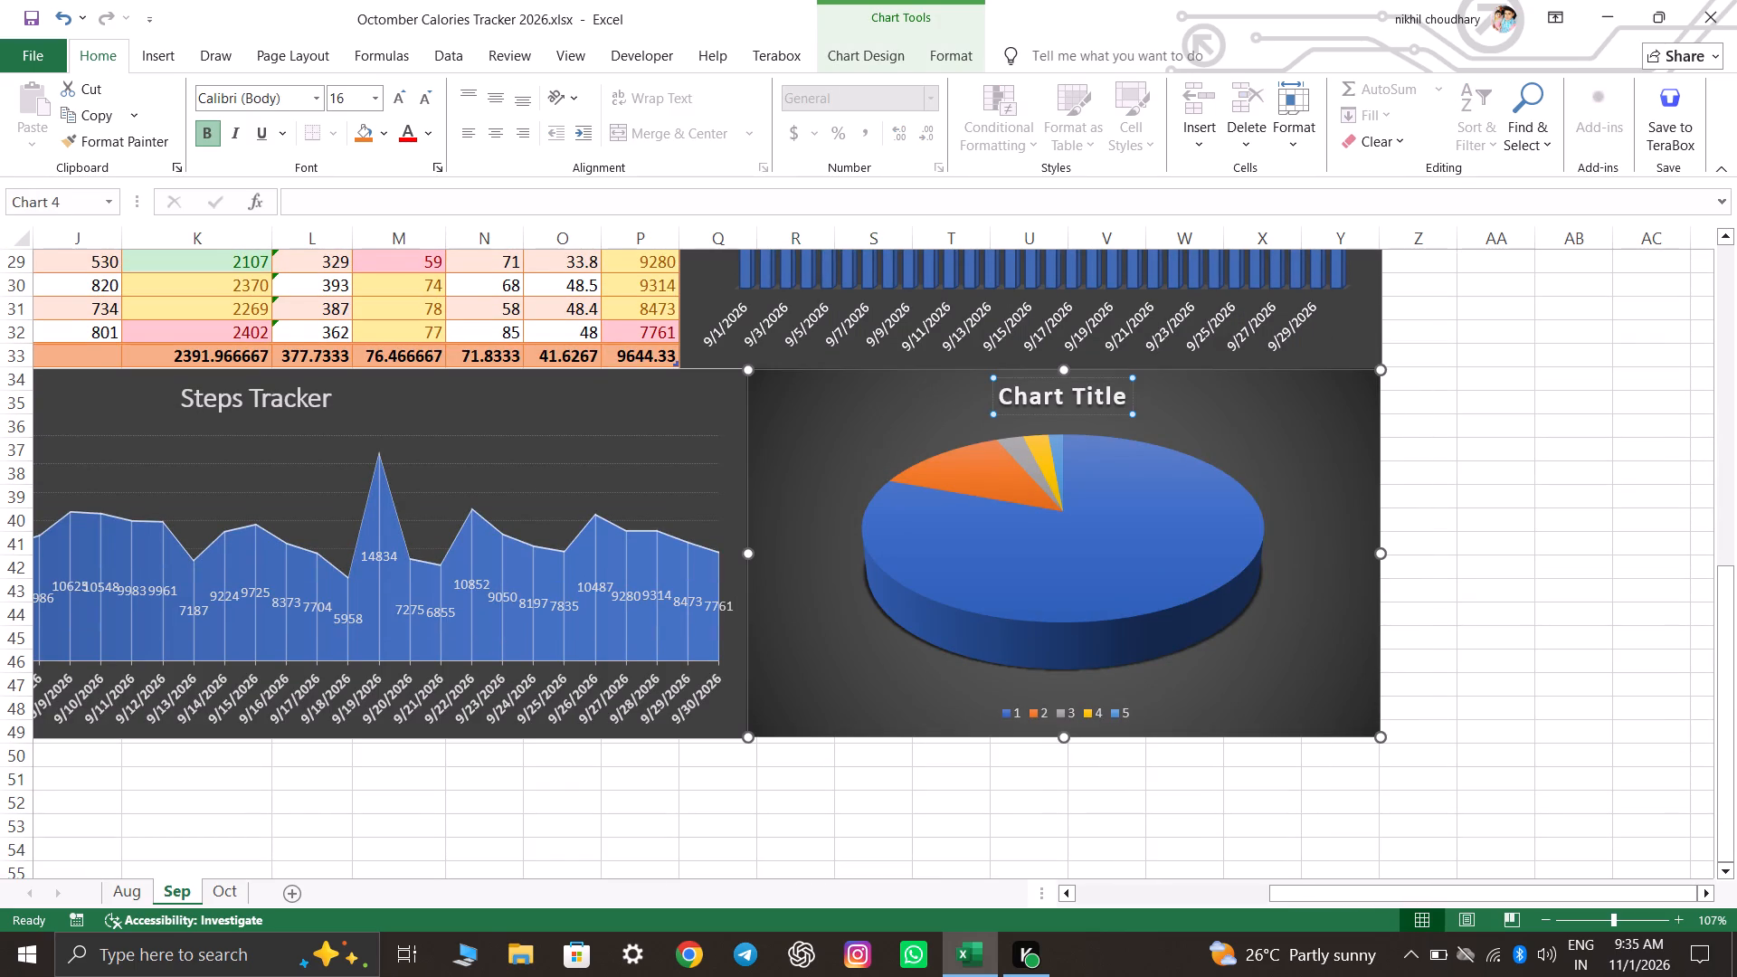
{"action": "key", "text": "ctrl+a"}
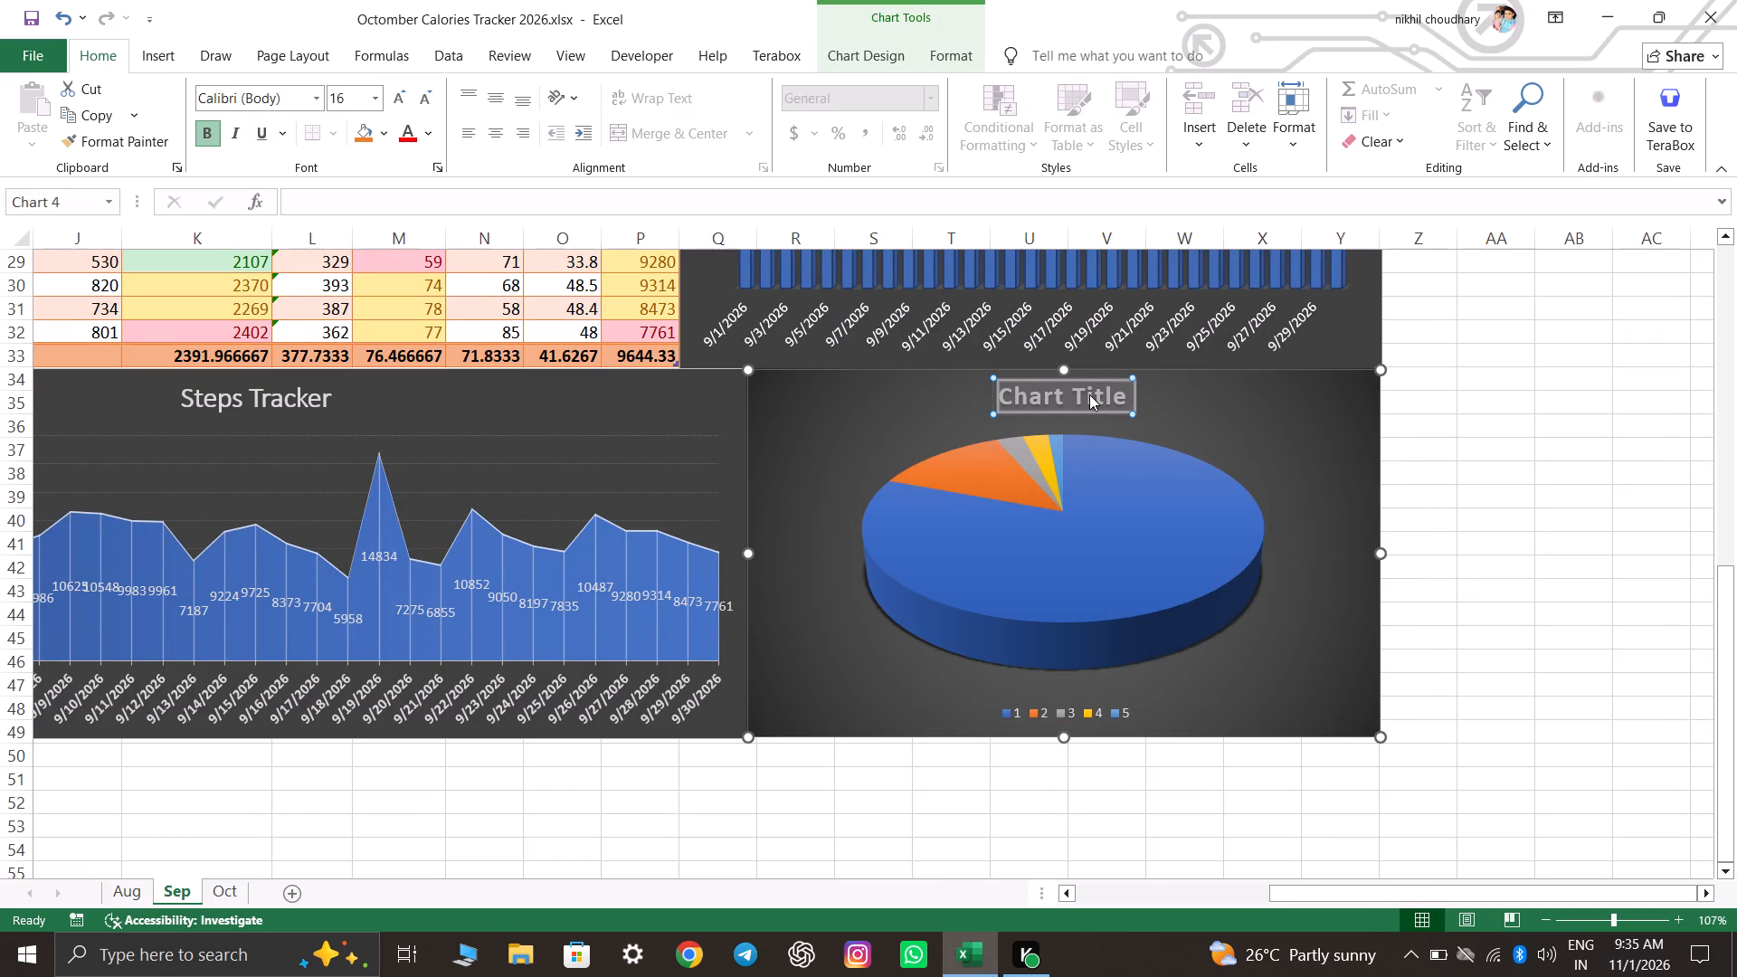
{"action": "type", "text": "Nutrition"}
{"action": "key", "text": "space"}
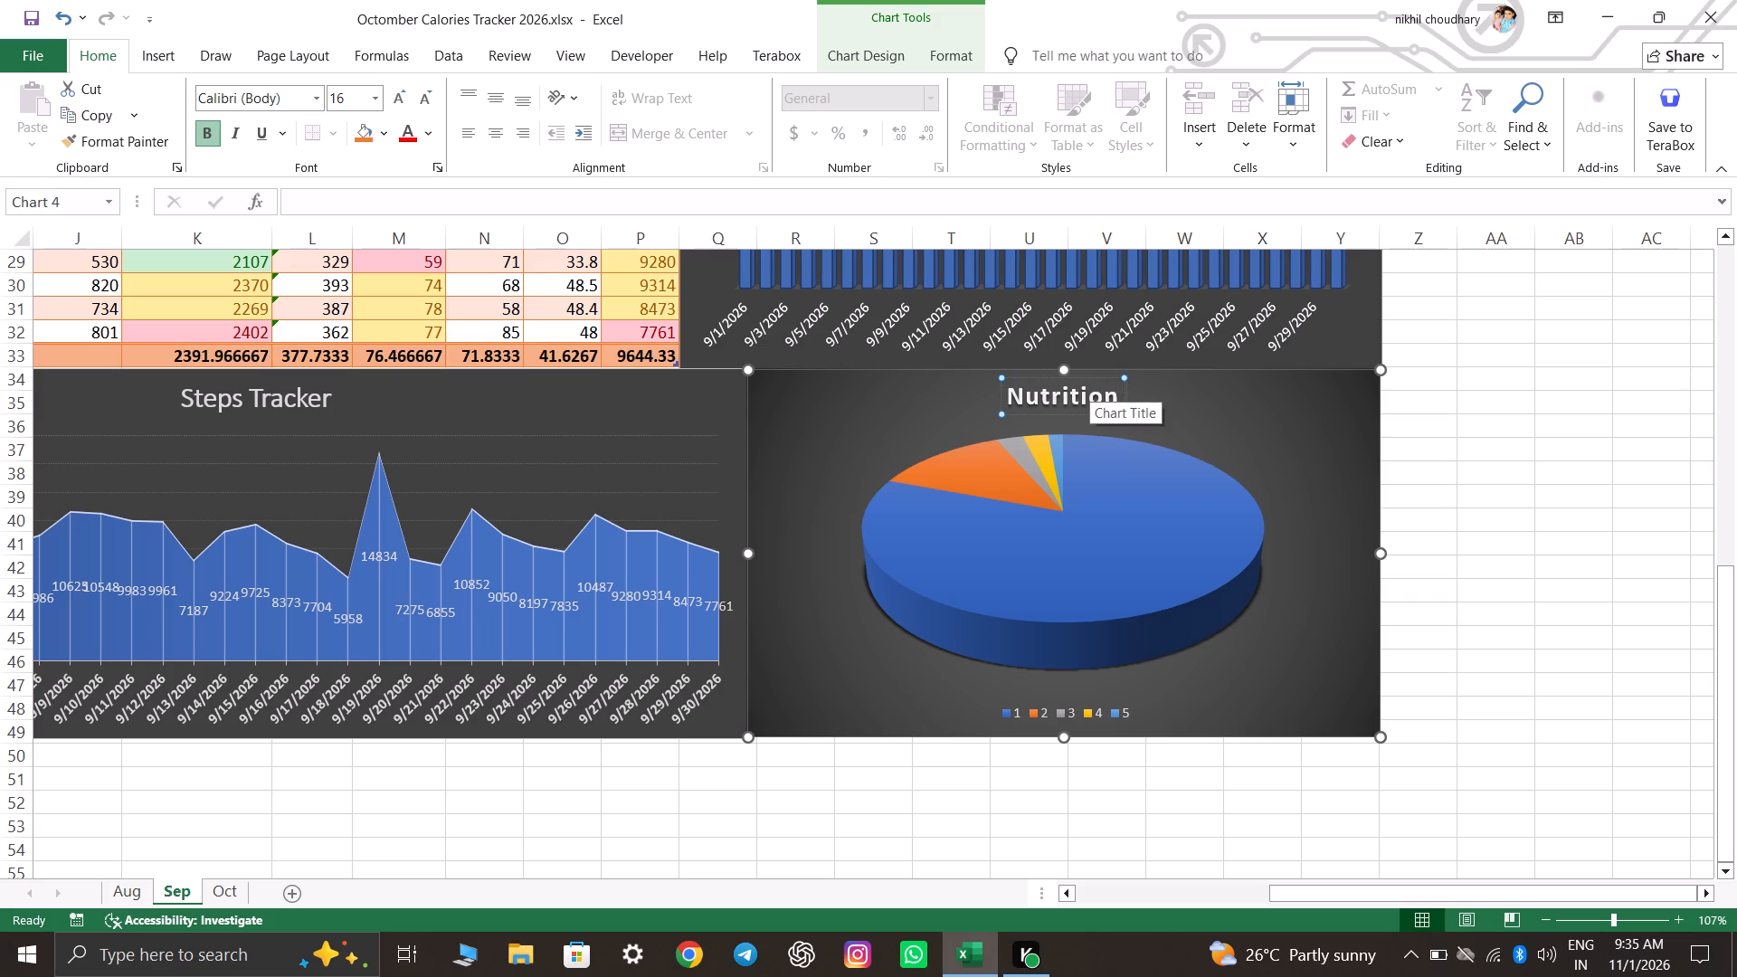
{"action": "type", "text": "Chart"}
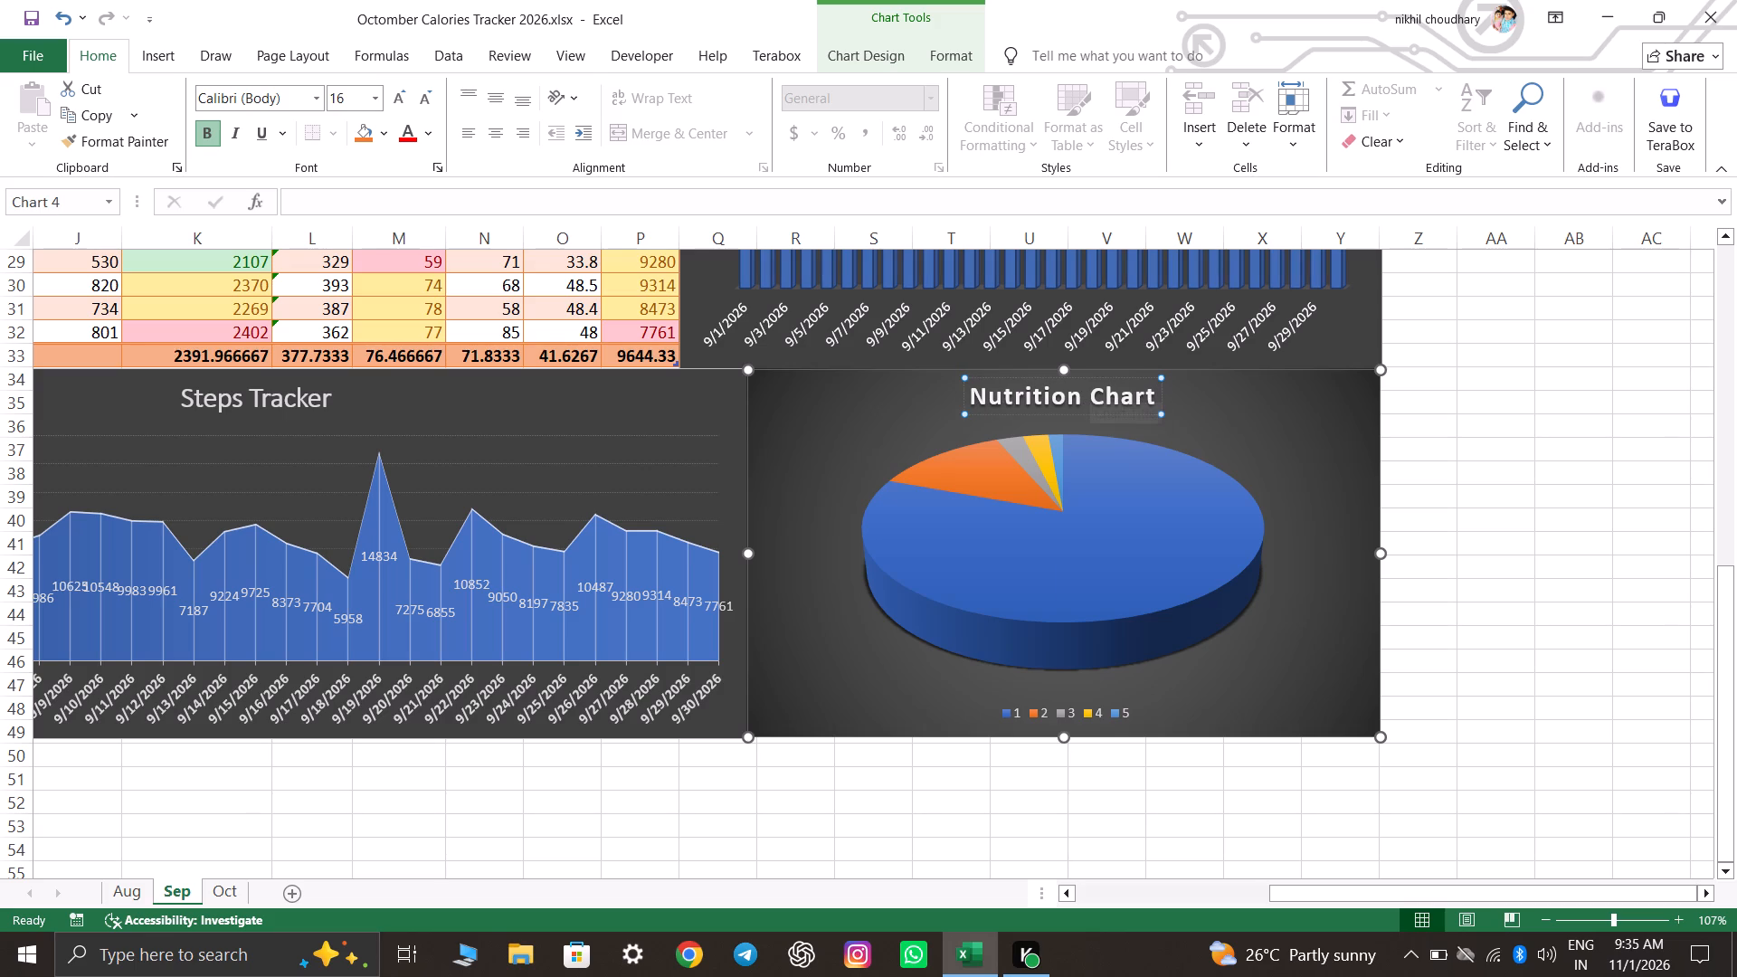
Format the Nutrition Chart title in Algerian, size 18, with white font colour.
{"action": "key", "text": "ctrl+a"}
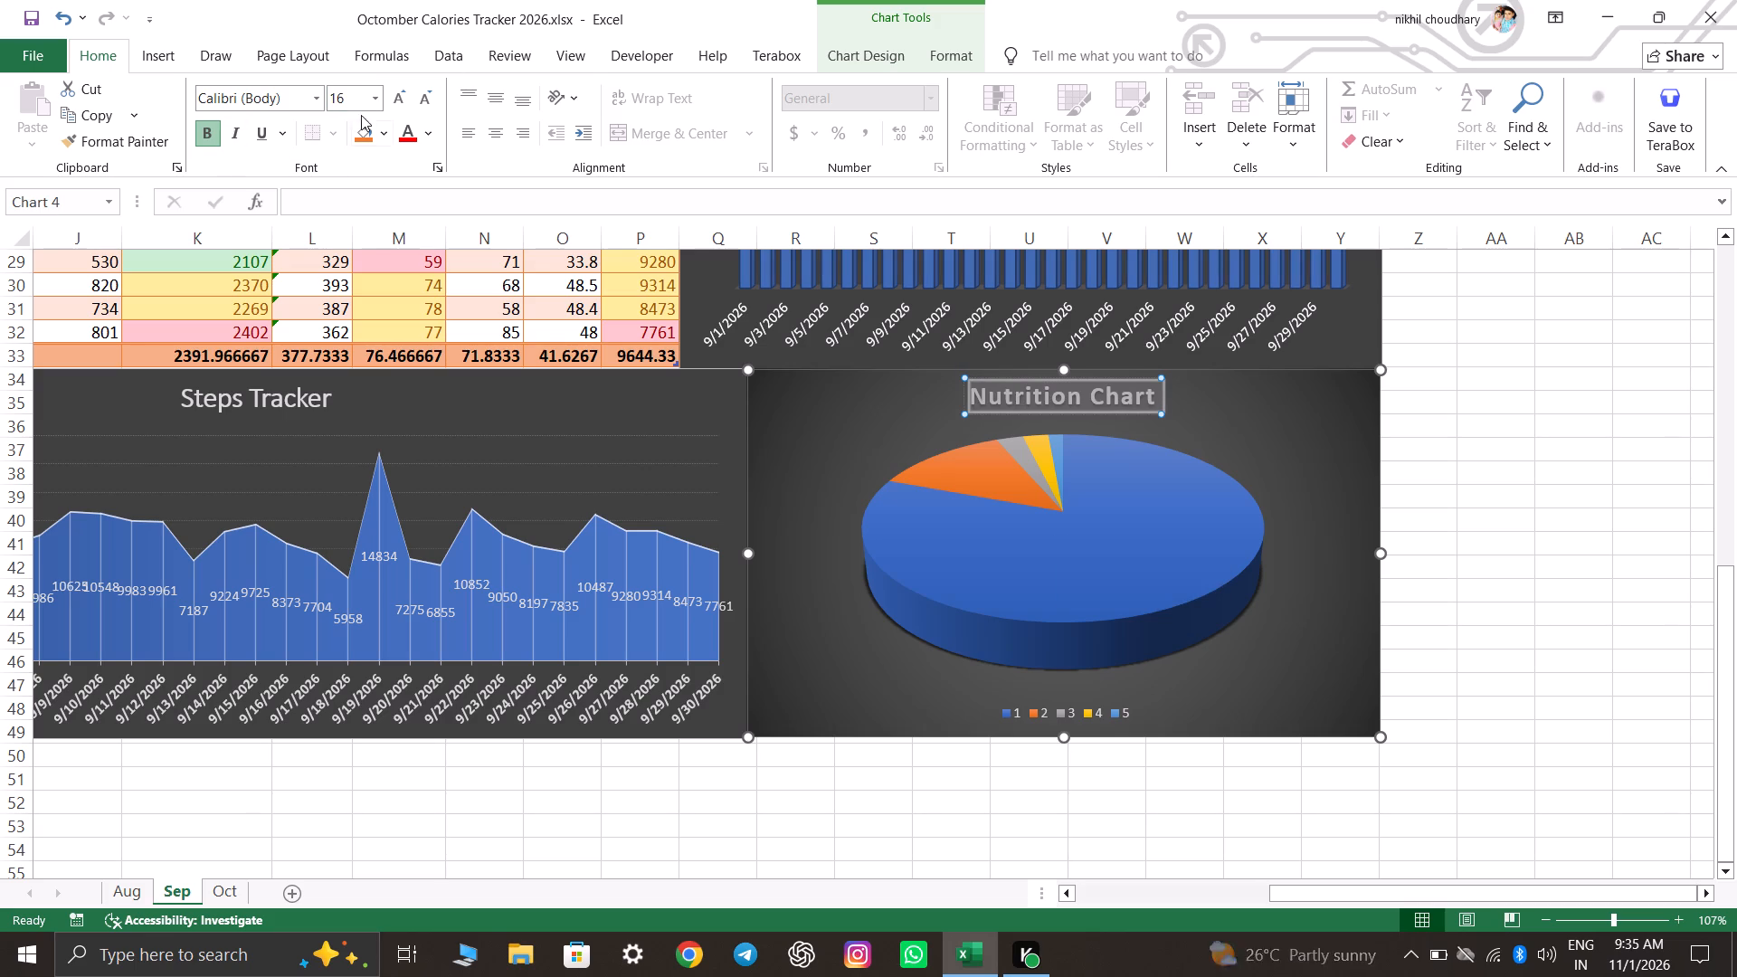
{"action": "left_click", "coordinate": [318, 100]}
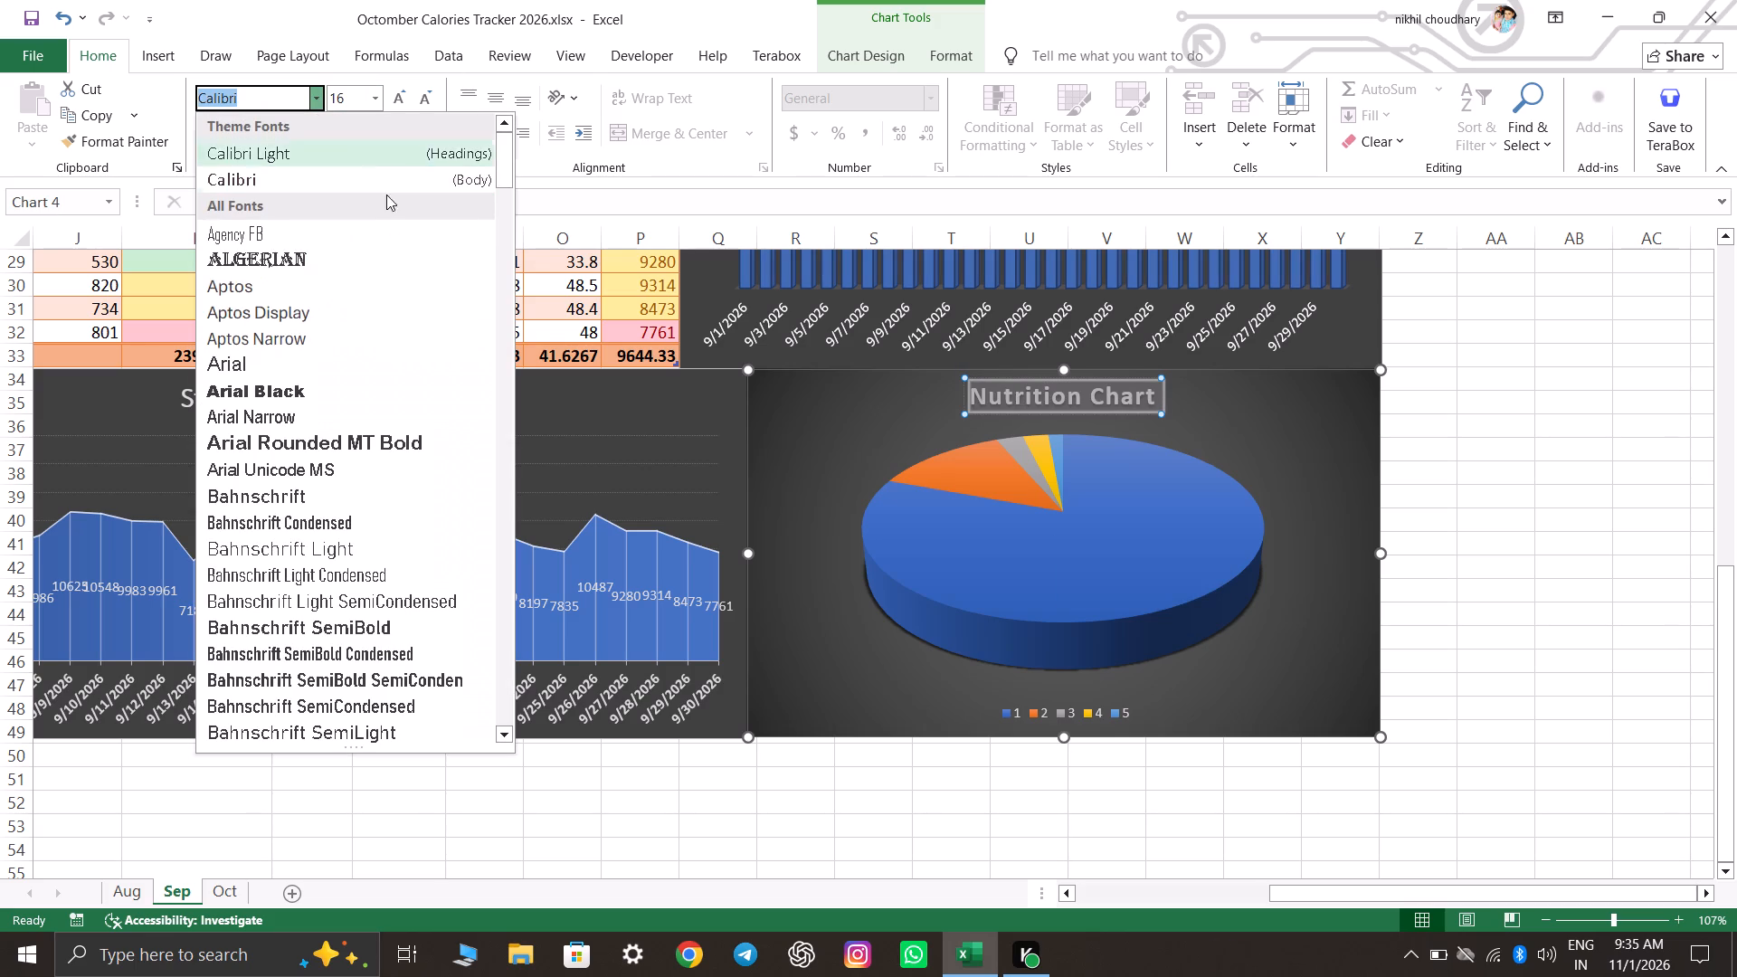
{"action": "left_click", "coordinate": [330, 267]}
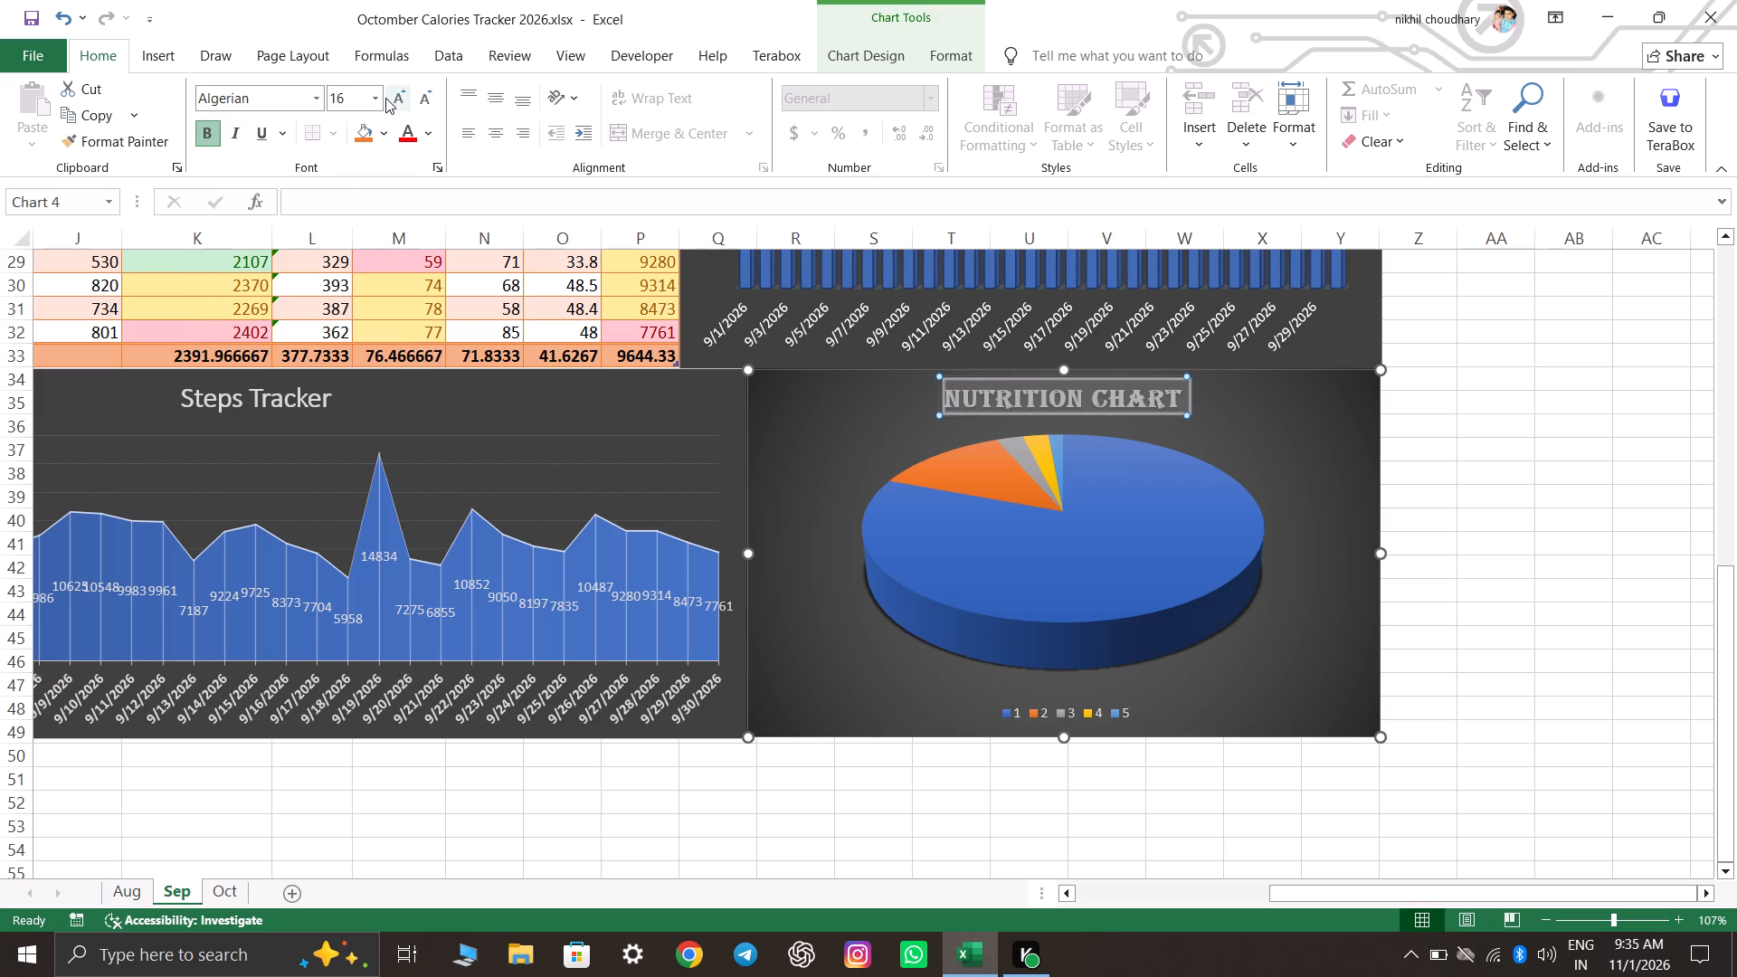
{"action": "left_click", "coordinate": [394, 98]}
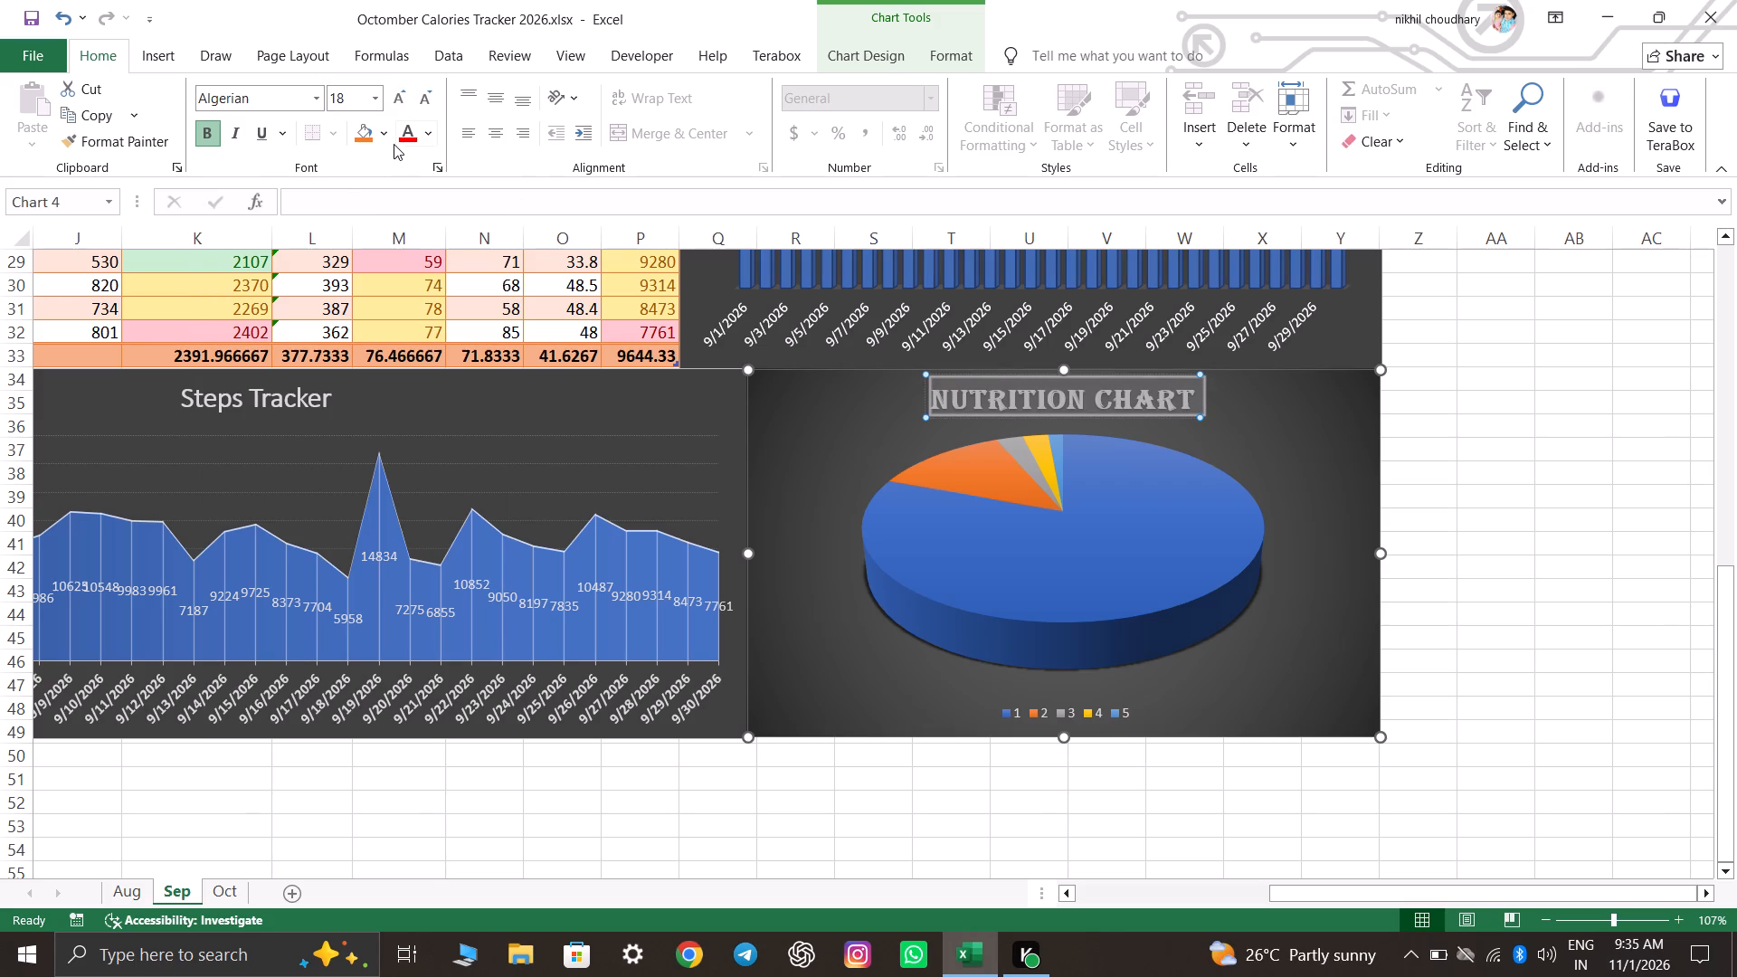
{"action": "left_click", "coordinate": [428, 141]}
{"action": "left_click", "coordinate": [420, 278]}
{"action": "left_click", "coordinate": [795, 867]}
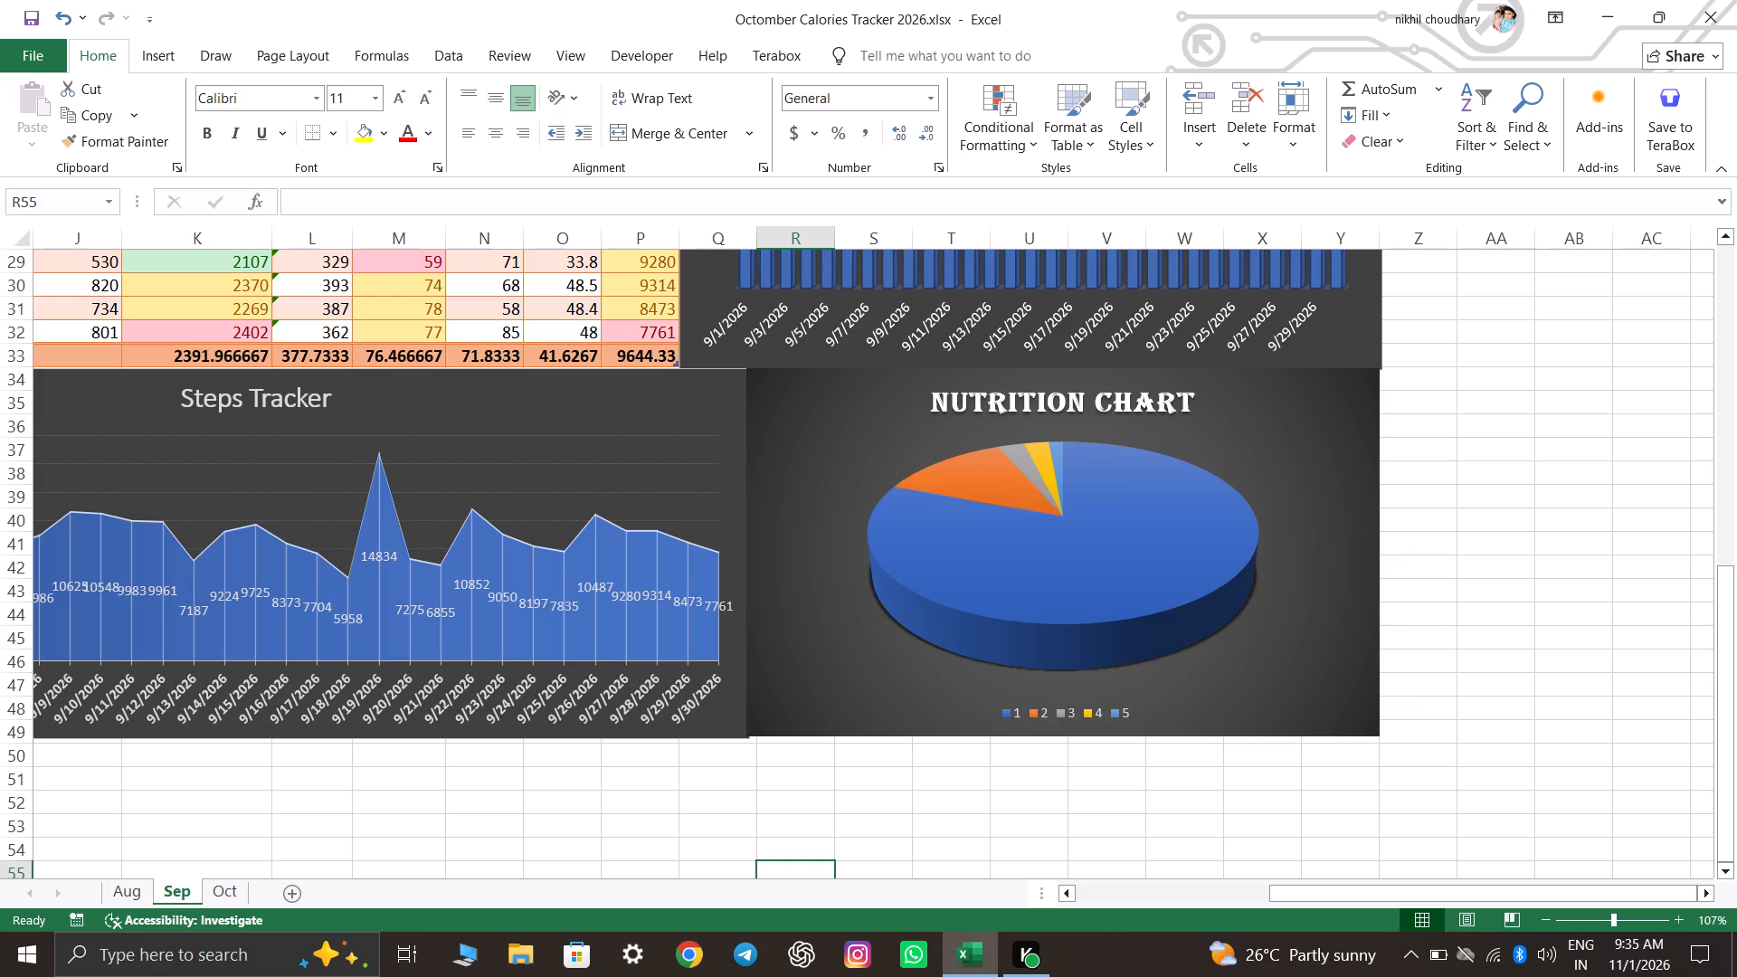
Format the Steps Tracker chart's title in Algerian with white font colour.
{"action": "left_click", "coordinate": [275, 378]}
{"action": "left_click", "coordinate": [264, 394]}
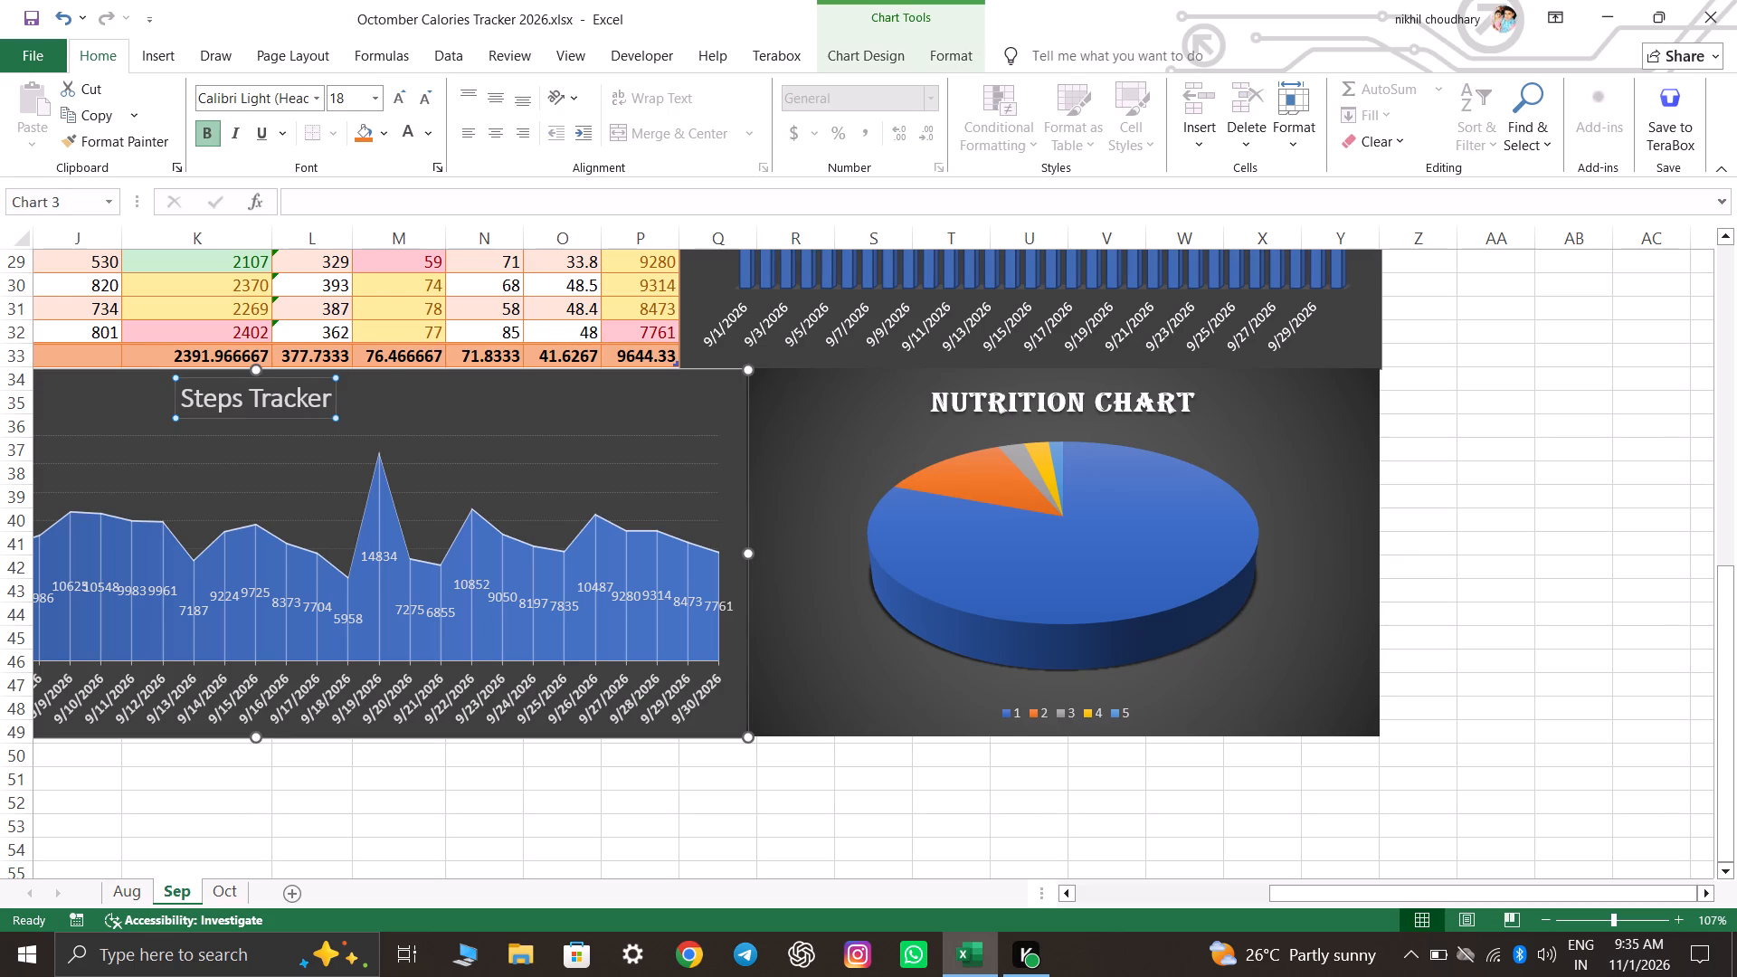
{"action": "key", "text": "ctrl+a"}
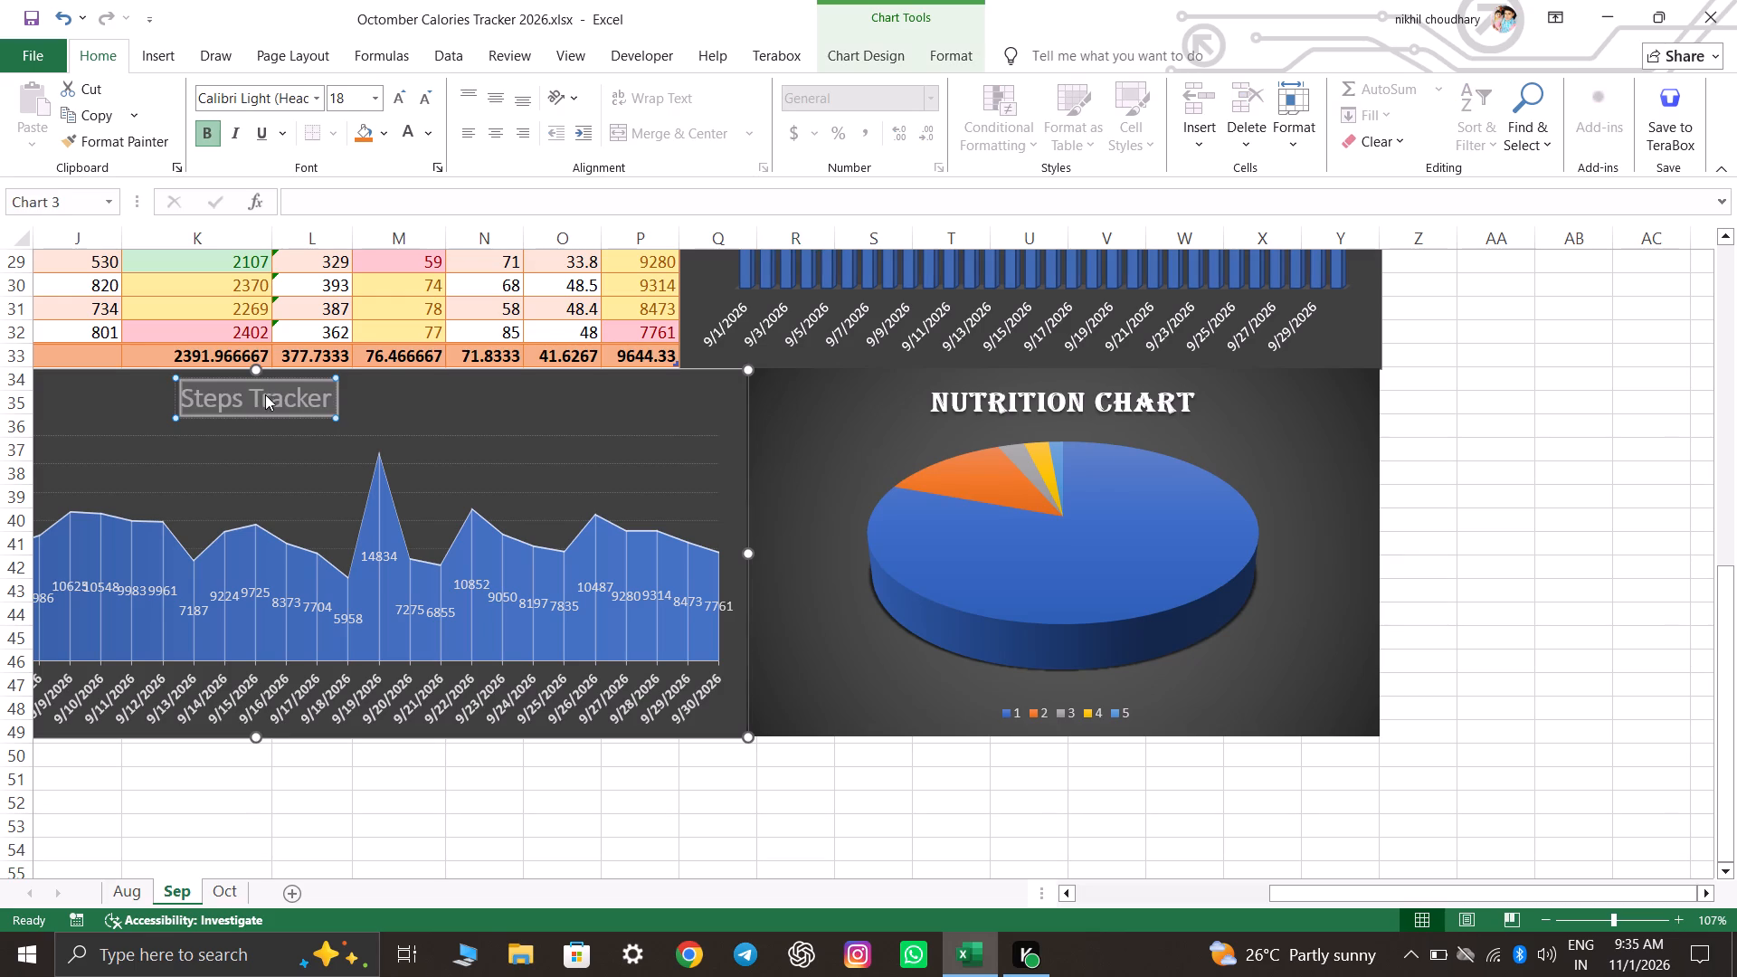
{"action": "left_click", "coordinate": [317, 101]}
{"action": "left_click", "coordinate": [251, 233]}
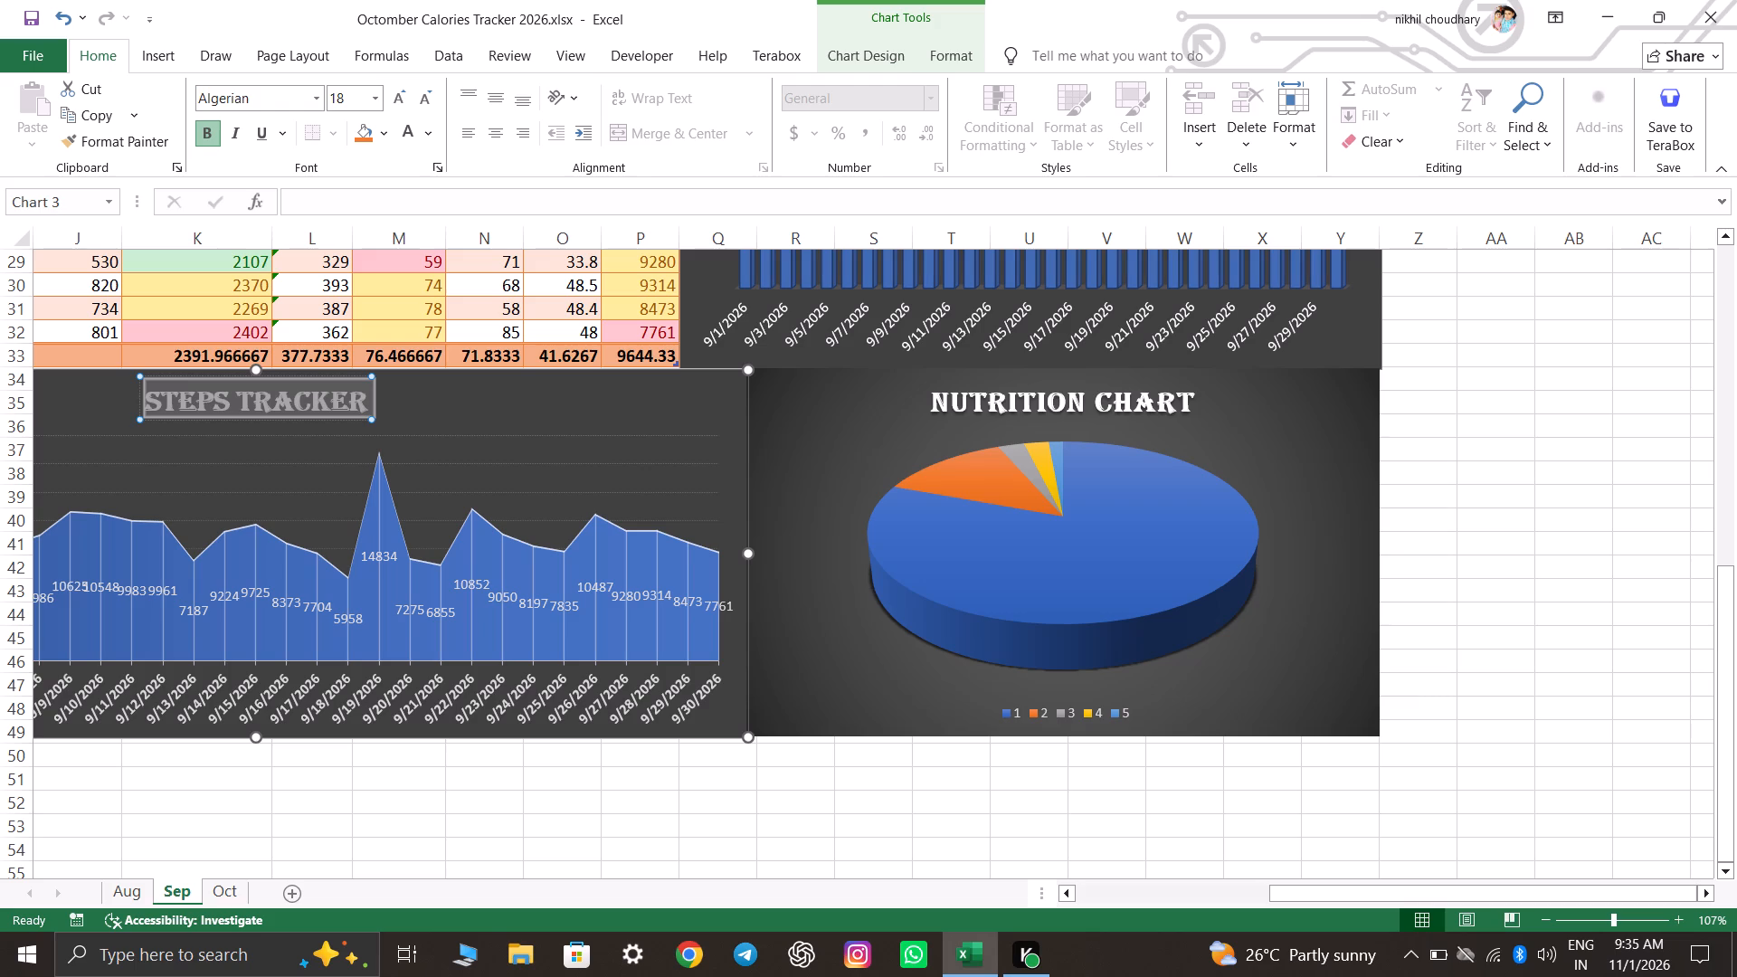
{"action": "left_click", "coordinate": [422, 131]}
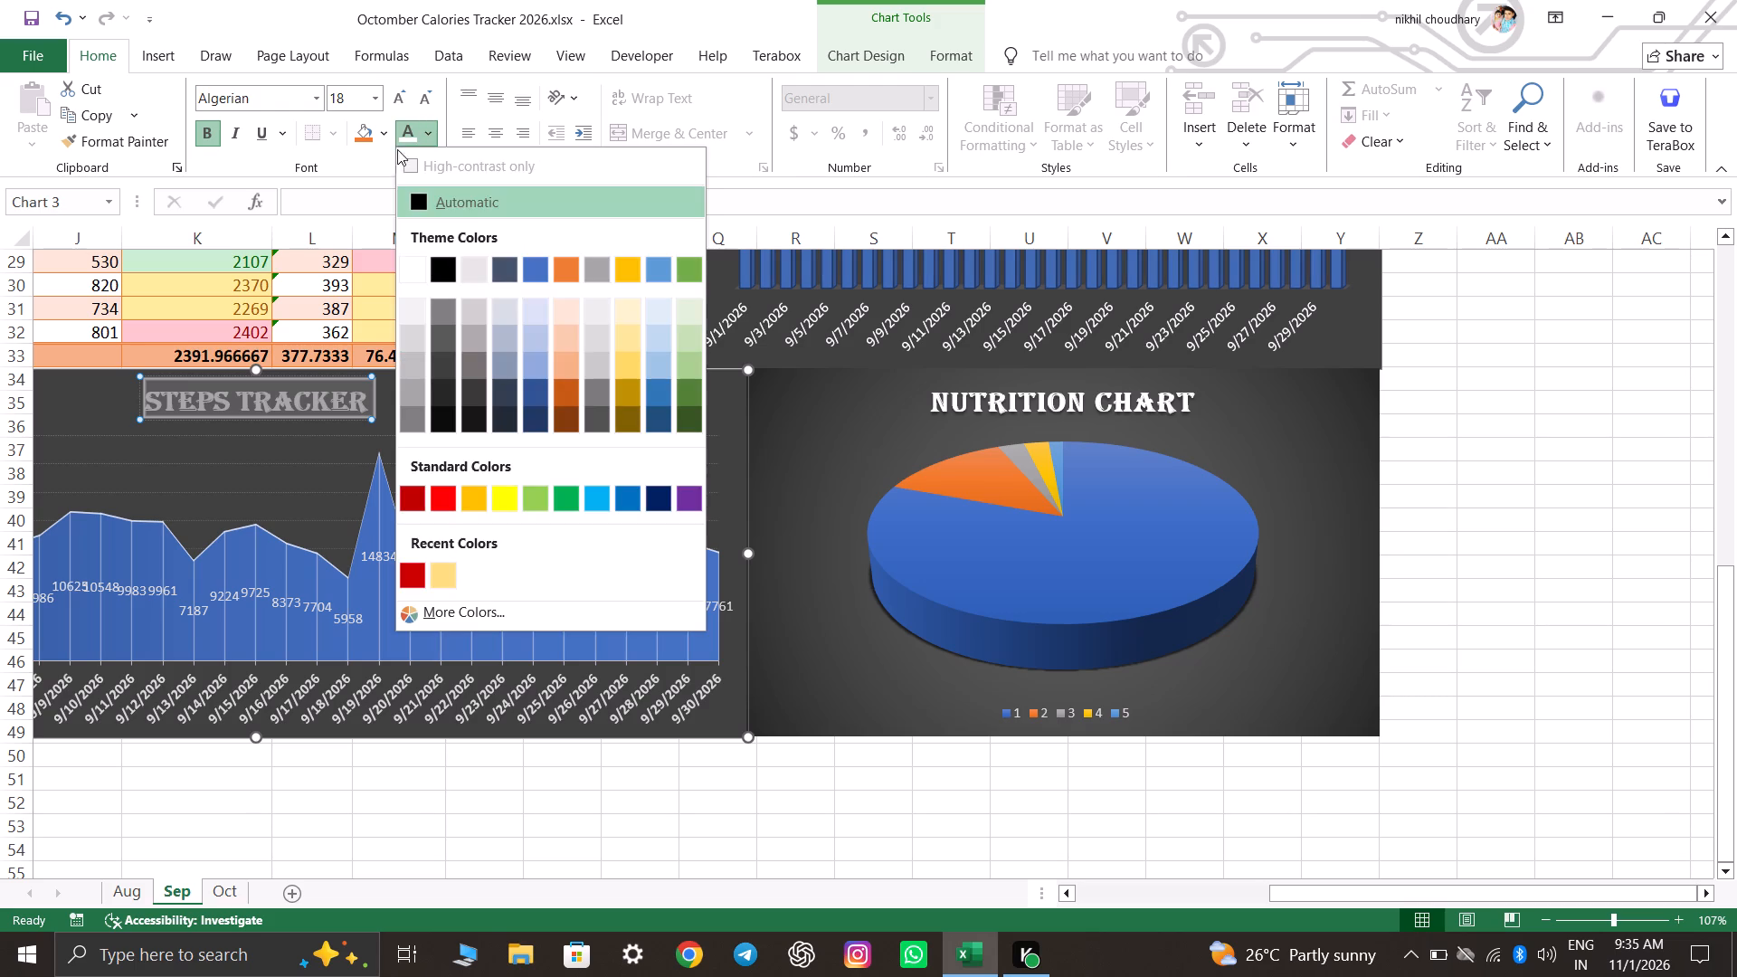
{"action": "left_click", "coordinate": [411, 277]}
{"action": "left_click", "coordinate": [432, 831]}
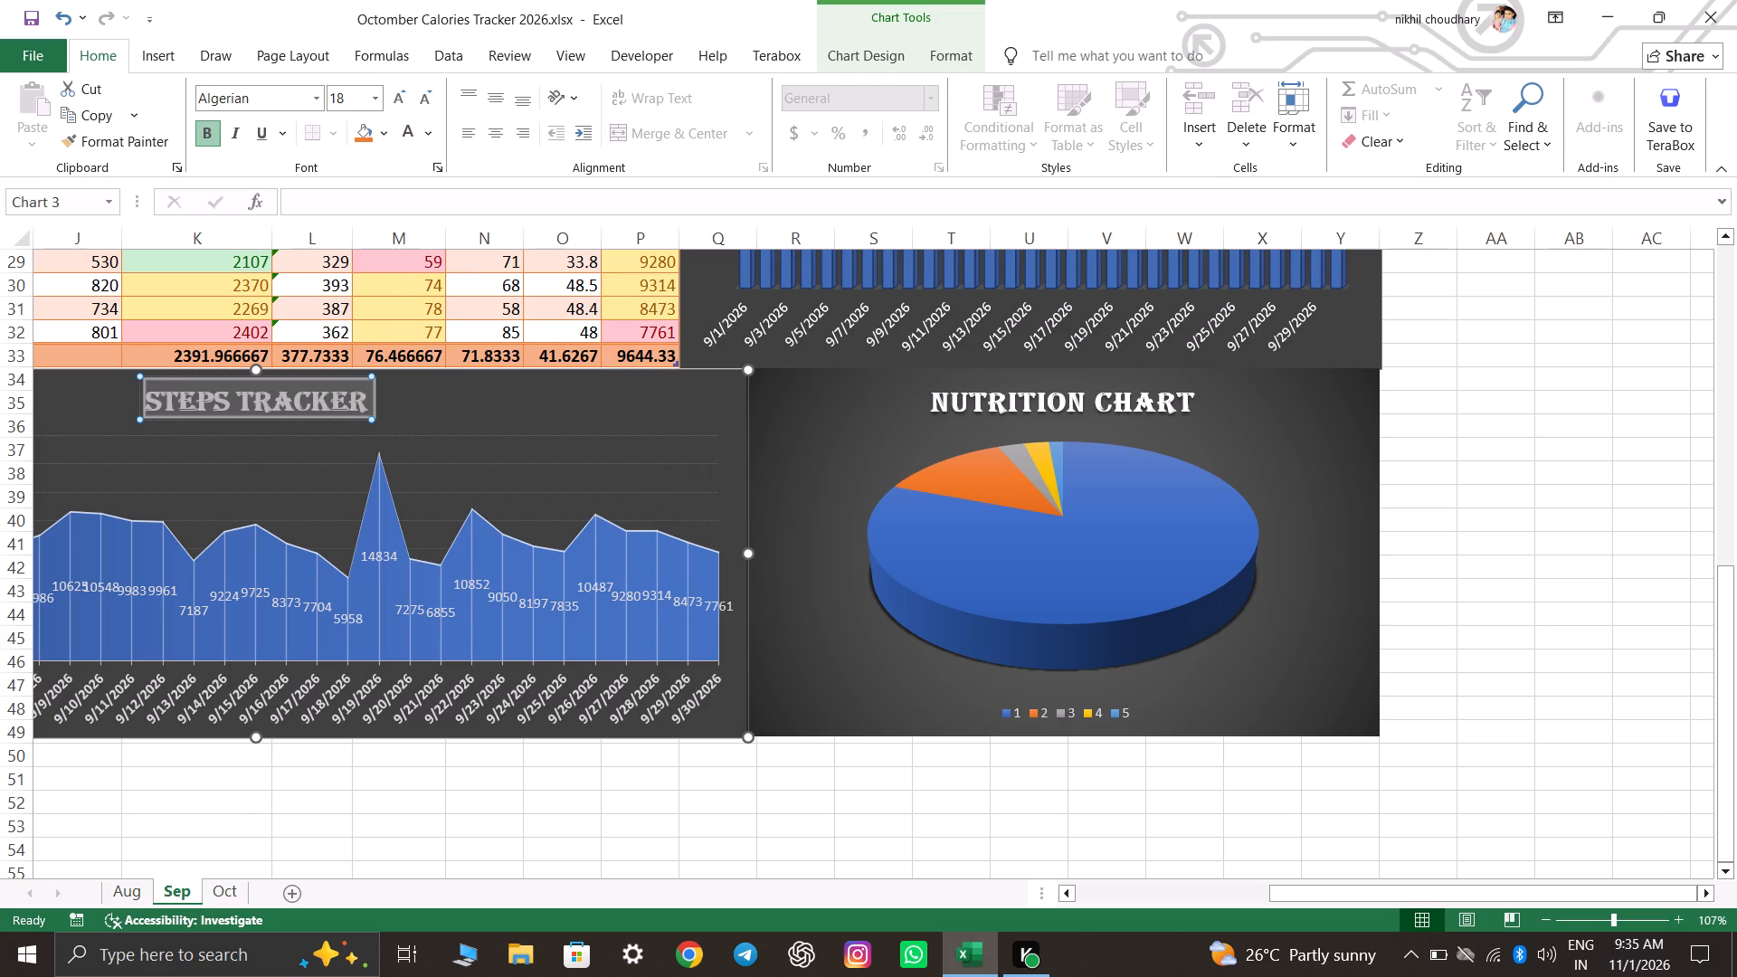
Save the workbook with the newly formatted chart titles.
{"action": "key", "text": "ctrl+s"}
{"action": "key", "text": "ctrl+s"}
{"action": "key", "text": "ctrl+s"}
{"action": "key", "text": "ctrl+s"}
{"action": "key", "text": "ctrl+s"}
{"action": "key", "text": "ctrl+s"}
{"action": "key", "text": "ctrl+s"}
{"action": "key", "text": "ctrl+s"}
{"action": "key", "text": "ctrl+s"}
{"action": "key", "text": "ctrl+s"}
{"action": "key", "text": "ctrl+s"}
{"action": "key", "text": "ctrl+s"}
{"action": "key", "text": "ctrl+s"}
{"action": "key", "text": "ctrl+s"}
{"action": "key", "text": "ctrl+s"}
{"action": "key", "text": "ctrl+s"}
{"action": "key", "text": "ctrl+s"}
{"action": "key", "text": "ctrl+s"}
{"action": "key", "text": "ctrl+s"}
{"action": "key", "text": "ctrl+s"}
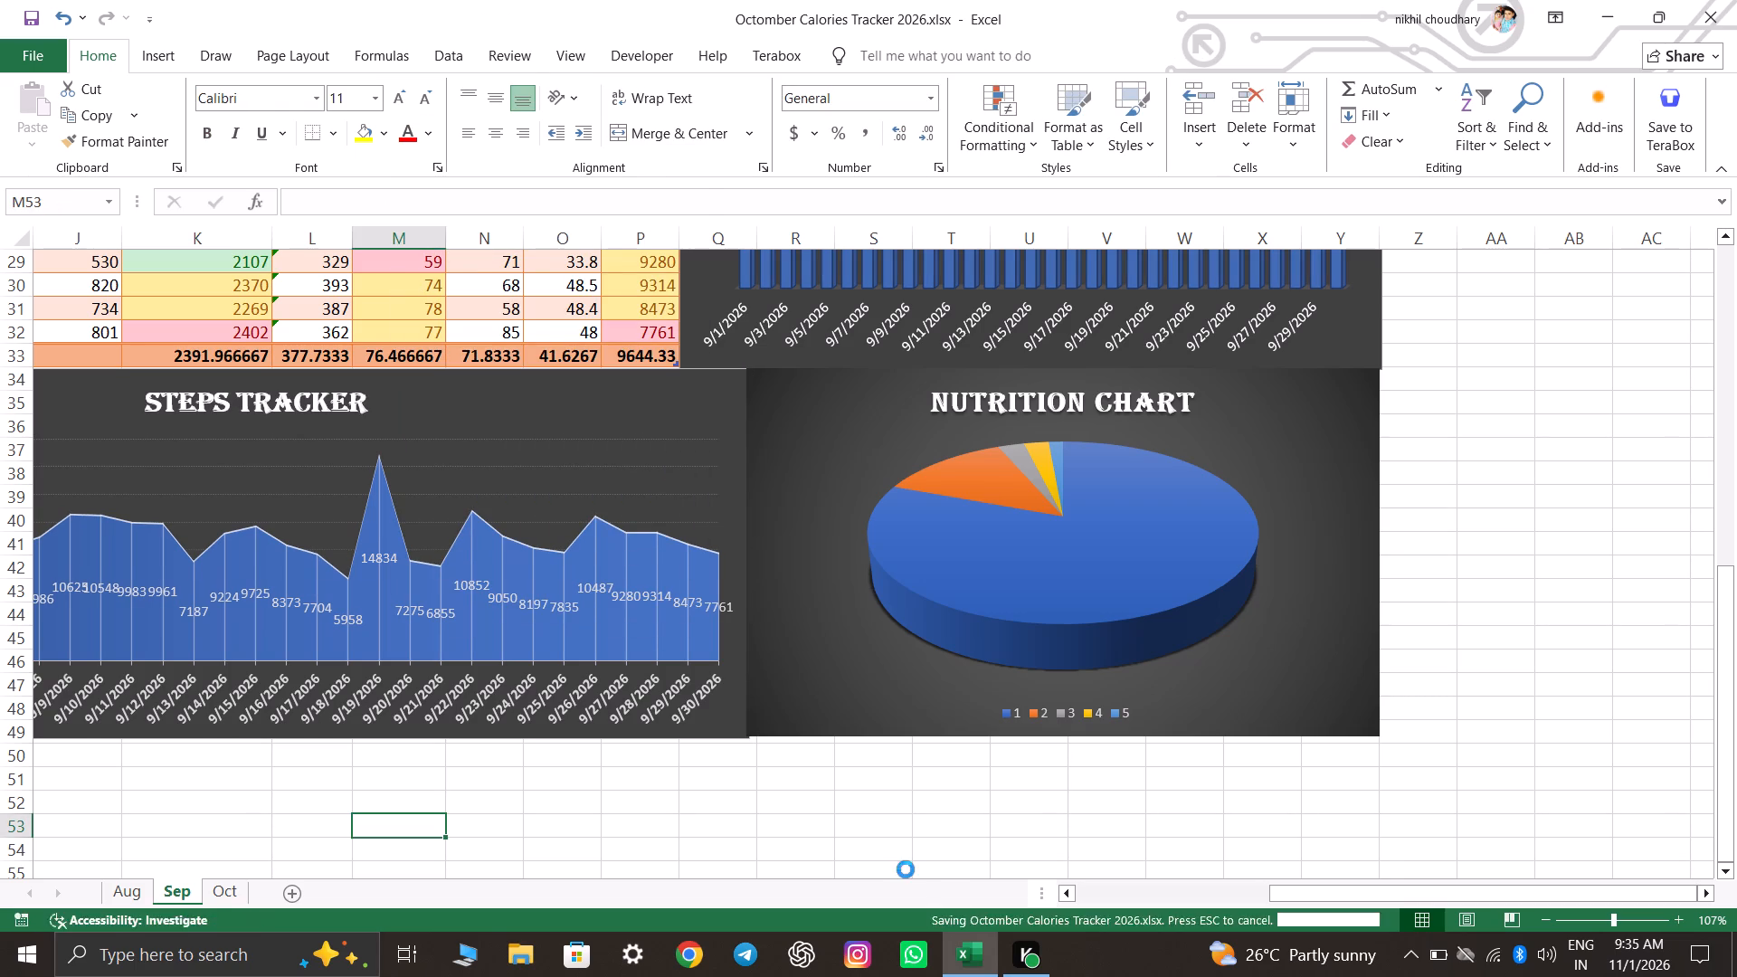
Review all charts on the Sep sheet, checking how their edges line up with the table and each other.
{"action": "scroll", "coordinate": [1519, 611], "scroll_direction": "up", "scroll_amount": 11}
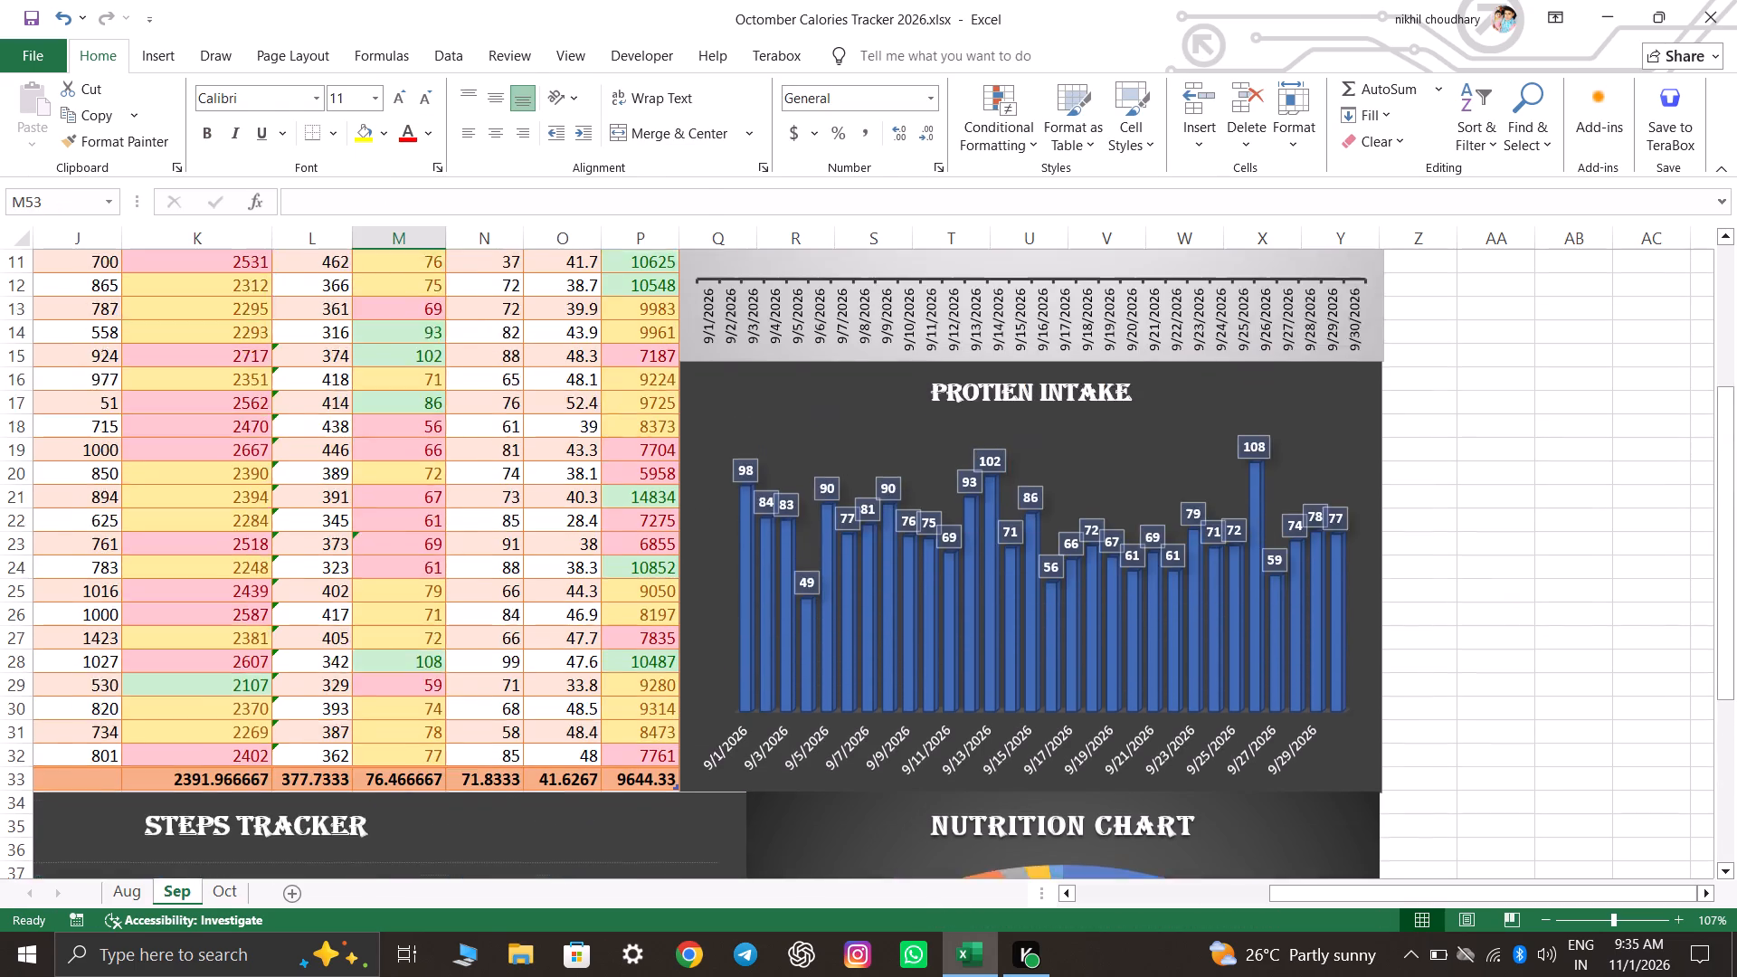
{"action": "scroll", "coordinate": [1519, 611], "scroll_direction": "up", "scroll_amount": 9}
{"action": "scroll", "coordinate": [1519, 605], "scroll_direction": "down", "scroll_amount": 14}
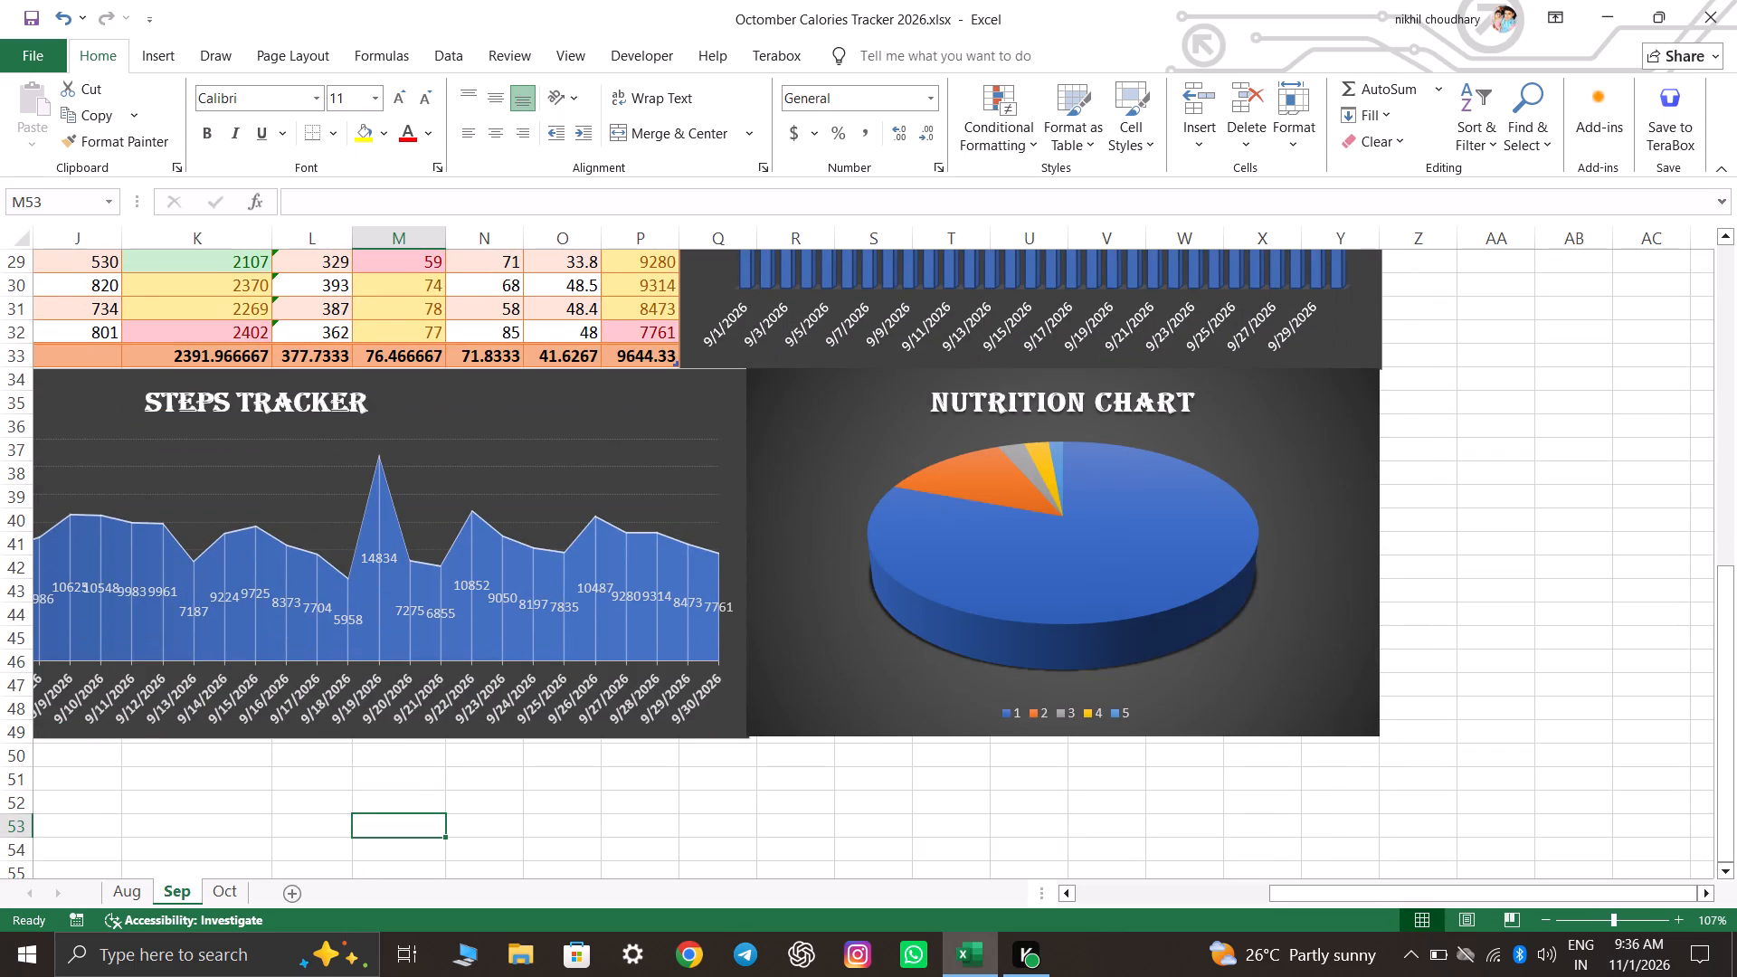
{"action": "scroll", "coordinate": [1539, 603], "scroll_direction": "up", "scroll_amount": 18}
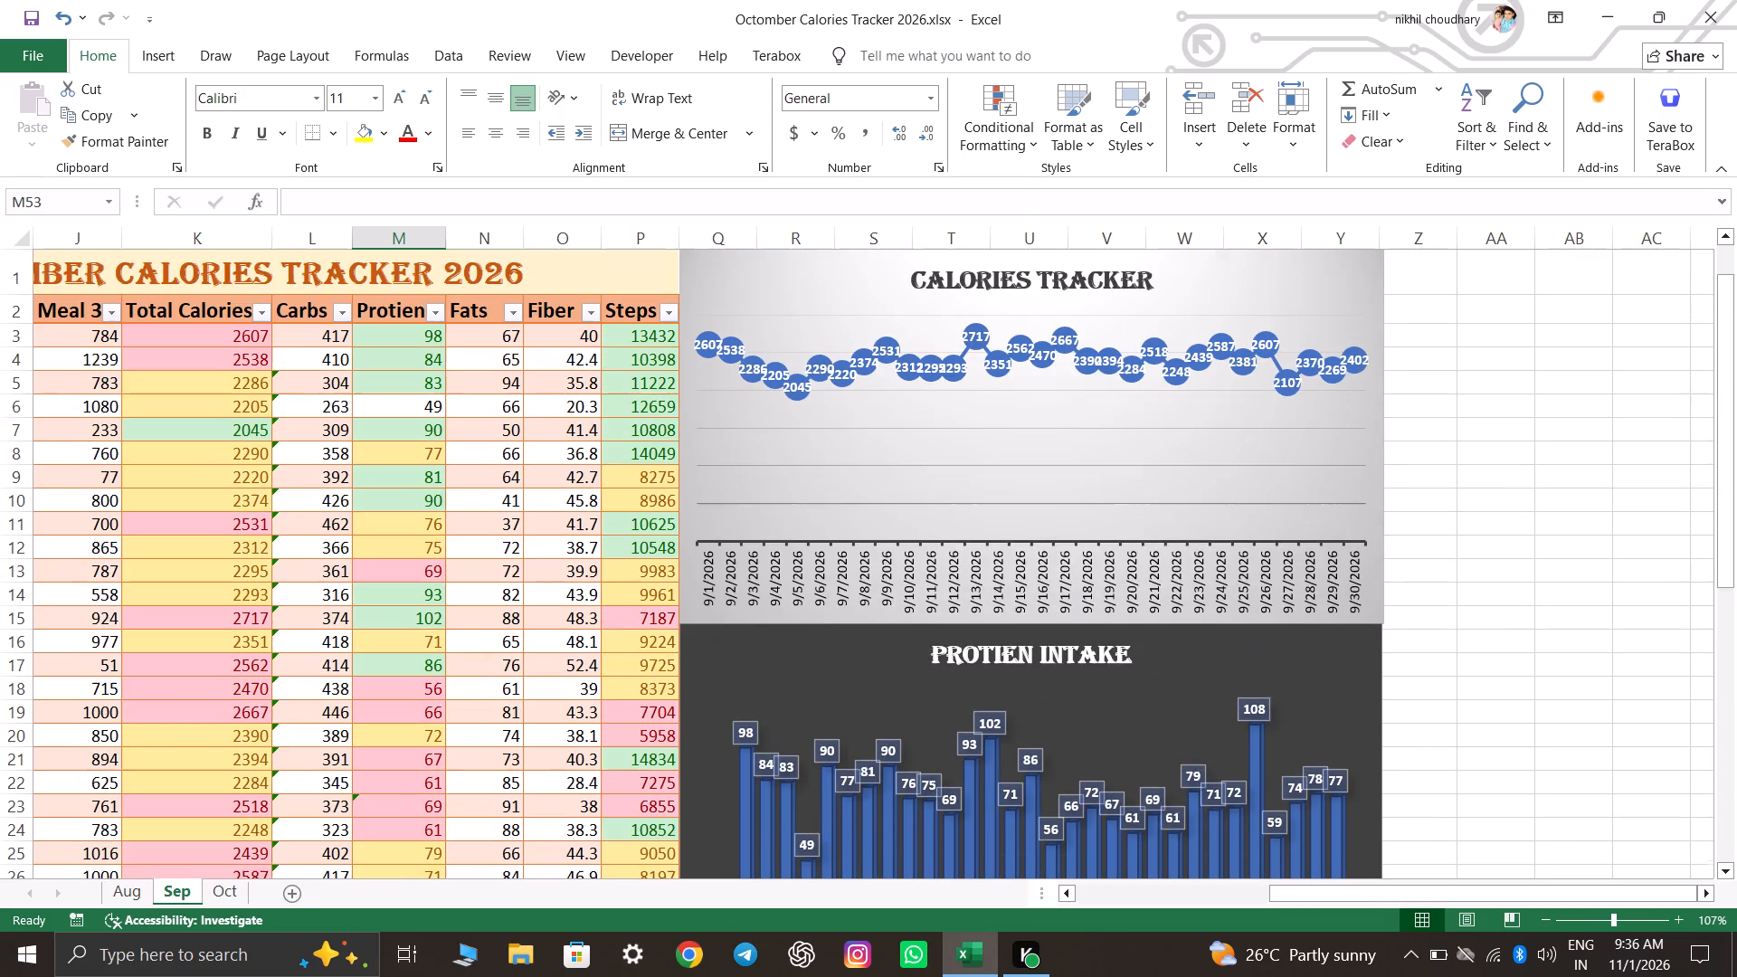
{"action": "scroll", "coordinate": [1537, 603], "scroll_direction": "up", "scroll_amount": 5}
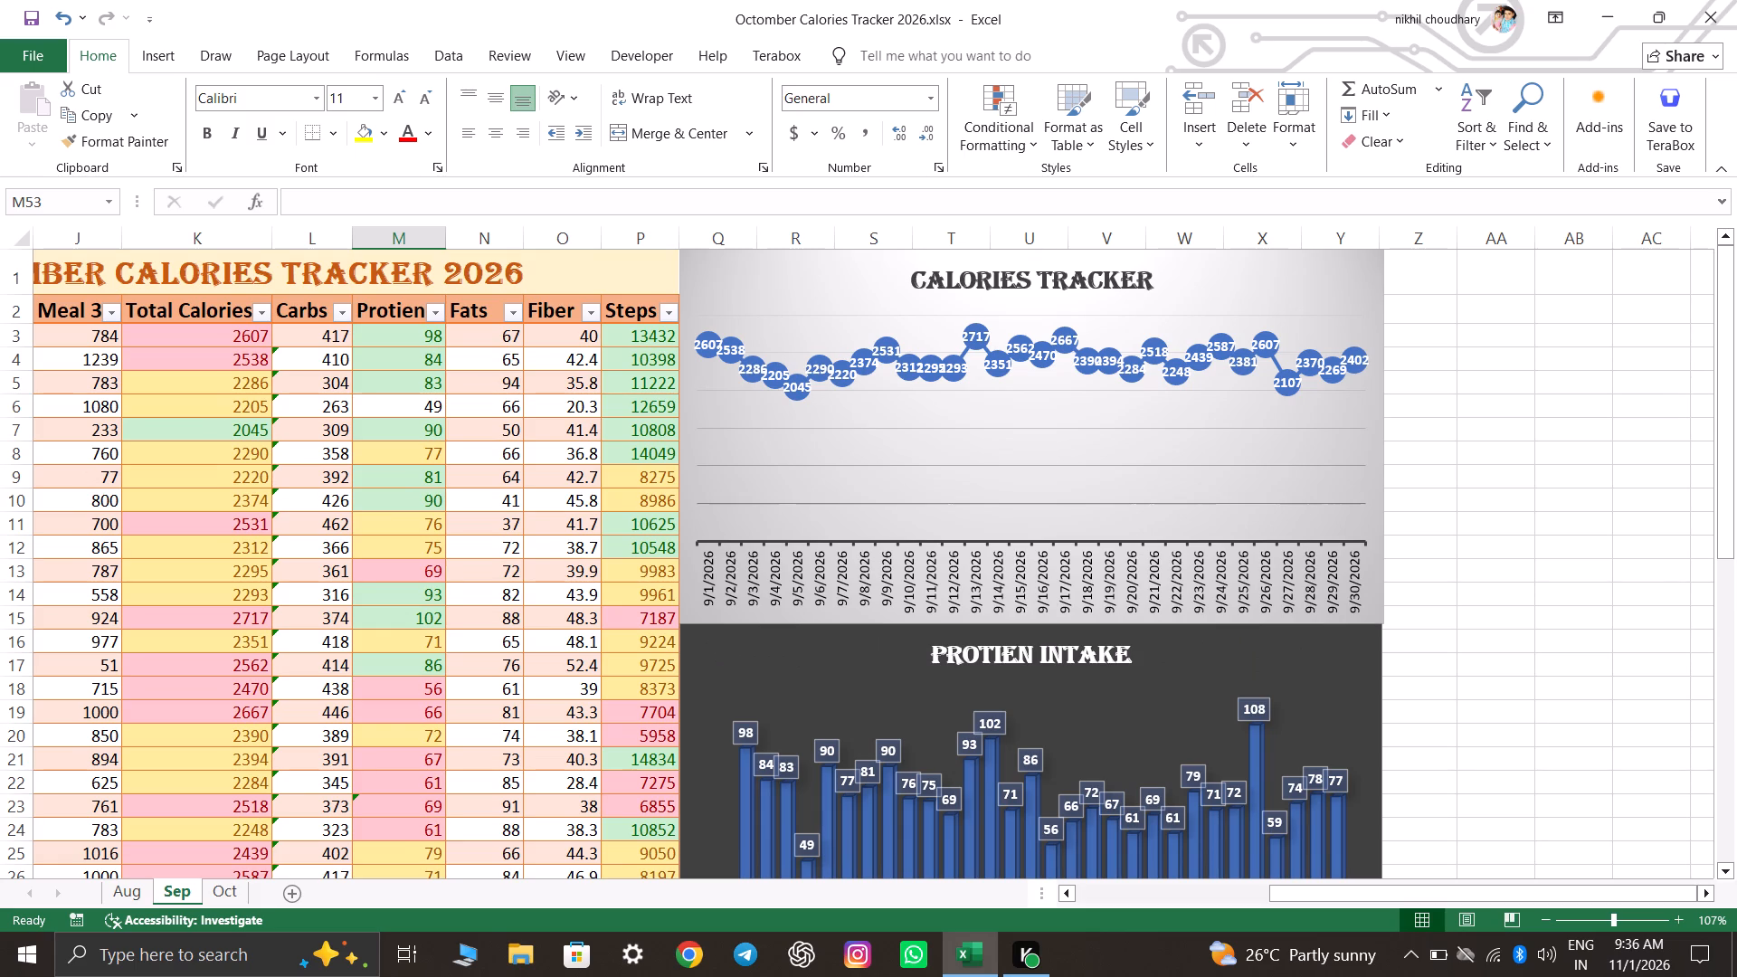
{"action": "scroll", "coordinate": [1540, 666], "scroll_direction": "down", "scroll_amount": 13}
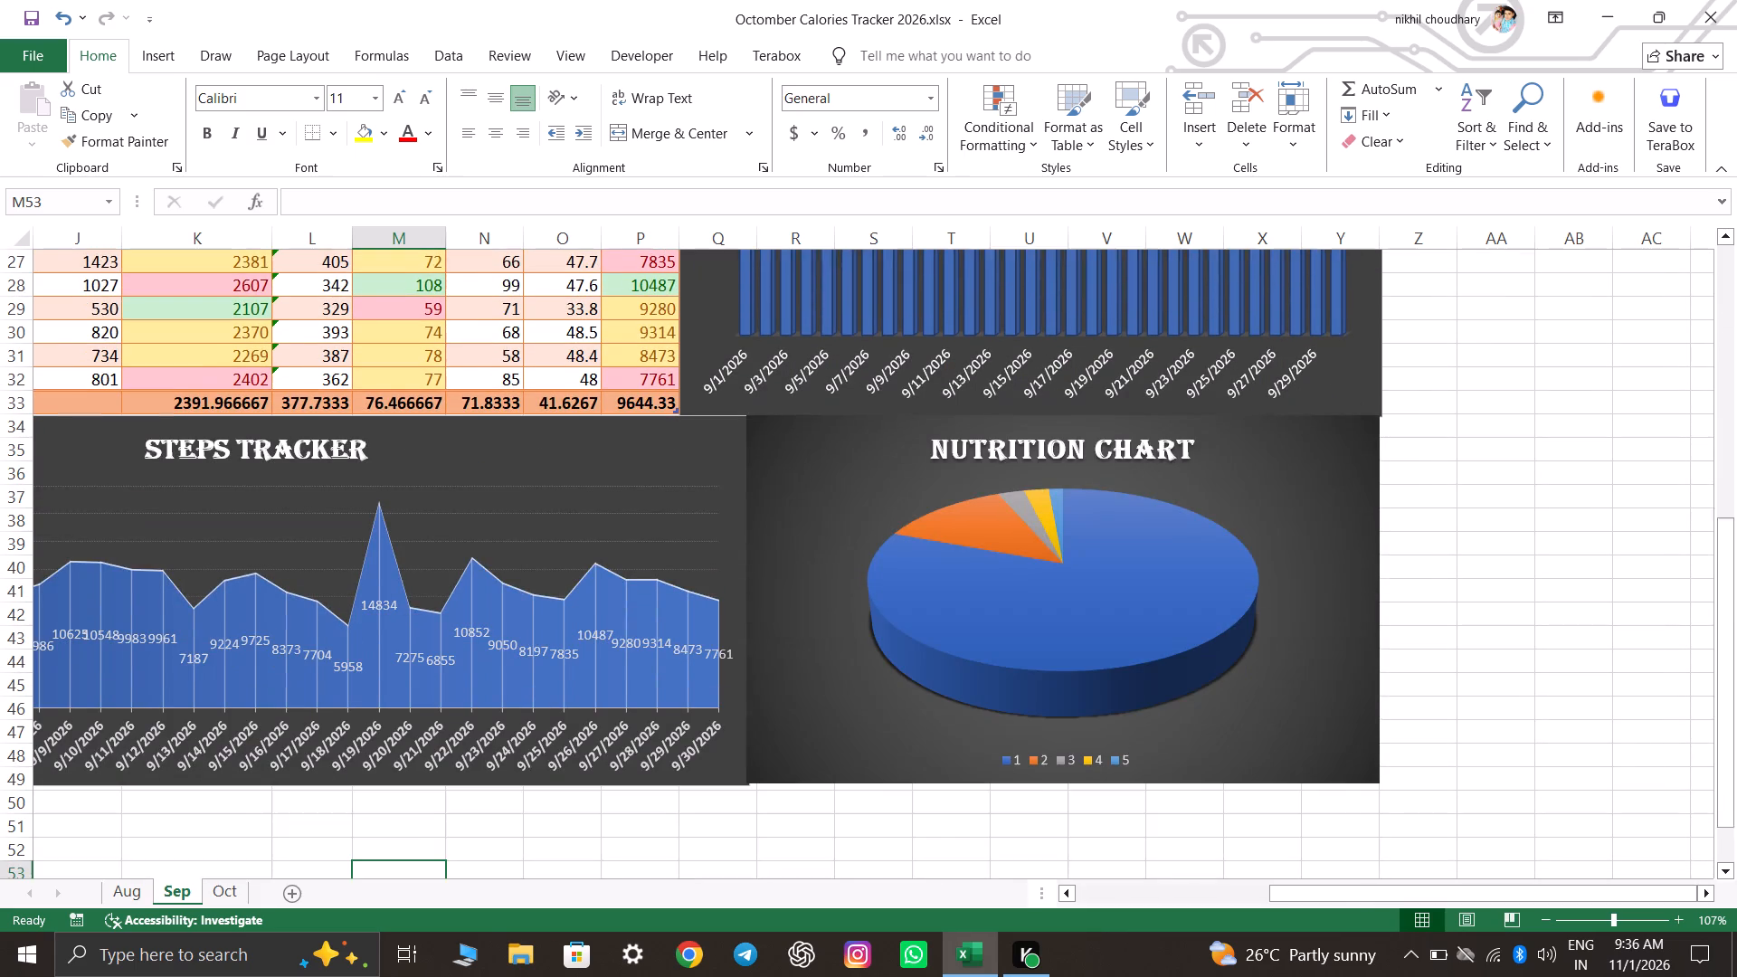
{"action": "scroll", "coordinate": [1540, 666], "scroll_direction": "down", "scroll_amount": 3}
{"action": "scroll", "coordinate": [1540, 666], "scroll_direction": "up", "scroll_amount": 2}
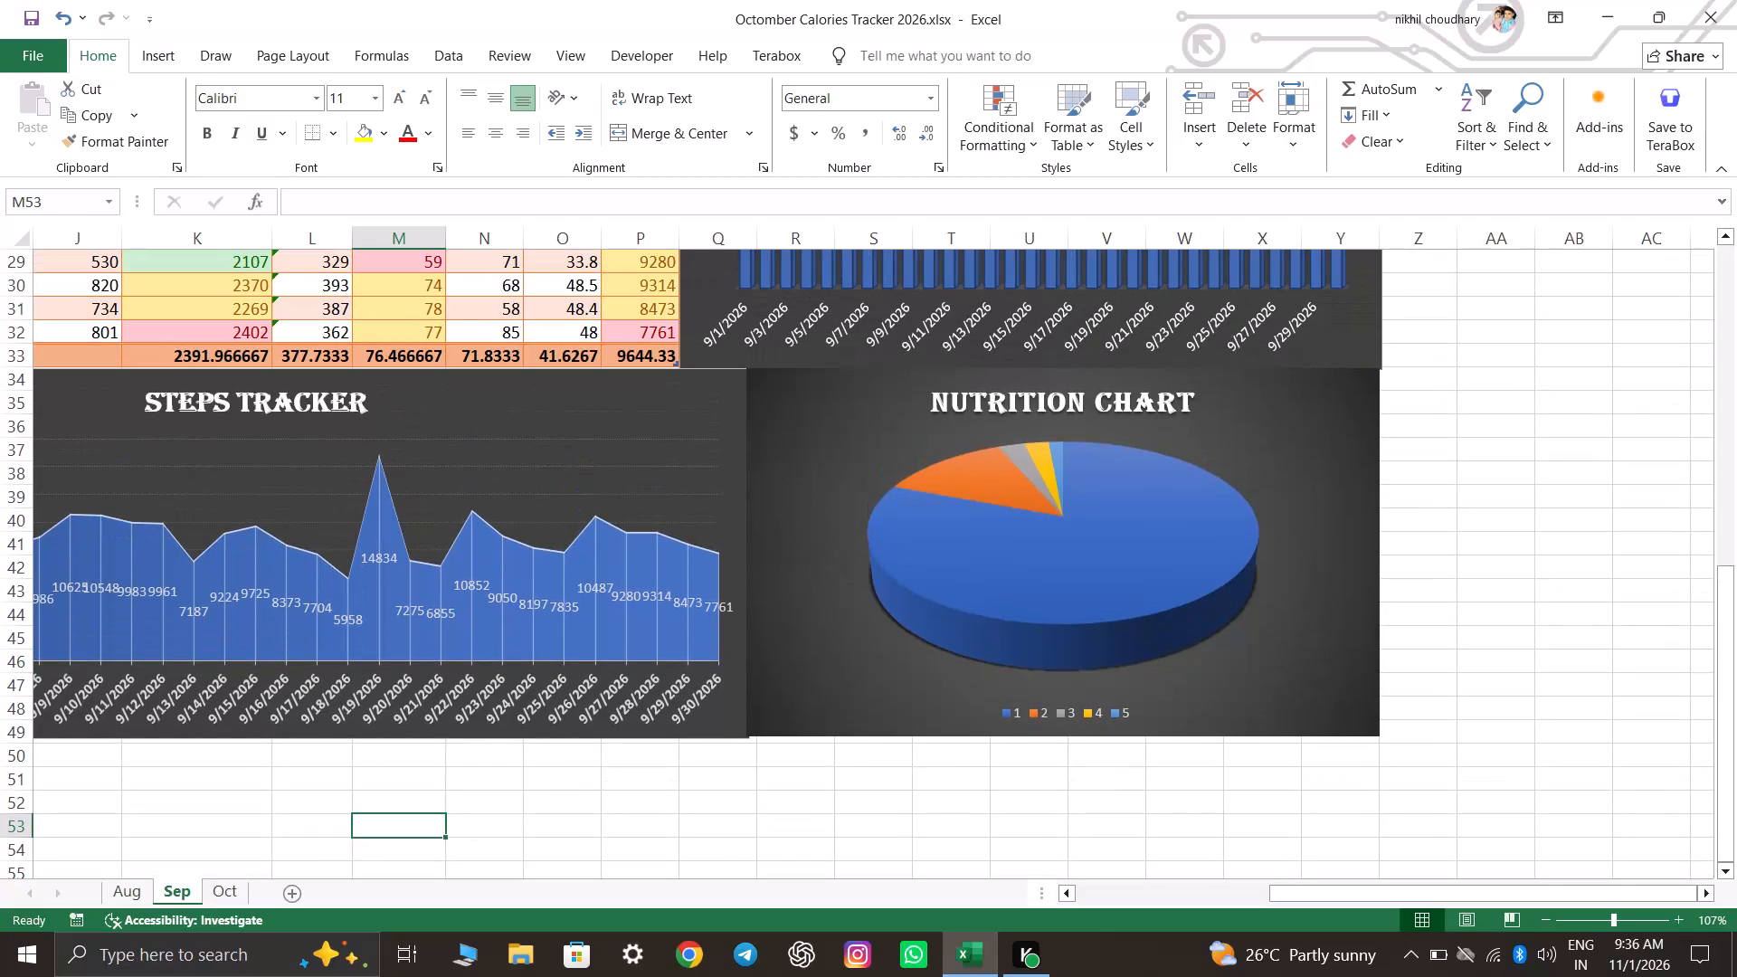
{"action": "key", "text": "Left"}
{"action": "key", "text": "Left"}
{"action": "key", "text": "Left"}
{"action": "key", "text": "Left"}
{"action": "key", "text": "Left"}
{"action": "key", "text": "Left"}
{"action": "key", "text": "Left"}
{"action": "key", "text": "Left"}
{"action": "key", "text": "Left"}
{"action": "key", "text": "Left"}
{"action": "key", "text": "Left"}
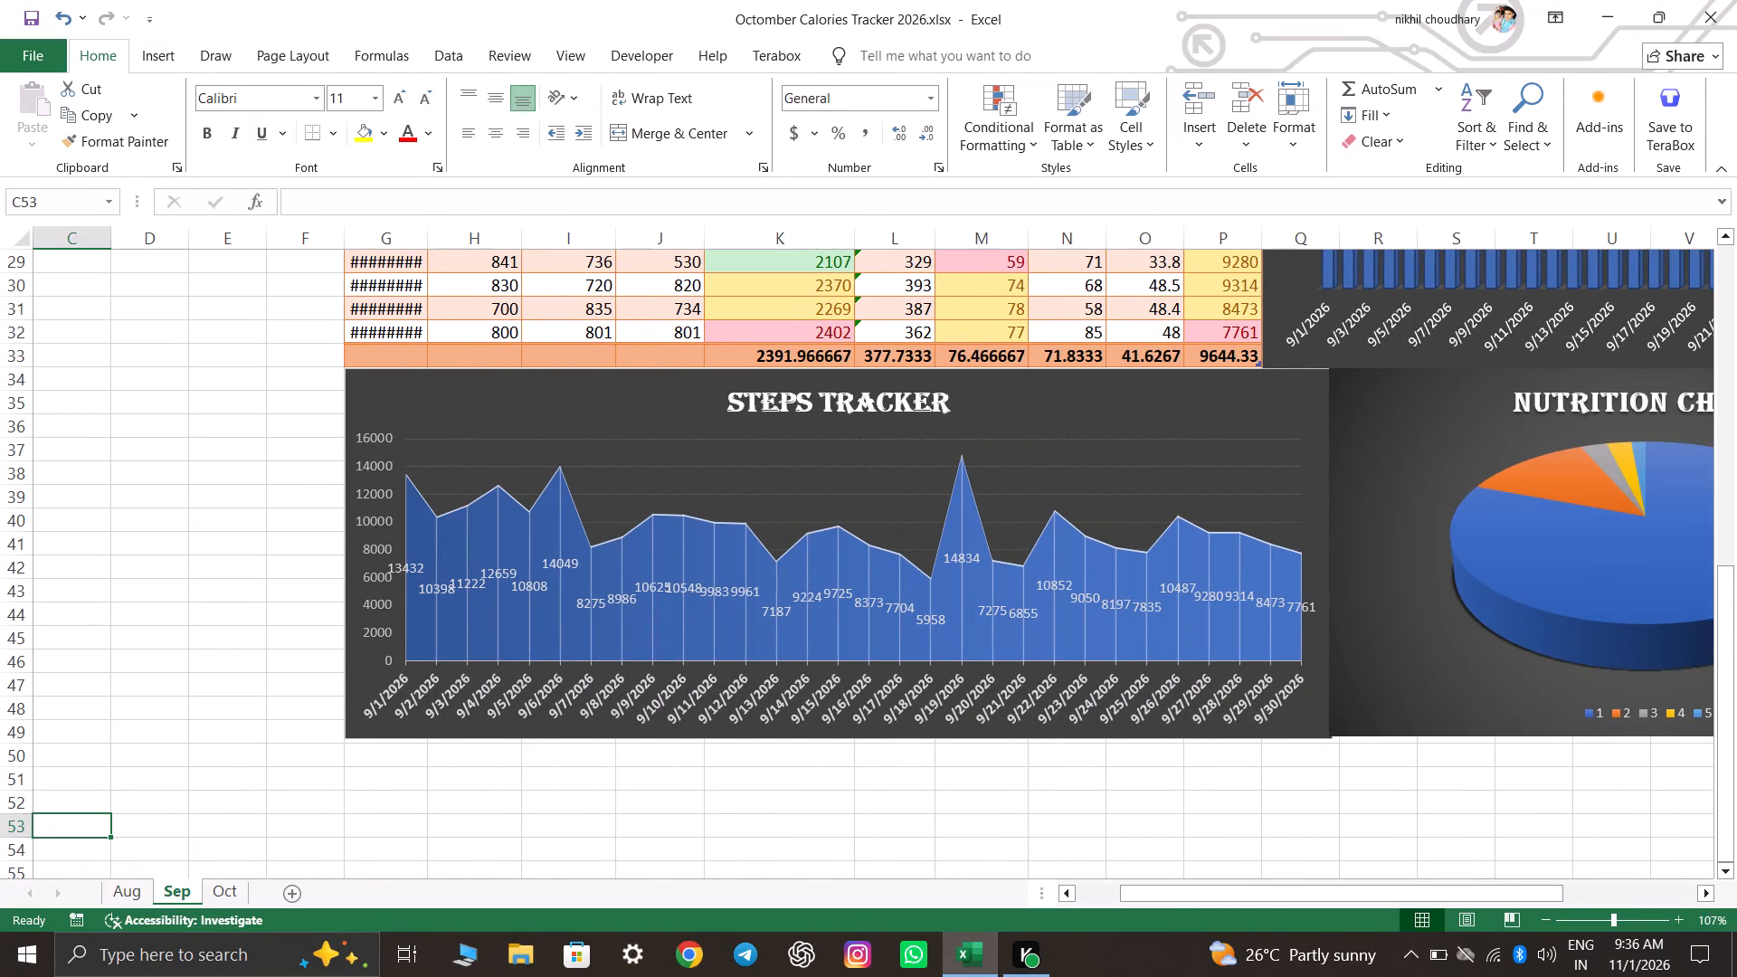
{"action": "scroll", "coordinate": [1576, 689], "scroll_direction": "down", "scroll_amount": 1}
{"action": "key", "text": "Right"}
{"action": "key", "text": "Right"}
{"action": "key", "text": "Right"}
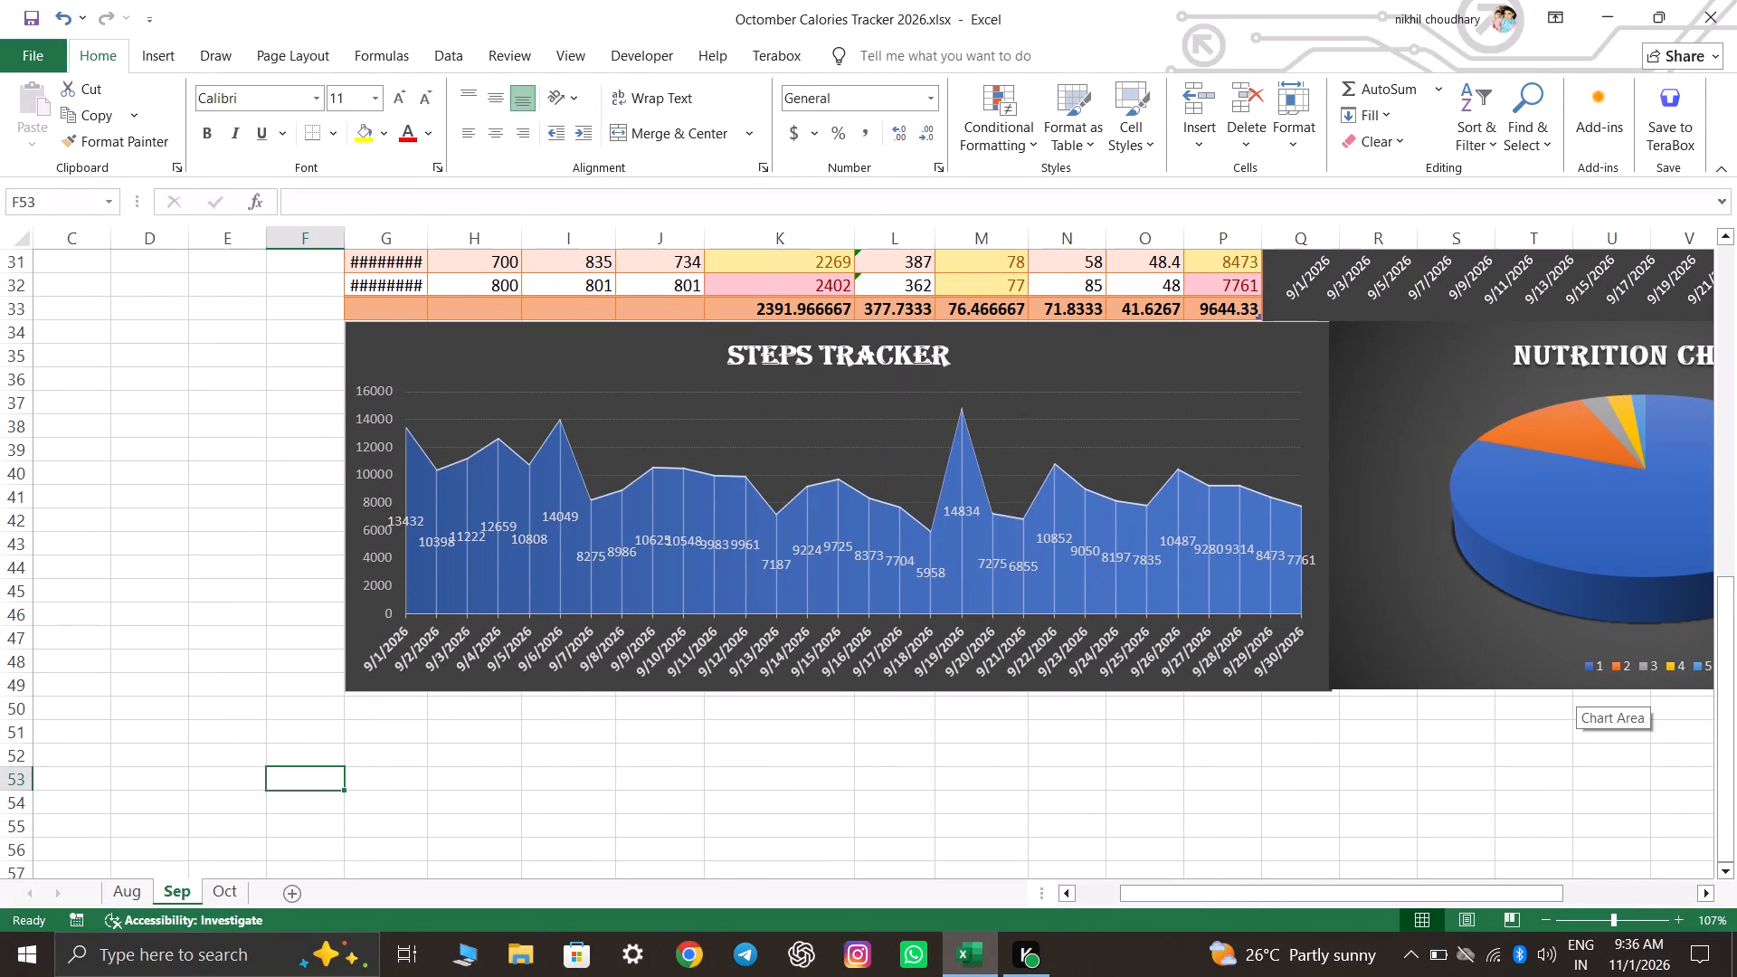
{"action": "key", "text": "Right"}
{"action": "key", "text": "Right"}
{"action": "key", "text": "Right"}
{"action": "key", "text": "Right"}
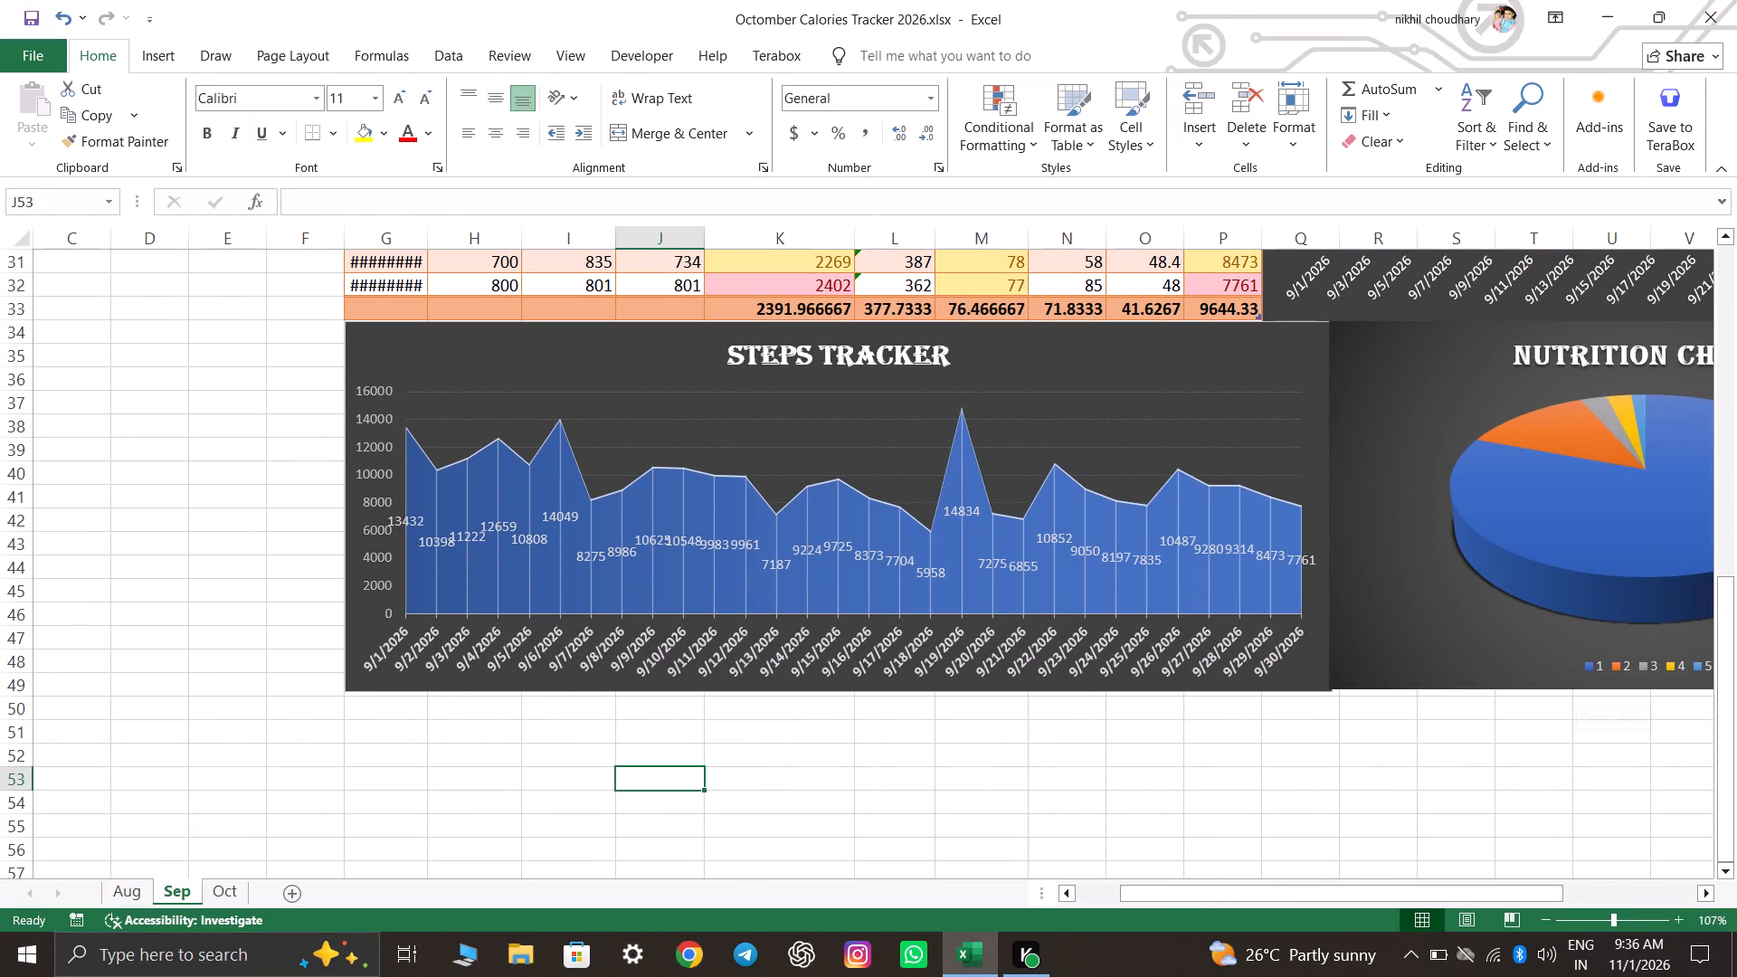
Extend the Steps Tracker chart's top-left corner slightly upward to sit flush with the table's bottom row 33.
{"action": "left_click", "coordinate": [374, 337]}
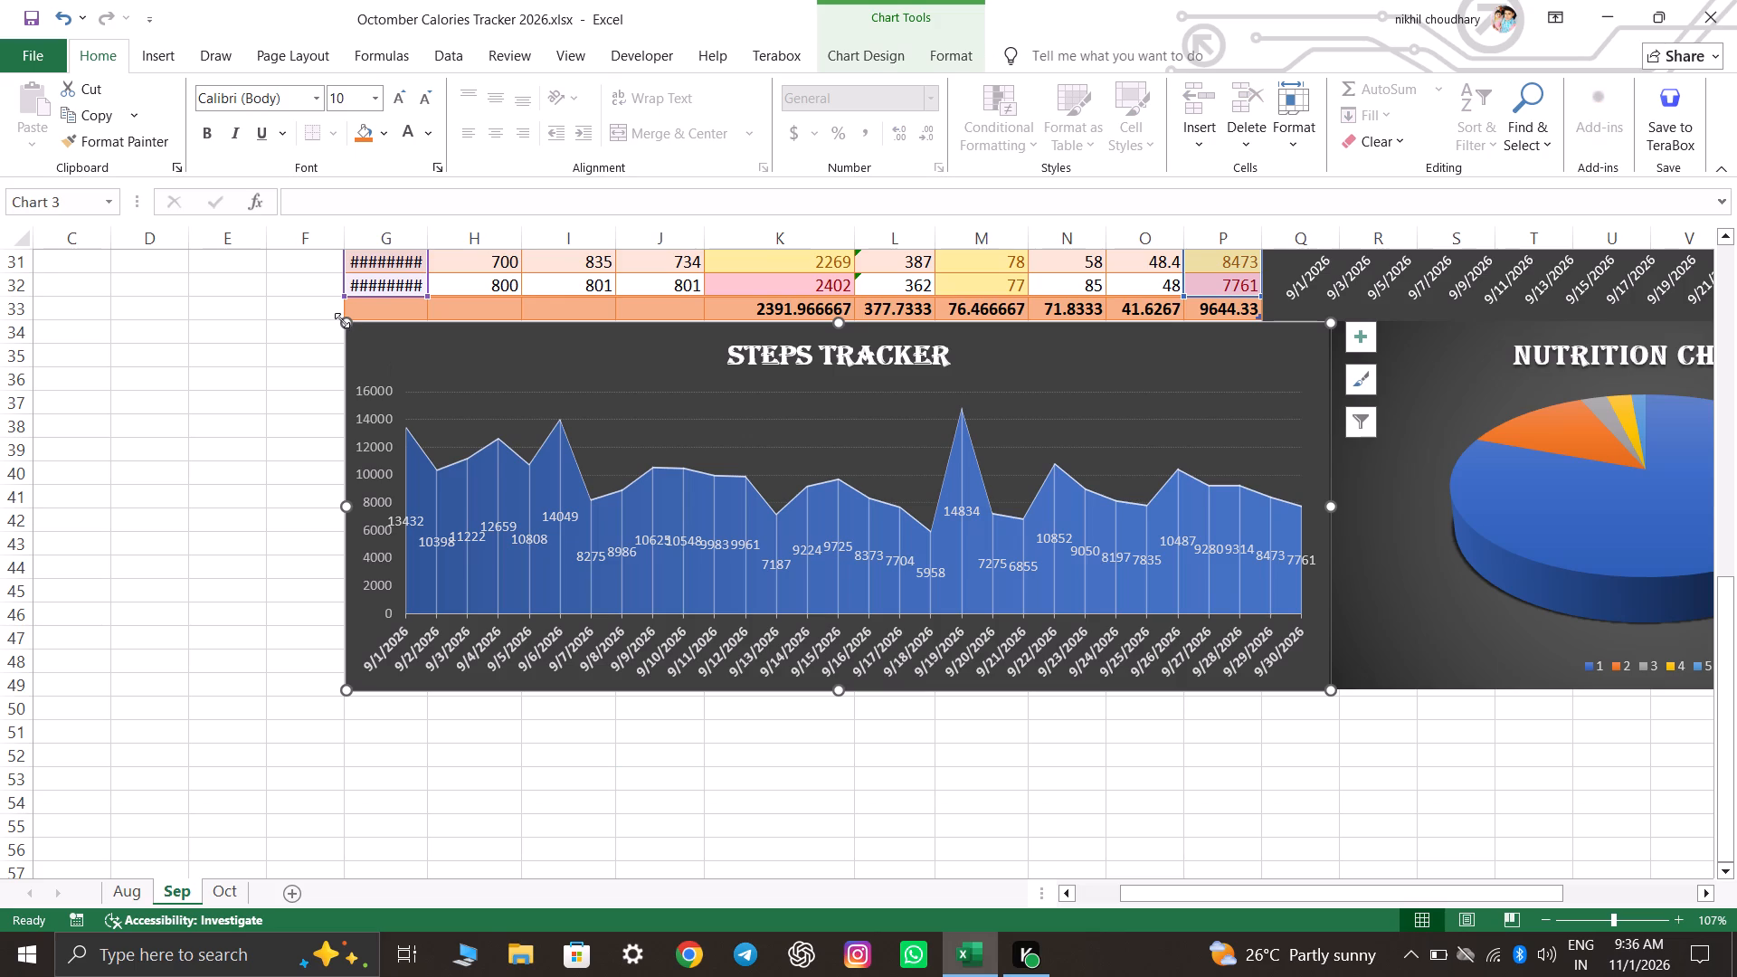
{"action": "left_click", "coordinate": [342, 320]}
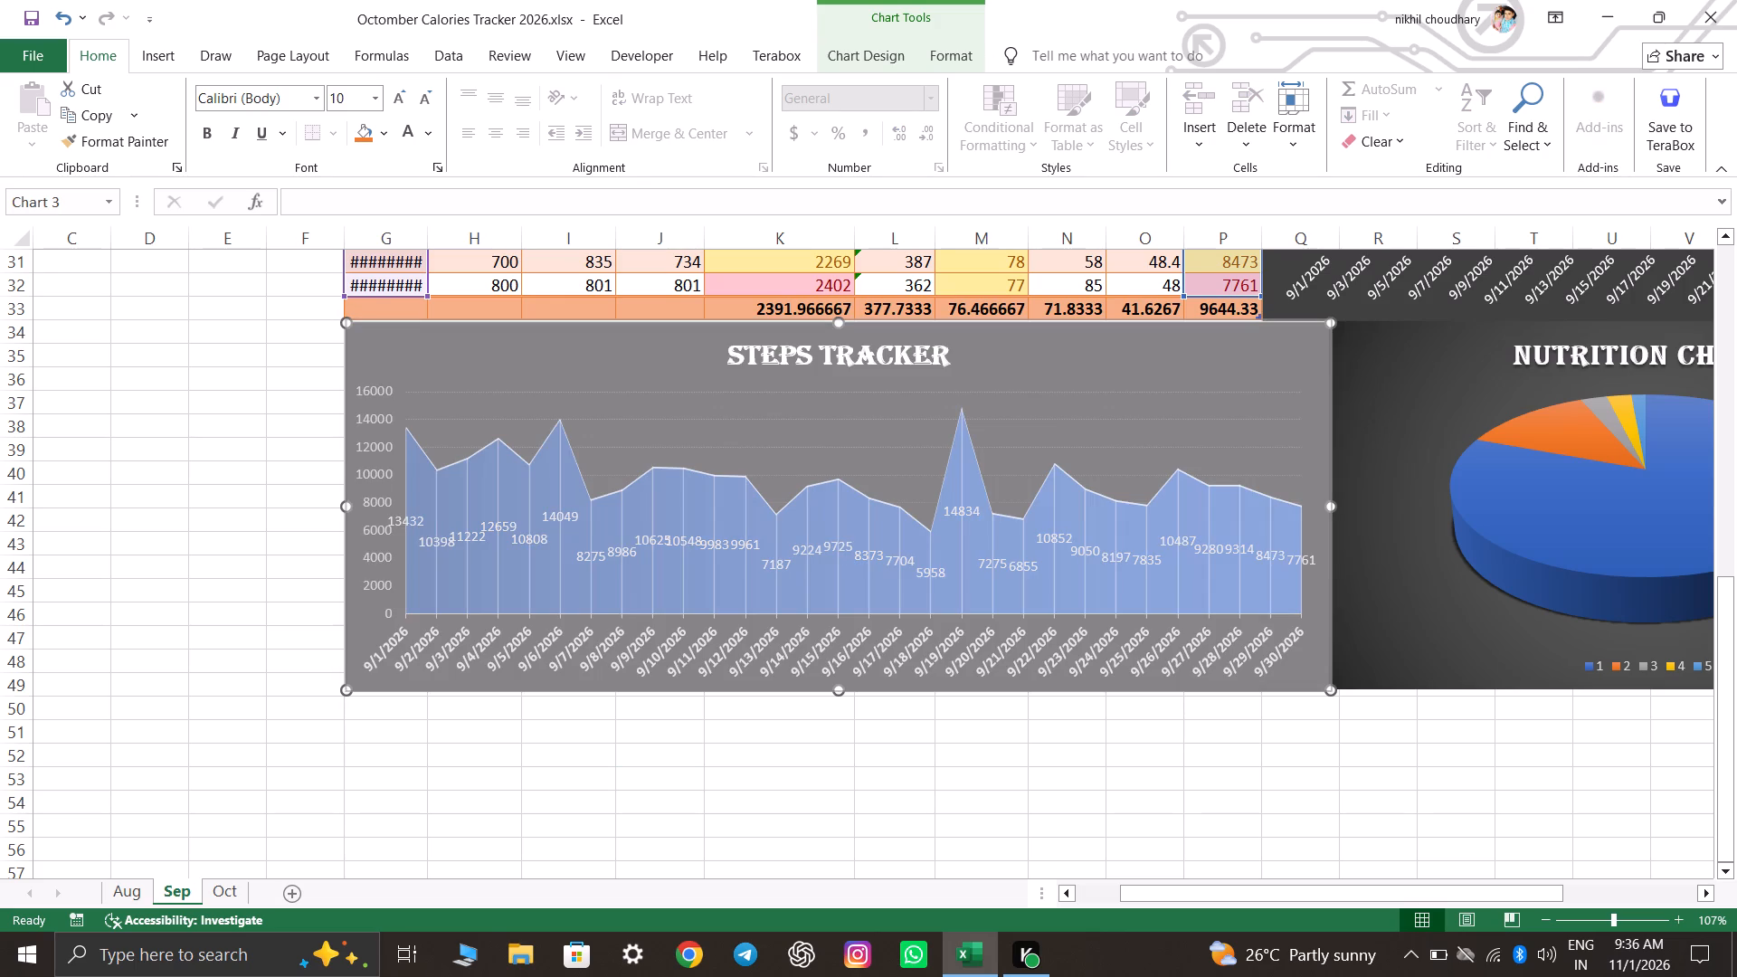
{"action": "left_click", "coordinate": [307, 819]}
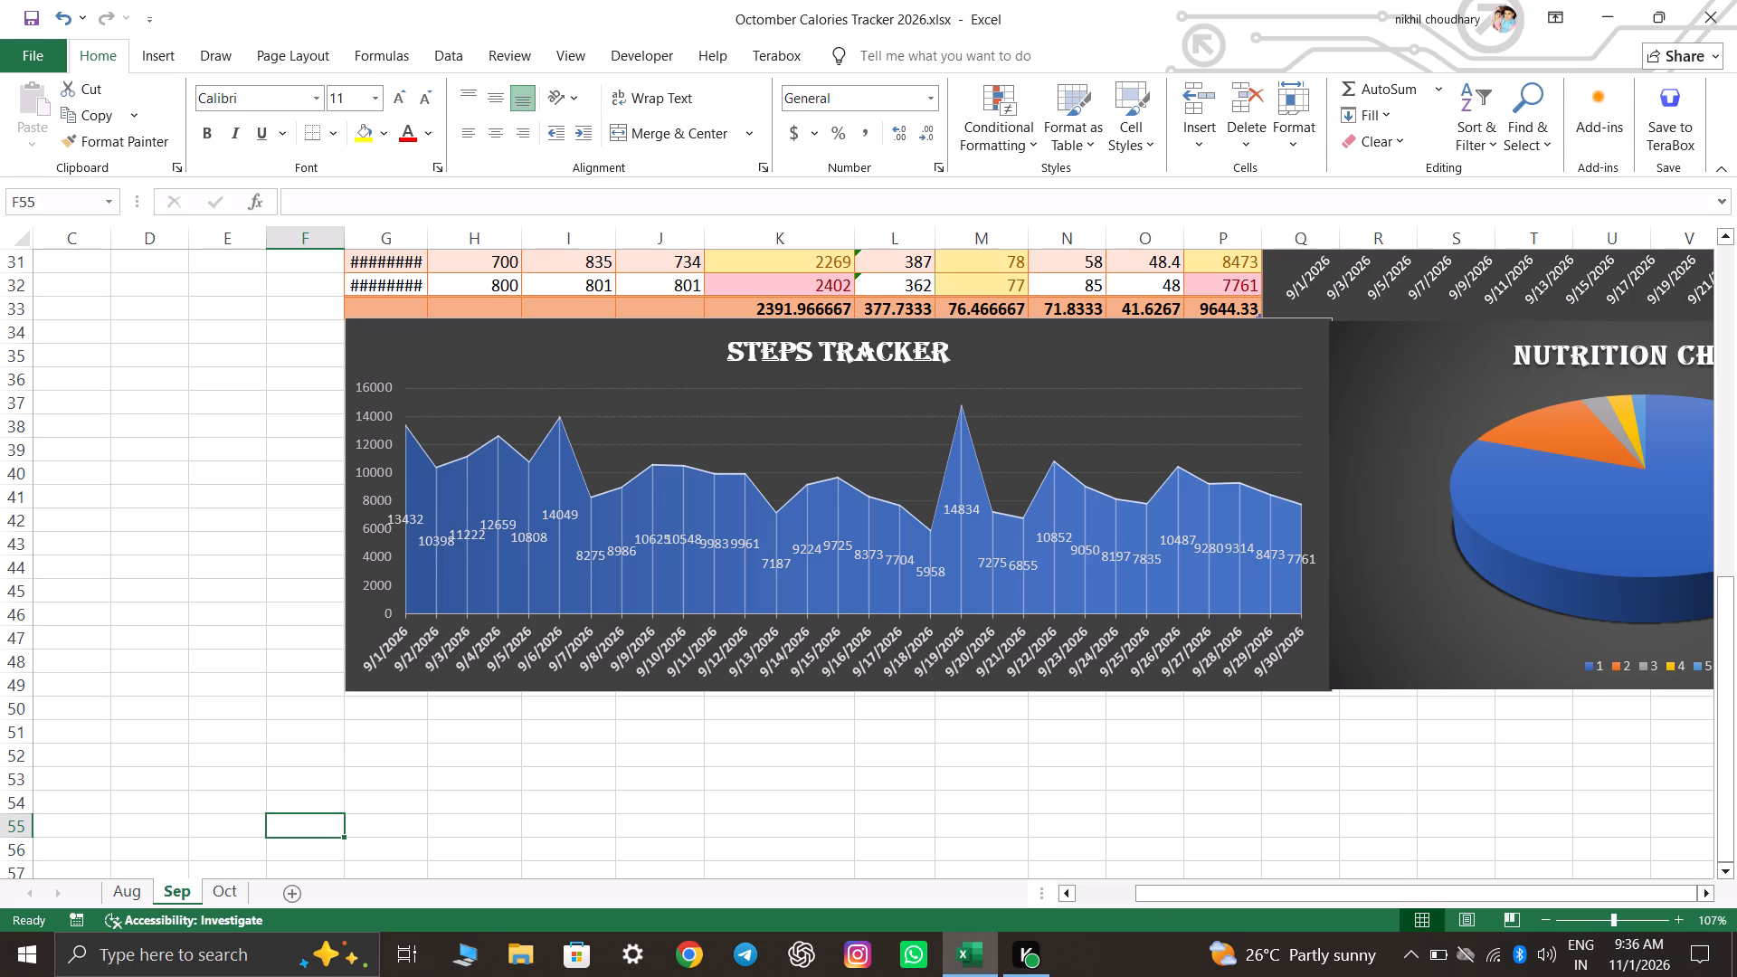
Examine the fill, outline, effects and text box formatting options for the Nutrition Chart's first legend entry.
{"action": "scroll", "coordinate": [1346, 805], "scroll_direction": "down", "scroll_amount": 1}
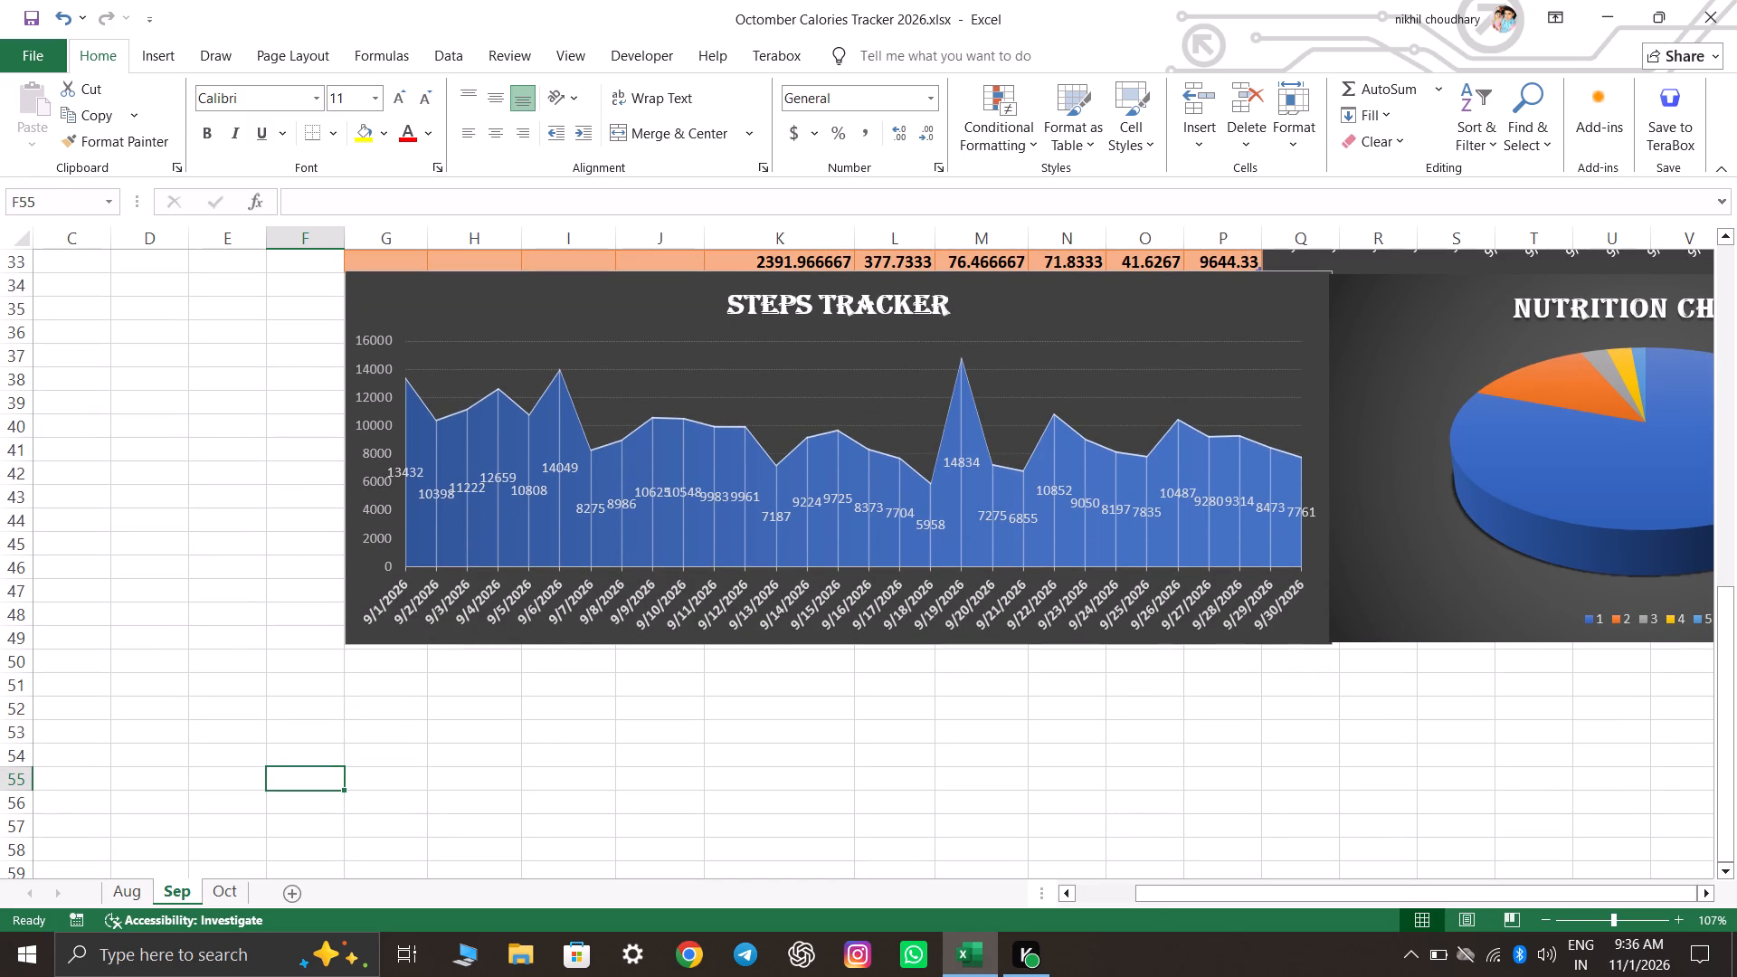
{"action": "left_click", "coordinate": [1637, 544]}
{"action": "key", "text": "Right"}
{"action": "key", "text": "Right"}
{"action": "key", "text": "Right"}
{"action": "left_click", "coordinate": [1637, 678]}
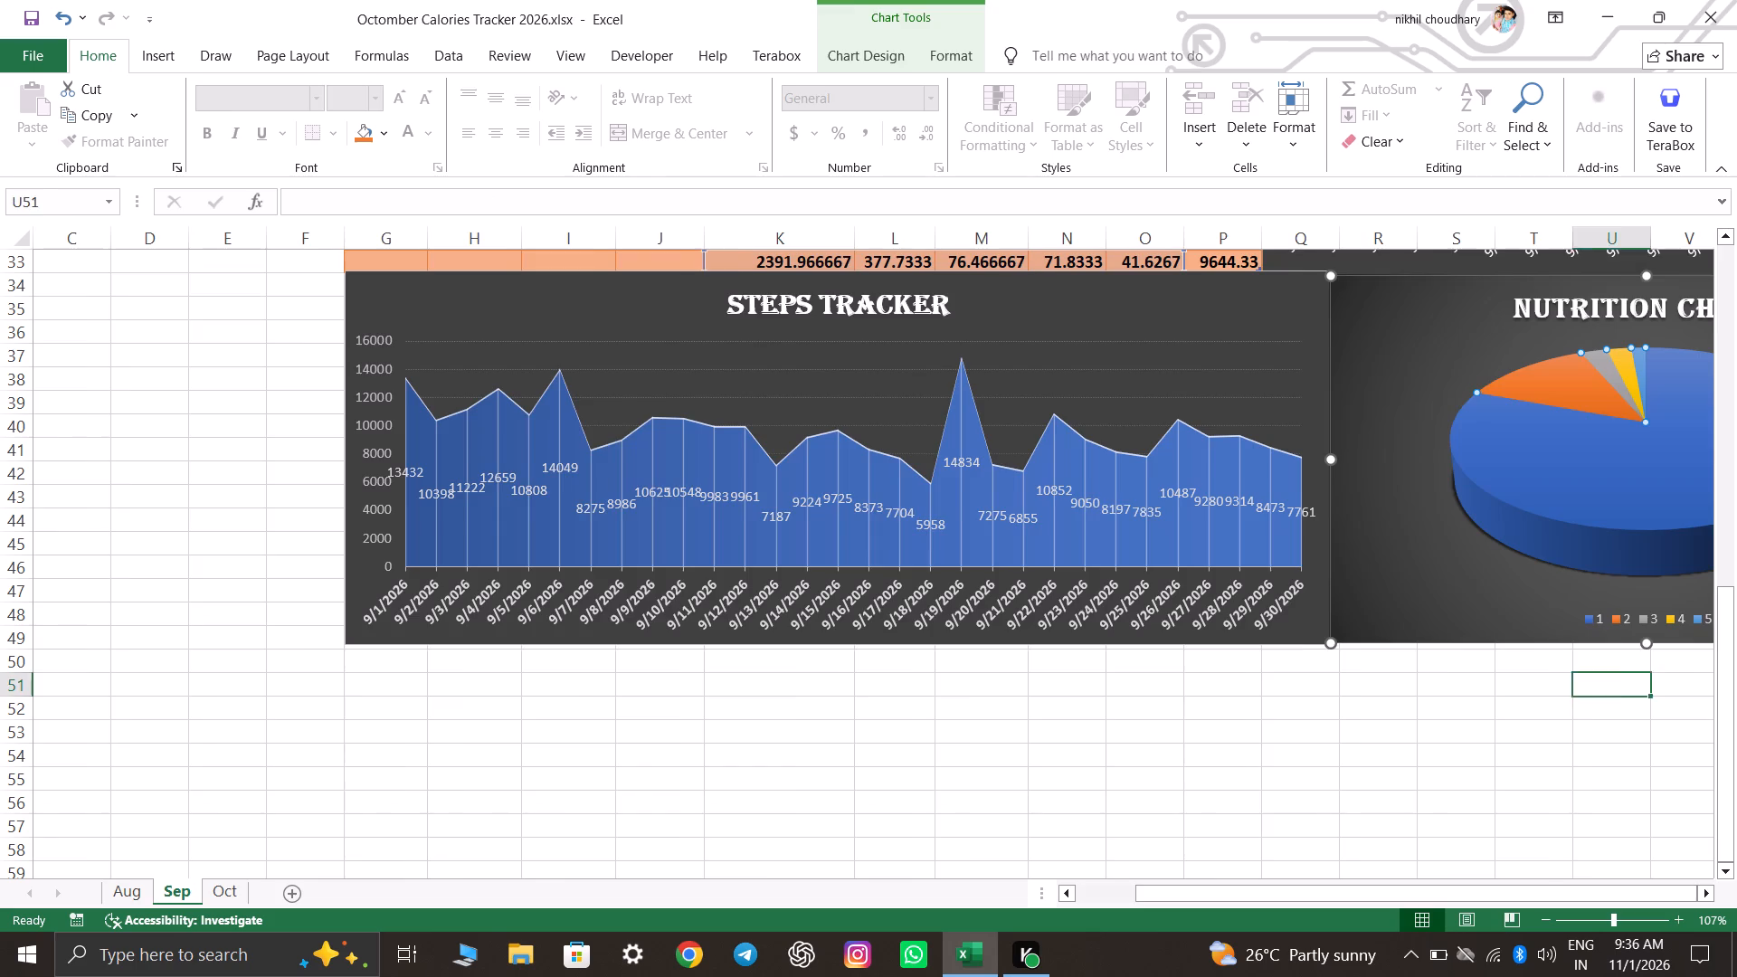
{"action": "key", "text": "Right"}
{"action": "key", "text": "Right"}
{"action": "key", "text": "Right"}
{"action": "key", "text": "Right"}
{"action": "key", "text": "Right"}
{"action": "key", "text": "Right"}
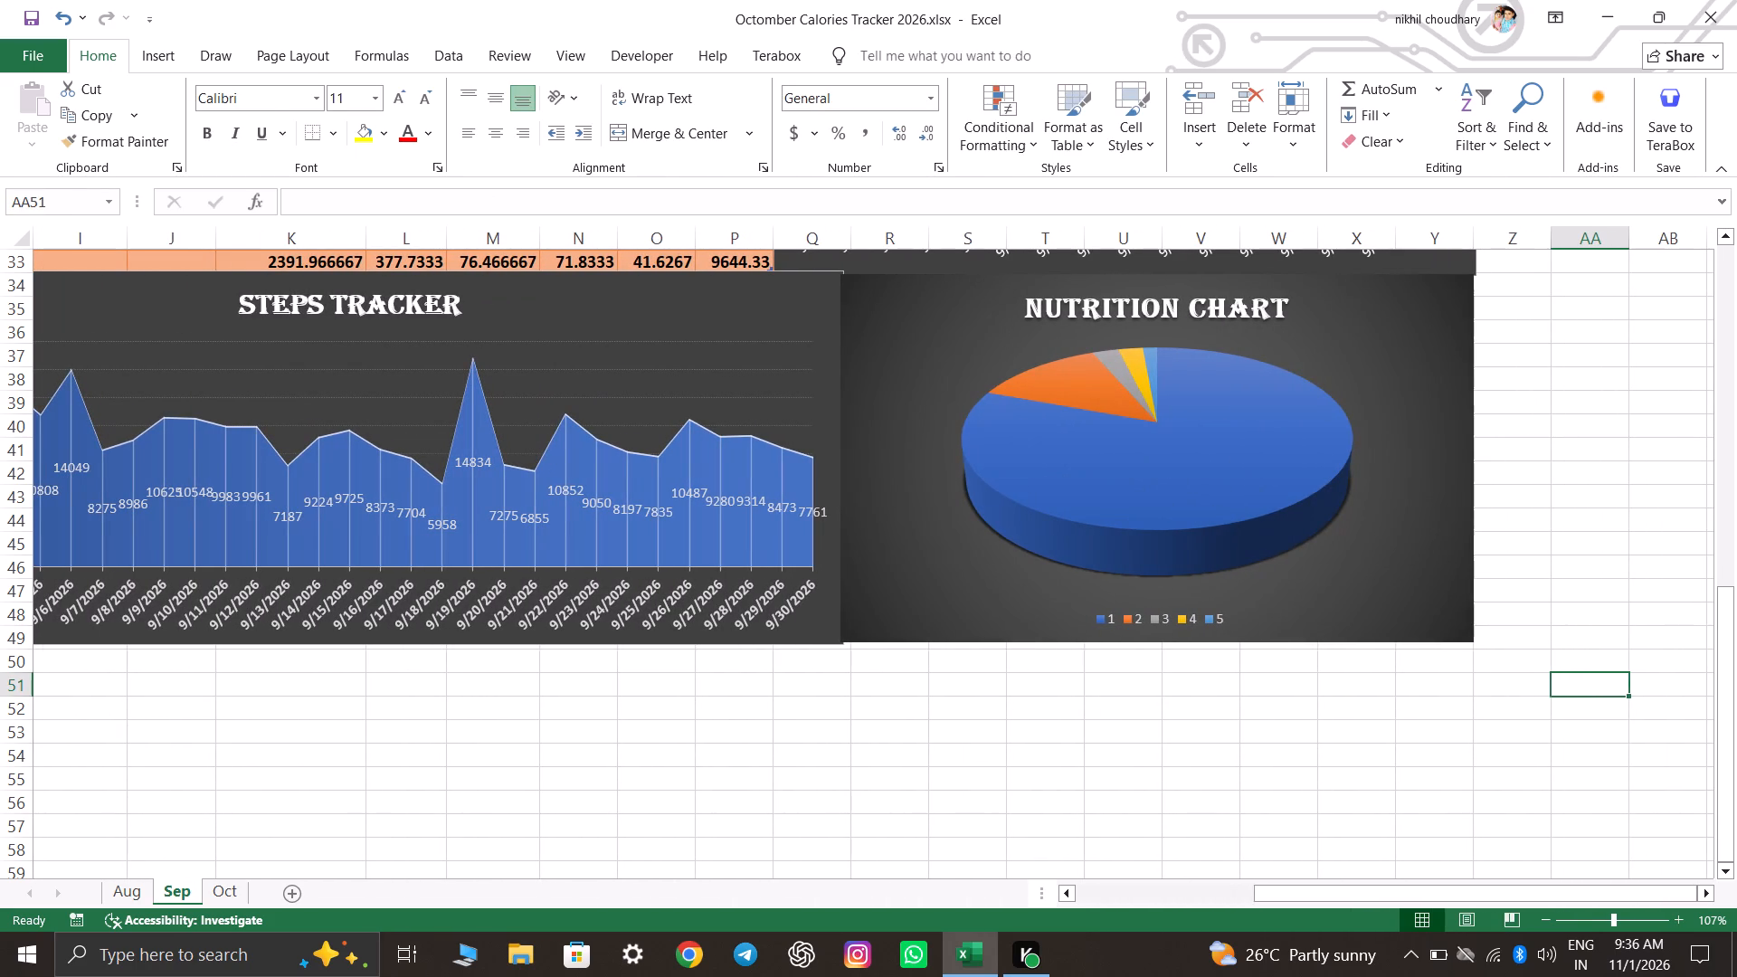
{"action": "left_click", "coordinate": [1199, 610]}
{"action": "double_click", "coordinate": [1191, 616]}
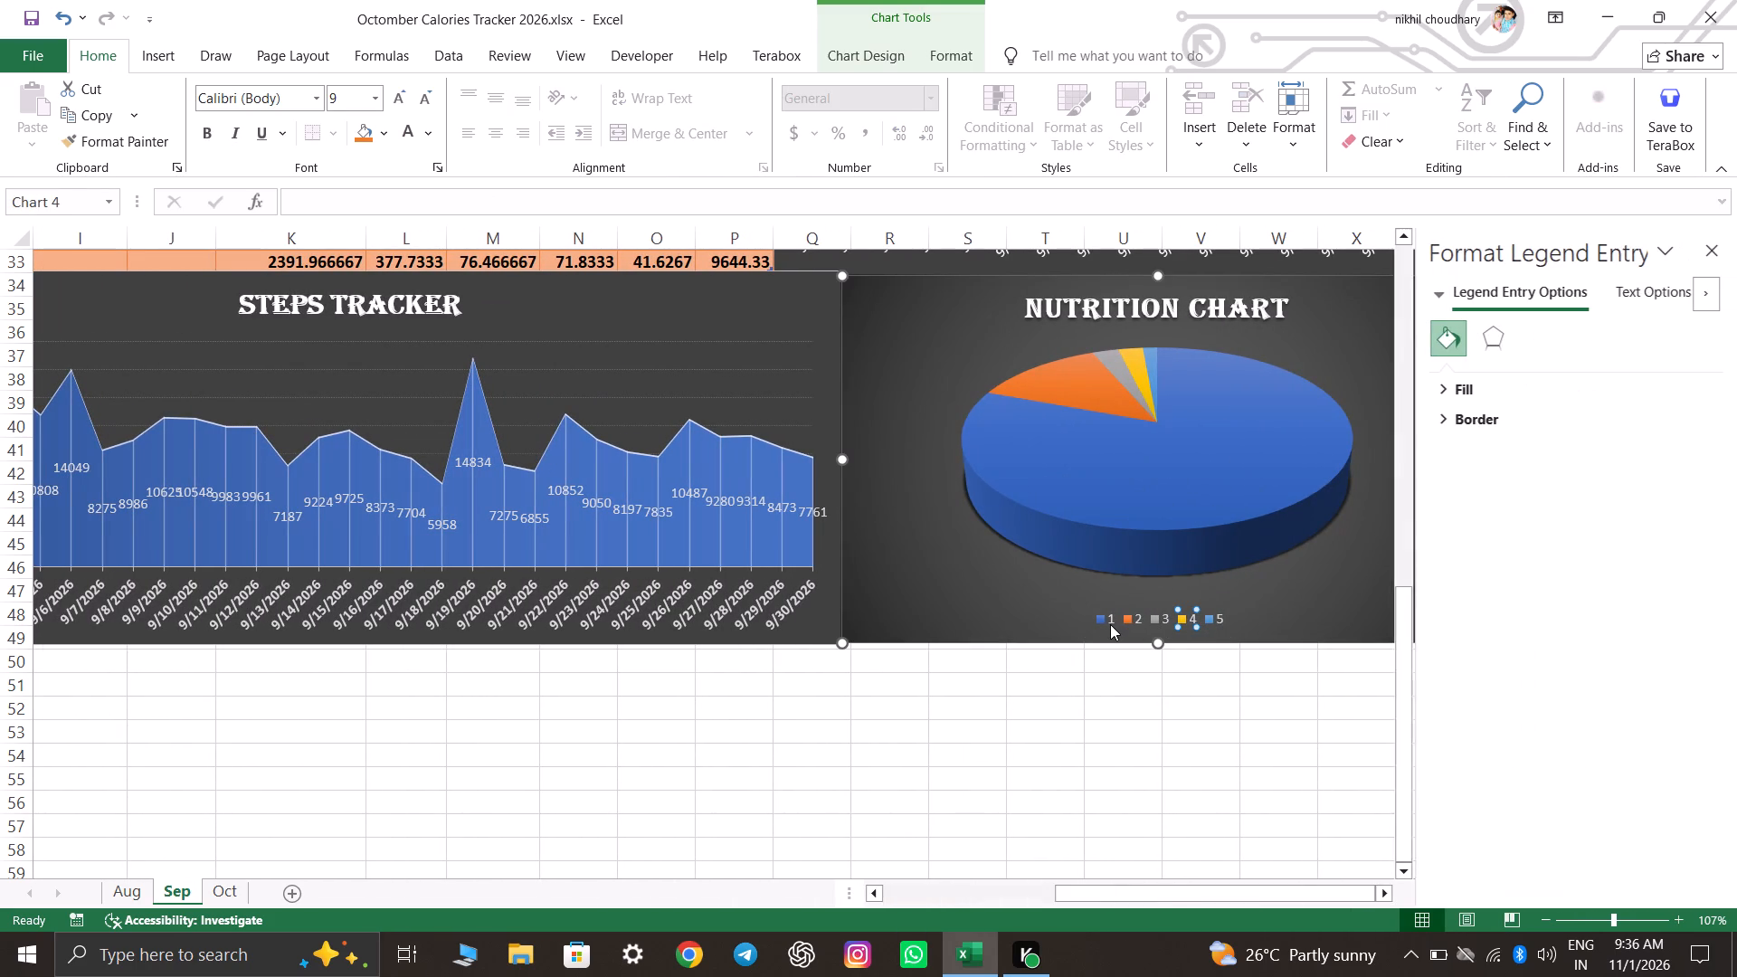
{"action": "double_click", "coordinate": [1107, 615]}
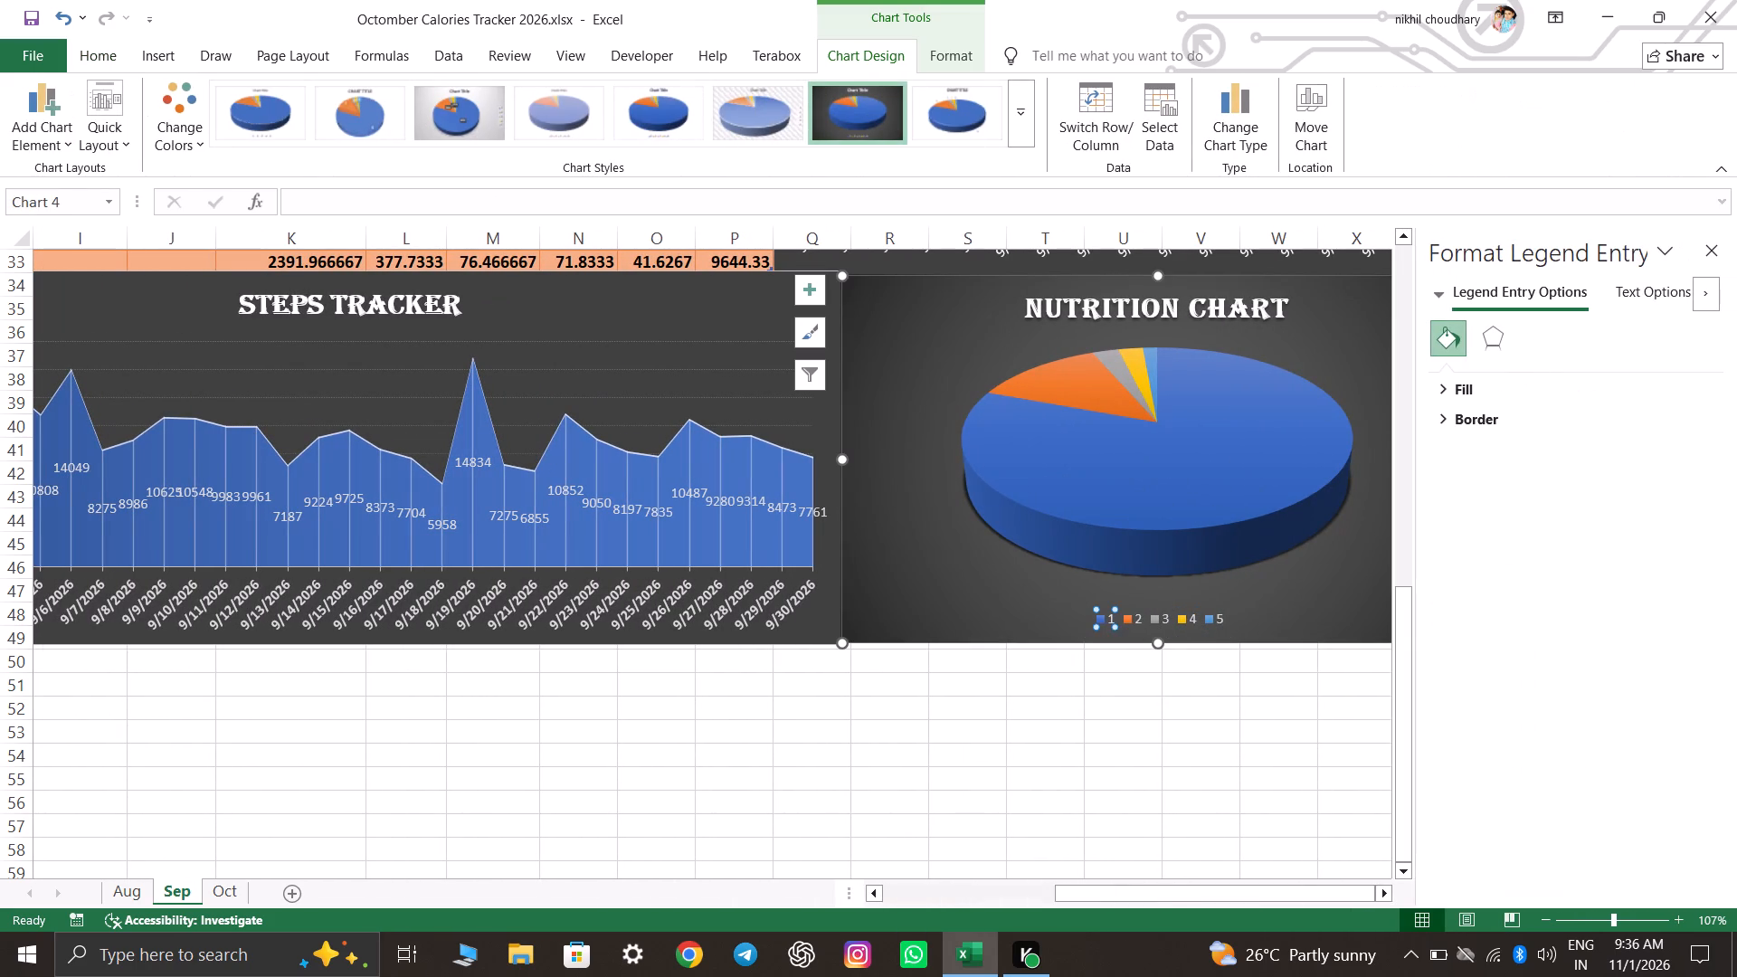
{"action": "left_click", "coordinate": [1108, 607]}
{"action": "double_click", "coordinate": [1108, 621]}
{"action": "left_click", "coordinate": [1668, 276]}
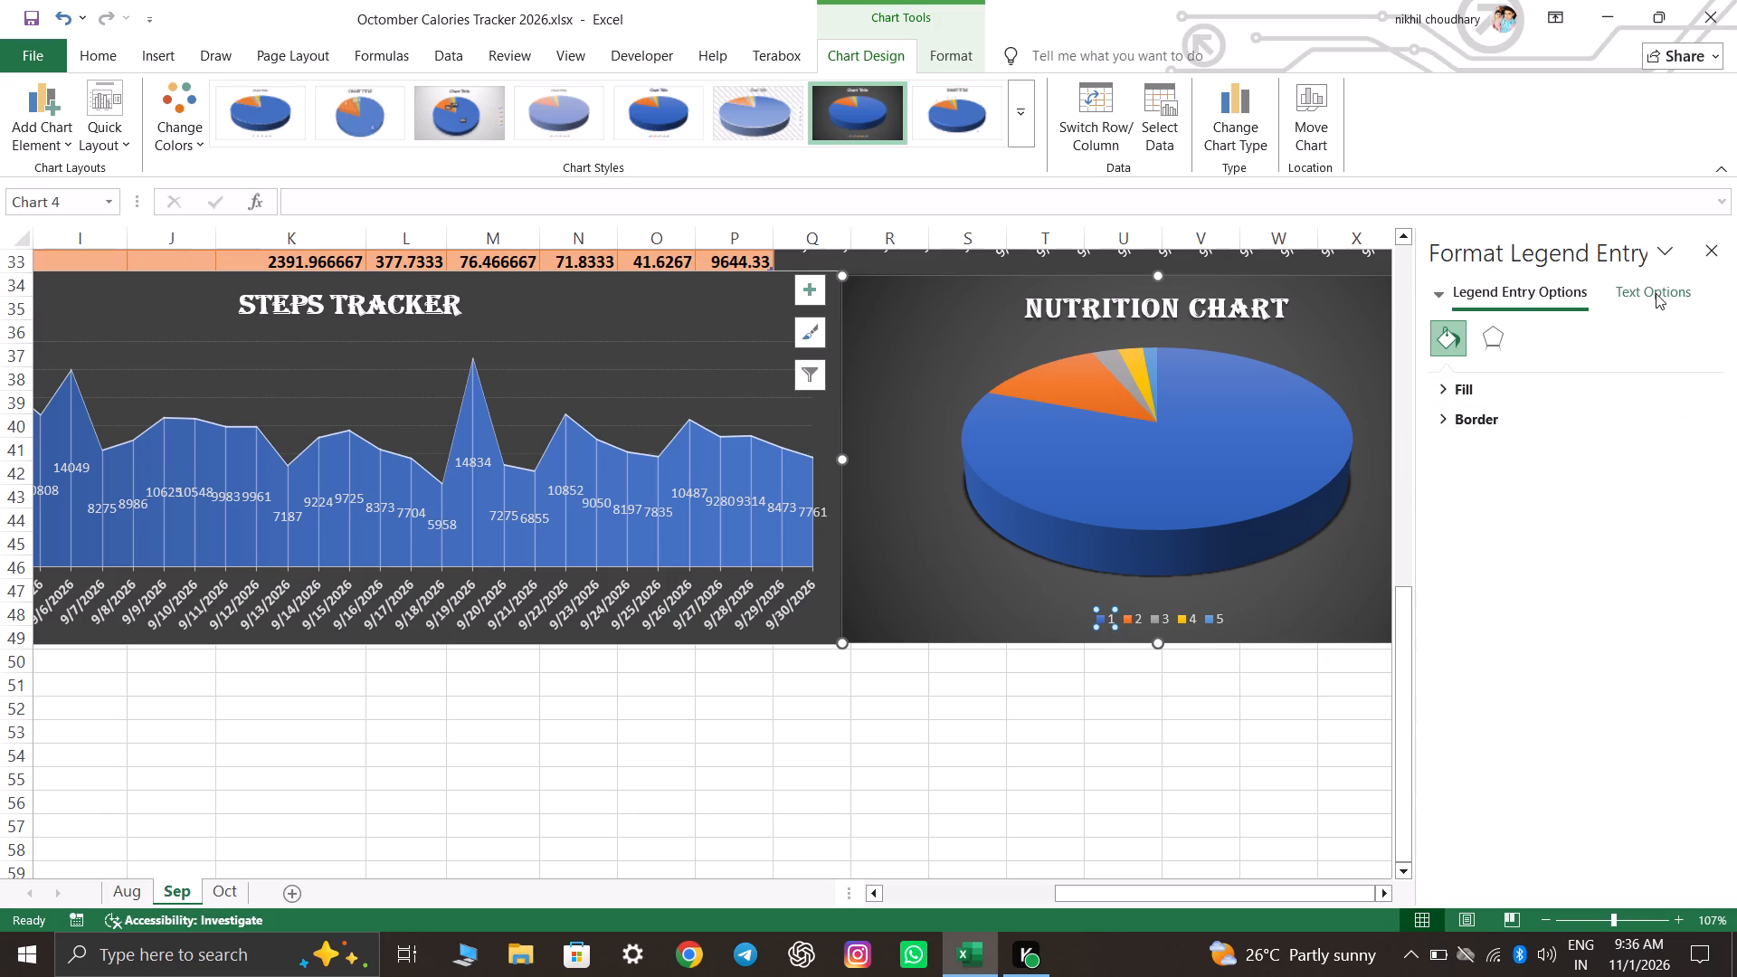
{"action": "left_click", "coordinate": [1656, 293]}
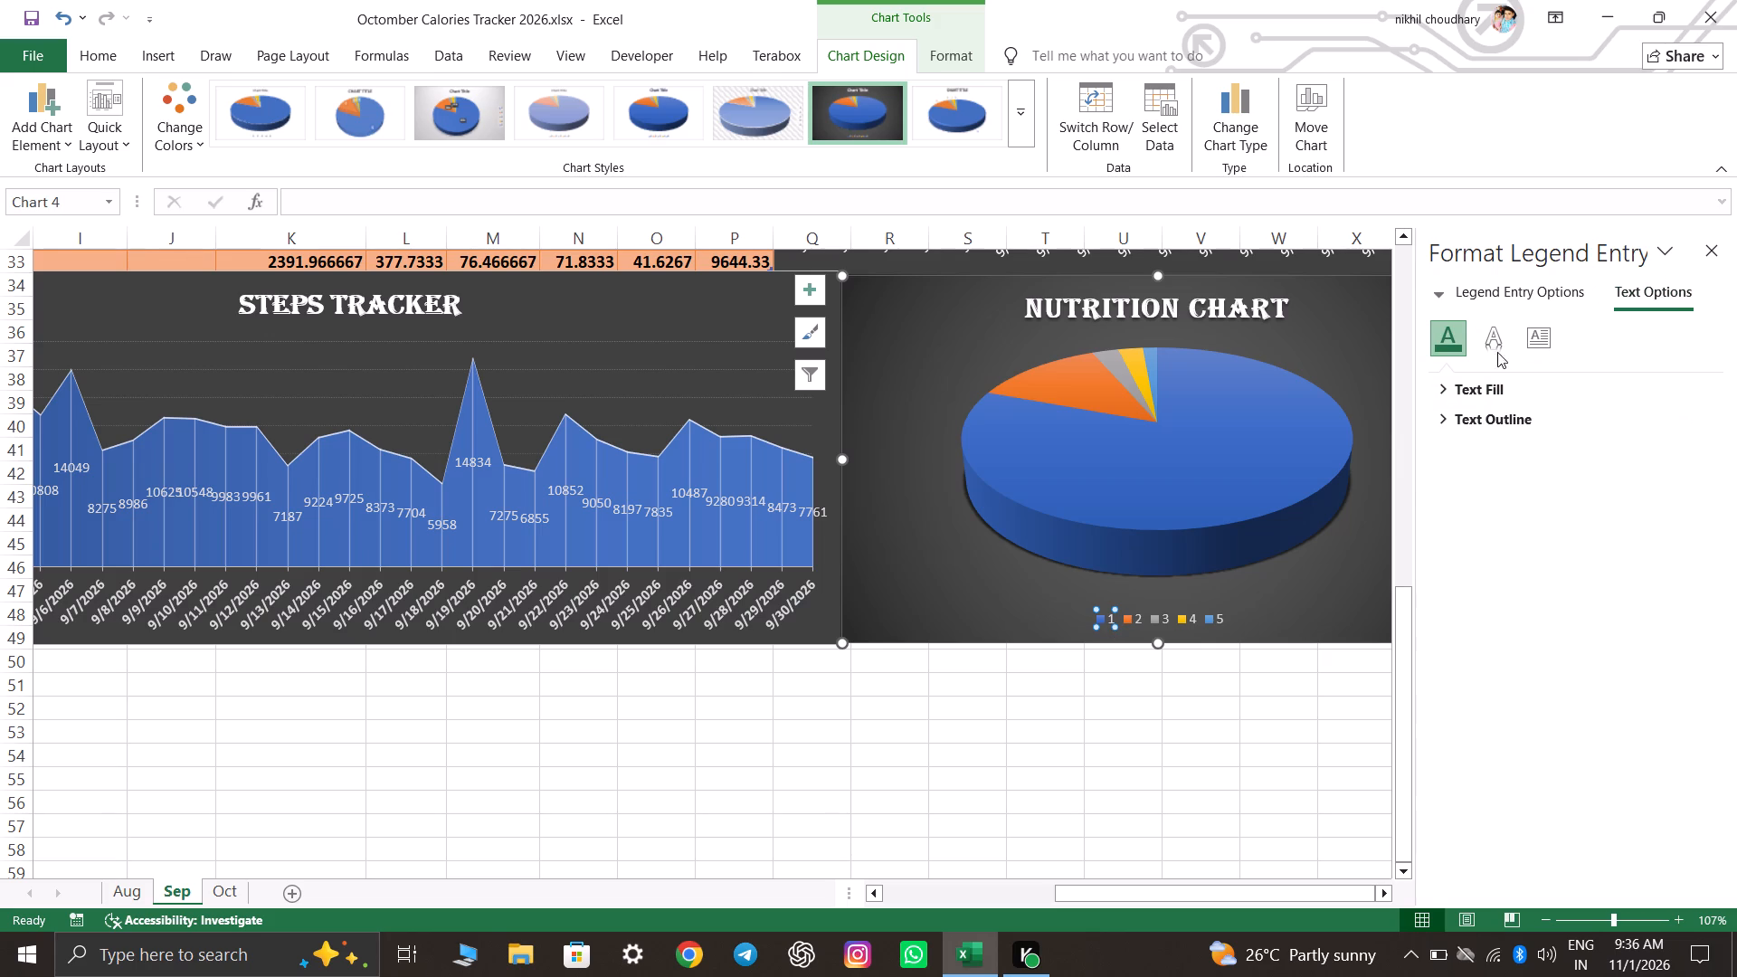
{"action": "left_click", "coordinate": [1452, 379]}
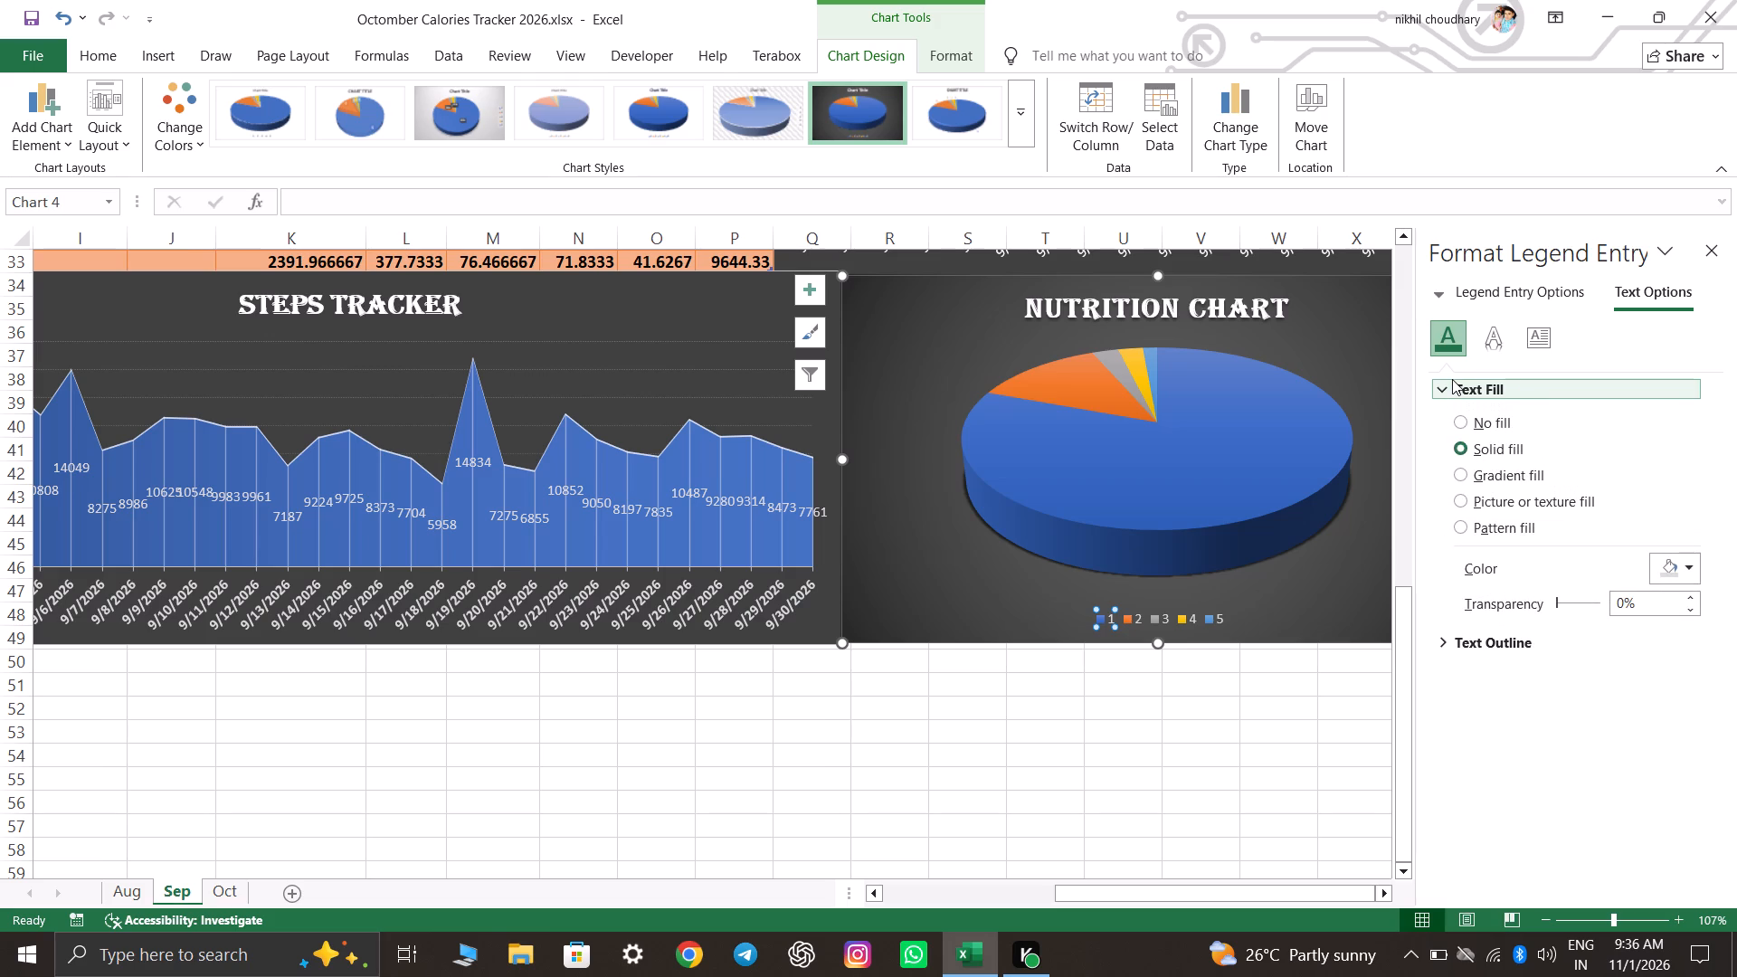
{"action": "left_click", "coordinate": [1461, 391]}
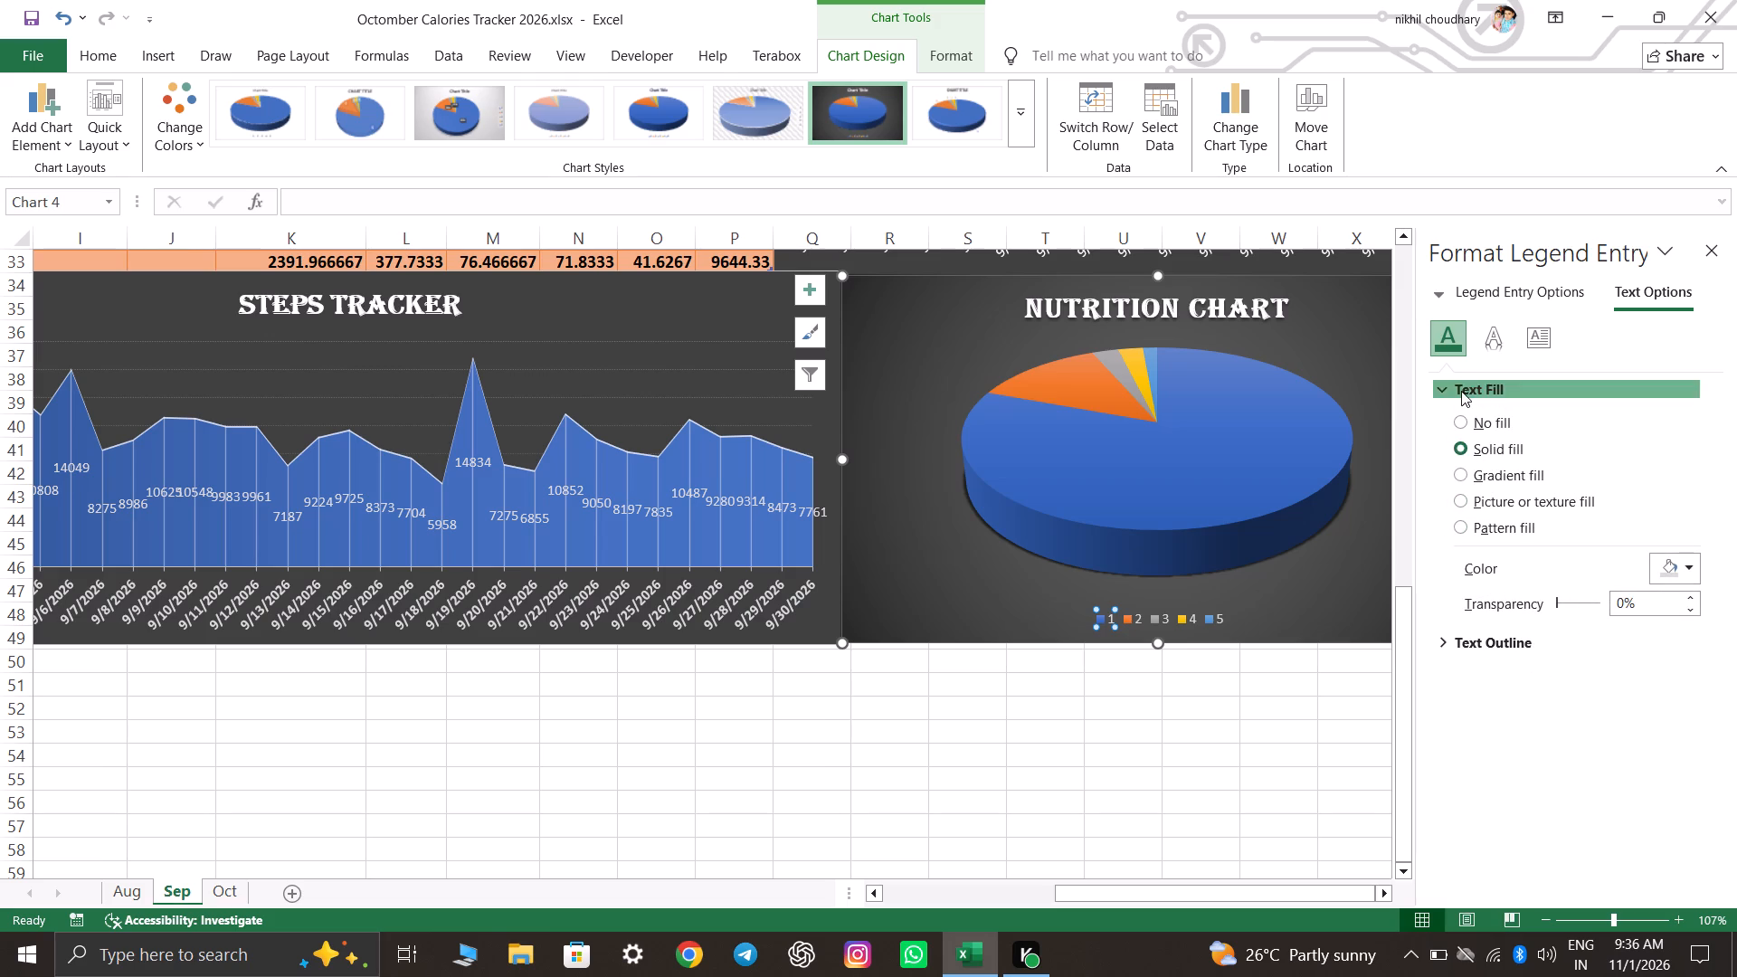
{"action": "left_click", "coordinate": [1521, 339]}
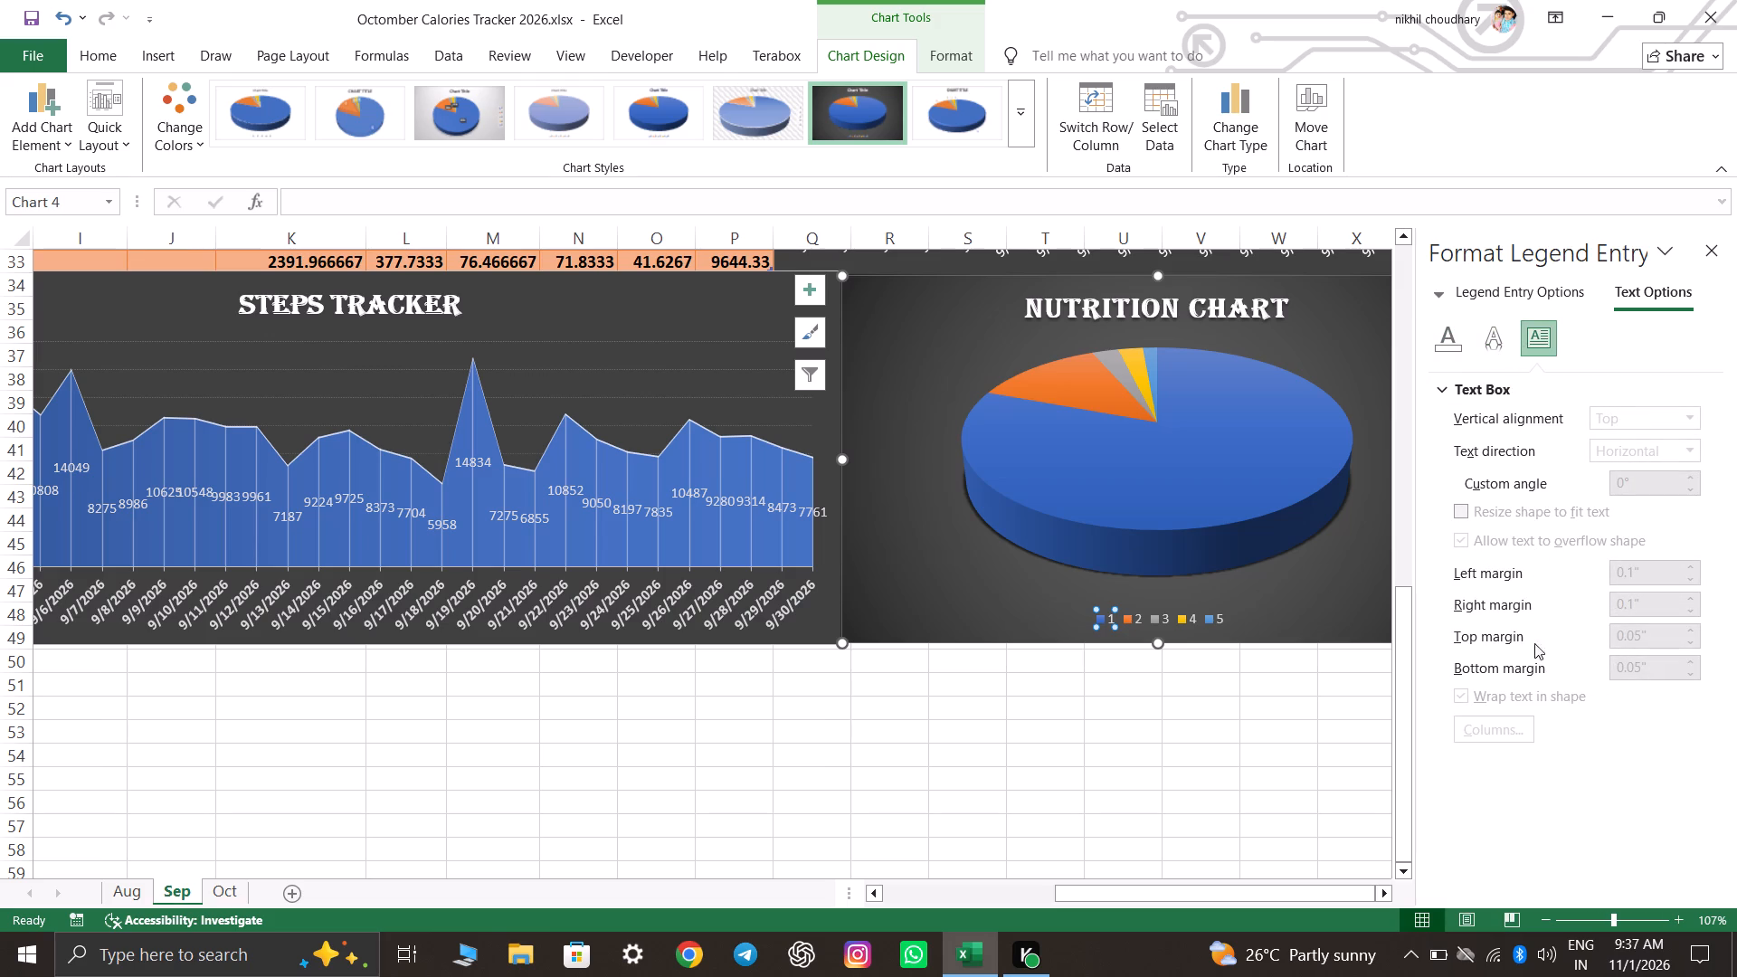
{"action": "left_click", "coordinate": [1510, 365]}
{"action": "left_click", "coordinate": [1506, 356]}
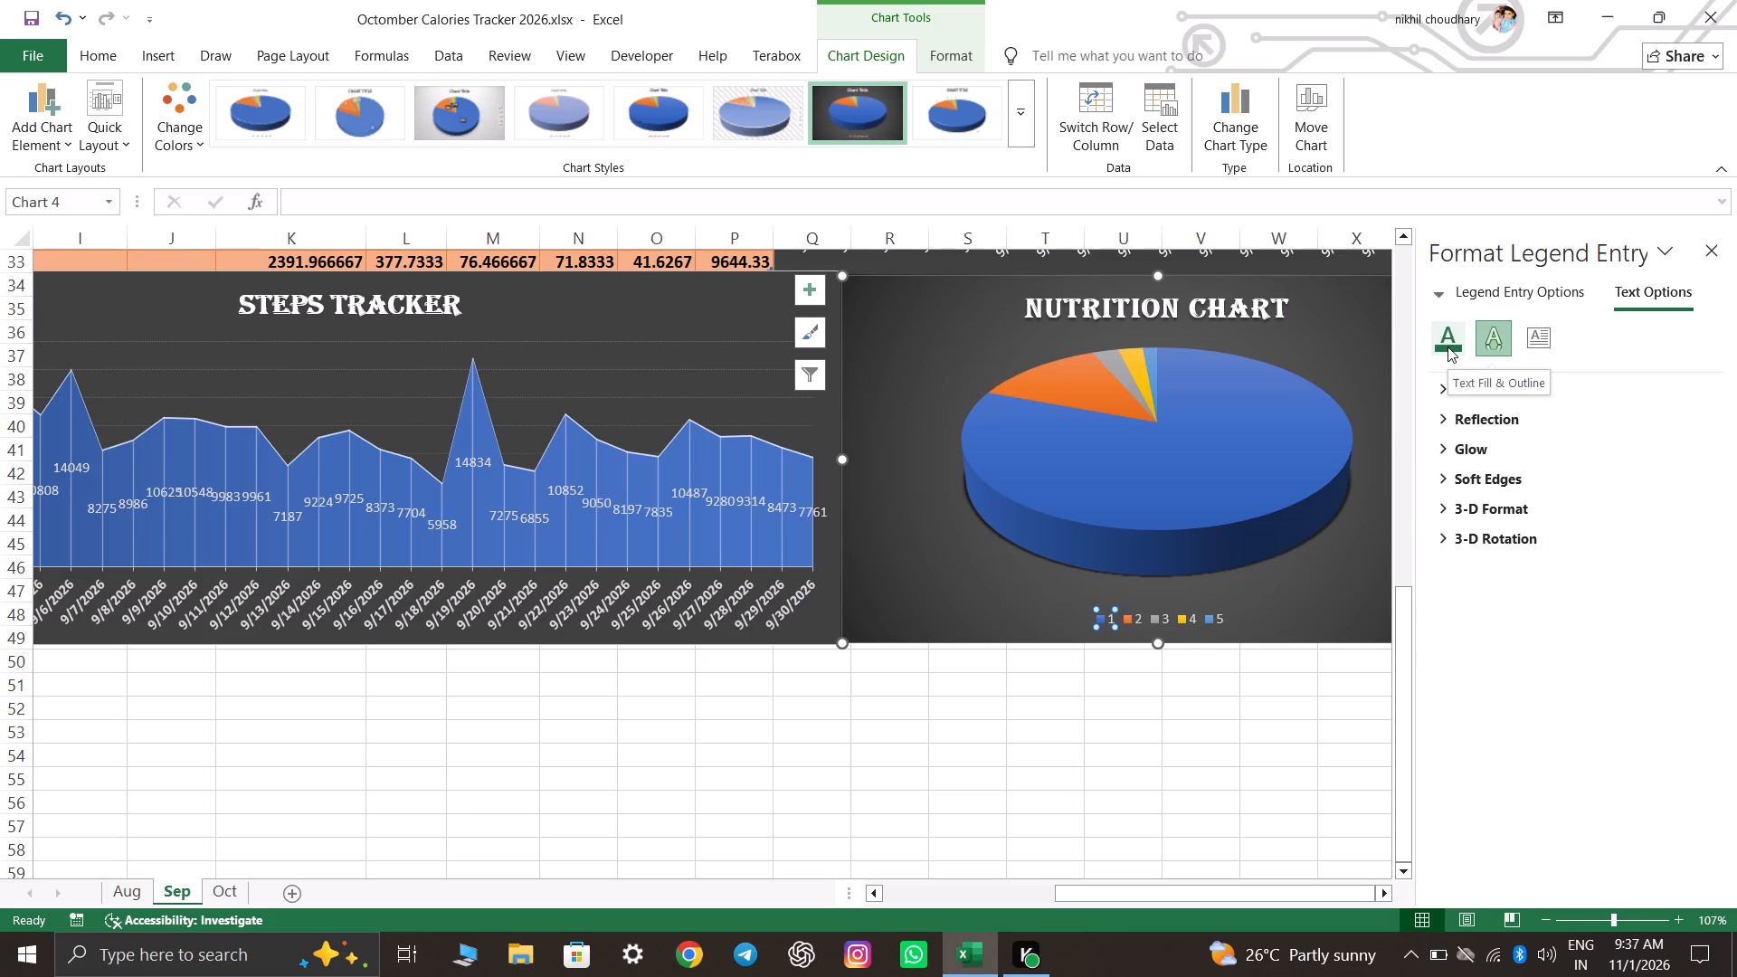
{"action": "left_click", "coordinate": [1447, 346]}
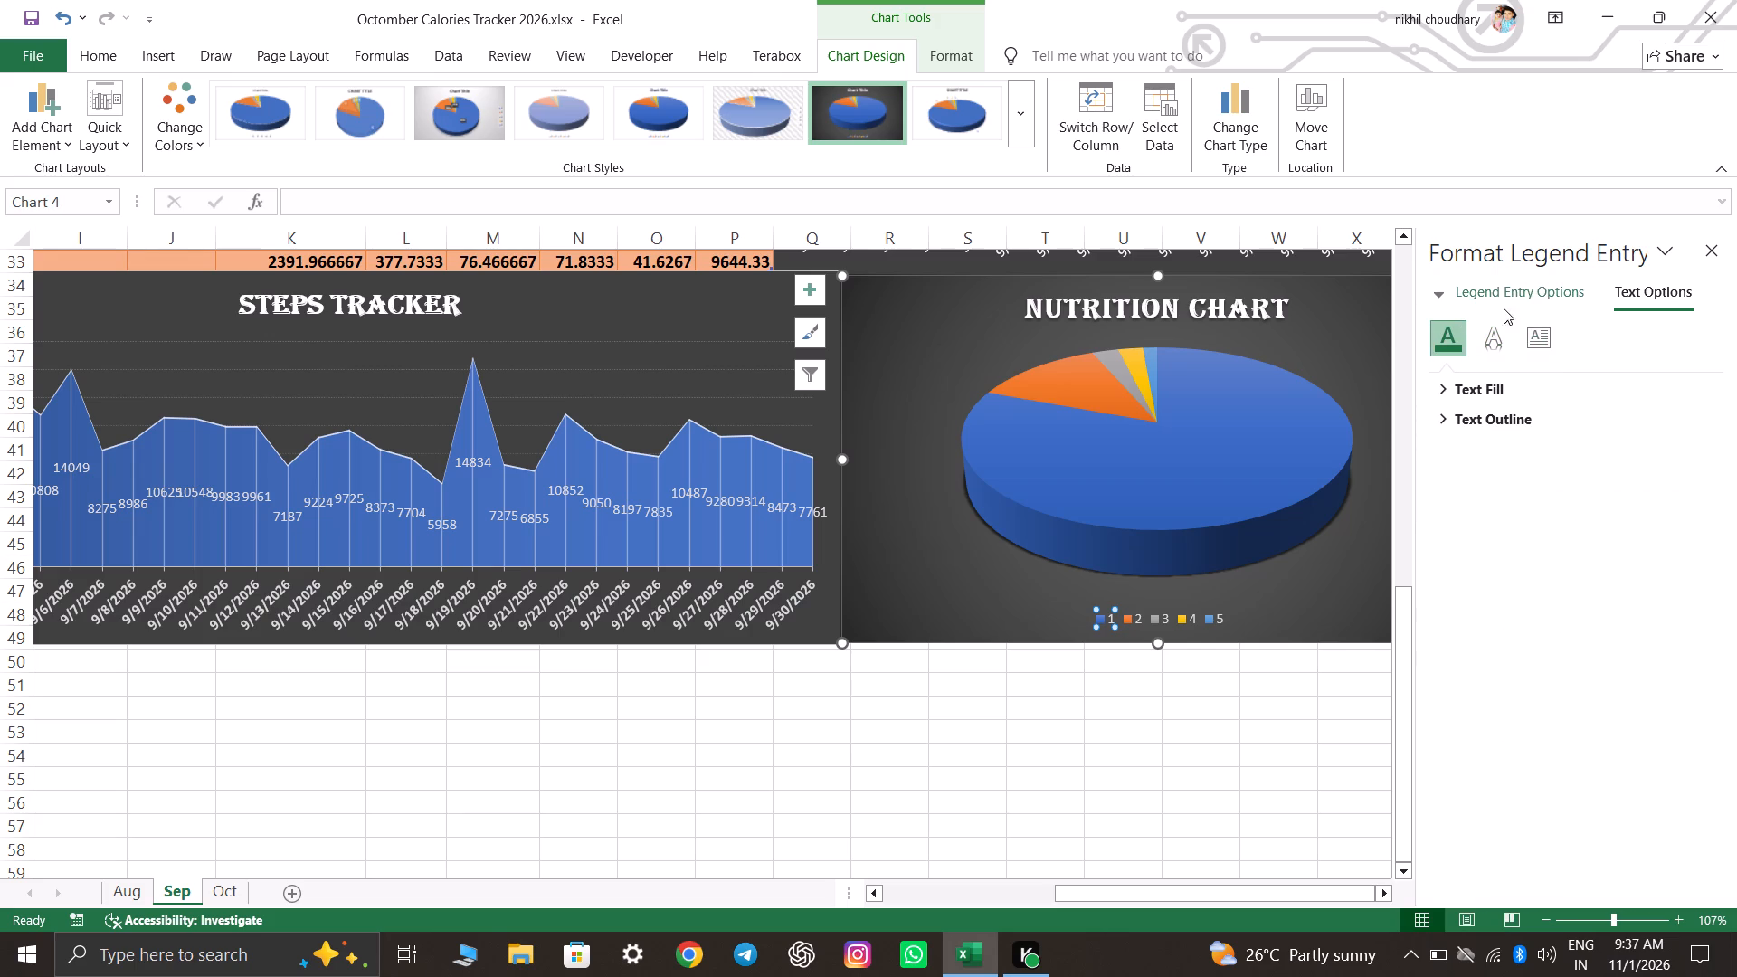
{"action": "left_click", "coordinate": [1506, 422]}
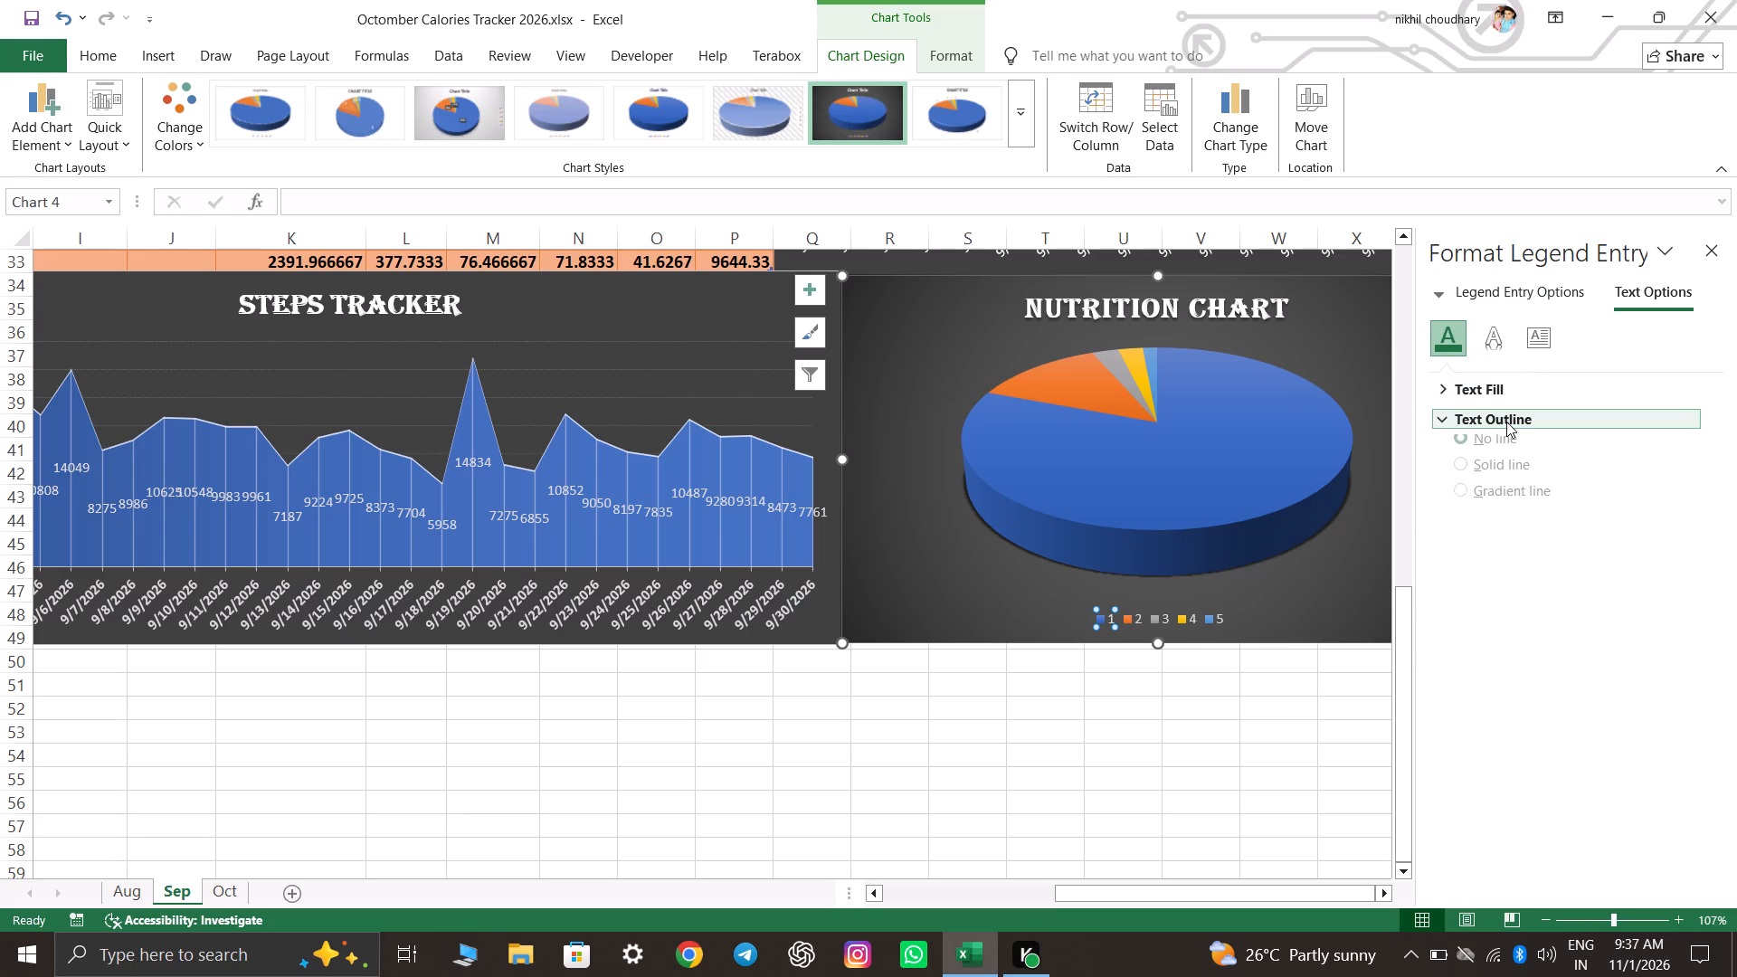
{"action": "left_click", "coordinate": [1506, 422]}
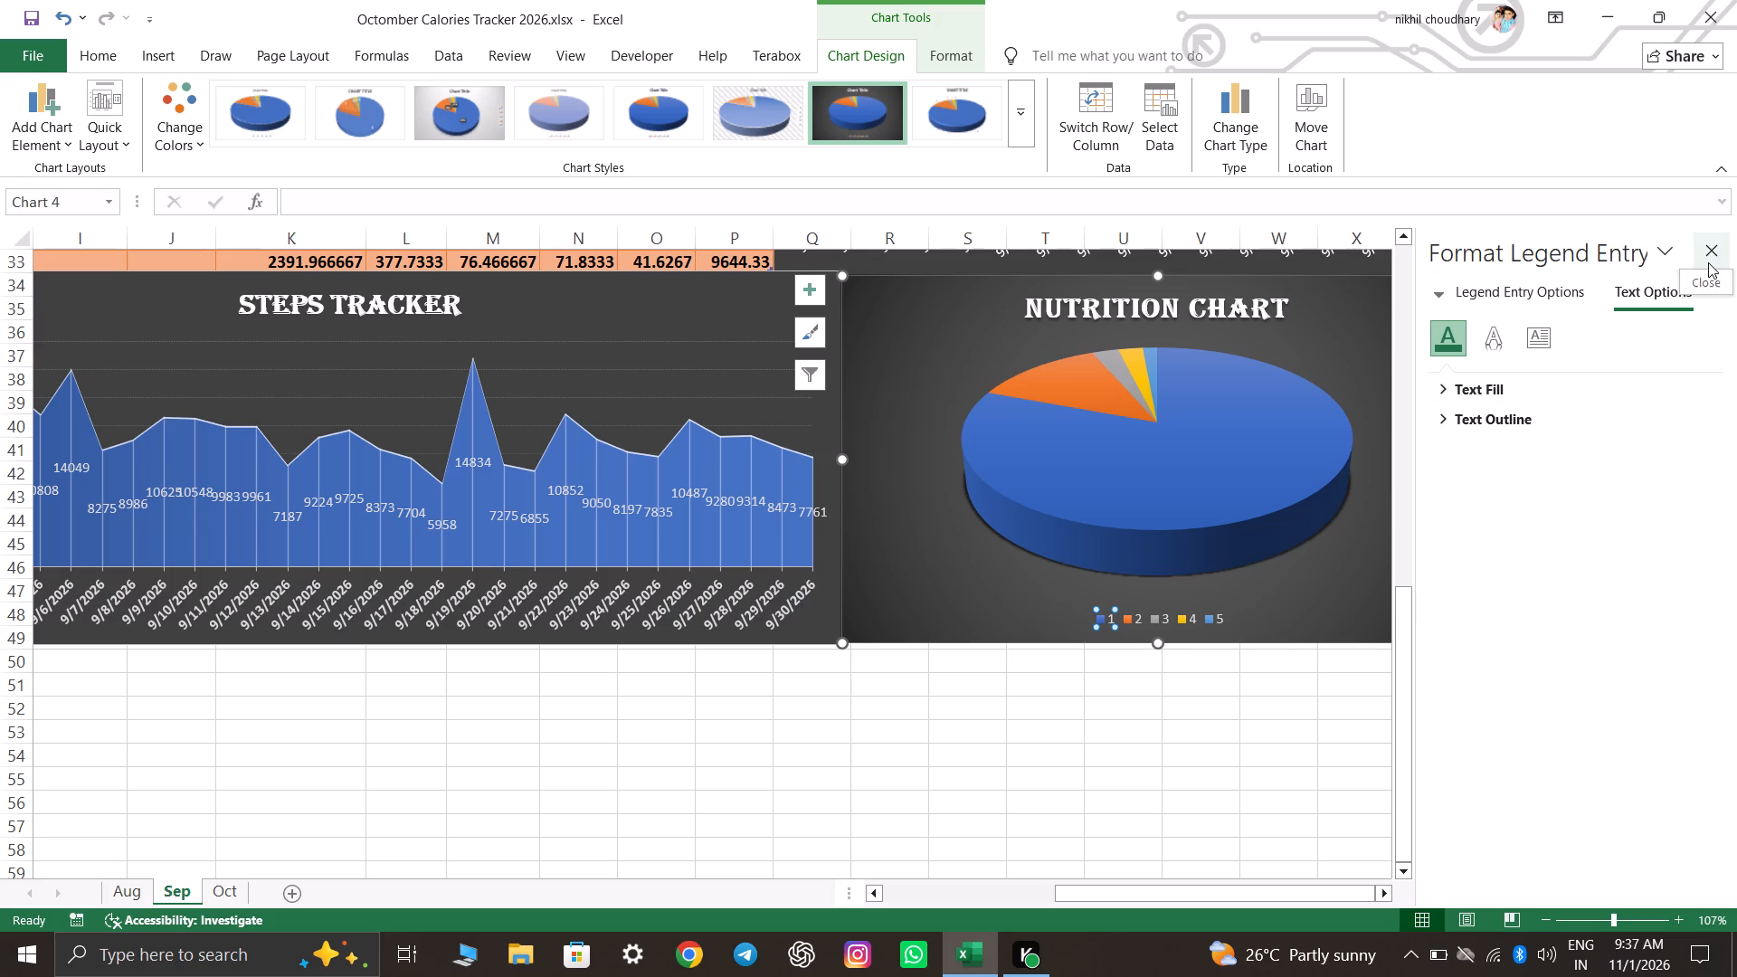
{"action": "left_click", "coordinate": [1708, 262]}
{"action": "left_click", "coordinate": [1075, 728]}
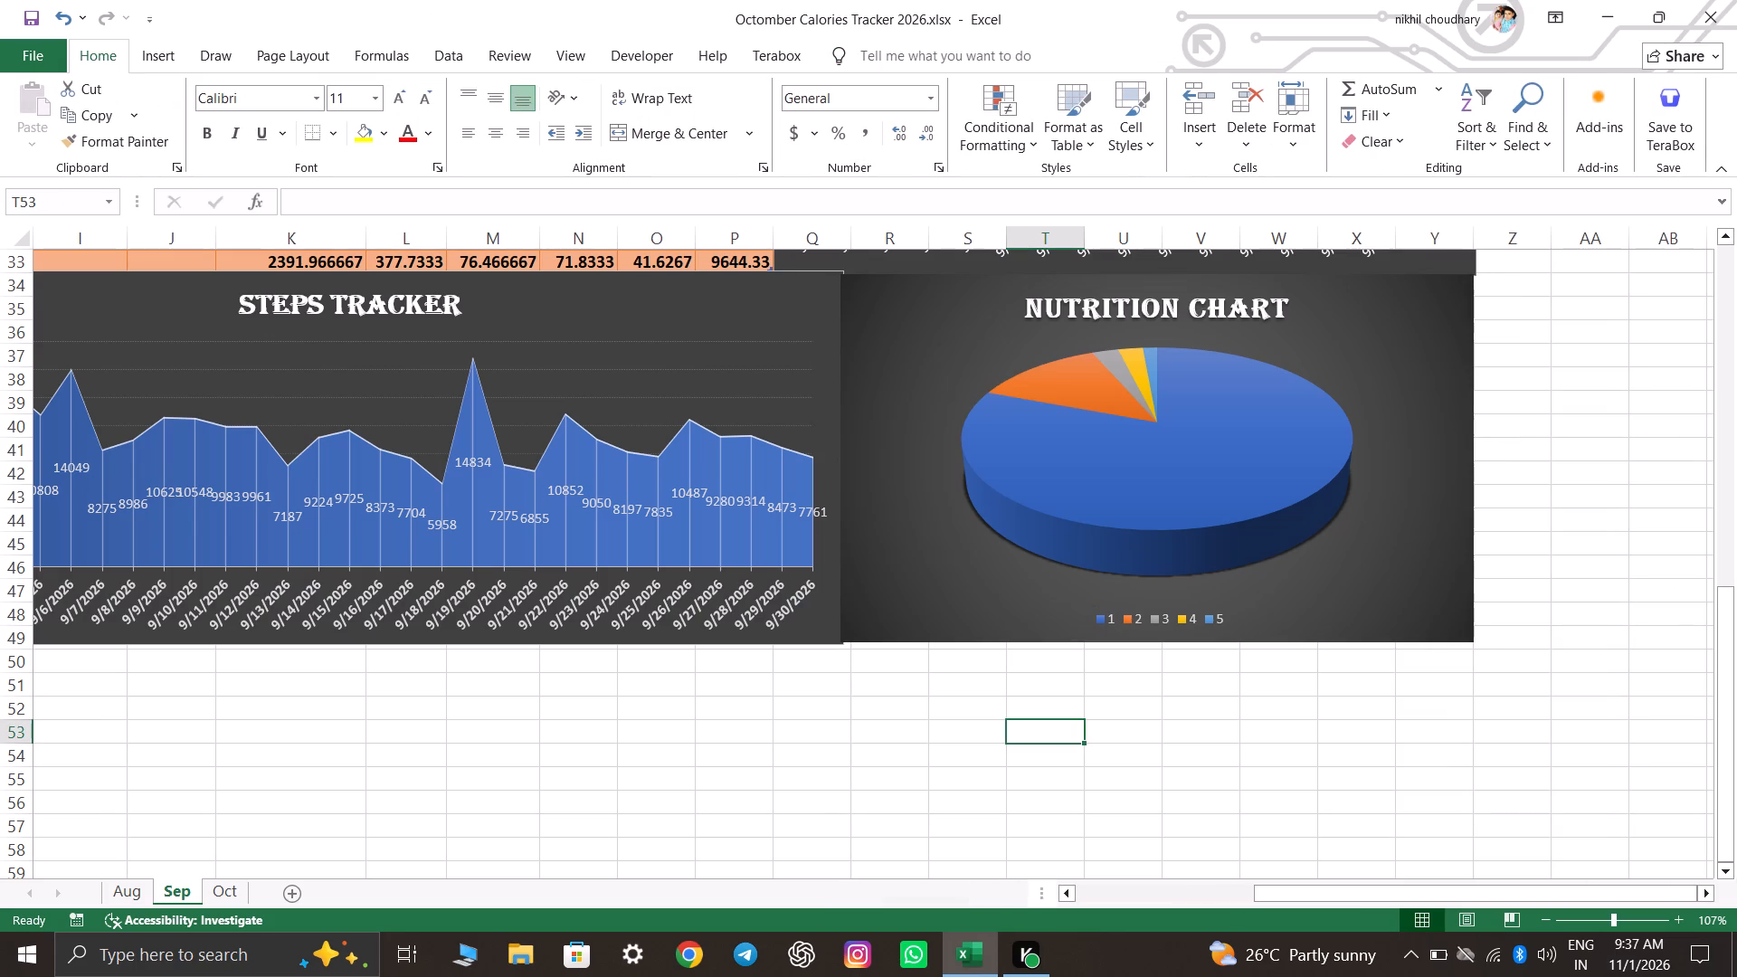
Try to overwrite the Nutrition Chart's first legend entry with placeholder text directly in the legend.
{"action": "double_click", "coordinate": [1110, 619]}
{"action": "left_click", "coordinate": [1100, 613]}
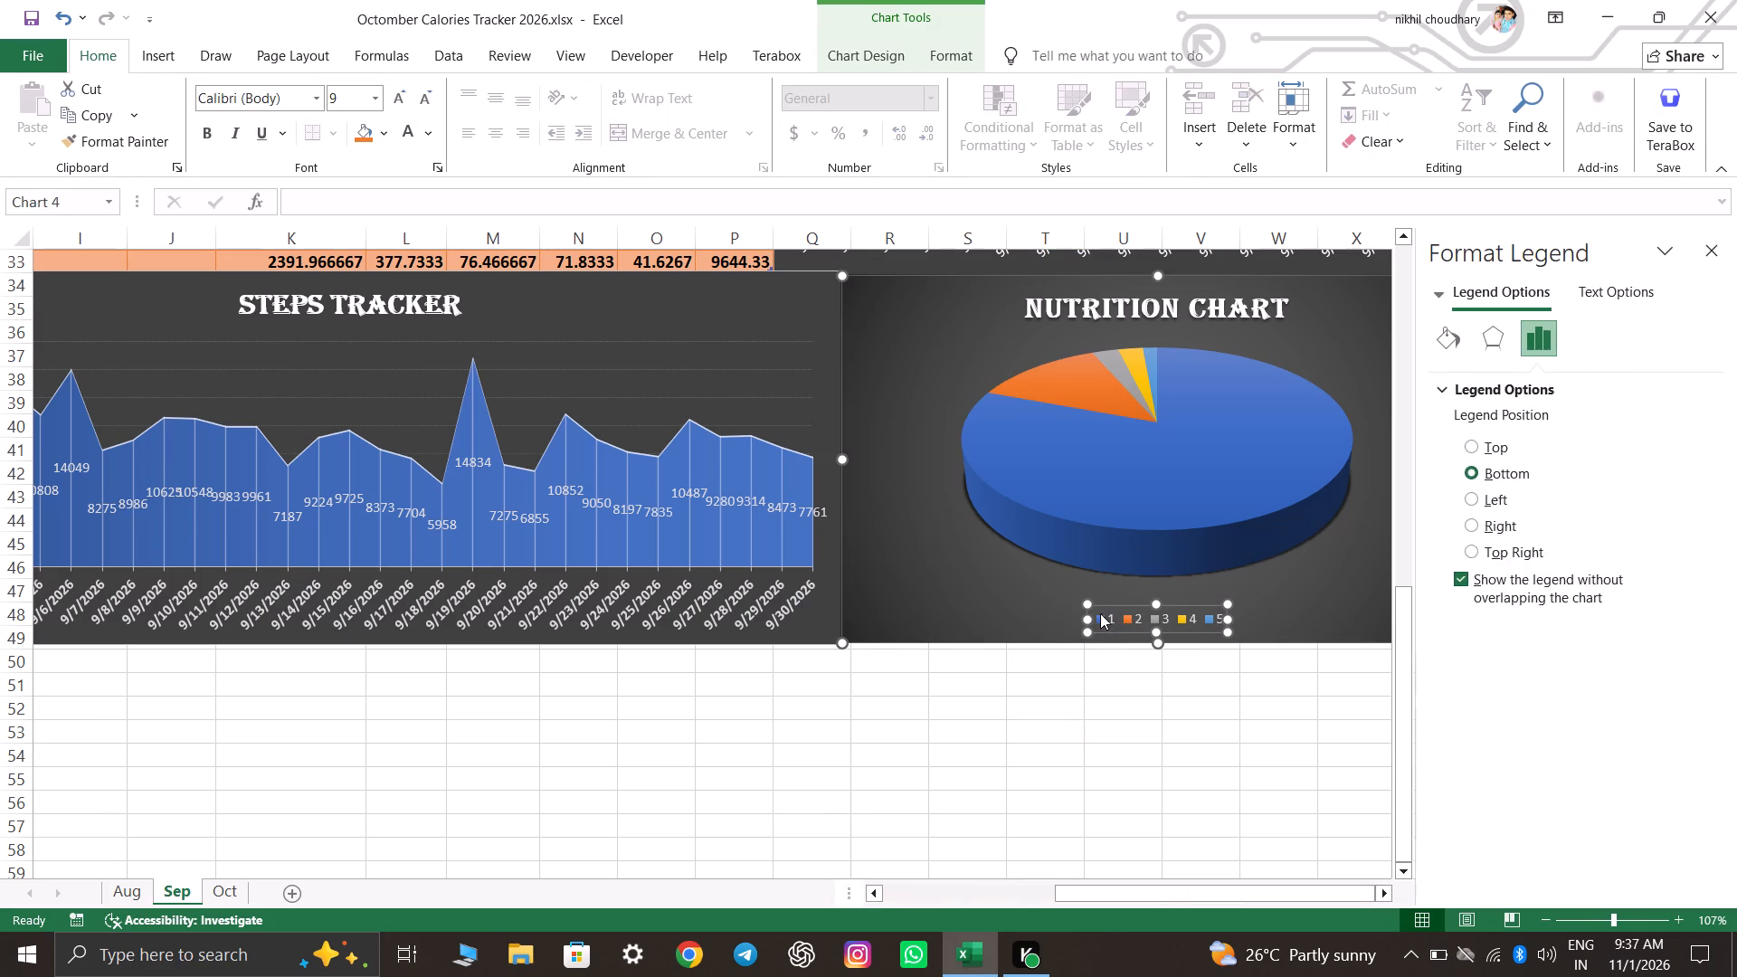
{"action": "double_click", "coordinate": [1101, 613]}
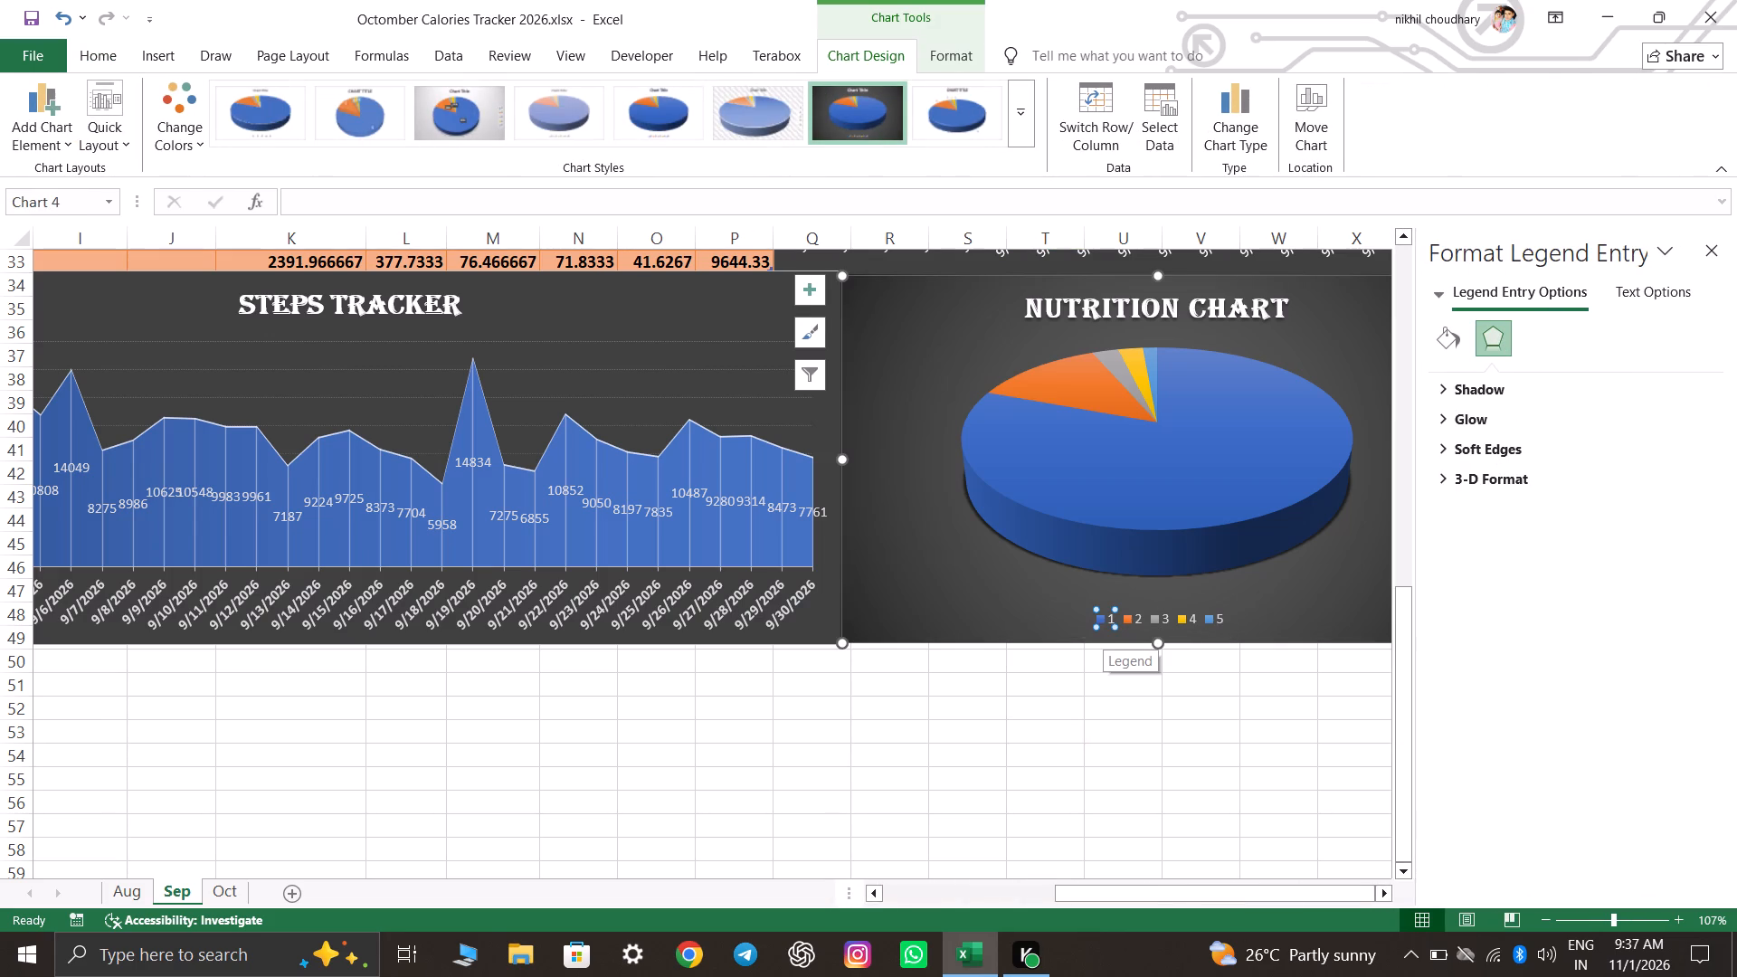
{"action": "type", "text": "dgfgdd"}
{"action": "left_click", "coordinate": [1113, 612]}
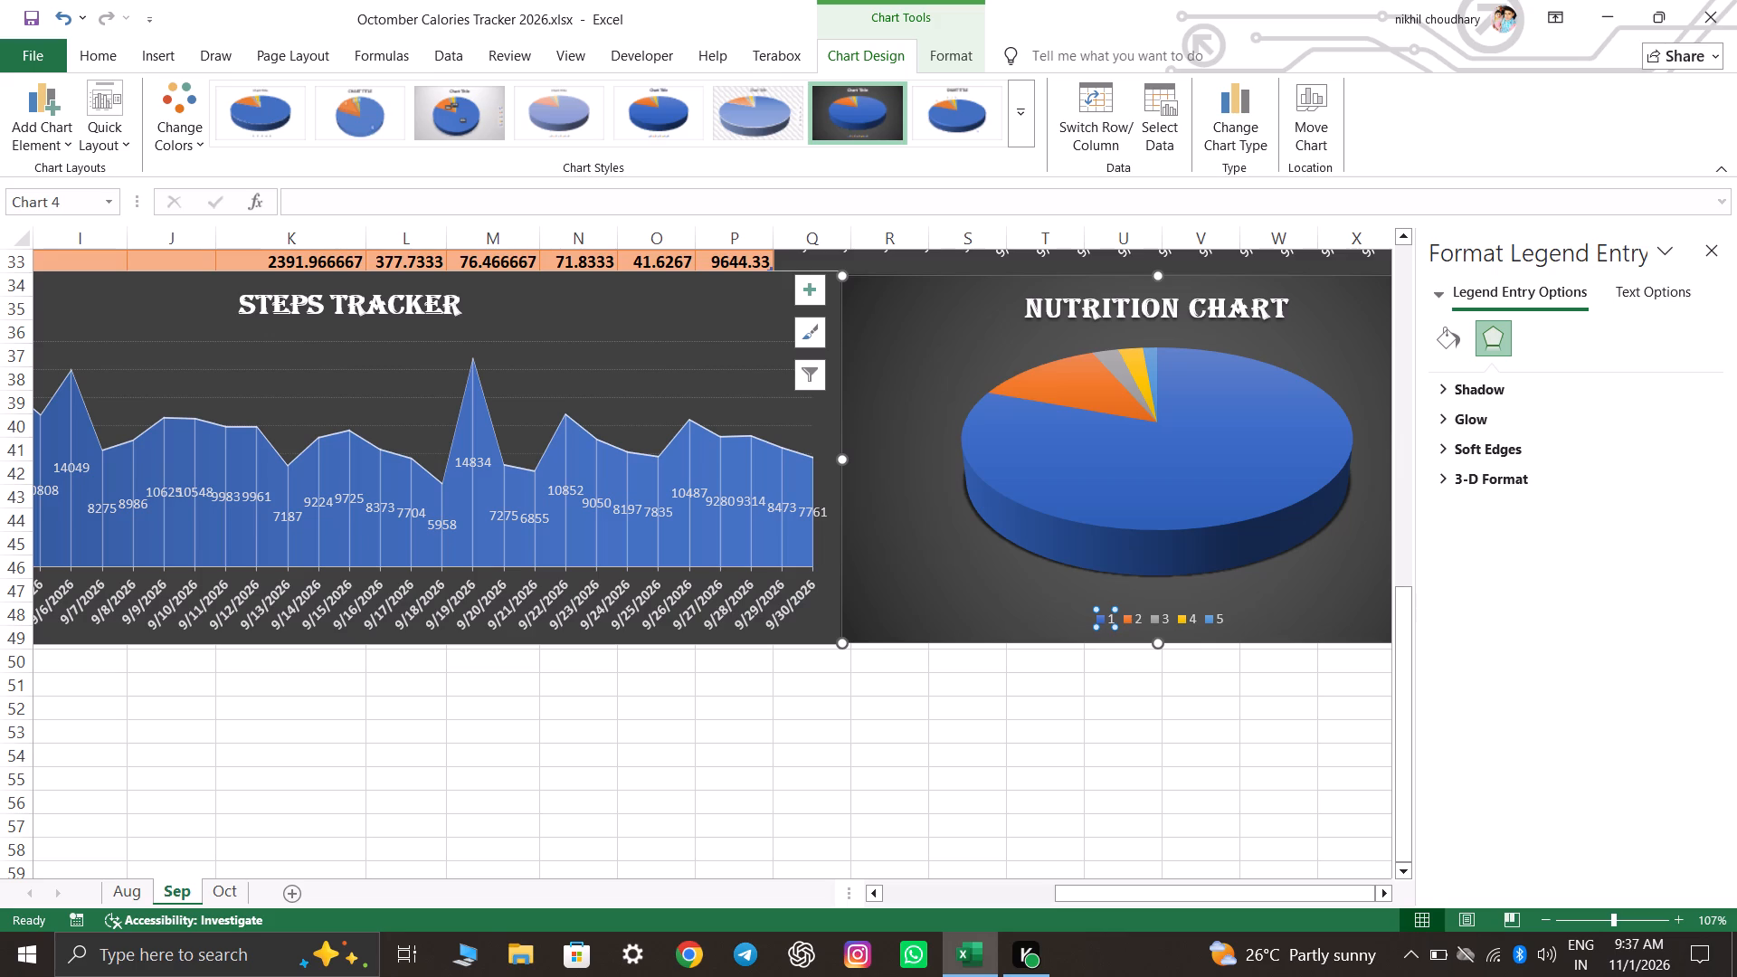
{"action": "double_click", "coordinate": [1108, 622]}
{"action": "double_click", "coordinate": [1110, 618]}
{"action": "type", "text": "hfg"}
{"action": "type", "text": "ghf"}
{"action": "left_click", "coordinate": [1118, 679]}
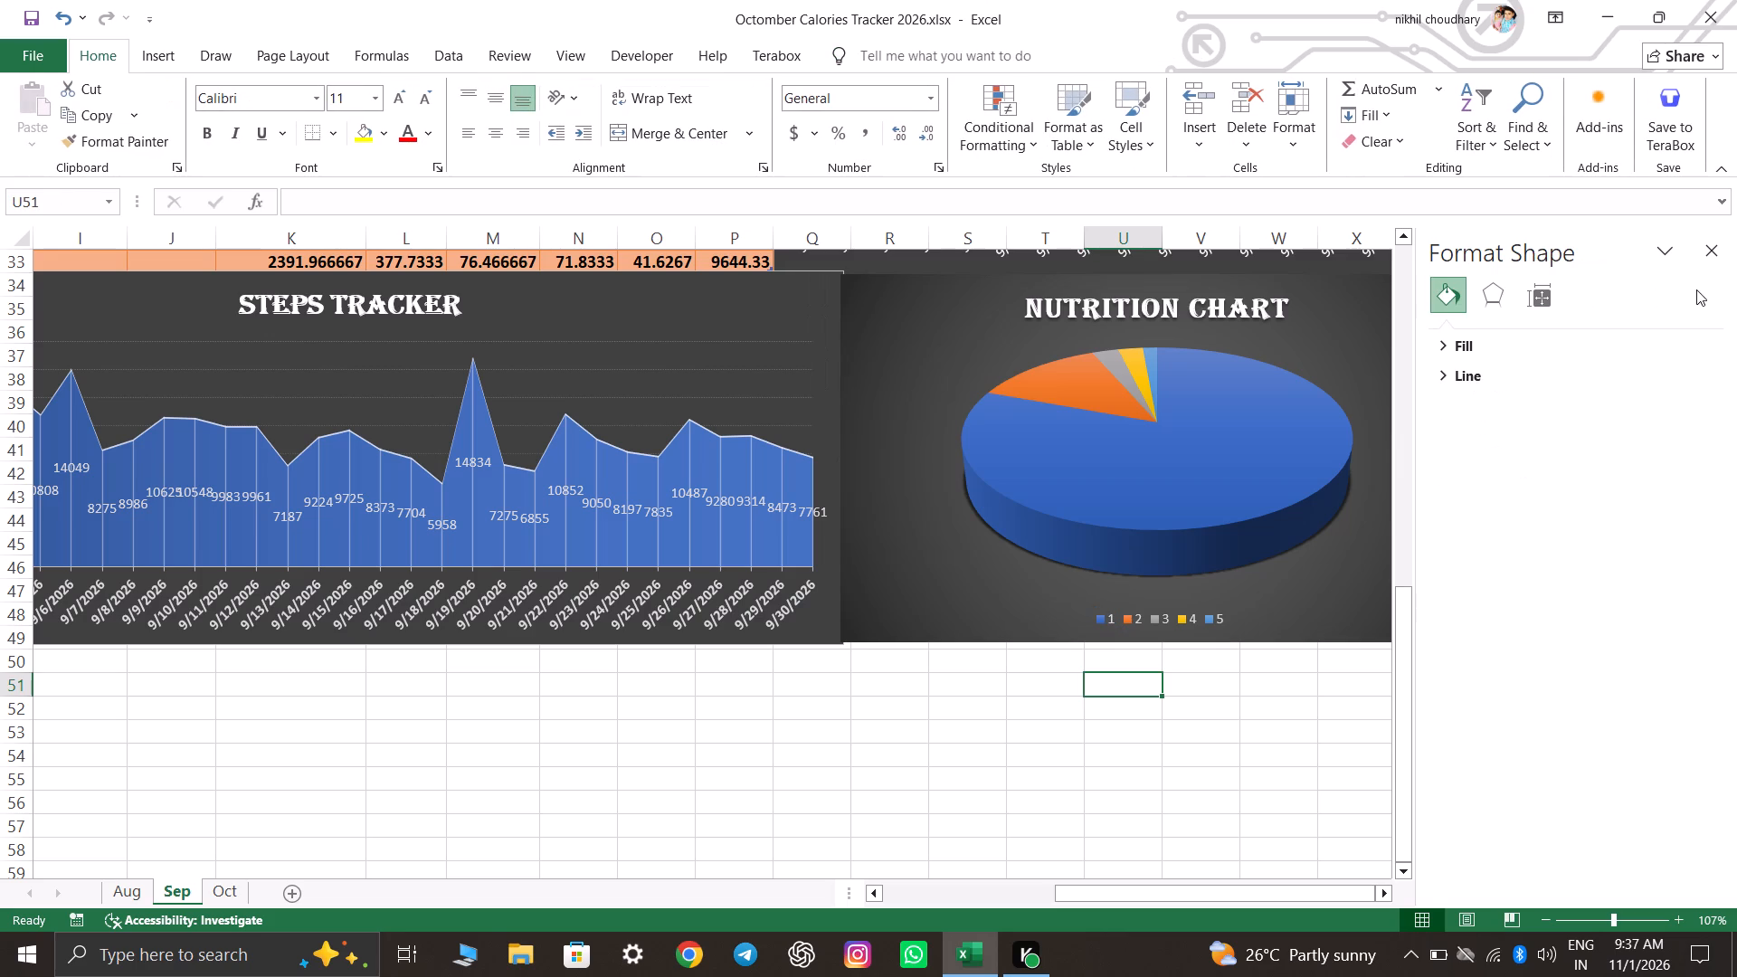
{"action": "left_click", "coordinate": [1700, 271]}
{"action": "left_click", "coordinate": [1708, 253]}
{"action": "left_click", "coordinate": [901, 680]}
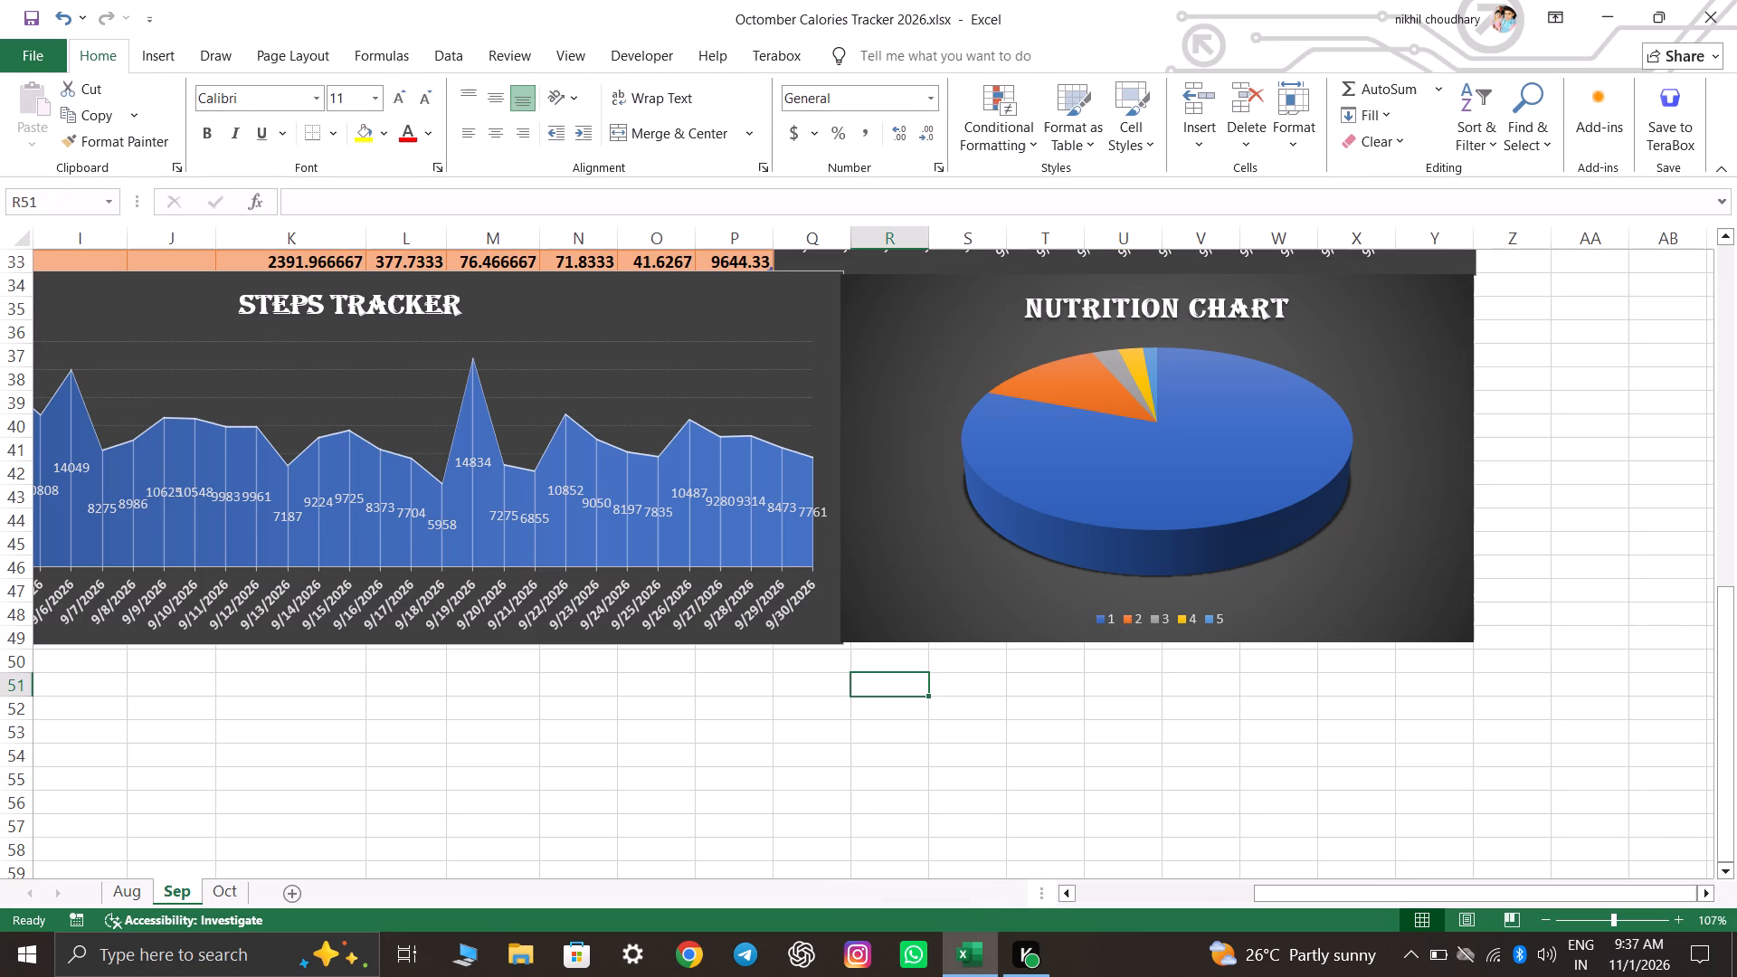
Review the Steps Tracker and Nutrition charts beneath the Sep table, back to the Steps Tracker's left edge.
{"action": "key", "text": "Left"}
{"action": "key", "text": "Left"}
{"action": "key", "text": "Left"}
{"action": "key", "text": "Left"}
{"action": "key", "text": "Left"}
{"action": "key", "text": "Left"}
{"action": "key", "text": "Left"}
{"action": "key", "text": "Left"}
{"action": "key", "text": "Left"}
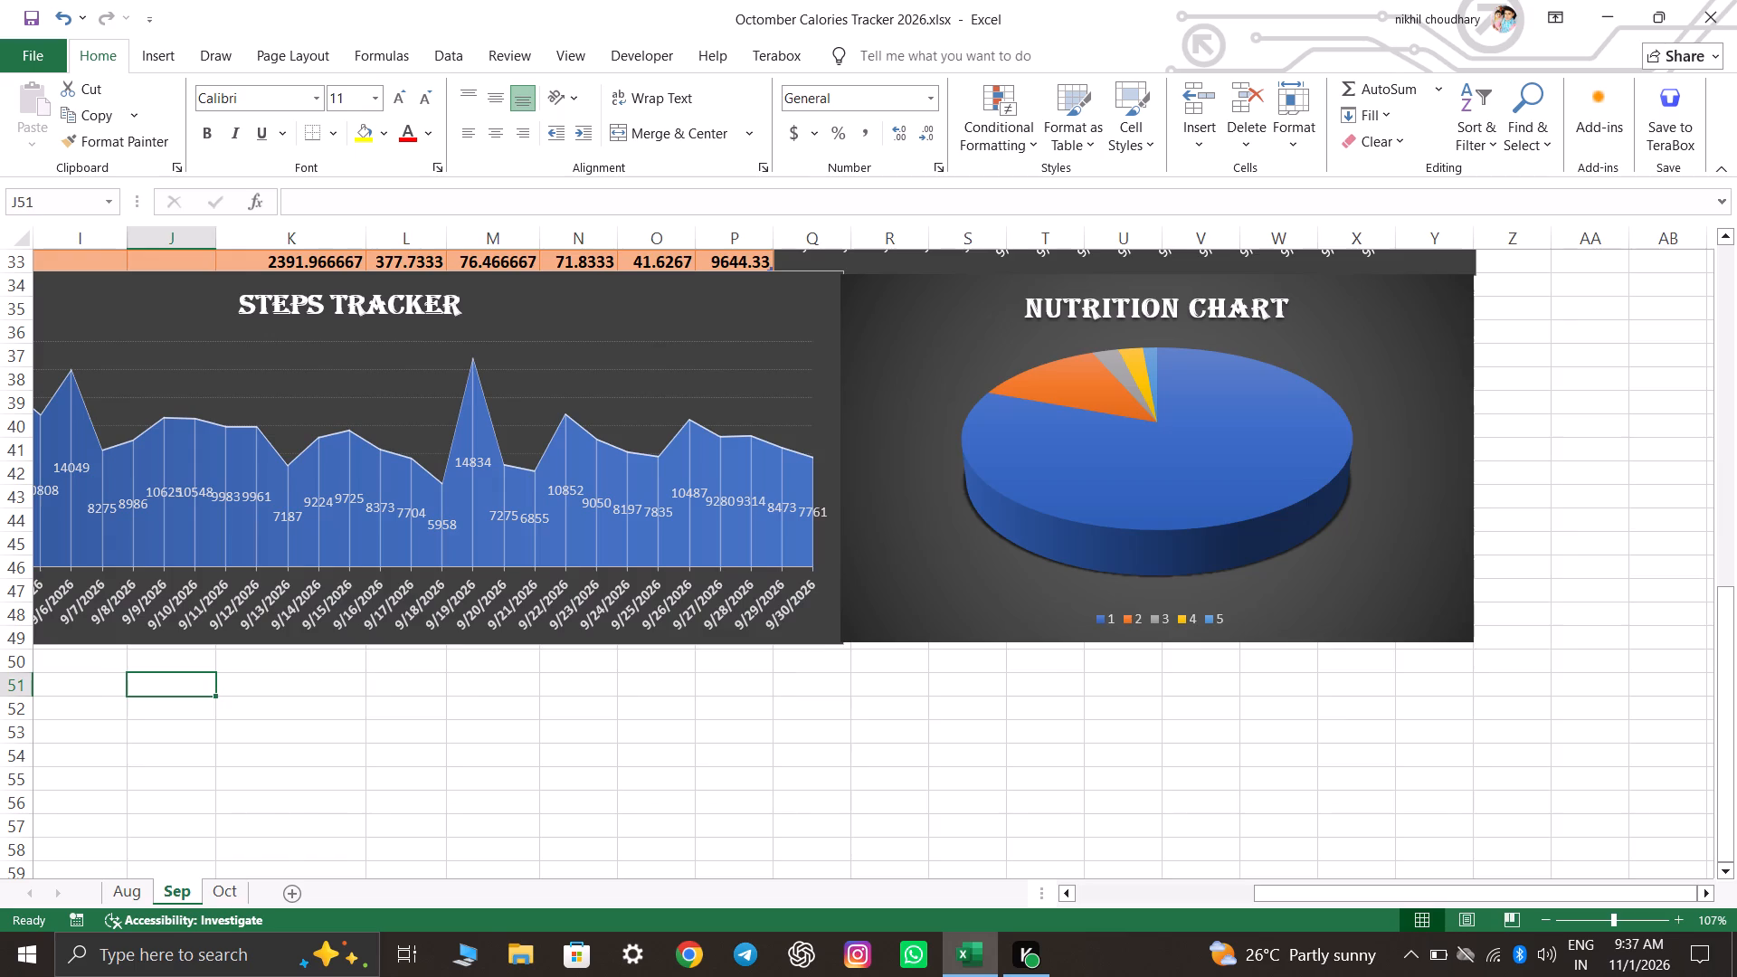
{"action": "key", "text": "Left"}
{"action": "key", "text": "Left"}
{"action": "key", "text": "Left"}
{"action": "key", "text": "Left"}
{"action": "key", "text": "Left"}
{"action": "key", "text": "Left"}
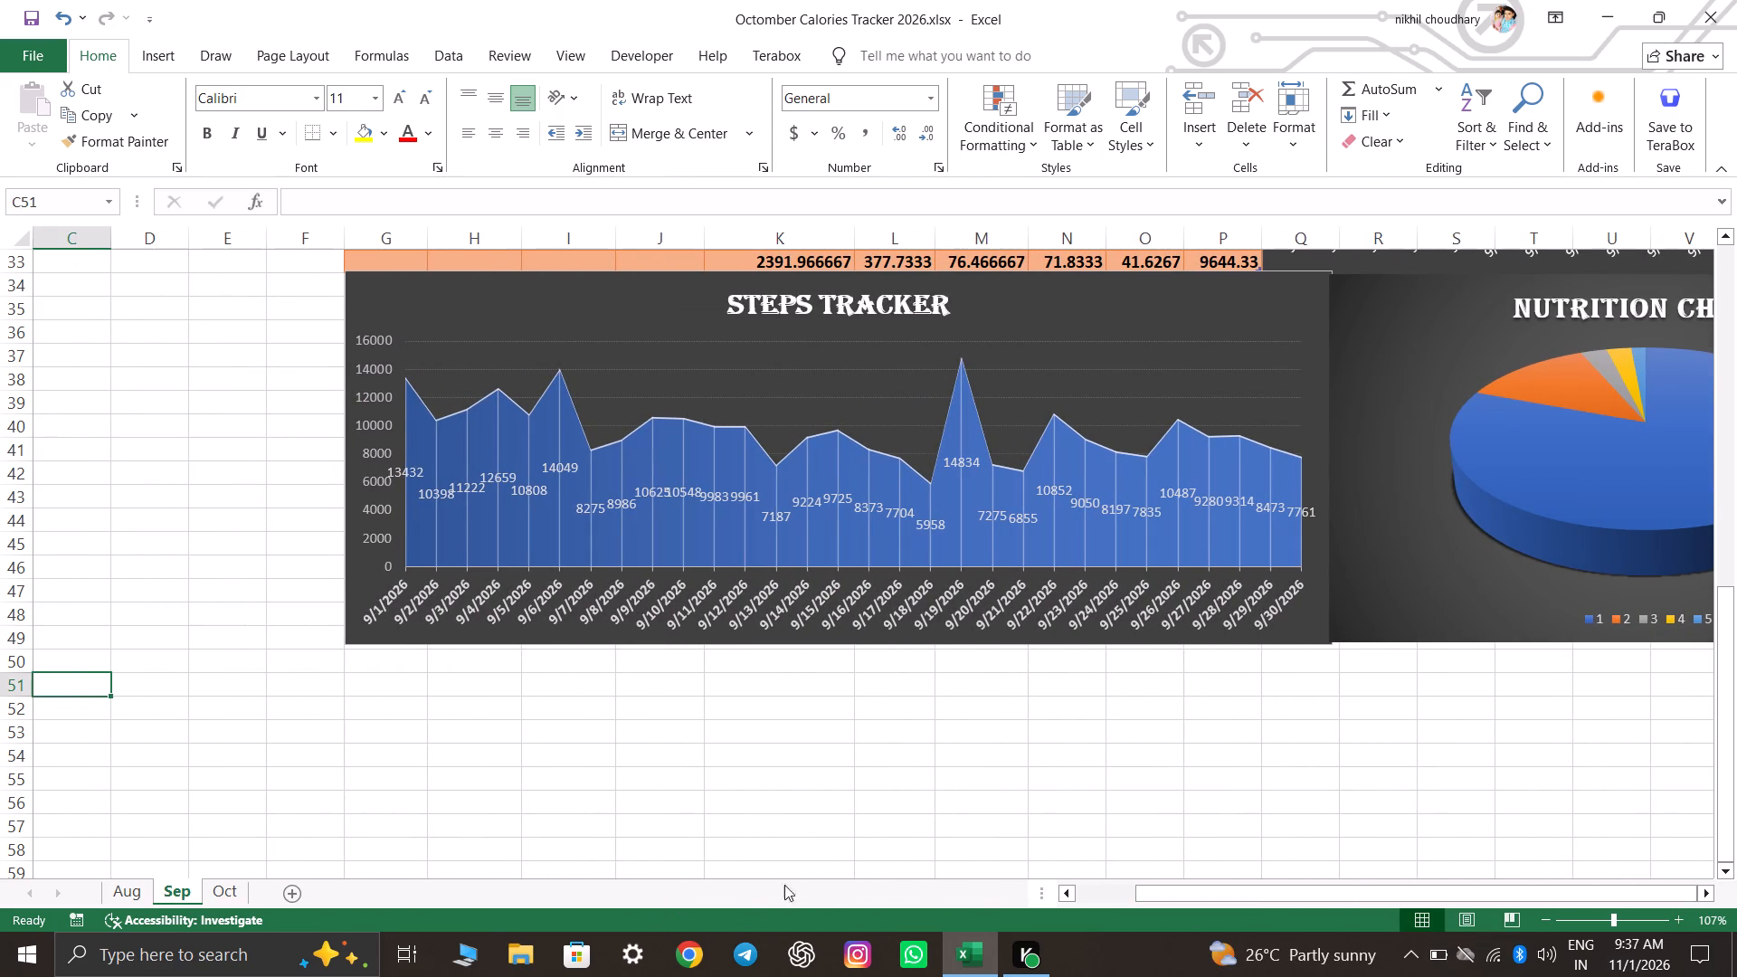
On the Aug sheet, move the Calories Tracker chart flush against the table's Steps column and the sheet's top edge.
{"action": "left_click", "coordinate": [128, 904]}
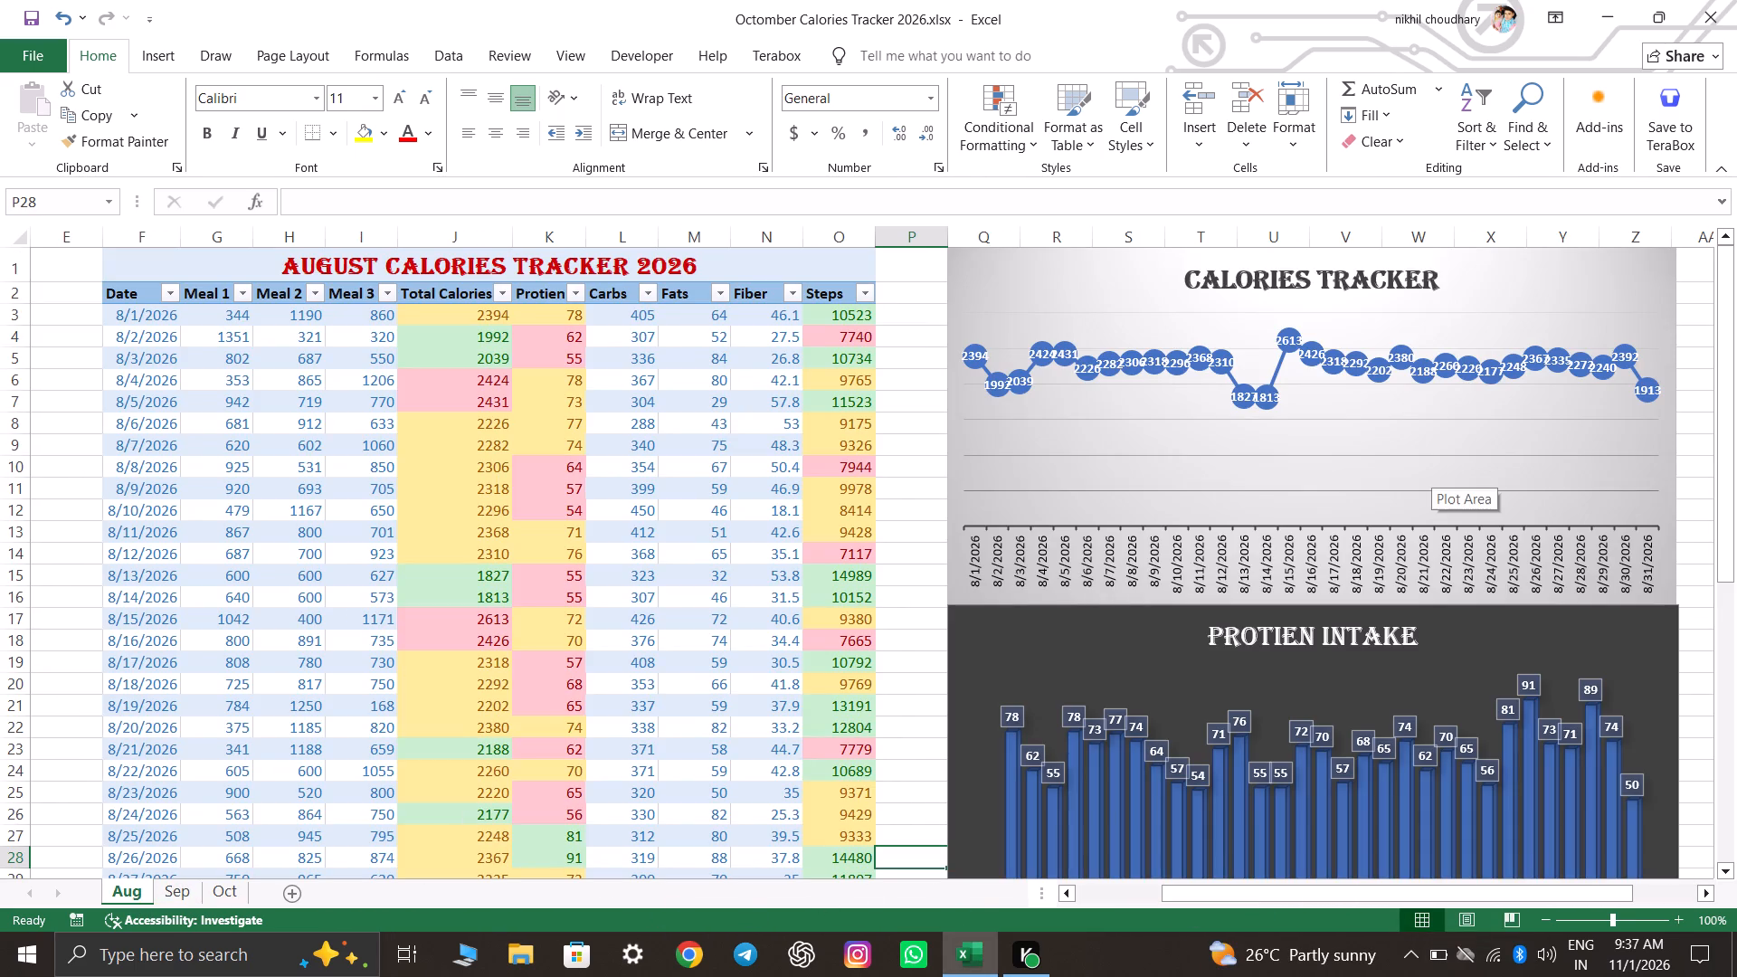
{"action": "left_click_drag", "start_coordinate": [1502, 272], "coordinate": [1437, 275]}
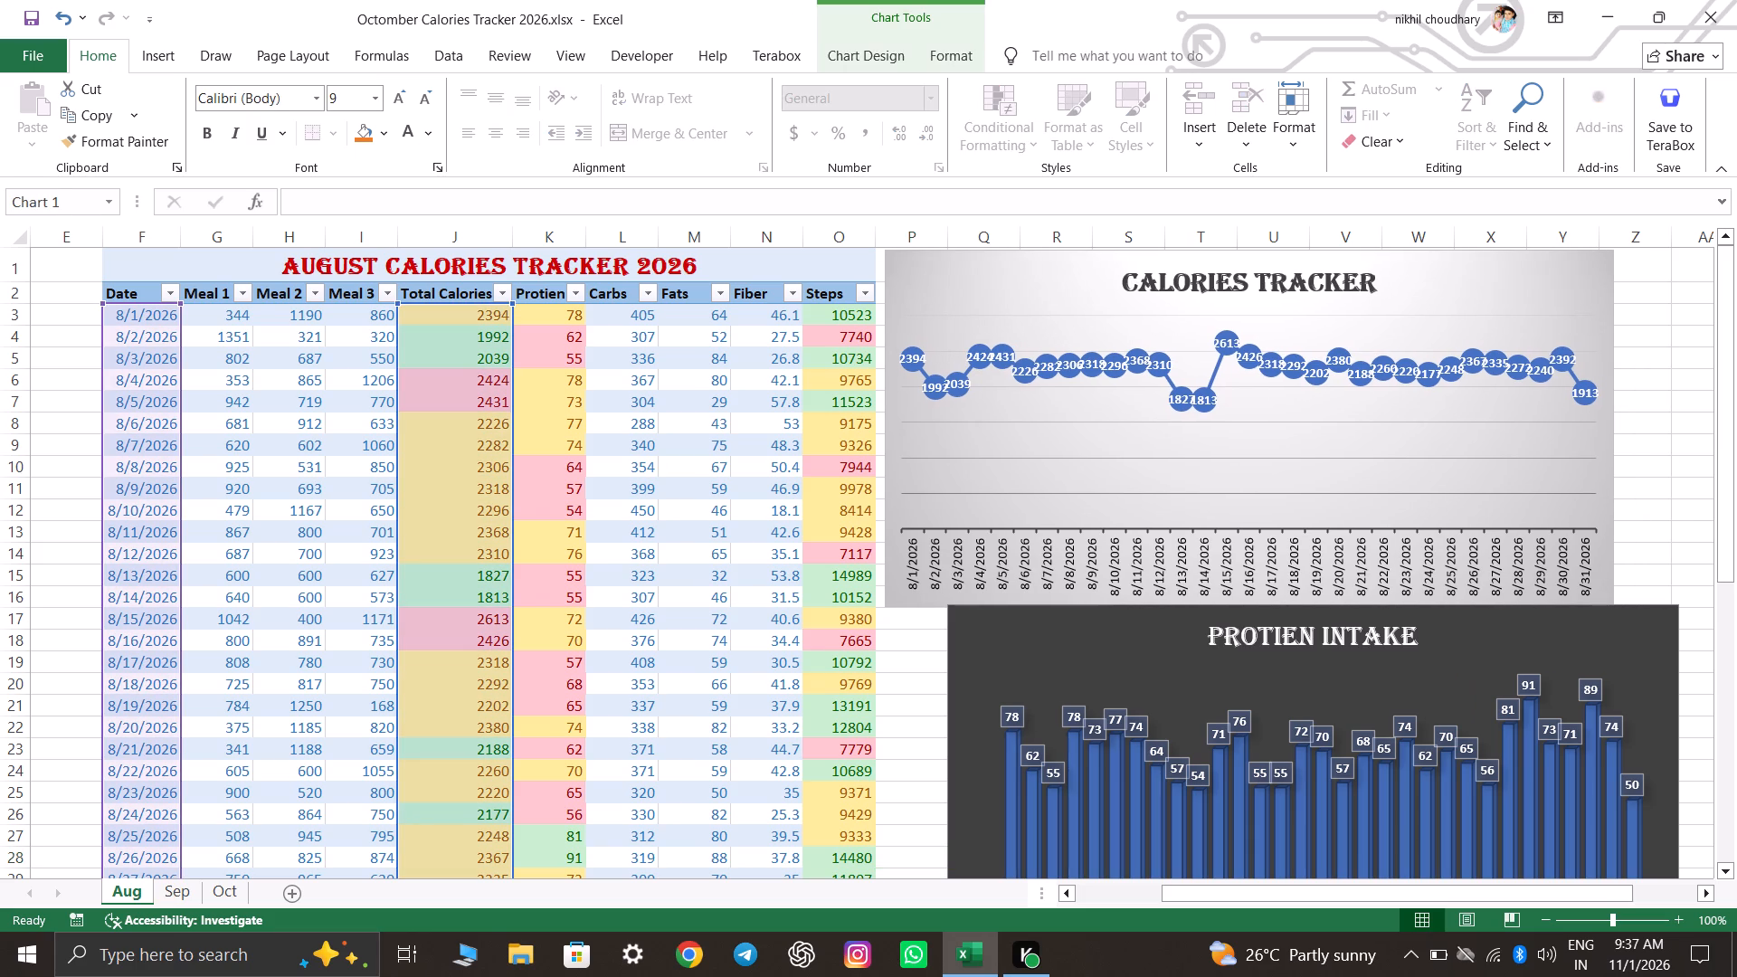
{"action": "left_click_drag", "start_coordinate": [1437, 275], "coordinate": [1430, 270]}
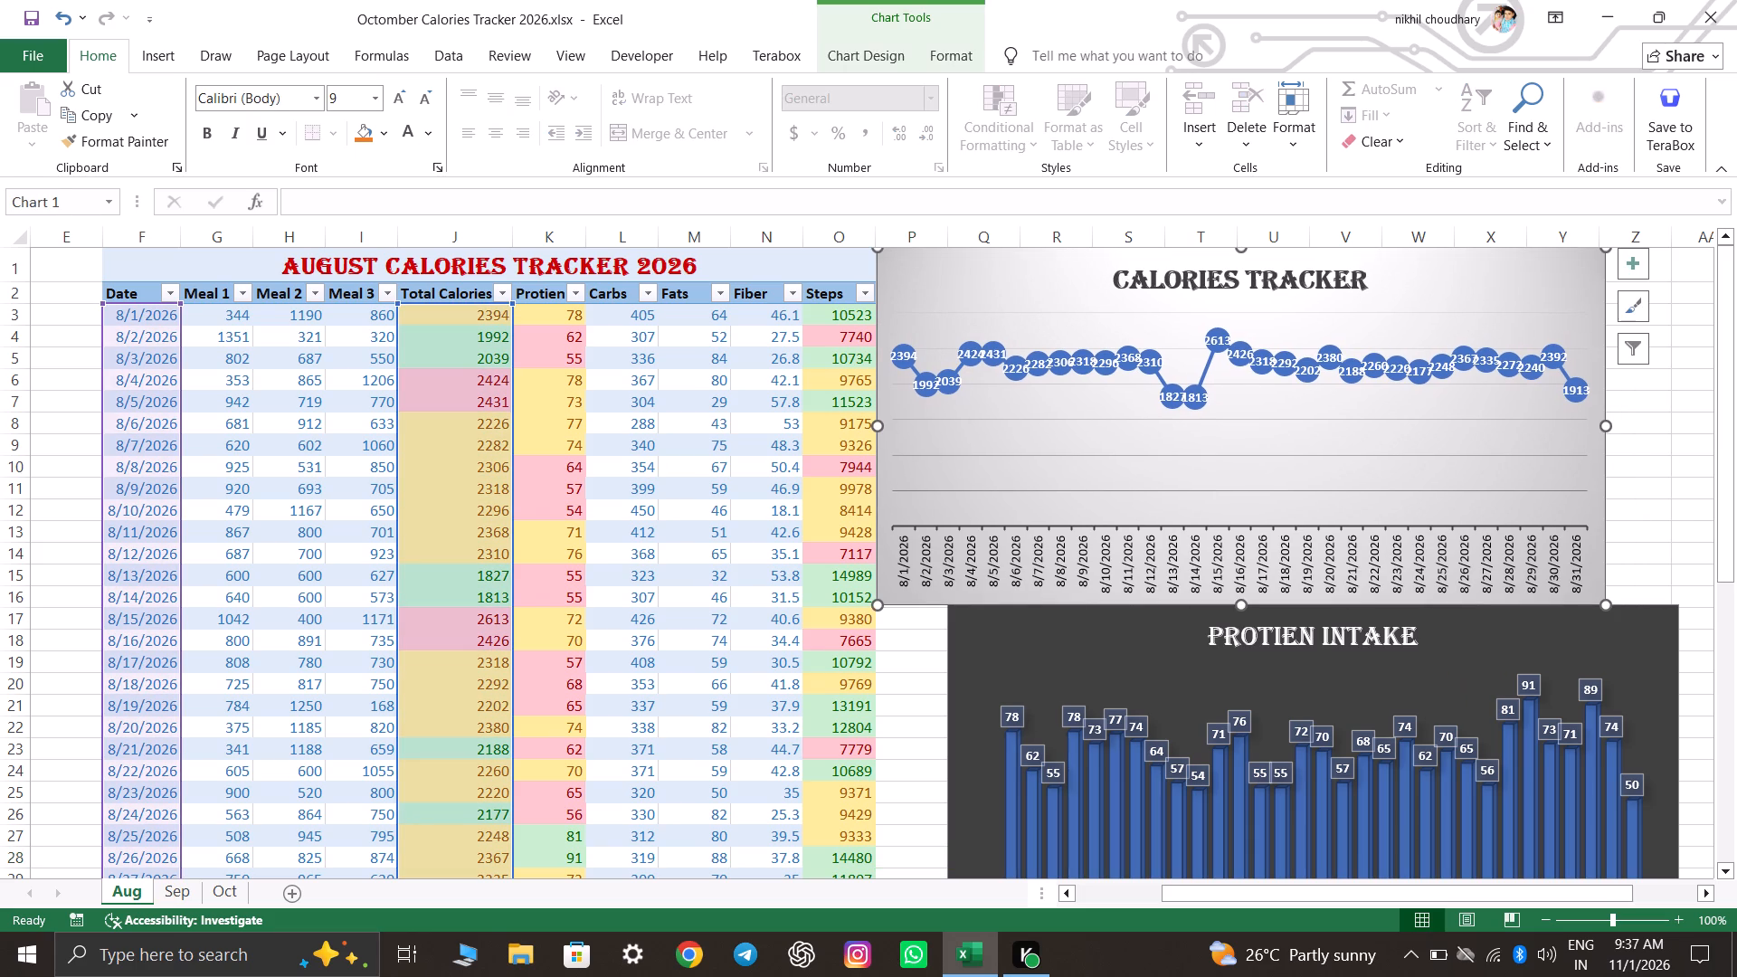
{"action": "left_click", "coordinate": [1654, 455]}
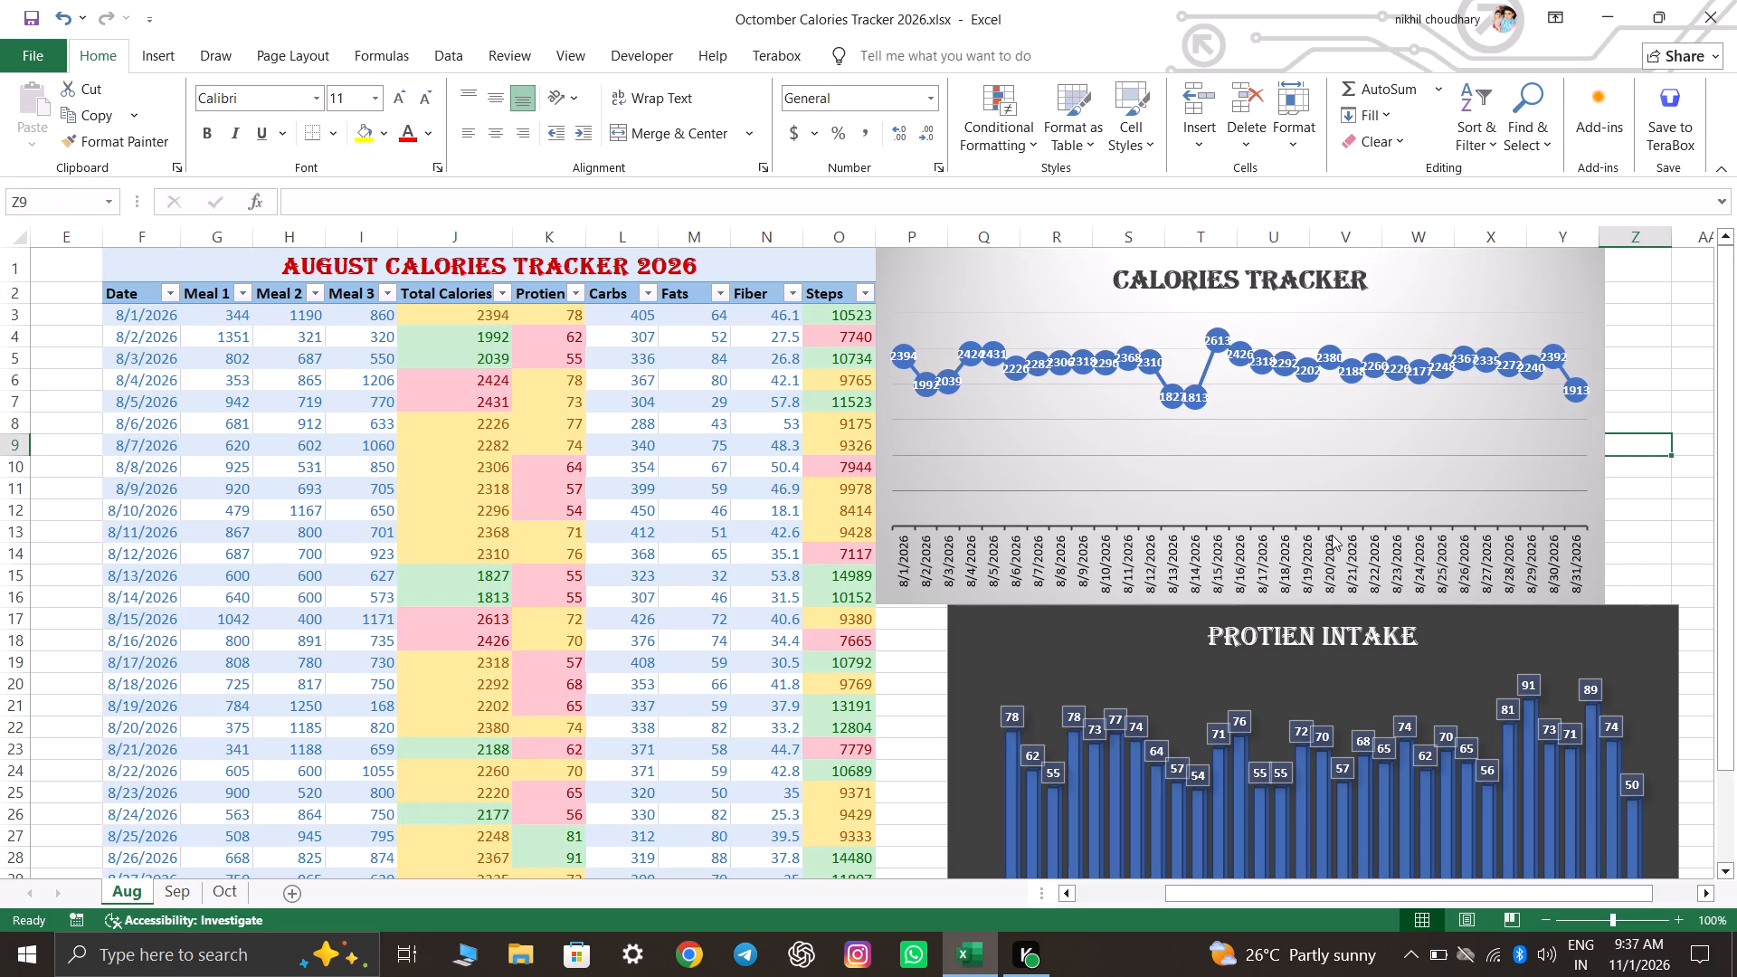
Move the Protien Intake chart flush against the table's Steps column, directly beneath the Calories Tracker chart.
{"action": "scroll", "coordinate": [1506, 516], "scroll_direction": "down", "scroll_amount": 3}
{"action": "left_click_drag", "start_coordinate": [1496, 488], "coordinate": [1482, 490]}
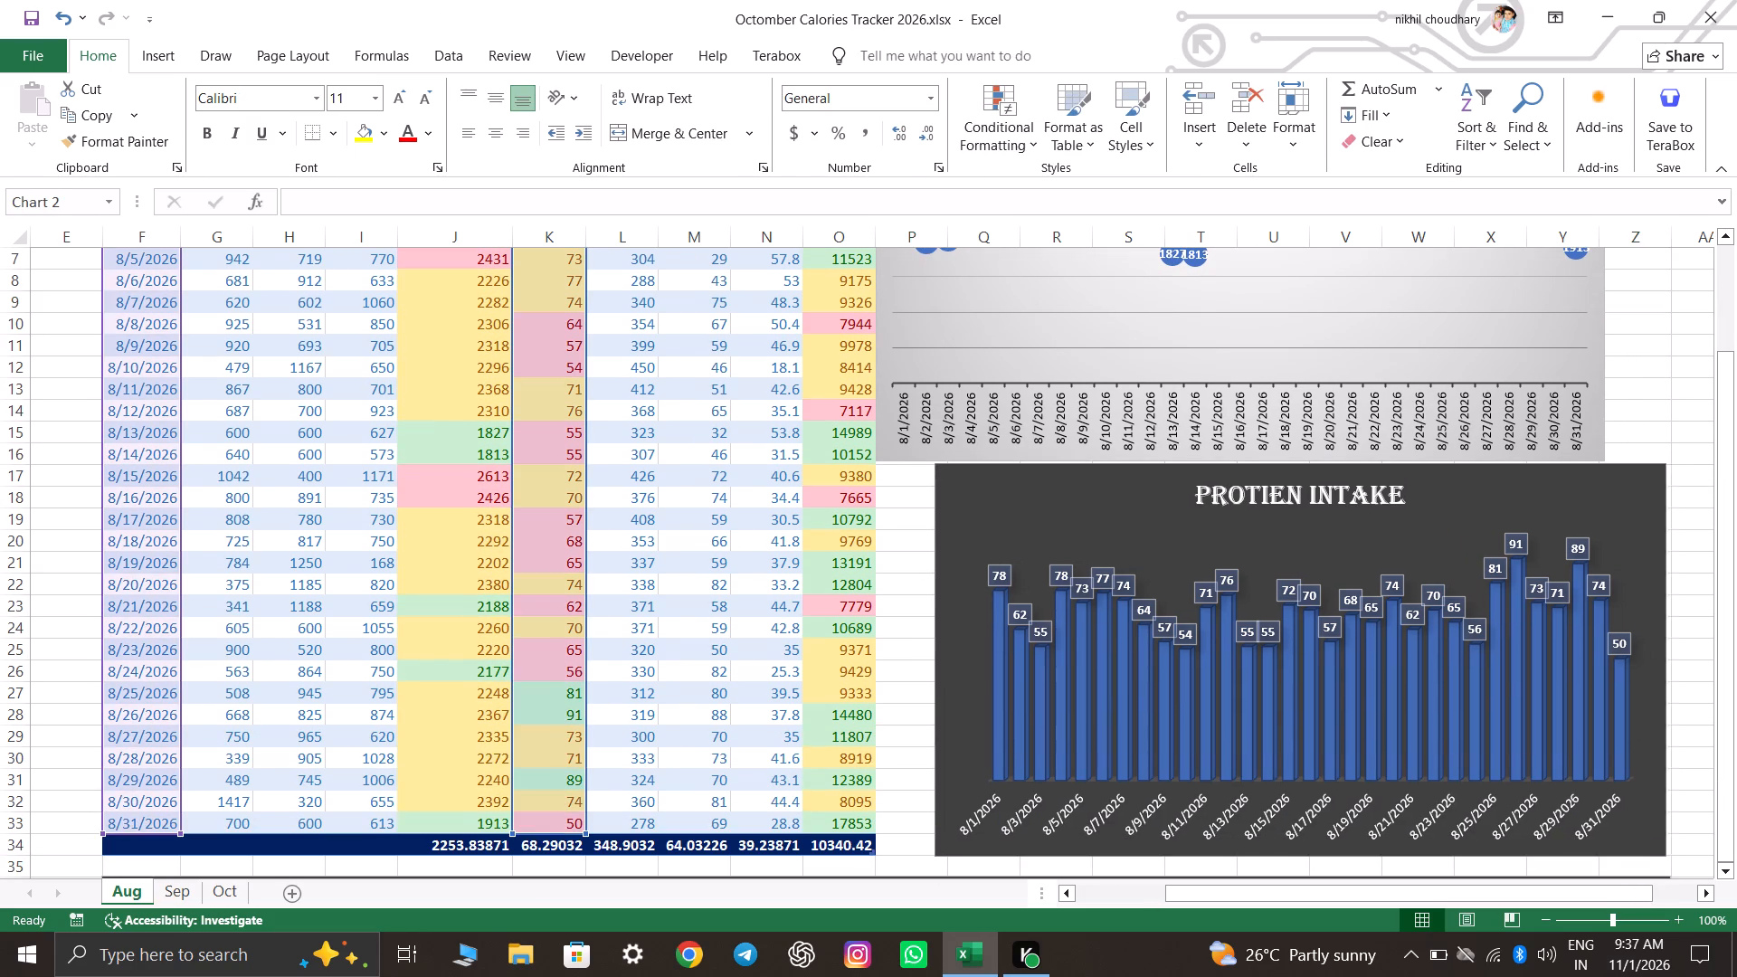
{"action": "left_click_drag", "start_coordinate": [1482, 490], "coordinate": [1447, 493]}
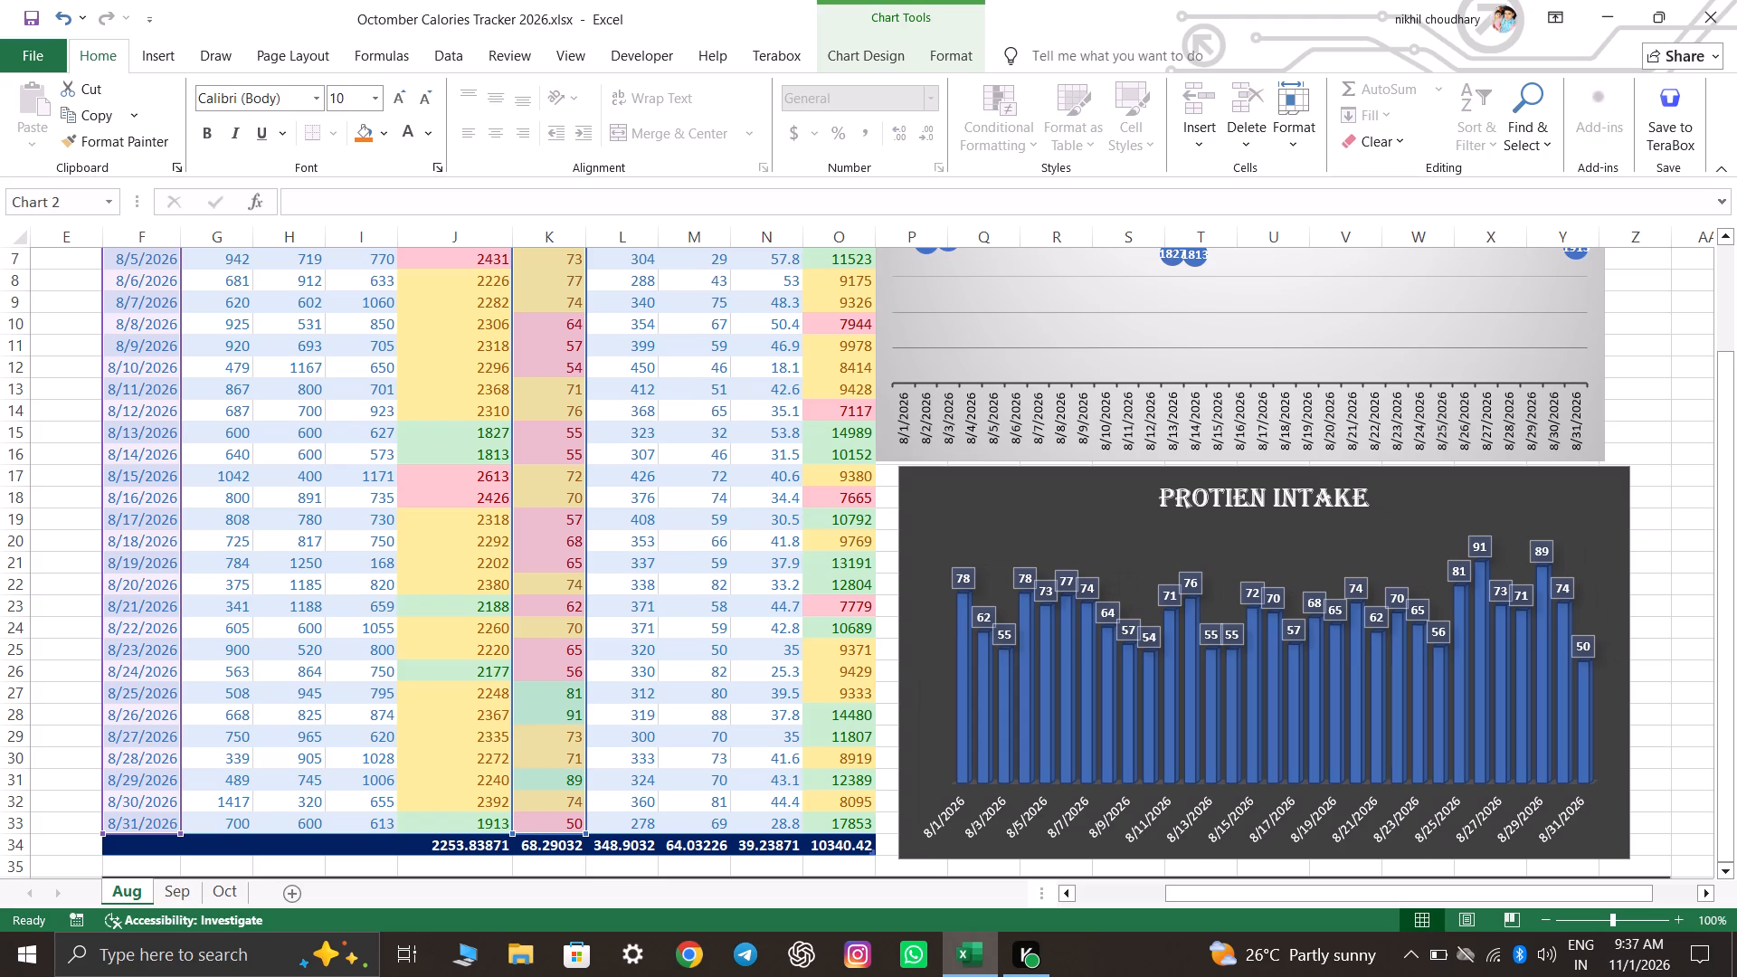
{"action": "left_click_drag", "start_coordinate": [1447, 493], "coordinate": [1429, 490]}
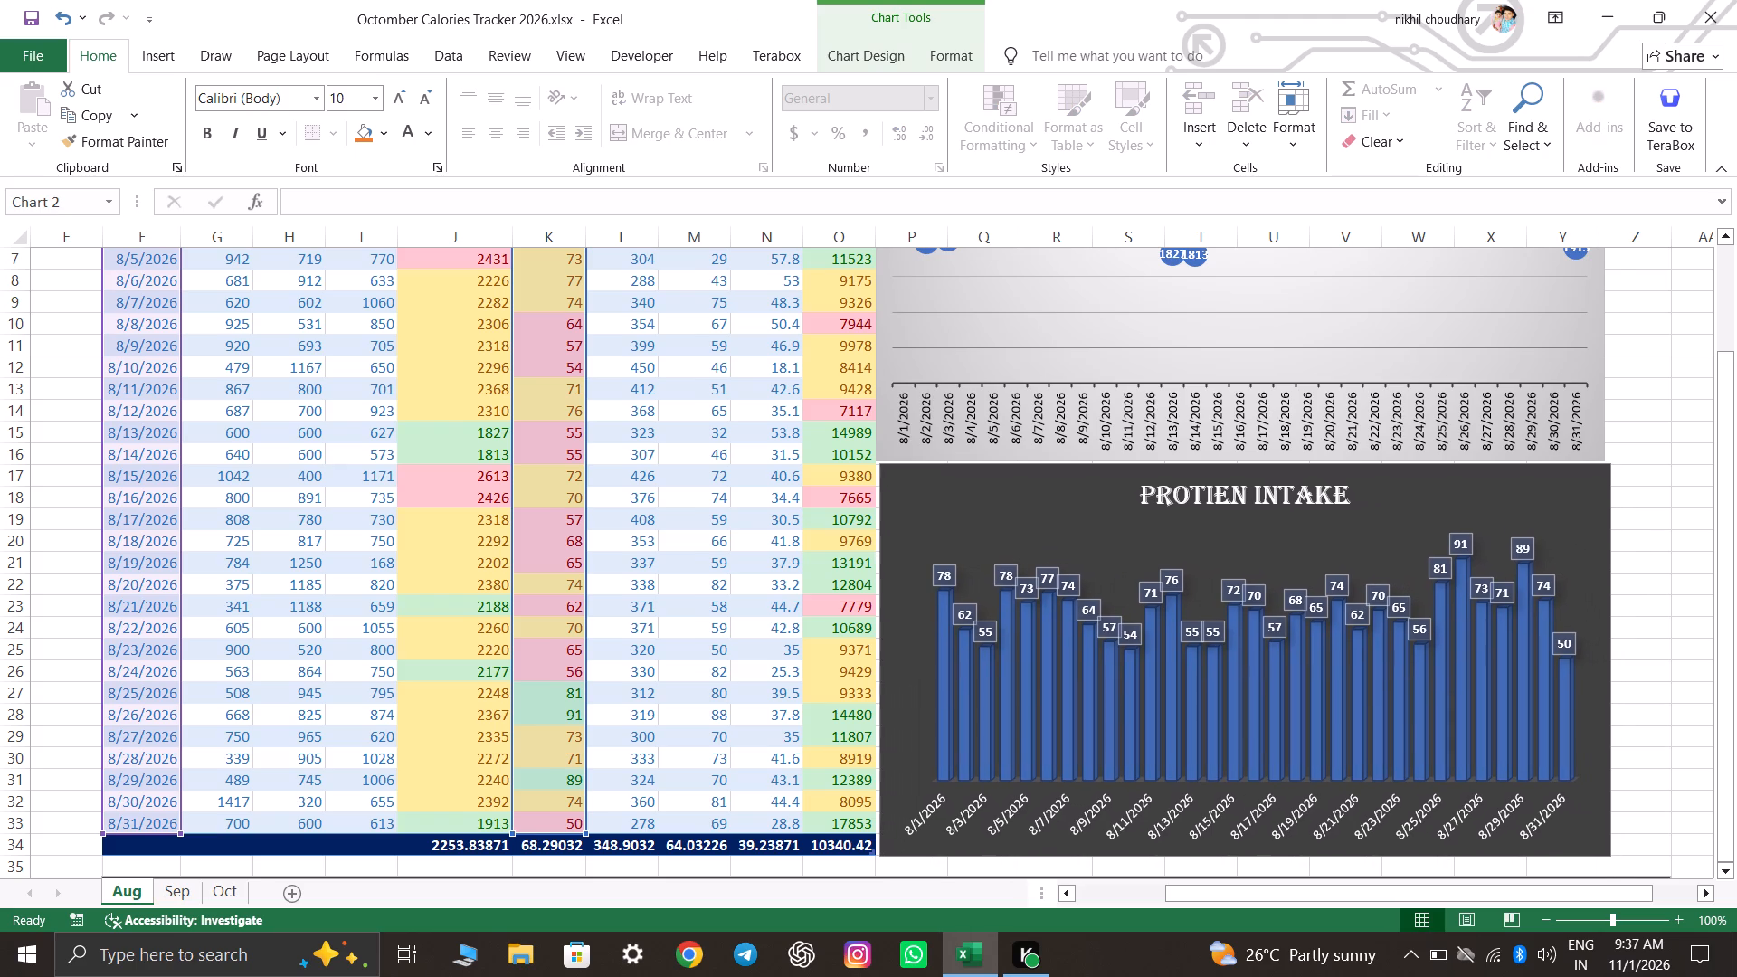
{"action": "left_click_drag", "start_coordinate": [1429, 490], "coordinate": [1423, 488]}
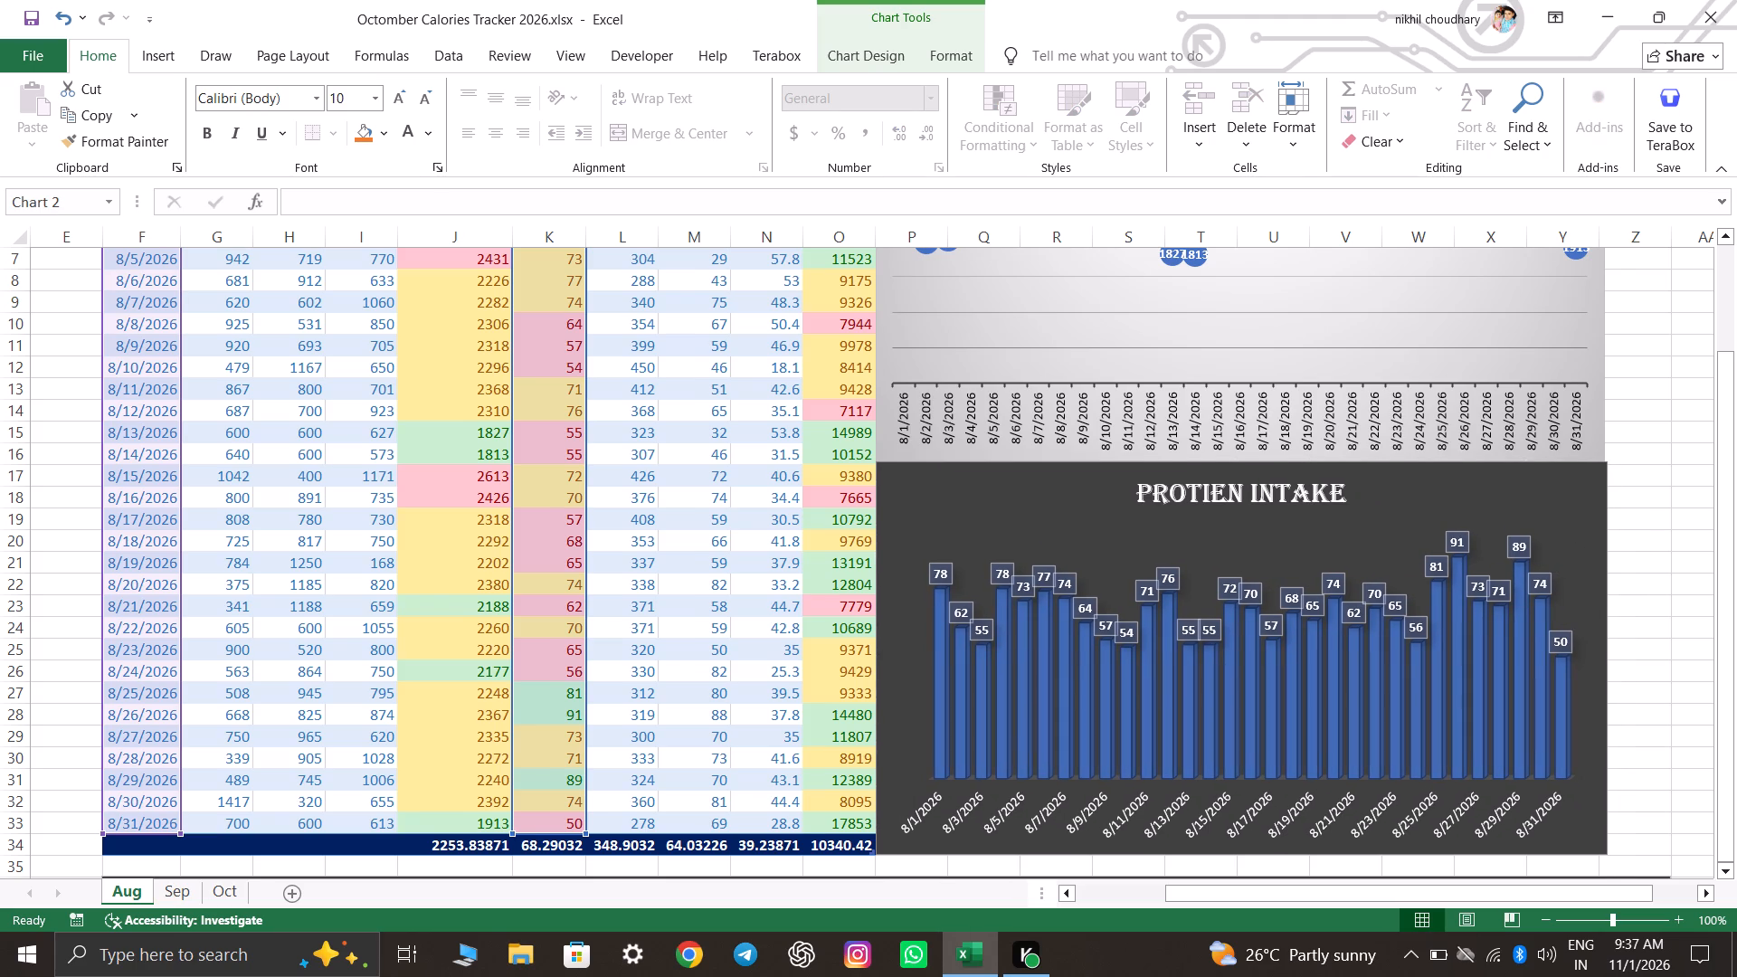
{"action": "scroll", "coordinate": [1723, 577], "scroll_direction": "down", "scroll_amount": 5}
{"action": "left_click", "coordinate": [1690, 515]}
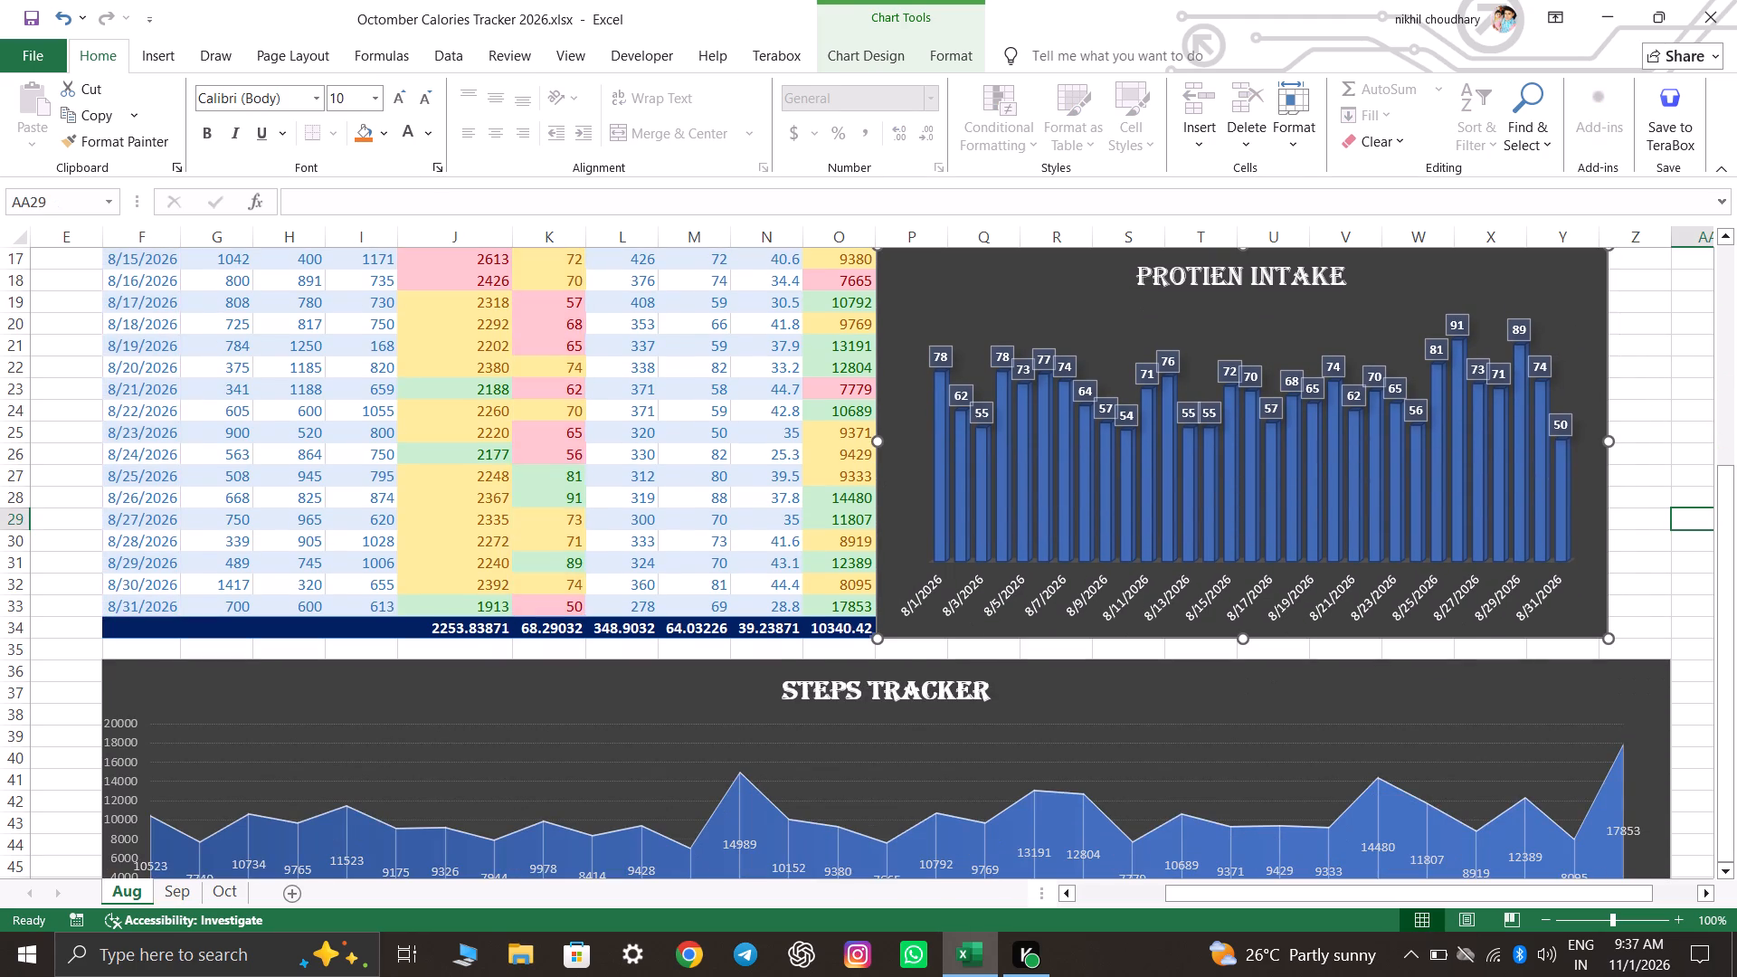
Narrow the Aug sheet's Steps Tracker chart so its right edge ends about midway across column P, with its bottom at row 50.
{"action": "scroll", "coordinate": [1557, 577], "scroll_direction": "down", "scroll_amount": 5}
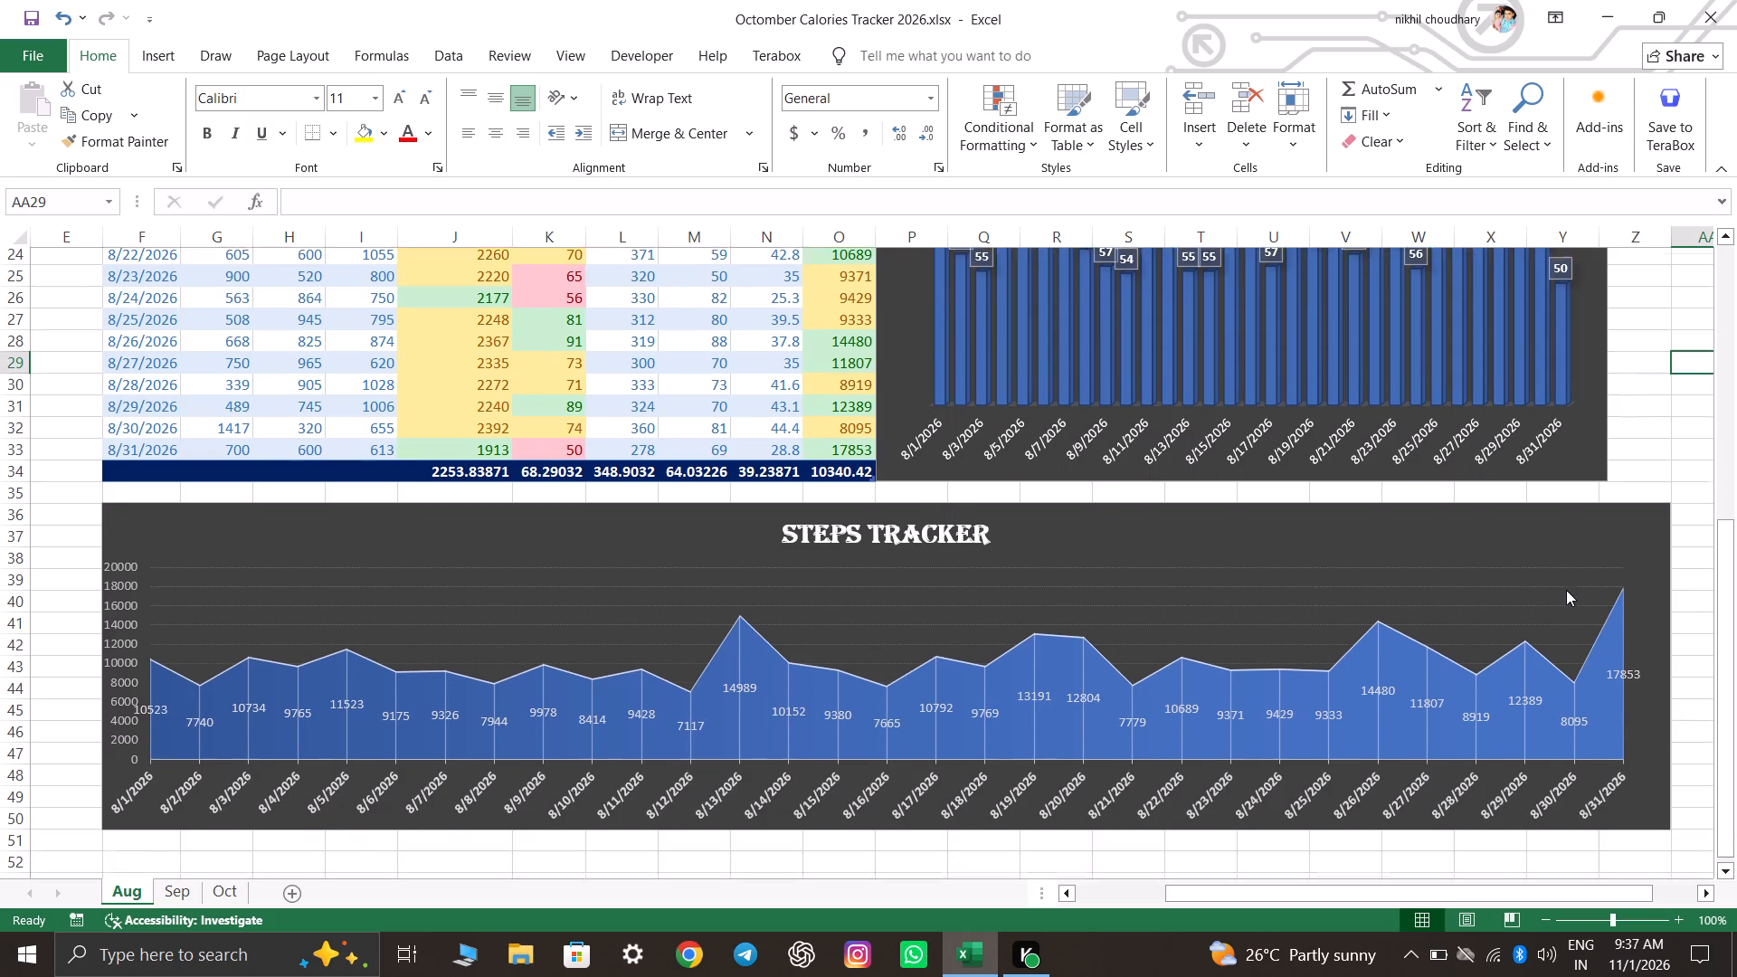
{"action": "left_click", "coordinate": [1649, 492]}
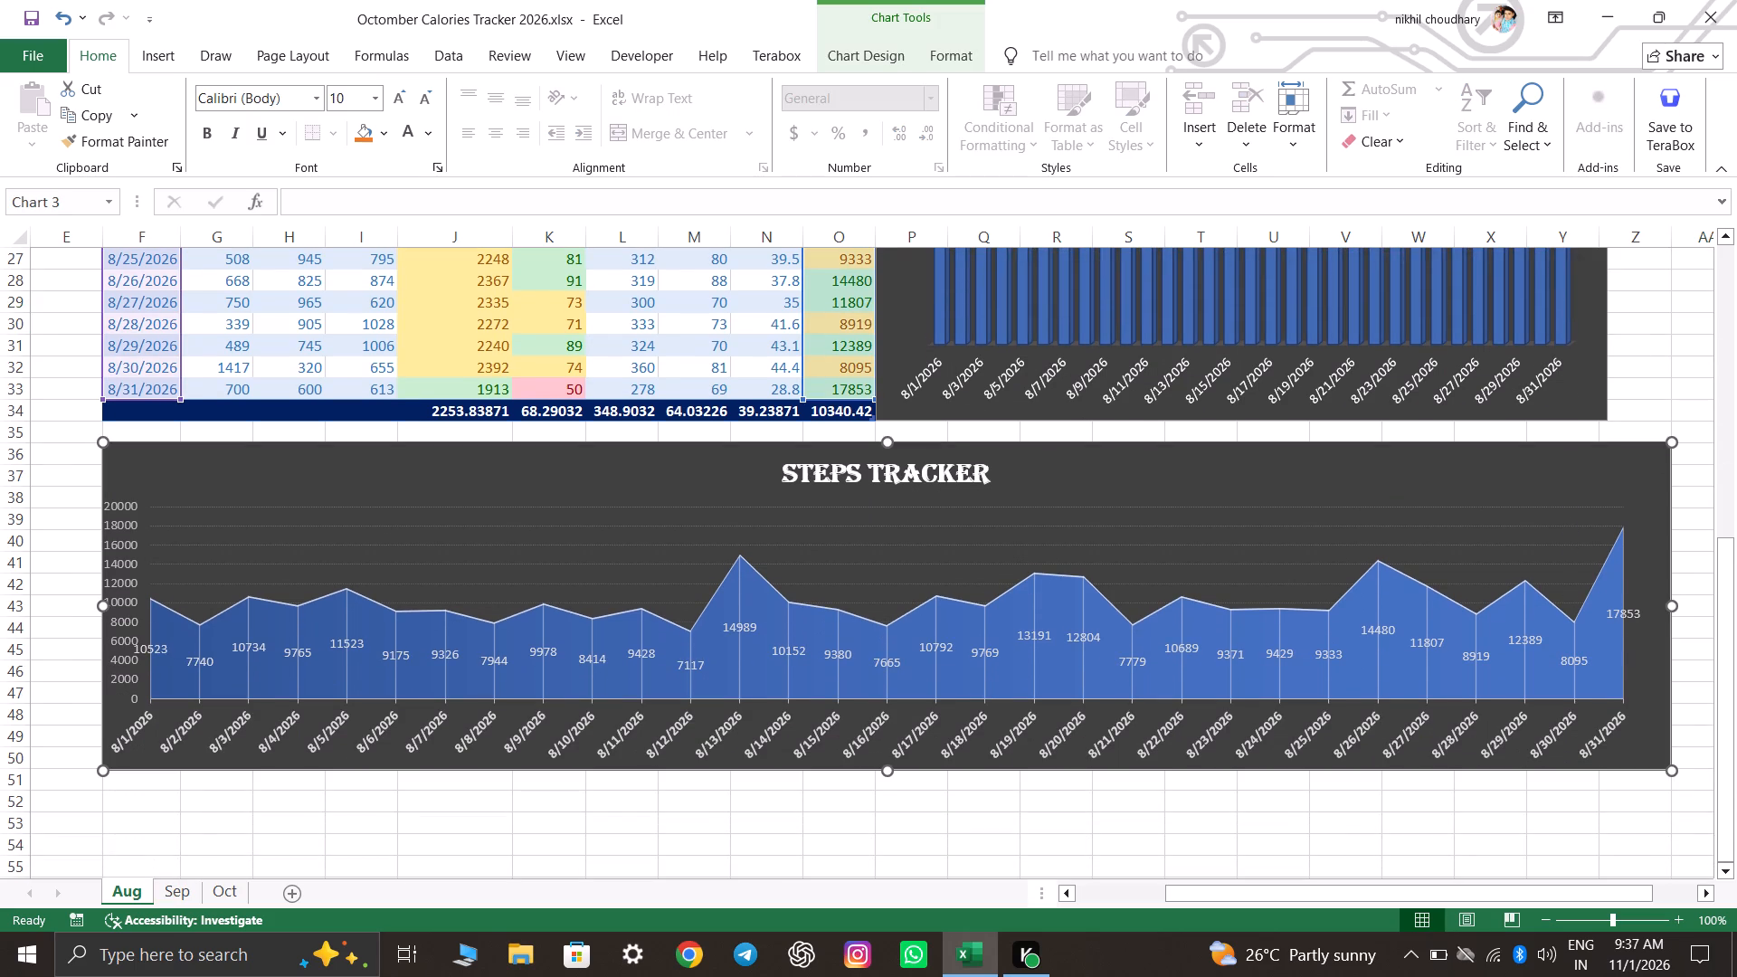
{"action": "left_click_drag", "start_coordinate": [1669, 767], "coordinate": [1328, 745]}
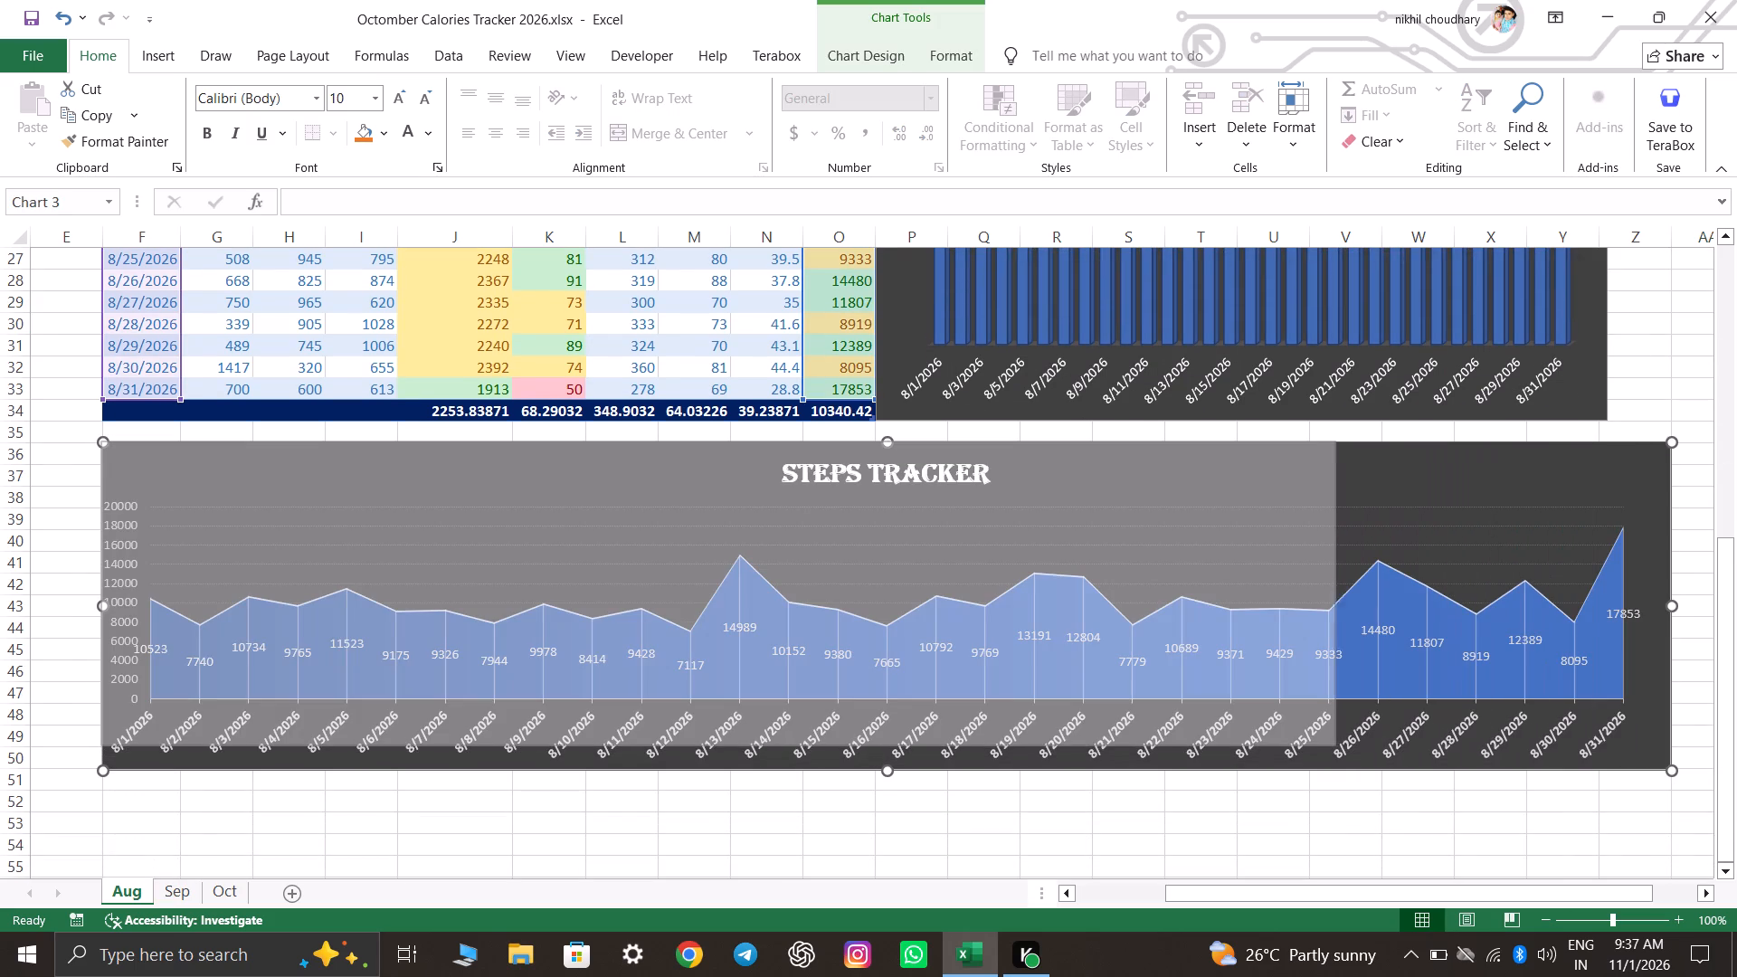
{"action": "left_click_drag", "start_coordinate": [1328, 745], "coordinate": [958, 738]}
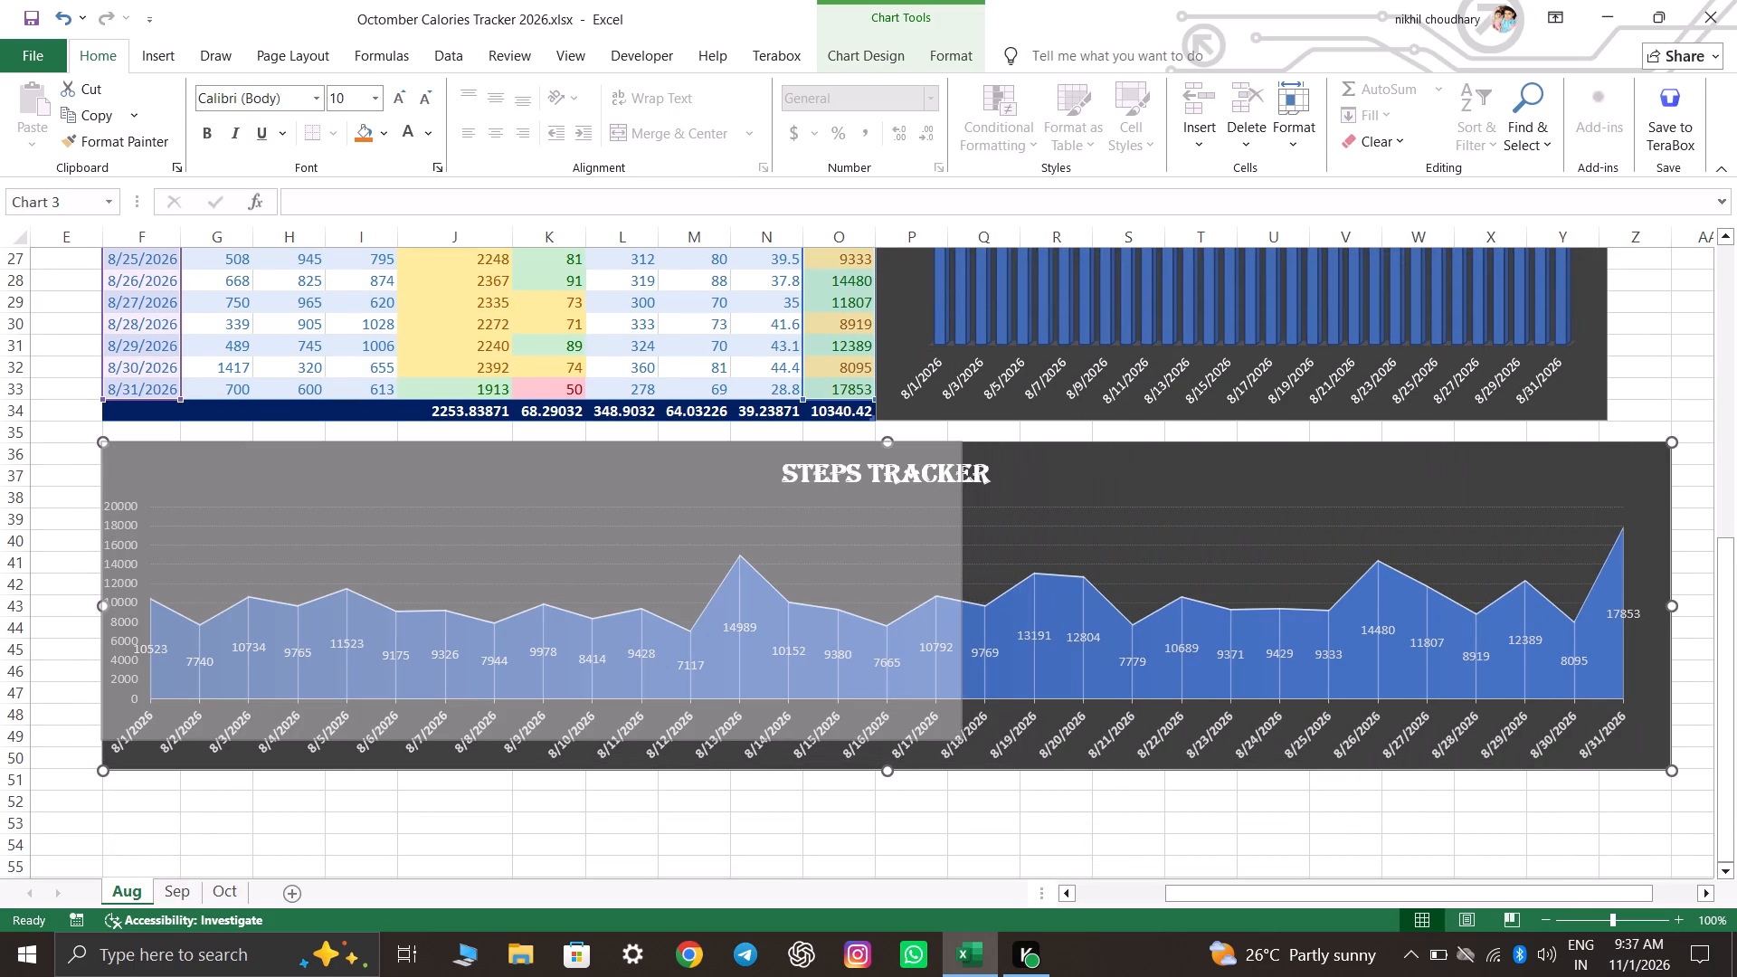
{"action": "left_click_drag", "start_coordinate": [958, 738], "coordinate": [950, 764]}
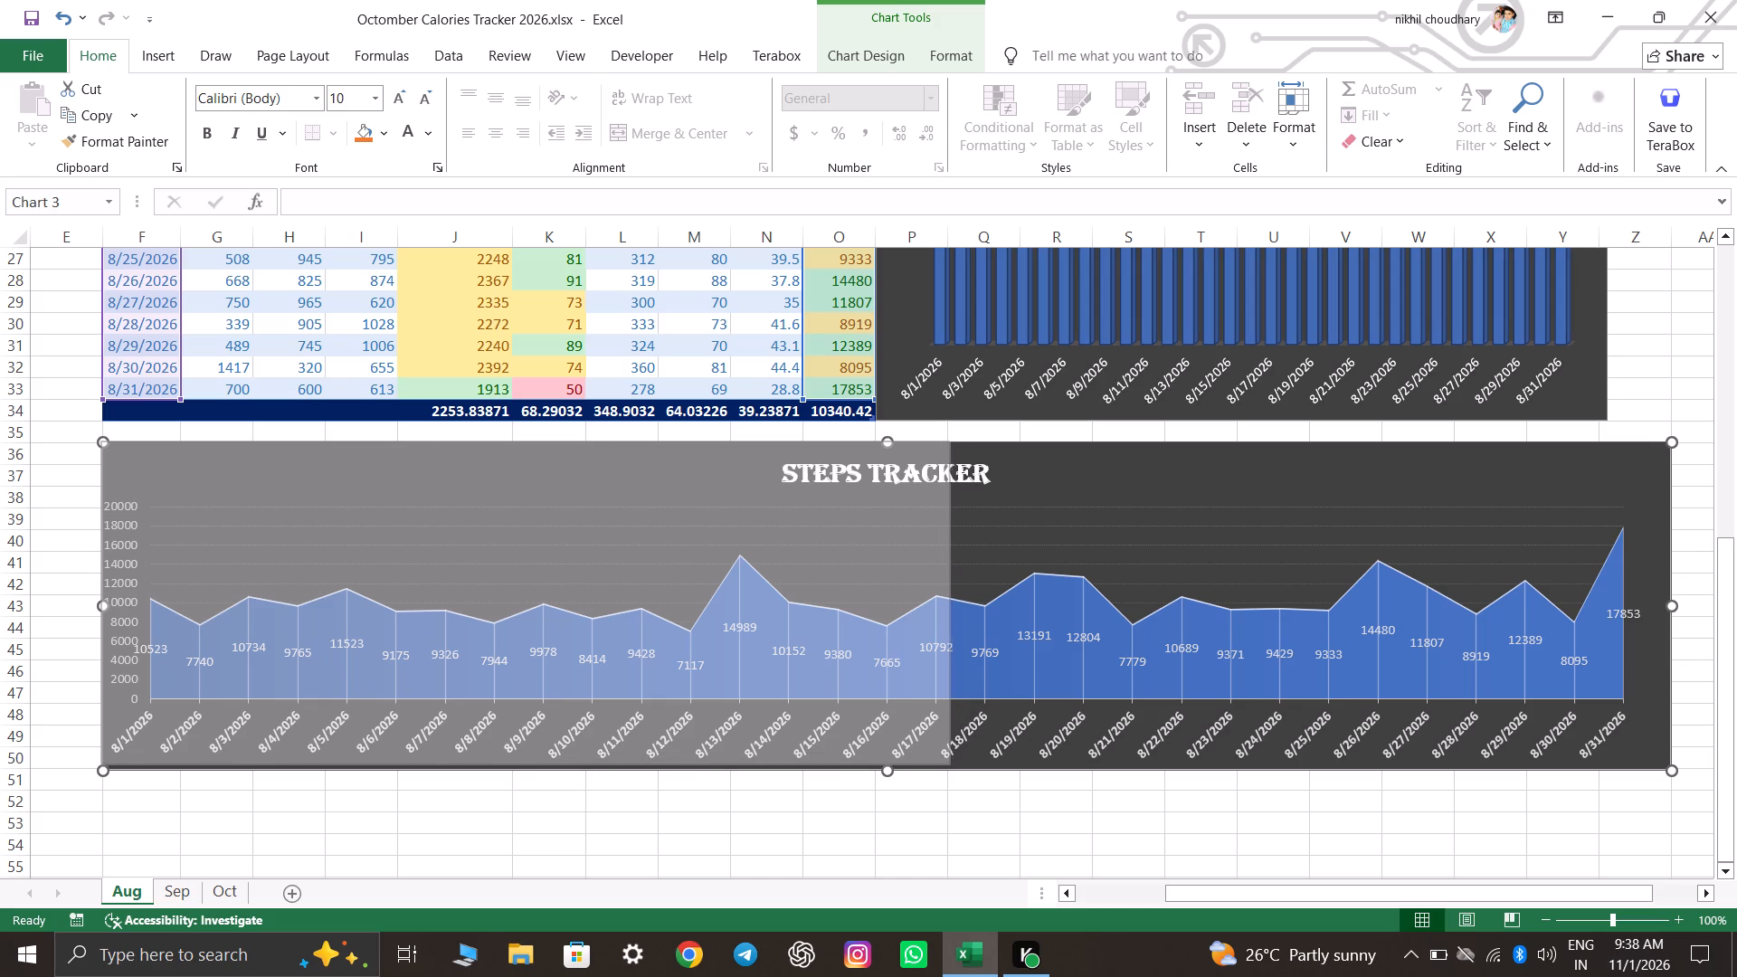
{"action": "left_click_drag", "start_coordinate": [950, 764], "coordinate": [944, 772]}
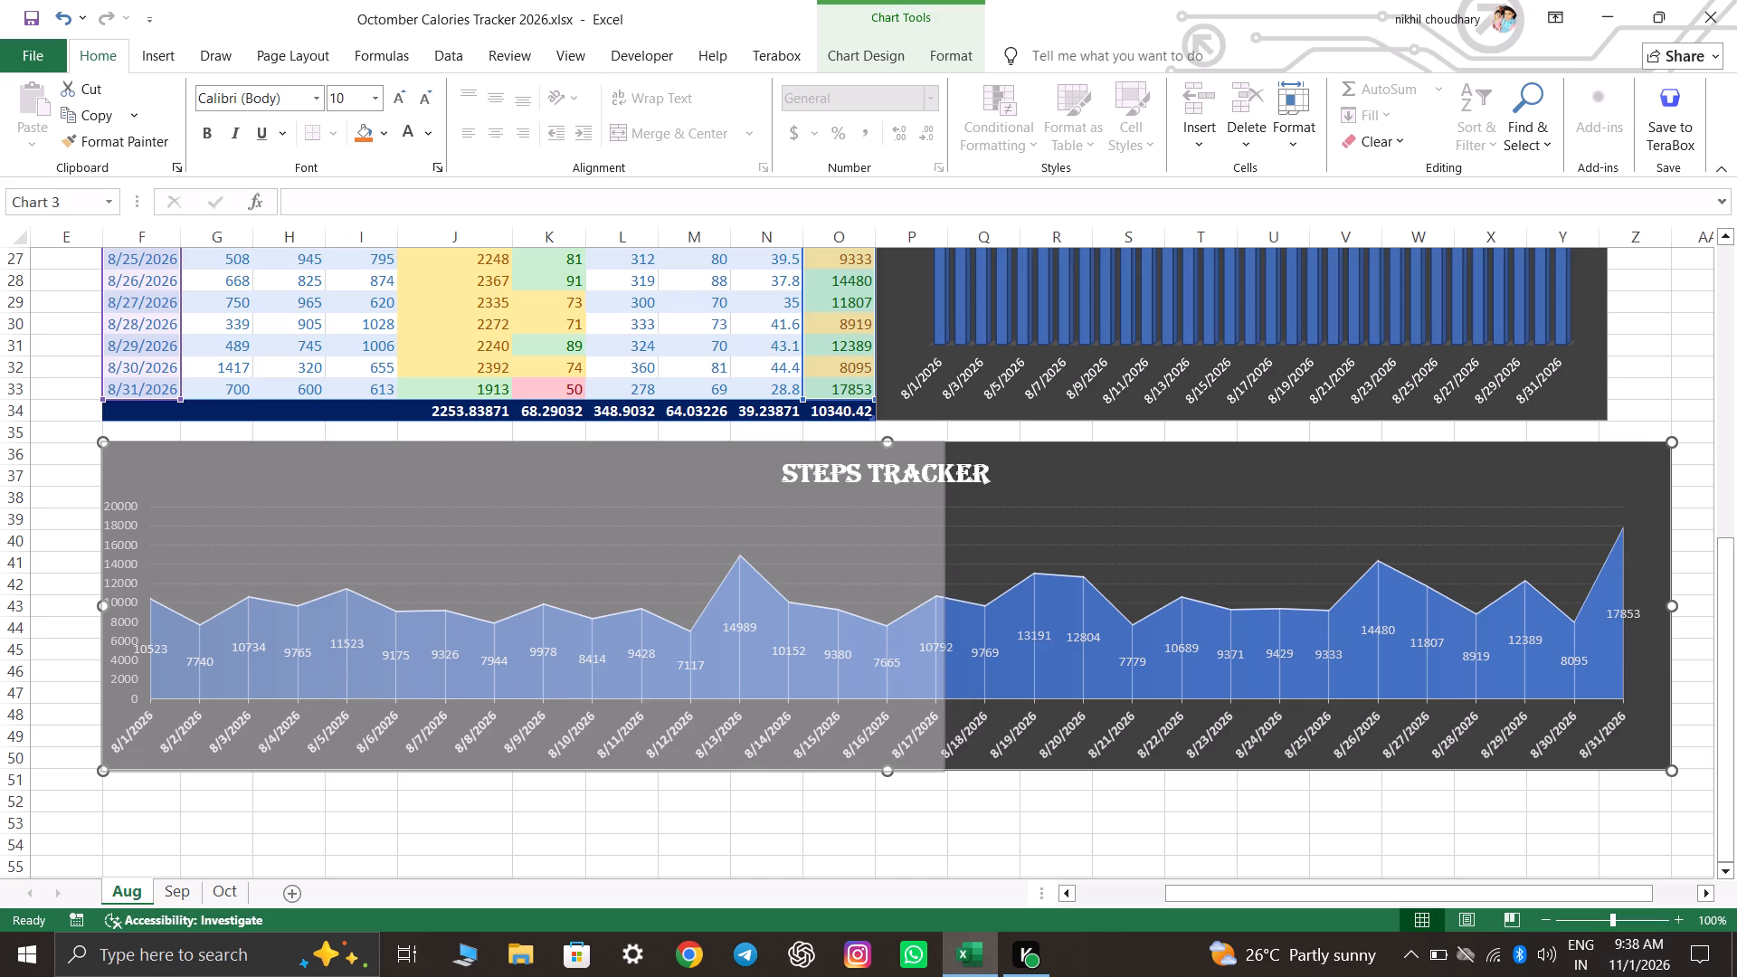
{"action": "left_click_drag", "start_coordinate": [944, 772], "coordinate": [947, 773]}
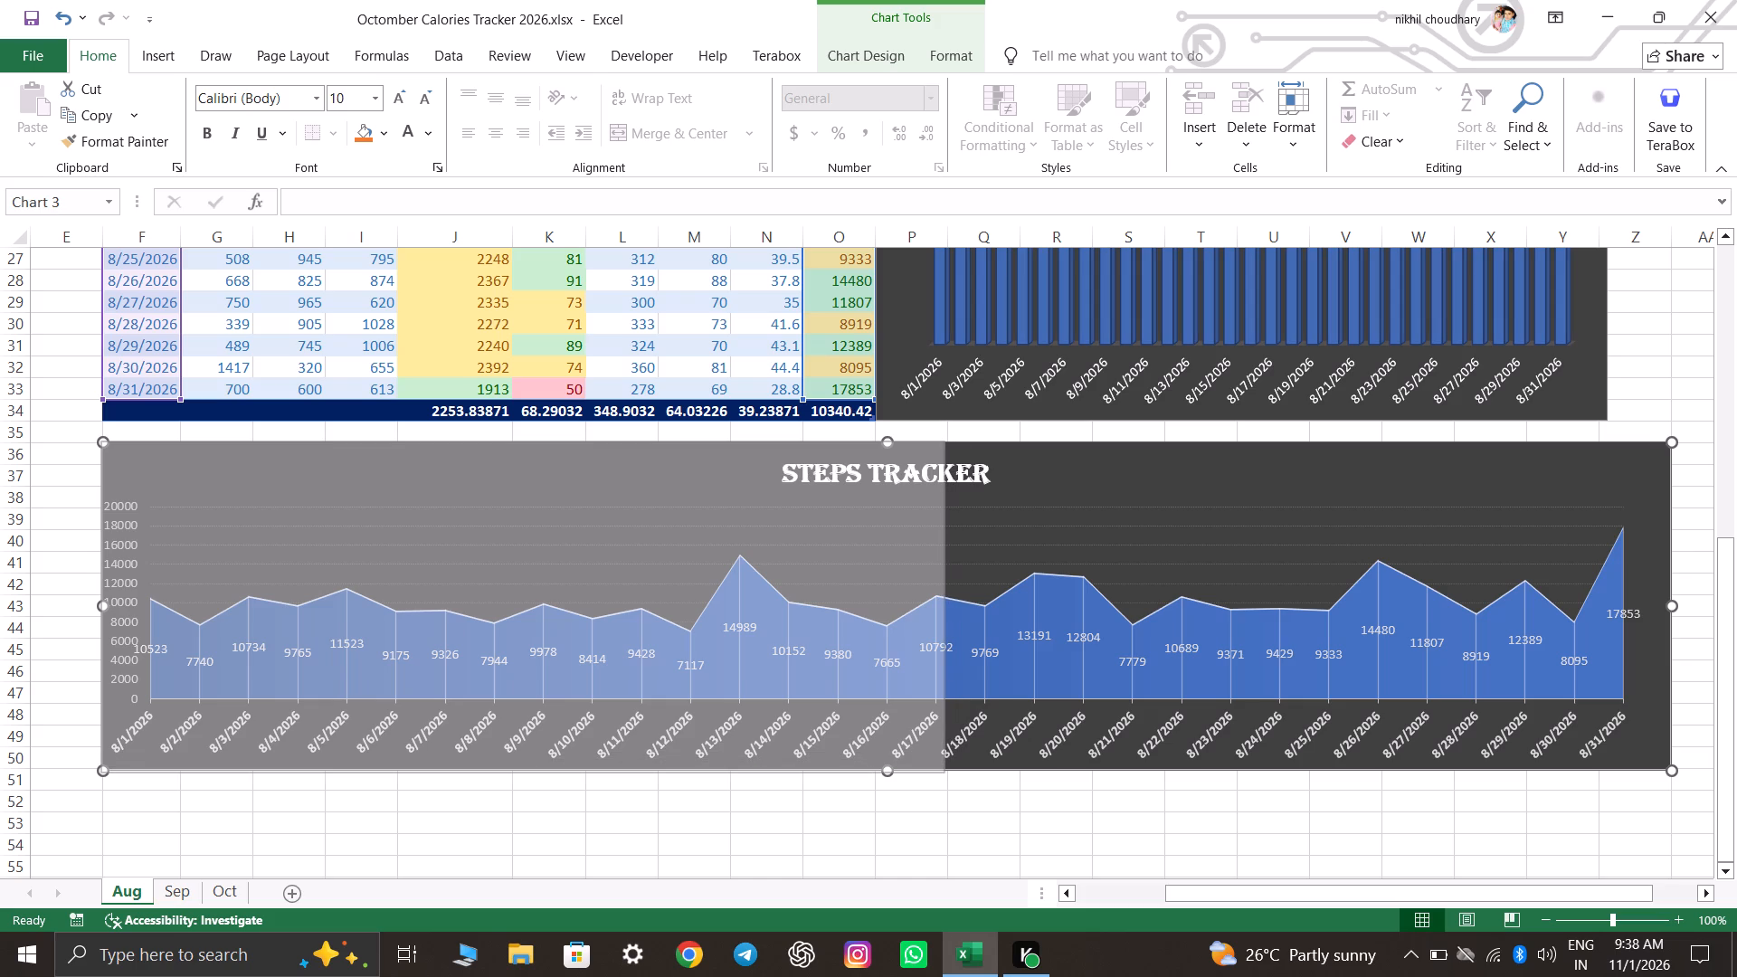
{"action": "left_click_drag", "start_coordinate": [947, 773], "coordinate": [948, 768]}
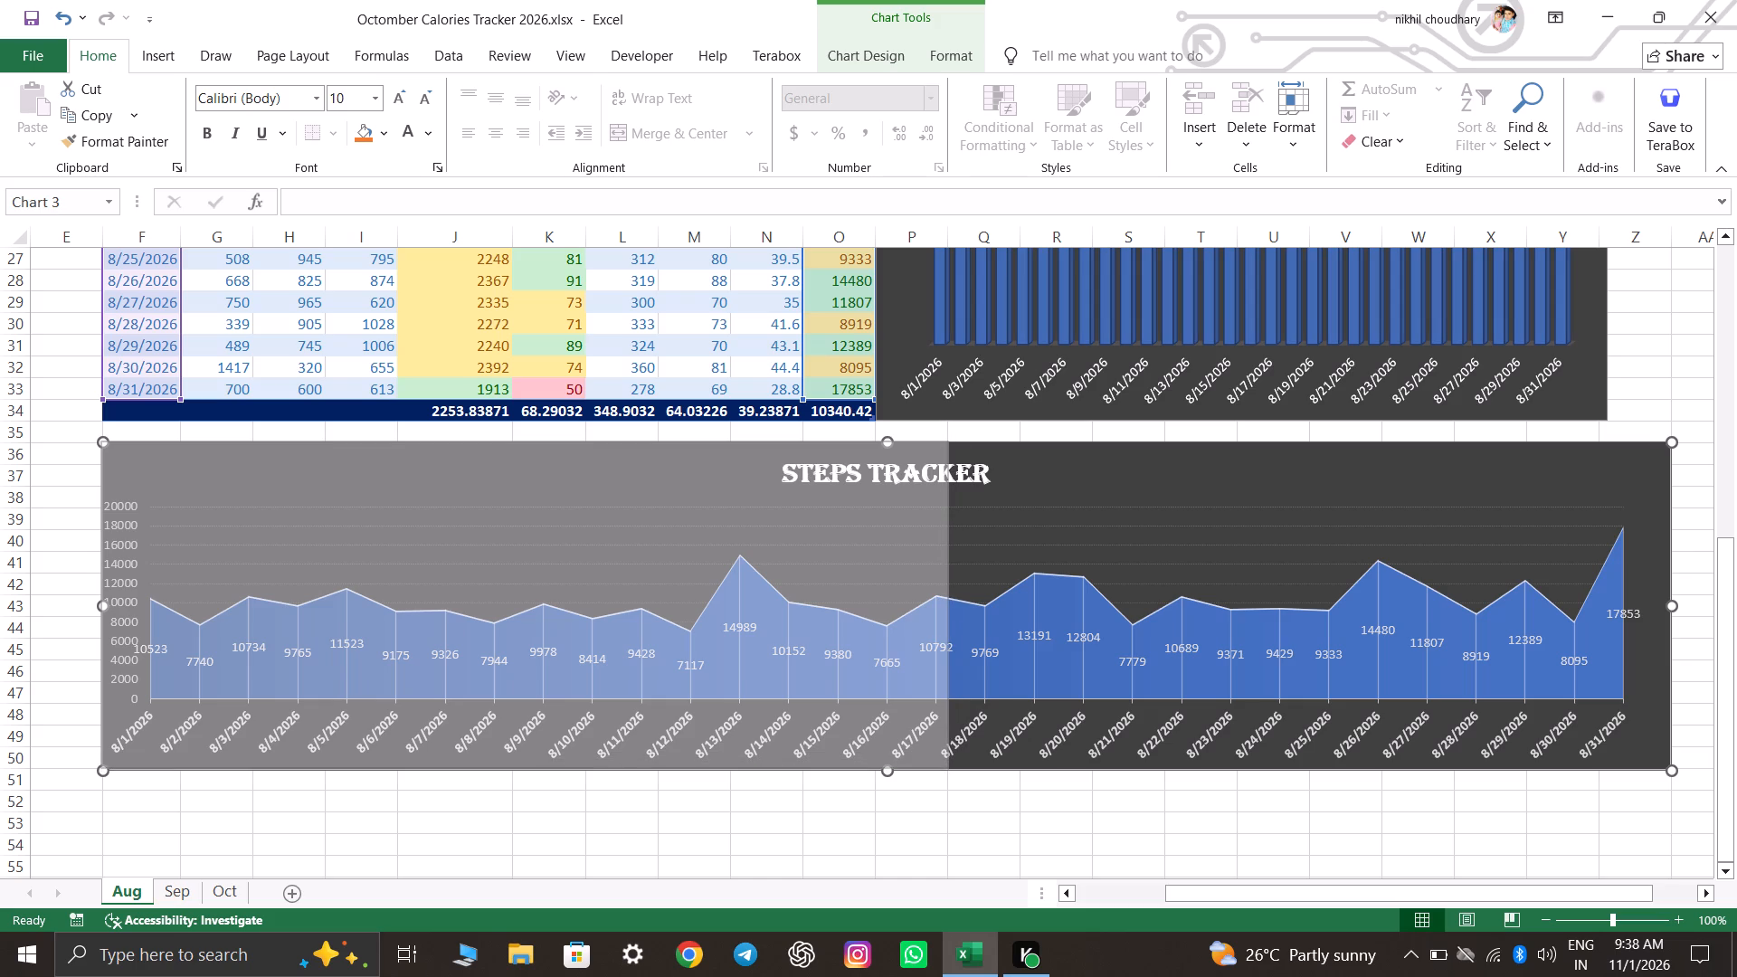
{"action": "left_click_drag", "start_coordinate": [948, 768], "coordinate": [948, 772]}
{"action": "left_click", "coordinate": [1264, 789]}
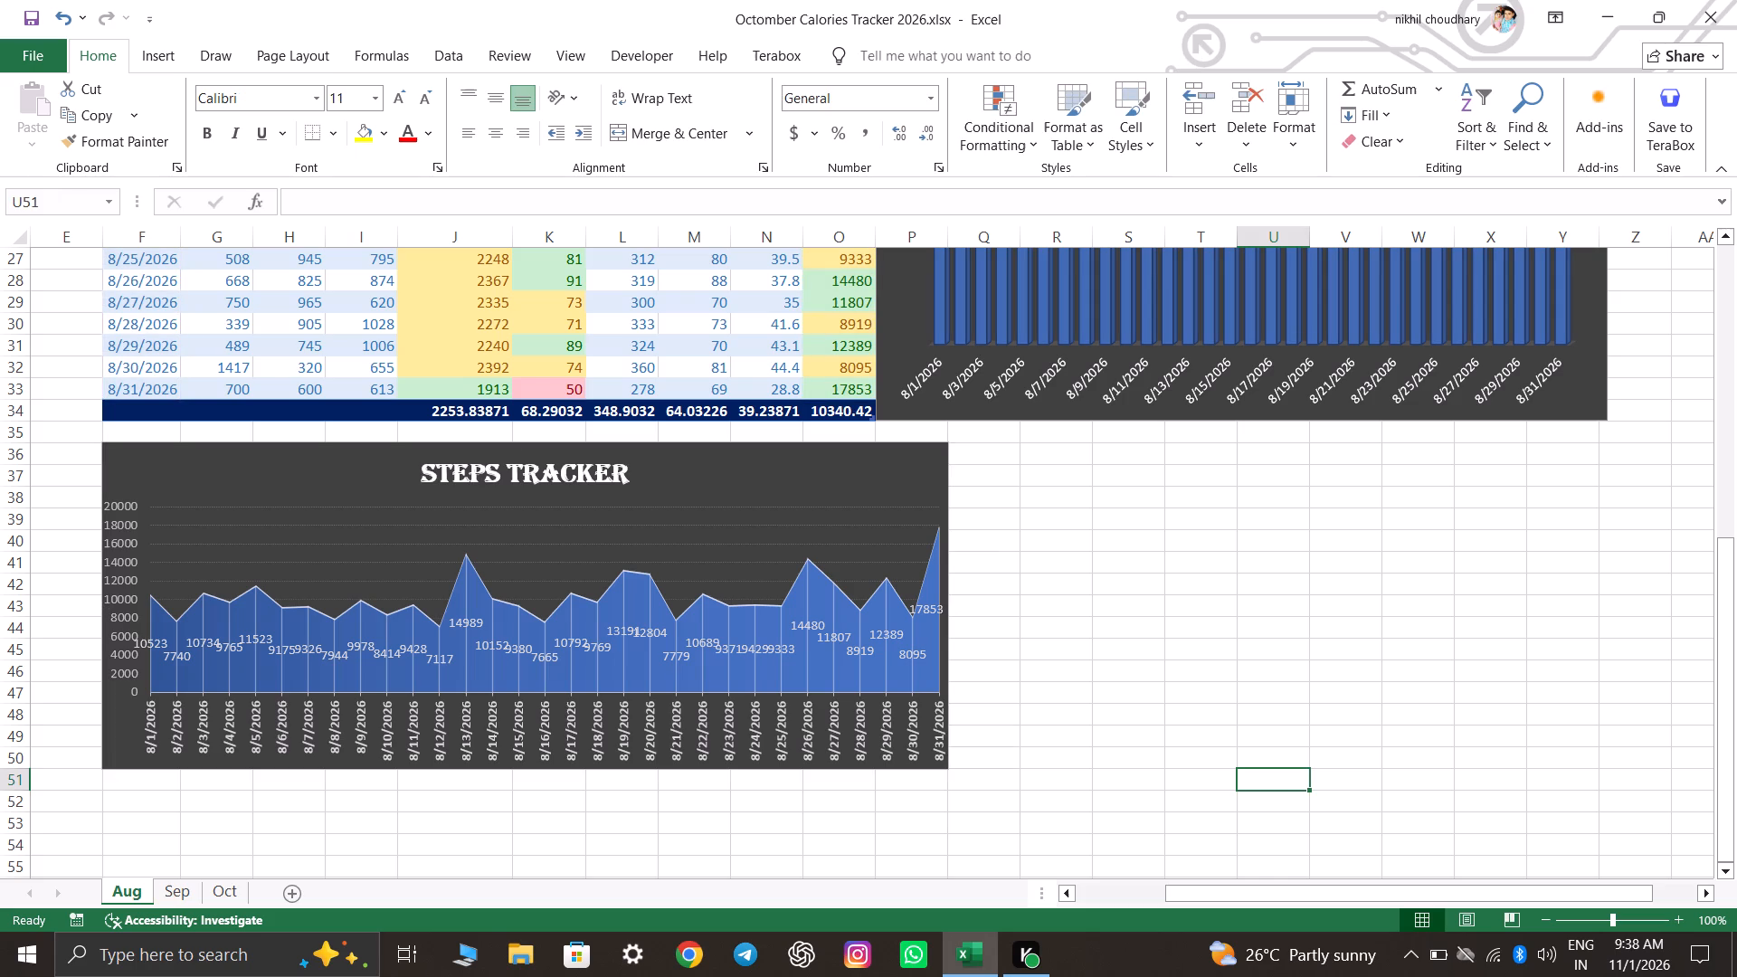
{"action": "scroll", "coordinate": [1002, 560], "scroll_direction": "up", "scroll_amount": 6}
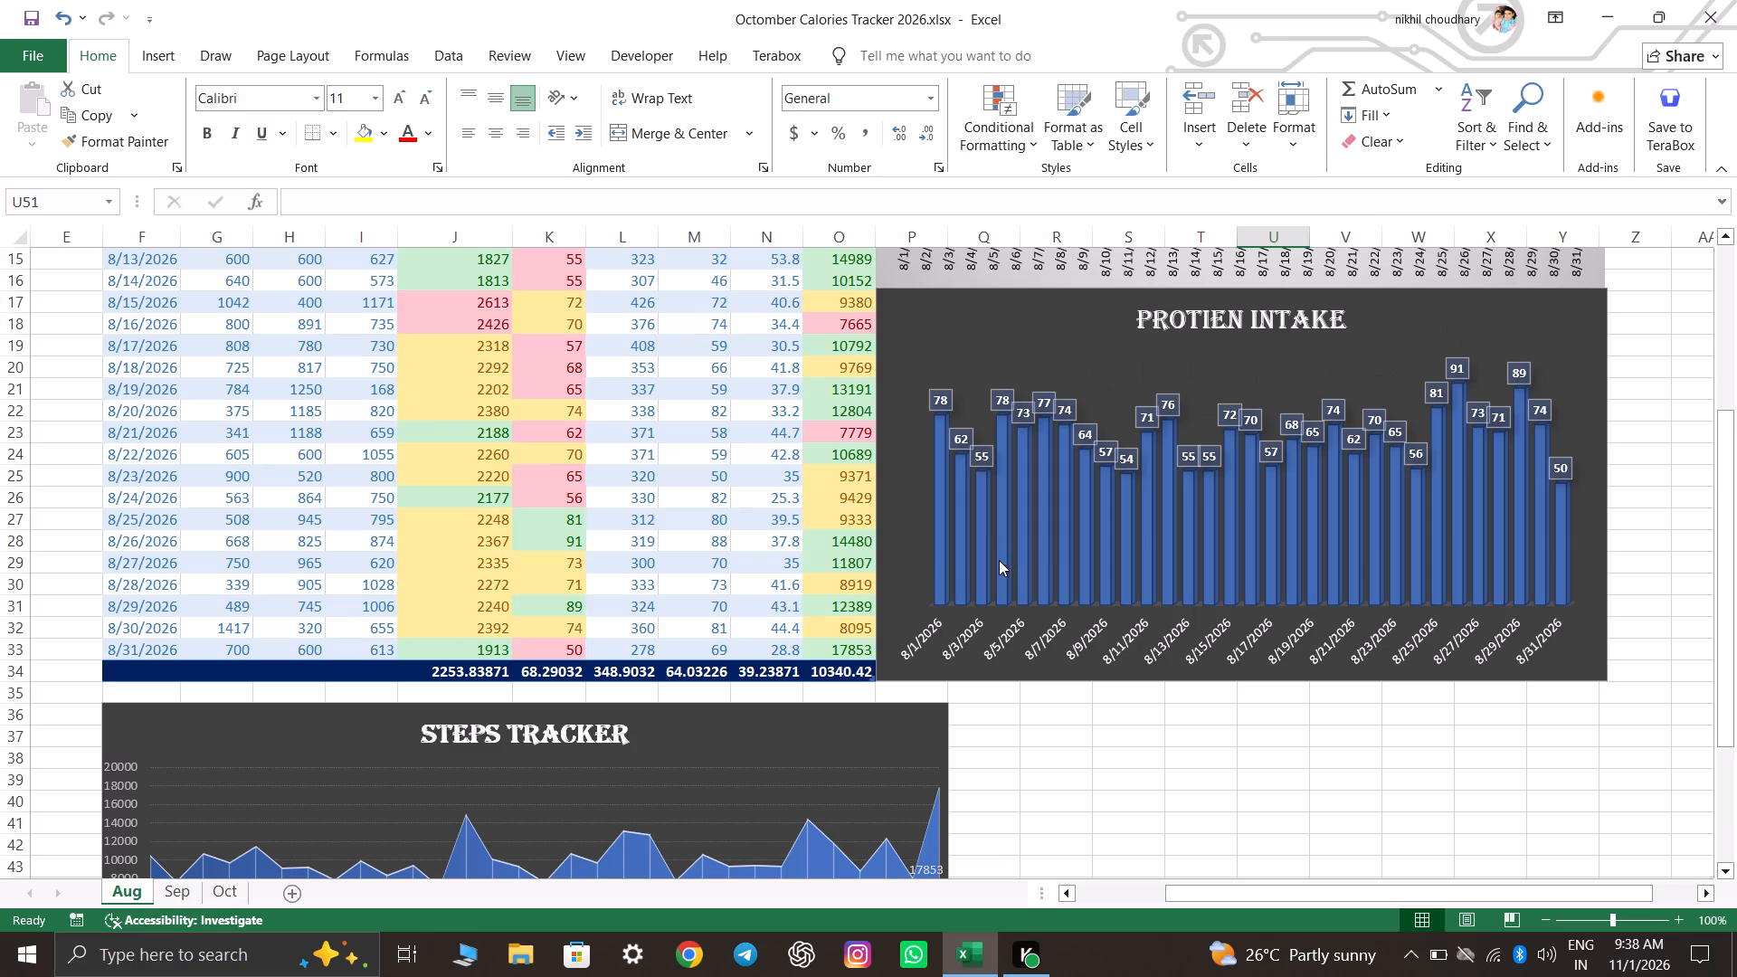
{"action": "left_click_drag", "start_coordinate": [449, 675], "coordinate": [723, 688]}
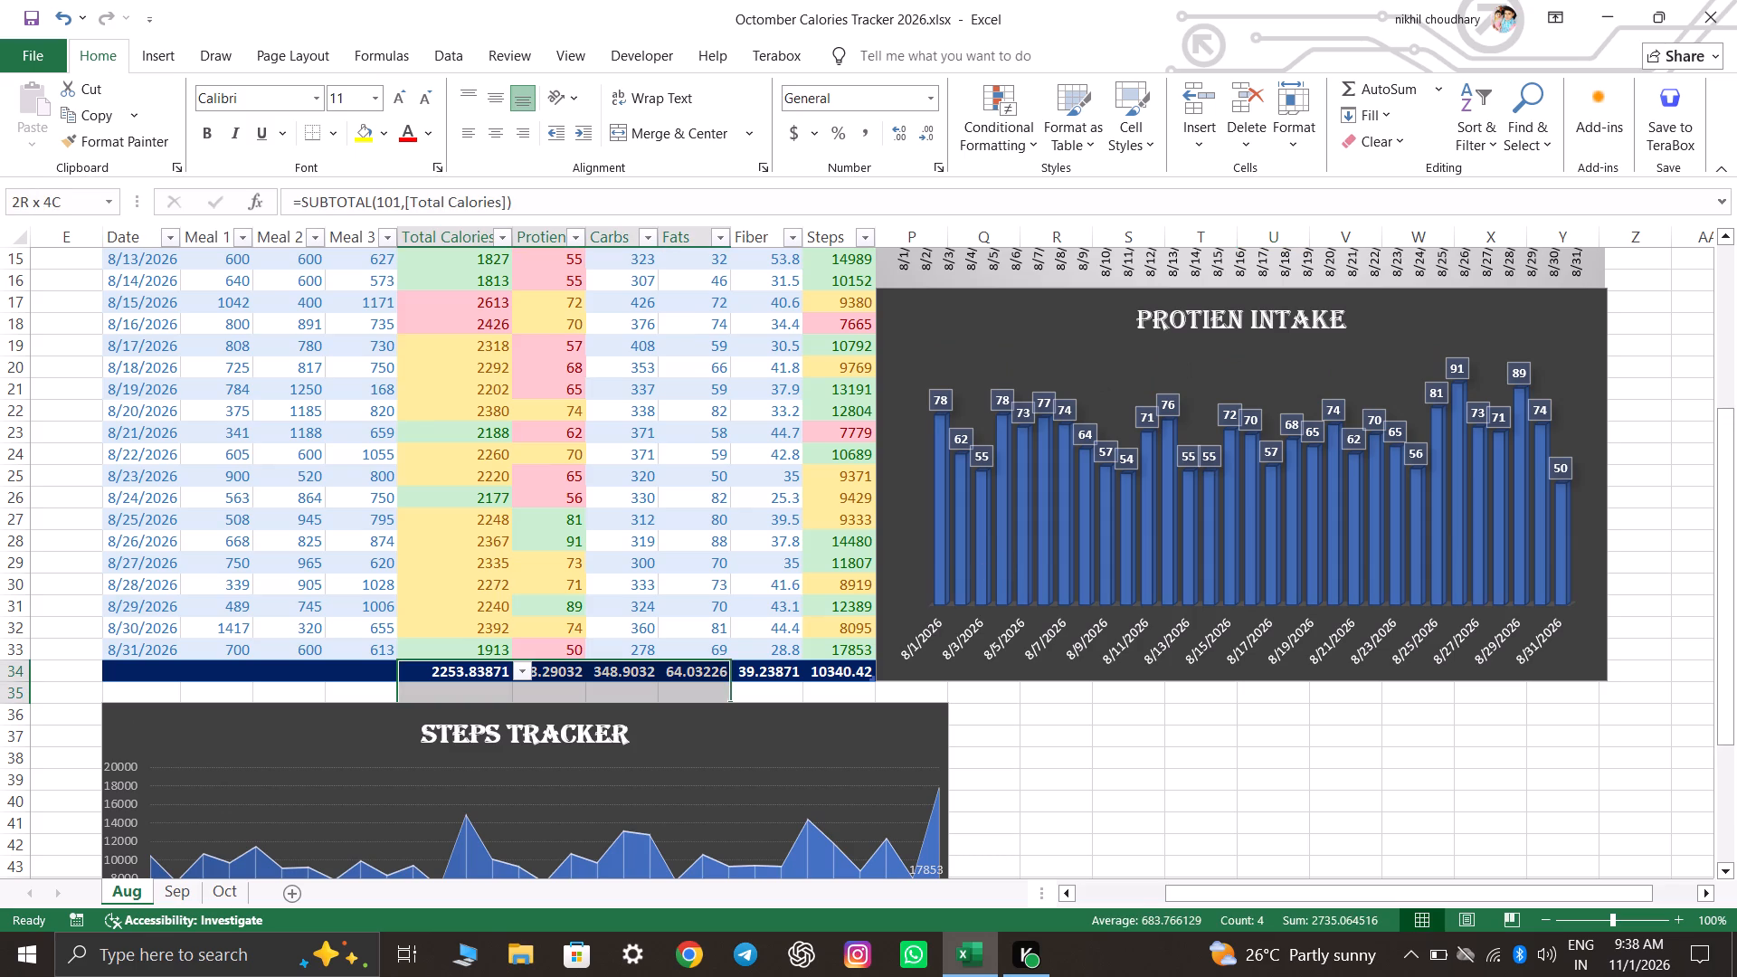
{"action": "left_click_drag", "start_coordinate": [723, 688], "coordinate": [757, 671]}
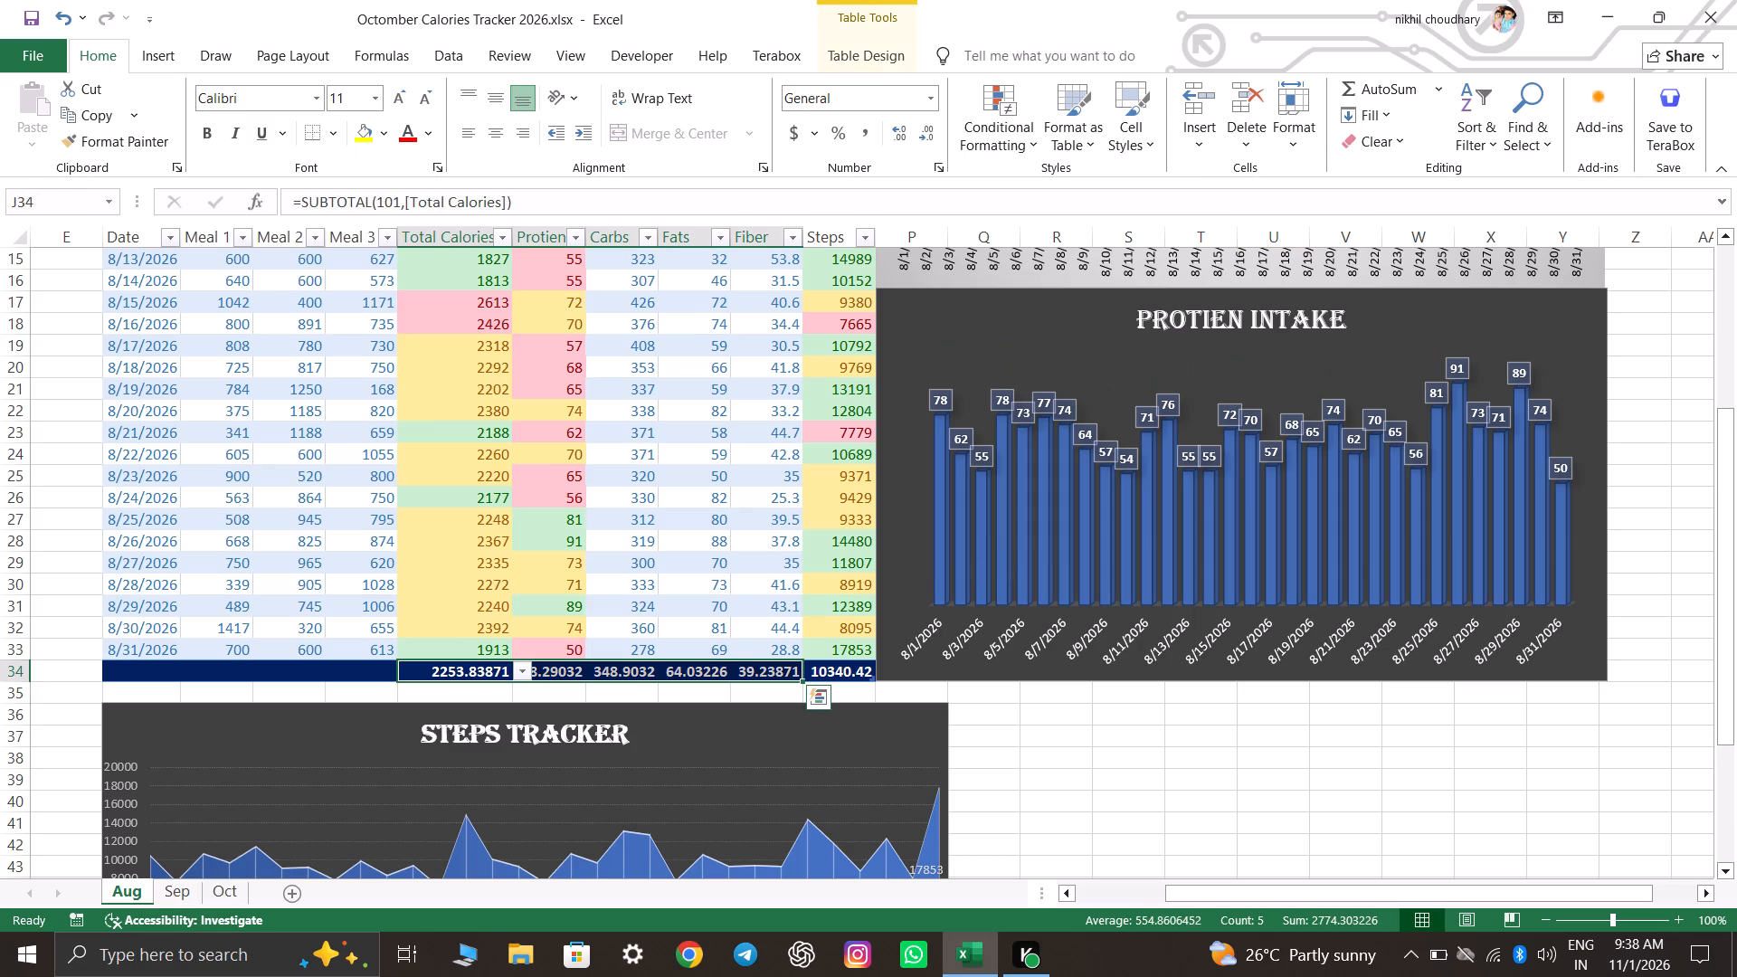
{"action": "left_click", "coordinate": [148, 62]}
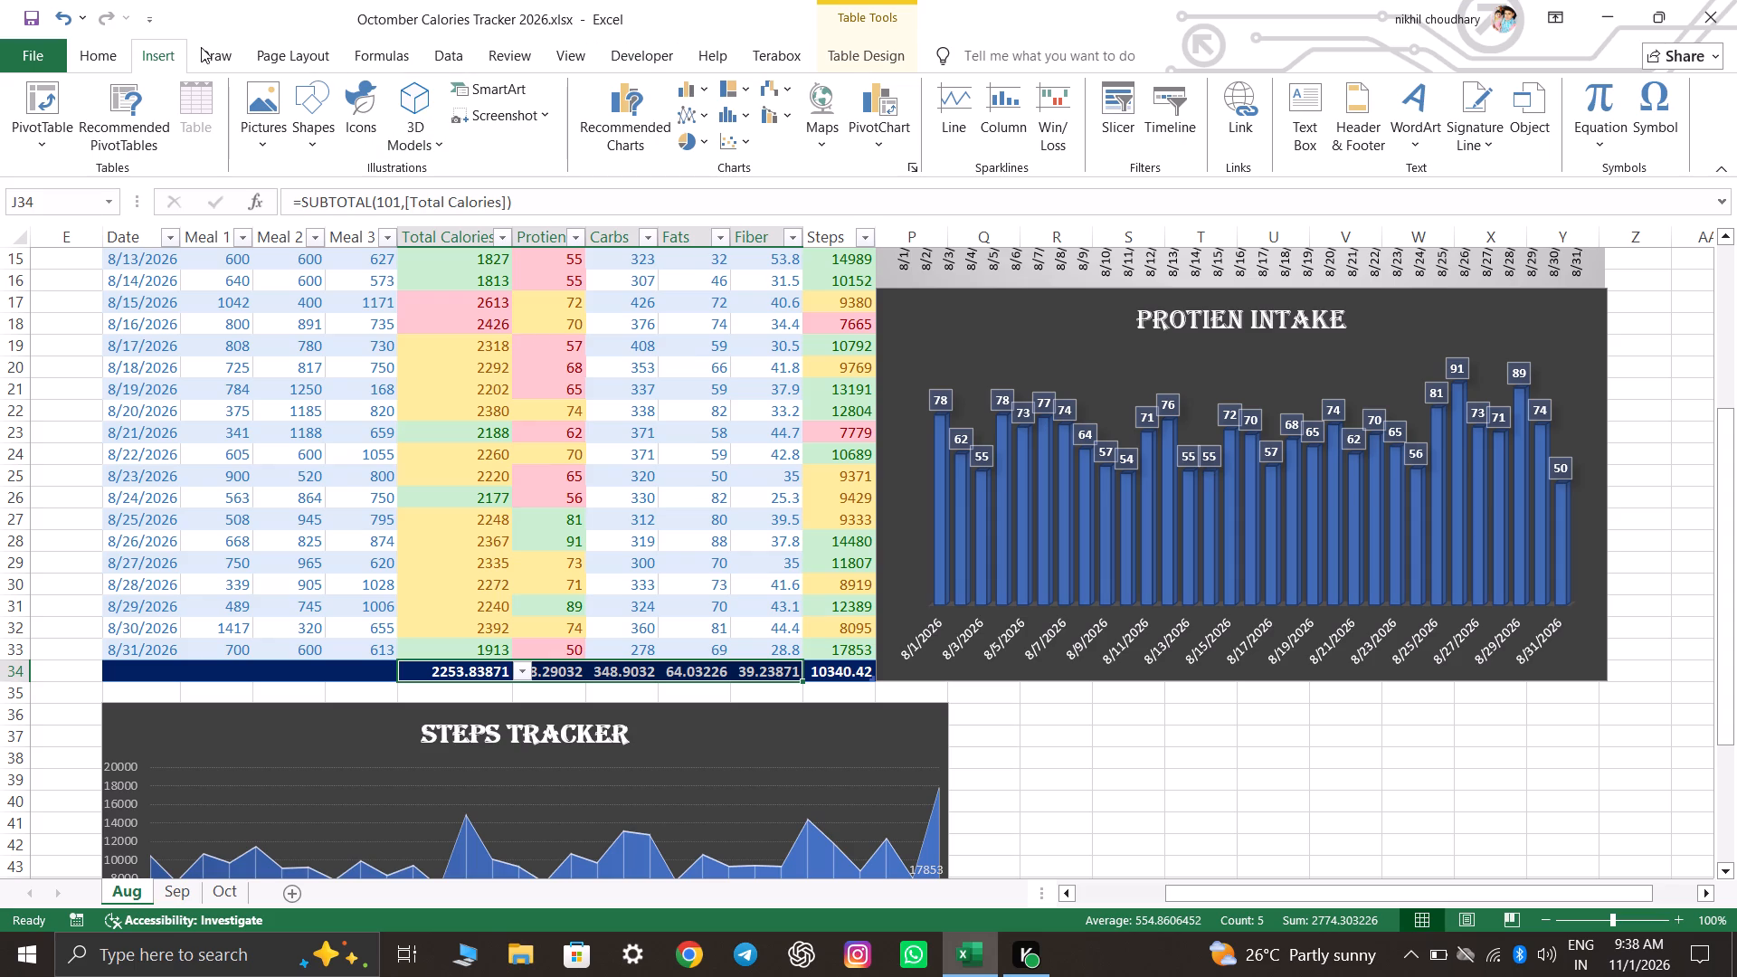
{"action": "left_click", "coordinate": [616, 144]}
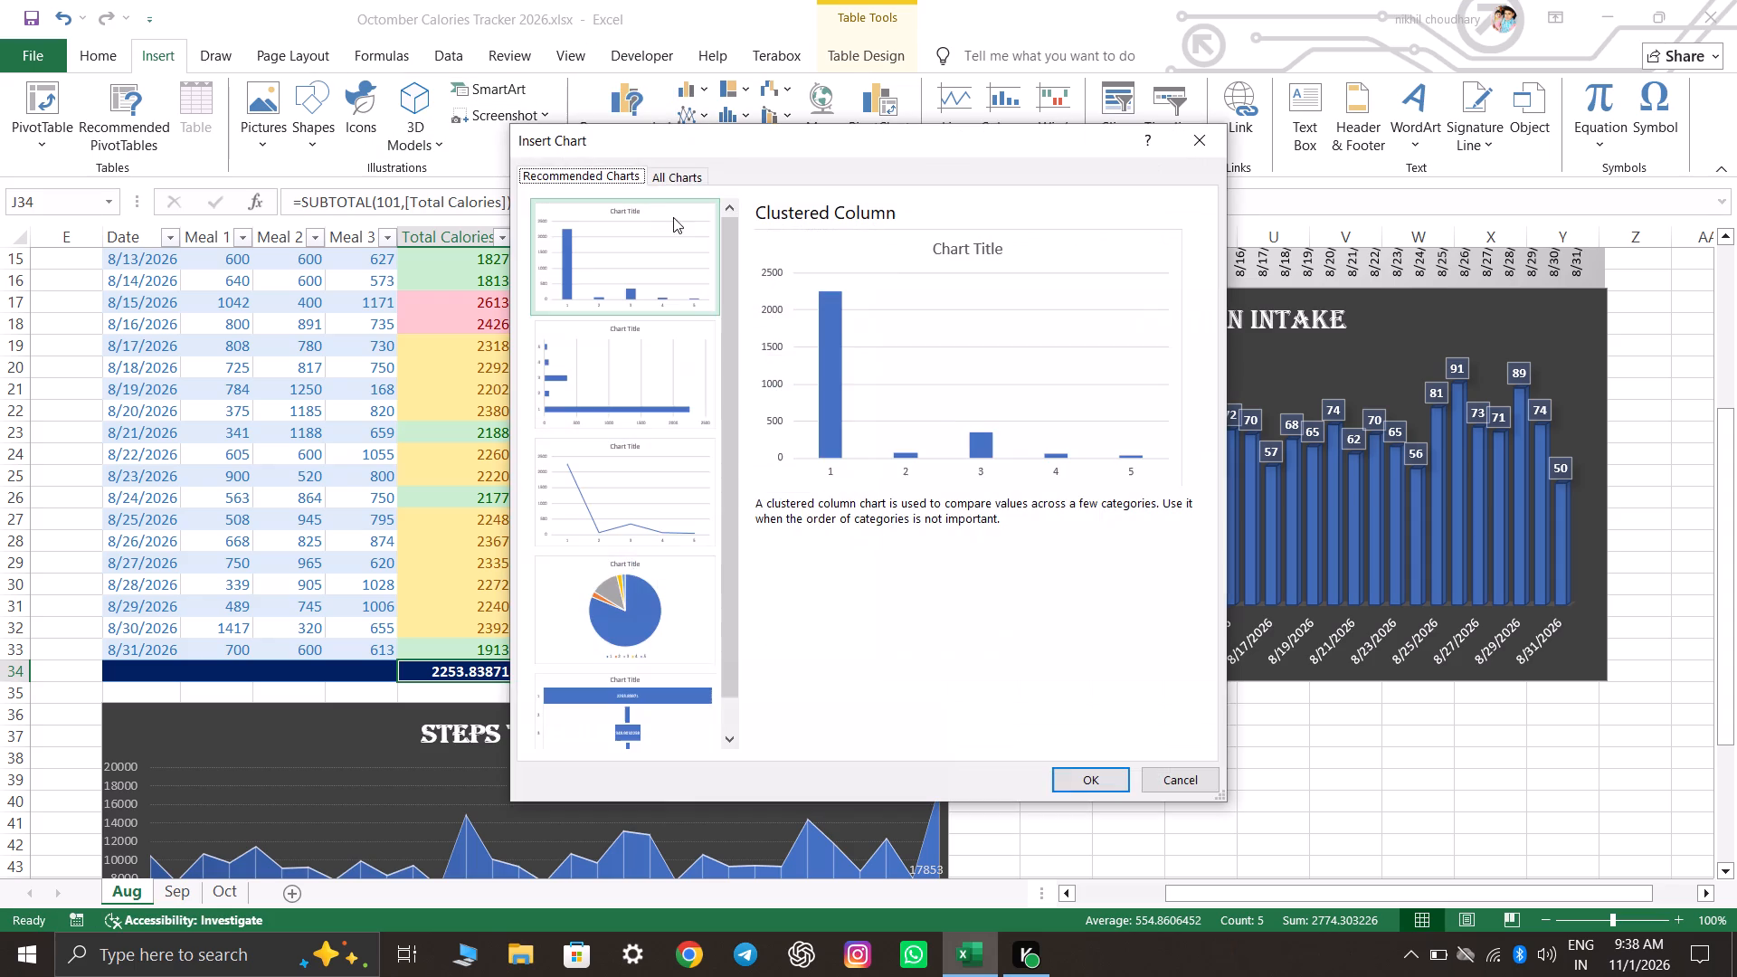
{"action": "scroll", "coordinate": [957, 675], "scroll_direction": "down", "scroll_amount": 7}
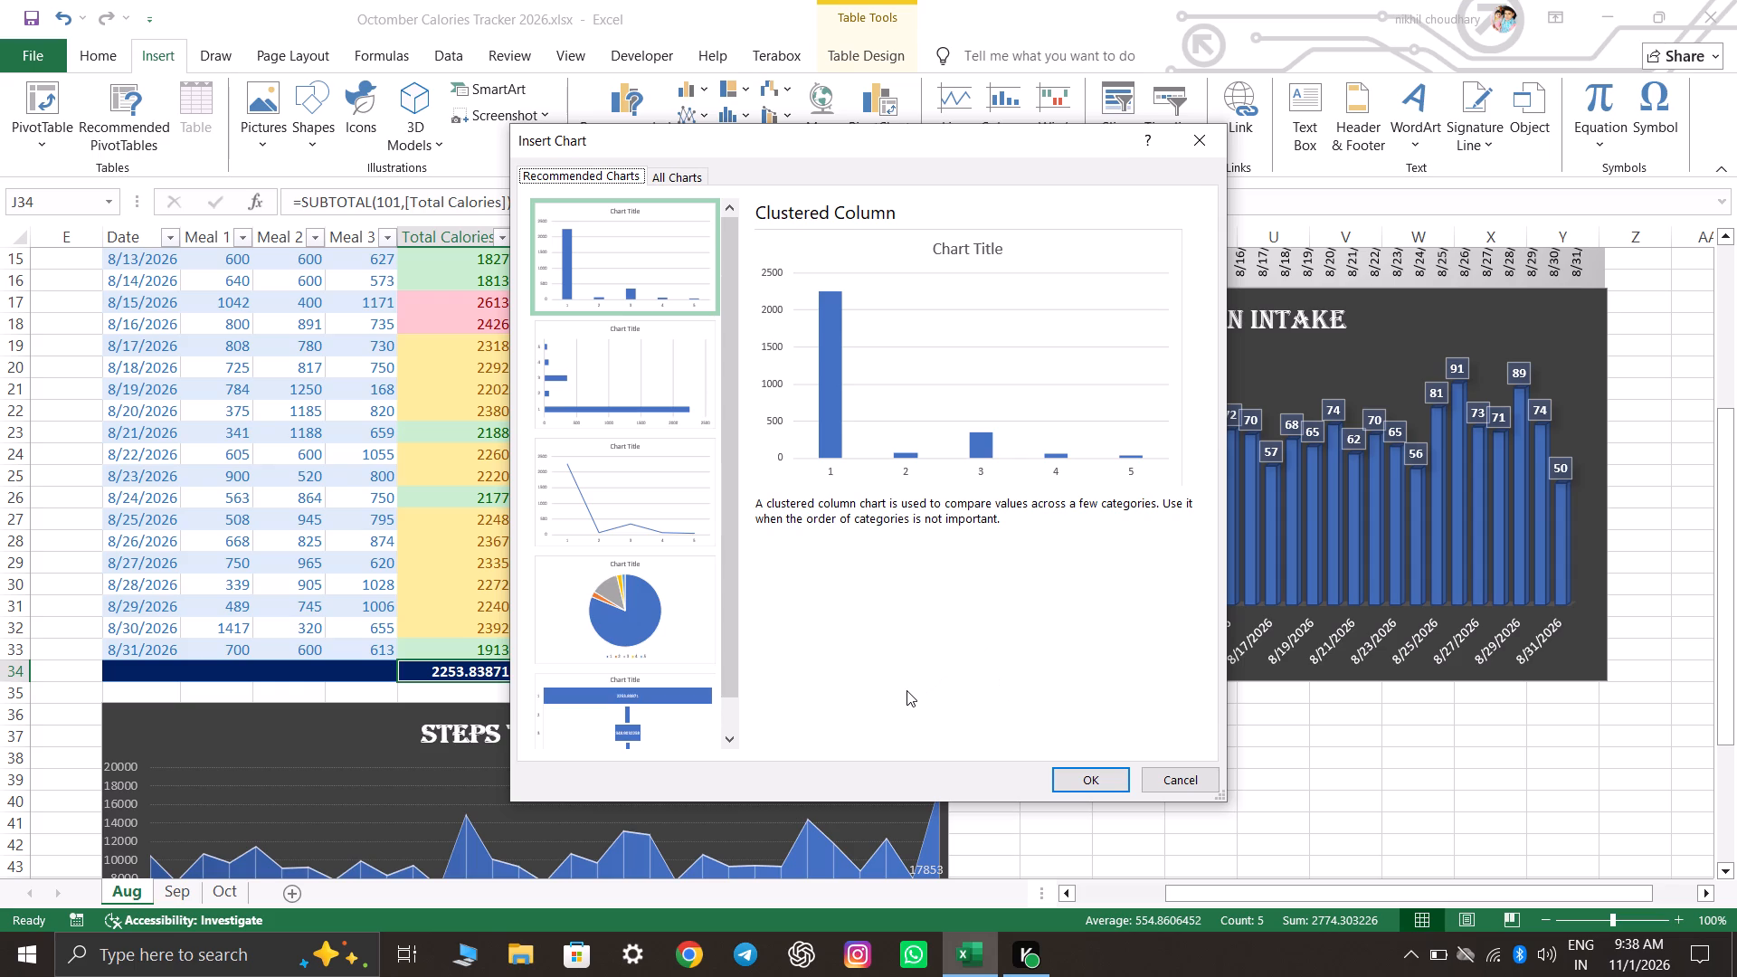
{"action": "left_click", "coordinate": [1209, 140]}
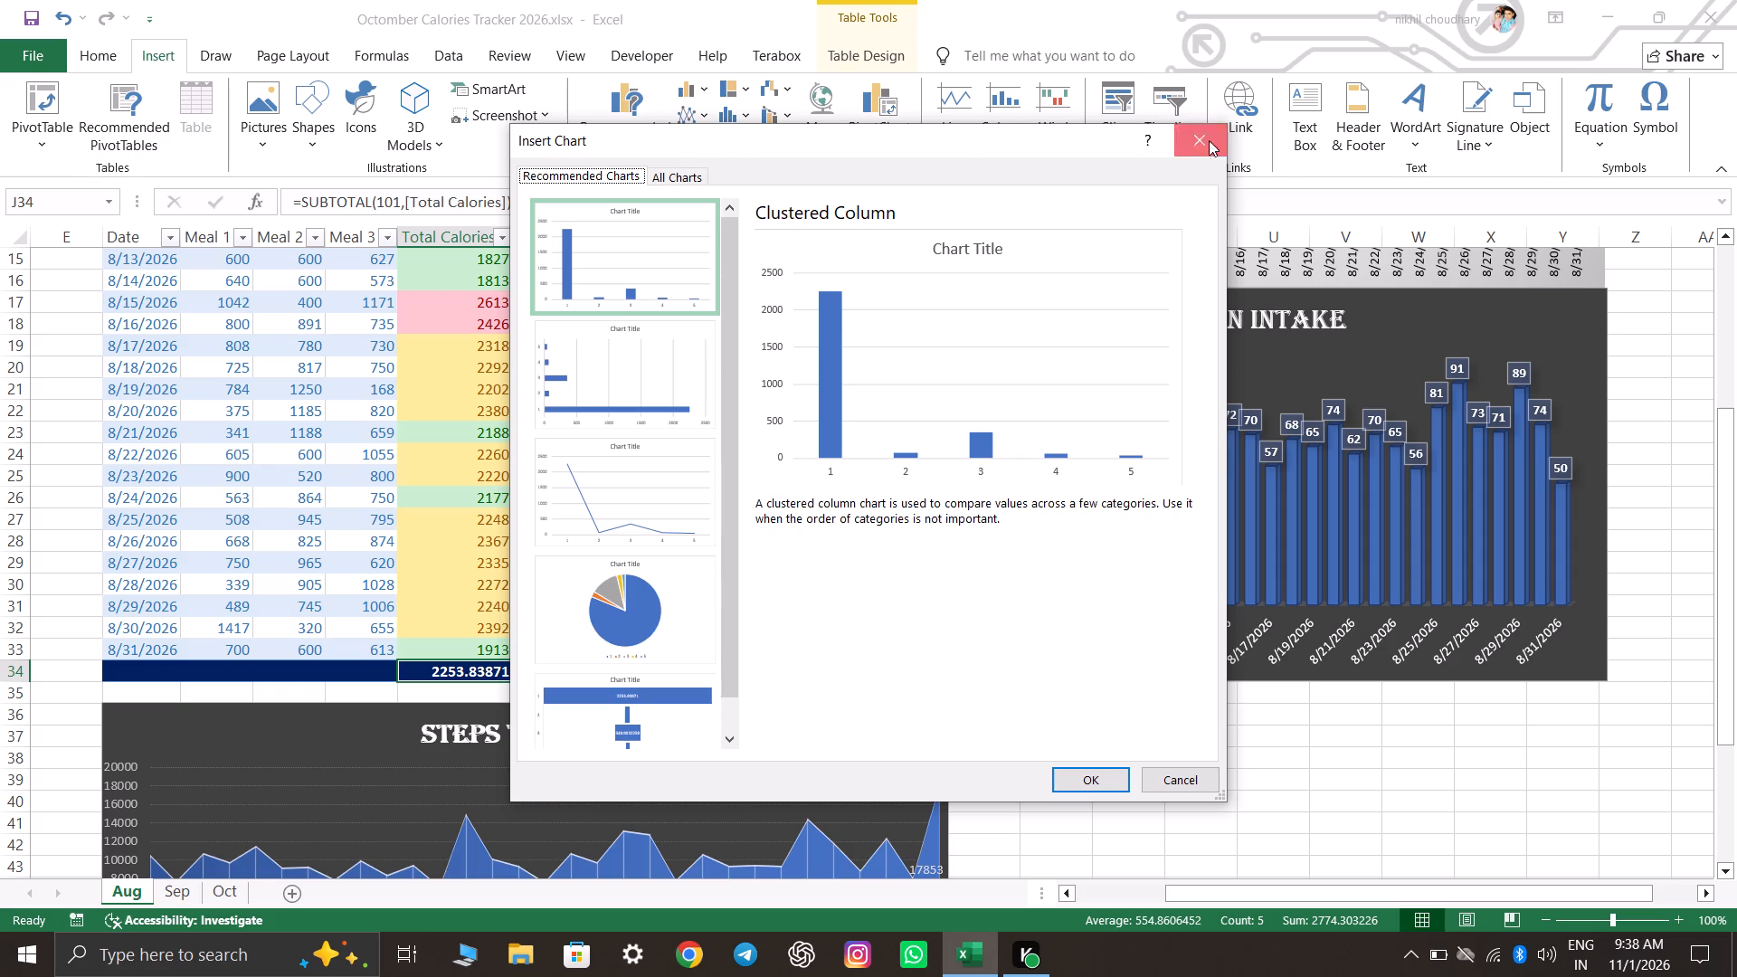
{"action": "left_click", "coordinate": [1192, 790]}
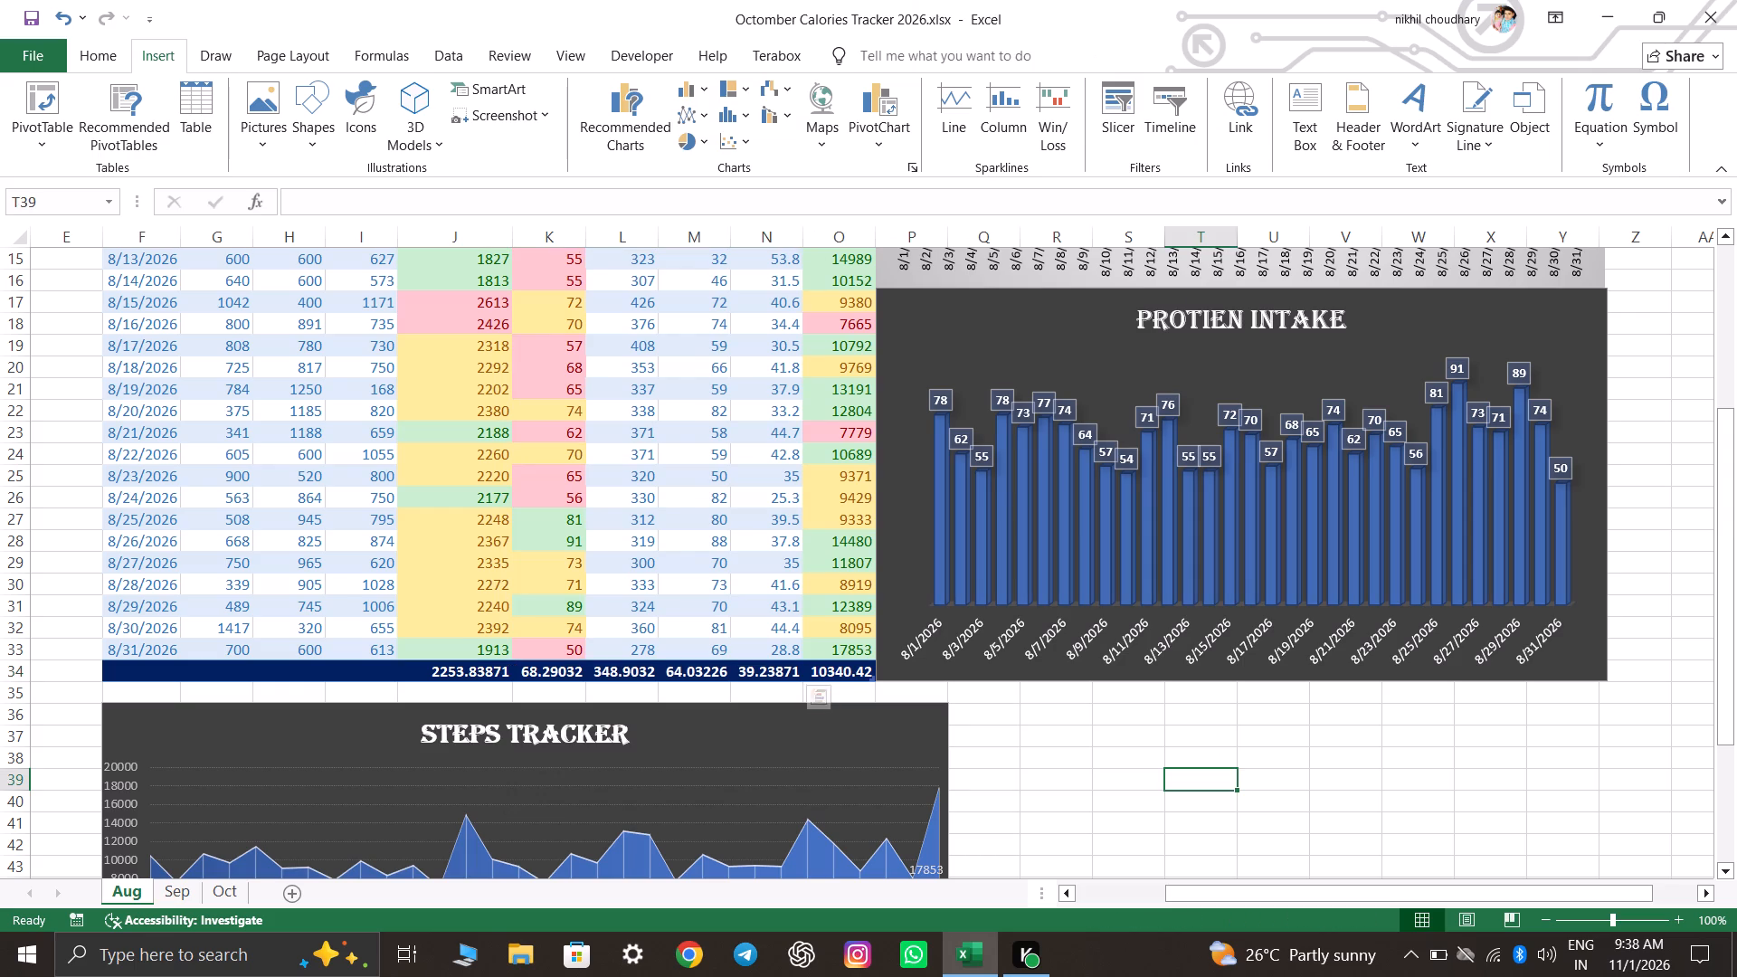
Insert a 3-D pie chart from the Protien, Carbs, Fats and Fiber averages in row 34, using the four-slice version.
{"action": "left_click_drag", "start_coordinate": [564, 676], "coordinate": [707, 681]}
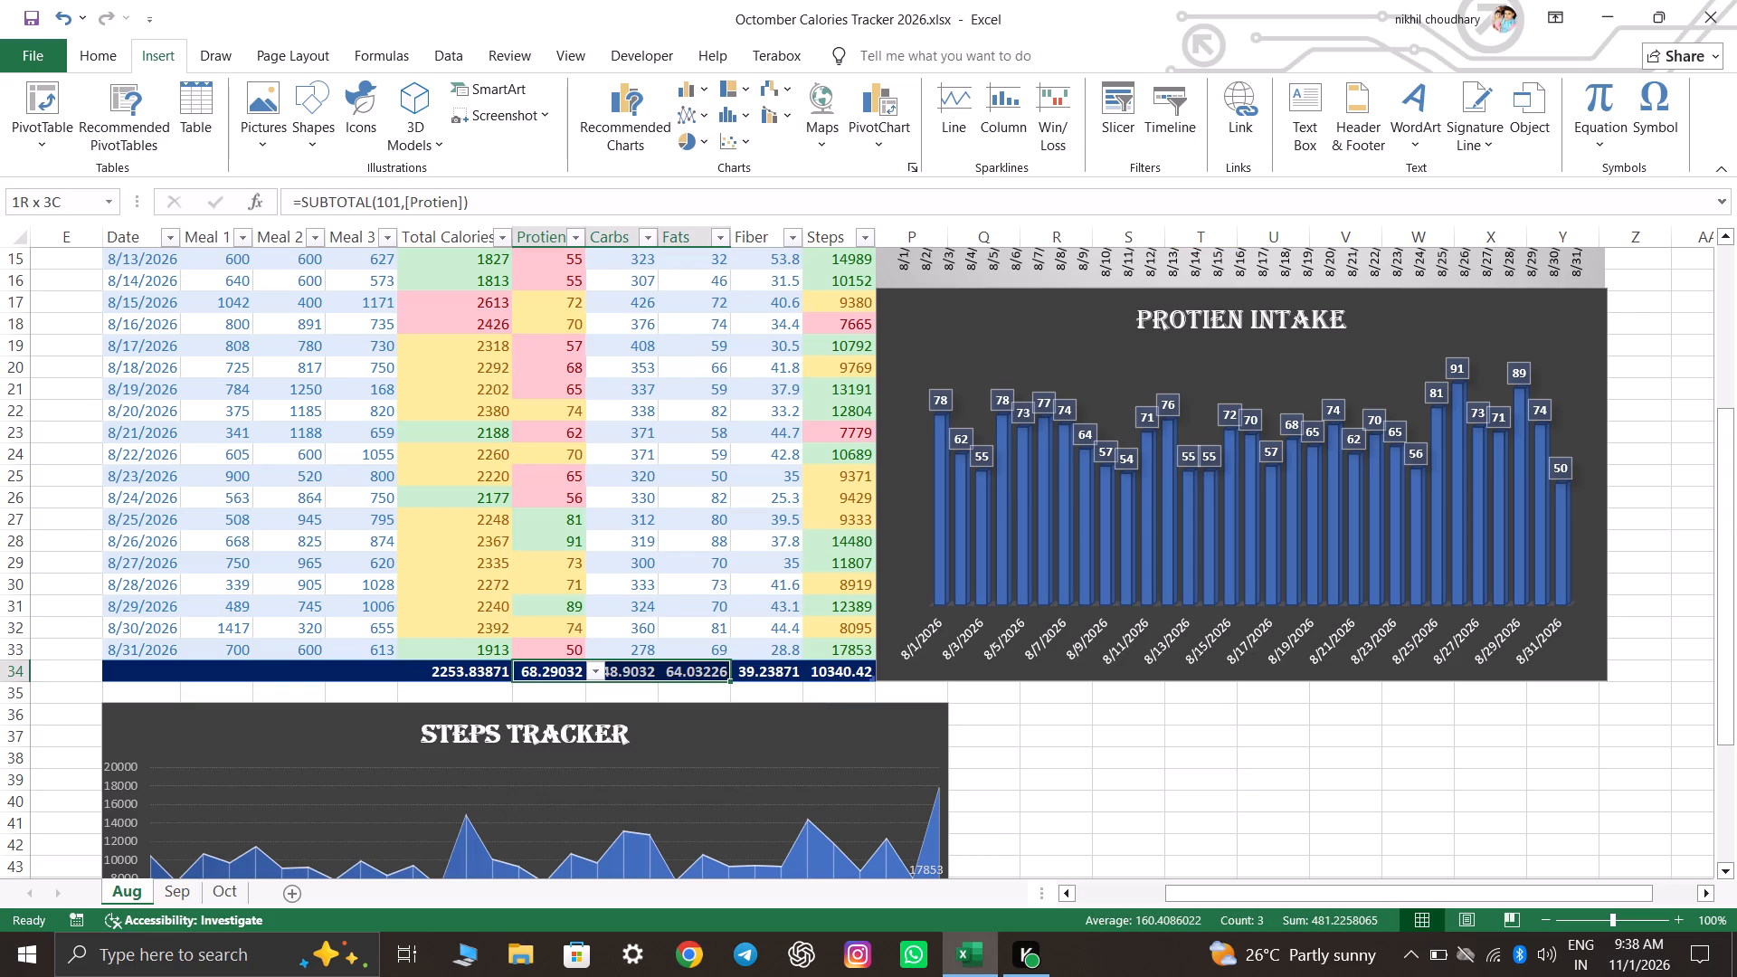
{"action": "left_click_drag", "start_coordinate": [707, 681], "coordinate": [754, 671]}
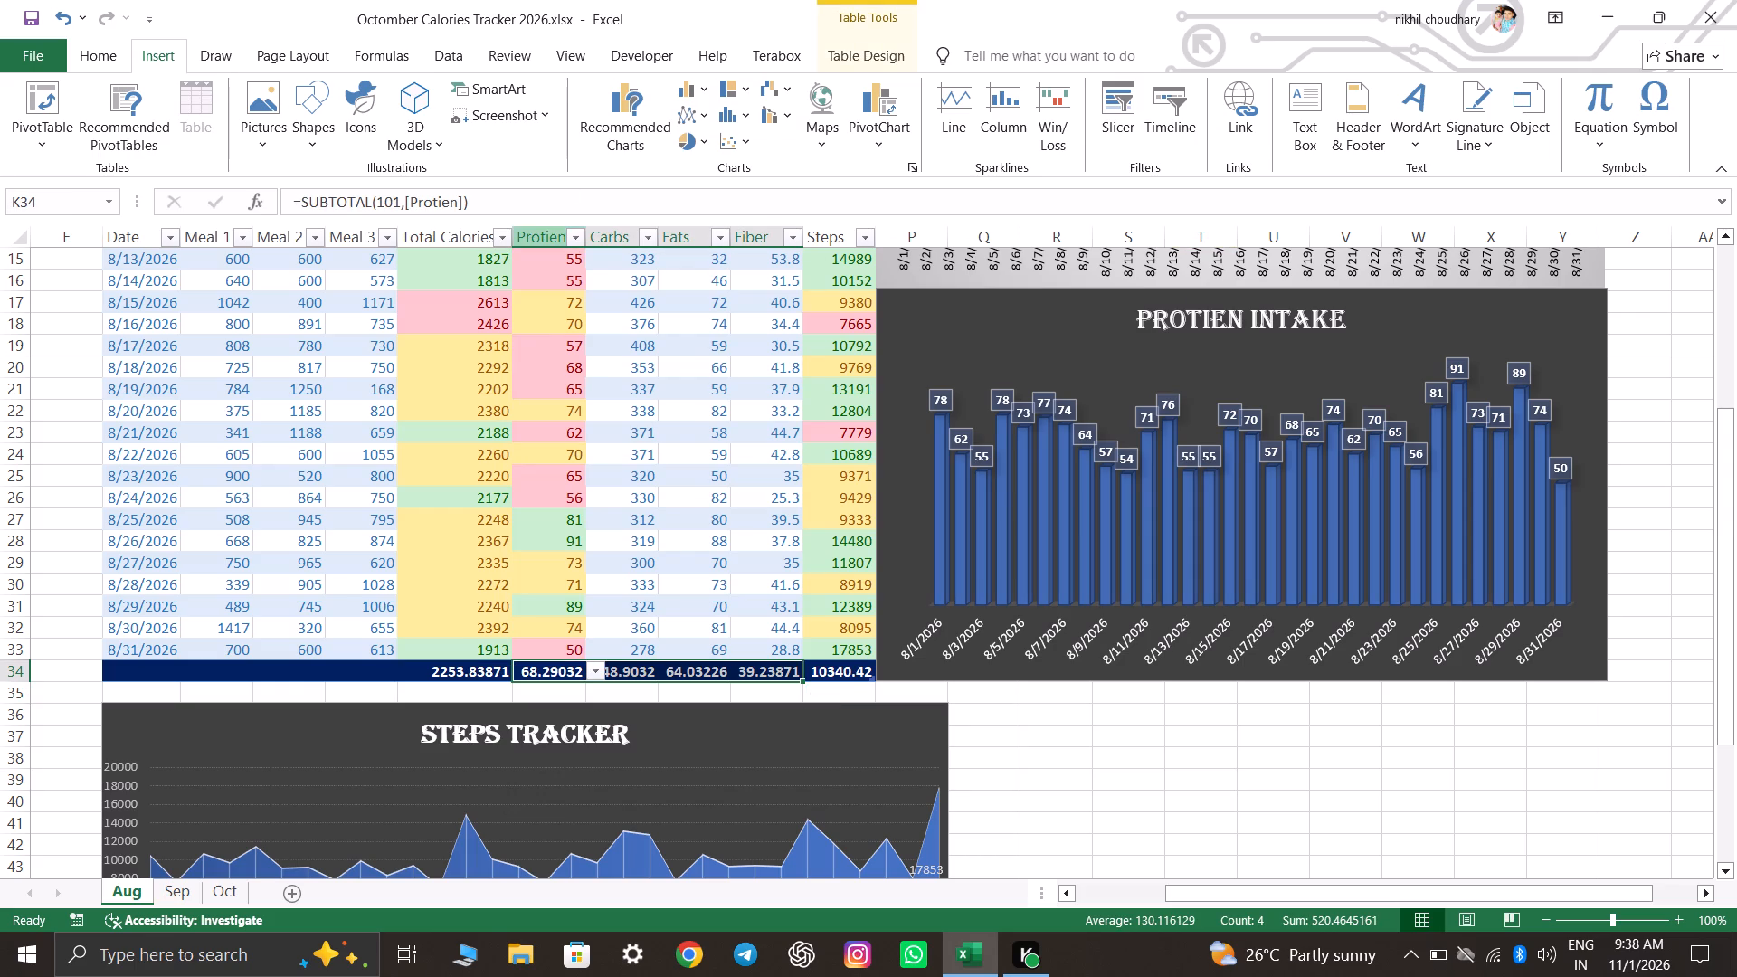
{"action": "left_click", "coordinate": [630, 105]}
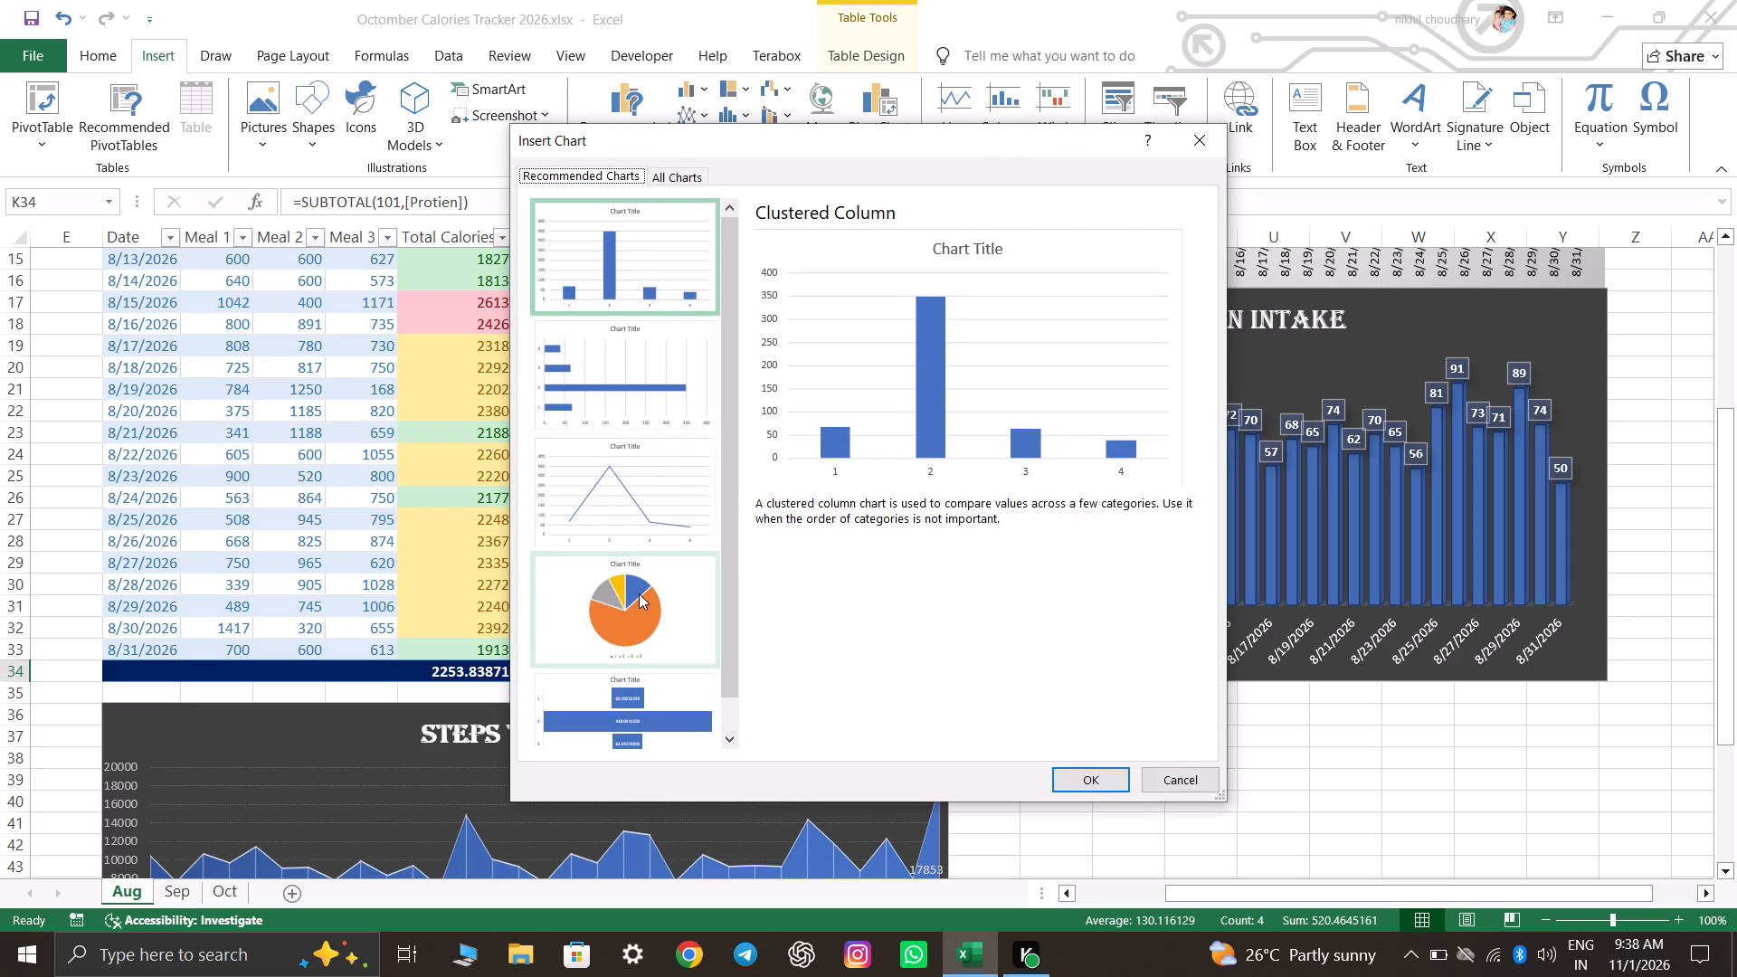
{"action": "left_click", "coordinate": [639, 593]}
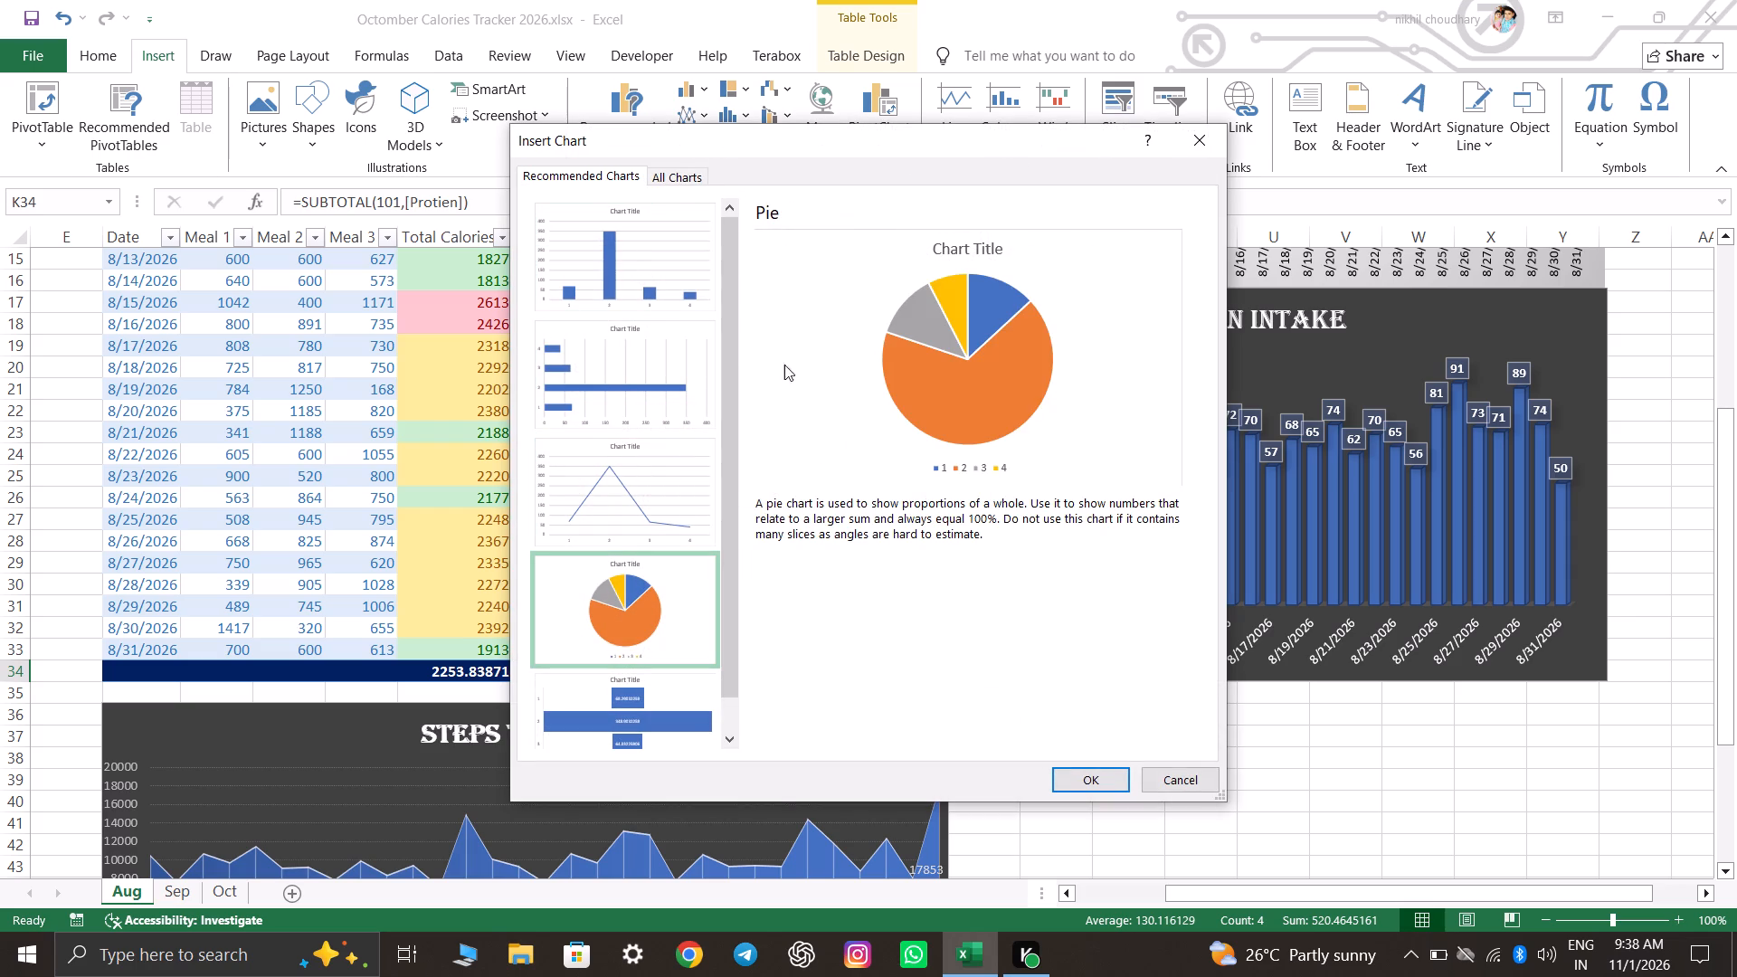
{"action": "left_click", "coordinate": [683, 177]}
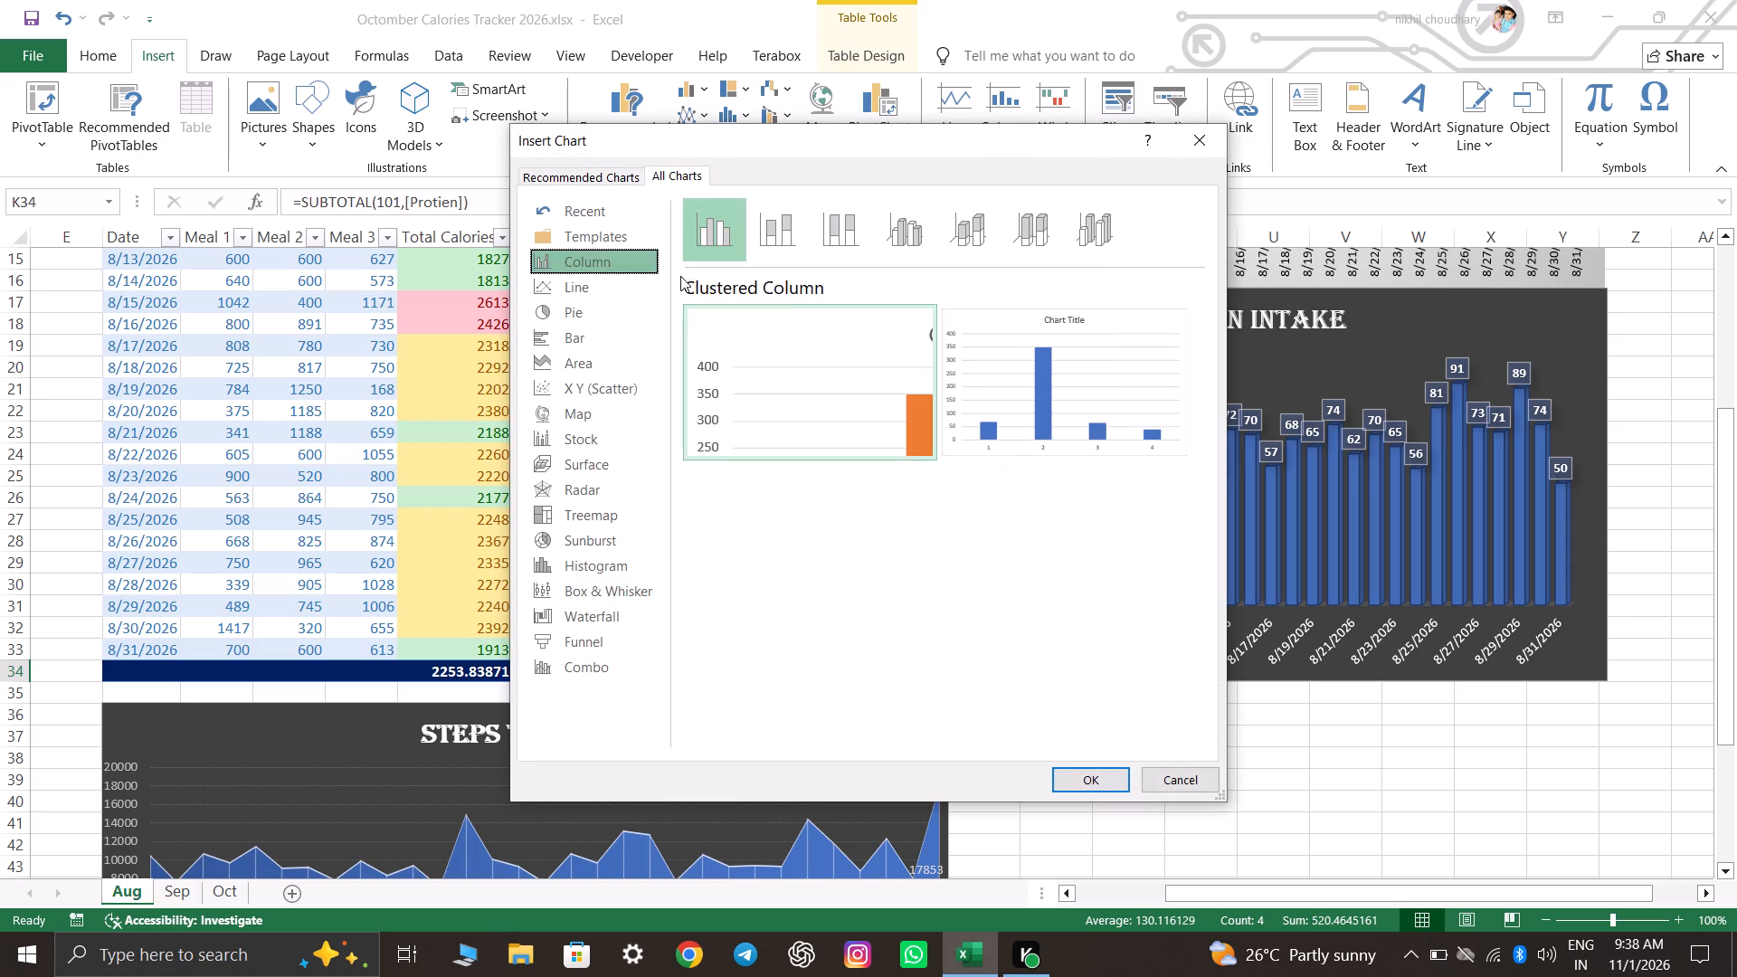
{"action": "left_click", "coordinate": [598, 309]}
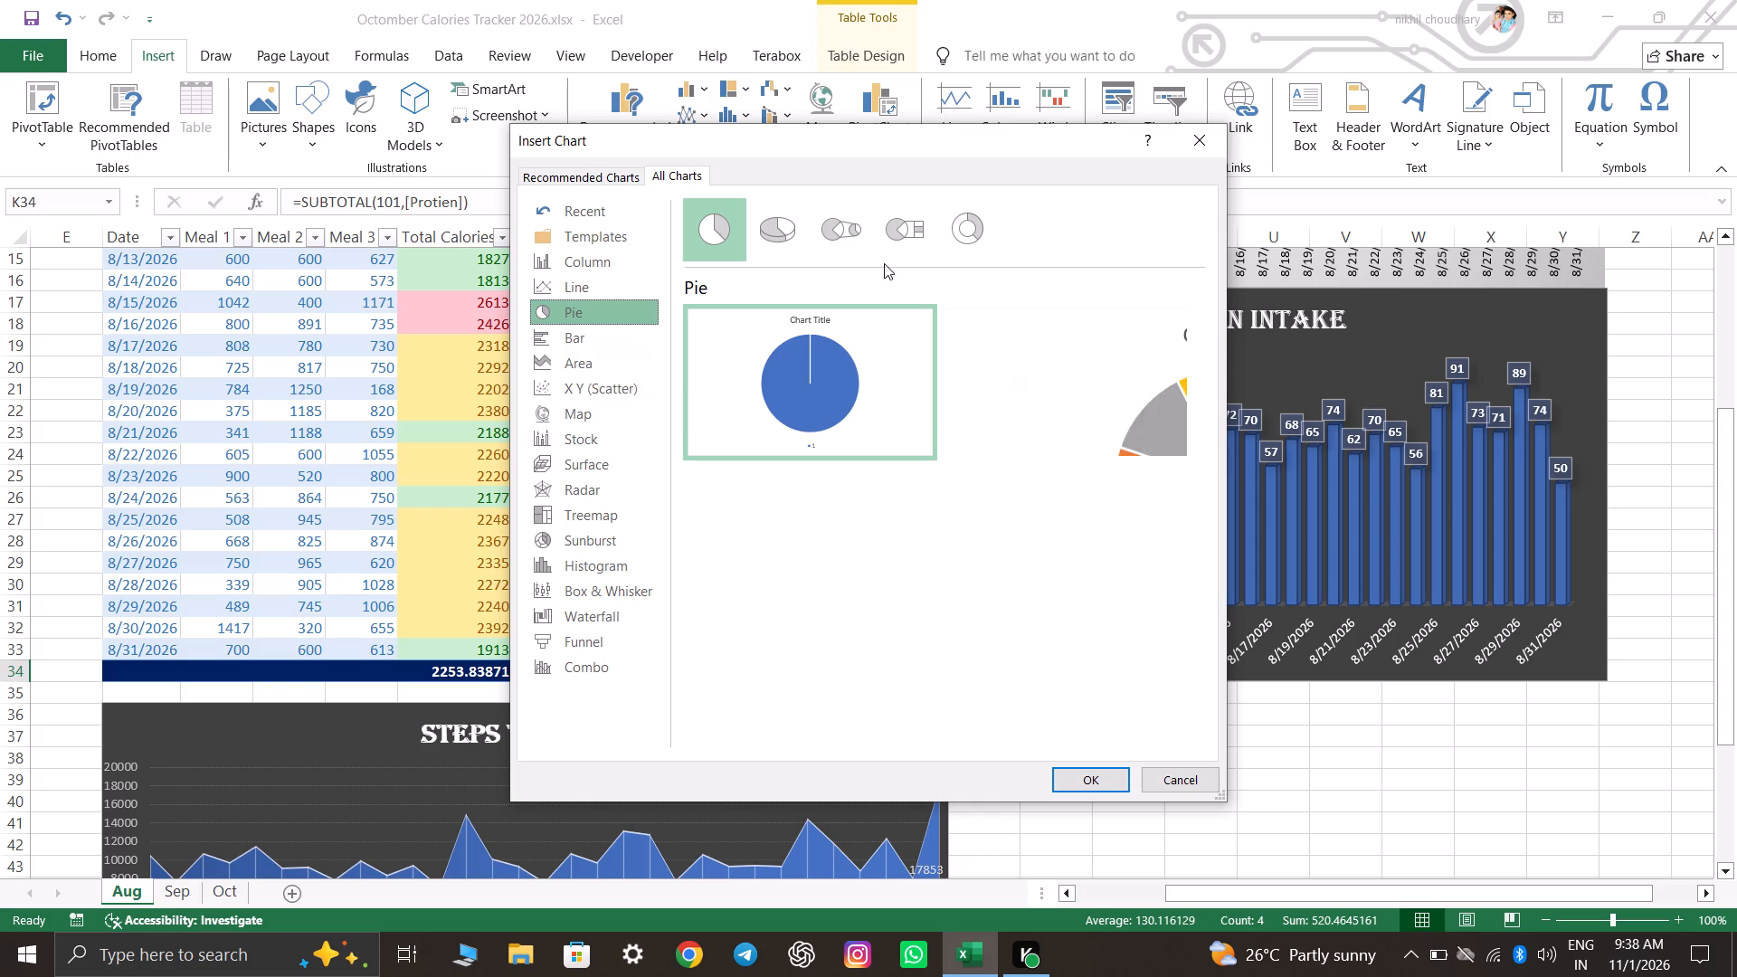
{"action": "left_click", "coordinate": [926, 218]}
{"action": "left_click", "coordinate": [954, 236]}
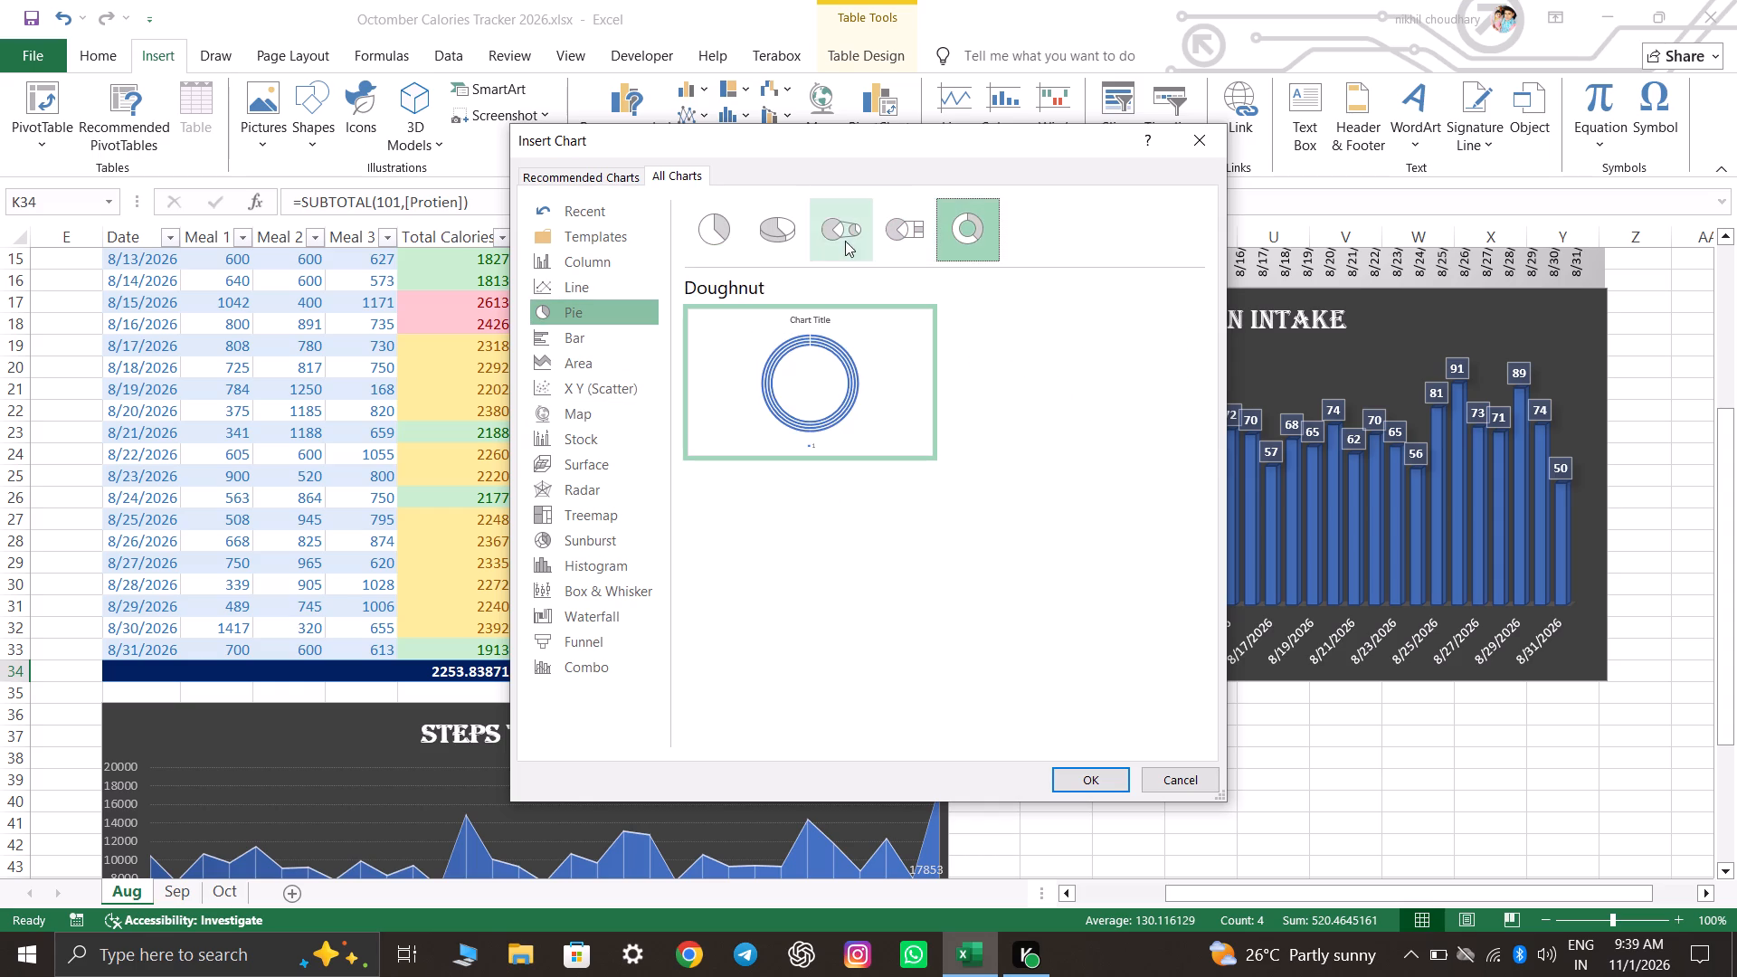
{"action": "left_click", "coordinate": [845, 241]}
{"action": "left_click", "coordinate": [767, 237]}
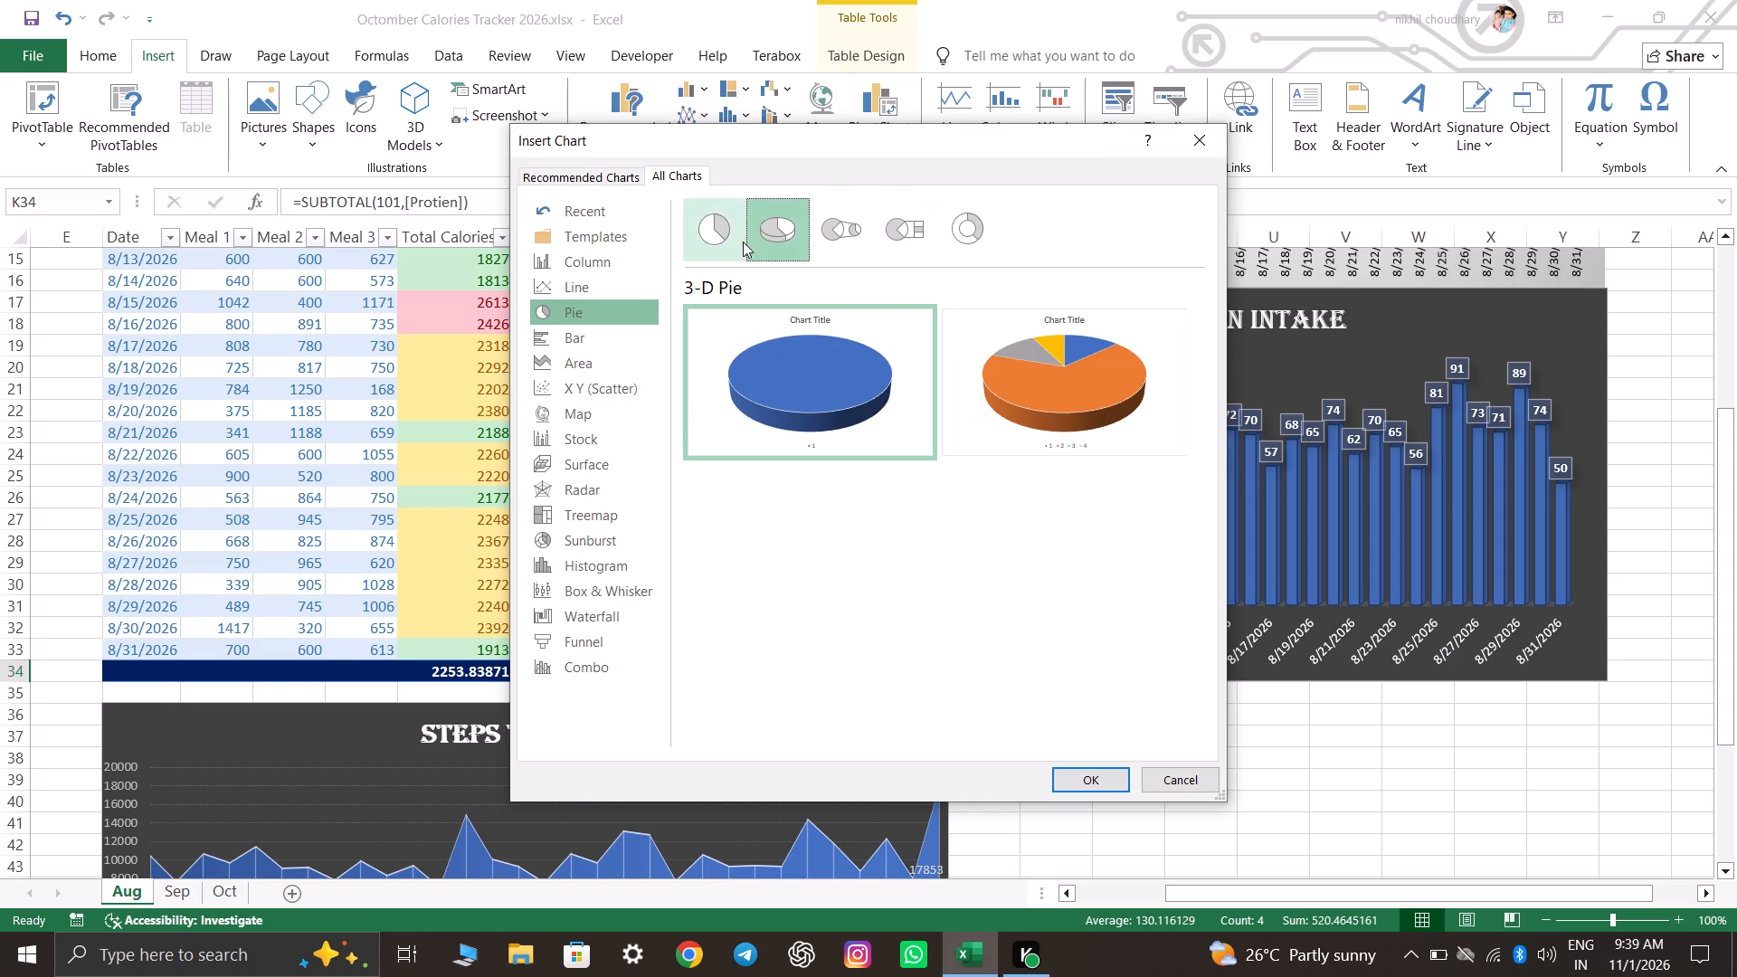
{"action": "left_click", "coordinate": [743, 242]}
{"action": "left_click", "coordinate": [781, 235]}
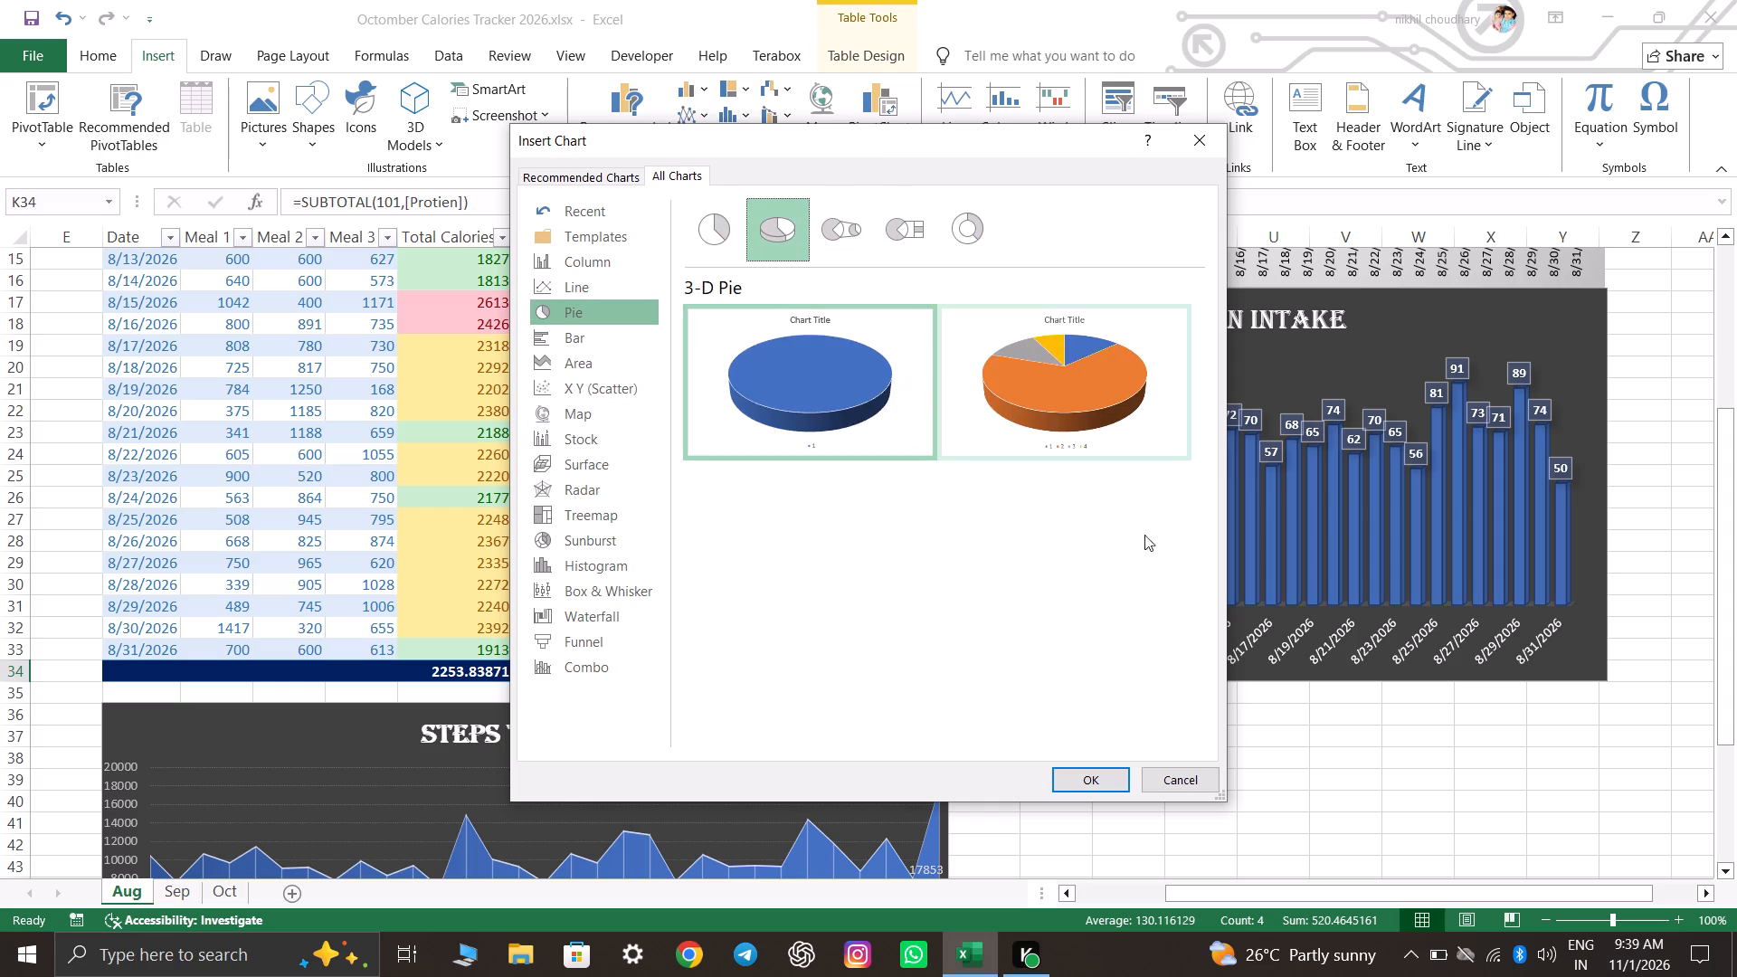
{"action": "left_click", "coordinate": [1070, 373]}
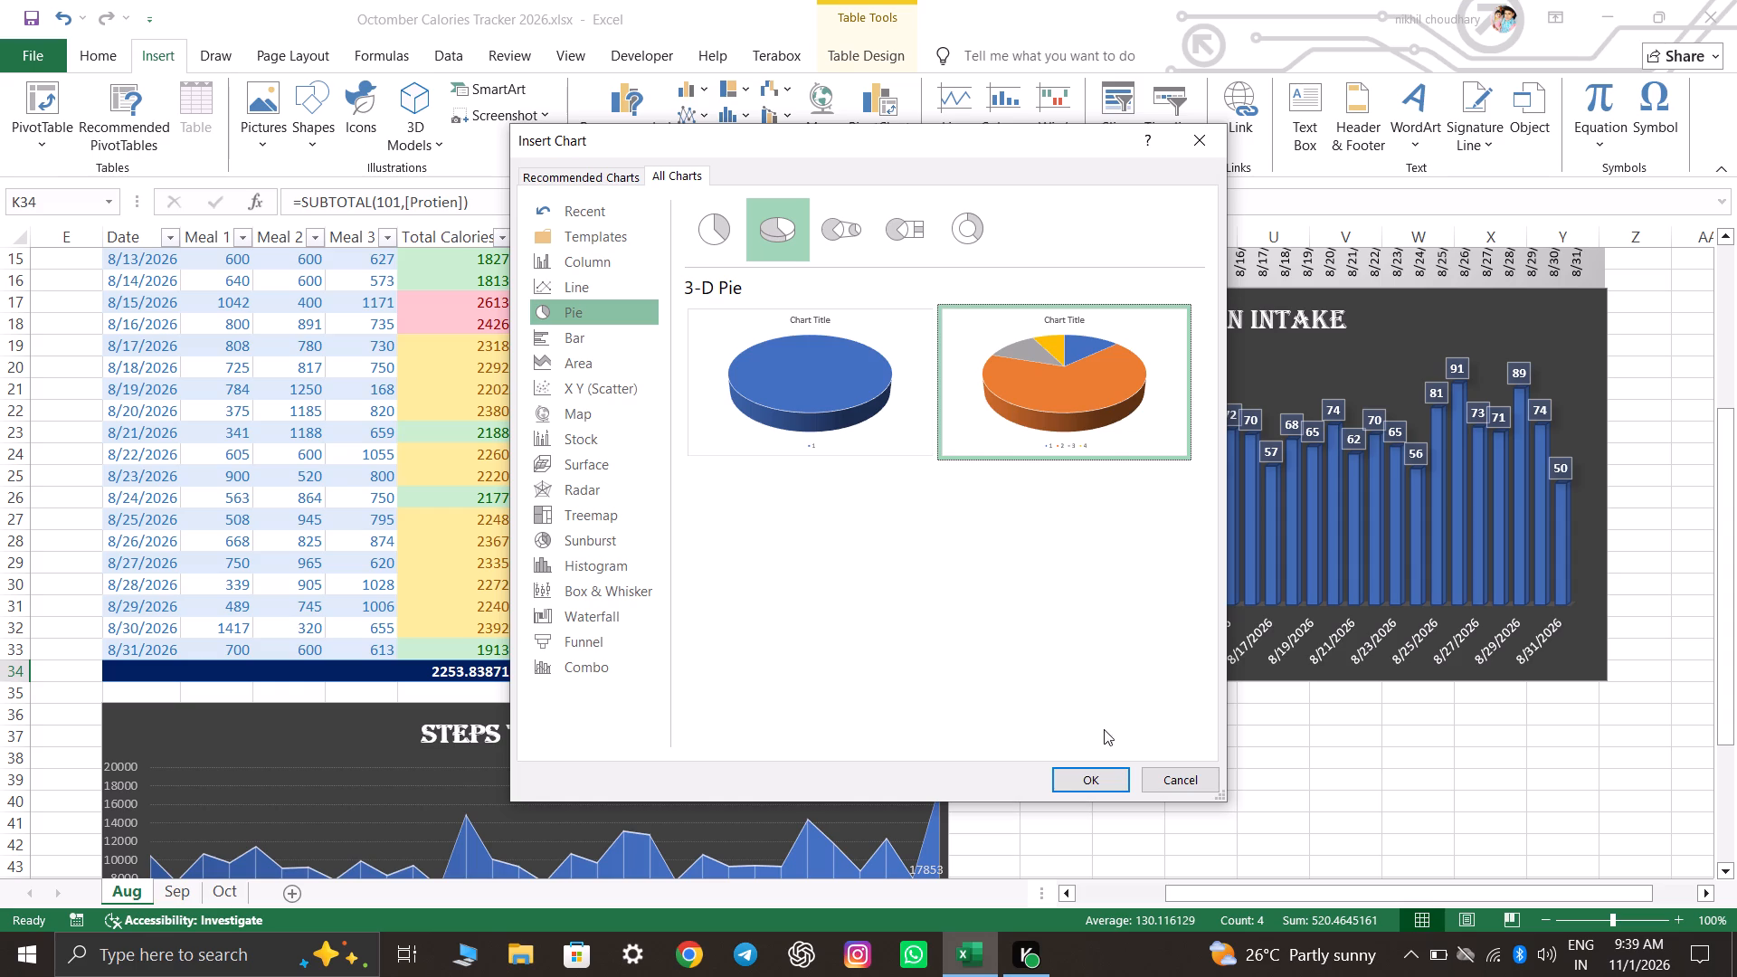
{"action": "left_click", "coordinate": [1095, 773]}
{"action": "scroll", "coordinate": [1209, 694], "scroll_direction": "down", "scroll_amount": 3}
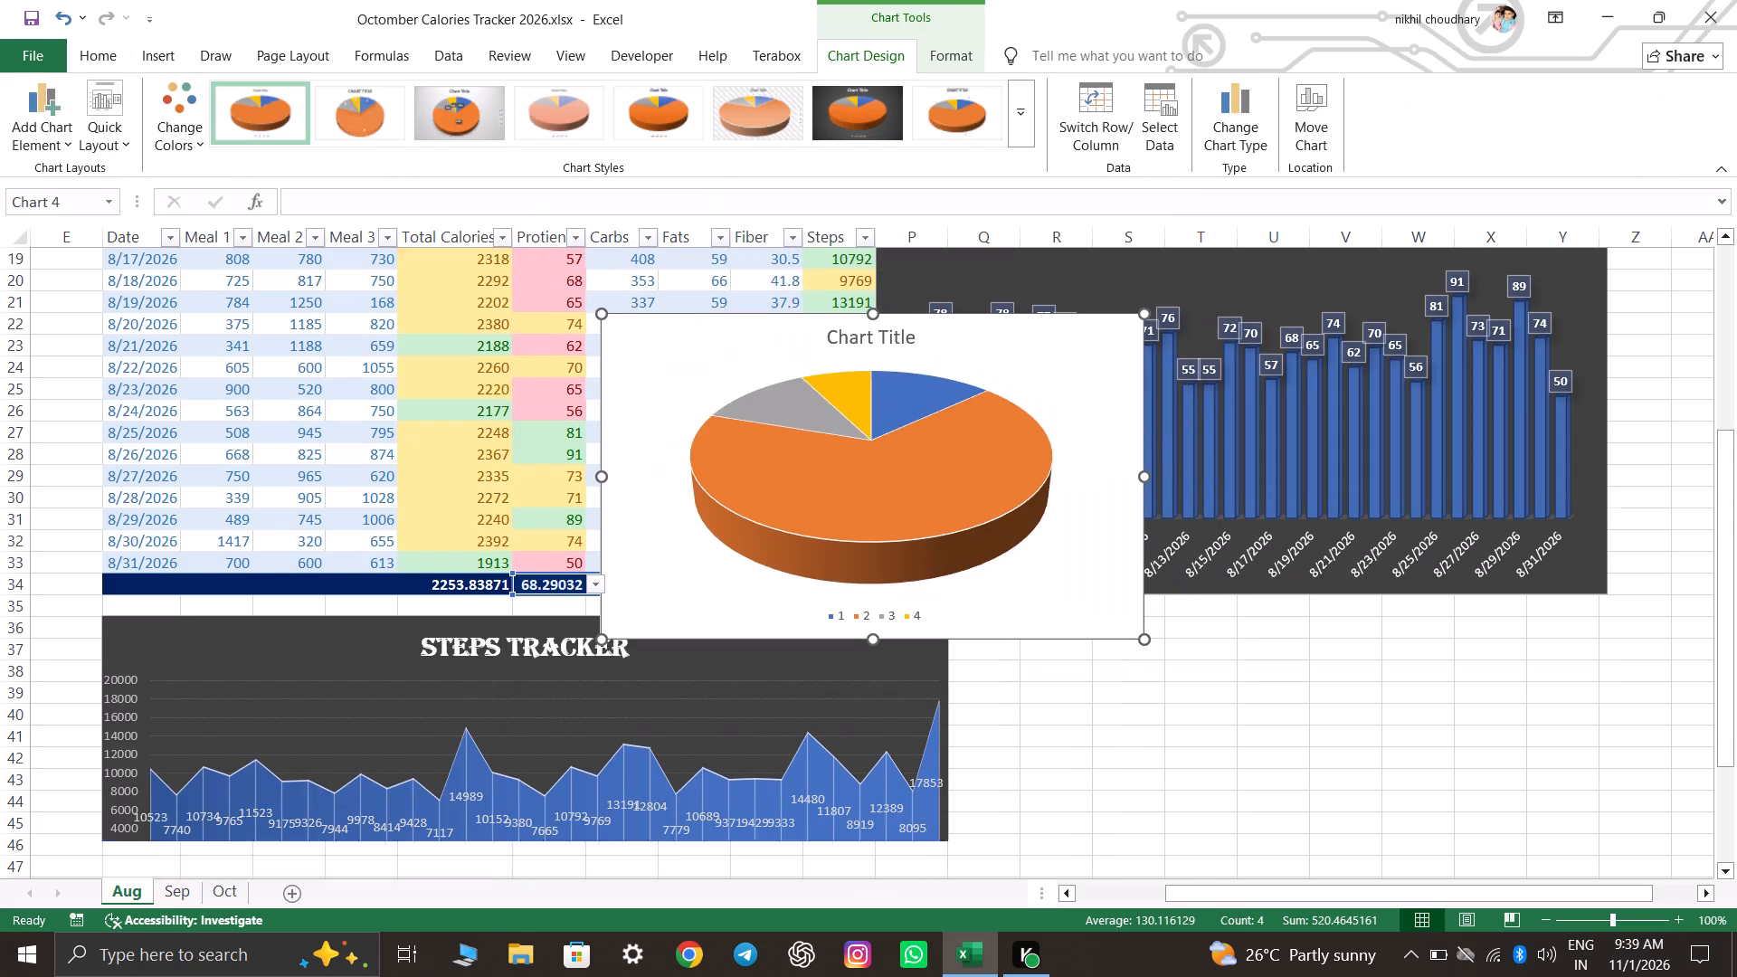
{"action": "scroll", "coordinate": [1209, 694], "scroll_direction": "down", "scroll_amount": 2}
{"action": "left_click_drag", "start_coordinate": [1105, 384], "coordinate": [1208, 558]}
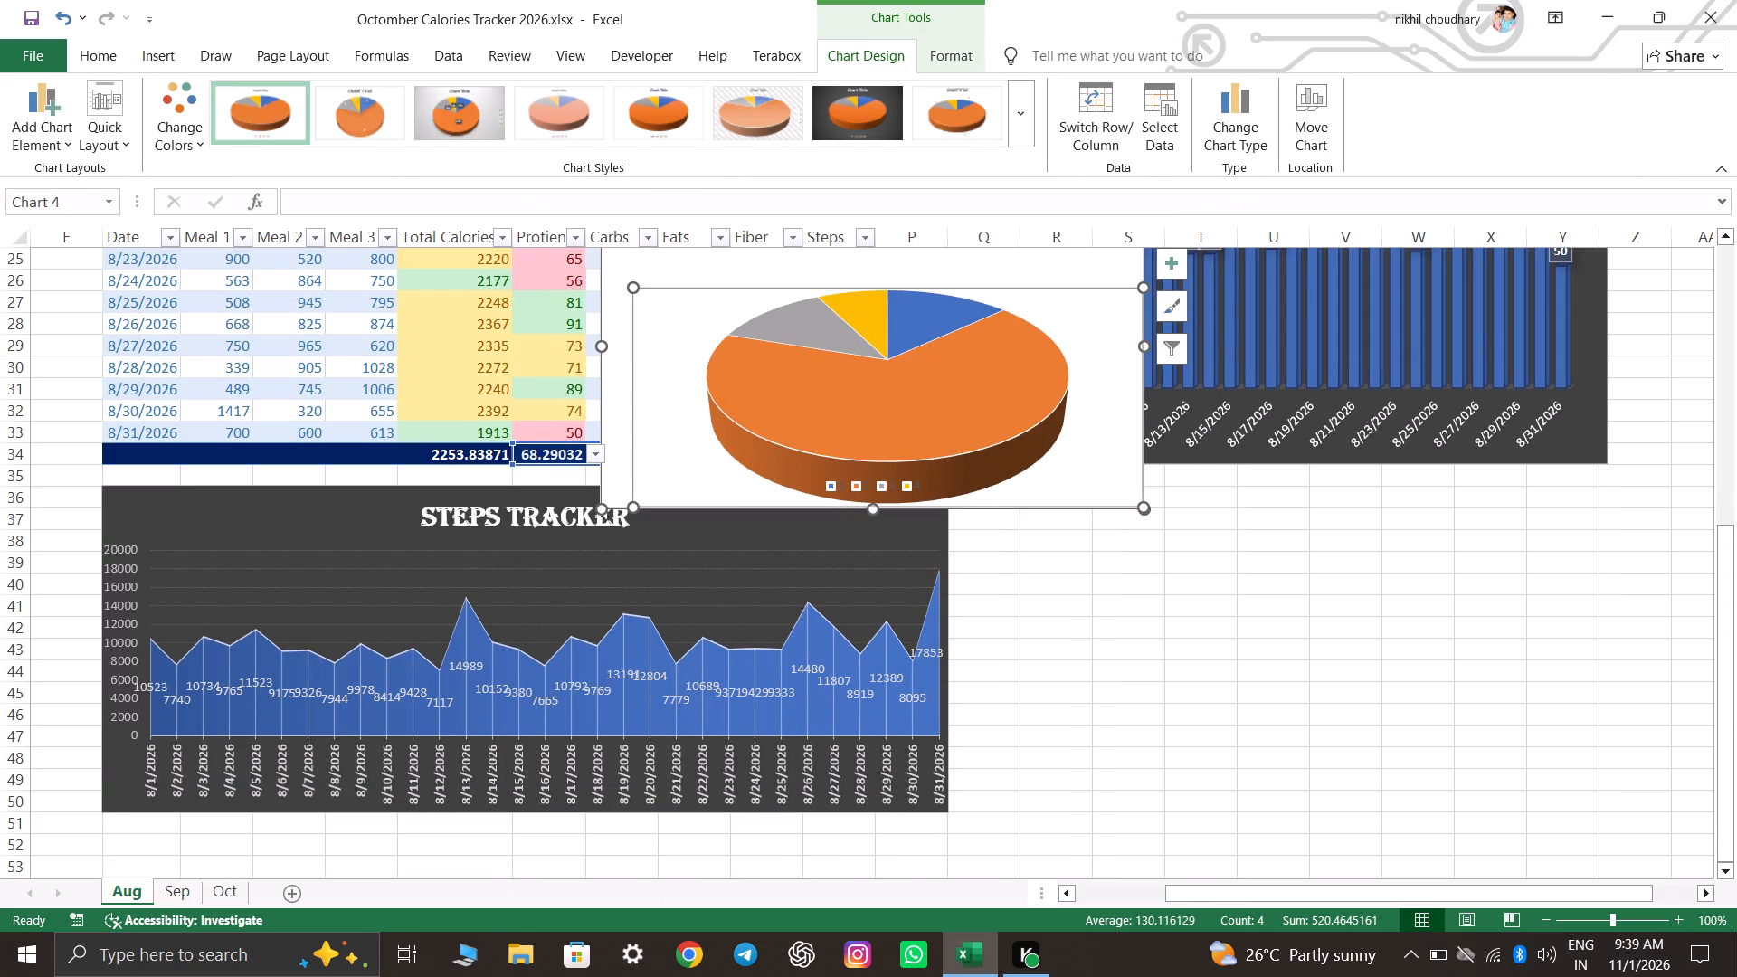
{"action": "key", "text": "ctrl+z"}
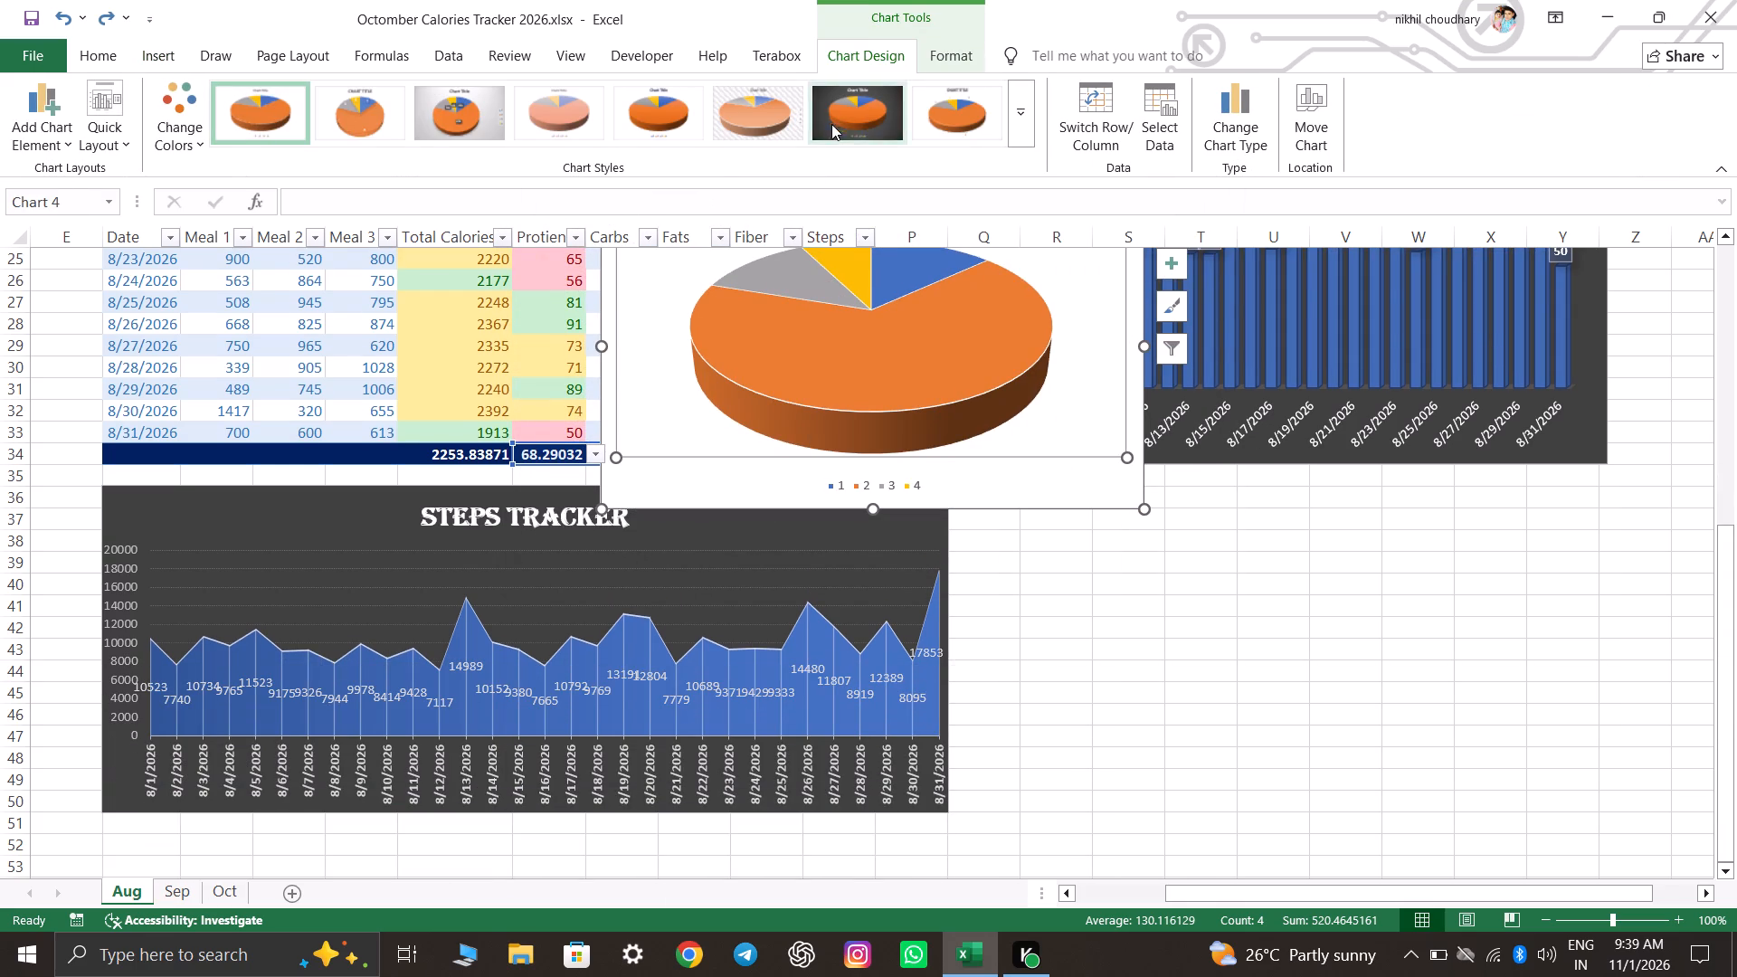
Apply the dark gradient background chart style to the new pie chart.
{"action": "left_click", "coordinate": [831, 119]}
Move the pie chart directly beneath the Protien Intake chart, with its left edge against the Steps Tracker chart's right edge.
{"action": "scroll", "coordinate": [1191, 674], "scroll_direction": "up", "scroll_amount": 3}
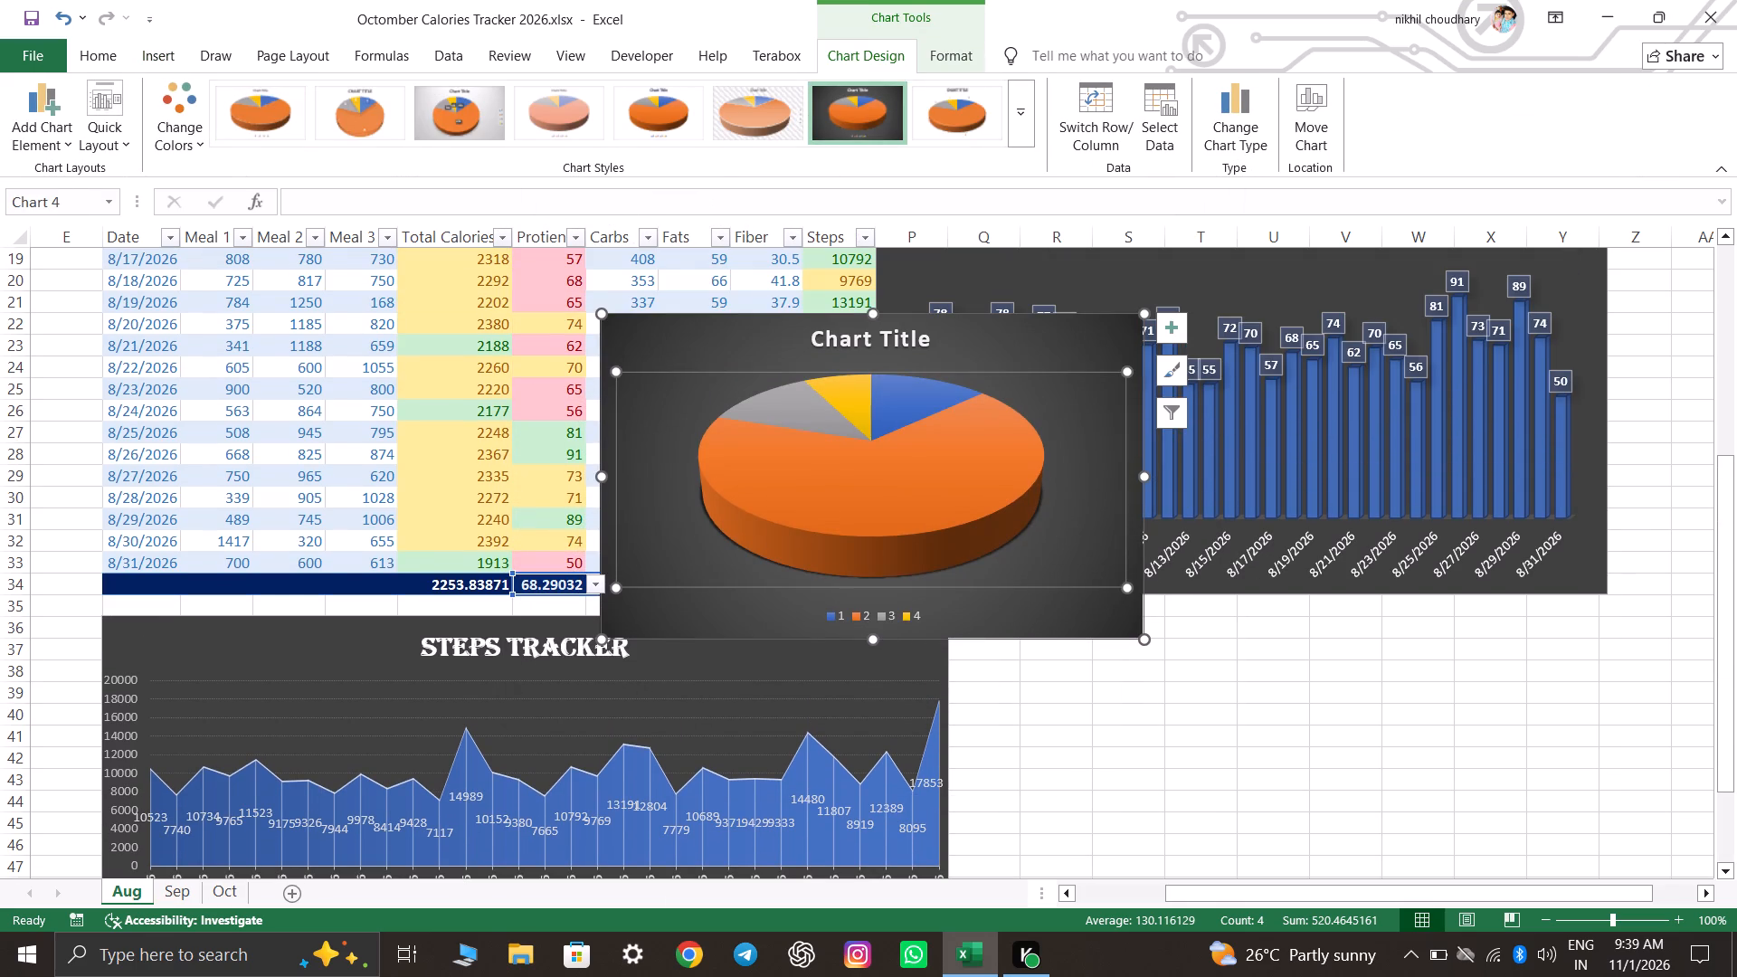
{"action": "left_click_drag", "start_coordinate": [1067, 347], "coordinate": [1438, 652]}
{"action": "scroll", "coordinate": [1533, 579], "scroll_direction": "down", "scroll_amount": 3}
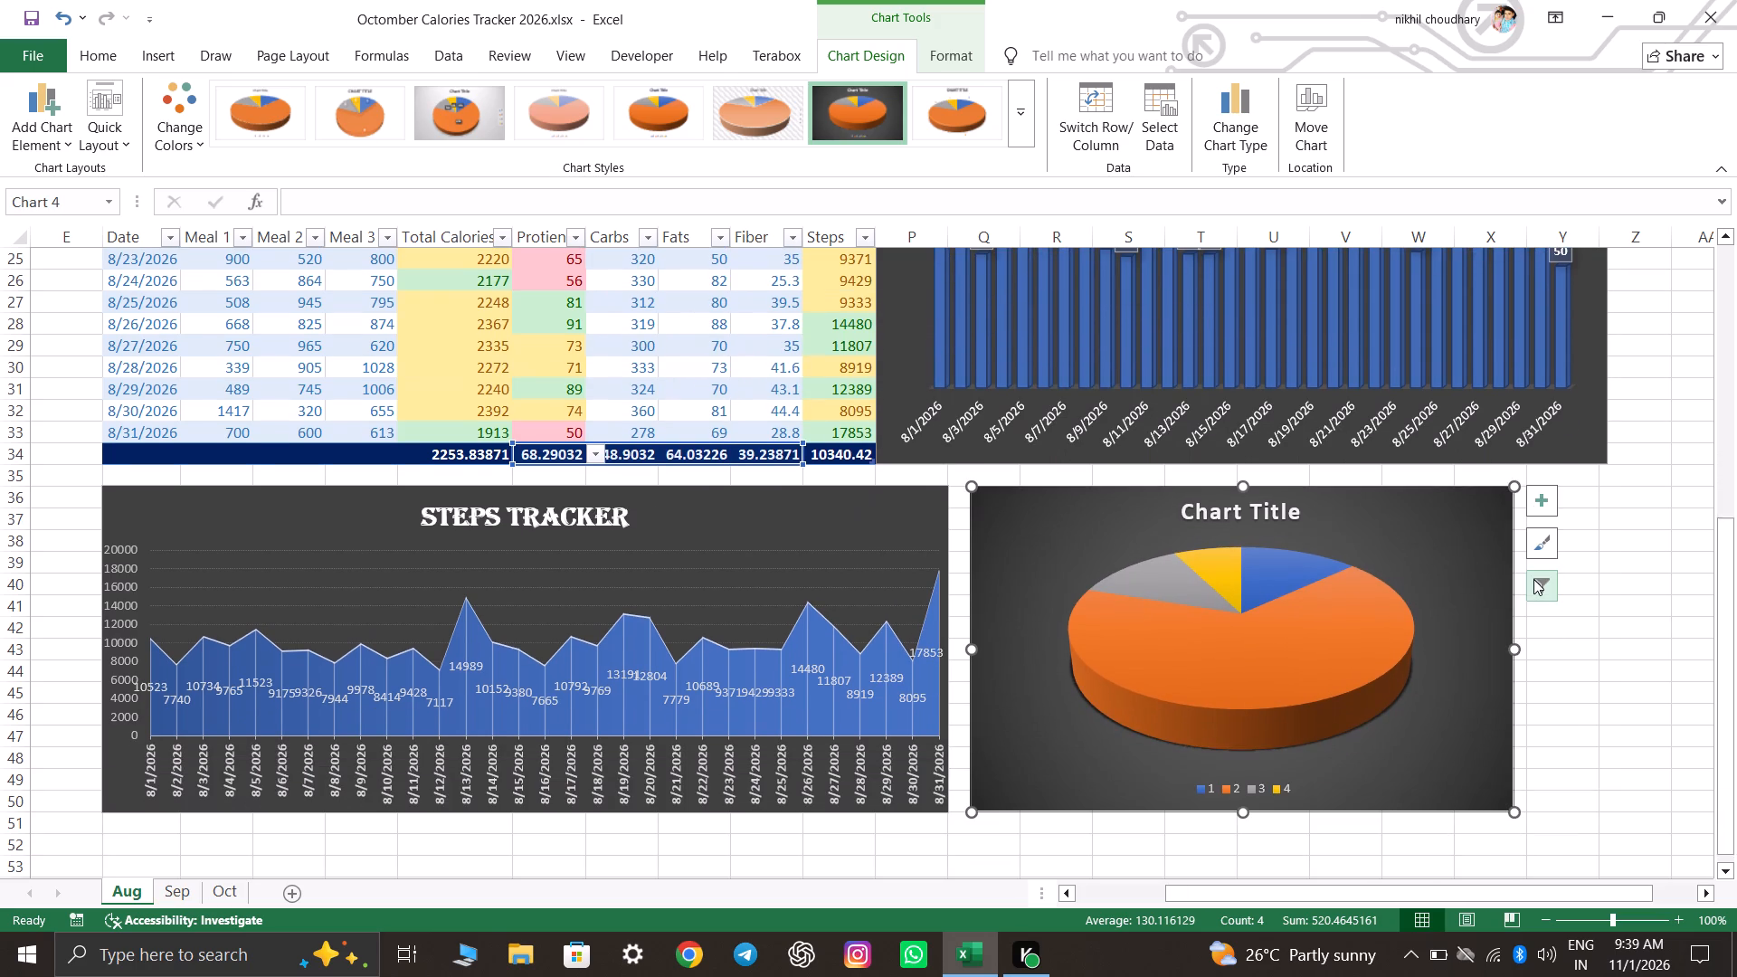
{"action": "left_click_drag", "start_coordinate": [1101, 539], "coordinate": [1096, 526]}
{"action": "left_click_drag", "start_coordinate": [1096, 526], "coordinate": [1083, 504]}
{"action": "left_click_drag", "start_coordinate": [1115, 512], "coordinate": [1096, 488]}
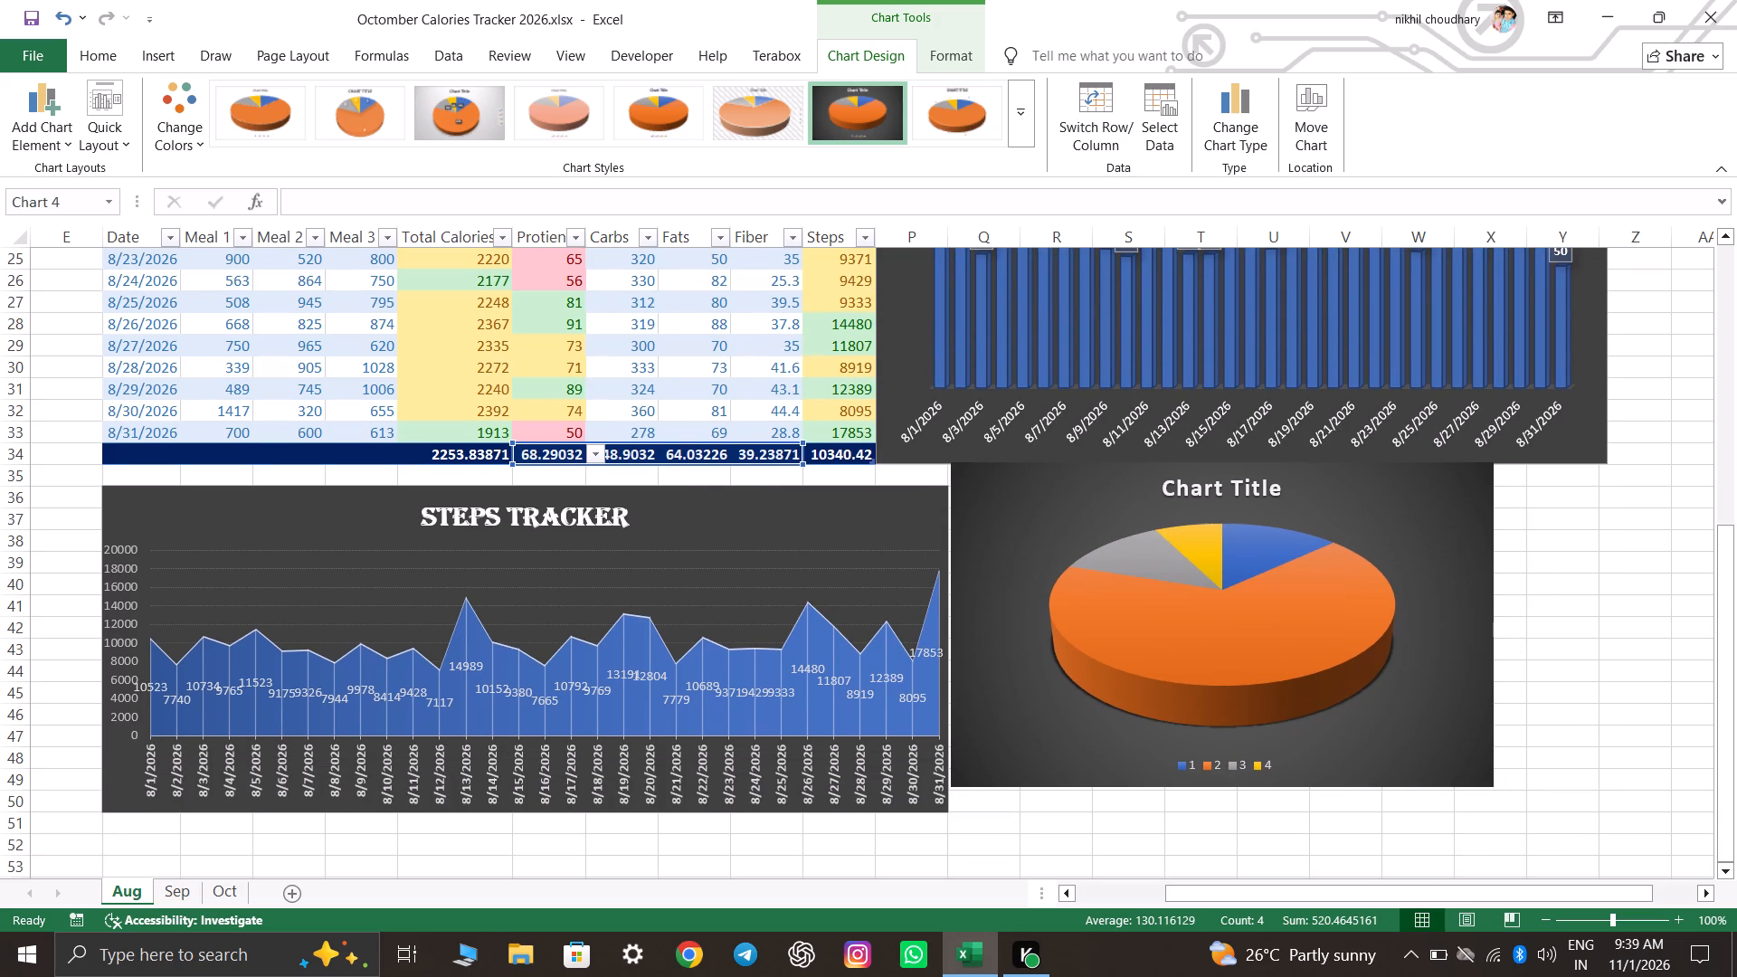
{"action": "left_click_drag", "start_coordinate": [1096, 488], "coordinate": [1094, 492]}
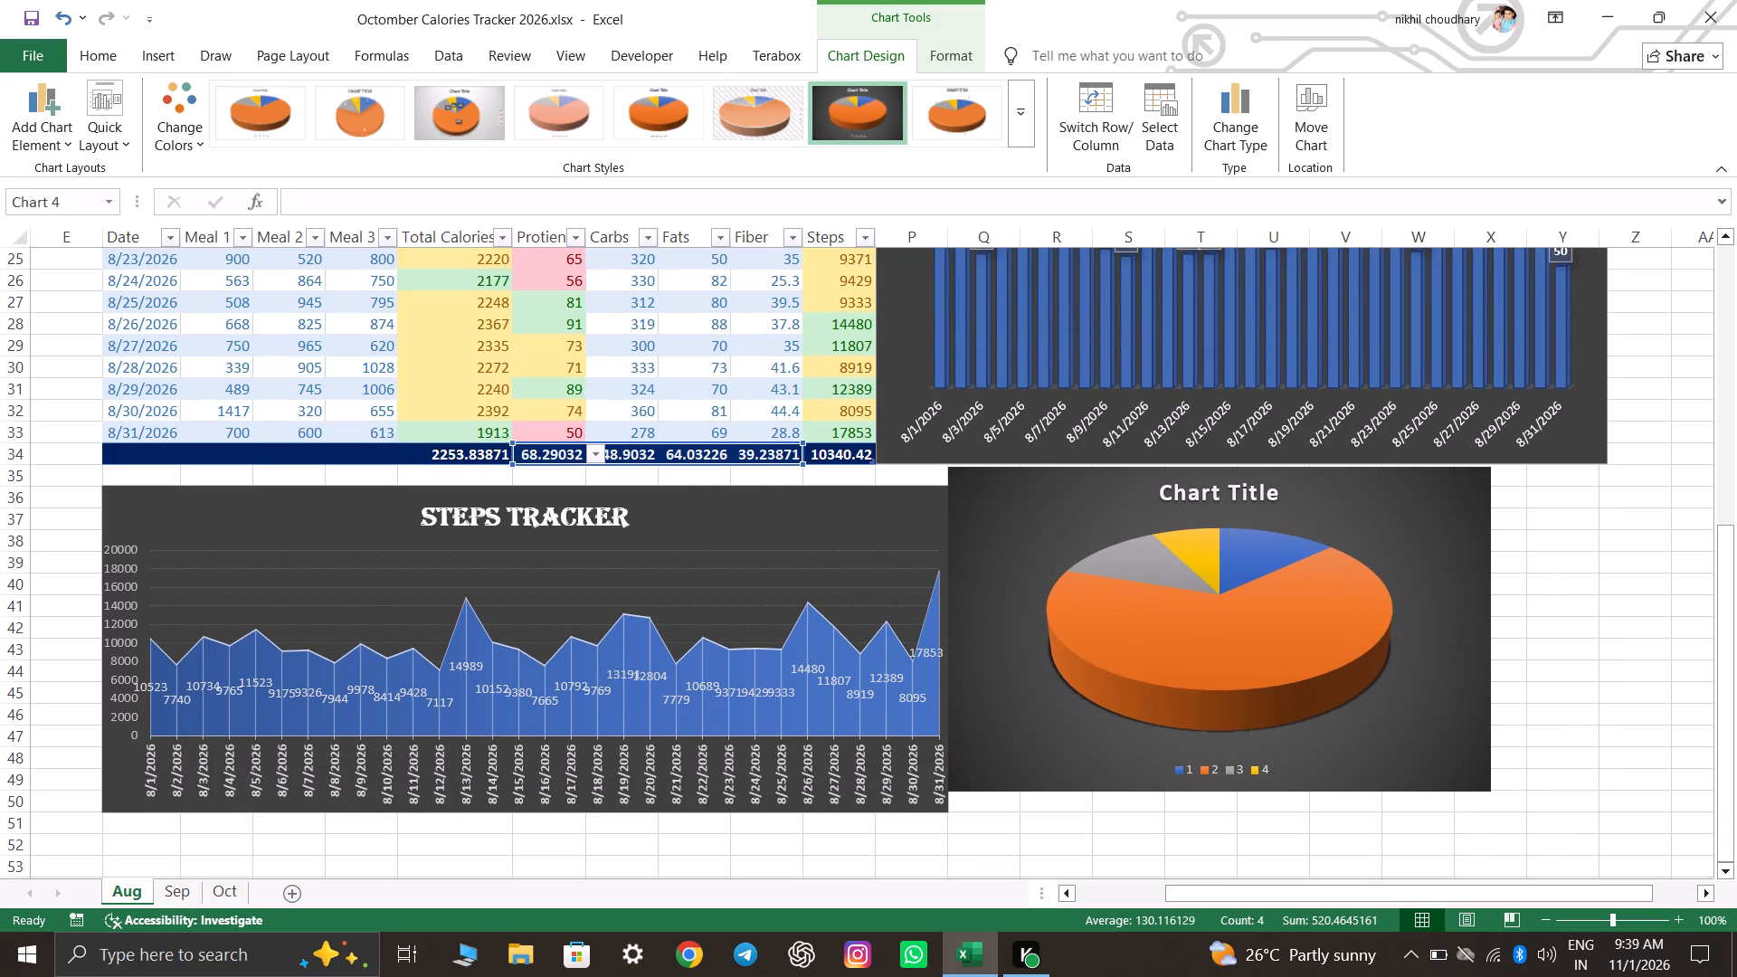
{"action": "left_click_drag", "start_coordinate": [1094, 492], "coordinate": [1094, 488]}
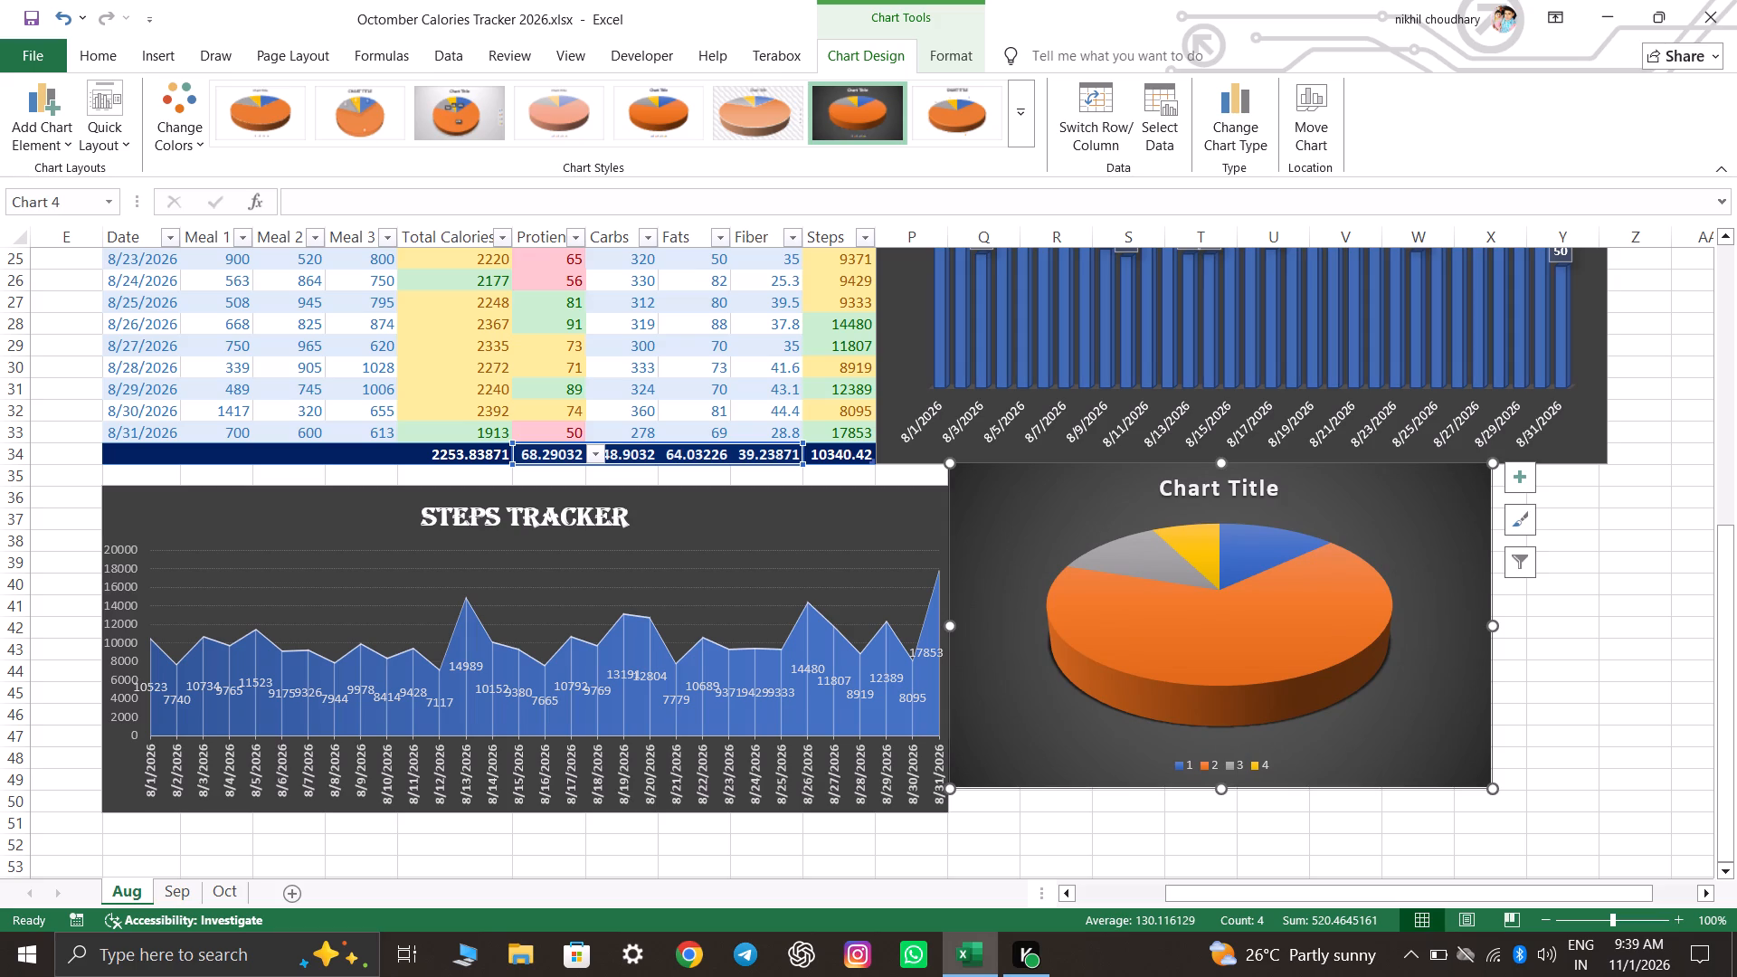
Resize the pie chart to span from early in column R to the Protien Intake chart's right edge, with its bottom just below row 50.
{"action": "left_click_drag", "start_coordinate": [1495, 786], "coordinate": [1599, 817]}
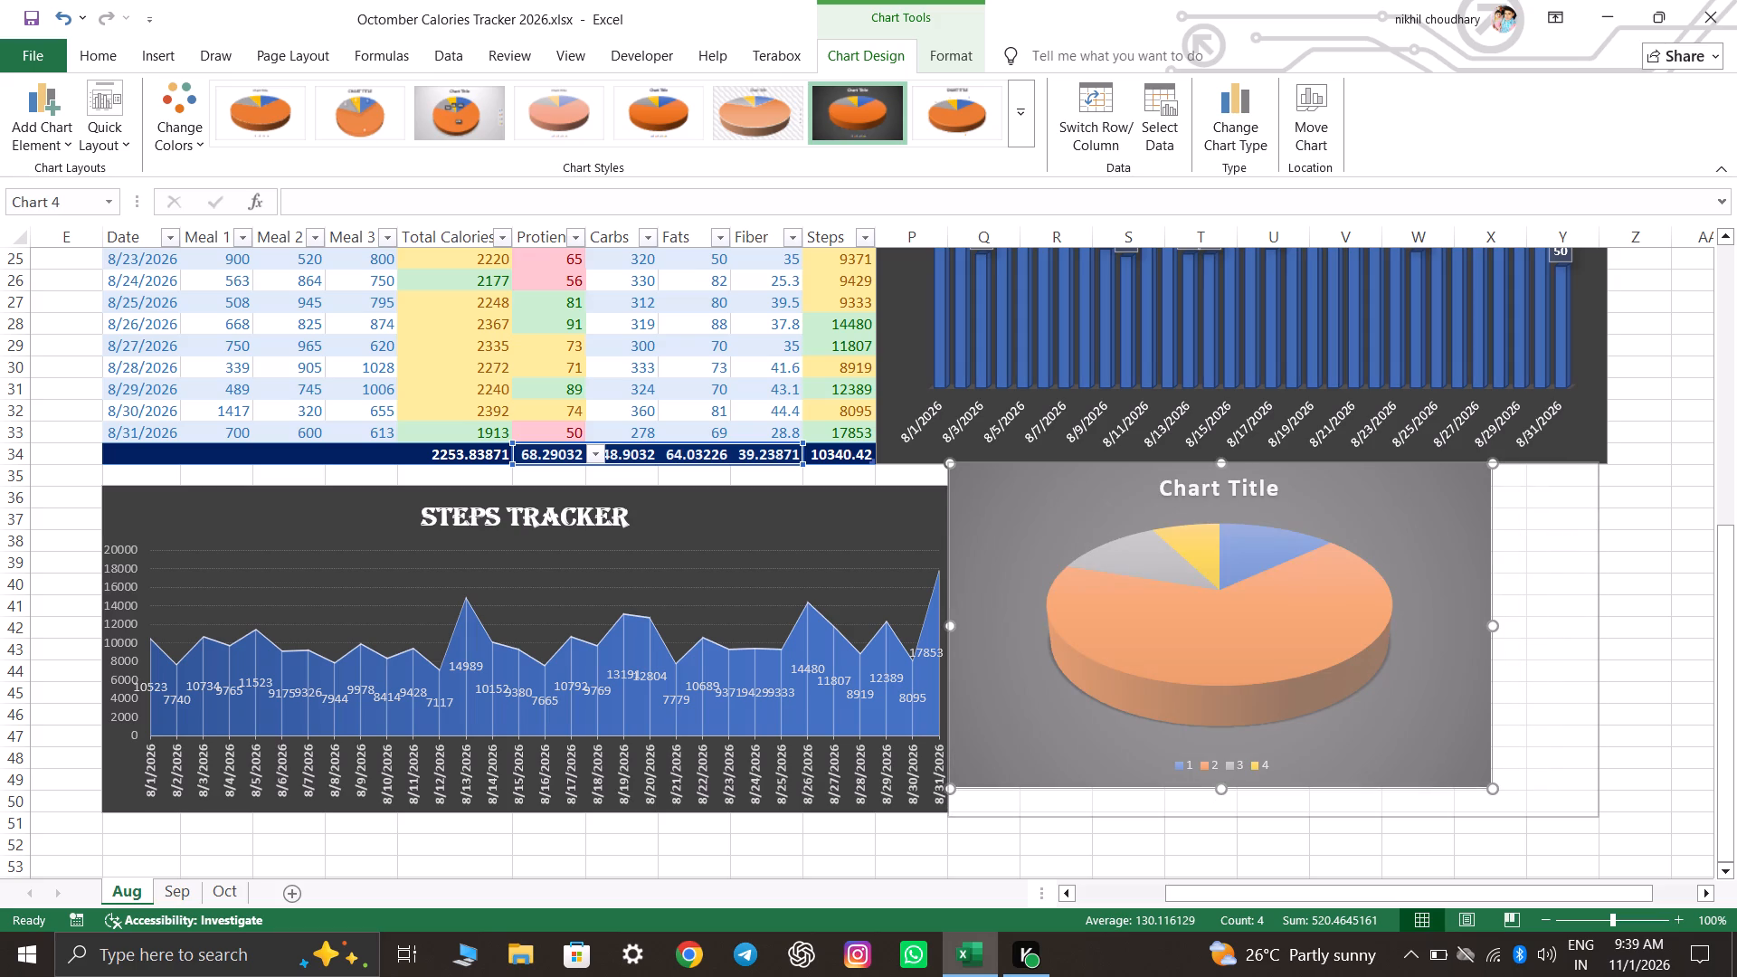
{"action": "left_click_drag", "start_coordinate": [1599, 817], "coordinate": [1606, 817]}
{"action": "left_click", "coordinate": [1665, 785]}
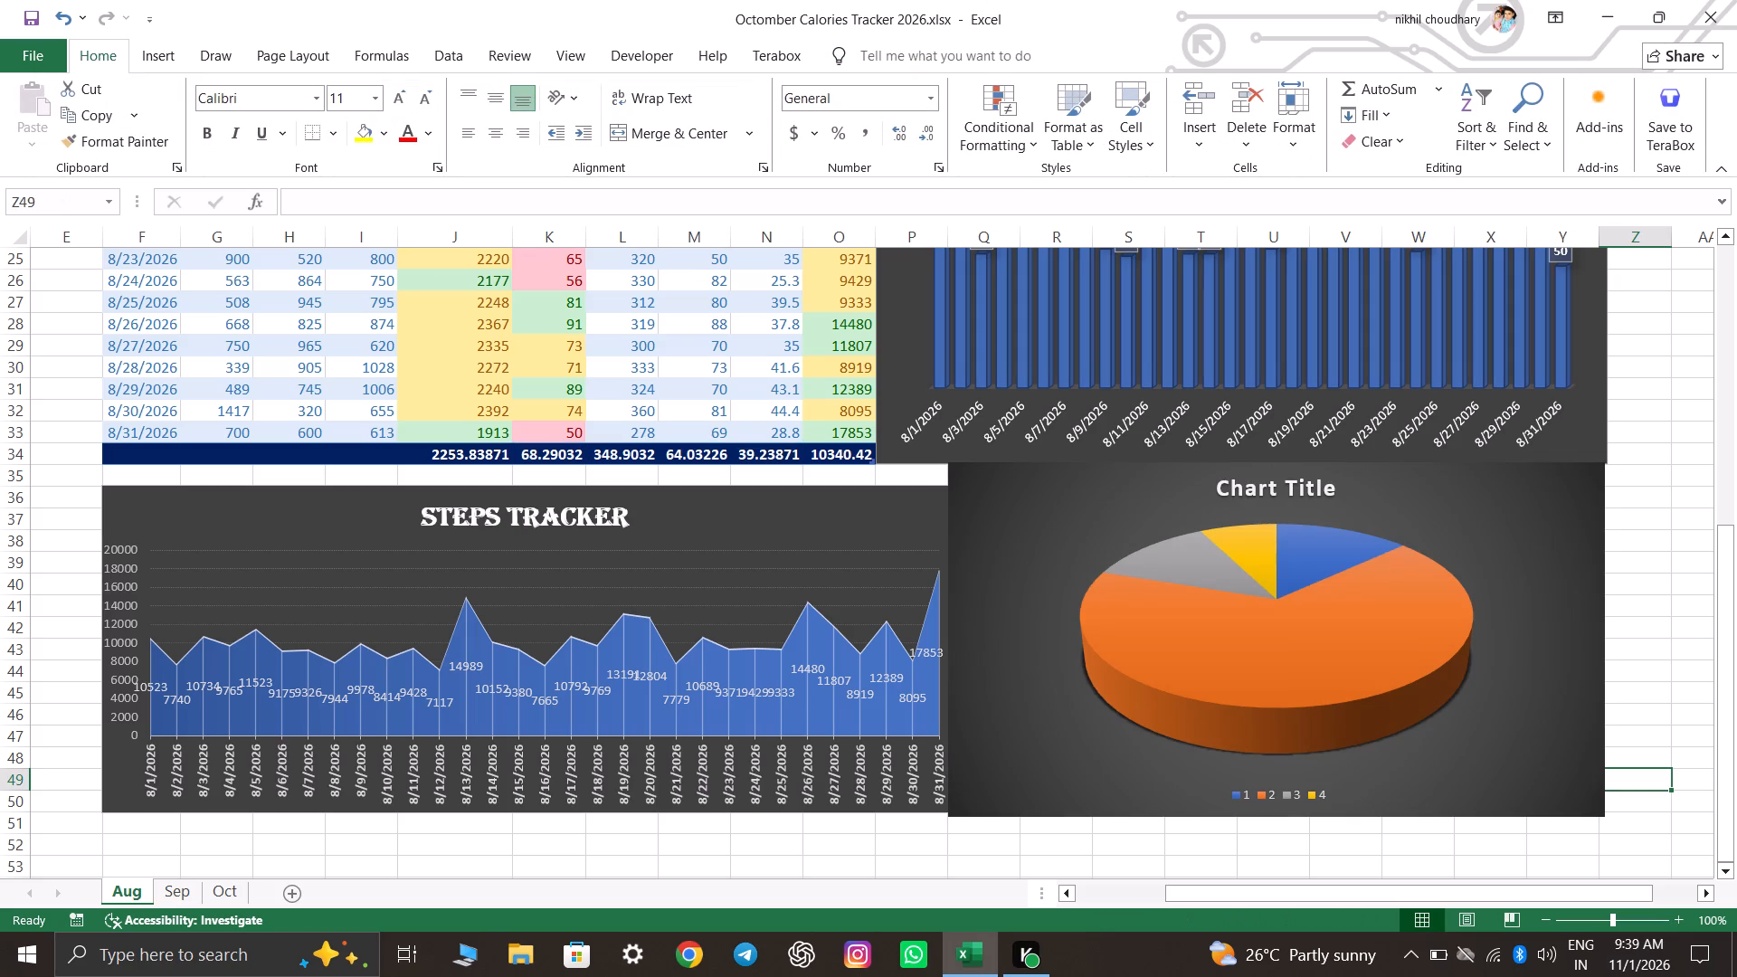
{"action": "left_click", "coordinate": [1079, 548]}
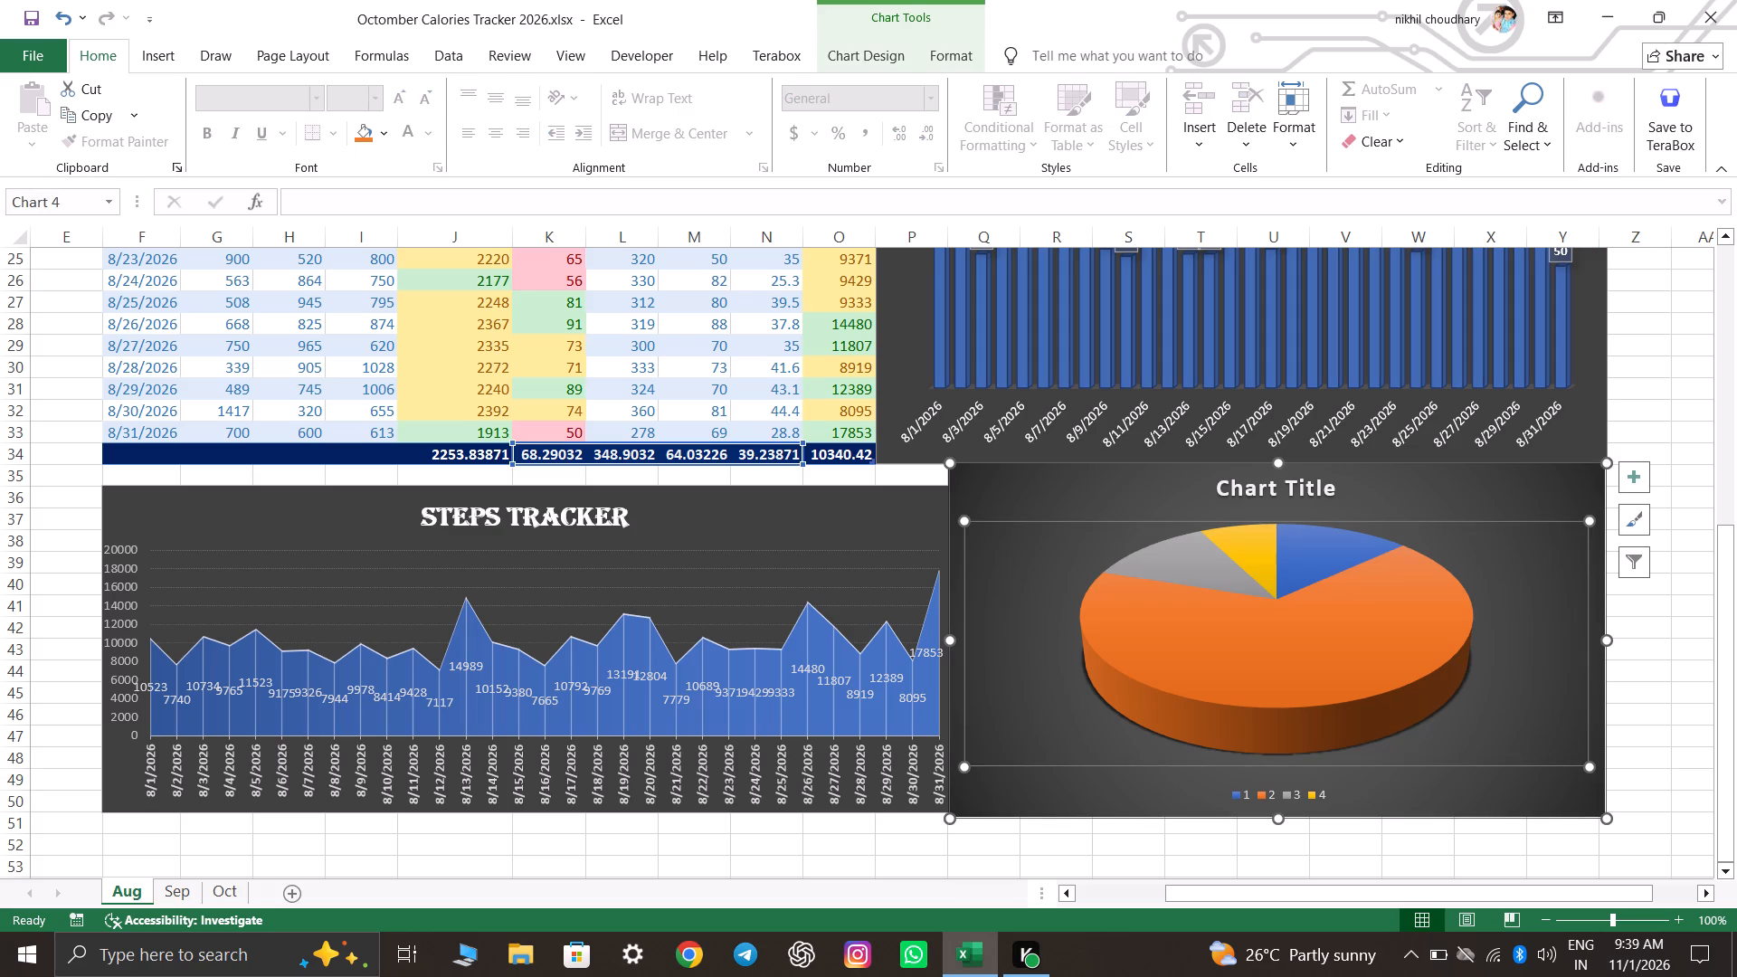
{"action": "left_click_drag", "start_coordinate": [950, 466], "coordinate": [1029, 465]}
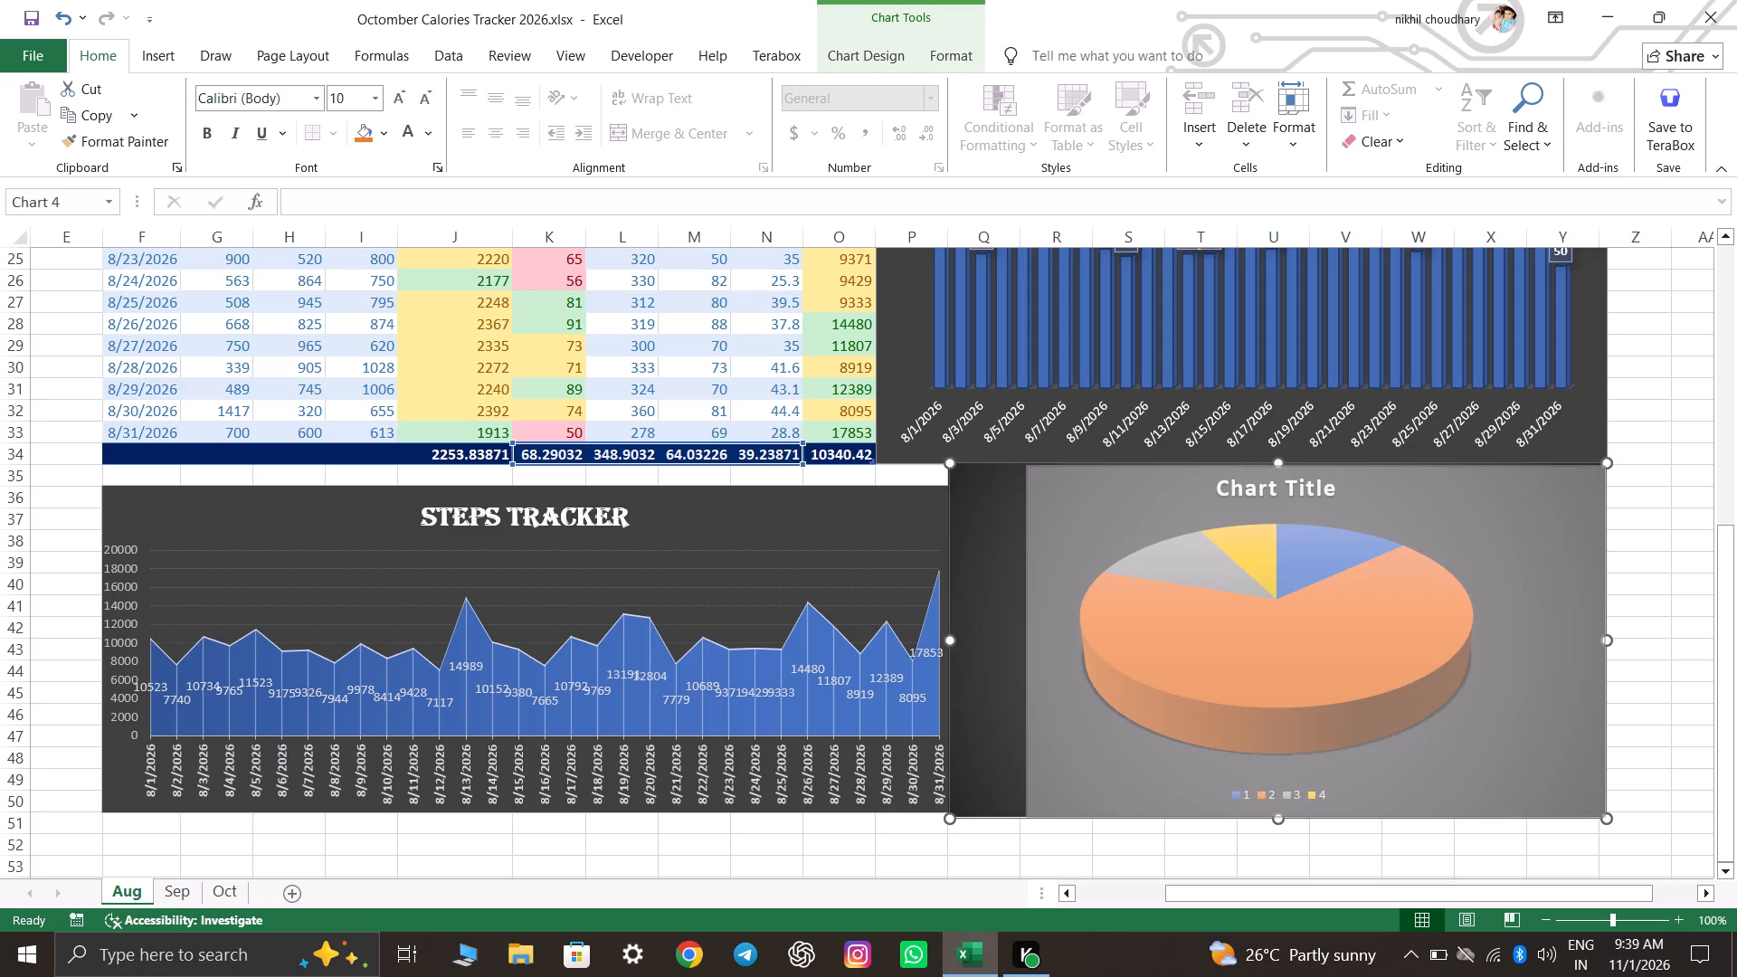
{"action": "left_click_drag", "start_coordinate": [1029, 465], "coordinate": [1039, 461]}
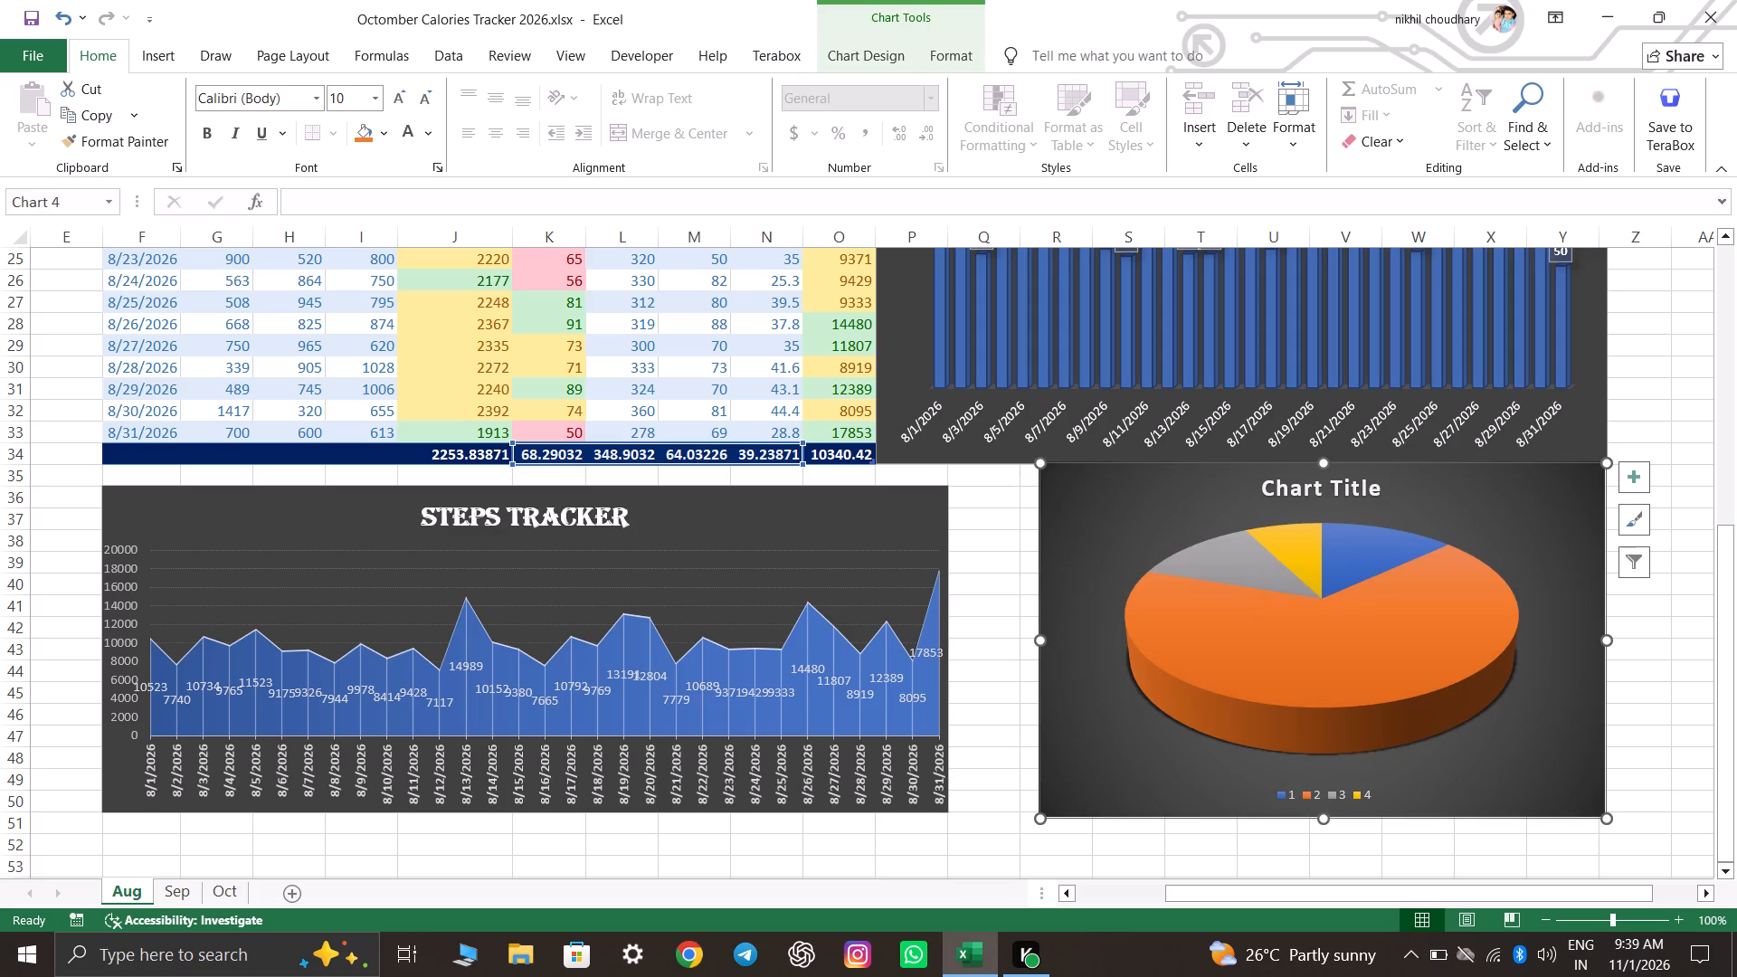
{"action": "left_click", "coordinate": [1056, 857]}
Enlarge the Steps Tracker chart to meet the pie chart's left edge and the table's total row, with its bottom level with the pie chart's.
{"action": "left_click", "coordinate": [924, 527]}
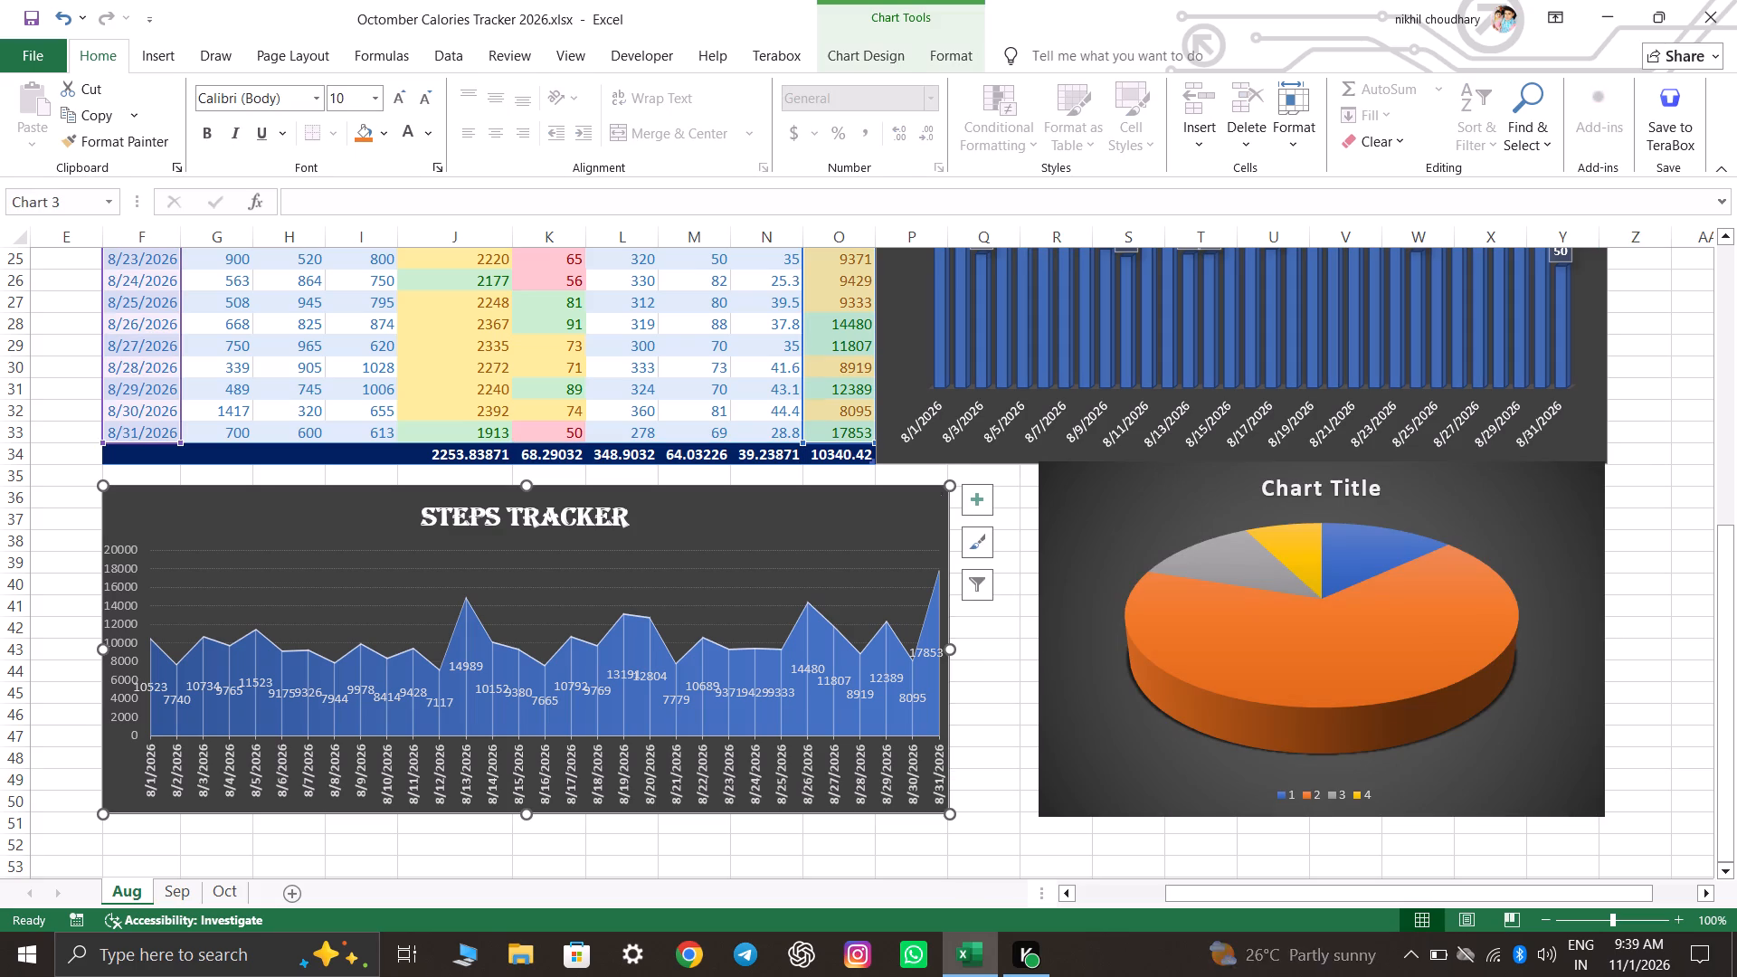
{"action": "left_click_drag", "start_coordinate": [949, 482], "coordinate": [1032, 466]}
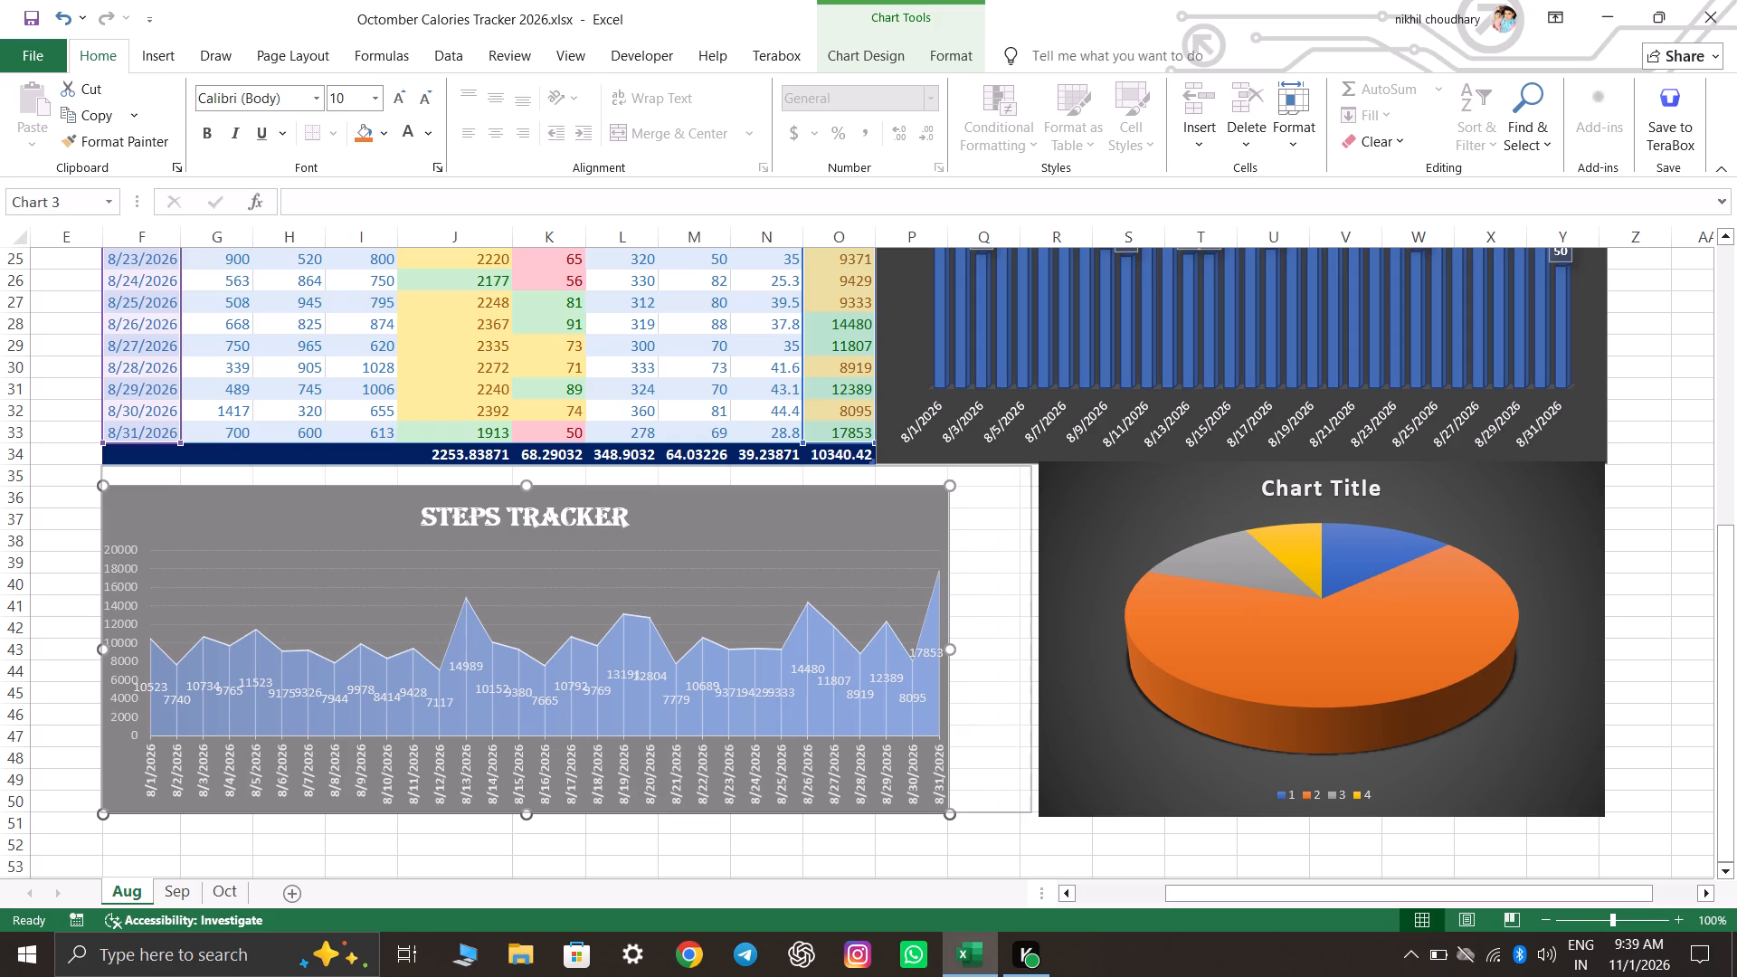
{"action": "left_click_drag", "start_coordinate": [1032, 466], "coordinate": [1039, 467]}
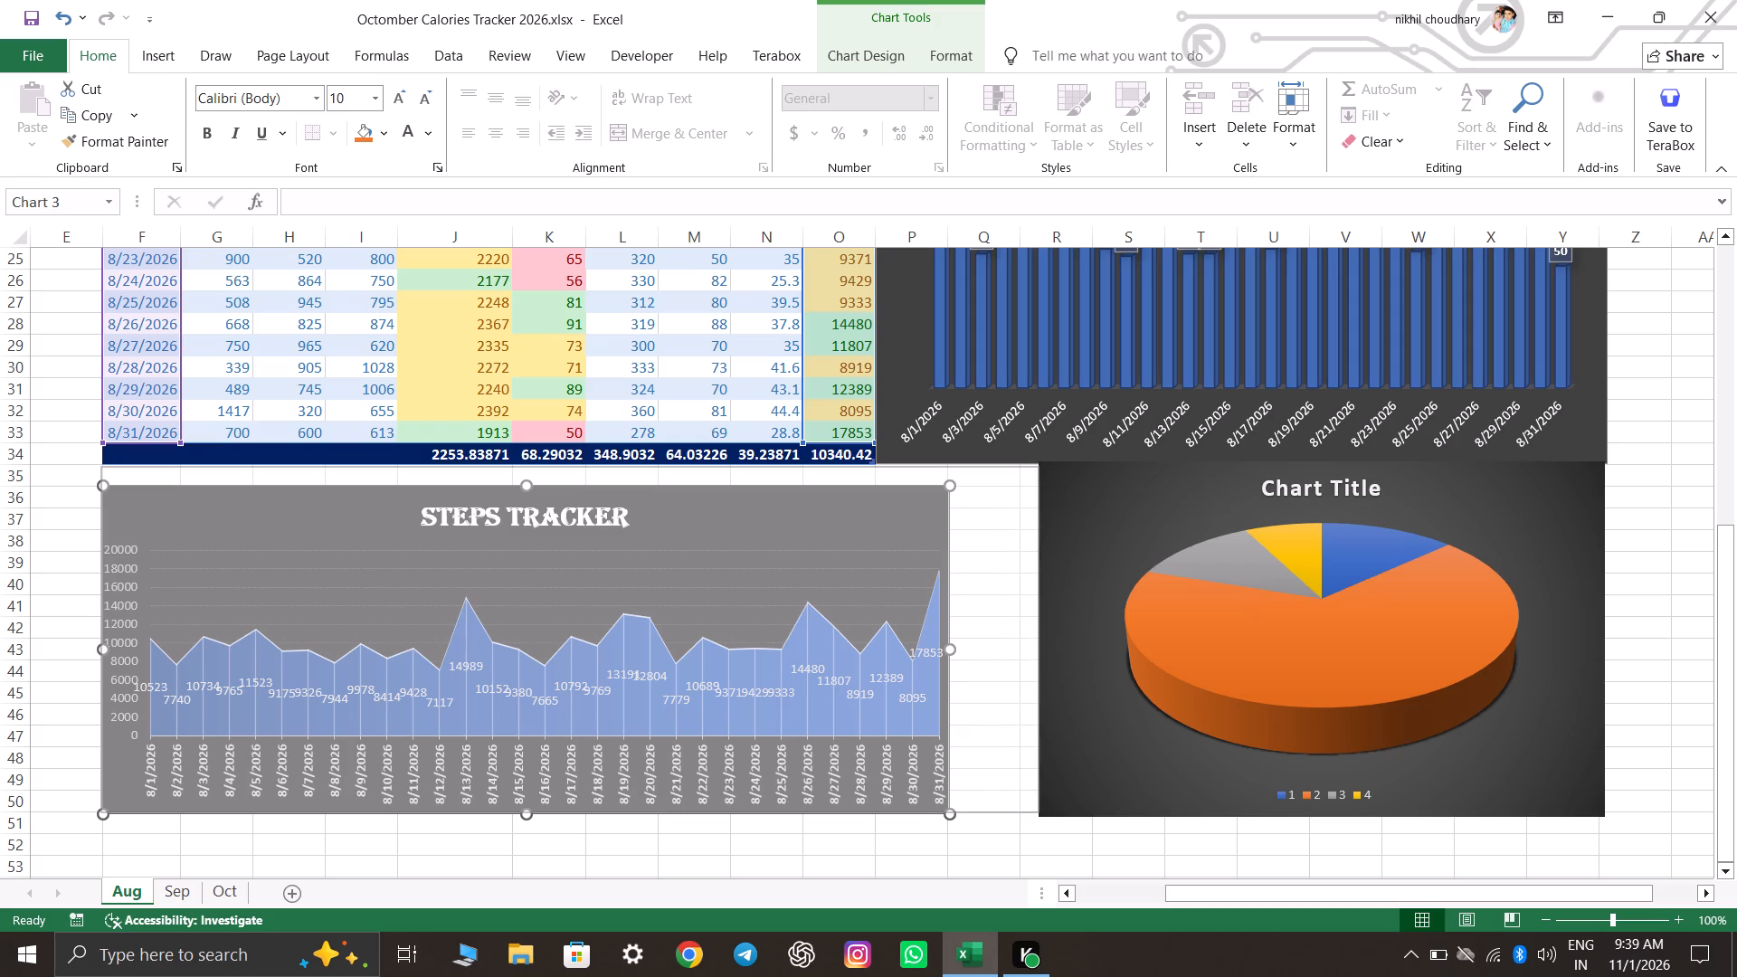
{"action": "left_click_drag", "start_coordinate": [1039, 467], "coordinate": [1036, 463]}
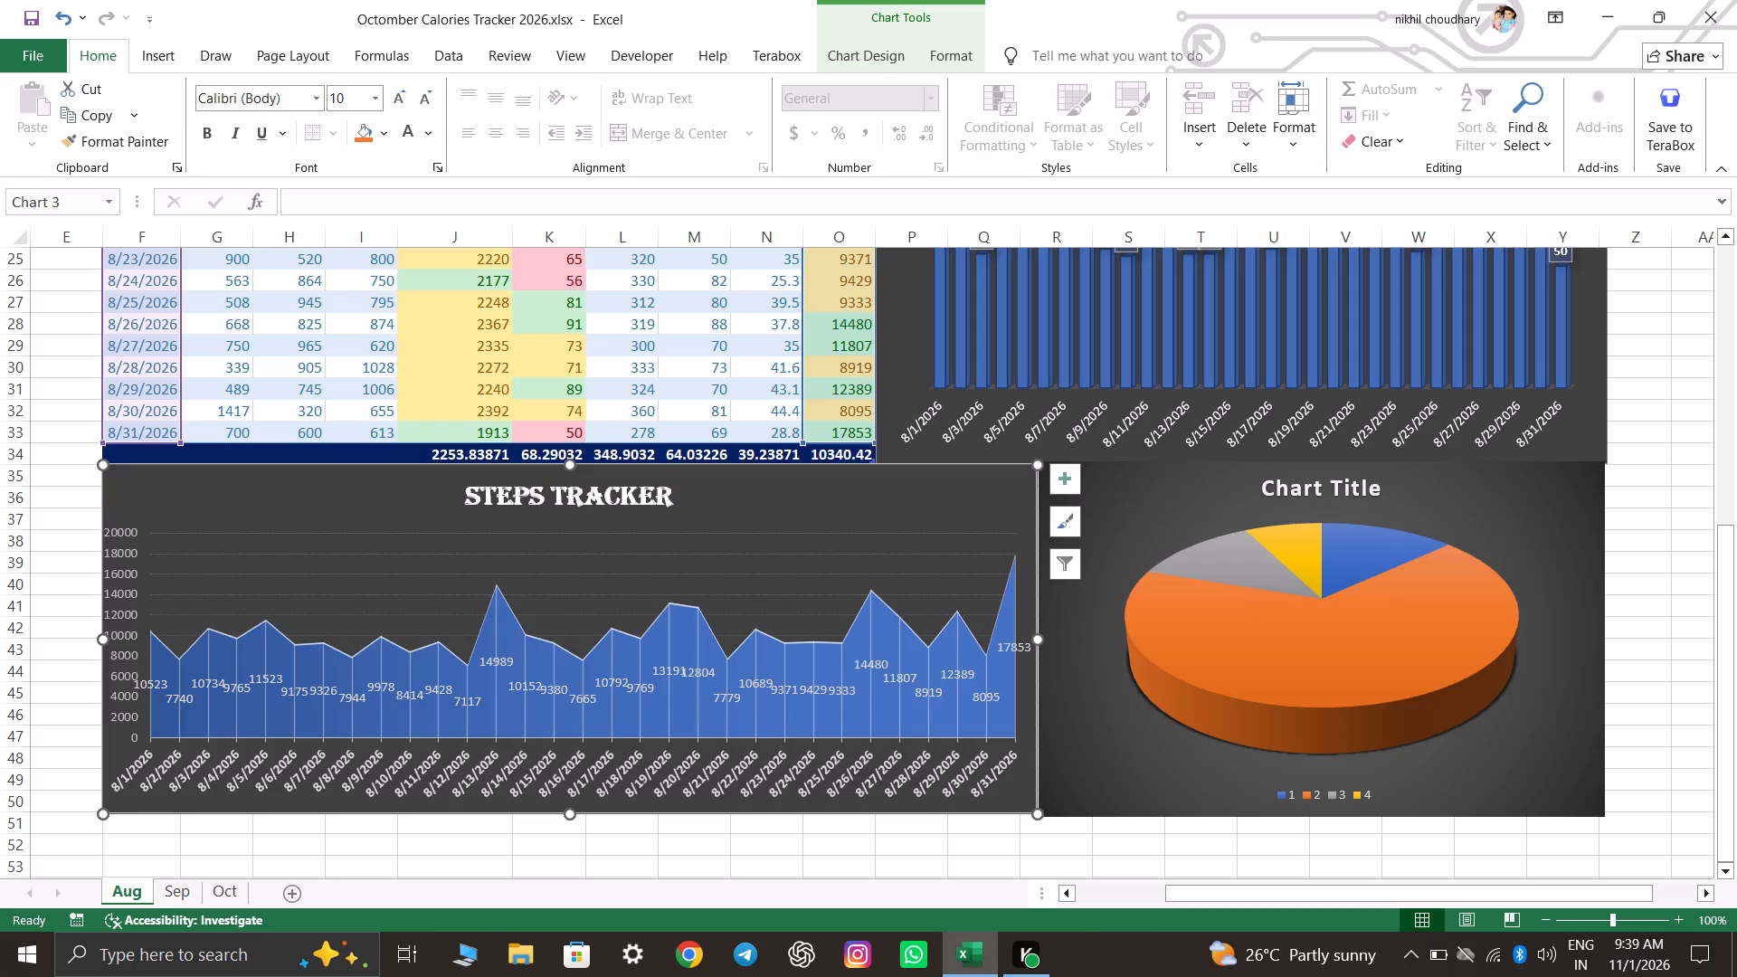
{"action": "left_click", "coordinate": [1038, 813]}
{"action": "left_click", "coordinate": [1143, 831]}
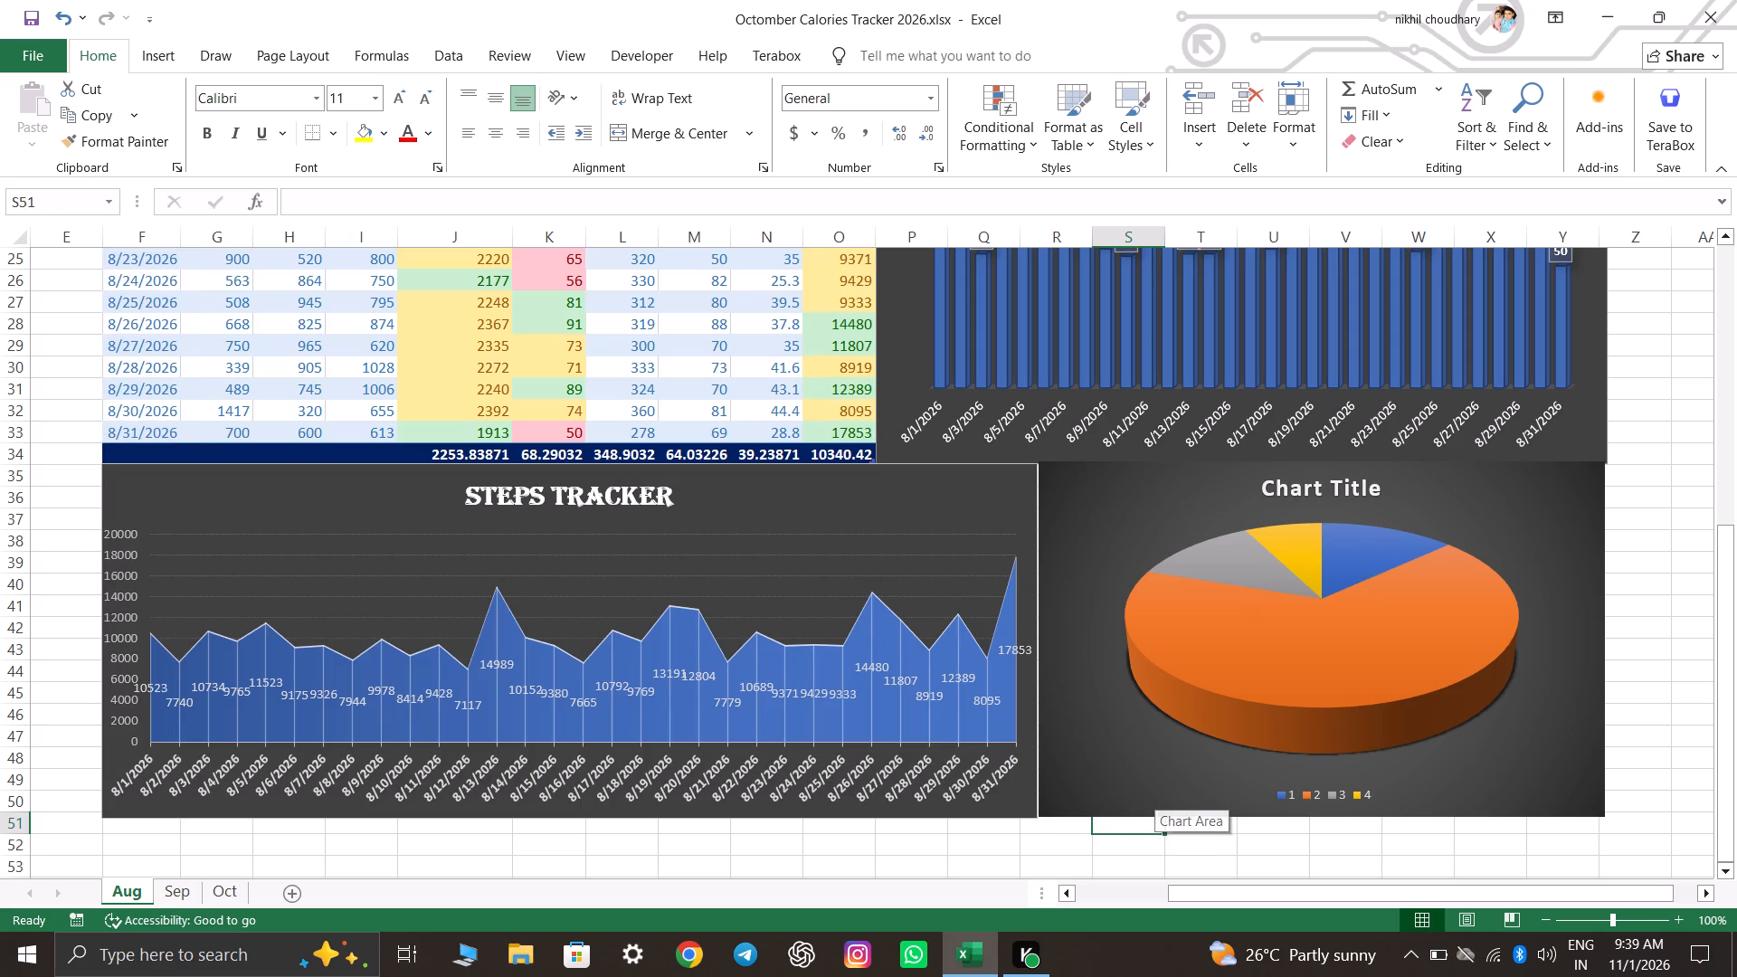
{"action": "left_click", "coordinate": [993, 858]}
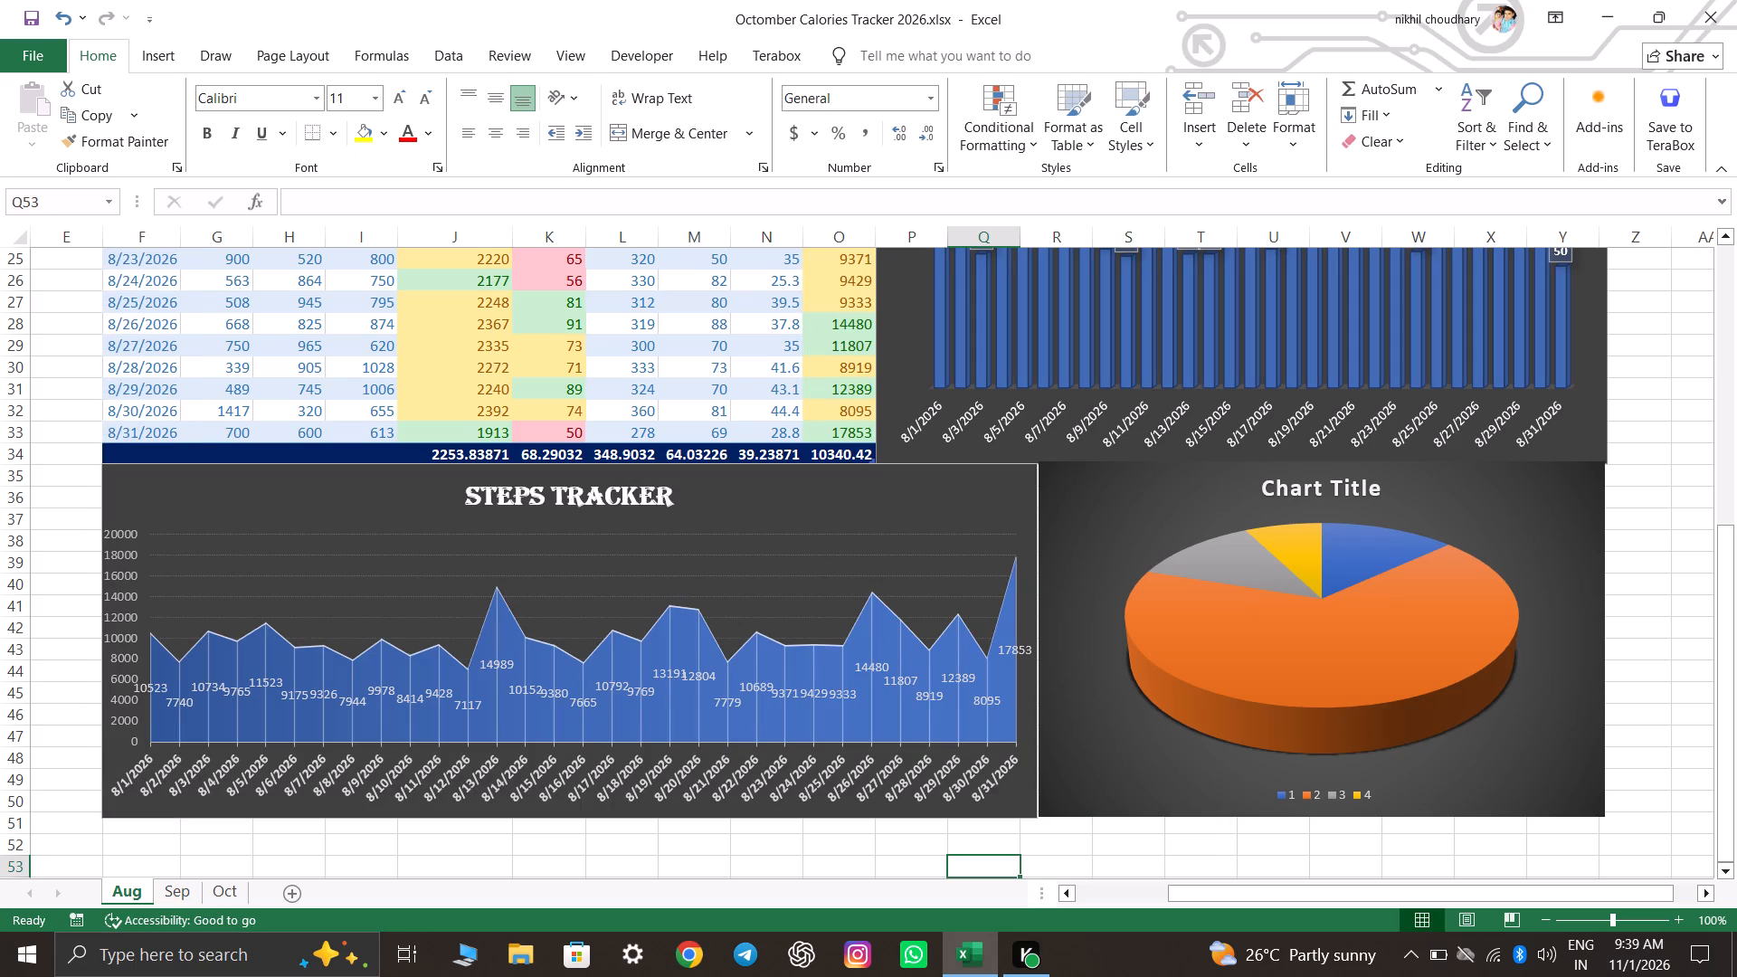
Replace the August pie chart's placeholder title with "Nutrition Chart".
{"action": "left_click", "coordinate": [1334, 484]}
{"action": "left_click", "coordinate": [1334, 484]}
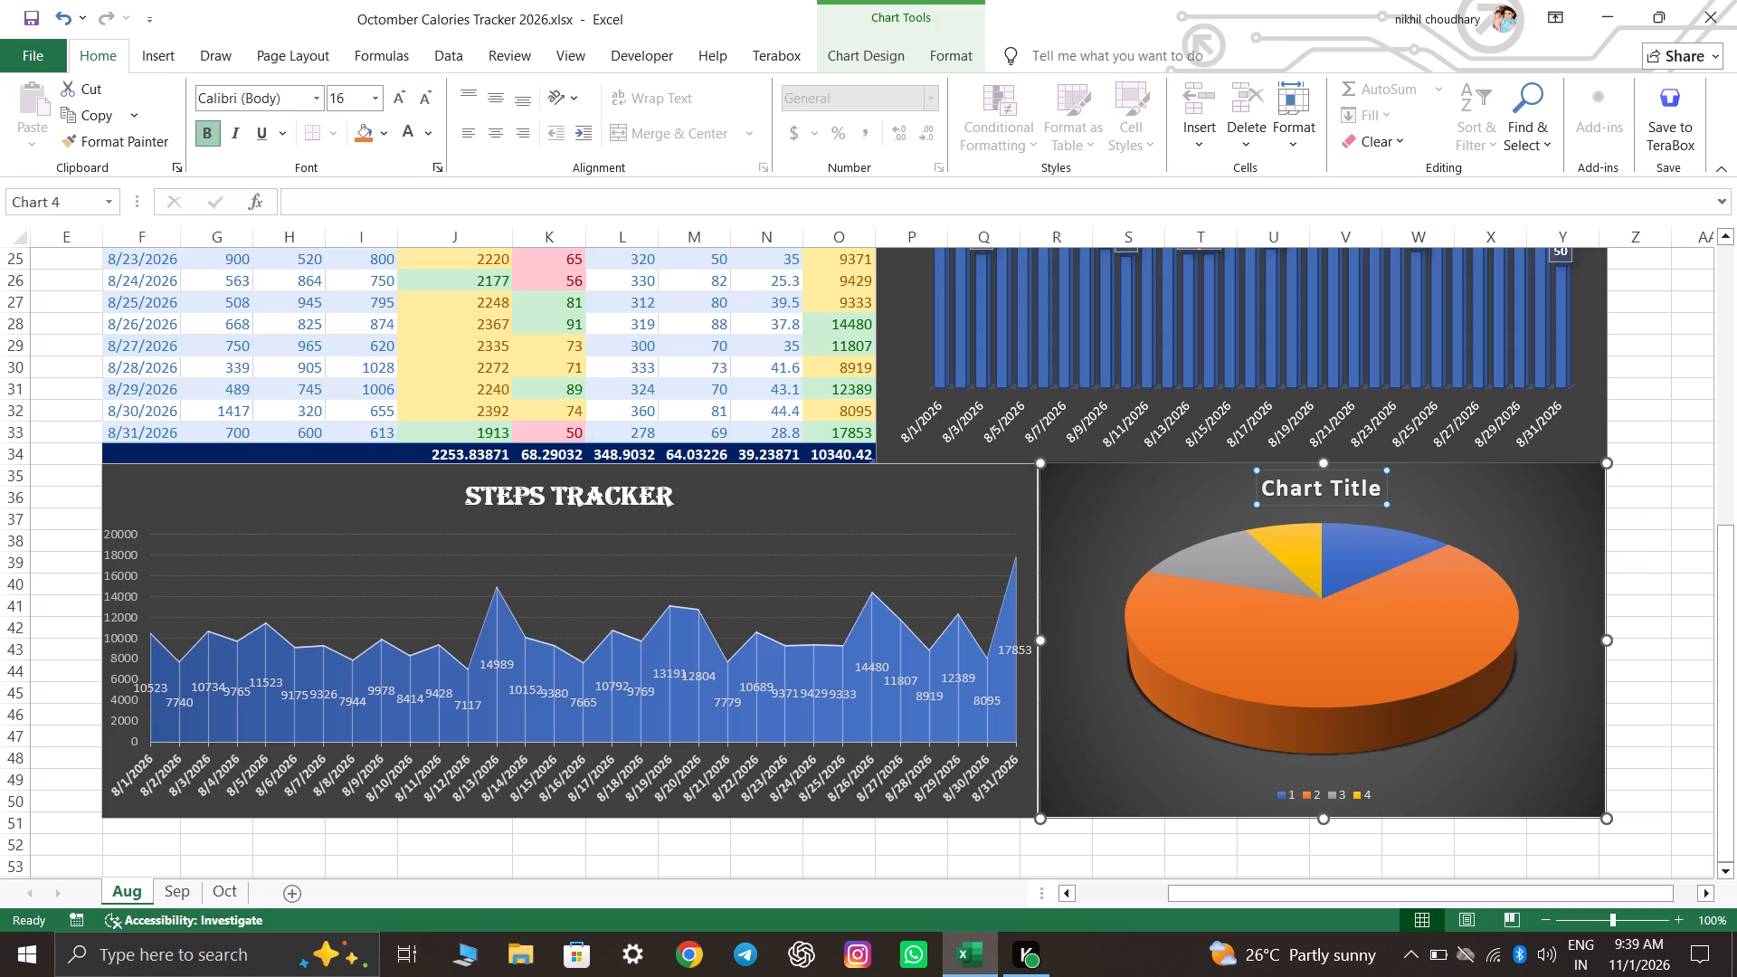
{"action": "key", "text": "ctrl+a"}
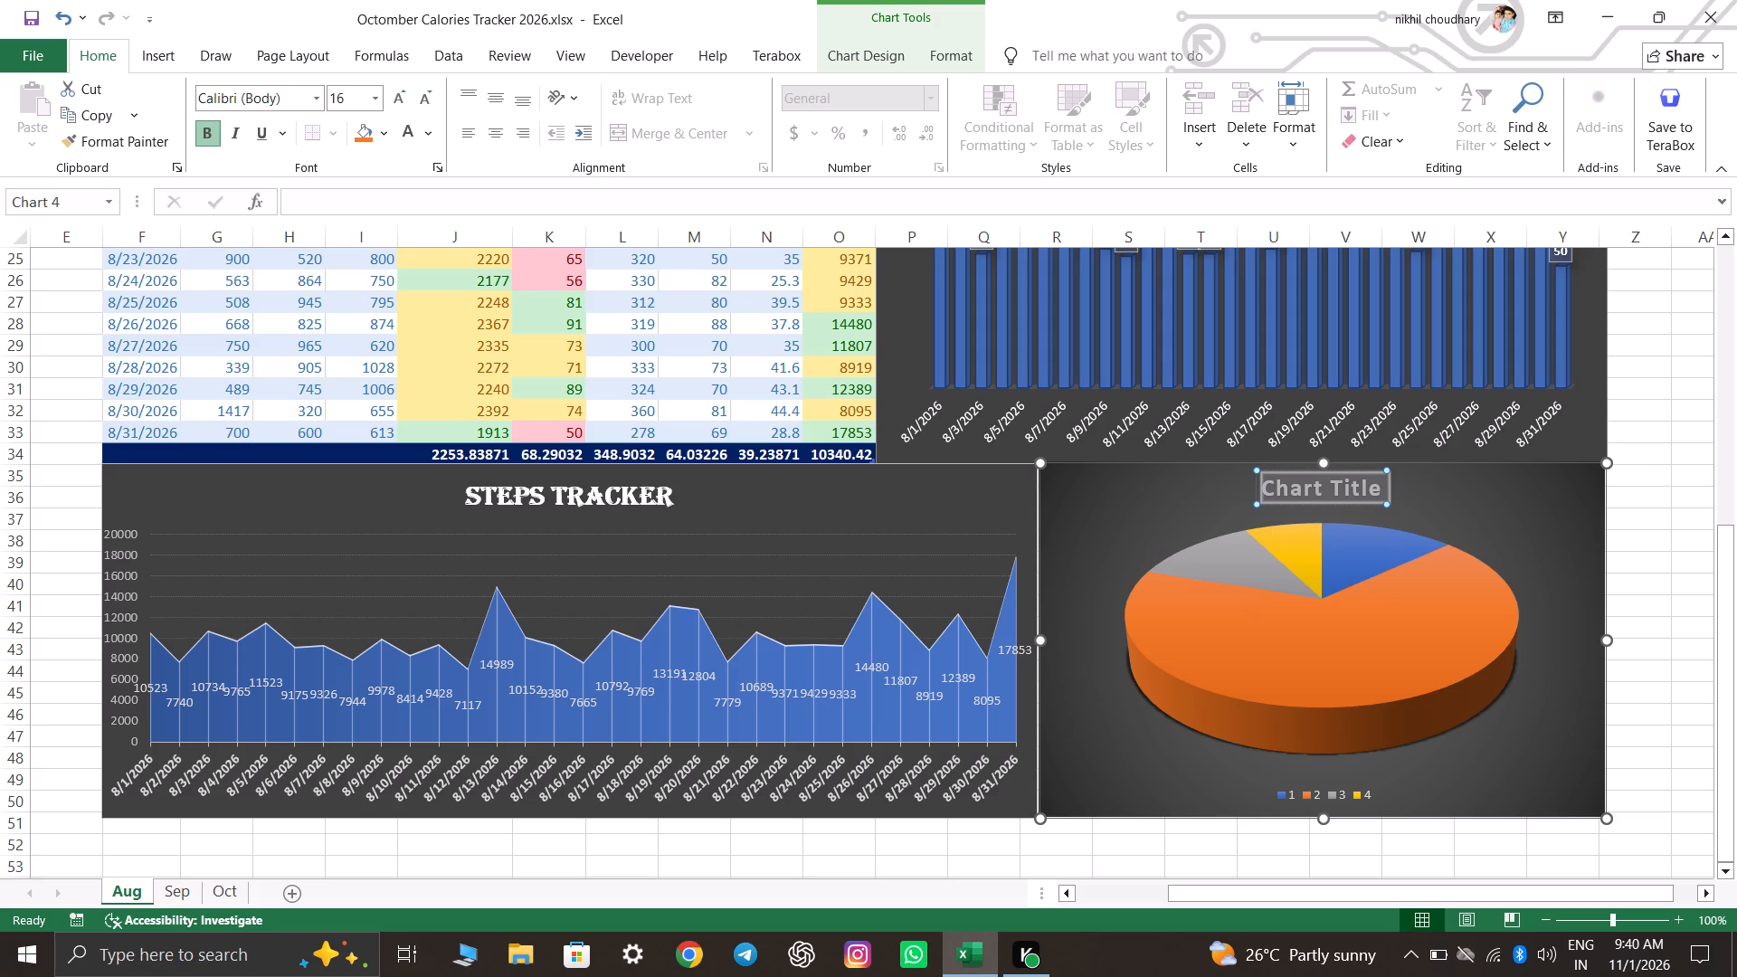
{"action": "type", "text": "Nutritin"}
{"action": "key", "text": "space"}
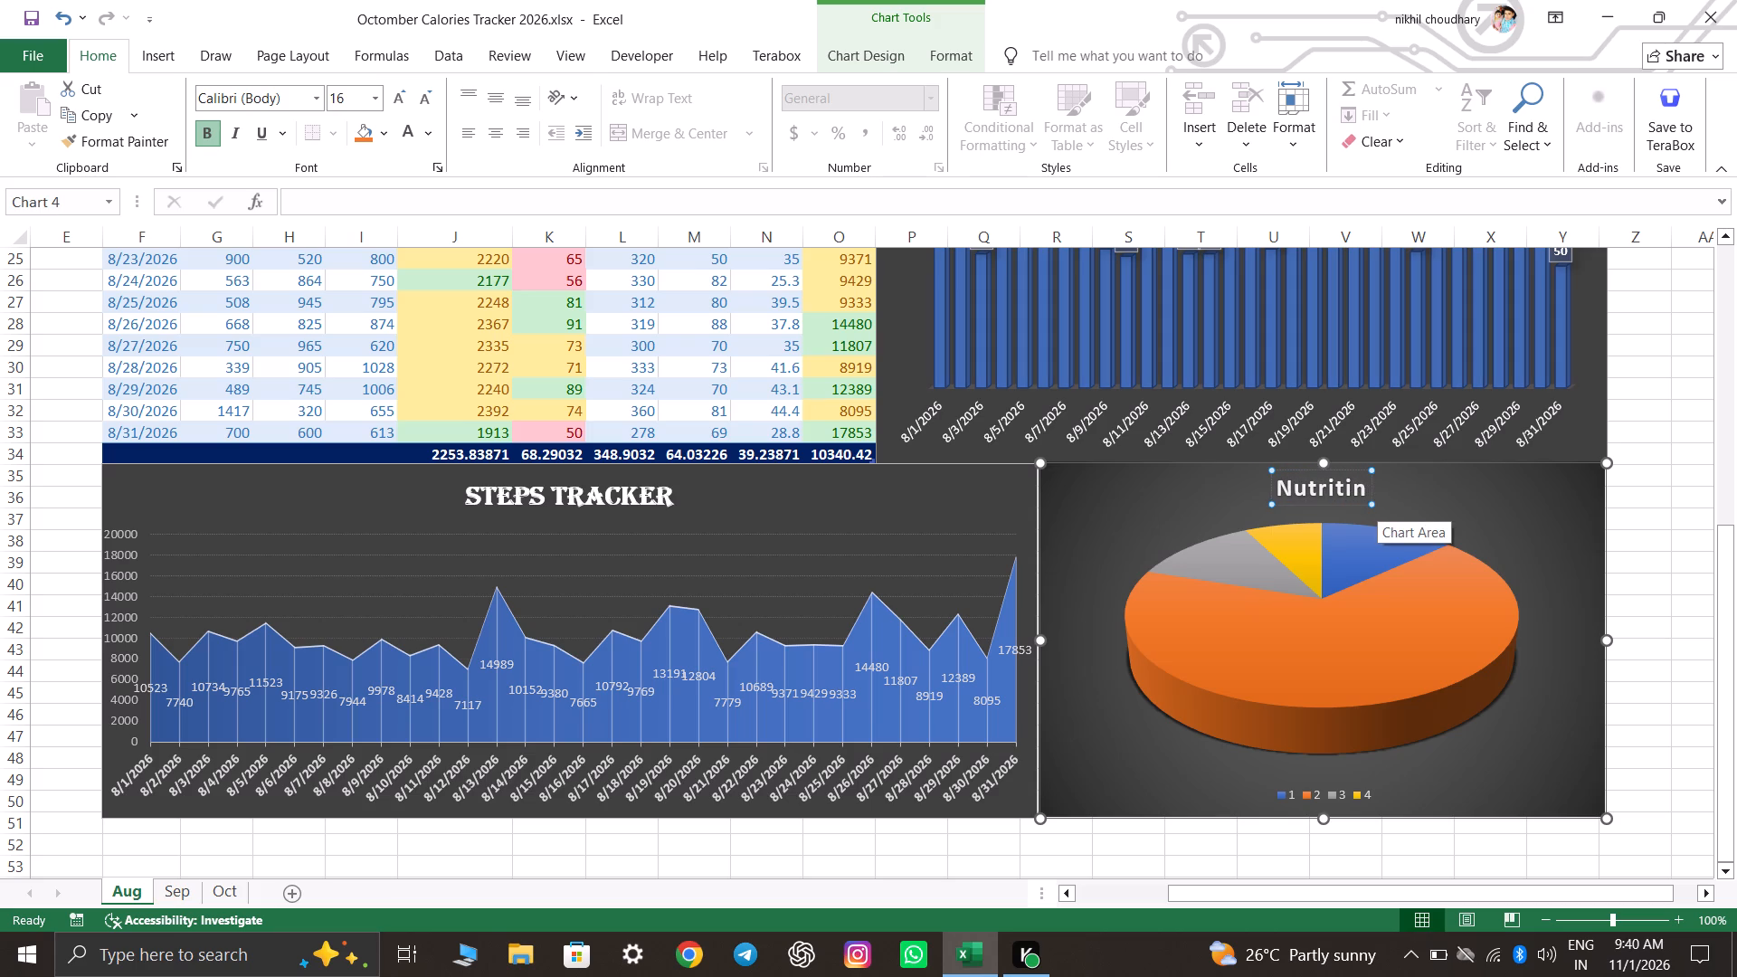
{"action": "key", "text": "BackSpace"}
{"action": "key", "text": "BackSpace"}
{"action": "key", "text": "BackSpace"}
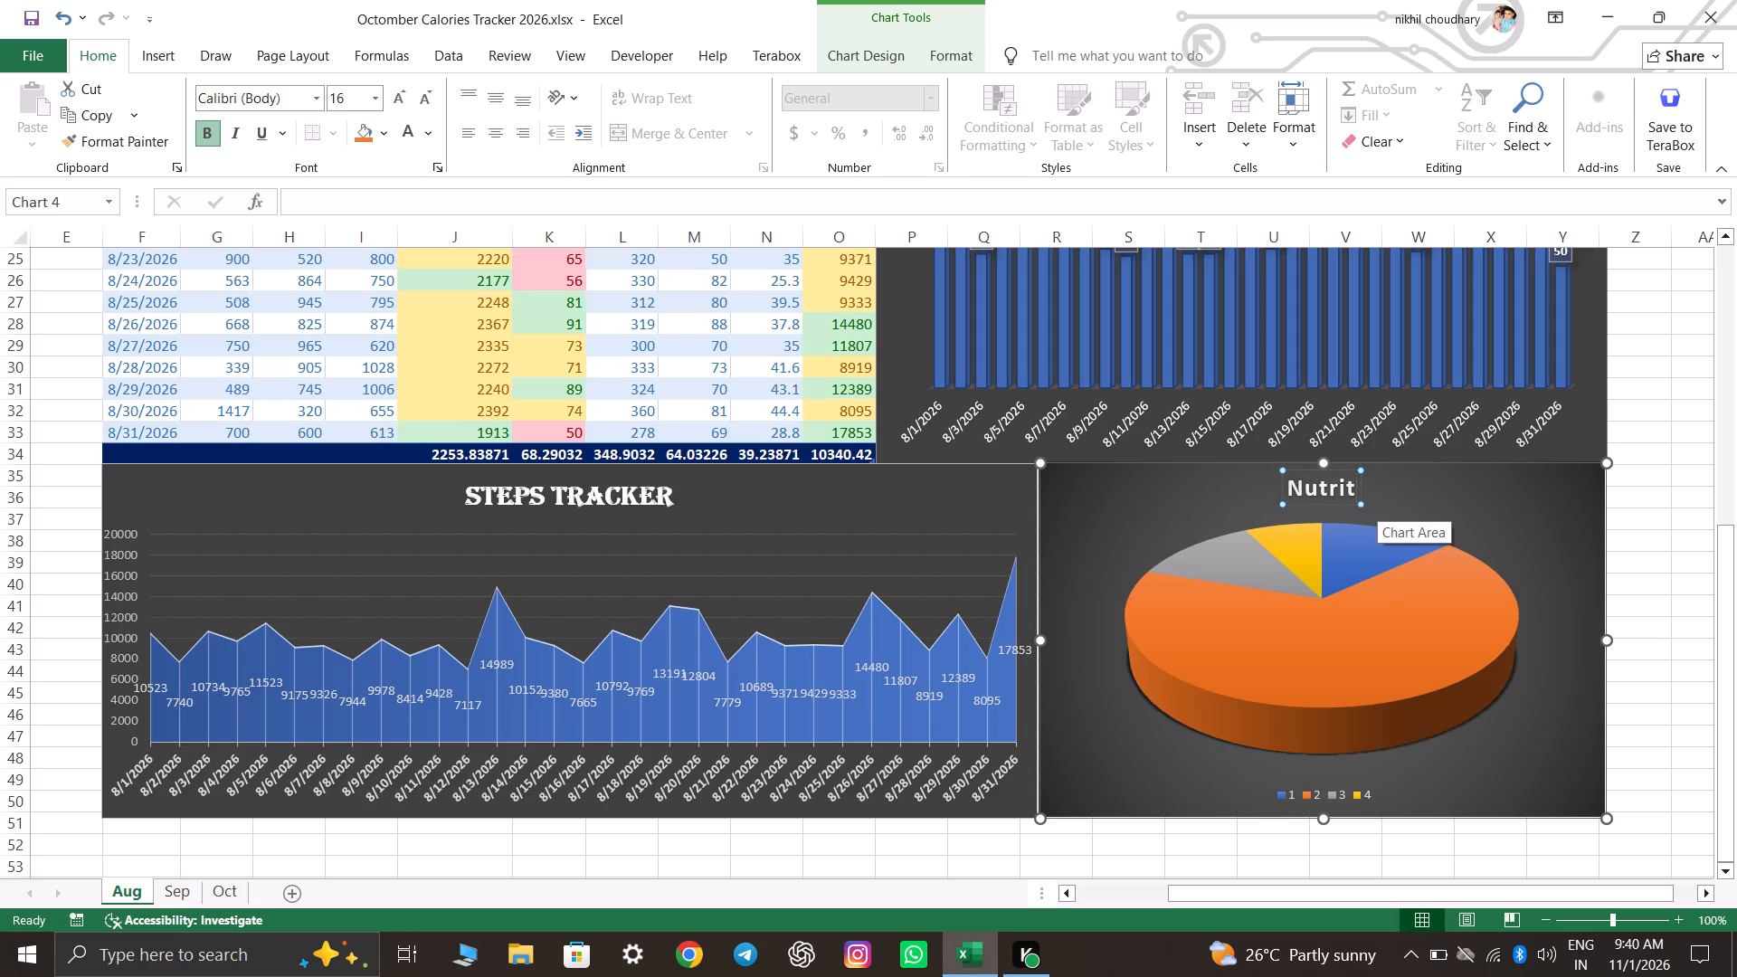
{"action": "type", "text": "ion"}
{"action": "key", "text": "space"}
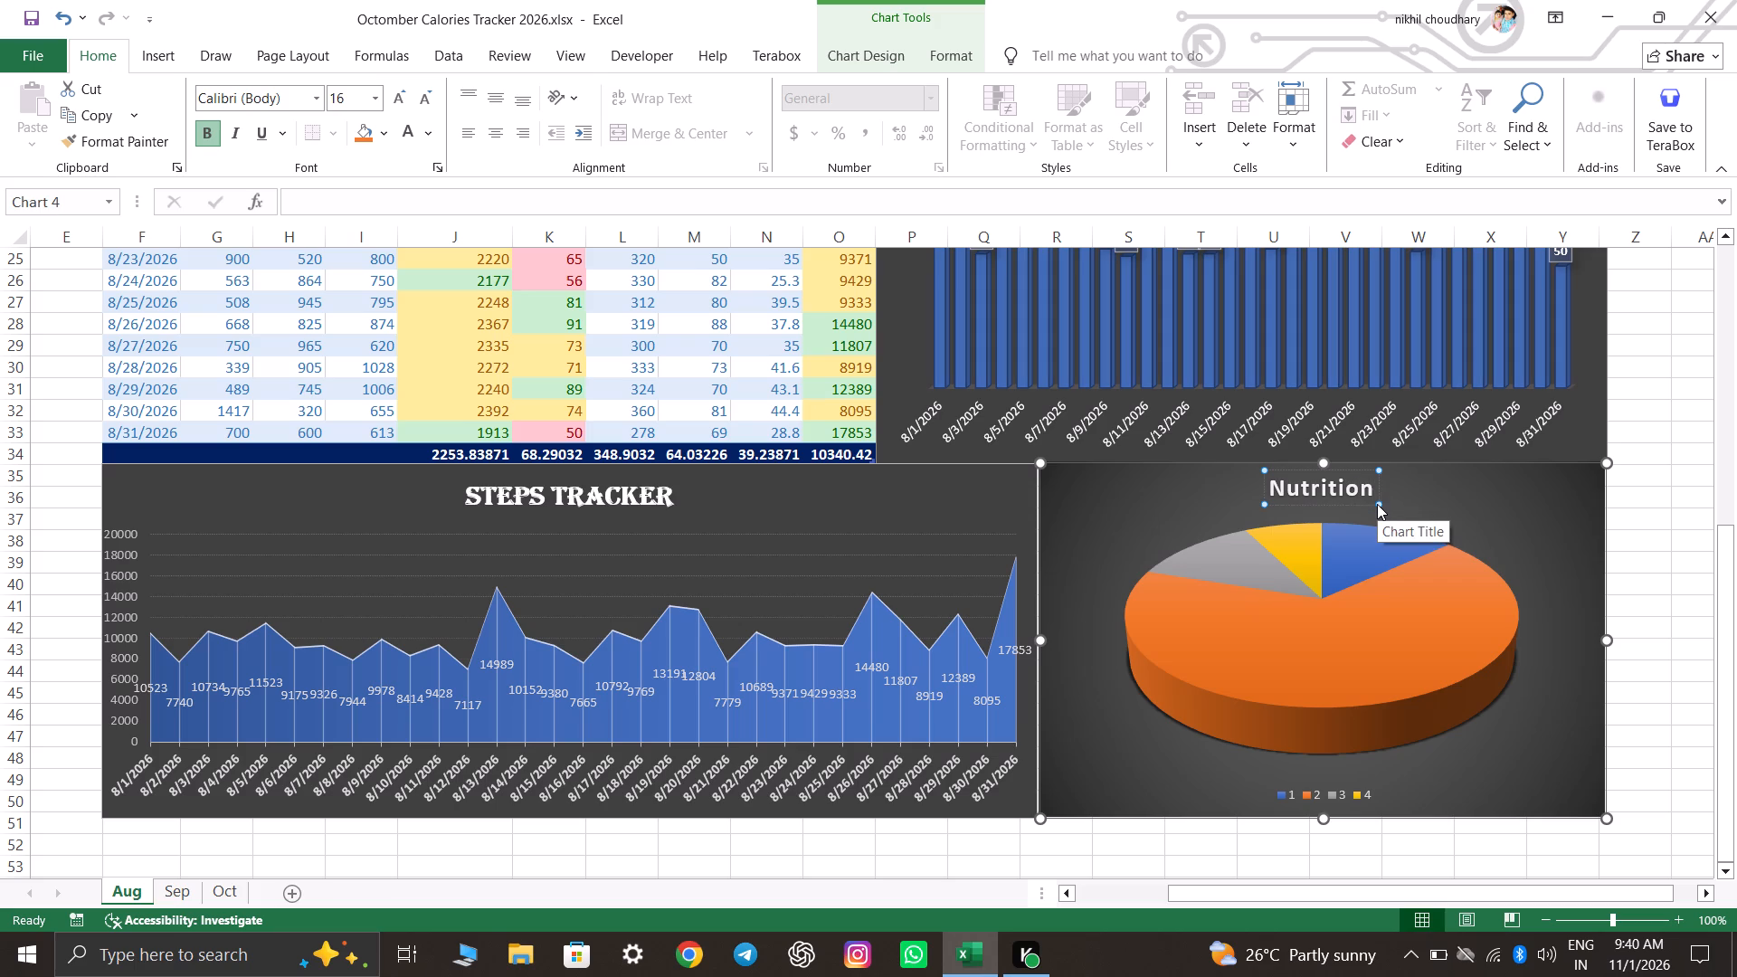
{"action": "type", "text": "In"}
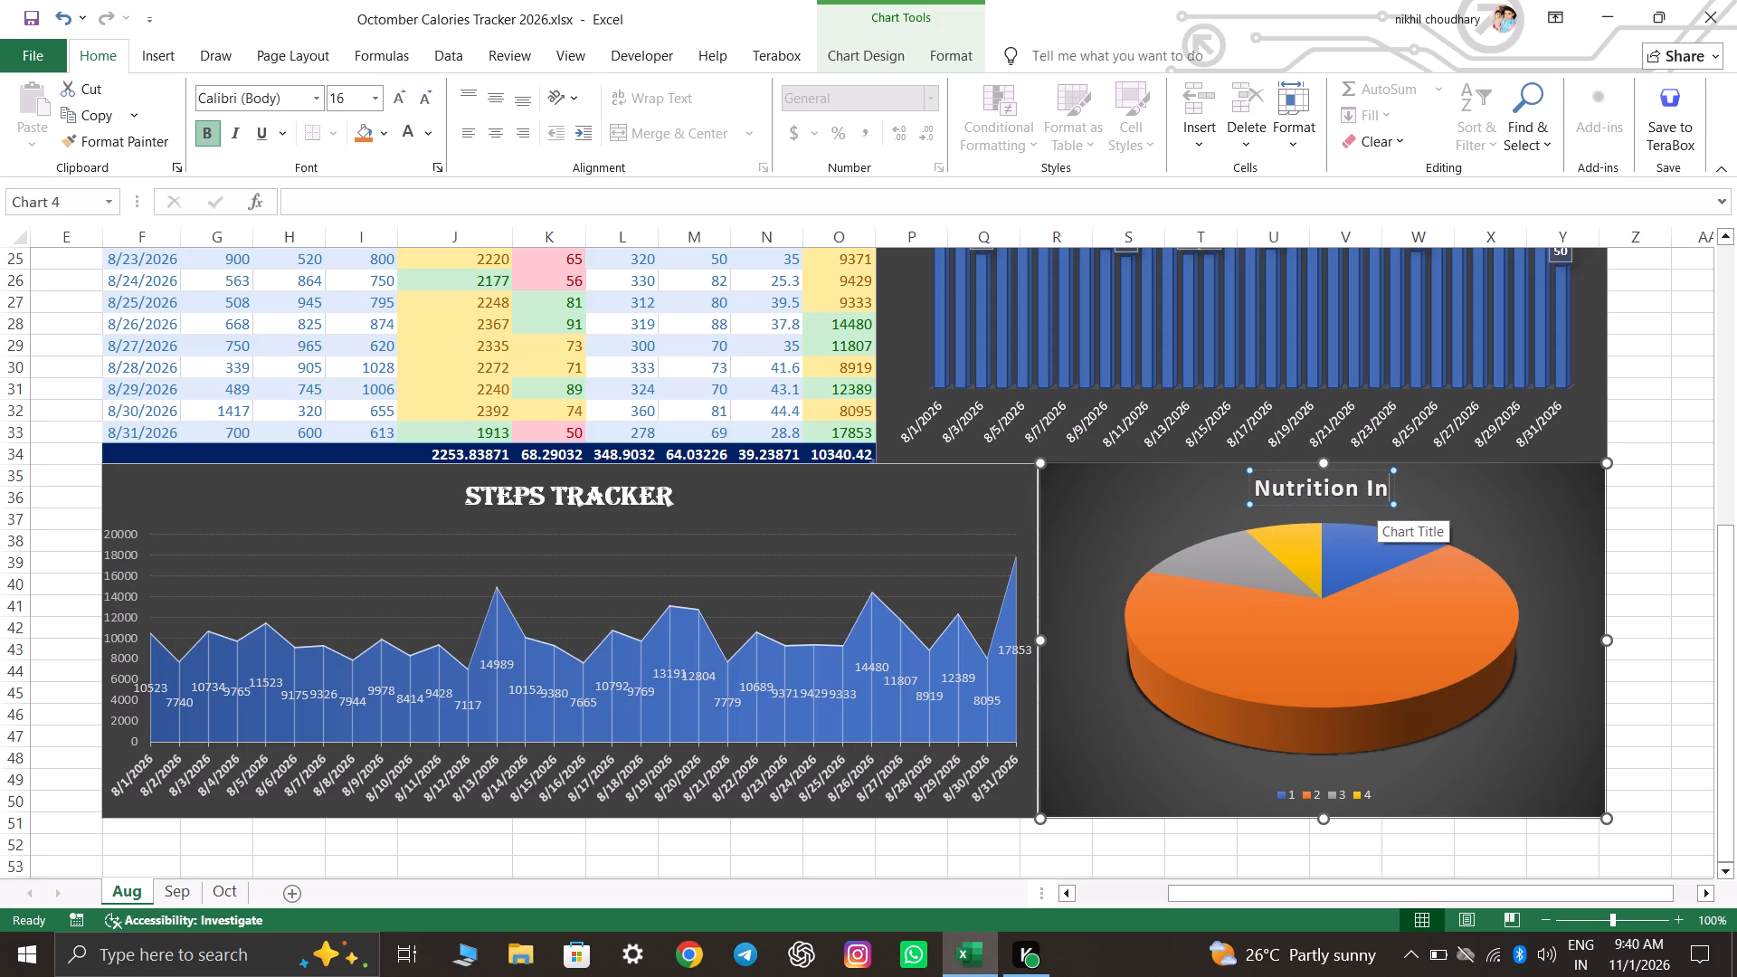
{"action": "type", "text": "take"}
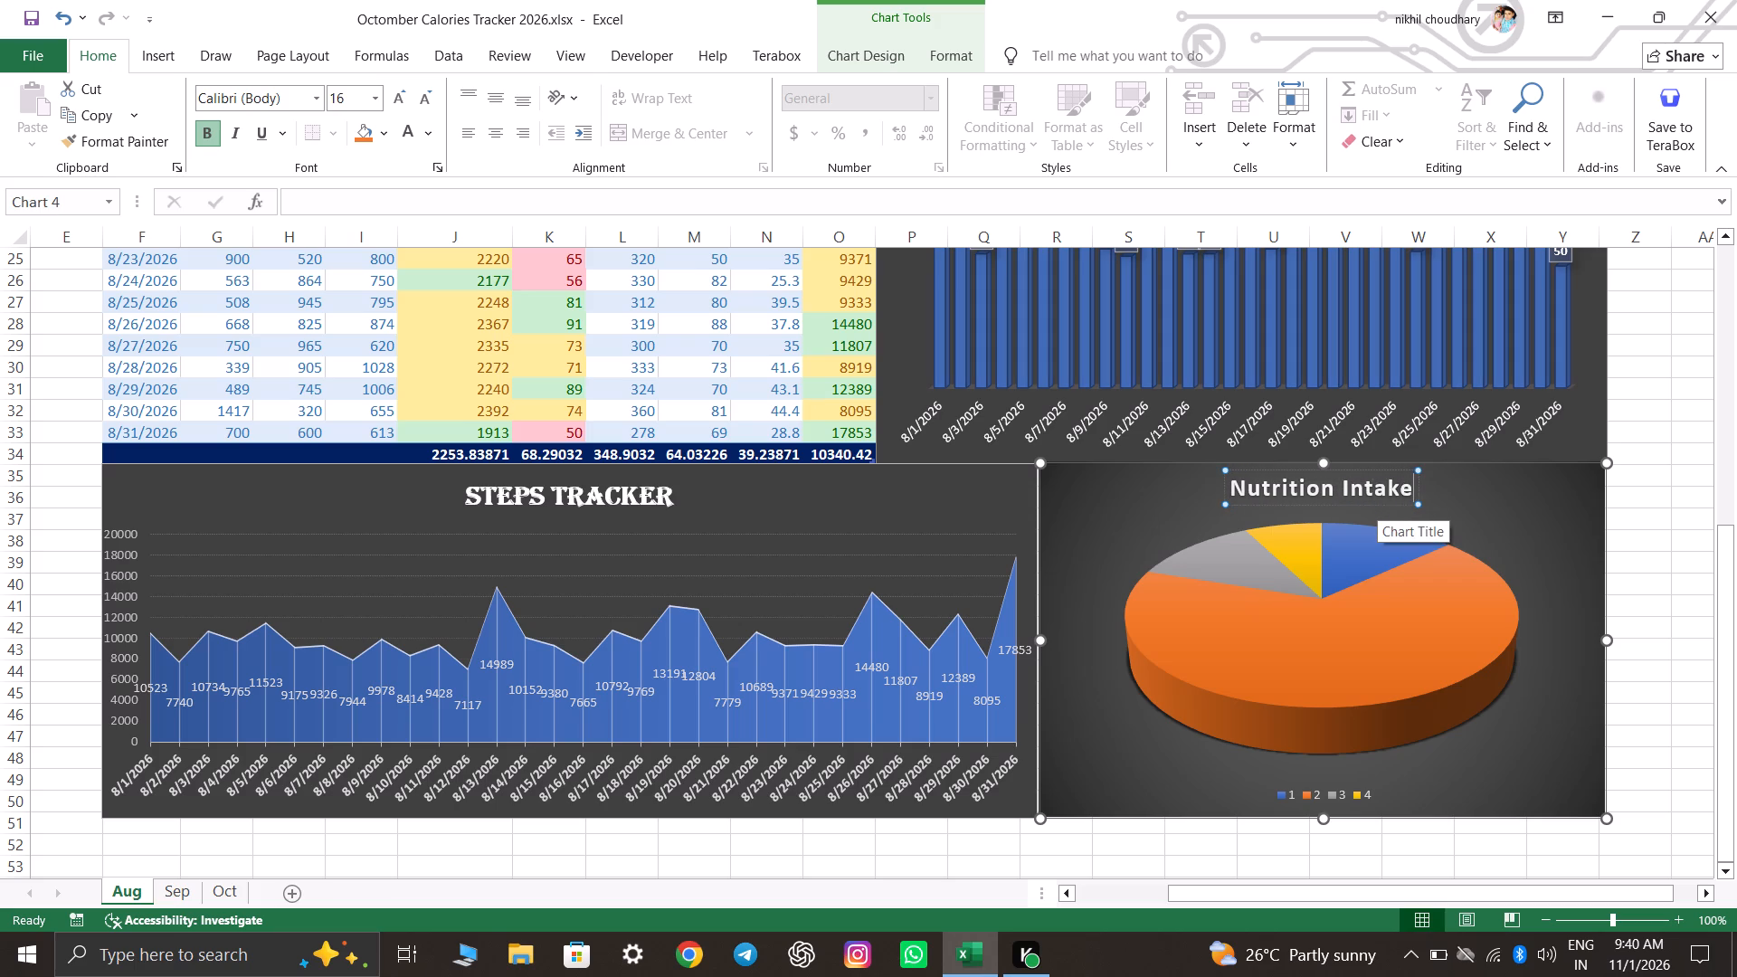
{"action": "key", "text": "BackSpace"}
{"action": "key", "text": "BackSpace"}
{"action": "key", "text": "BackSpace"}
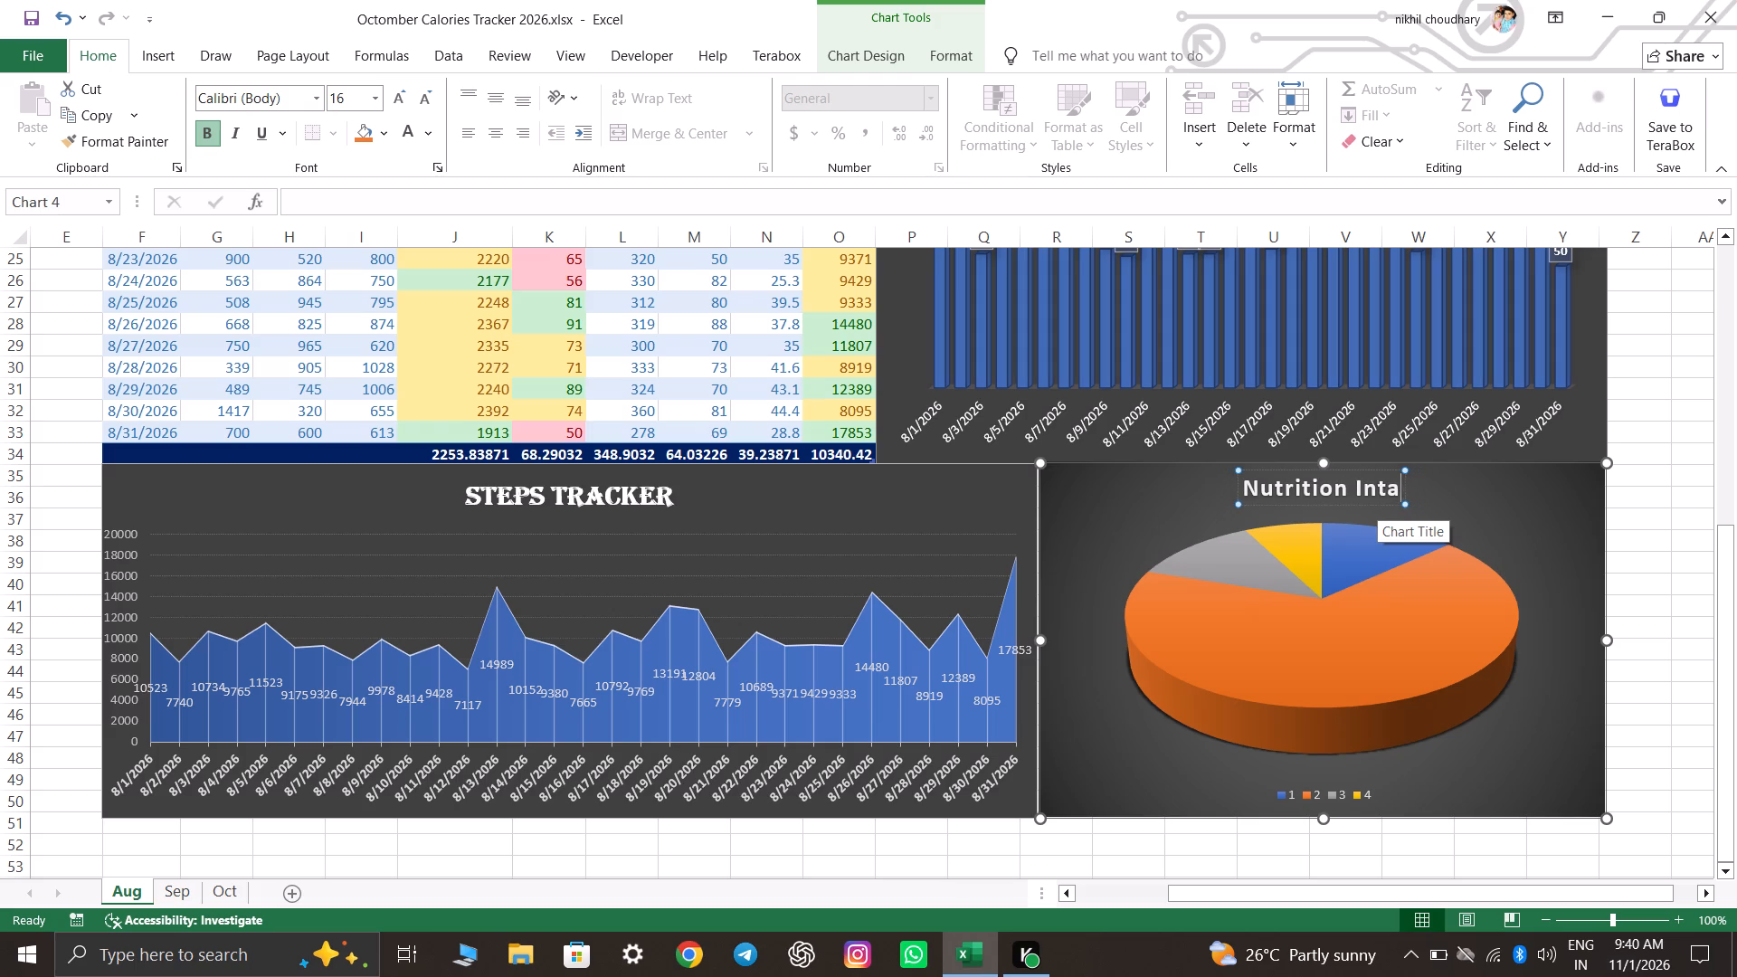
{"action": "key", "text": "BackSpace"}
{"action": "key", "text": "BackSpace"}
{"action": "key", "text": "BackSpace"}
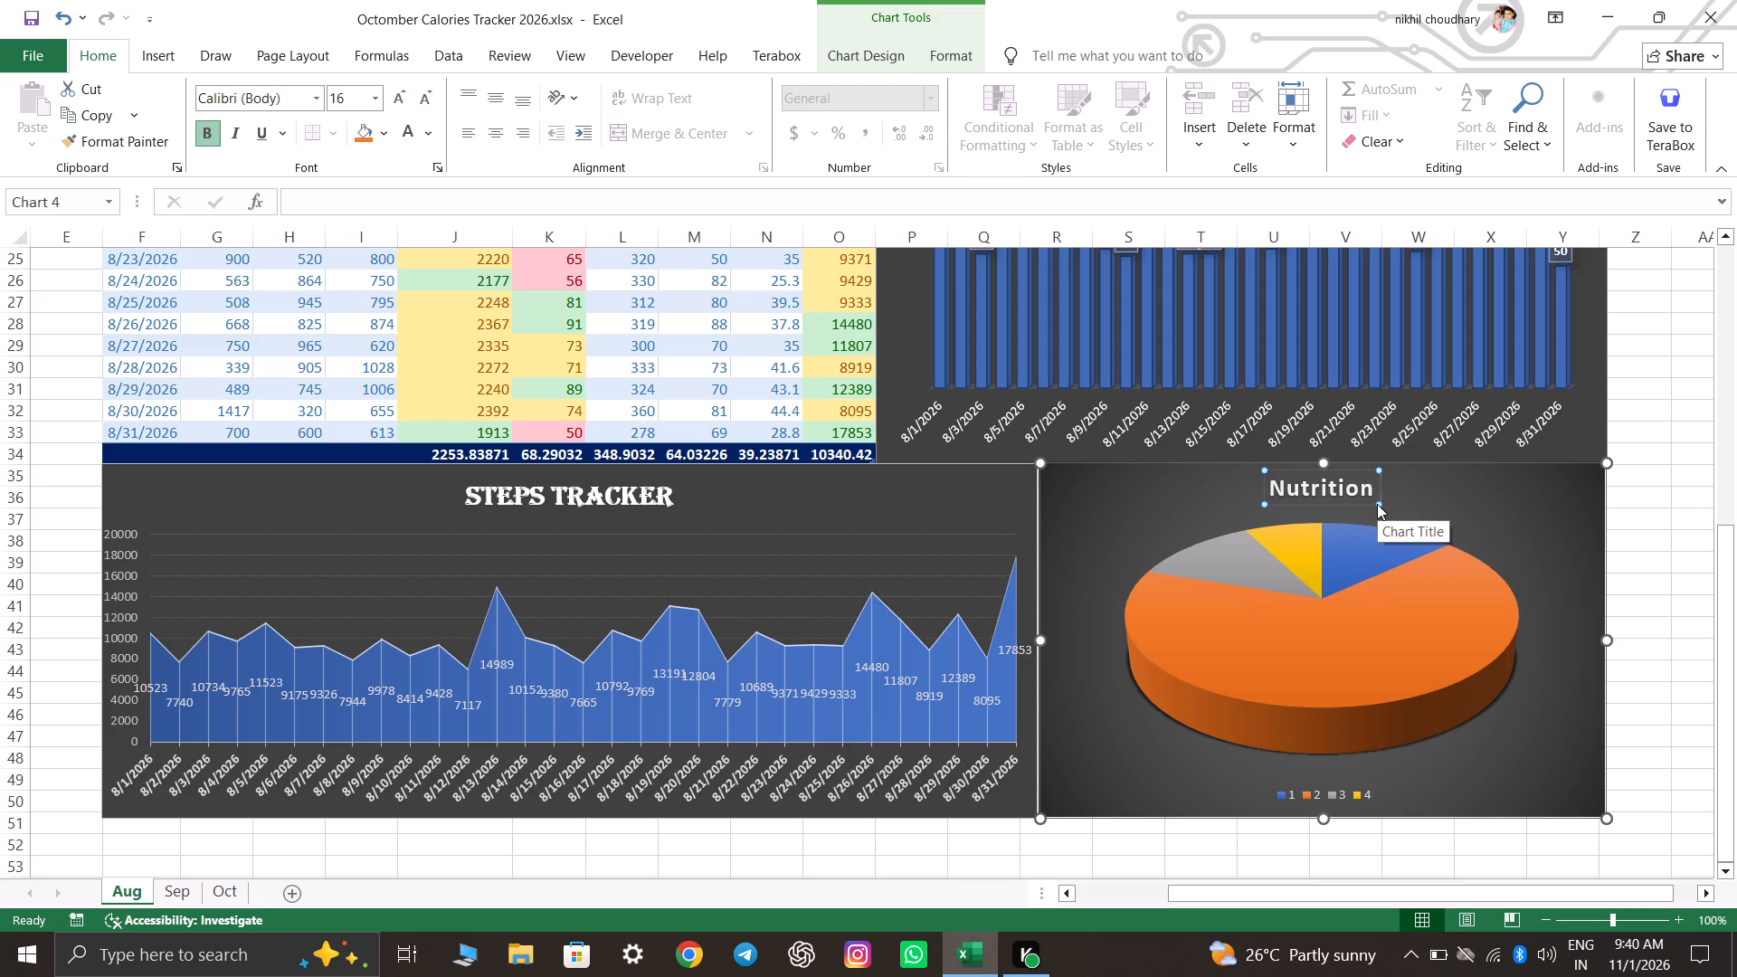
{"action": "type", "text": "Chart"}
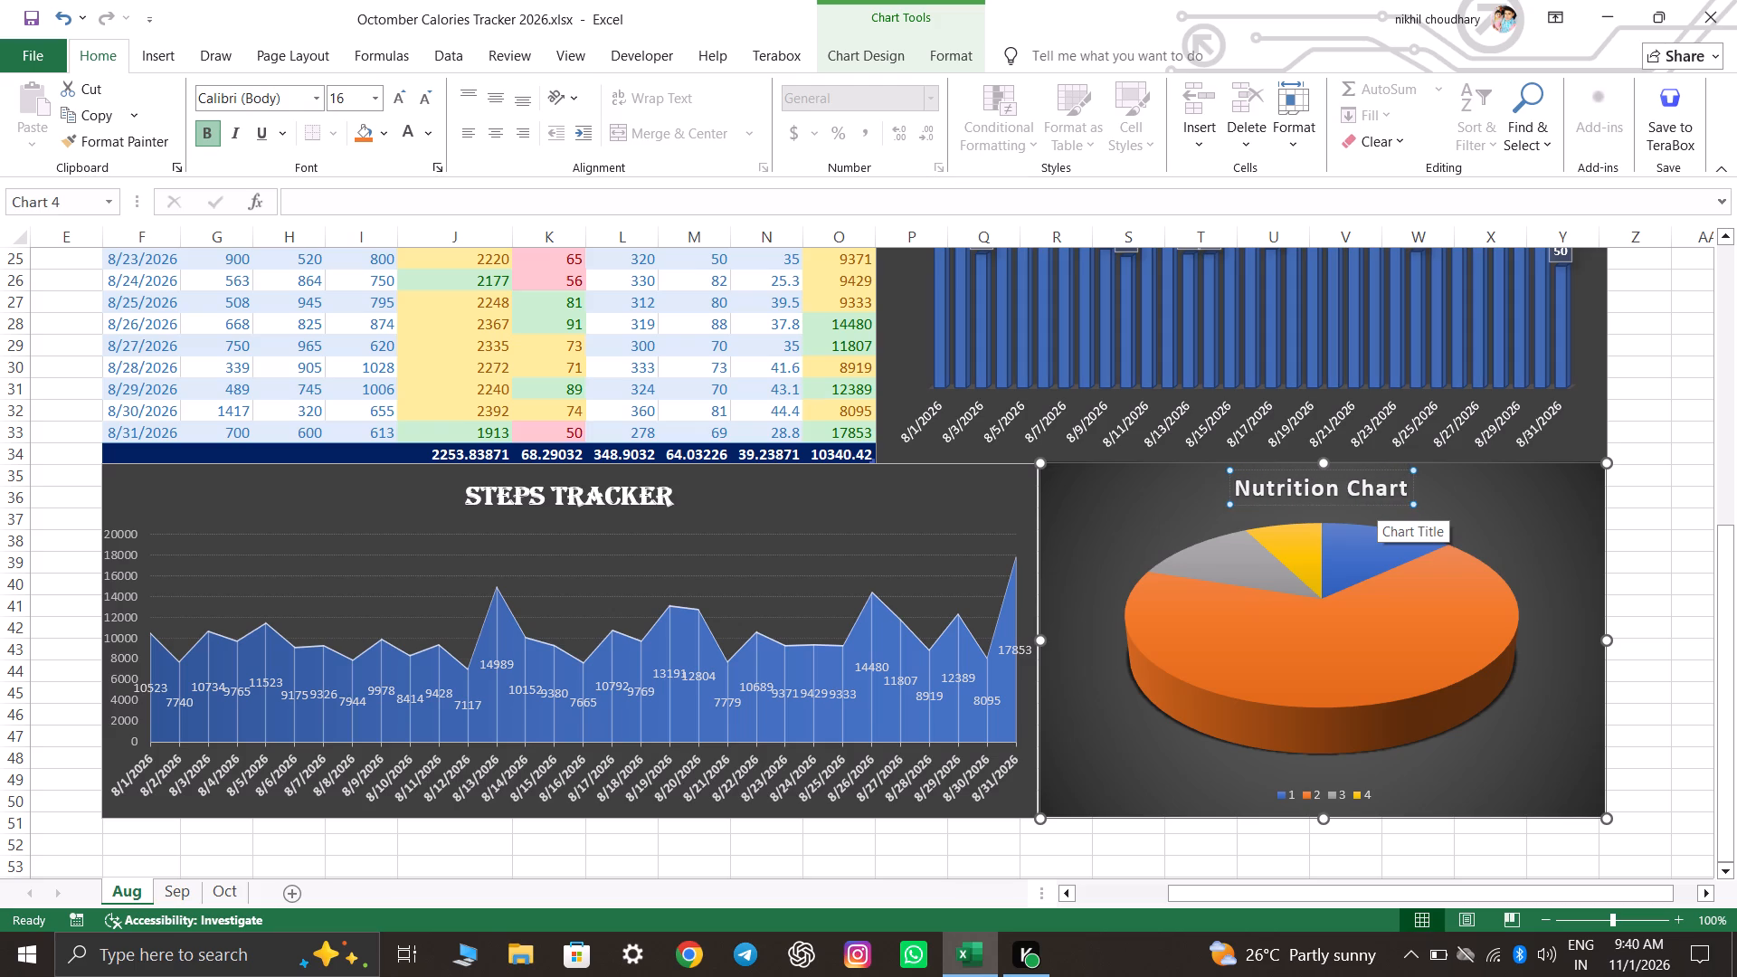
Format the pie chart's title in Algerian, size 18, with a white font colour.
{"action": "key", "text": "ctrl+a"}
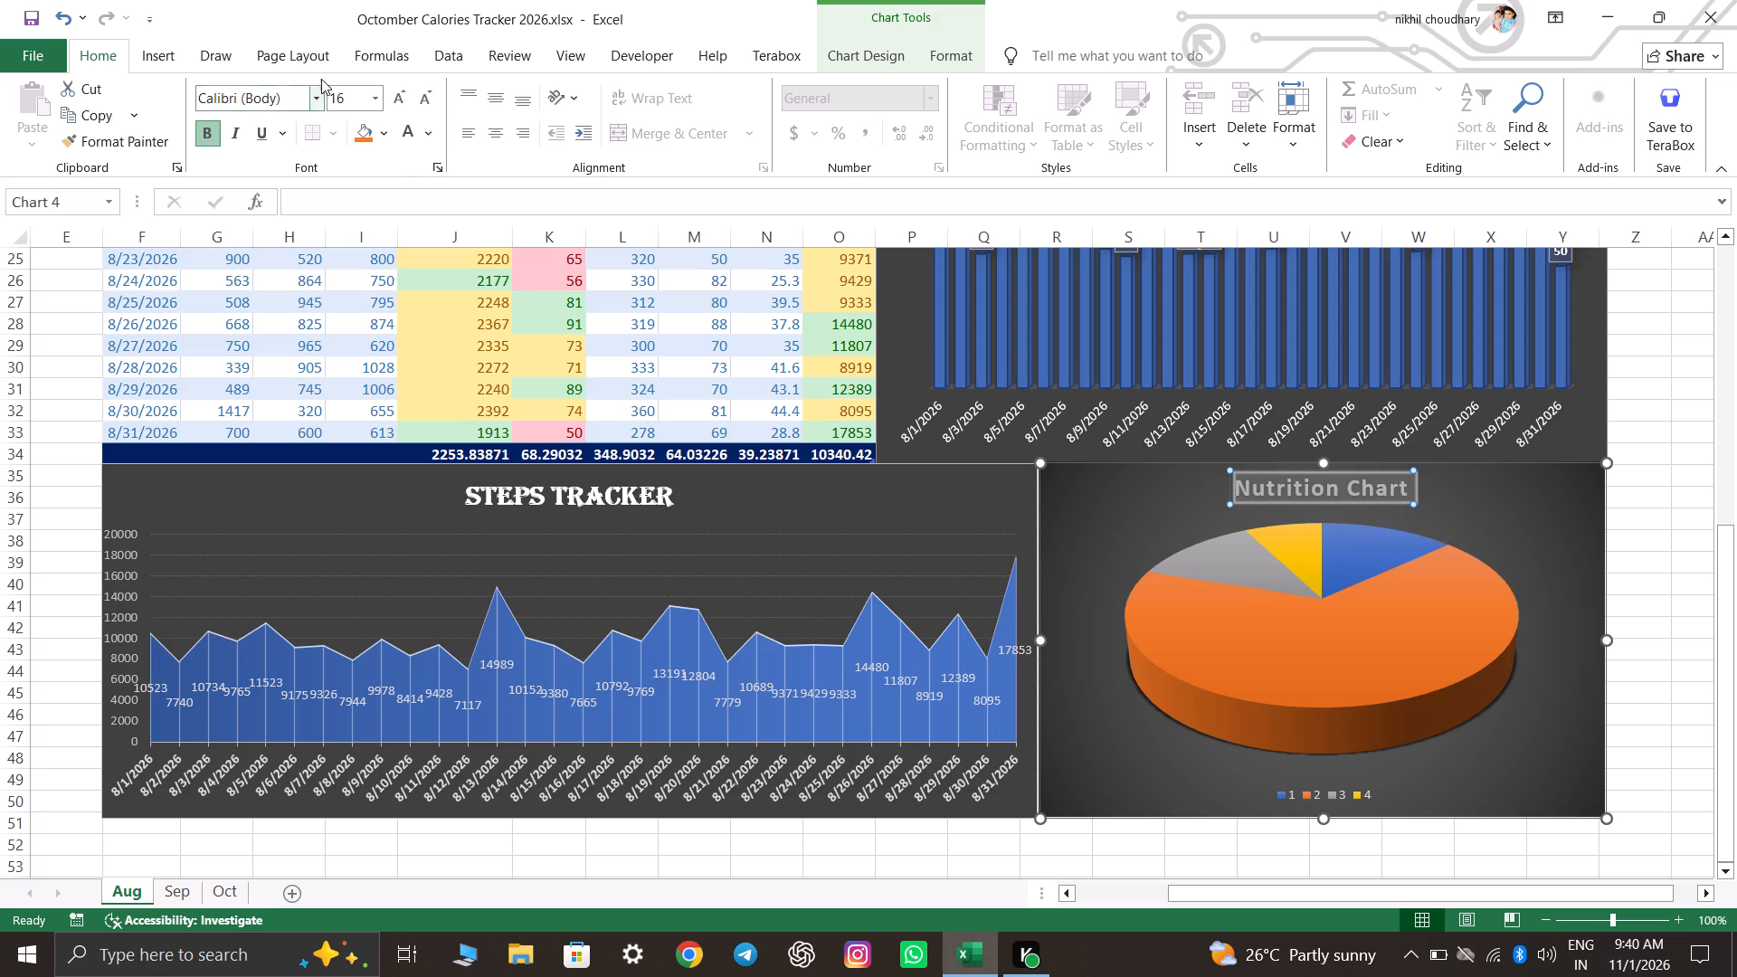
{"action": "left_click", "coordinate": [395, 98]}
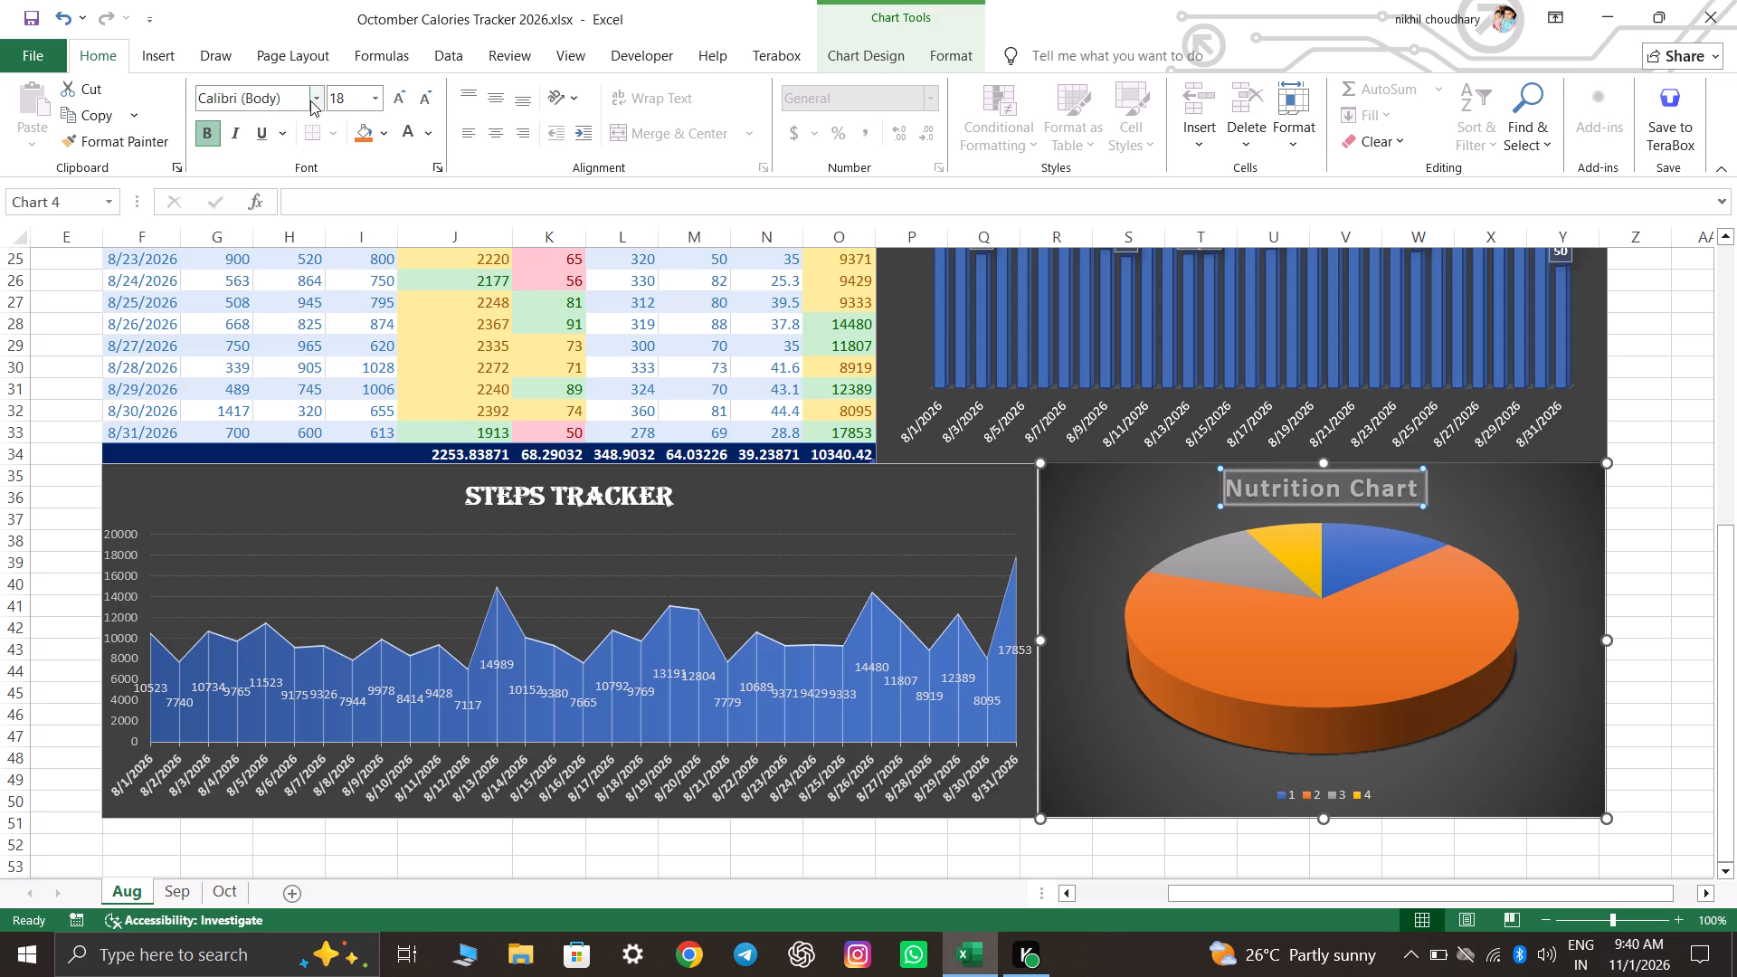
{"action": "left_click", "coordinate": [310, 100]}
{"action": "left_click", "coordinate": [272, 232]}
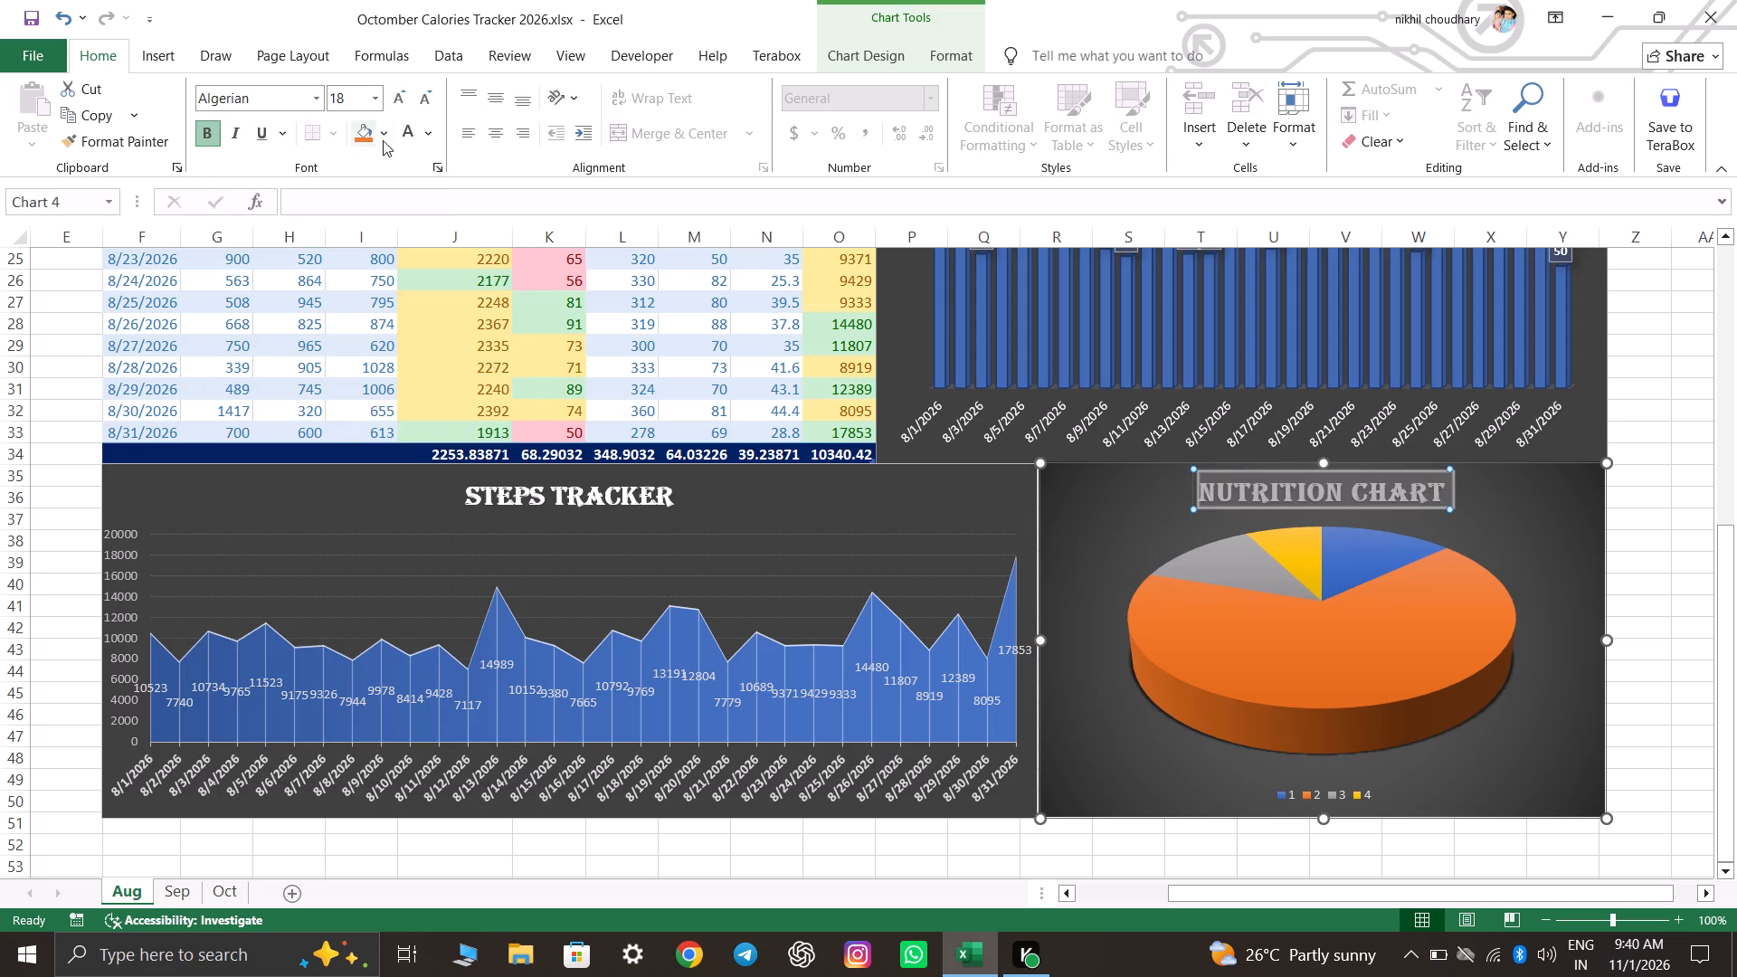
{"action": "left_click", "coordinate": [432, 140]}
{"action": "left_click", "coordinate": [414, 270]}
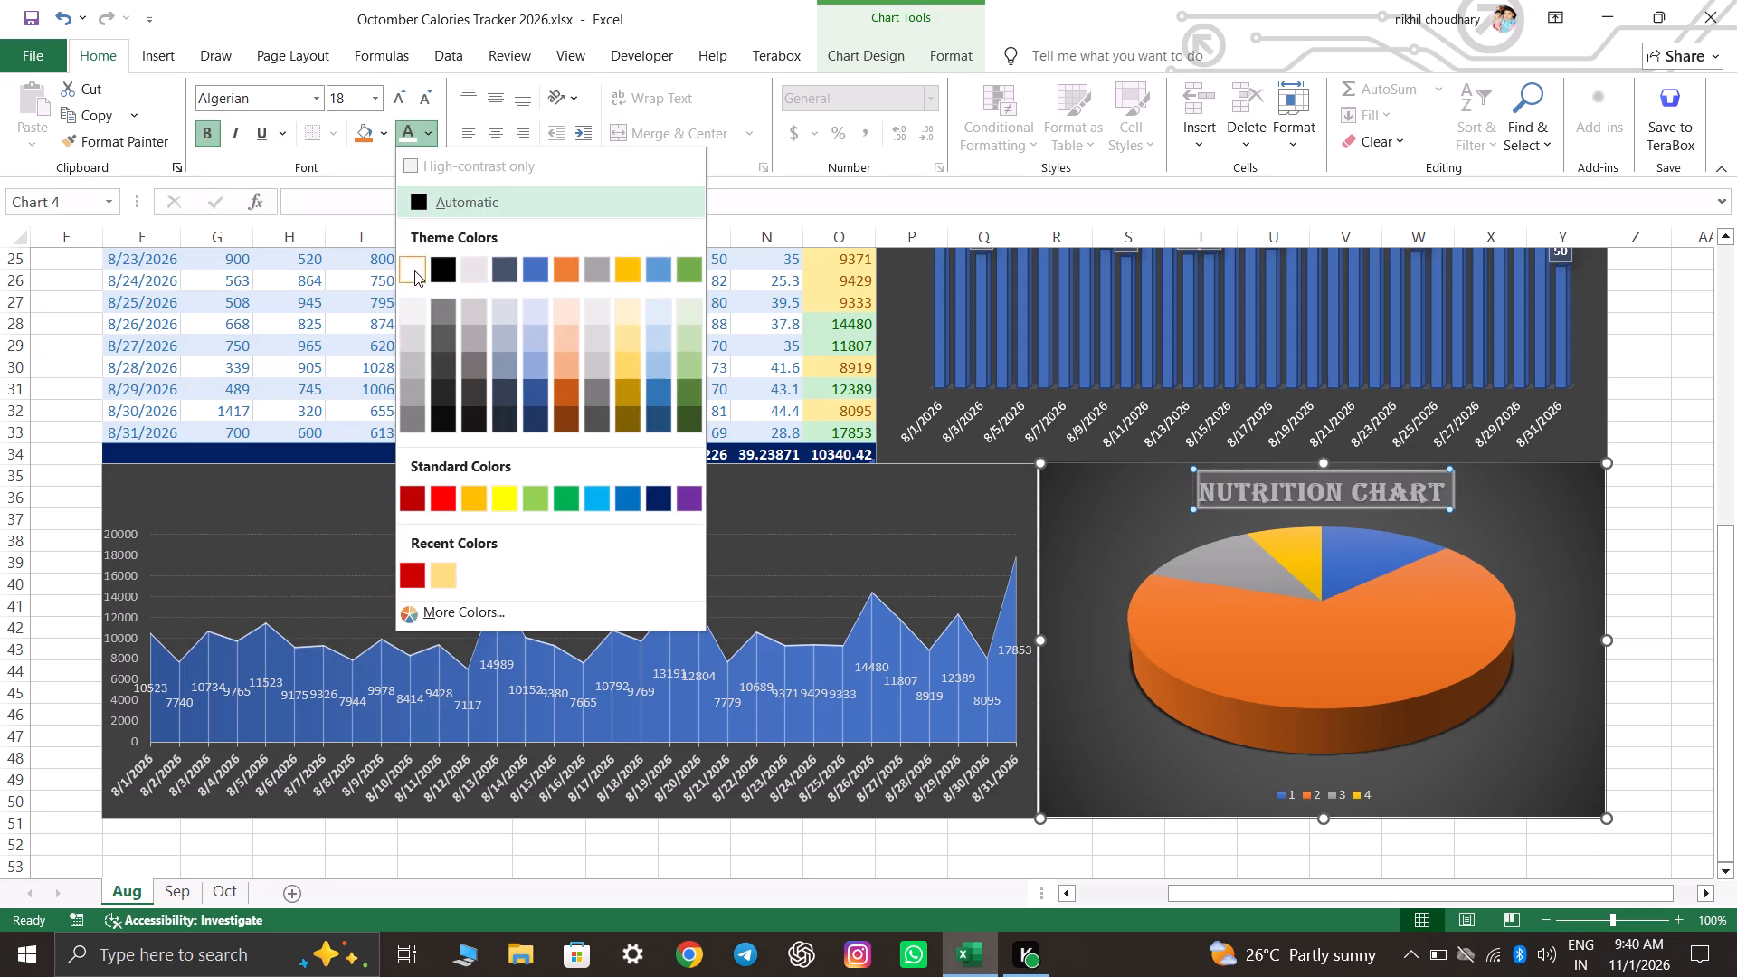
{"action": "left_click", "coordinate": [997, 853]}
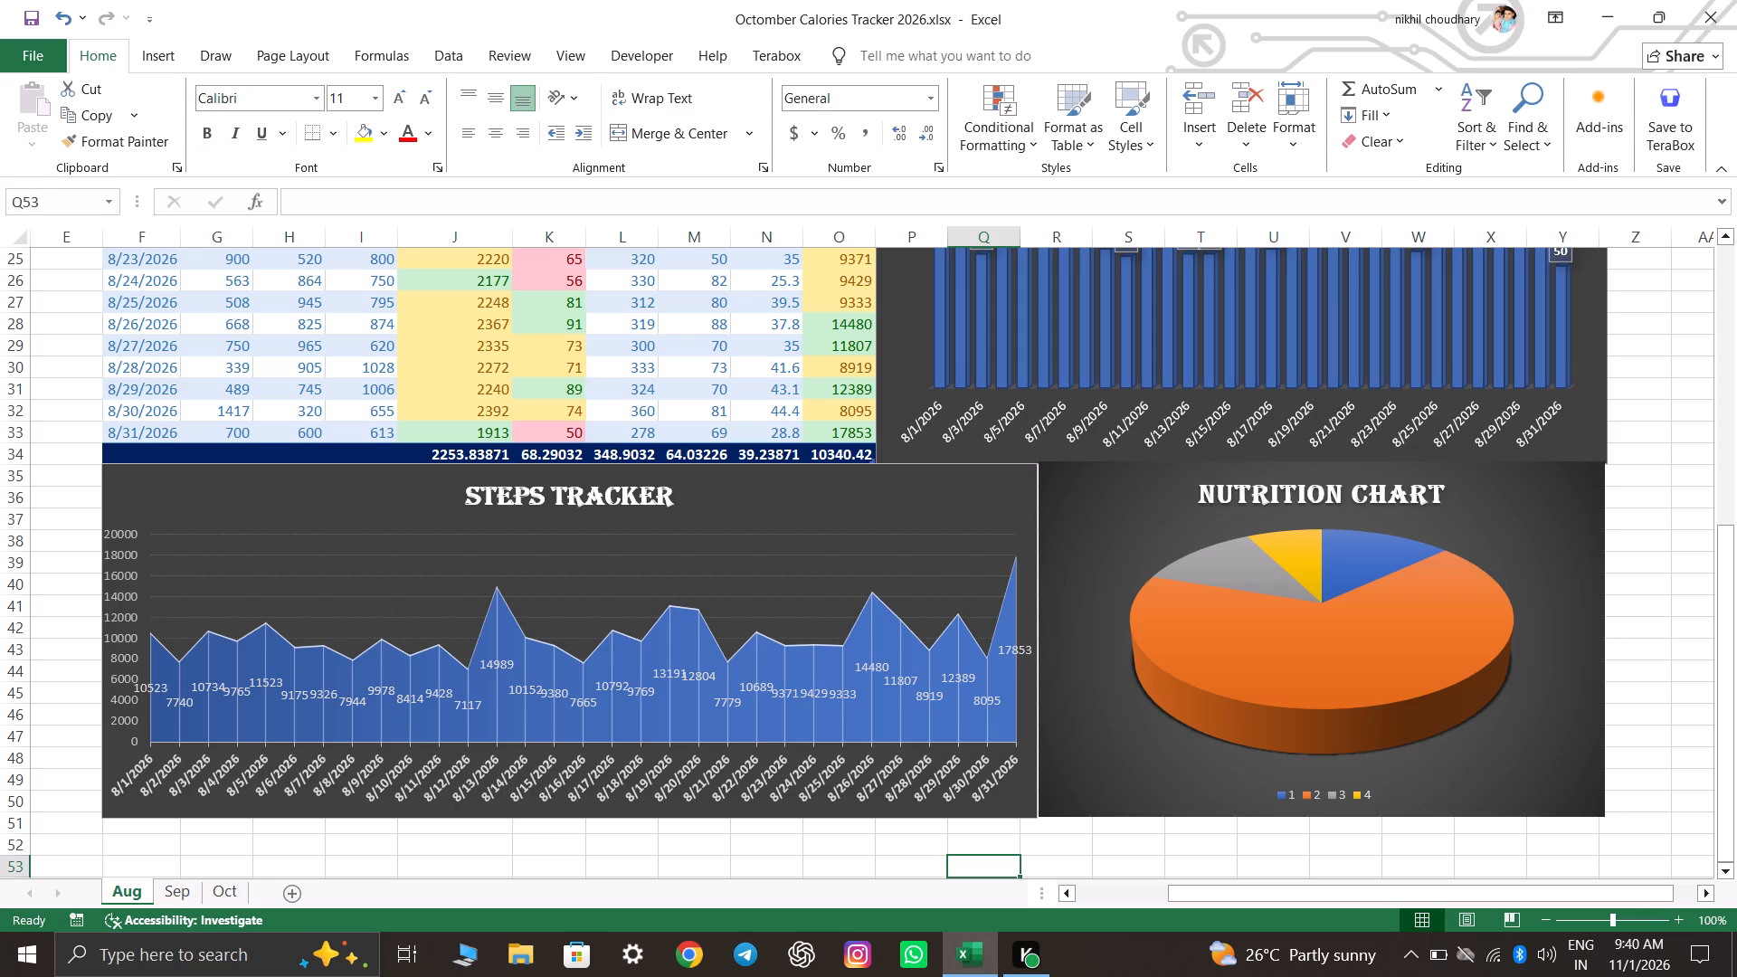
{"action": "left_click", "coordinate": [1689, 711]}
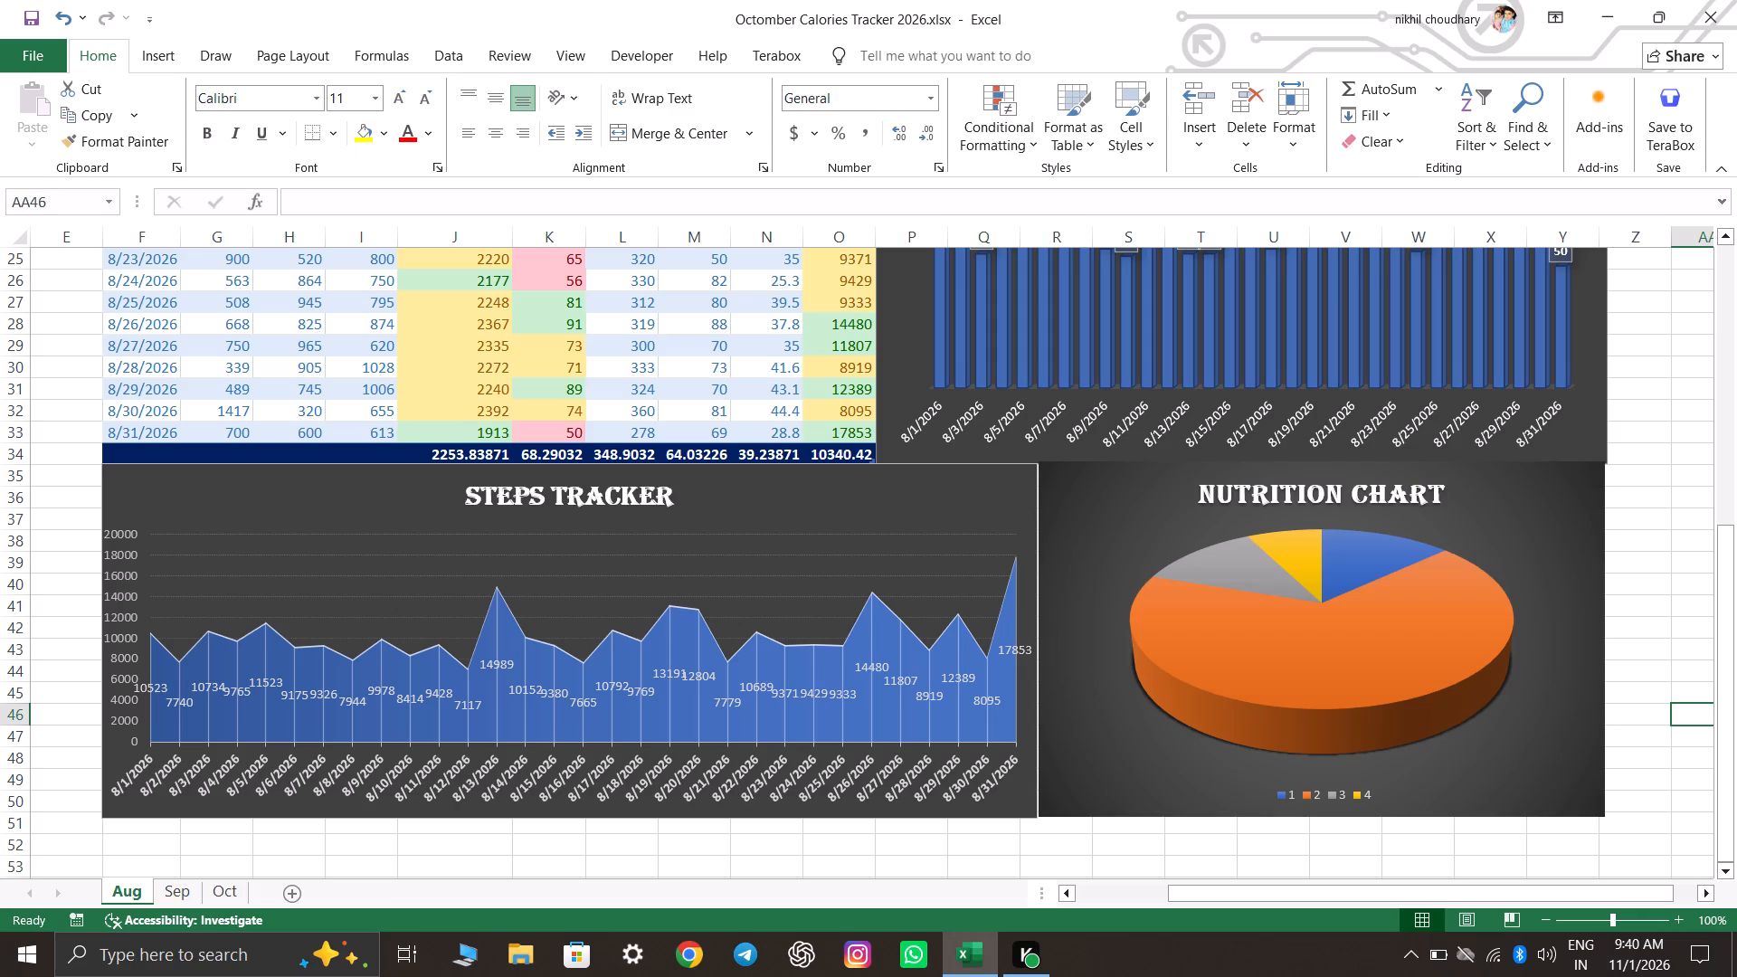
Fine-tune the Nutrition Chart's upper-left corner so it sits flush with the Steps Tracker chart and beneath the Protien Intake chart.
{"action": "left_click", "coordinate": [1121, 563]}
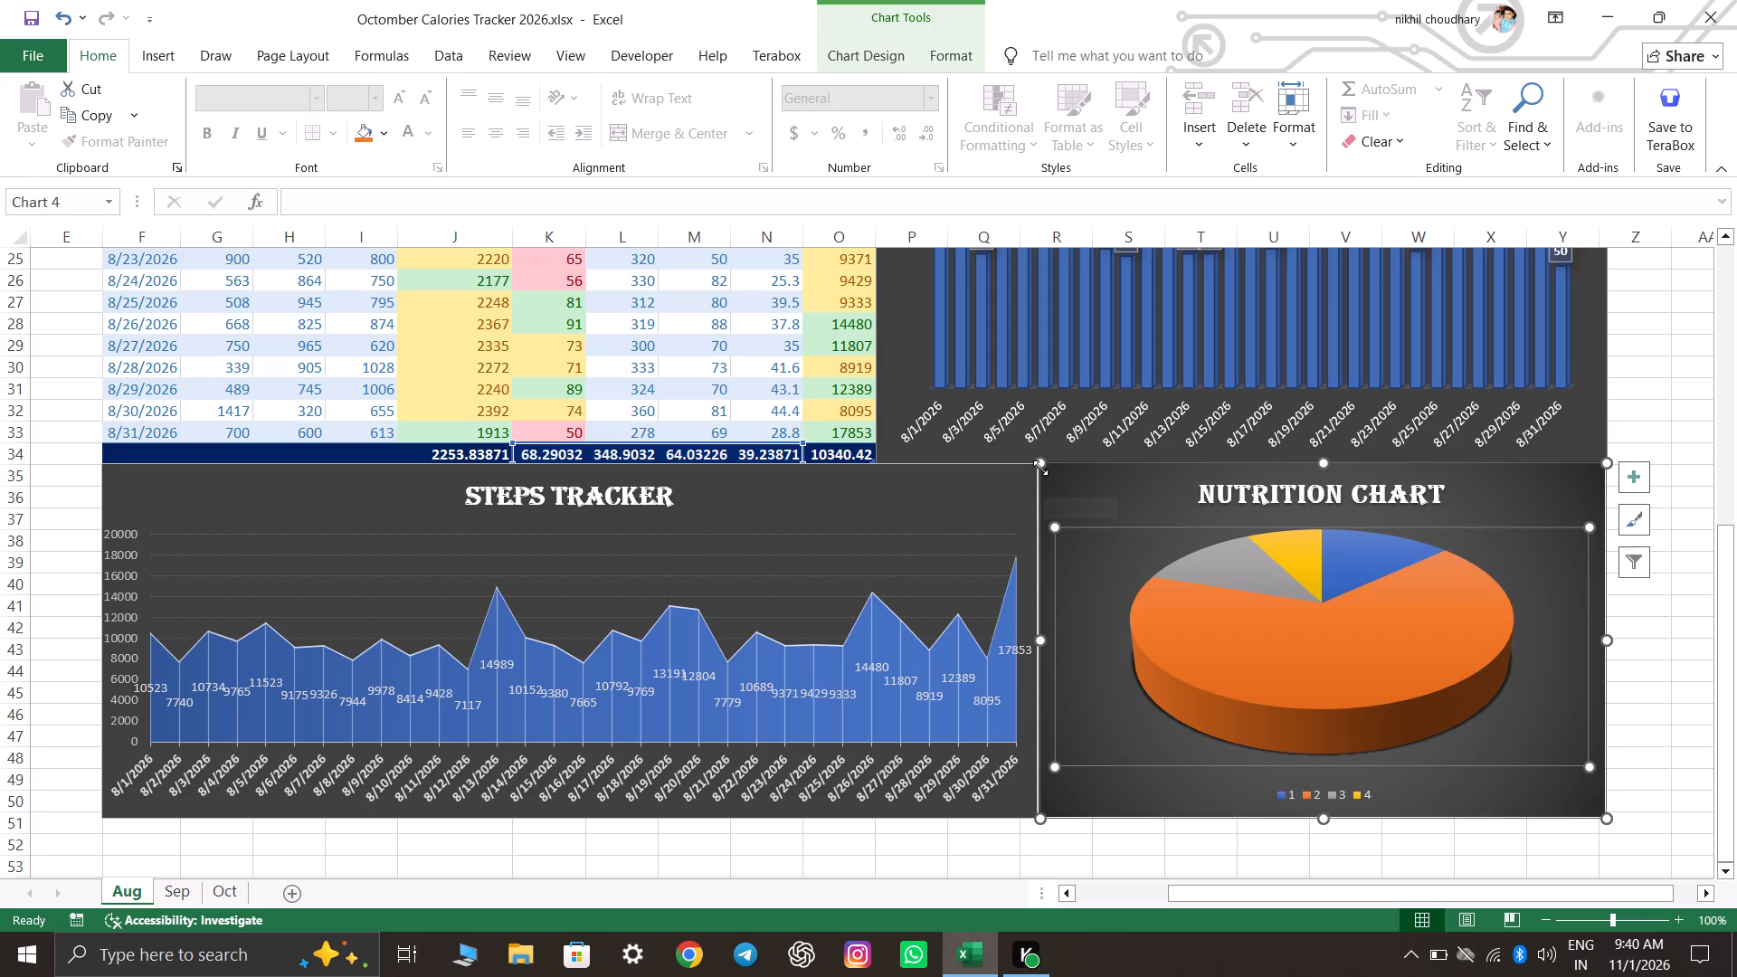
{"action": "left_click", "coordinate": [1040, 468]}
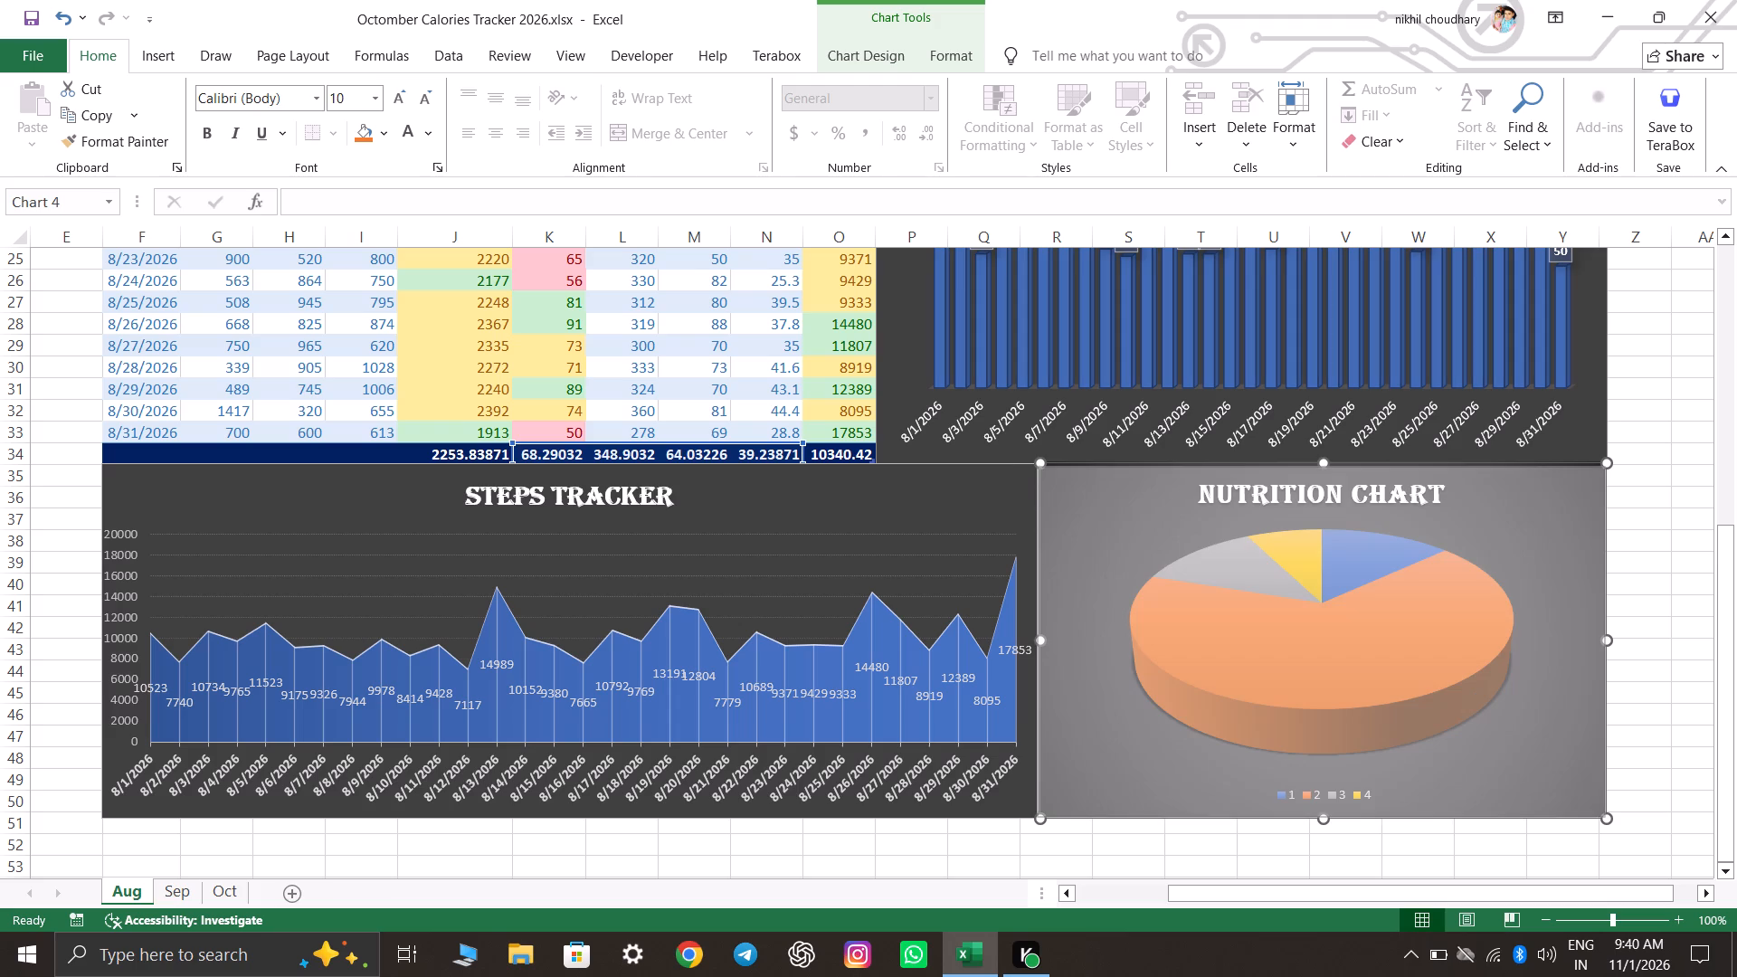
{"action": "left_click", "coordinate": [993, 864]}
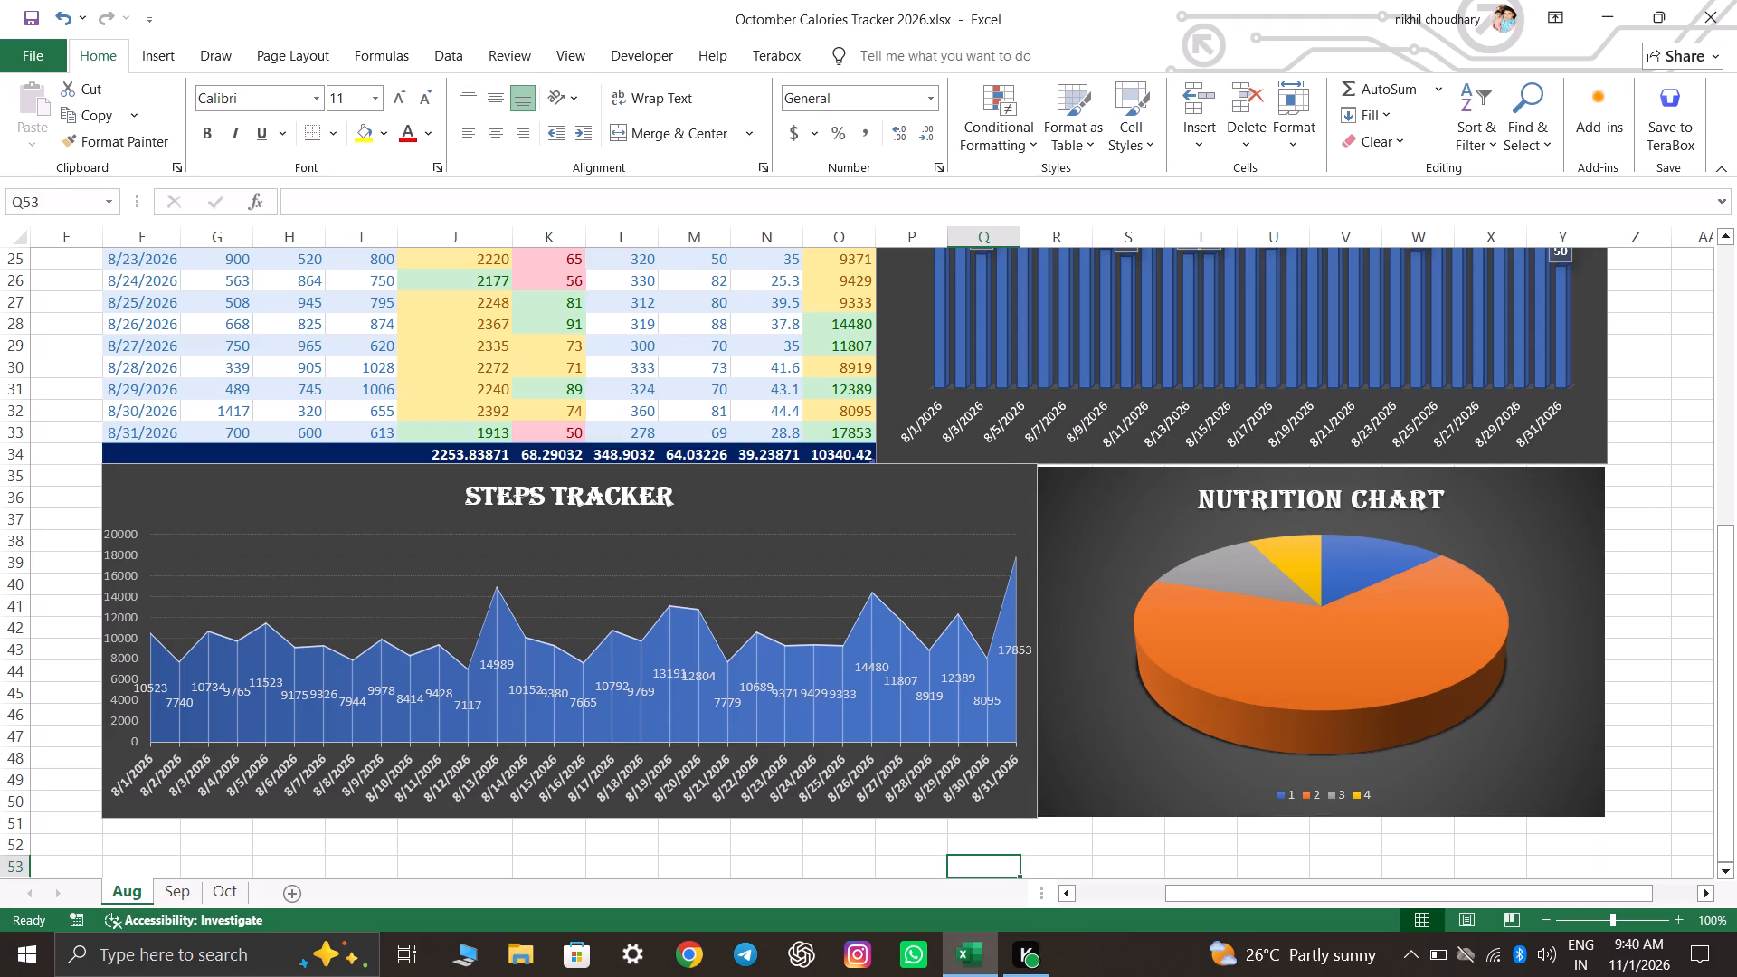
{"action": "left_click", "coordinate": [1089, 529]}
{"action": "left_click", "coordinate": [1042, 468]}
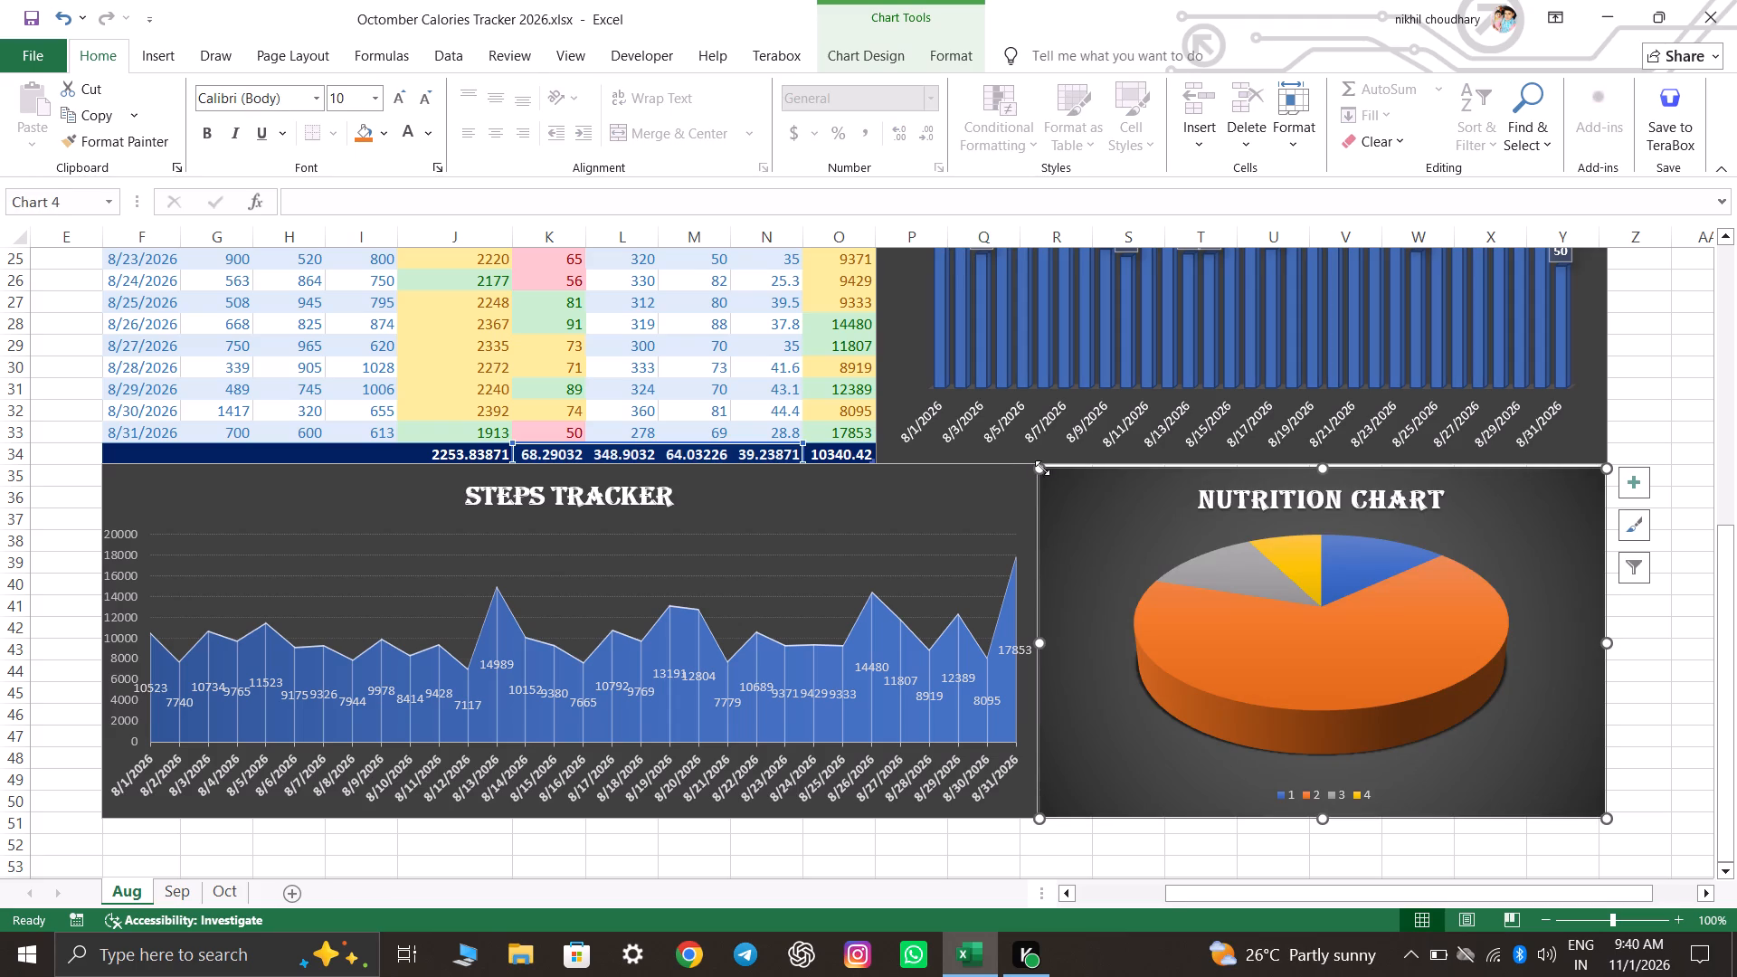
{"action": "left_click", "coordinate": [1041, 464]}
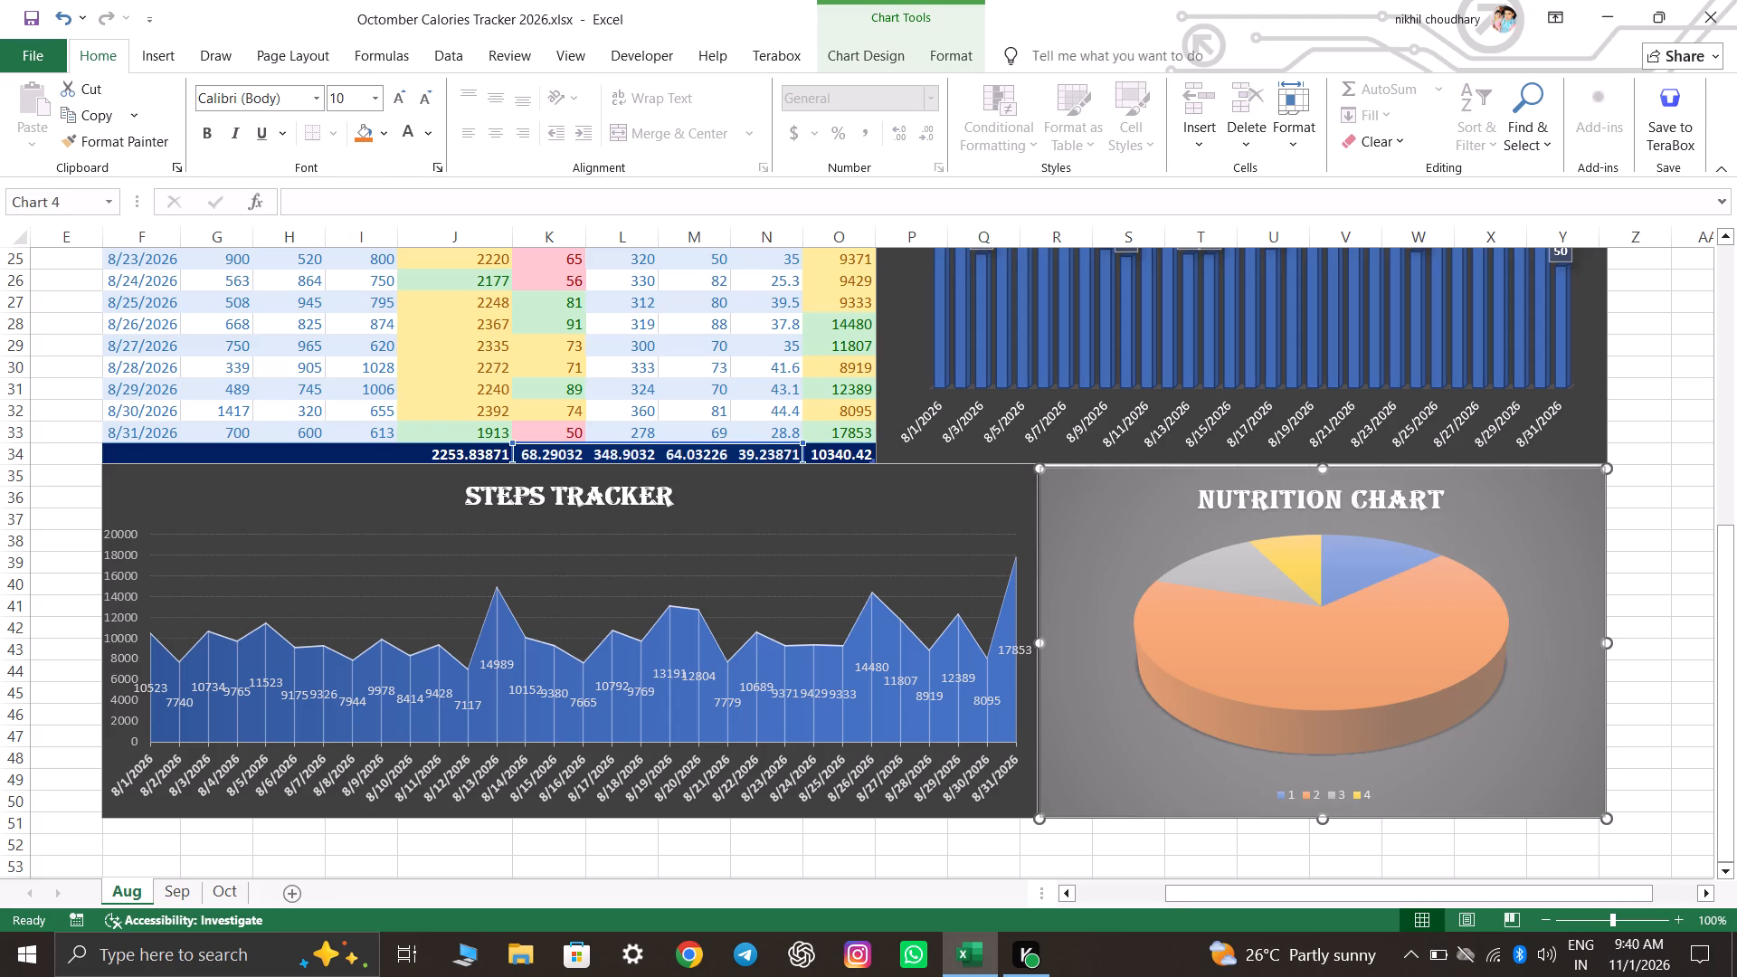
{"action": "left_click", "coordinate": [1001, 851]}
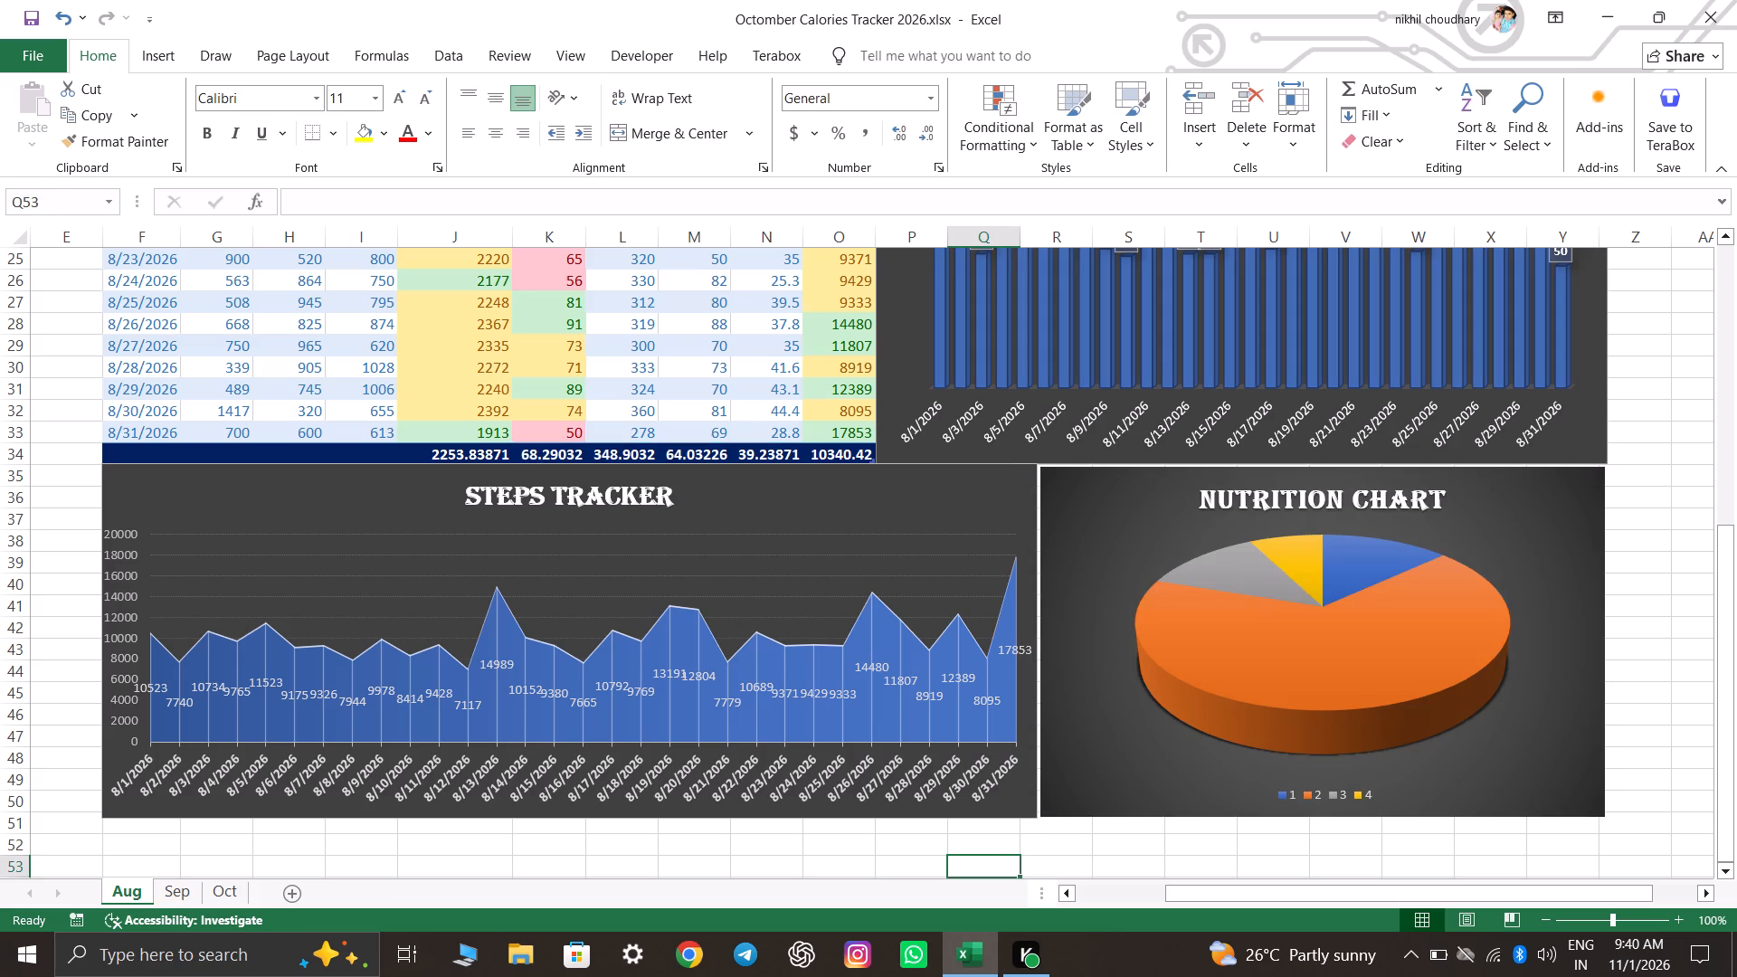
{"action": "left_click", "coordinate": [1096, 781]}
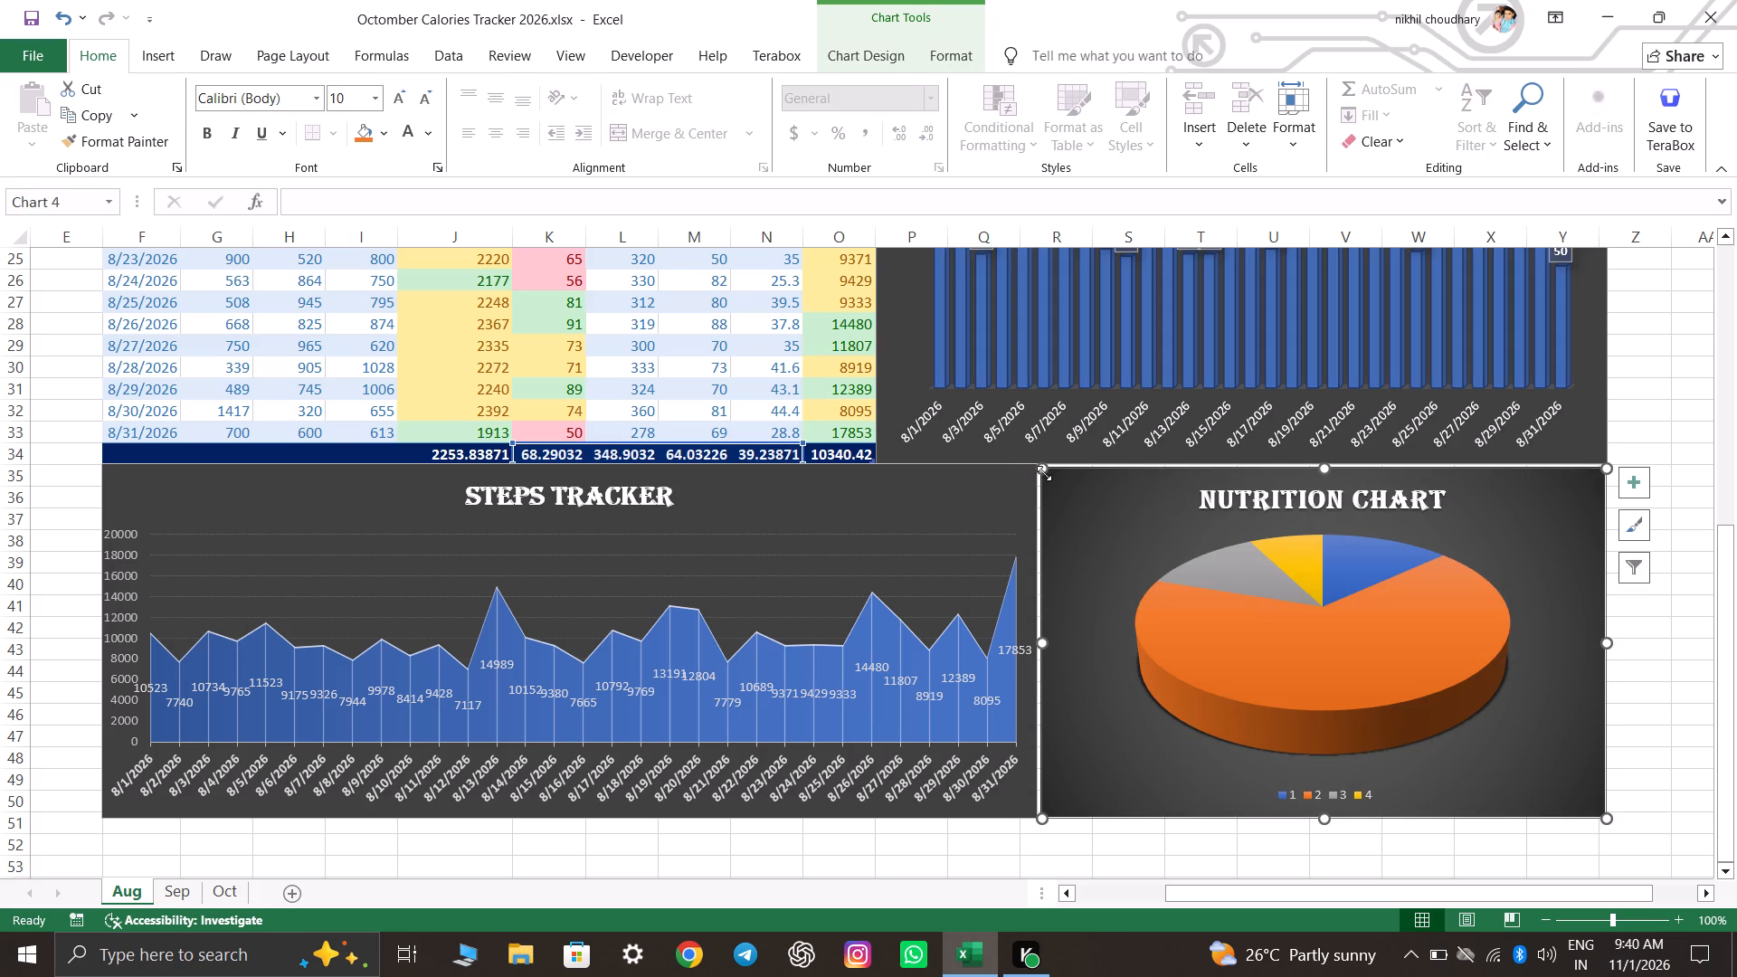
{"action": "left_click", "coordinate": [1044, 470]}
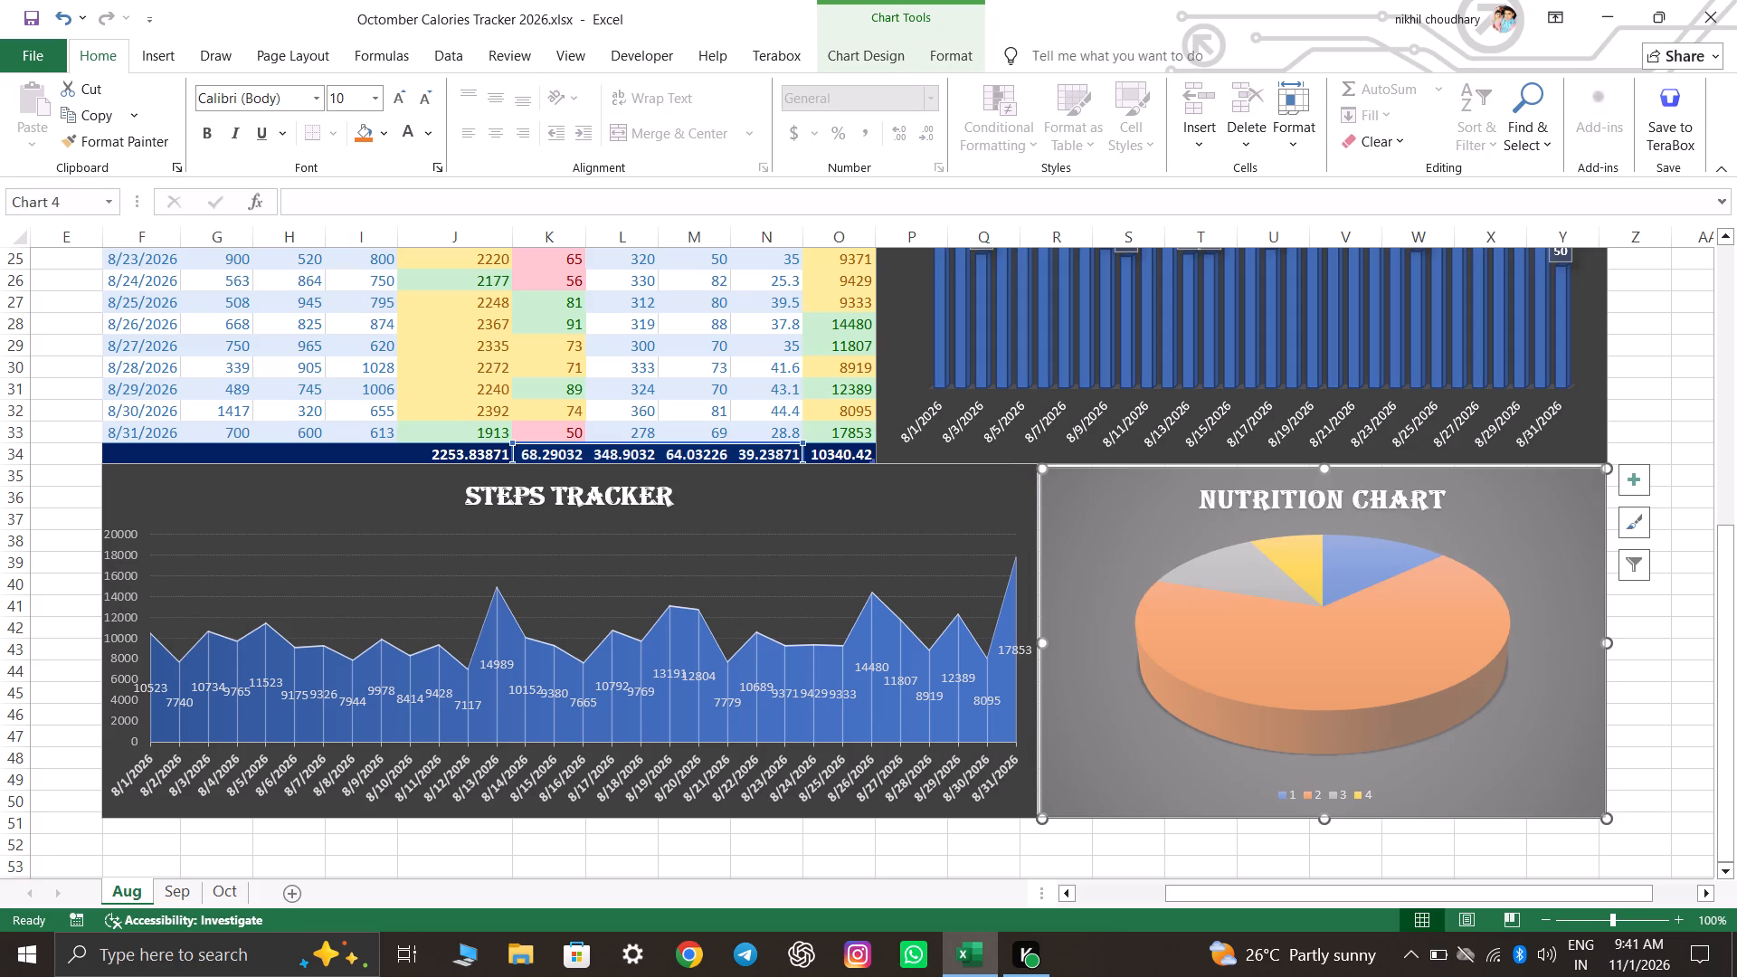
{"action": "left_click", "coordinate": [986, 863]}
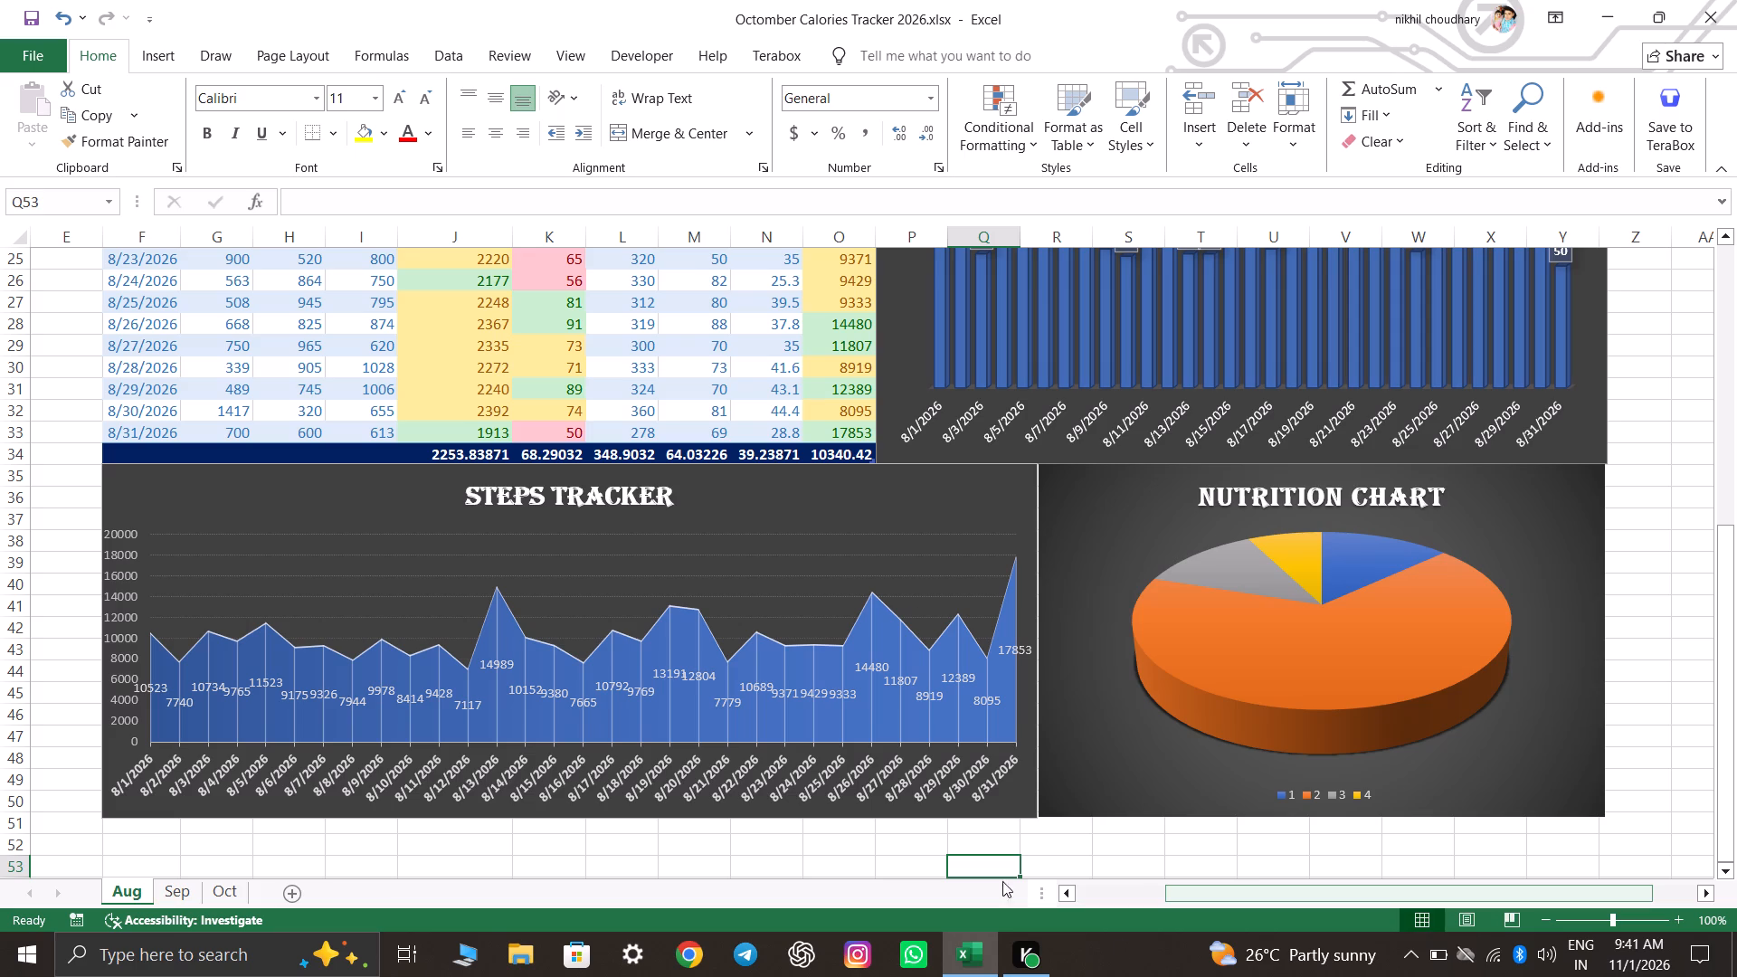
Check the August sheet's chart layout and save the workbook.
{"action": "scroll", "coordinate": [1382, 754], "scroll_direction": "up", "scroll_amount": 1}
{"action": "scroll", "coordinate": [1382, 754], "scroll_direction": "down", "scroll_amount": 3}
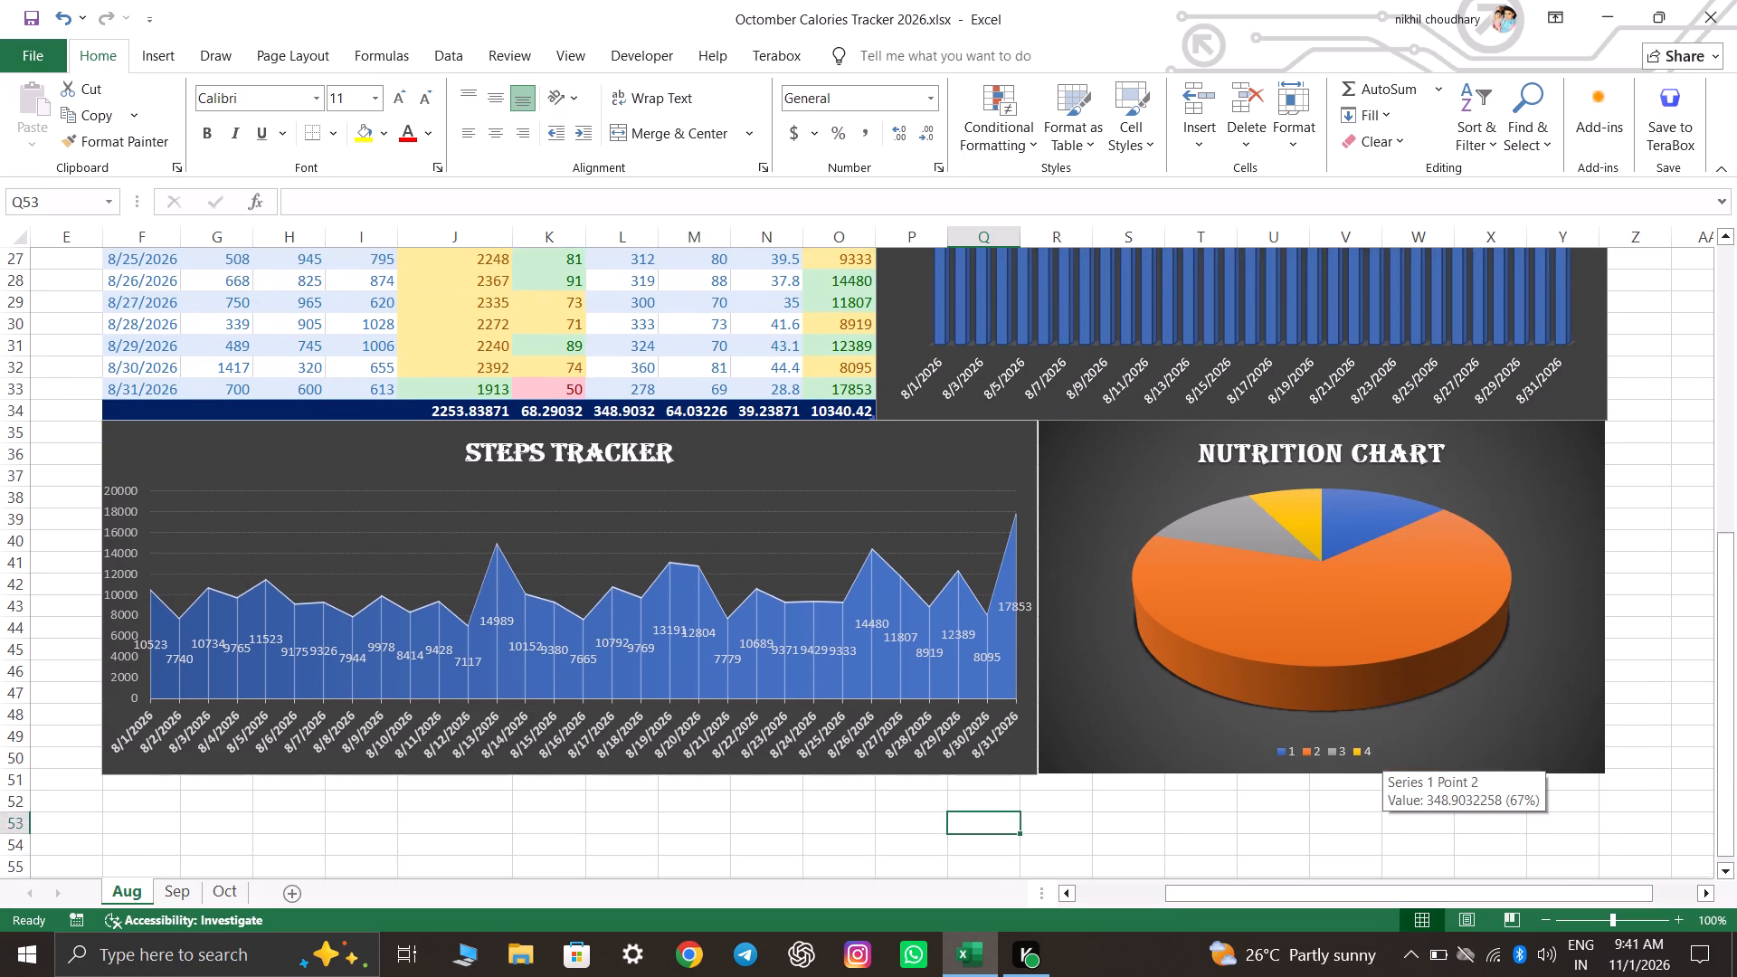
{"action": "scroll", "coordinate": [1382, 754], "scroll_direction": "up", "scroll_amount": 10}
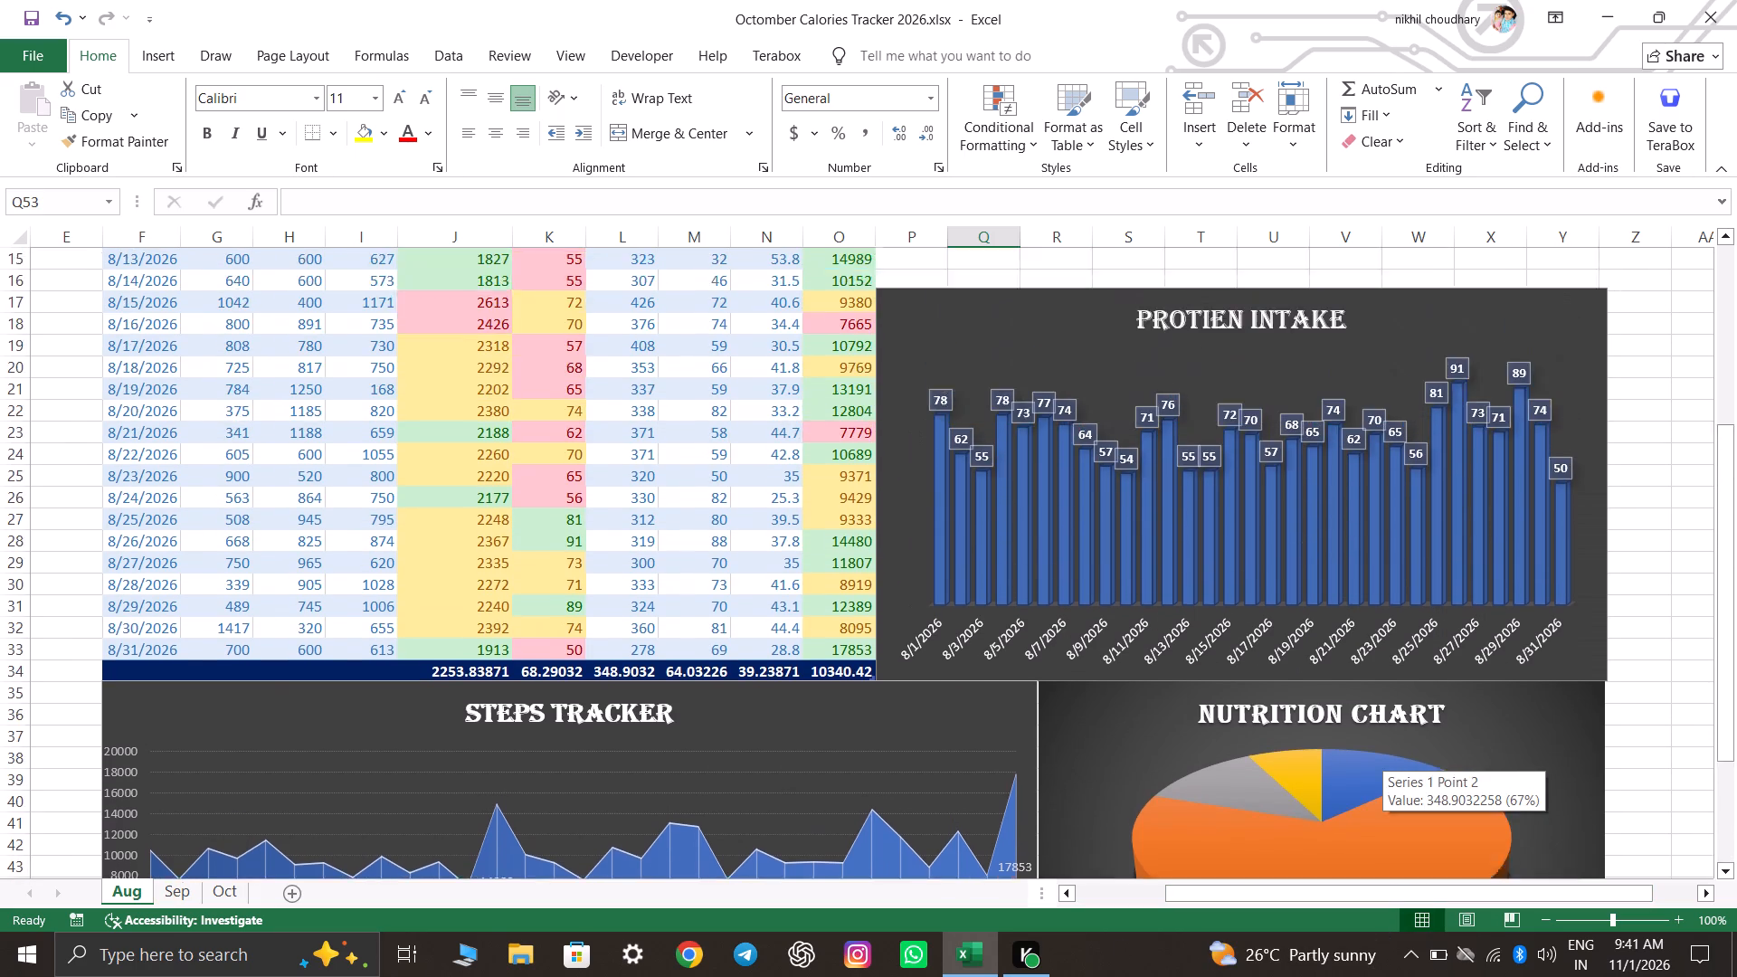
{"action": "scroll", "coordinate": [1382, 754], "scroll_direction": "down", "scroll_amount": 8}
{"action": "scroll", "coordinate": [1387, 768], "scroll_direction": "up", "scroll_amount": 20}
{"action": "scroll", "coordinate": [1387, 768], "scroll_direction": "up", "scroll_amount": 8}
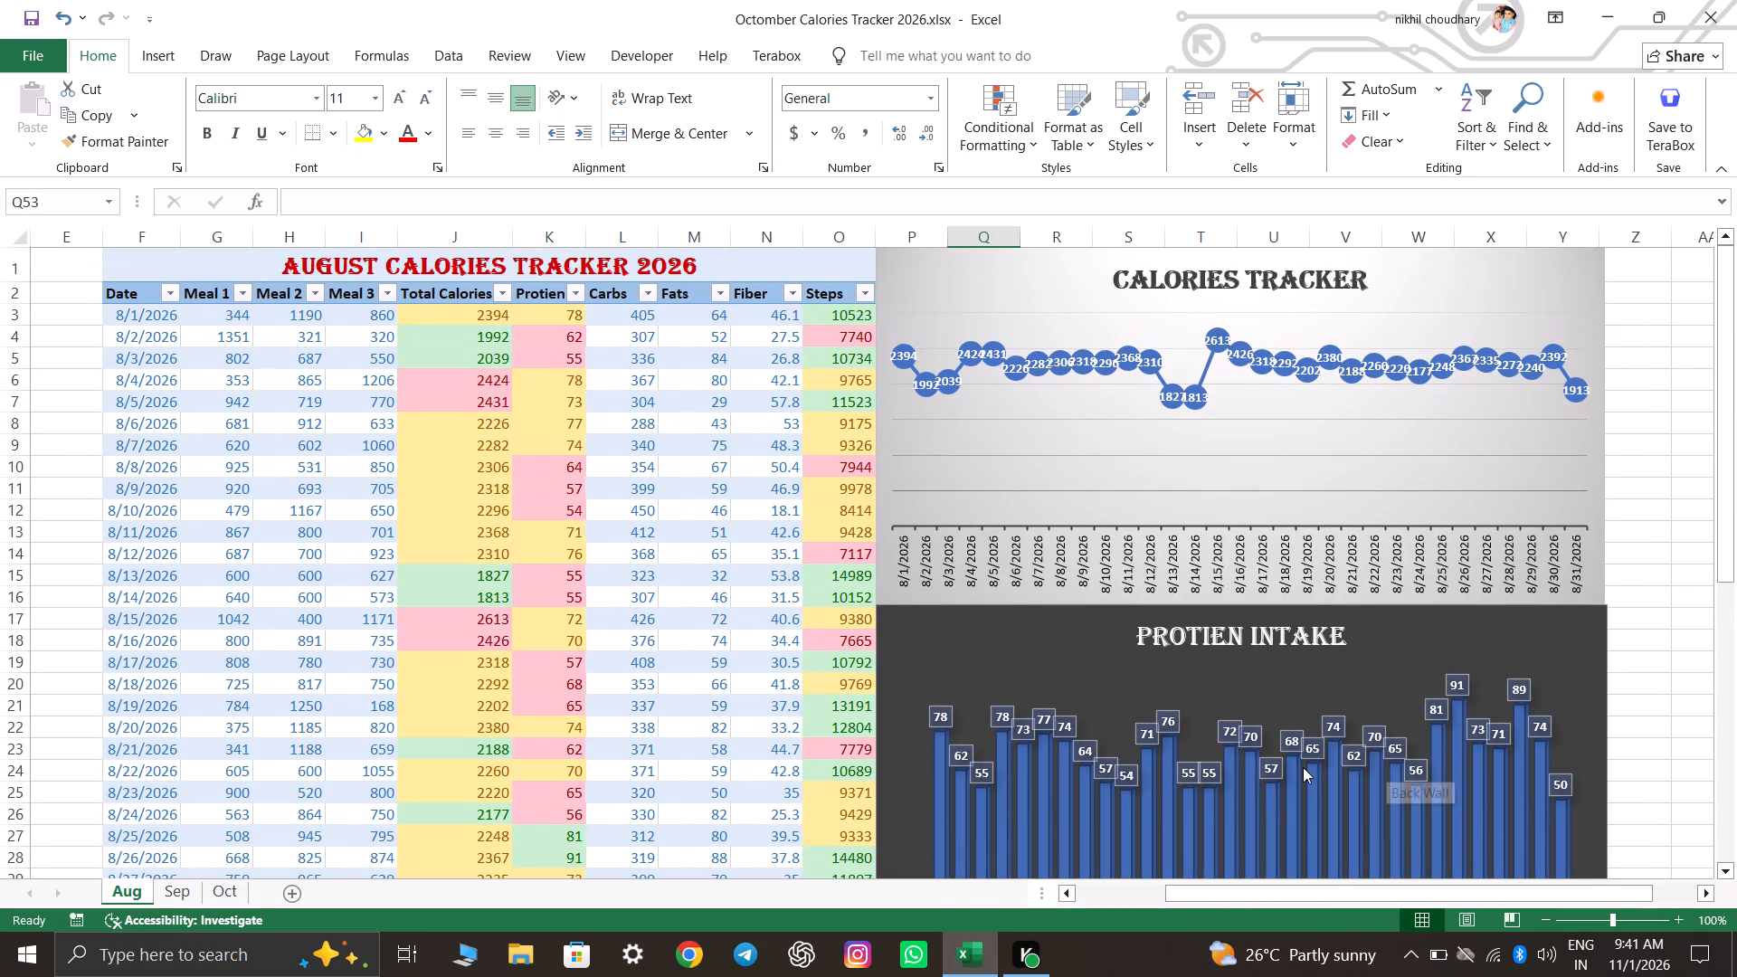
{"action": "key", "text": "ctrl+s"}
{"action": "key", "text": "ctrl+s"}
{"action": "key", "text": "ctrl+s"}
{"action": "key", "text": "ctrl+s"}
{"action": "key", "text": "ctrl+s"}
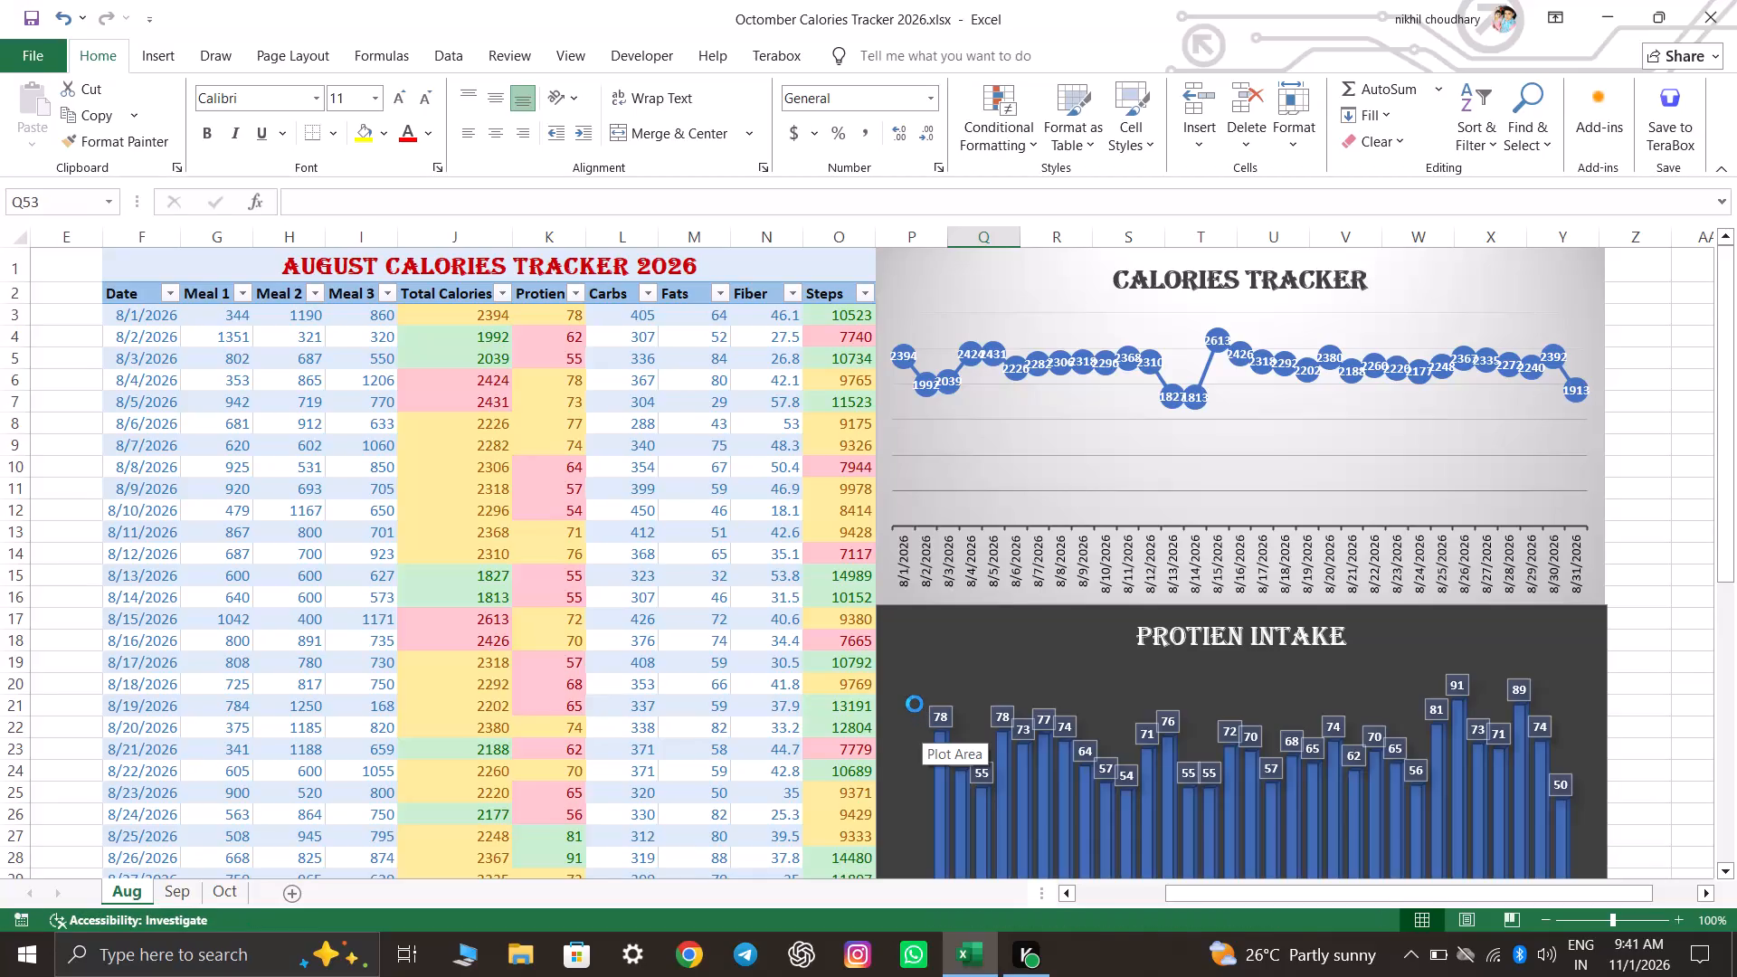
{"action": "key", "text": "ctrl+s"}
{"action": "key", "text": "ctrl+s"}
On the Sep sheet, delete the data series from the Nutrition Chart pie.
{"action": "left_click", "coordinate": [167, 897]}
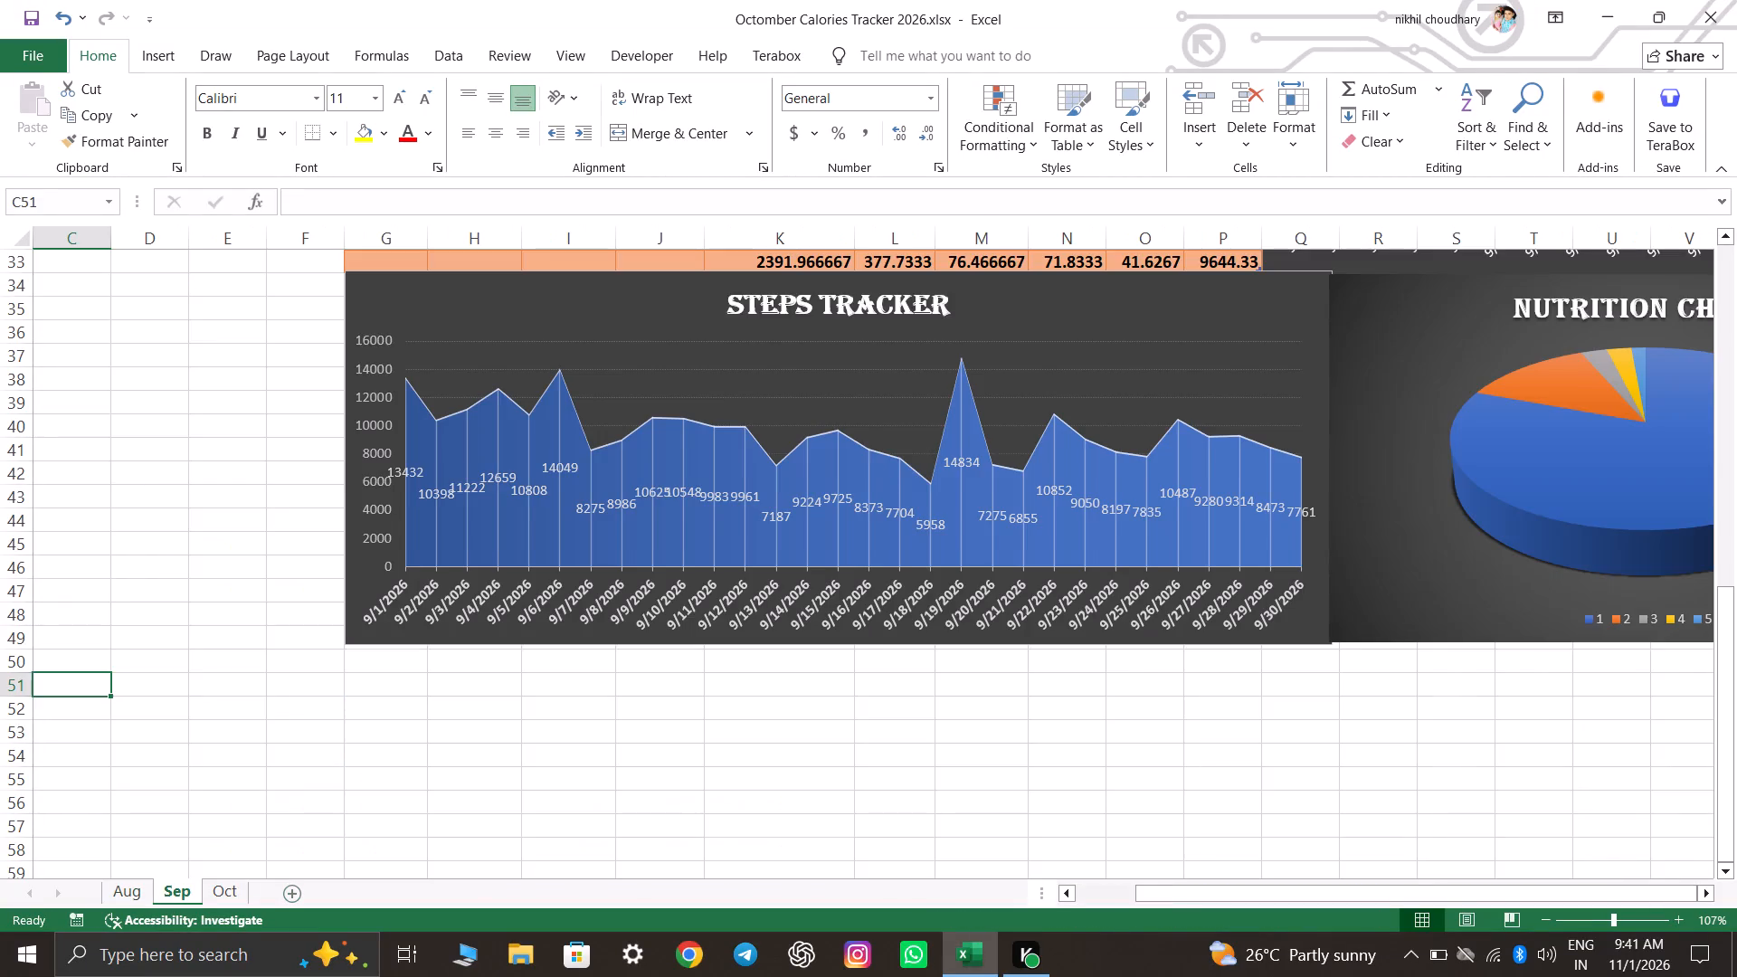
{"action": "scroll", "coordinate": [847, 724], "scroll_direction": "down", "scroll_amount": 2}
{"action": "scroll", "coordinate": [913, 710], "scroll_direction": "up", "scroll_amount": 2}
{"action": "left_click", "coordinate": [915, 710]}
{"action": "key", "text": "Right"}
{"action": "key", "text": "Right"}
{"action": "key", "text": "Right"}
{"action": "key", "text": "Right"}
{"action": "key", "text": "Right"}
{"action": "key", "text": "Right"}
{"action": "key", "text": "Right"}
{"action": "key", "text": "Right"}
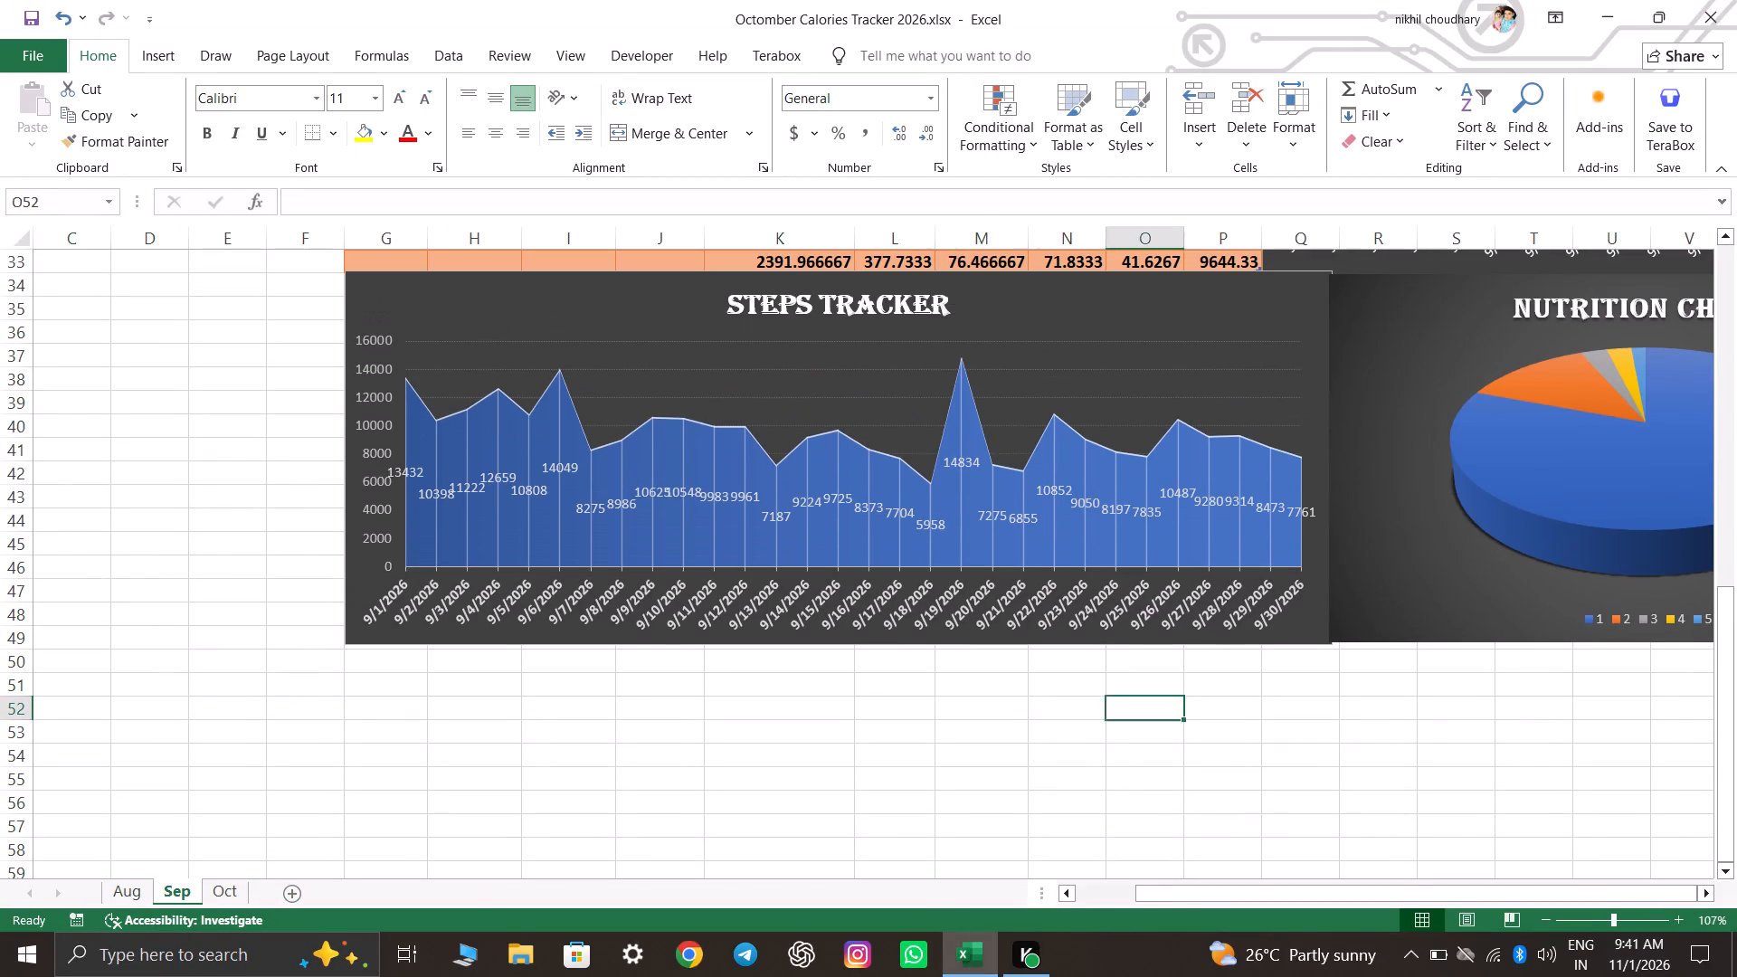
{"action": "key", "text": "Right"}
{"action": "key", "text": "Right"}
{"action": "key", "text": "Right"}
{"action": "key", "text": "Right"}
{"action": "key", "text": "Right"}
{"action": "key", "text": "Right"}
{"action": "key", "text": "Right"}
{"action": "key", "text": "Right"}
{"action": "scroll", "coordinate": [916, 709], "scroll_direction": "up", "scroll_amount": 6}
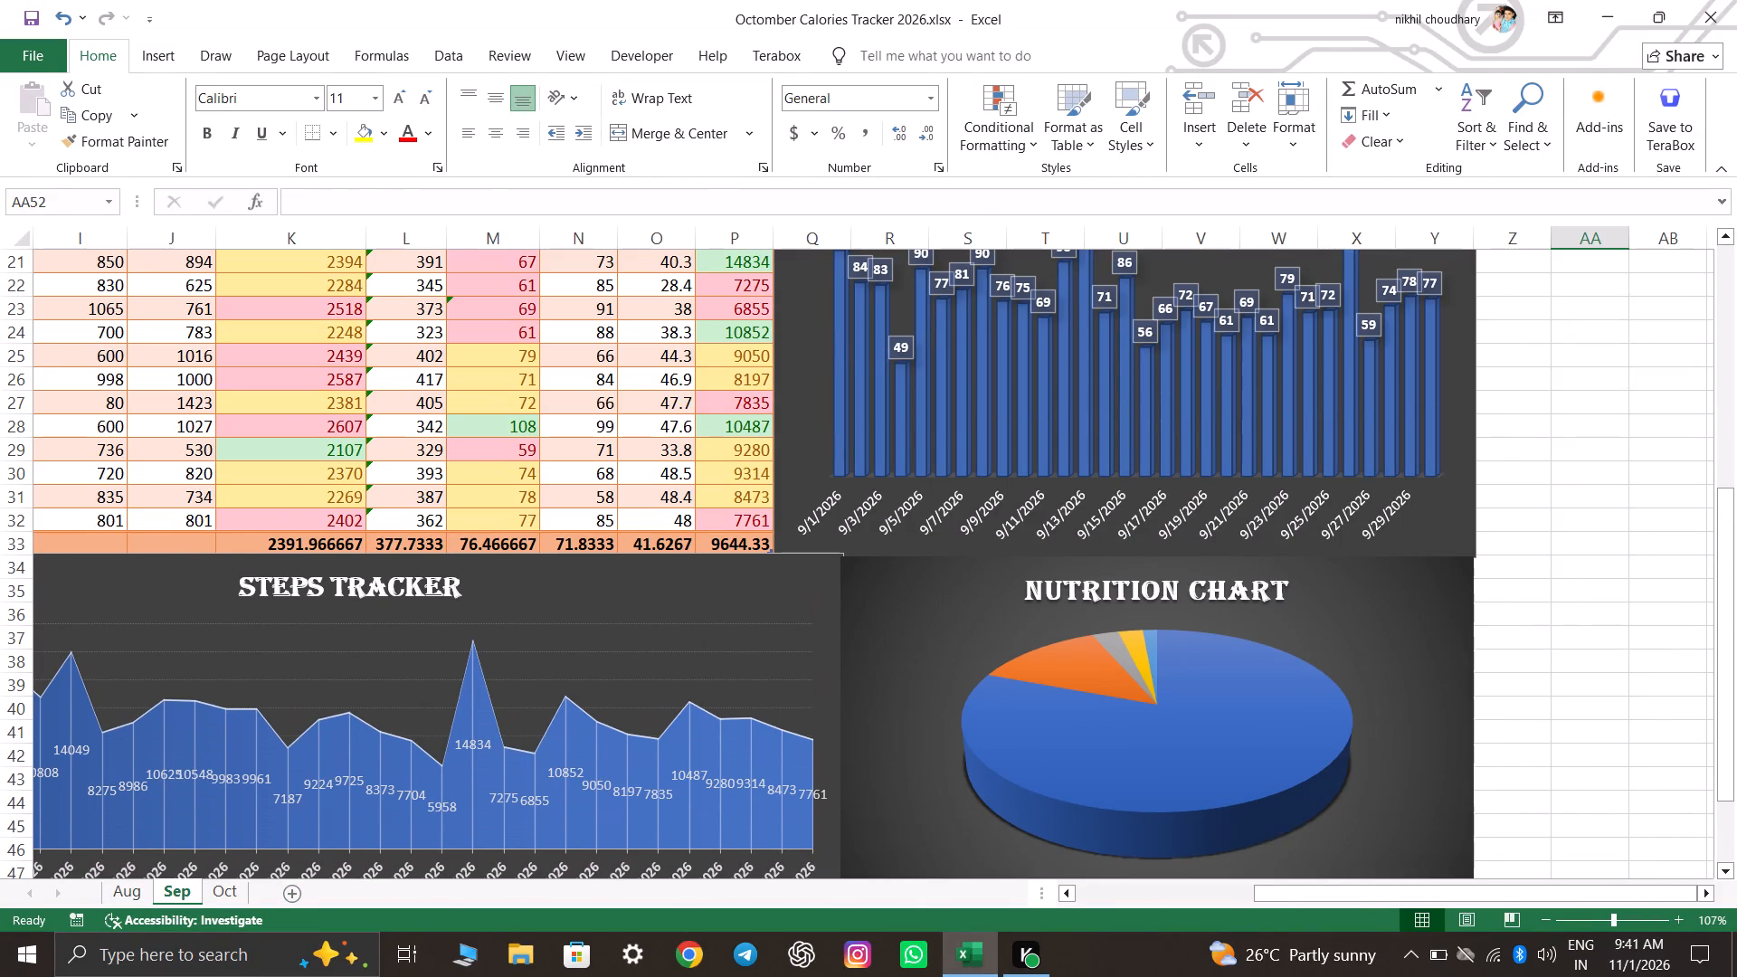
{"action": "left_click", "coordinate": [1044, 711]}
{"action": "double_click", "coordinate": [1083, 668]}
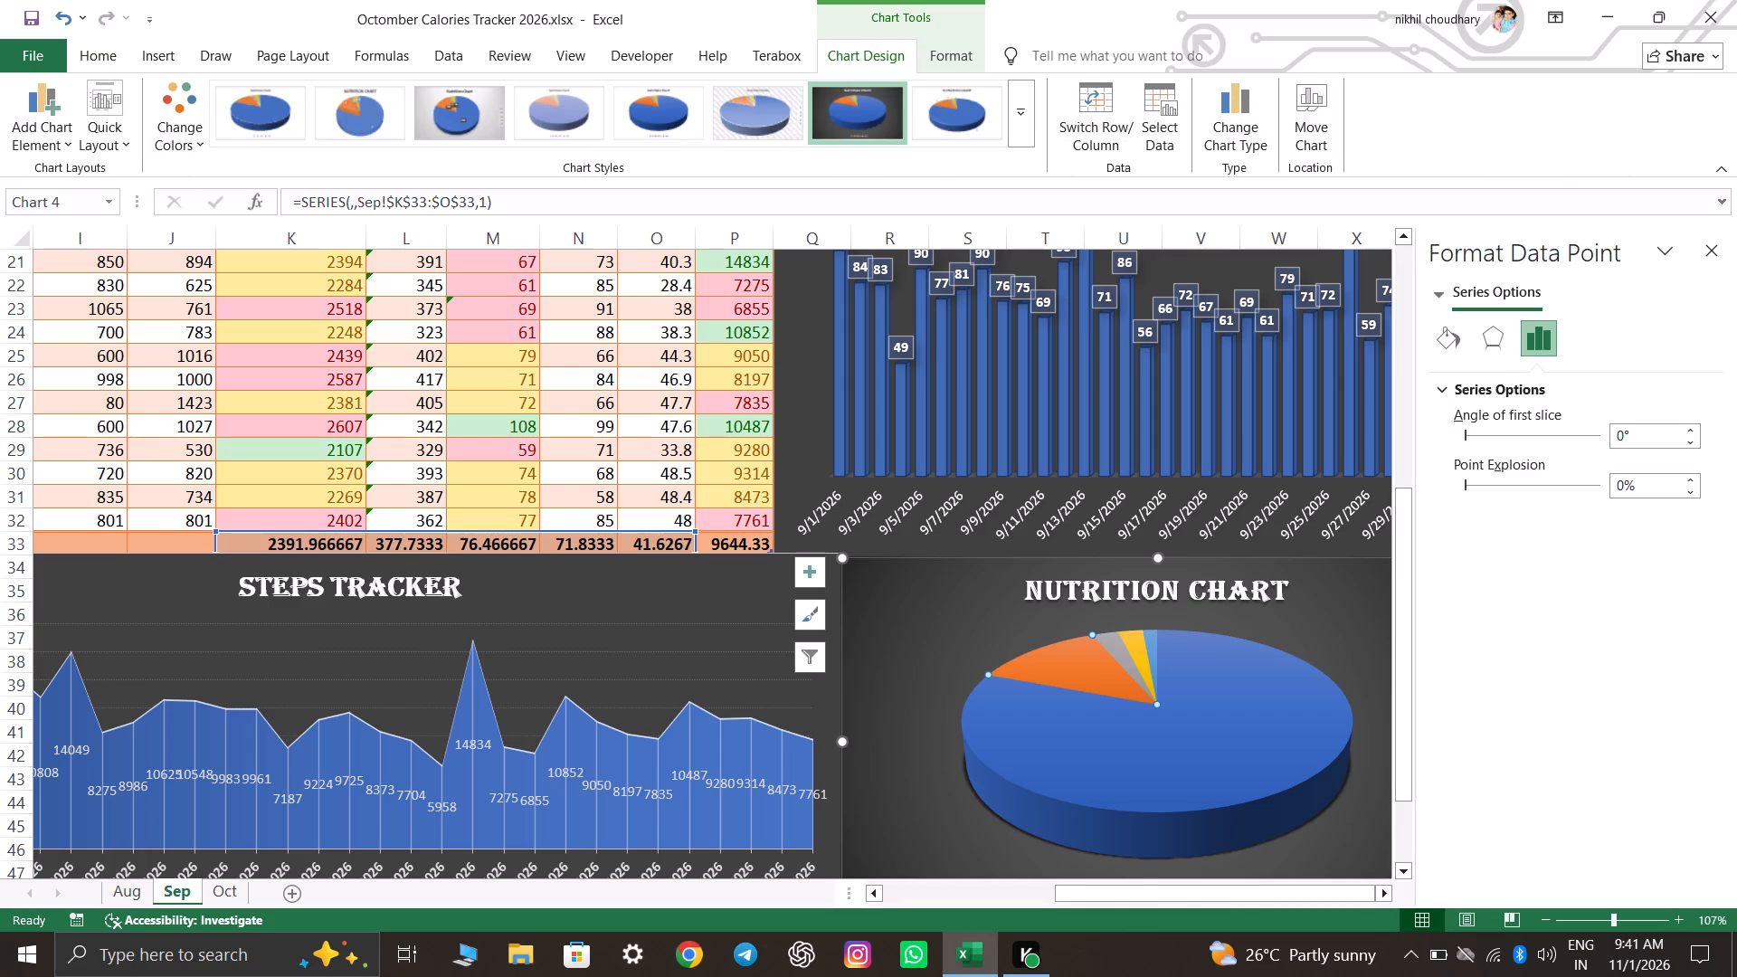
{"action": "right_click", "coordinate": [1083, 668]}
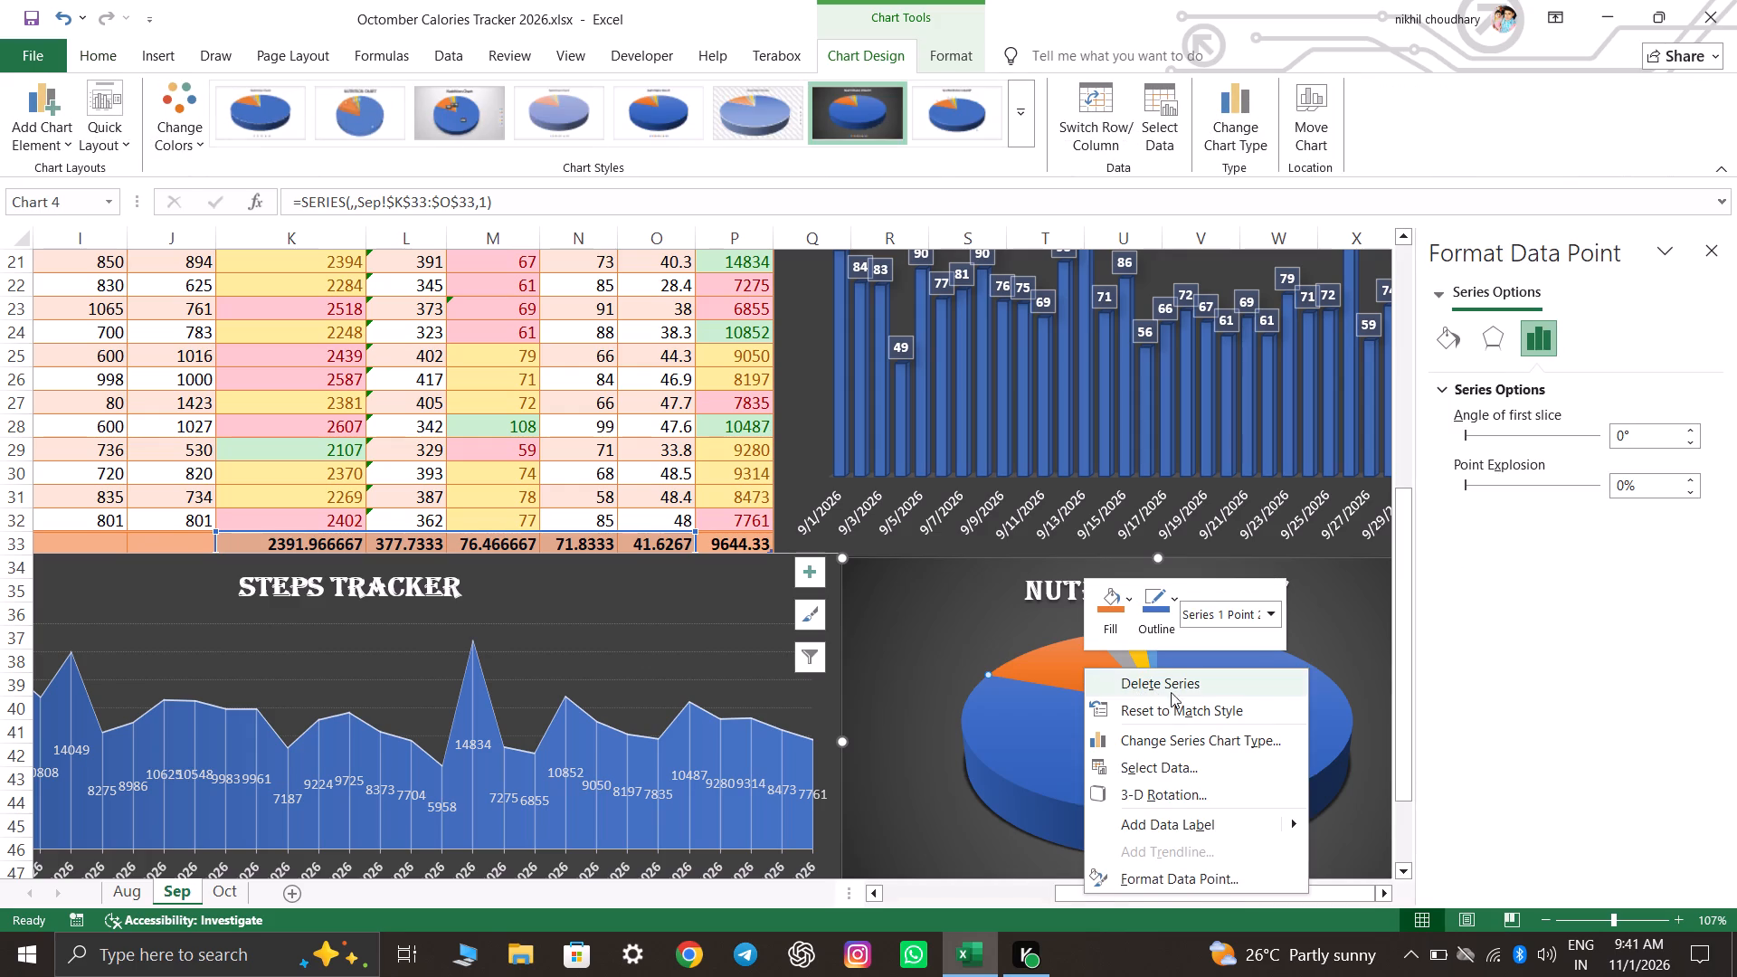
{"action": "left_click", "coordinate": [1234, 689]}
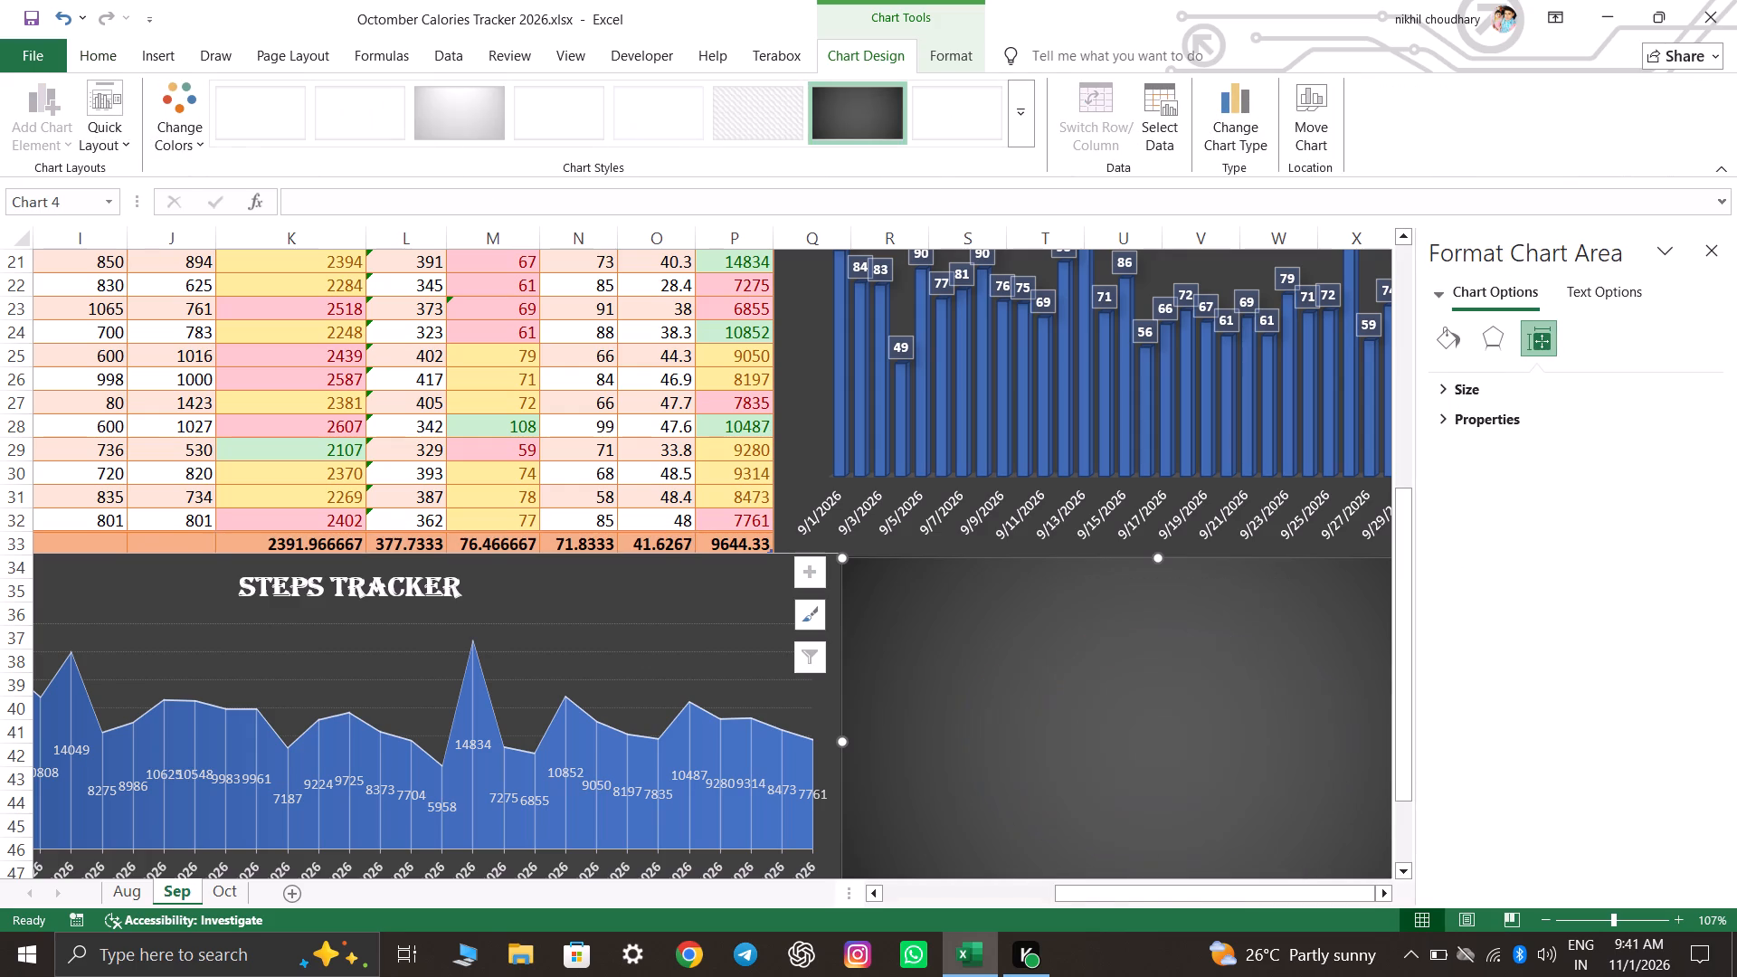
Delete the emptied pie chart beneath the Protien Intake chart on the Sep sheet.
{"action": "left_click", "coordinate": [1236, 689]}
{"action": "right_click", "coordinate": [1236, 689]}
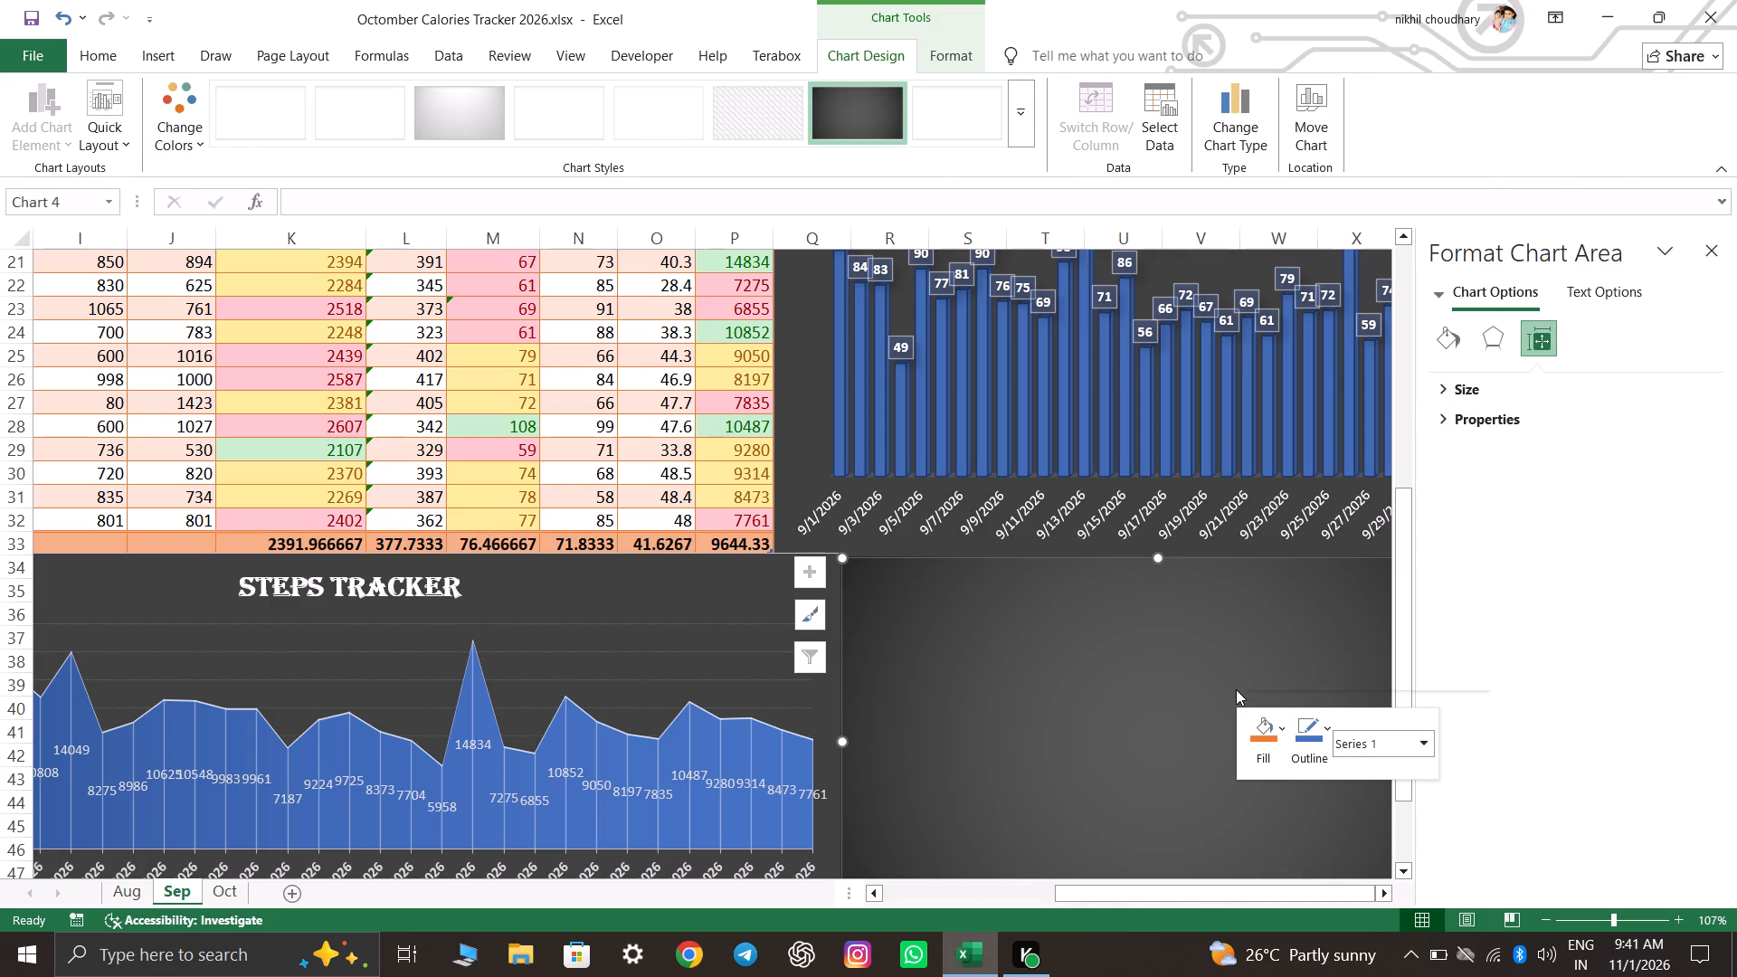
{"action": "left_click", "coordinate": [1349, 175]}
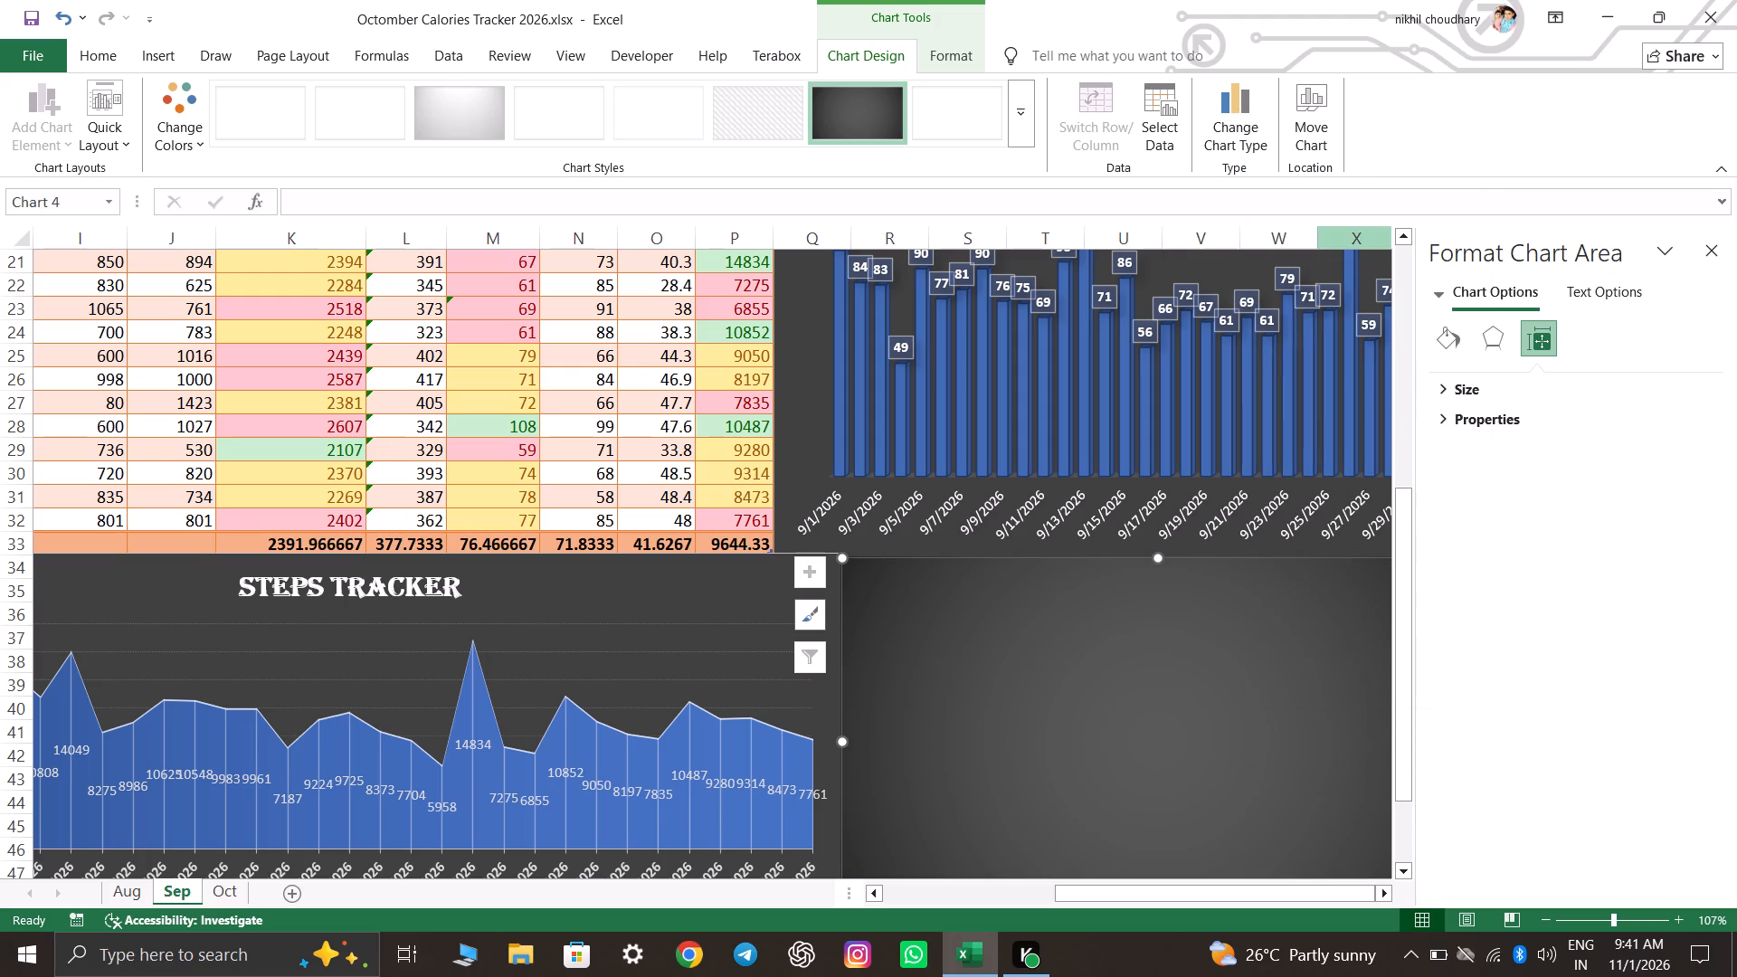
{"action": "right_click", "coordinate": [1239, 670]}
{"action": "left_click", "coordinate": [1293, 141]}
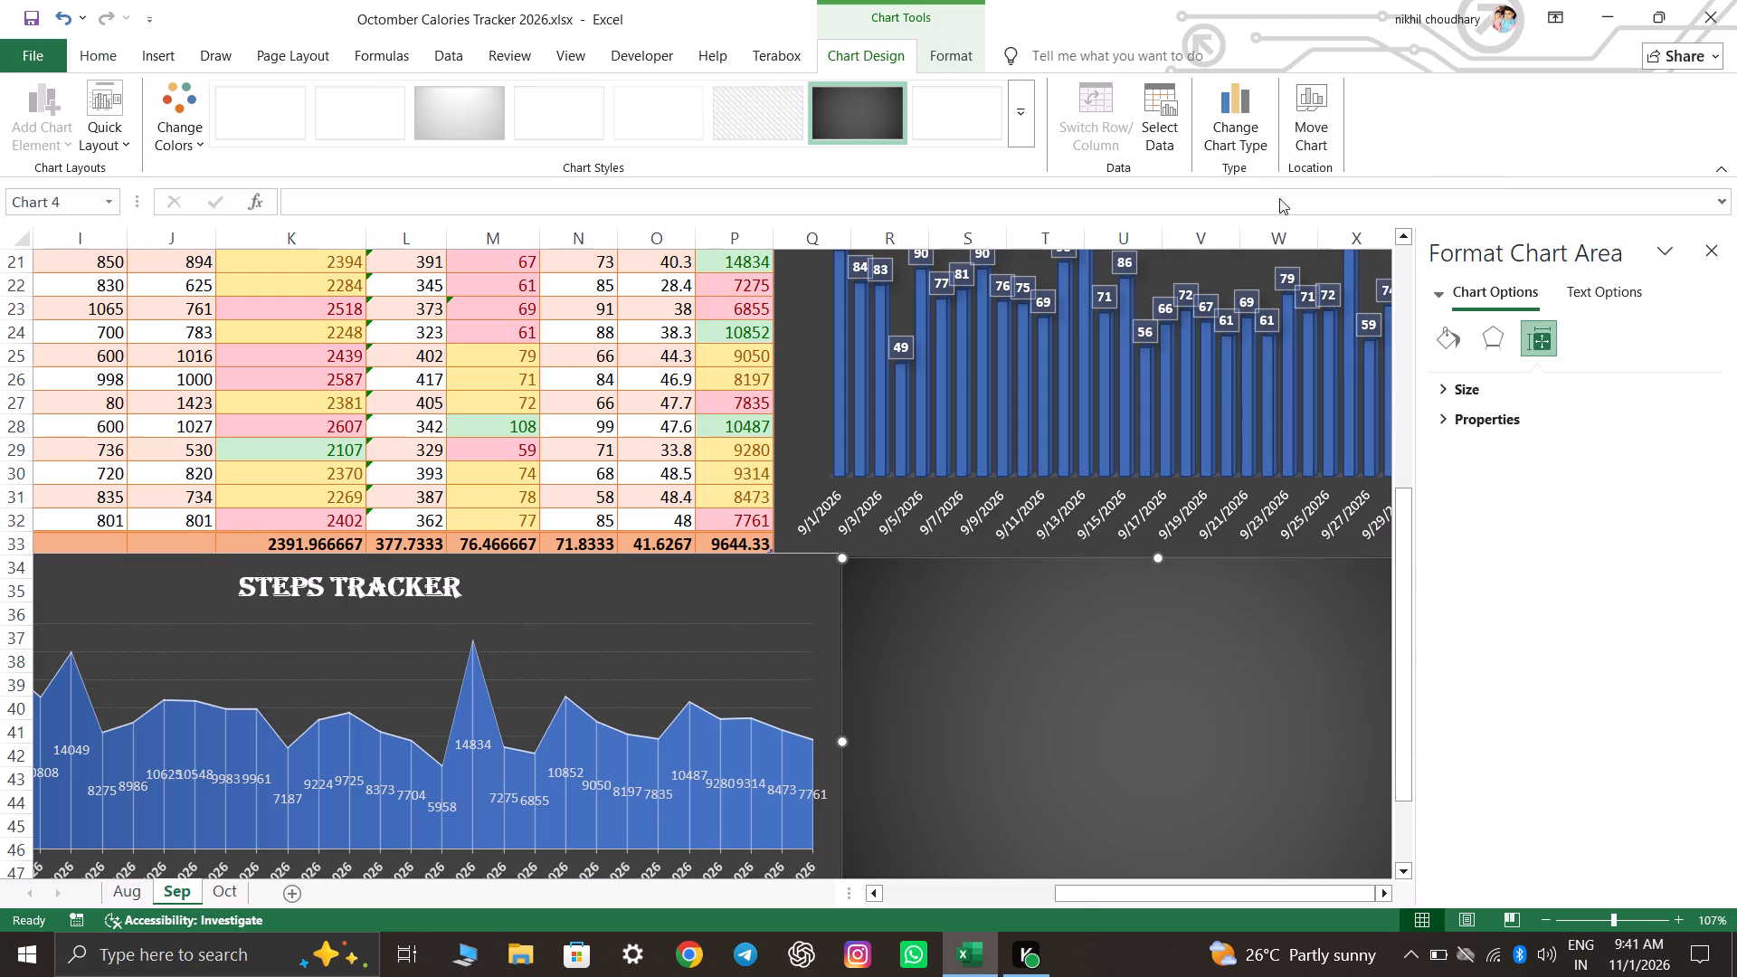
{"action": "left_click", "coordinate": [997, 650]}
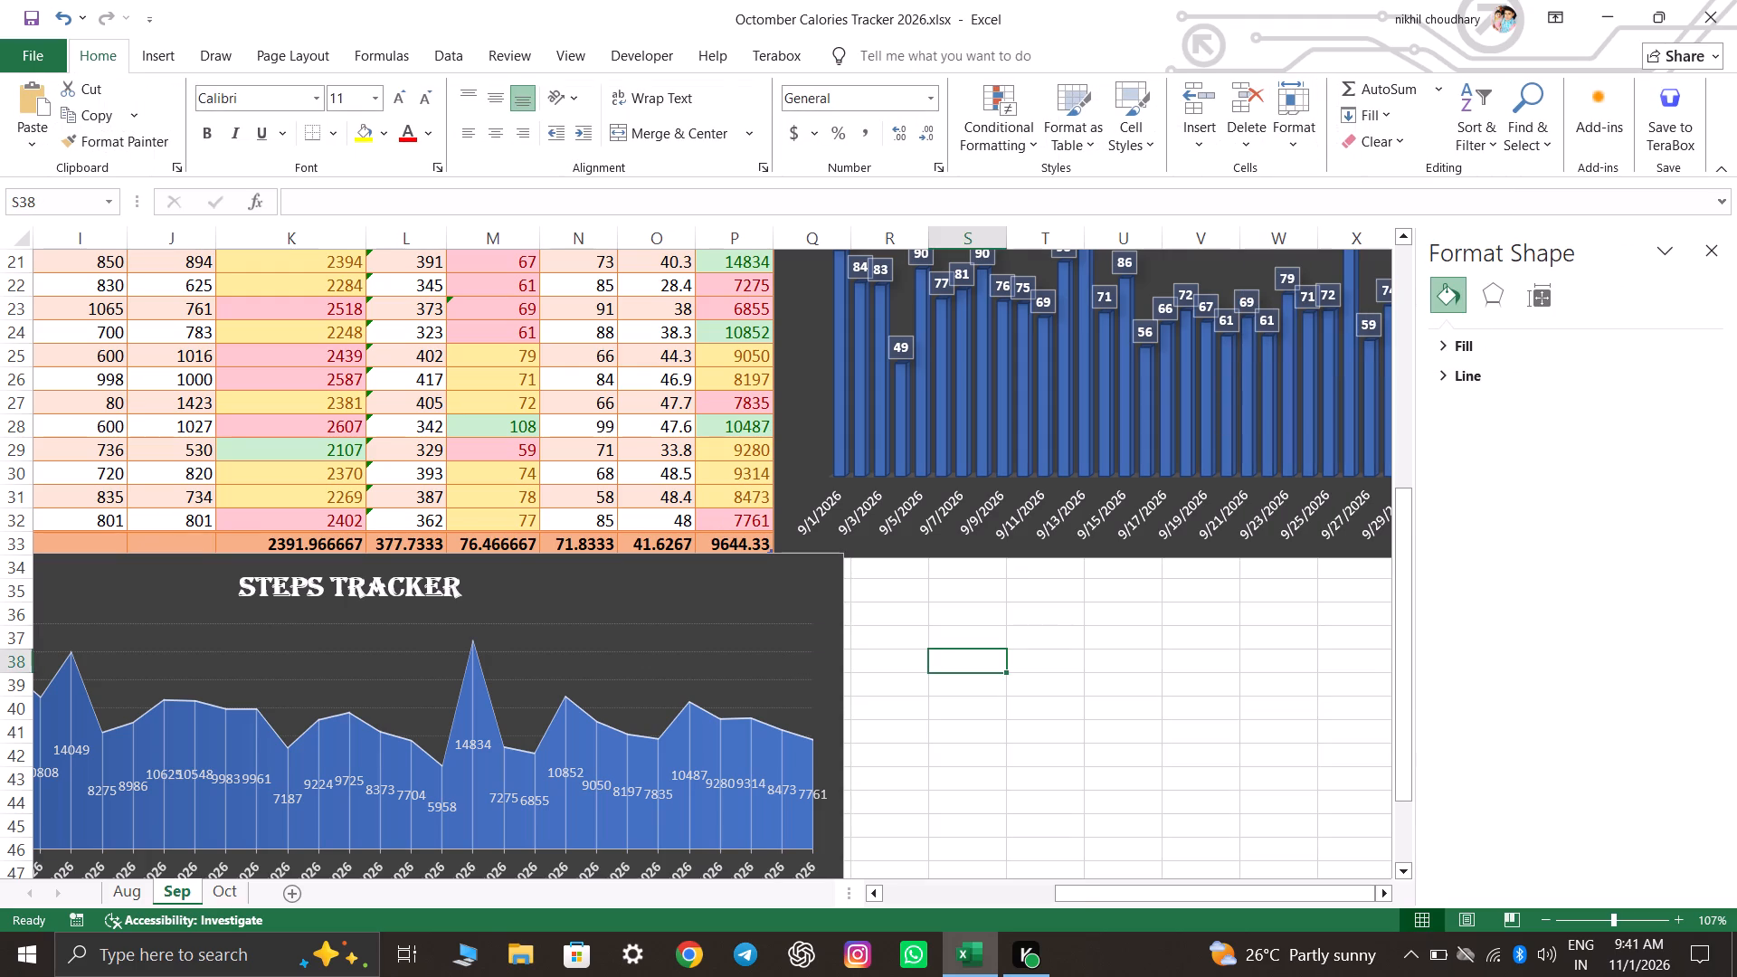
Widen the Steps Tracker chart to about the end of column R, keeping its top edge flush beneath the table's total row.
{"action": "left_click", "coordinate": [793, 575]}
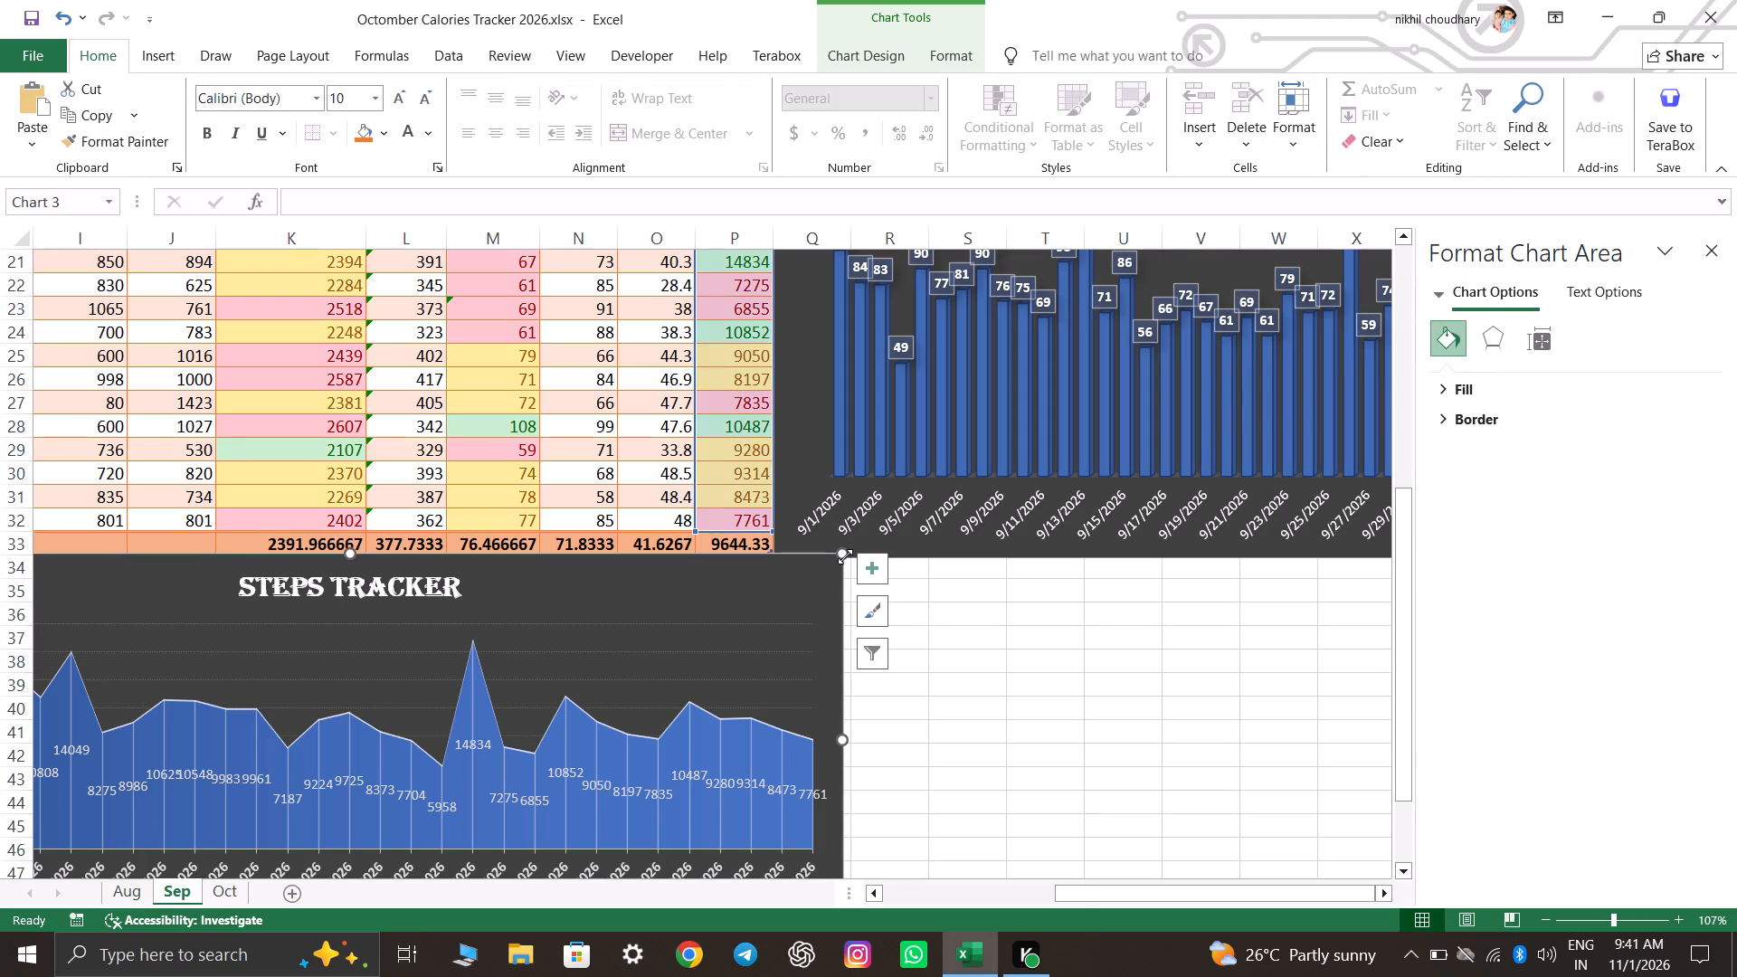
{"action": "left_click_drag", "start_coordinate": [845, 556], "coordinate": [923, 565]}
{"action": "left_click", "coordinate": [935, 547]}
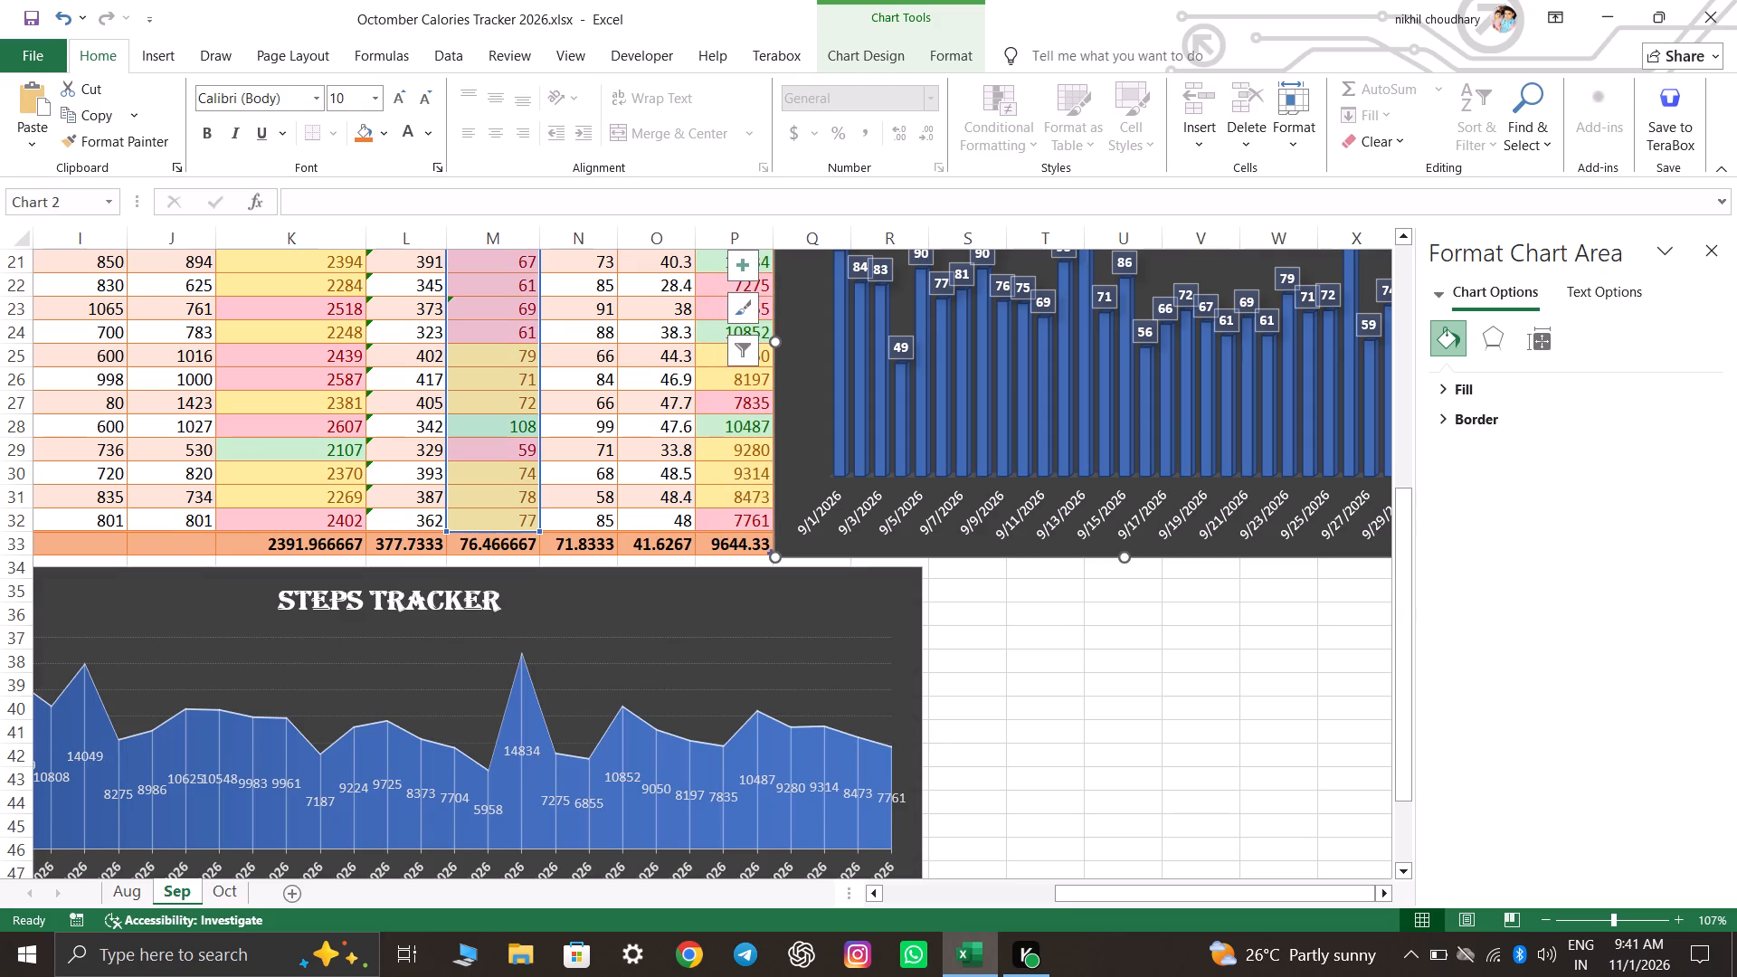
{"action": "left_click", "coordinate": [904, 573]}
{"action": "left_click_drag", "start_coordinate": [923, 566], "coordinate": [926, 562]}
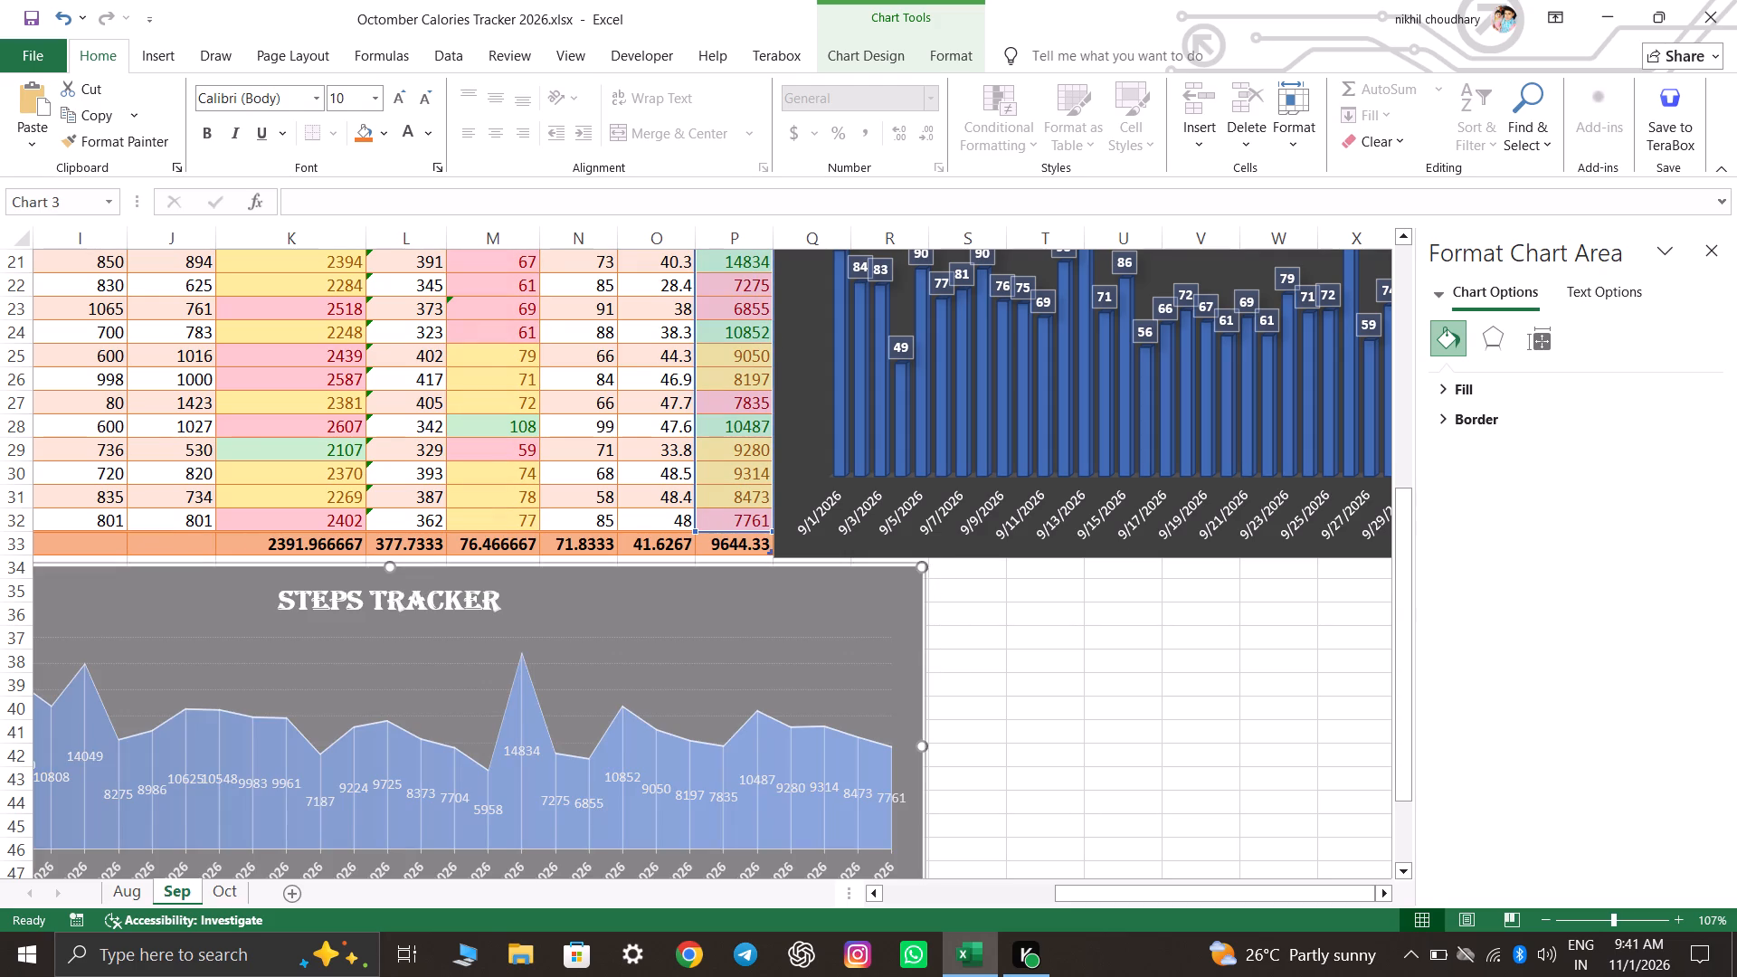
{"action": "left_click_drag", "start_coordinate": [926, 562], "coordinate": [931, 555]}
{"action": "left_click", "coordinate": [1106, 636]}
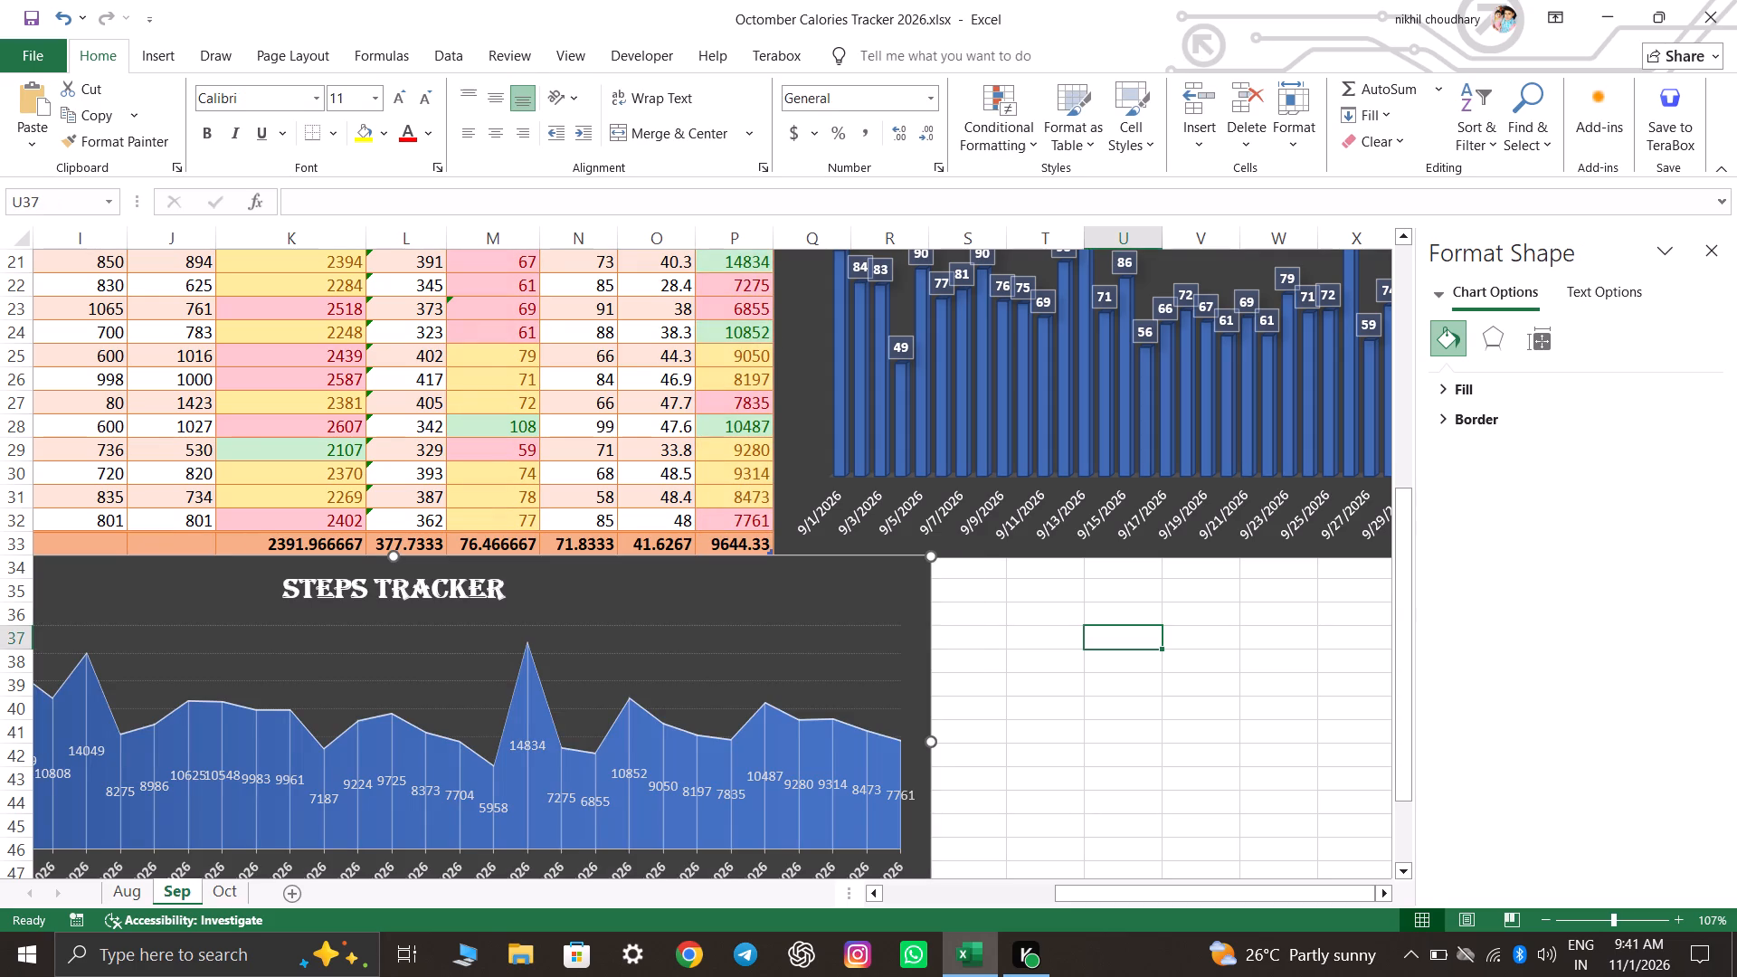
Insert a 3-D pie chart from the row 33 averages for Carbs, Protien, Fats and Fiber, with one slice per nutrient.
{"action": "scroll", "coordinate": [1106, 636], "scroll_direction": "down", "scroll_amount": 5}
{"action": "left_click", "coordinate": [1153, 684]}
{"action": "scroll", "coordinate": [1153, 683], "scroll_direction": "up", "scroll_amount": 6}
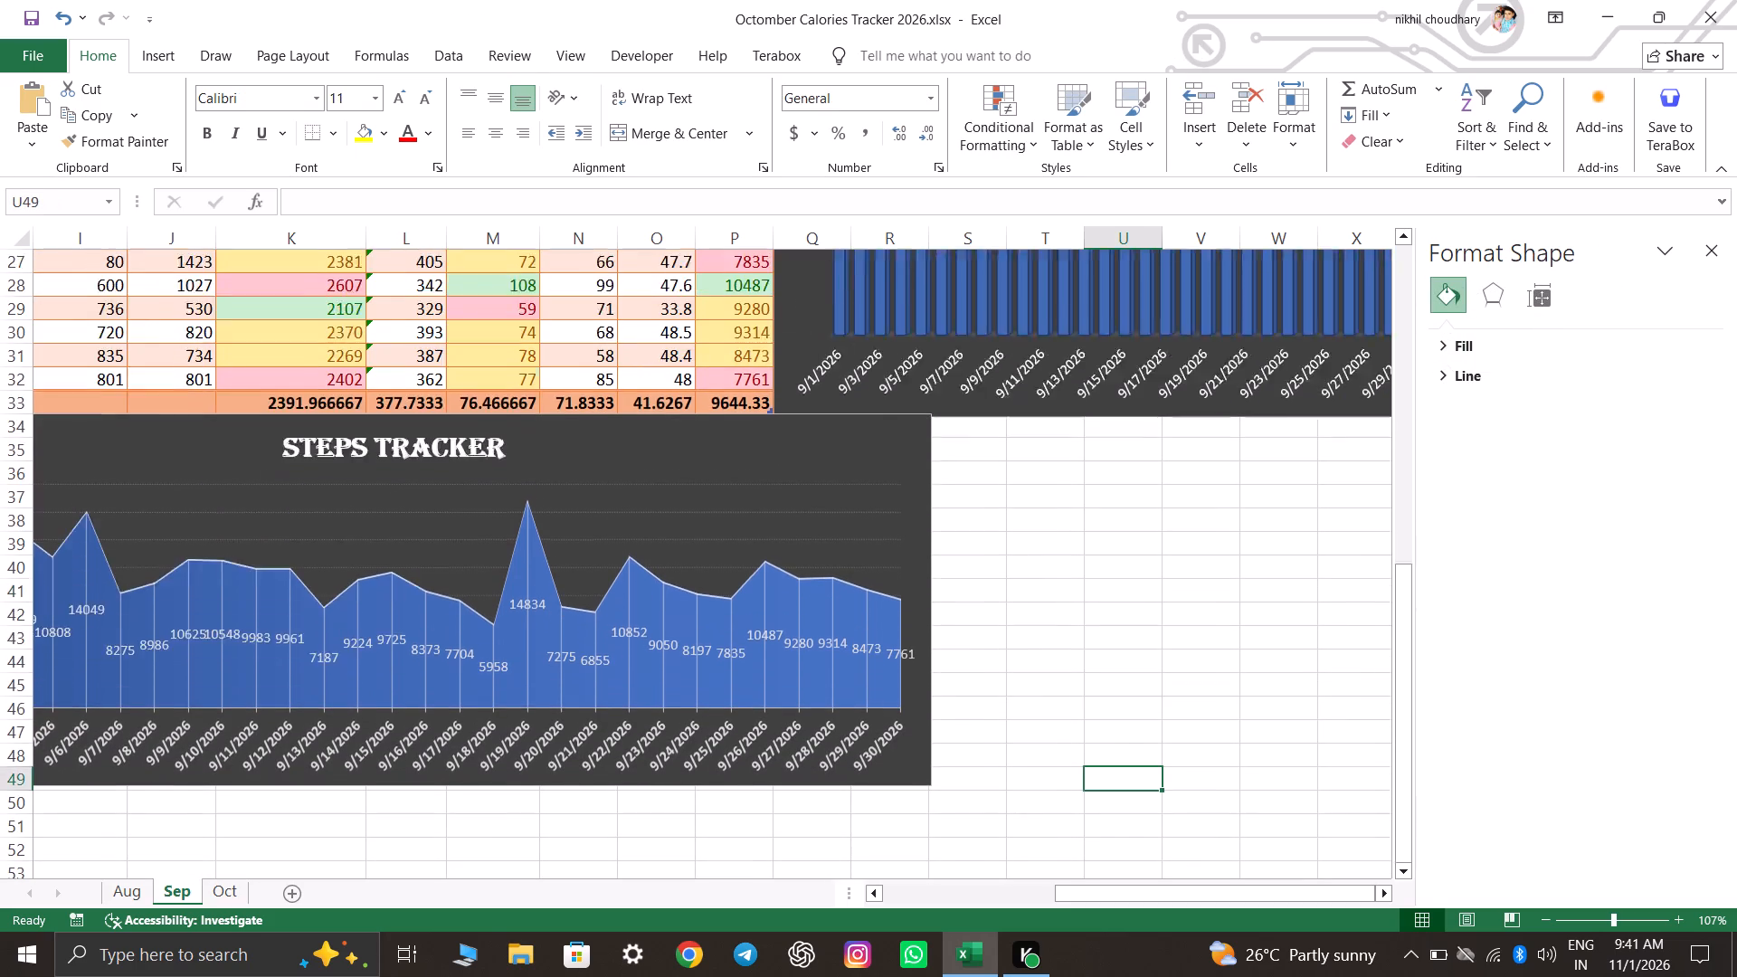
{"action": "scroll", "coordinate": [1153, 683], "scroll_direction": "up", "scroll_amount": 8}
{"action": "scroll", "coordinate": [866, 637], "scroll_direction": "up", "scroll_amount": 5}
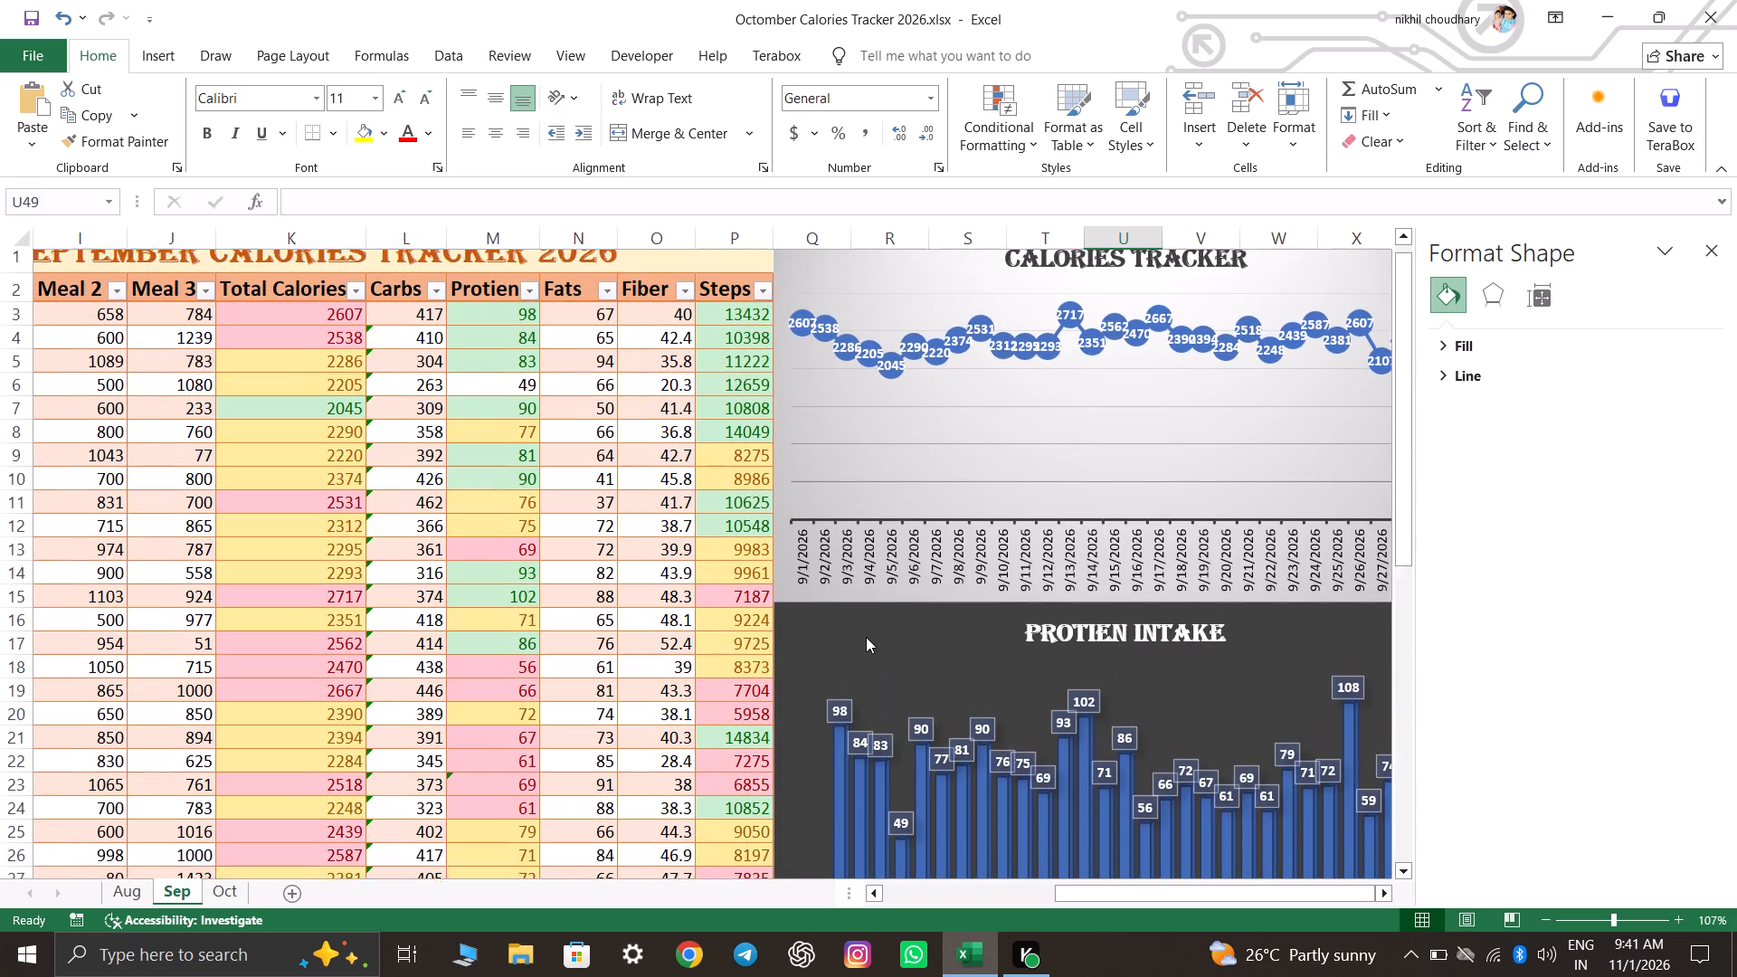
{"action": "scroll", "coordinate": [866, 637], "scroll_direction": "up", "scroll_amount": 1}
{"action": "scroll", "coordinate": [679, 549], "scroll_direction": "down", "scroll_amount": 11}
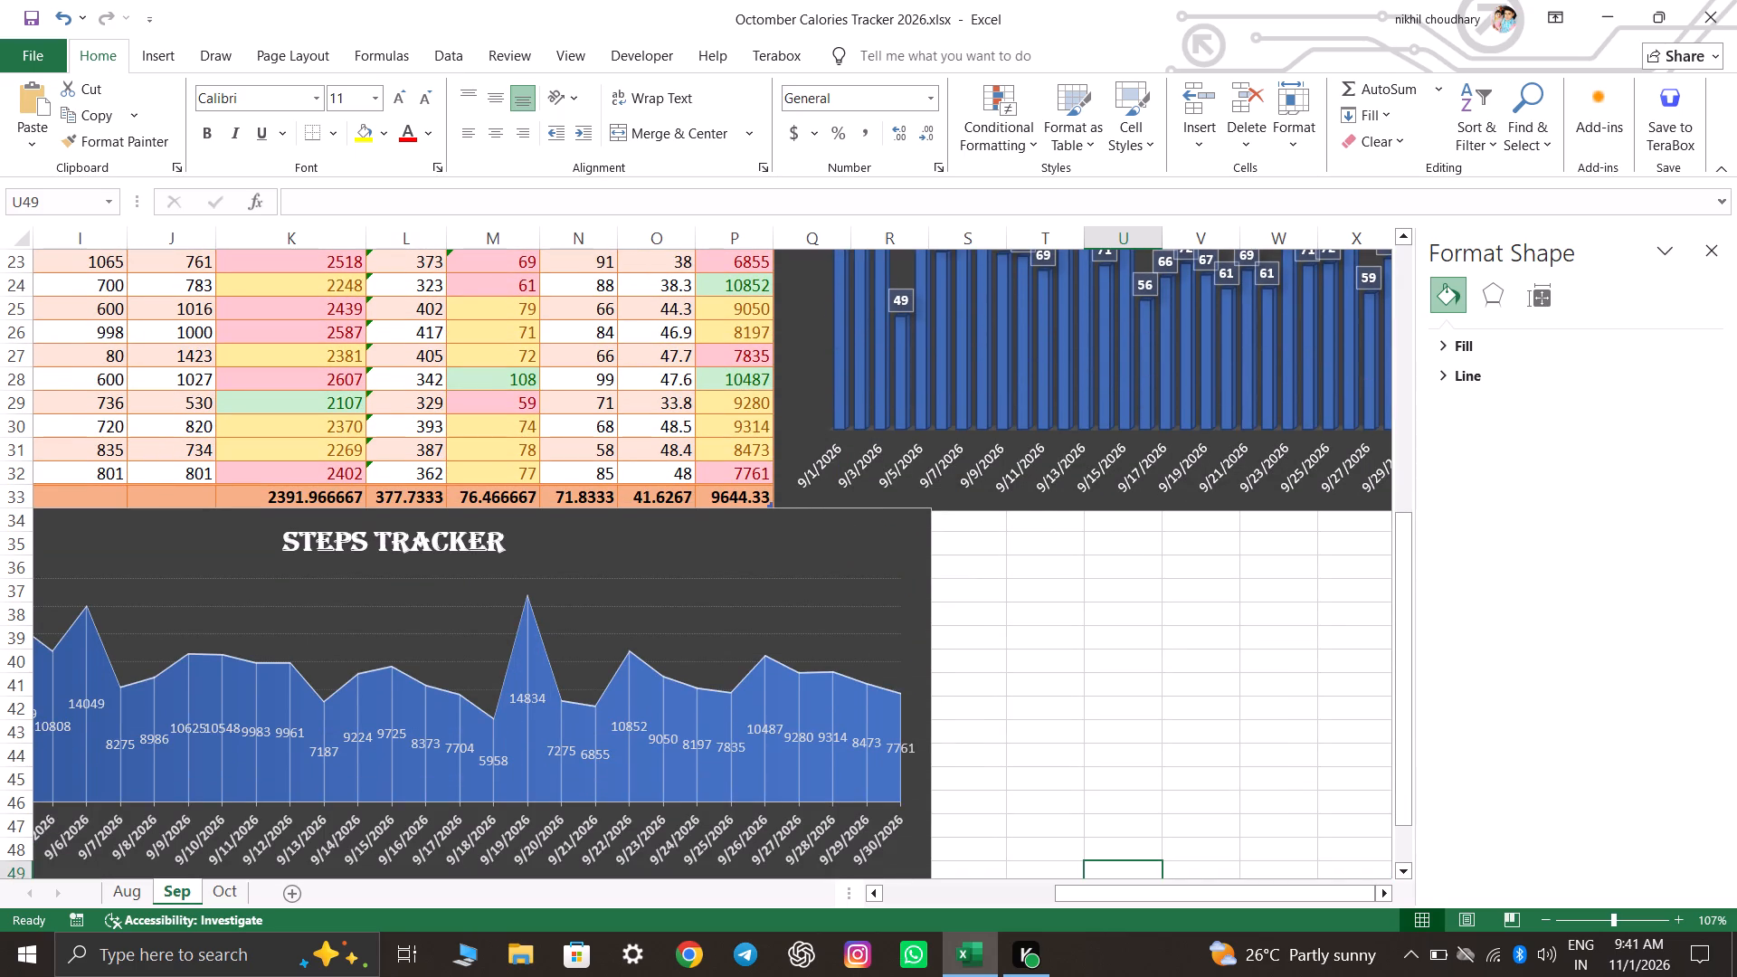
{"action": "left_click_drag", "start_coordinate": [414, 499], "coordinate": [649, 499]}
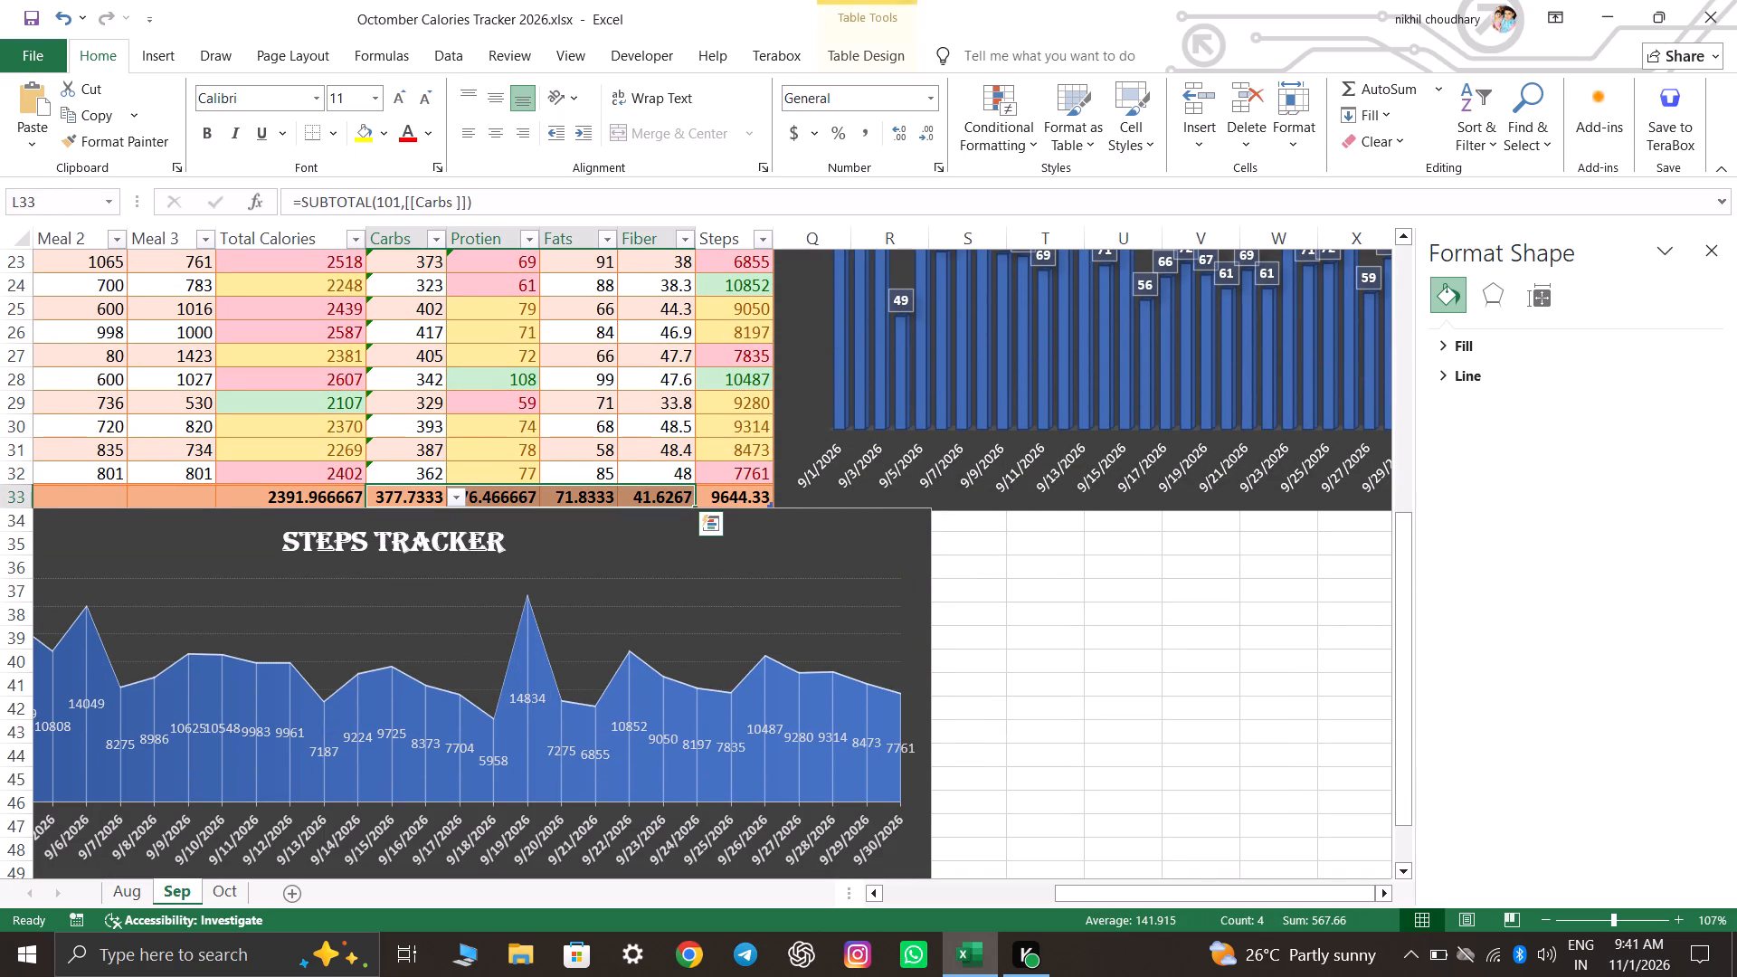
{"action": "left_click", "coordinate": [170, 52]}
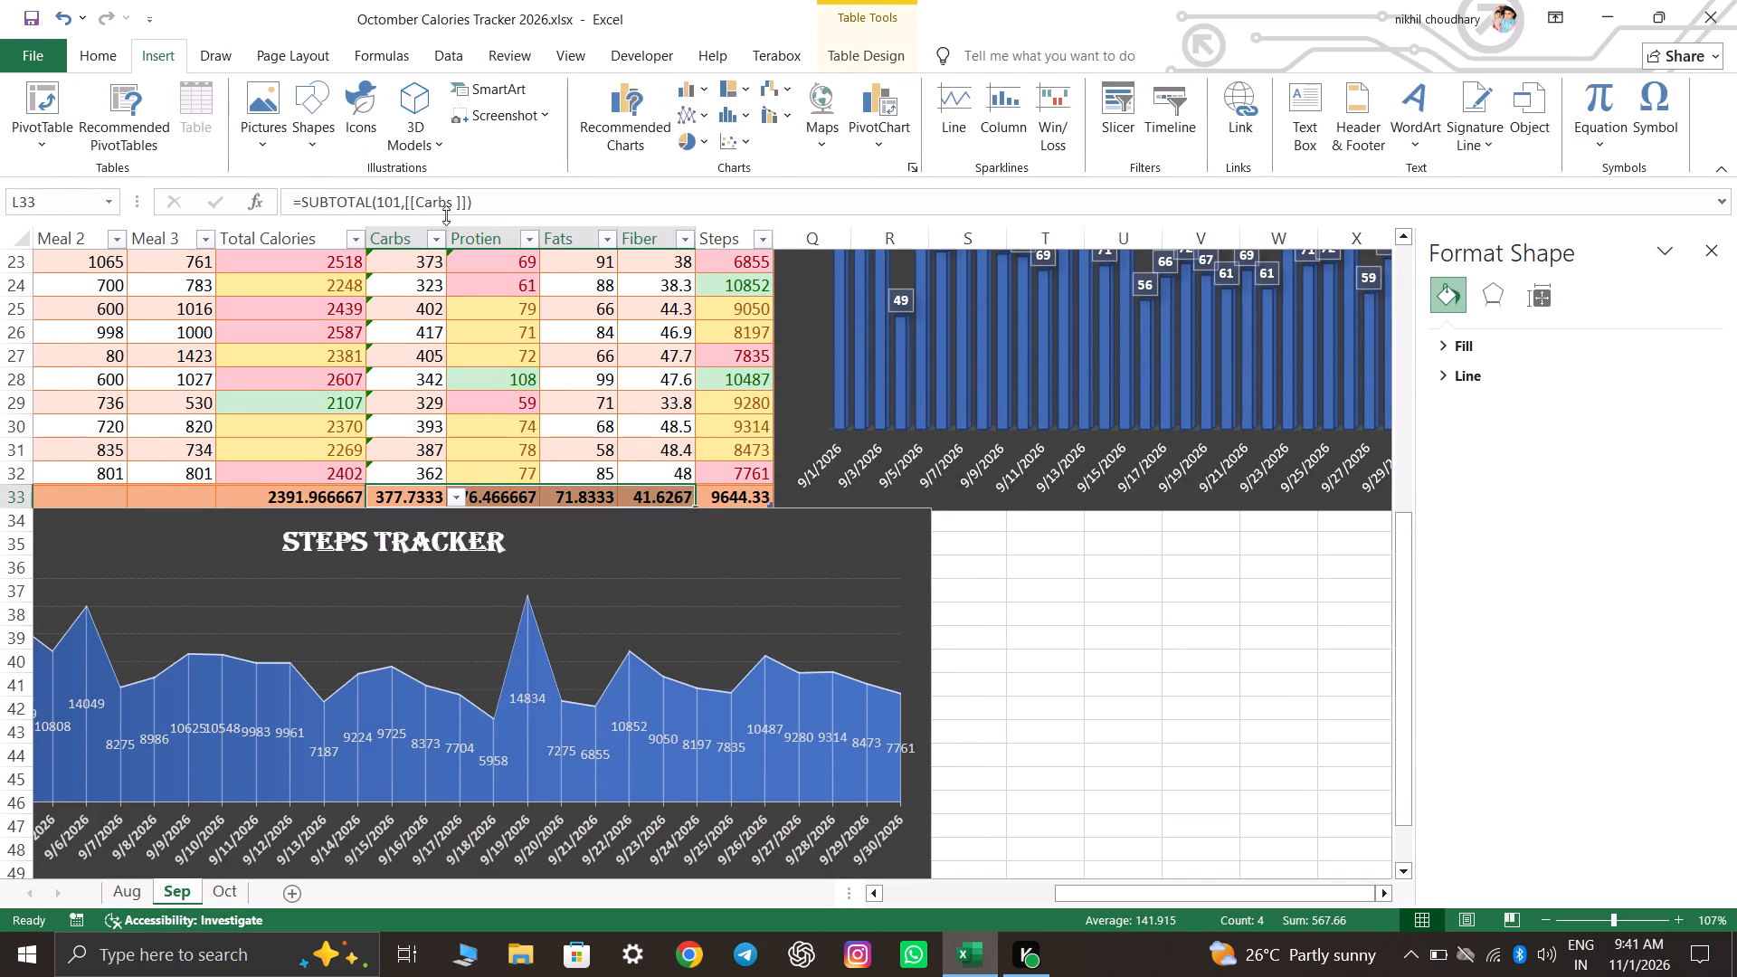
{"action": "left_click", "coordinate": [623, 142]}
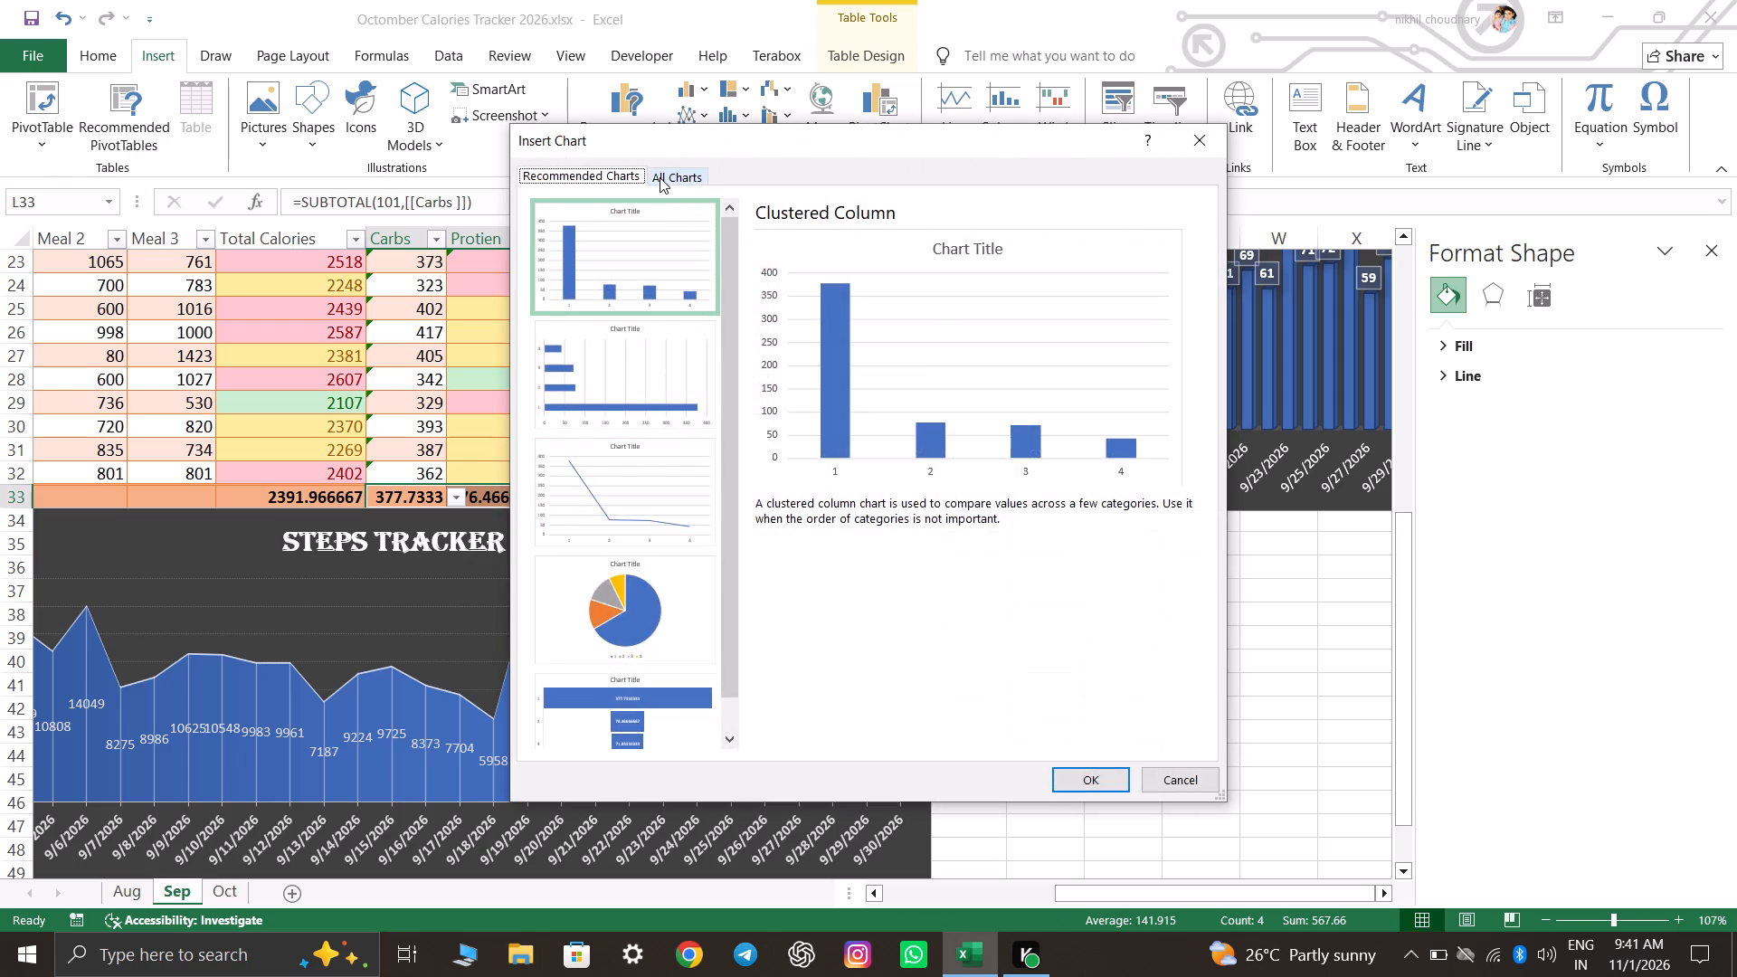
{"action": "left_click", "coordinate": [660, 177]}
{"action": "left_click", "coordinate": [600, 318]}
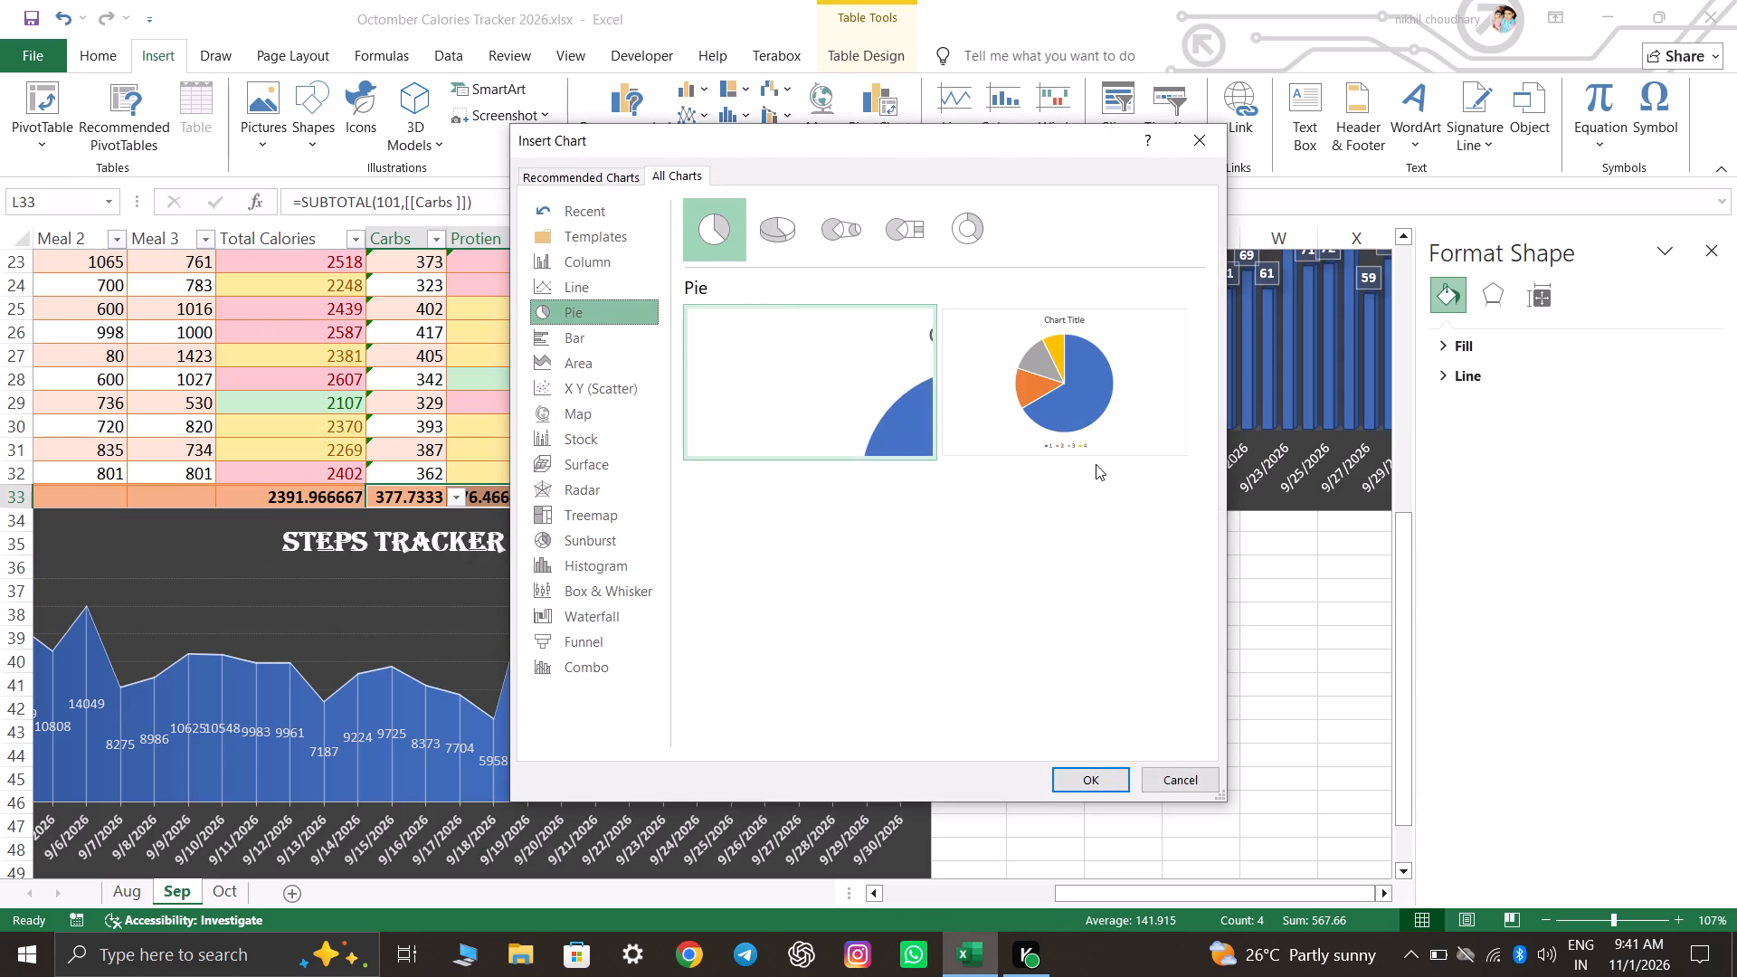
{"action": "left_click", "coordinate": [790, 224]}
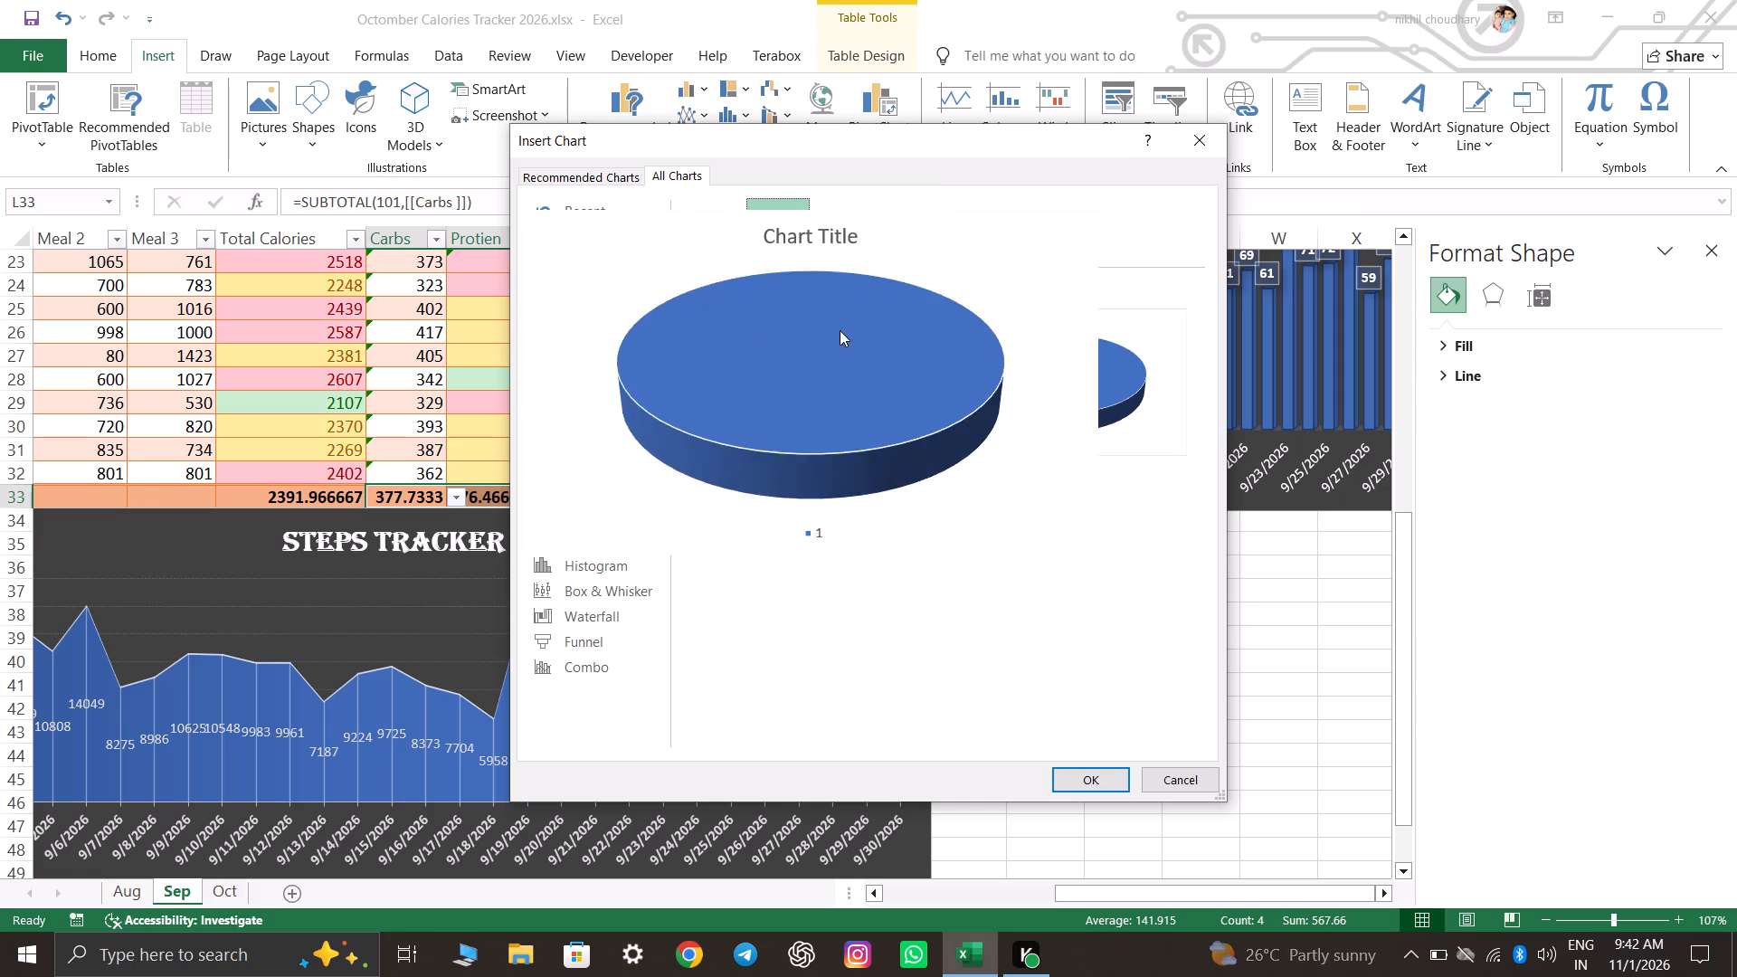
{"action": "left_click", "coordinate": [1083, 396]}
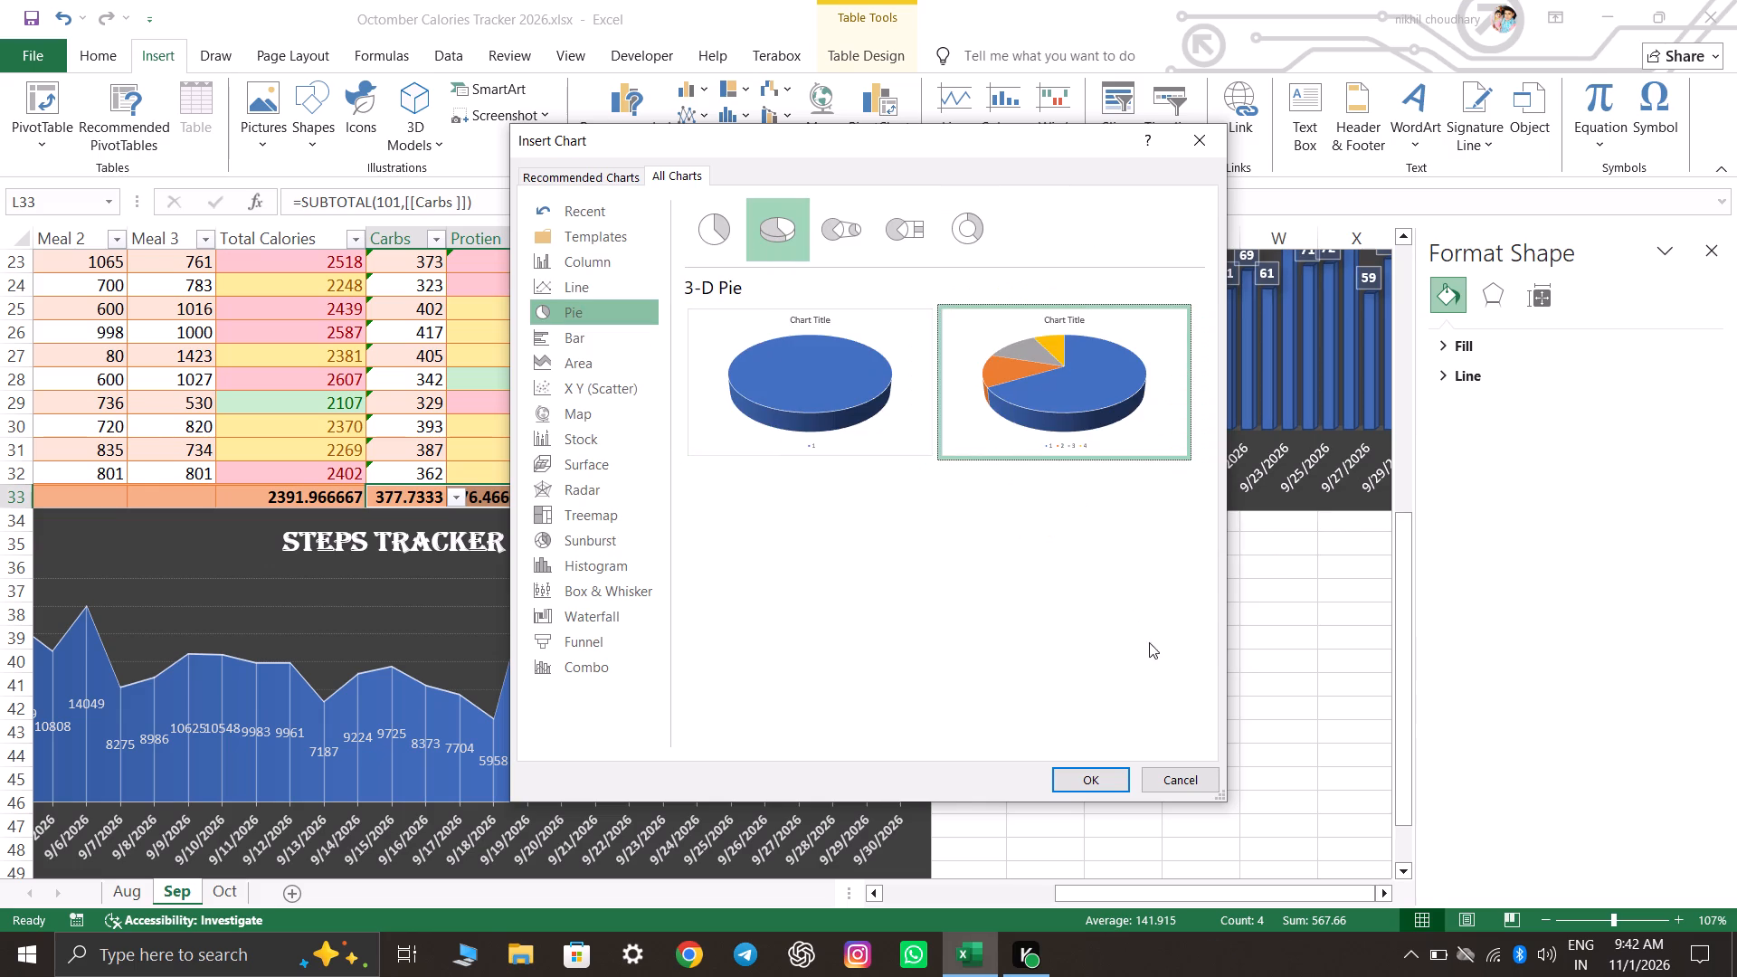
{"action": "left_click", "coordinate": [1106, 781]}
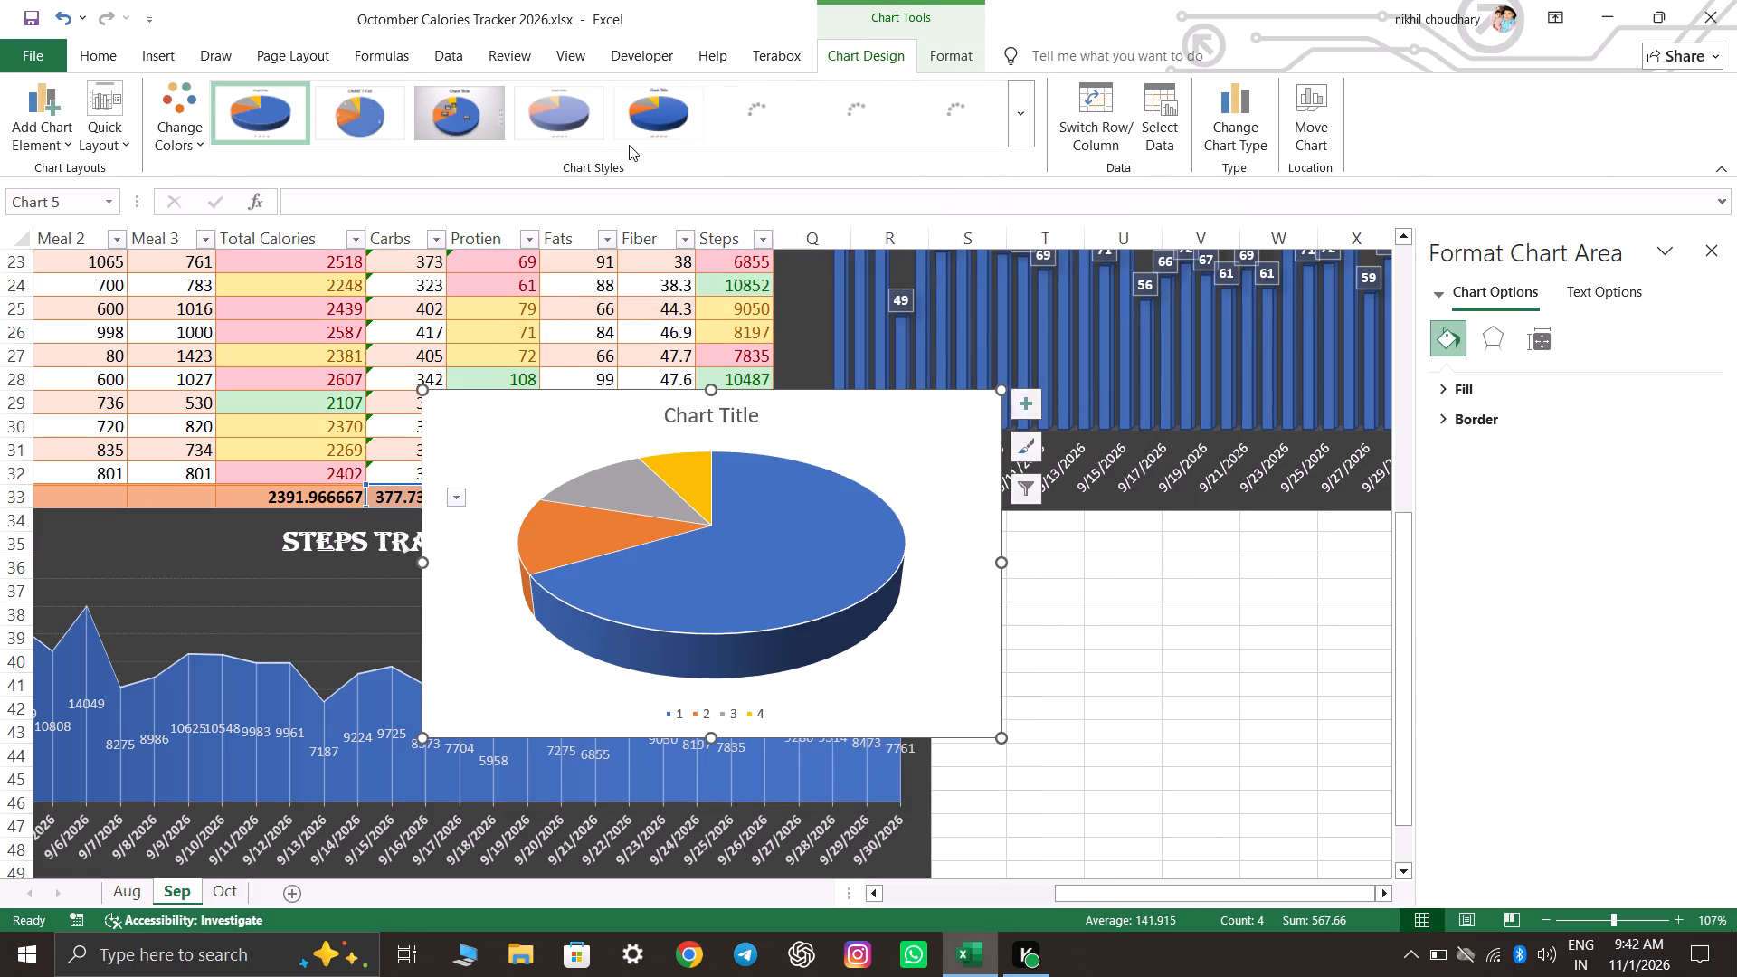
Apply the dark gradient chart style with a white title to the new pie chart.
{"action": "left_click", "coordinate": [840, 120]}
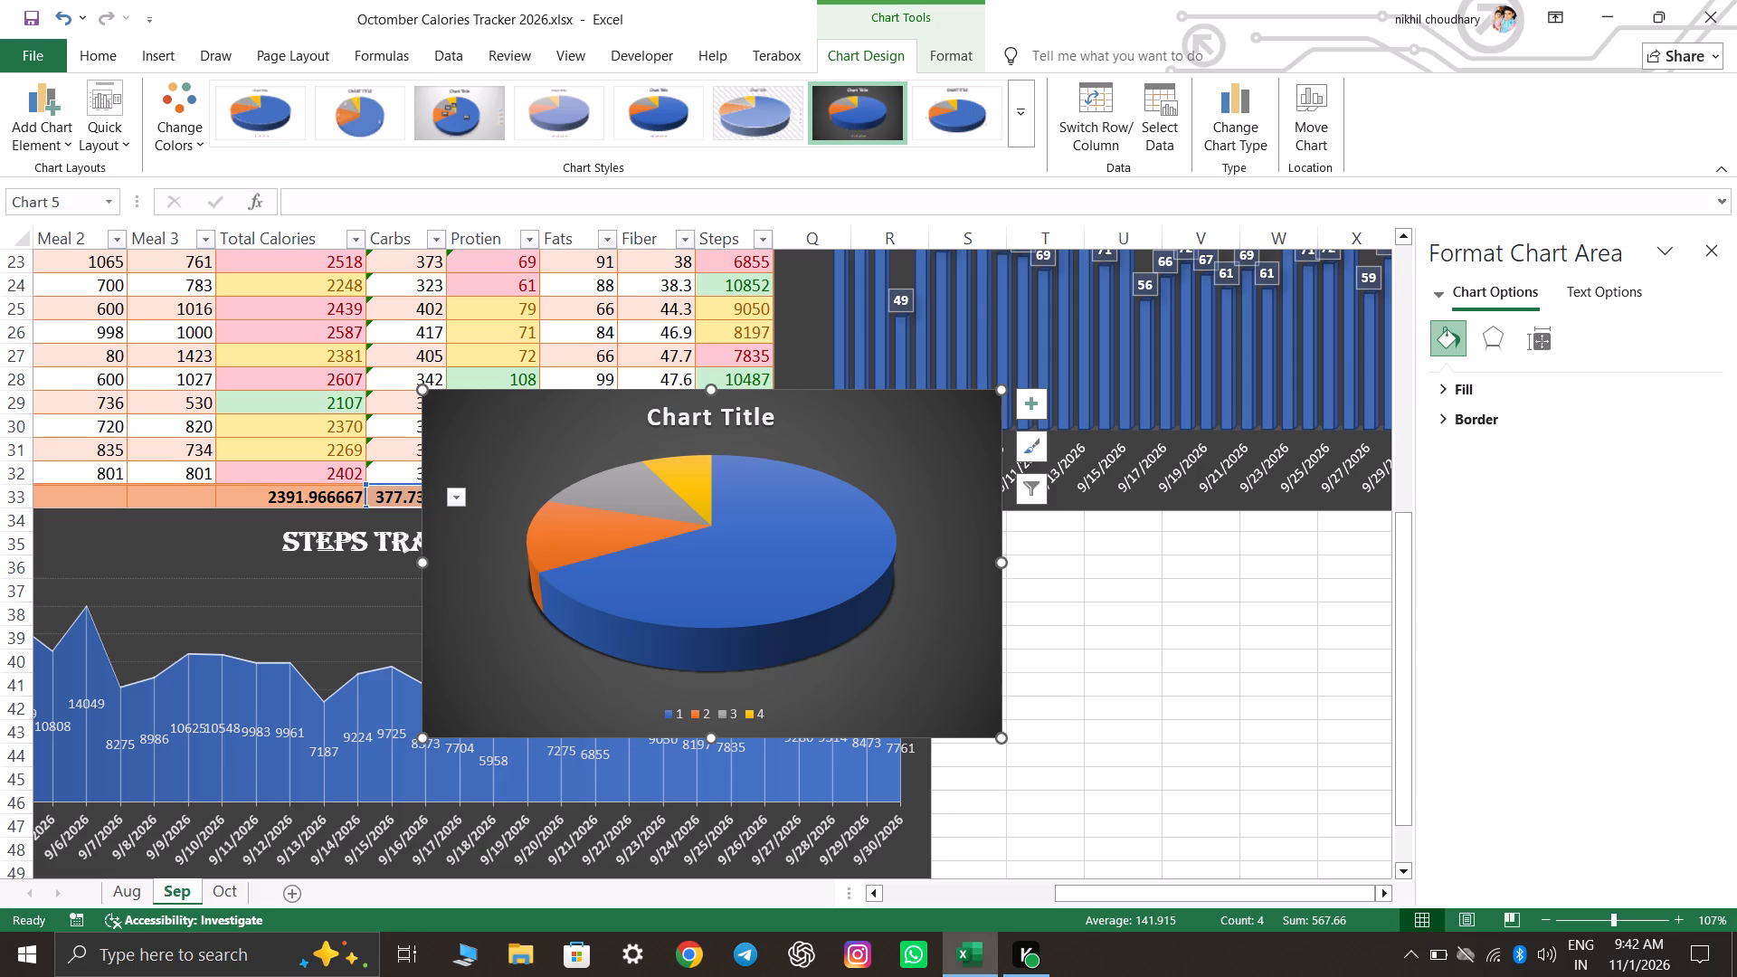
Move the pie chart beside the Steps Tracker chart, with its top edge directly beneath the Protien Intake chart.
{"action": "left_click_drag", "start_coordinate": [883, 419], "coordinate": [1245, 580]}
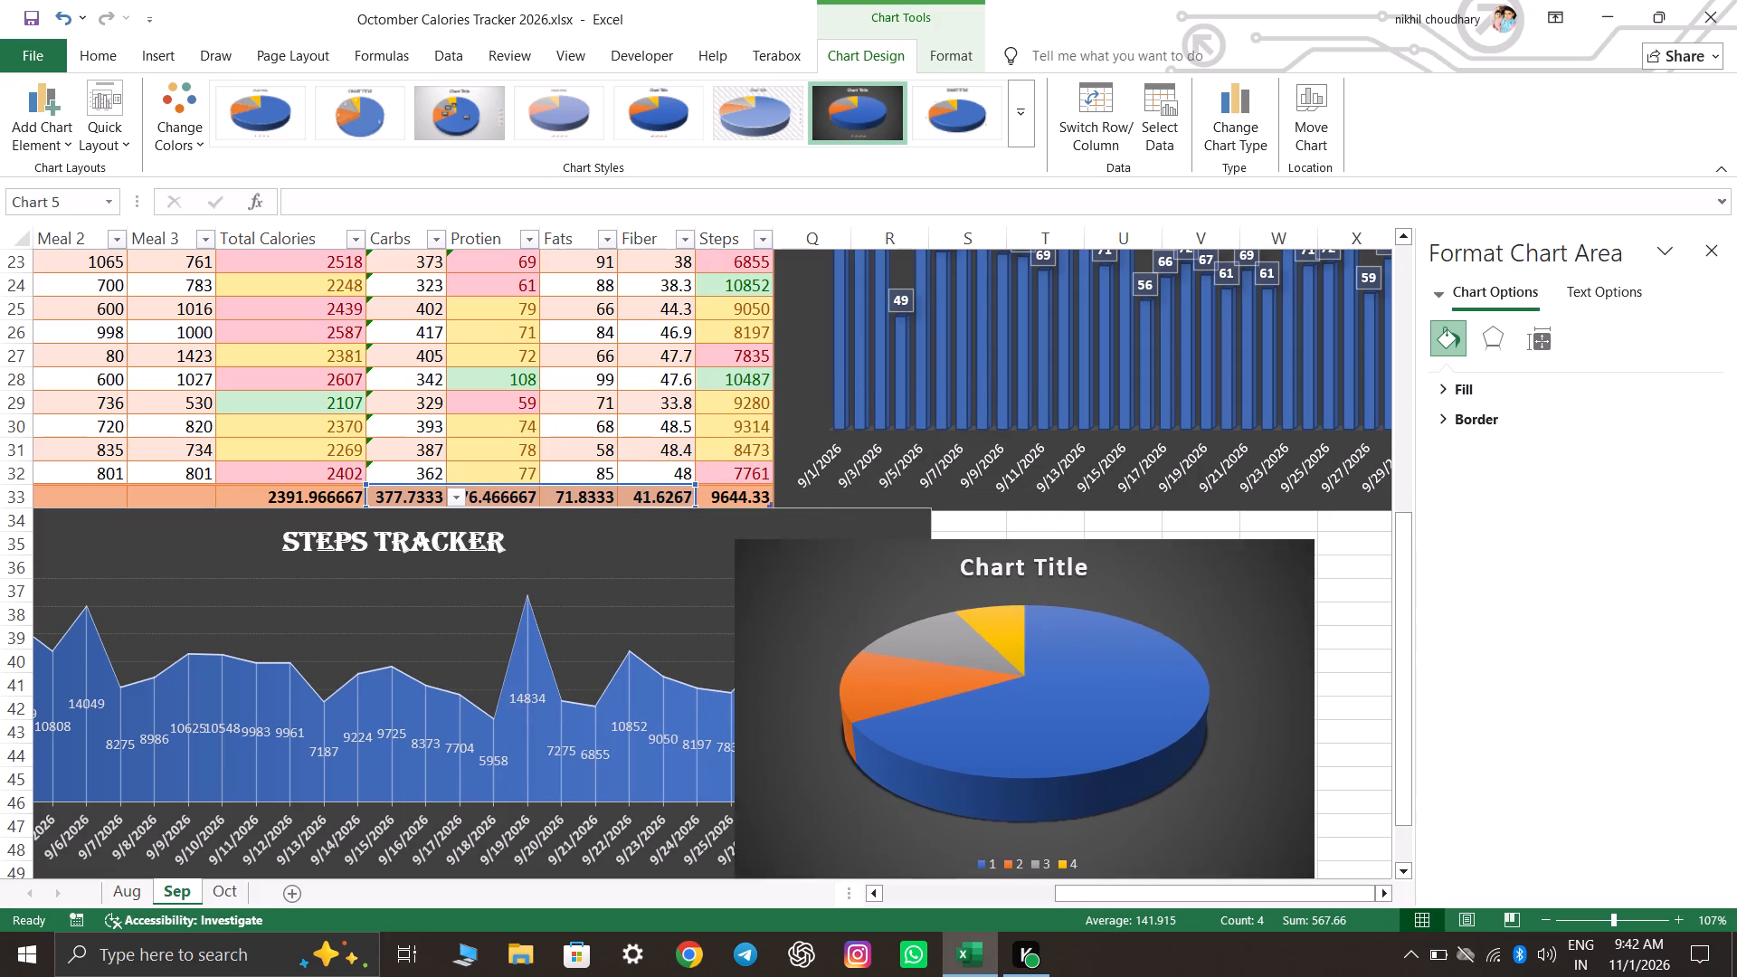
{"action": "left_click_drag", "start_coordinate": [1245, 580], "coordinate": [1273, 584]}
{"action": "left_click", "coordinate": [1713, 247]}
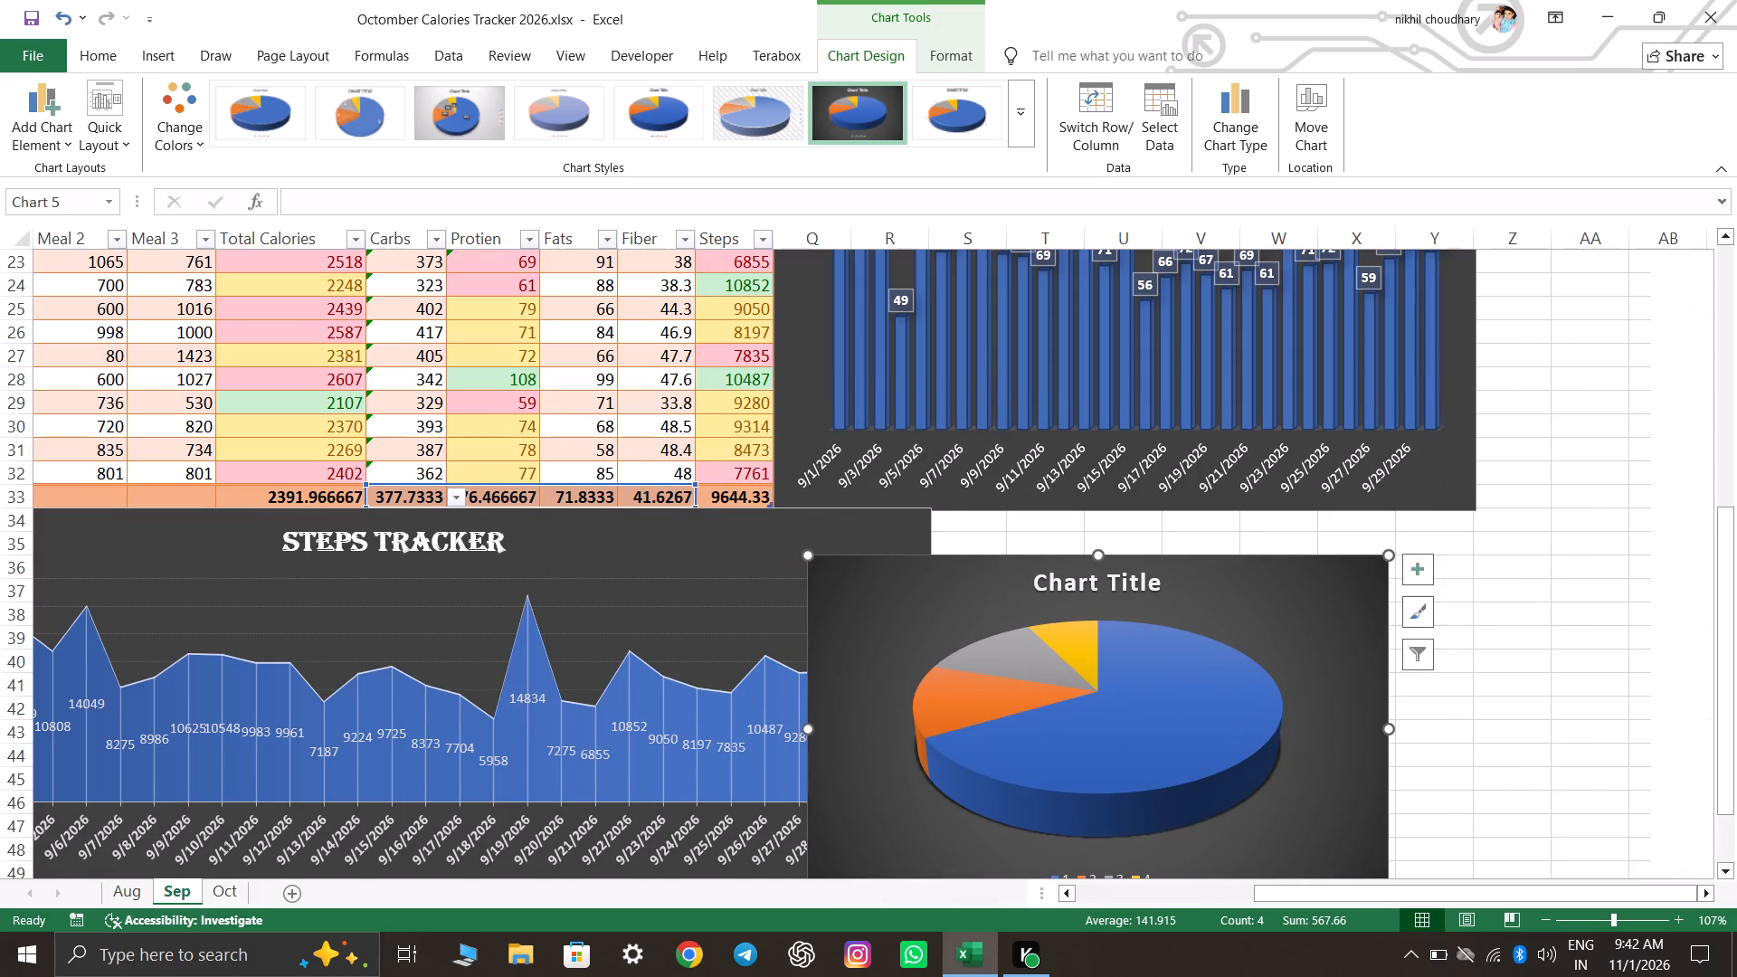
{"action": "scroll", "coordinate": [1465, 443], "scroll_direction": "down", "scroll_amount": 5}
{"action": "left_click_drag", "start_coordinate": [1314, 341], "coordinate": [1419, 309]}
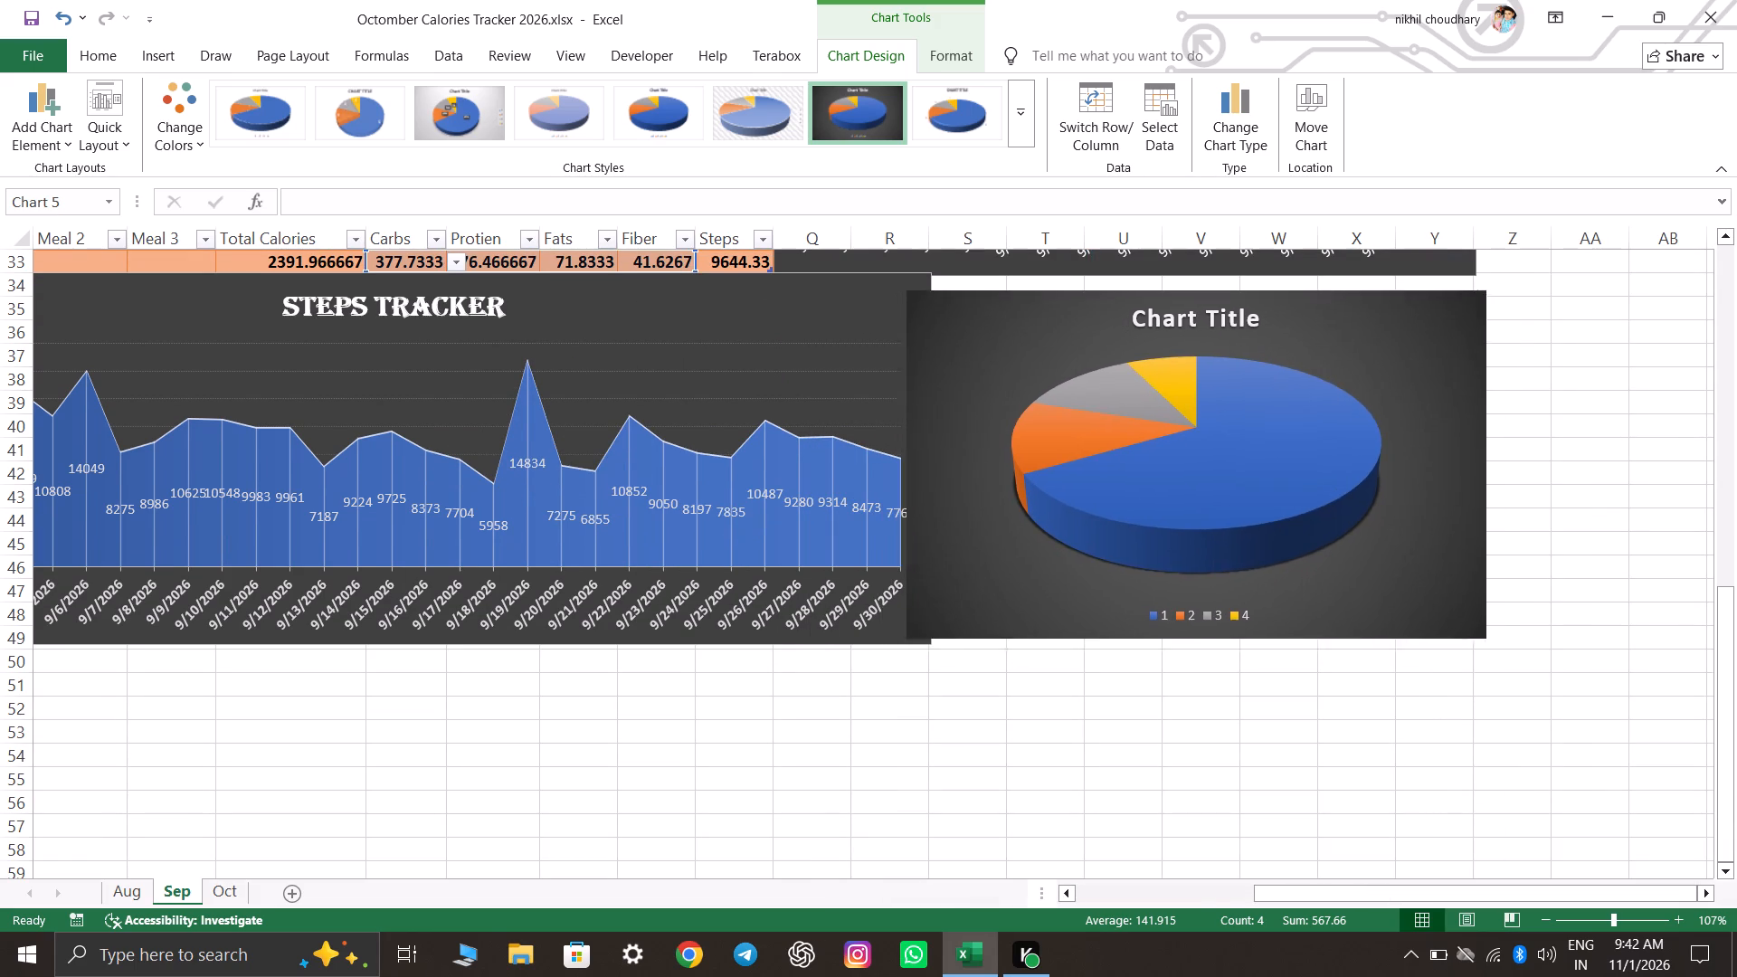
{"action": "left_click_drag", "start_coordinate": [1419, 309], "coordinate": [1436, 297]}
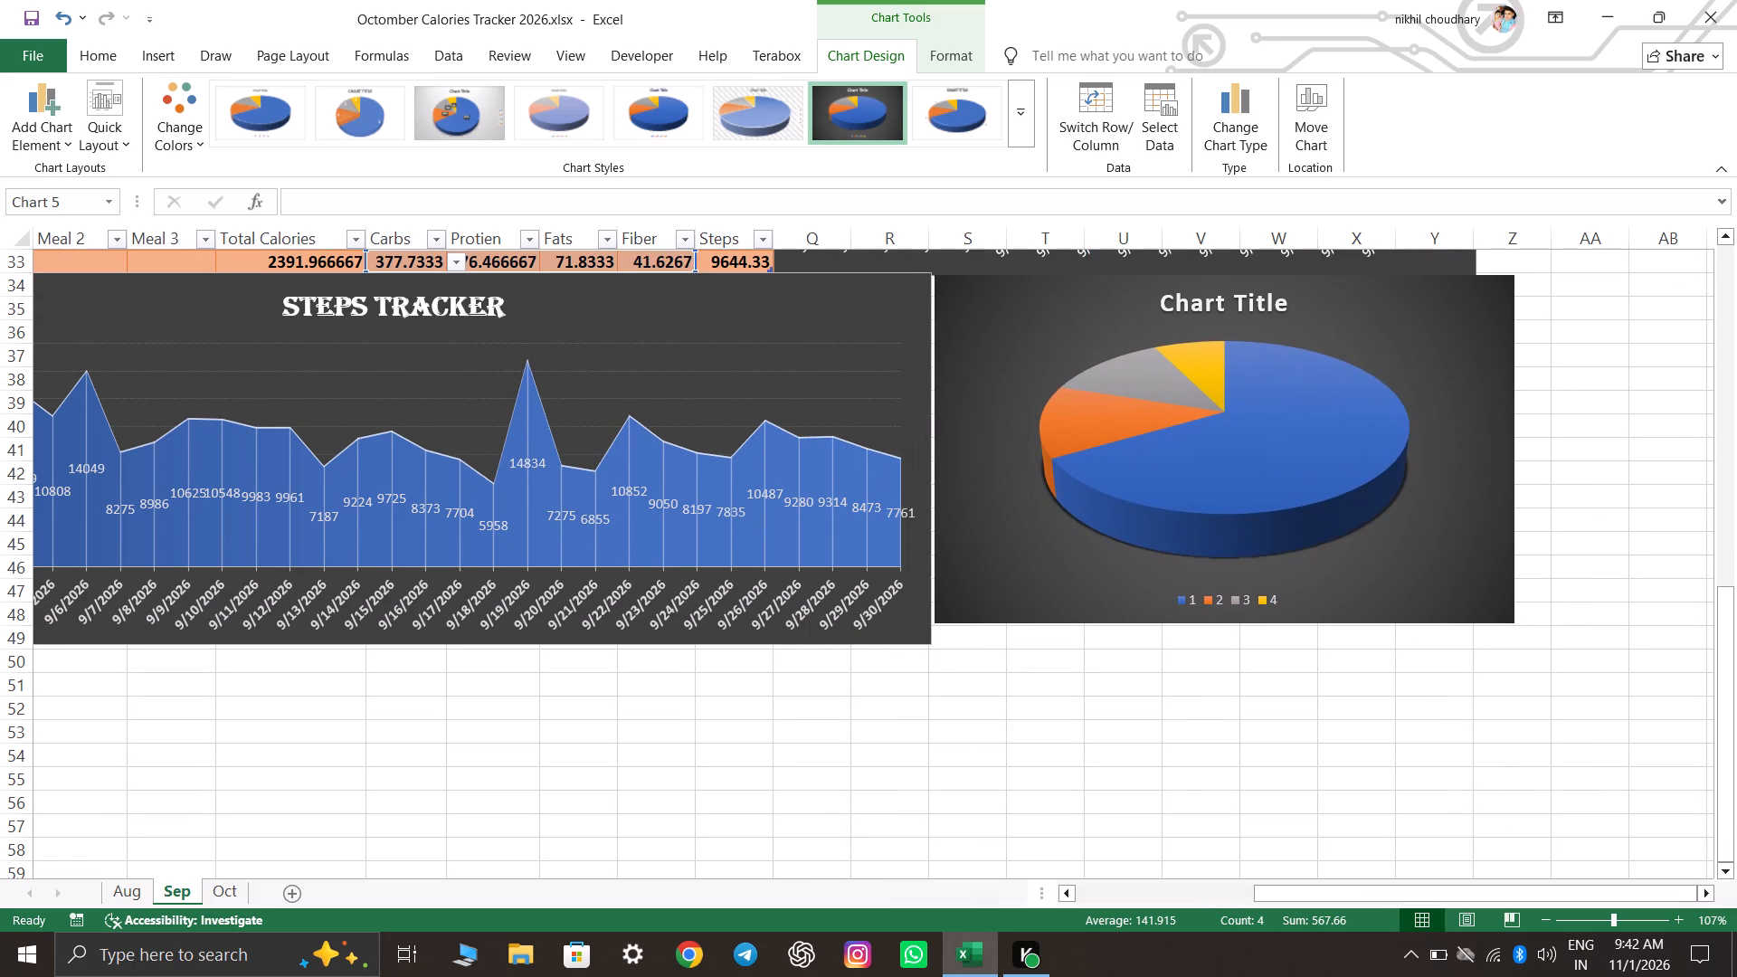
{"action": "left_click_drag", "start_coordinate": [1436, 297], "coordinate": [1437, 292]}
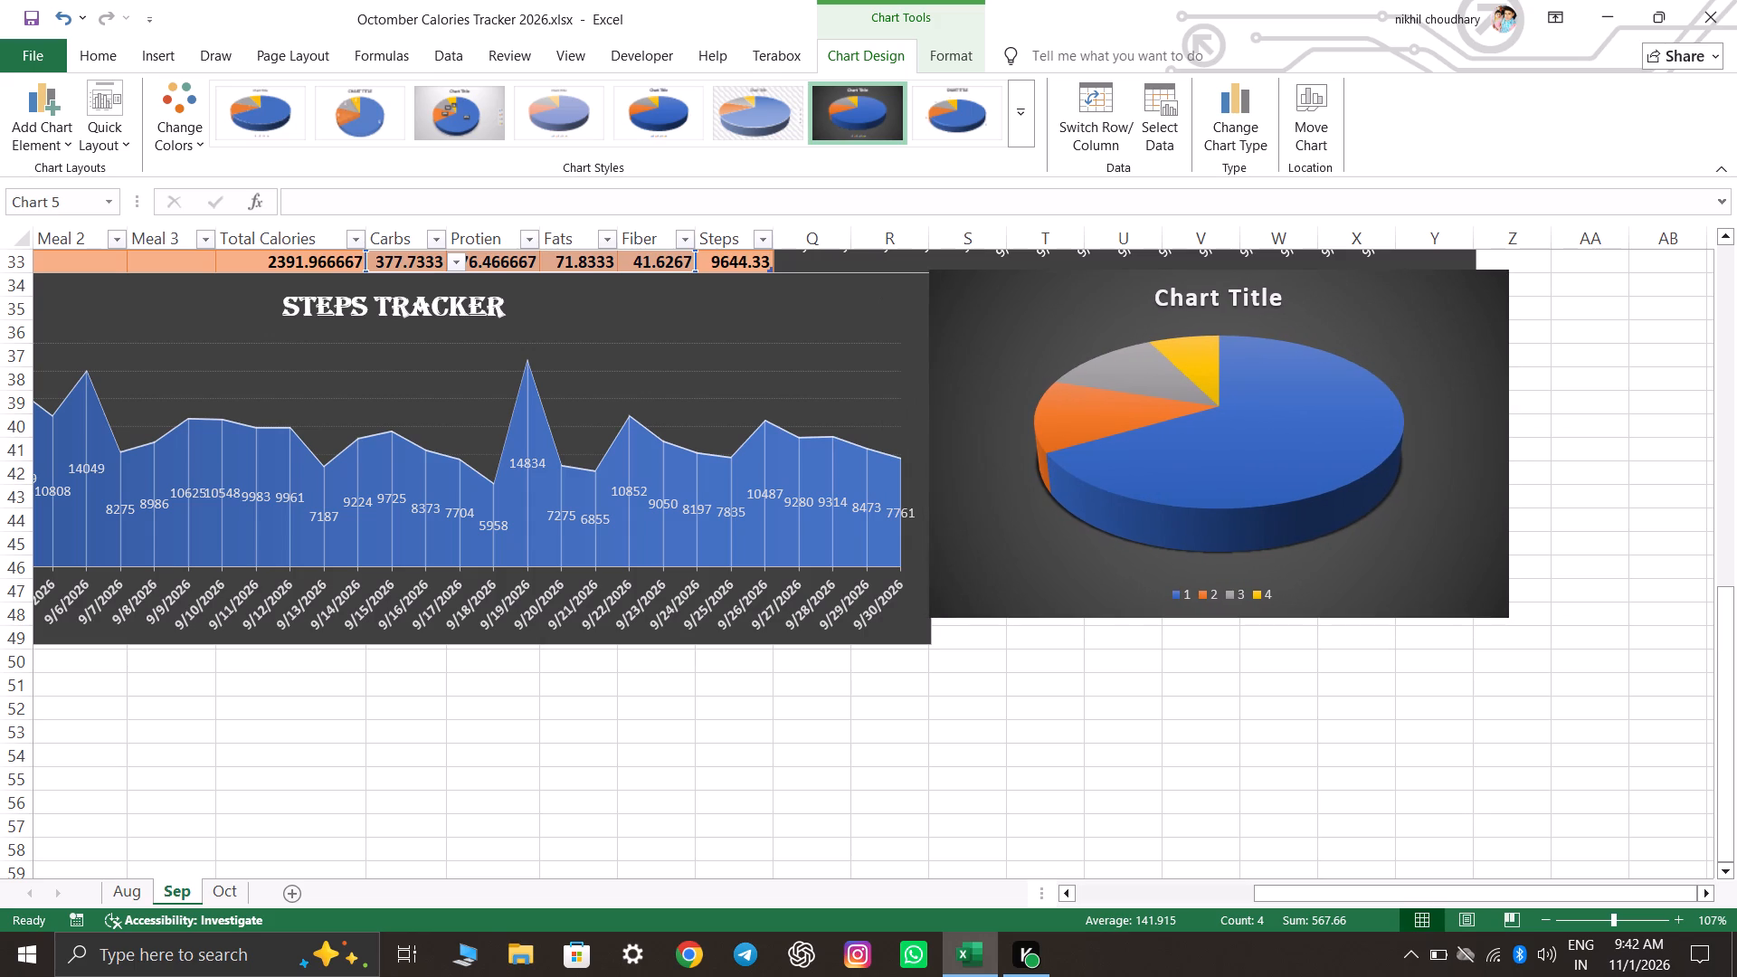
{"action": "left_click_drag", "start_coordinate": [1437, 292], "coordinate": [1438, 294]}
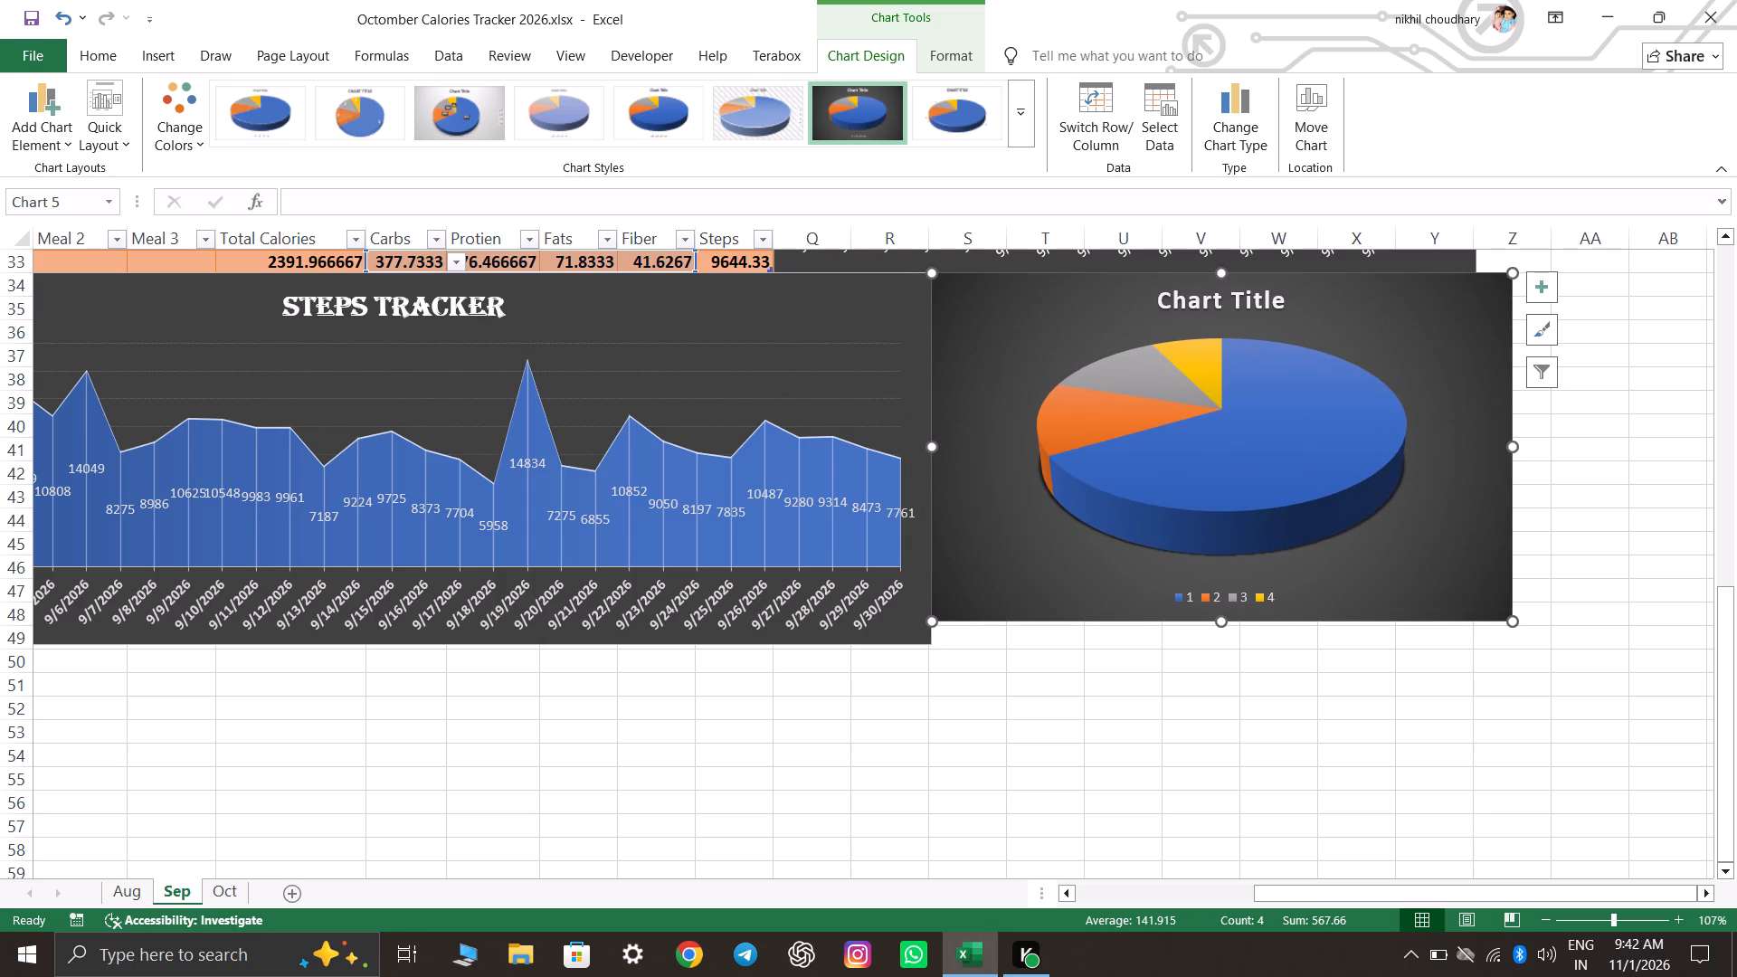
Resize the pie chart from its lower-right corner to align with the Protien Intake chart's right edge and the Steps Tracker's bottom edge.
{"action": "left_click_drag", "start_coordinate": [1509, 624], "coordinate": [1489, 632]}
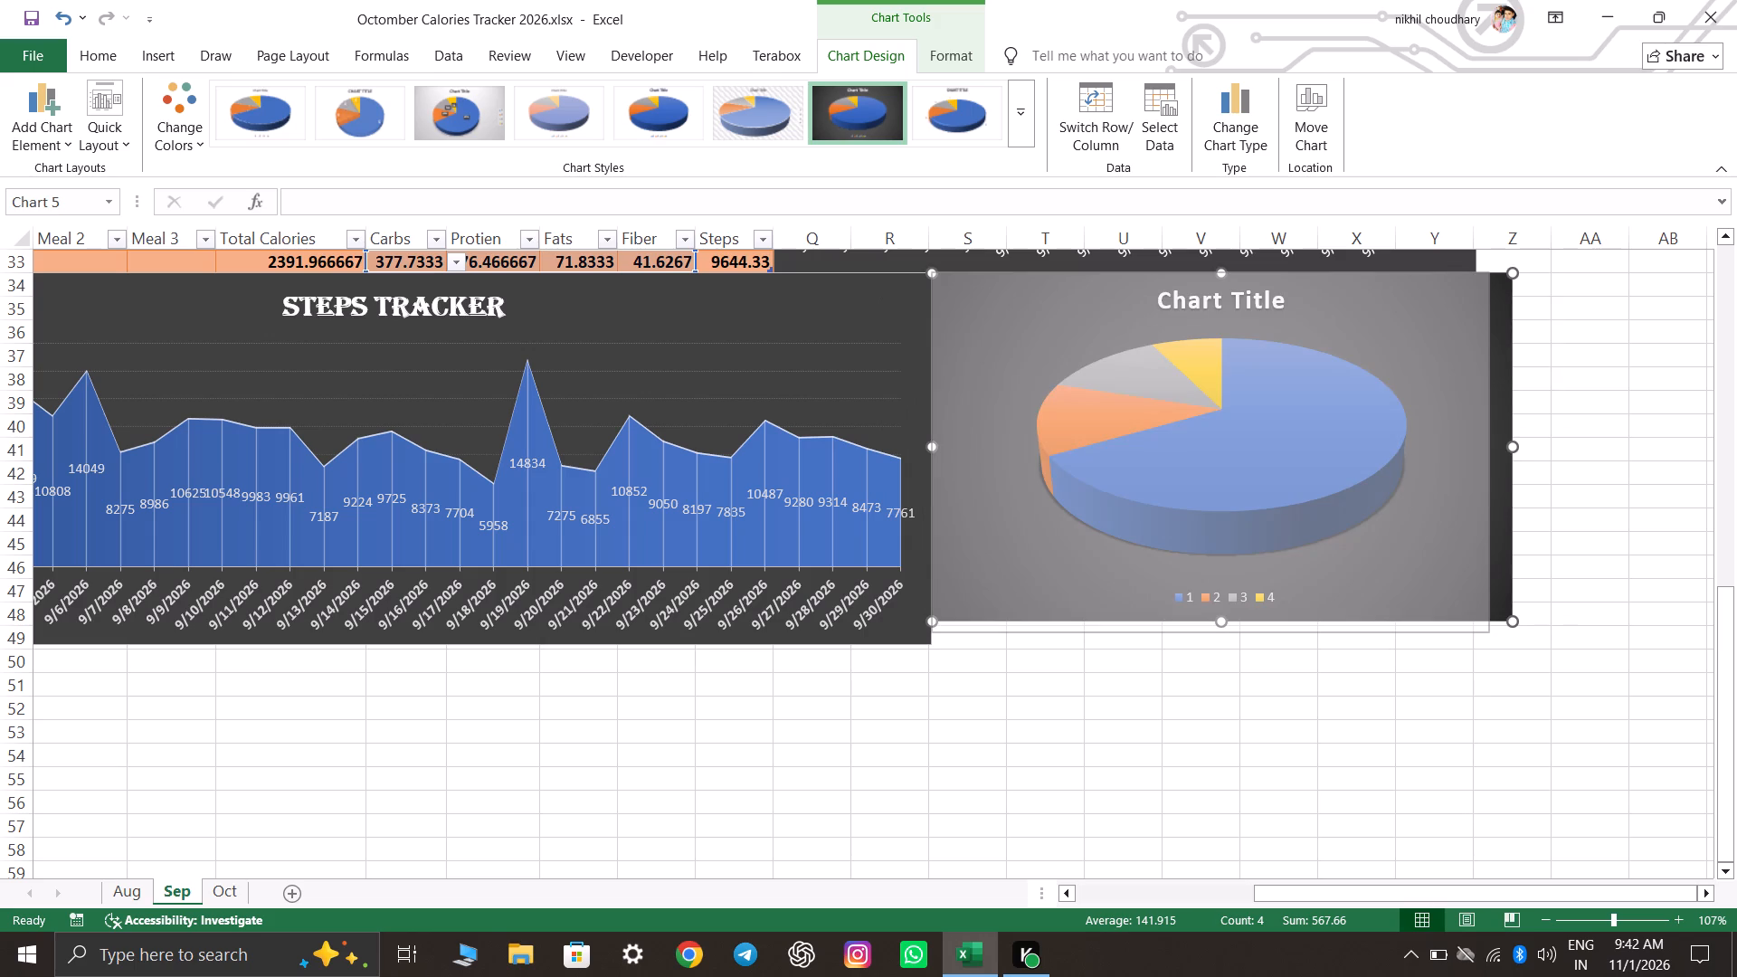
{"action": "left_click_drag", "start_coordinate": [1489, 632], "coordinate": [1480, 640]}
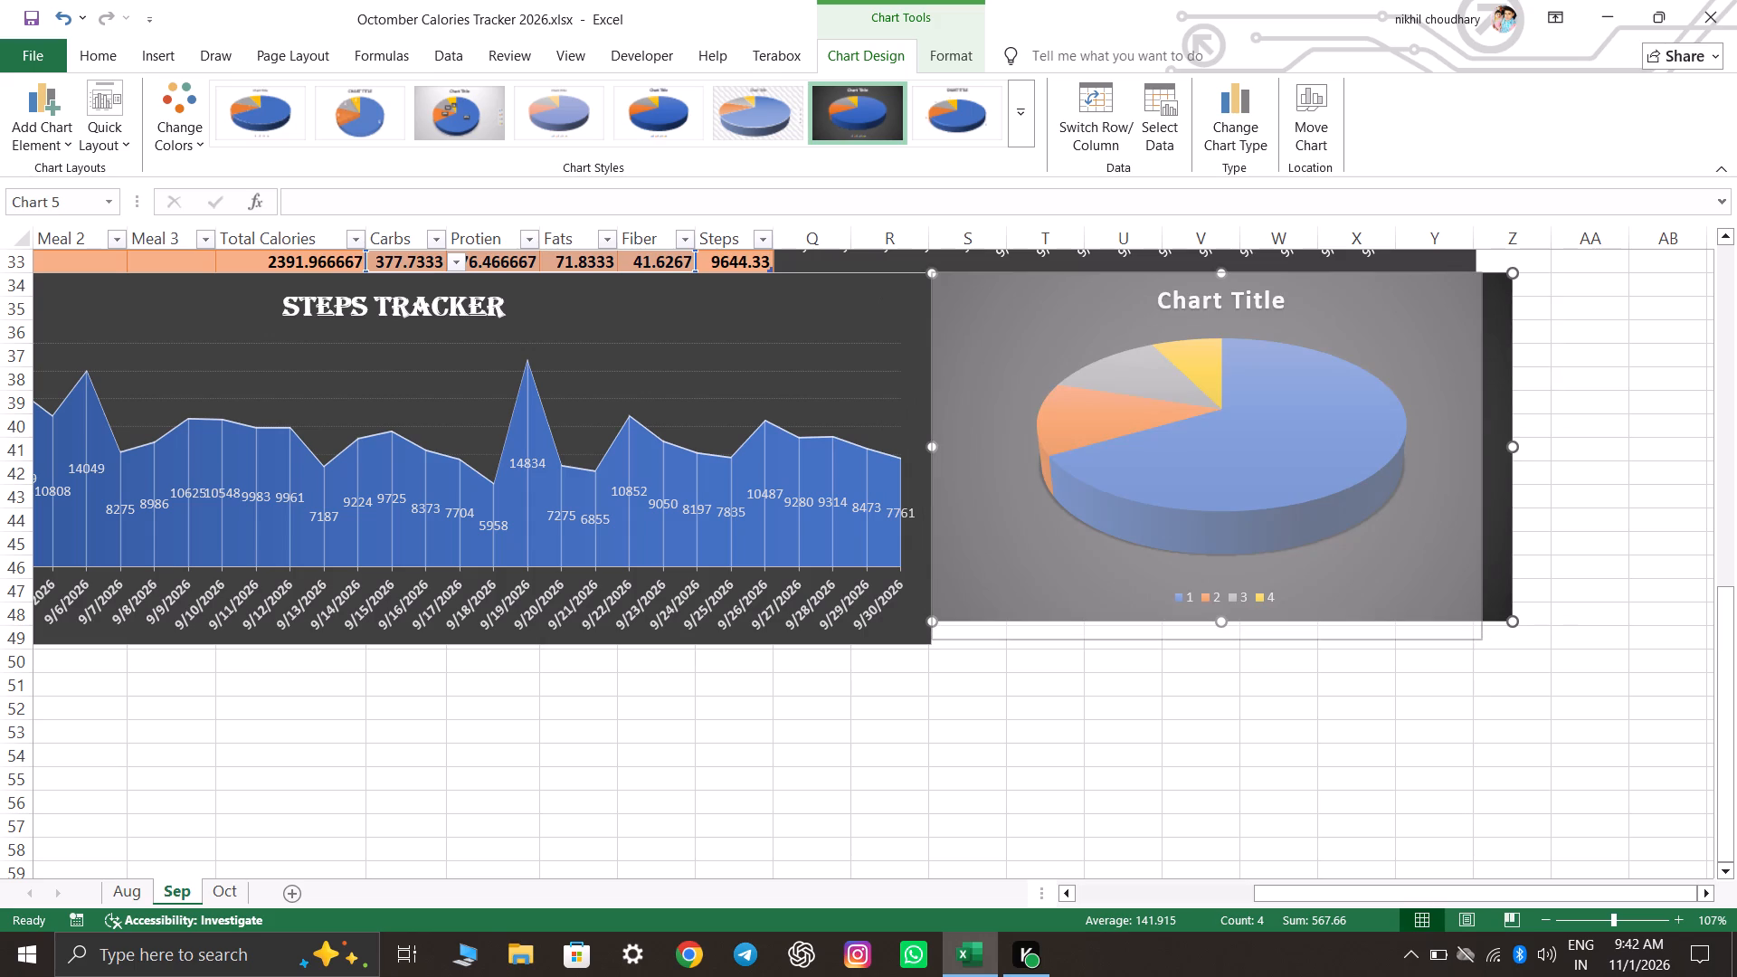
{"action": "left_click_drag", "start_coordinate": [1480, 640], "coordinate": [1469, 646]}
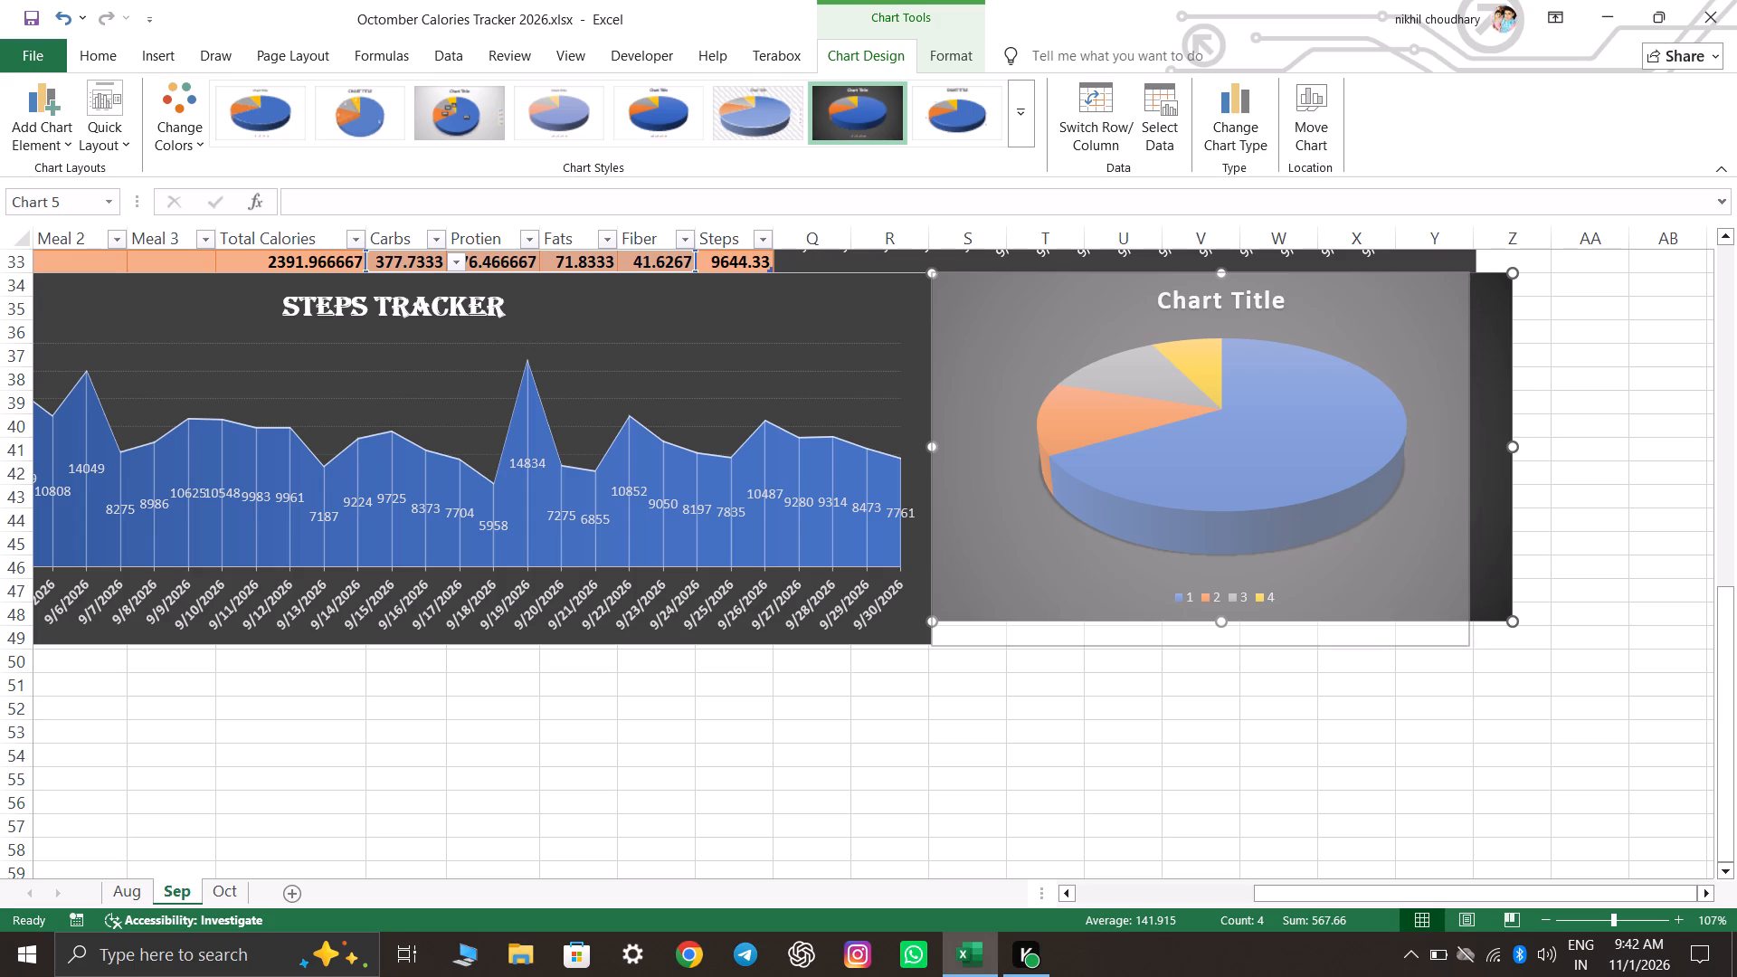
{"action": "left_click_drag", "start_coordinate": [1469, 646], "coordinate": [1469, 649]}
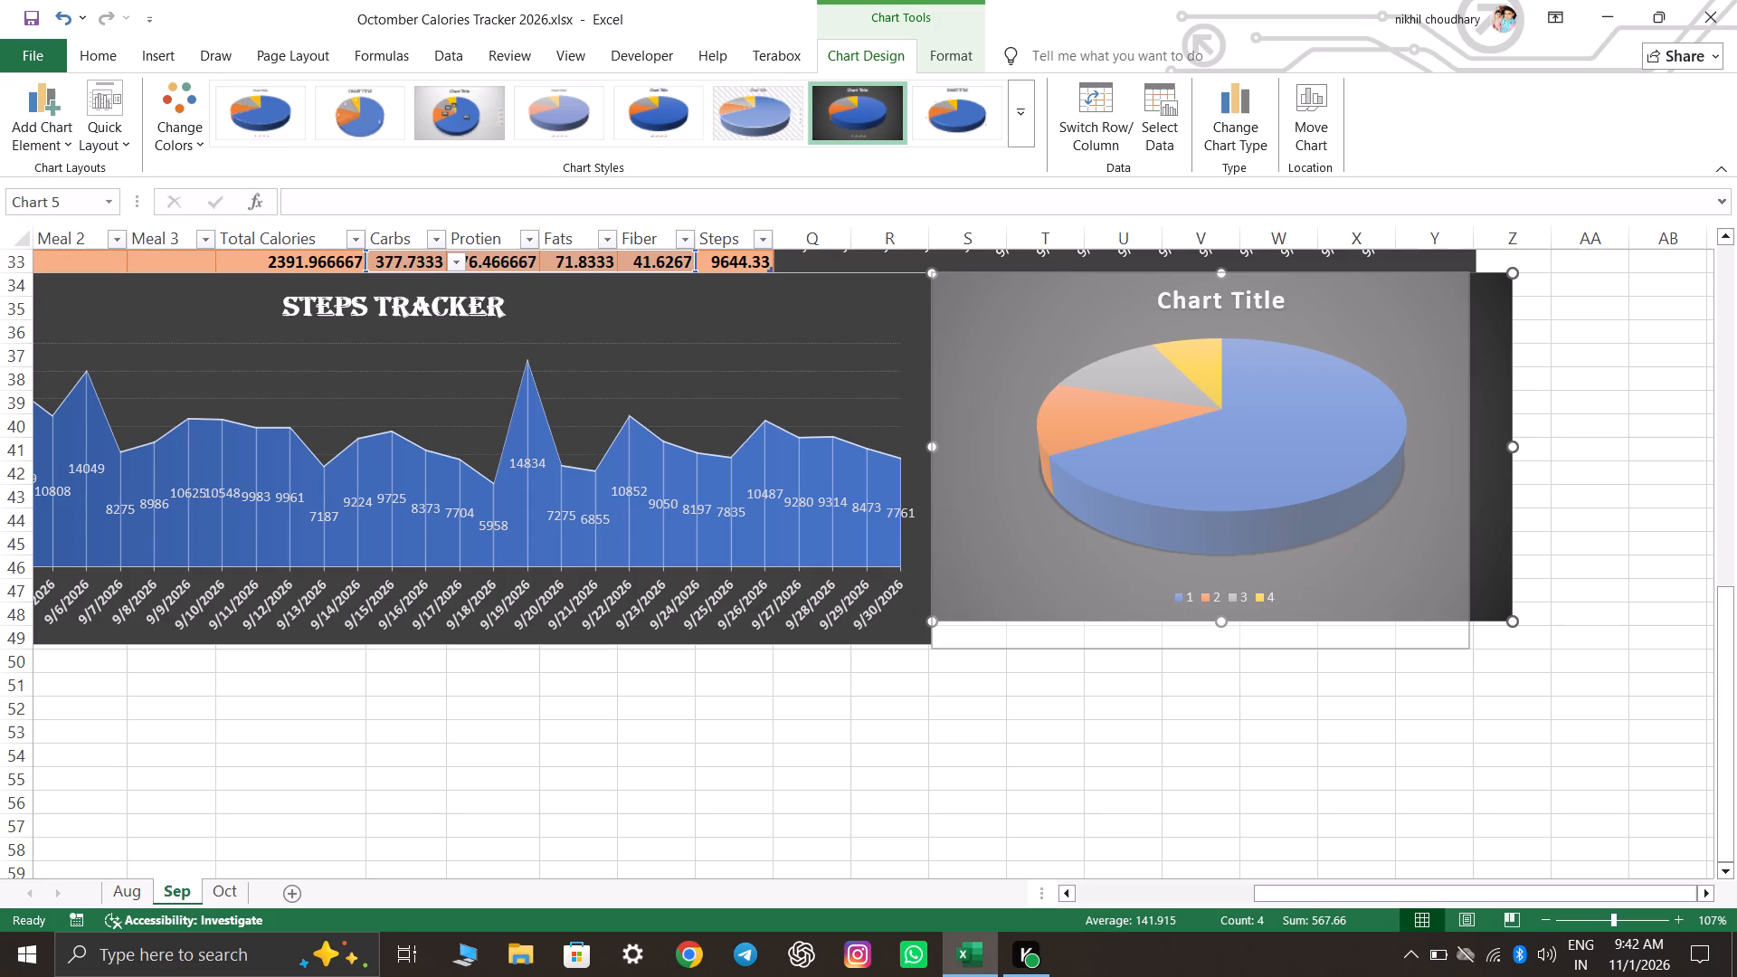
{"action": "left_click_drag", "start_coordinate": [1469, 649], "coordinate": [1472, 645]}
{"action": "left_click", "coordinate": [1577, 718]}
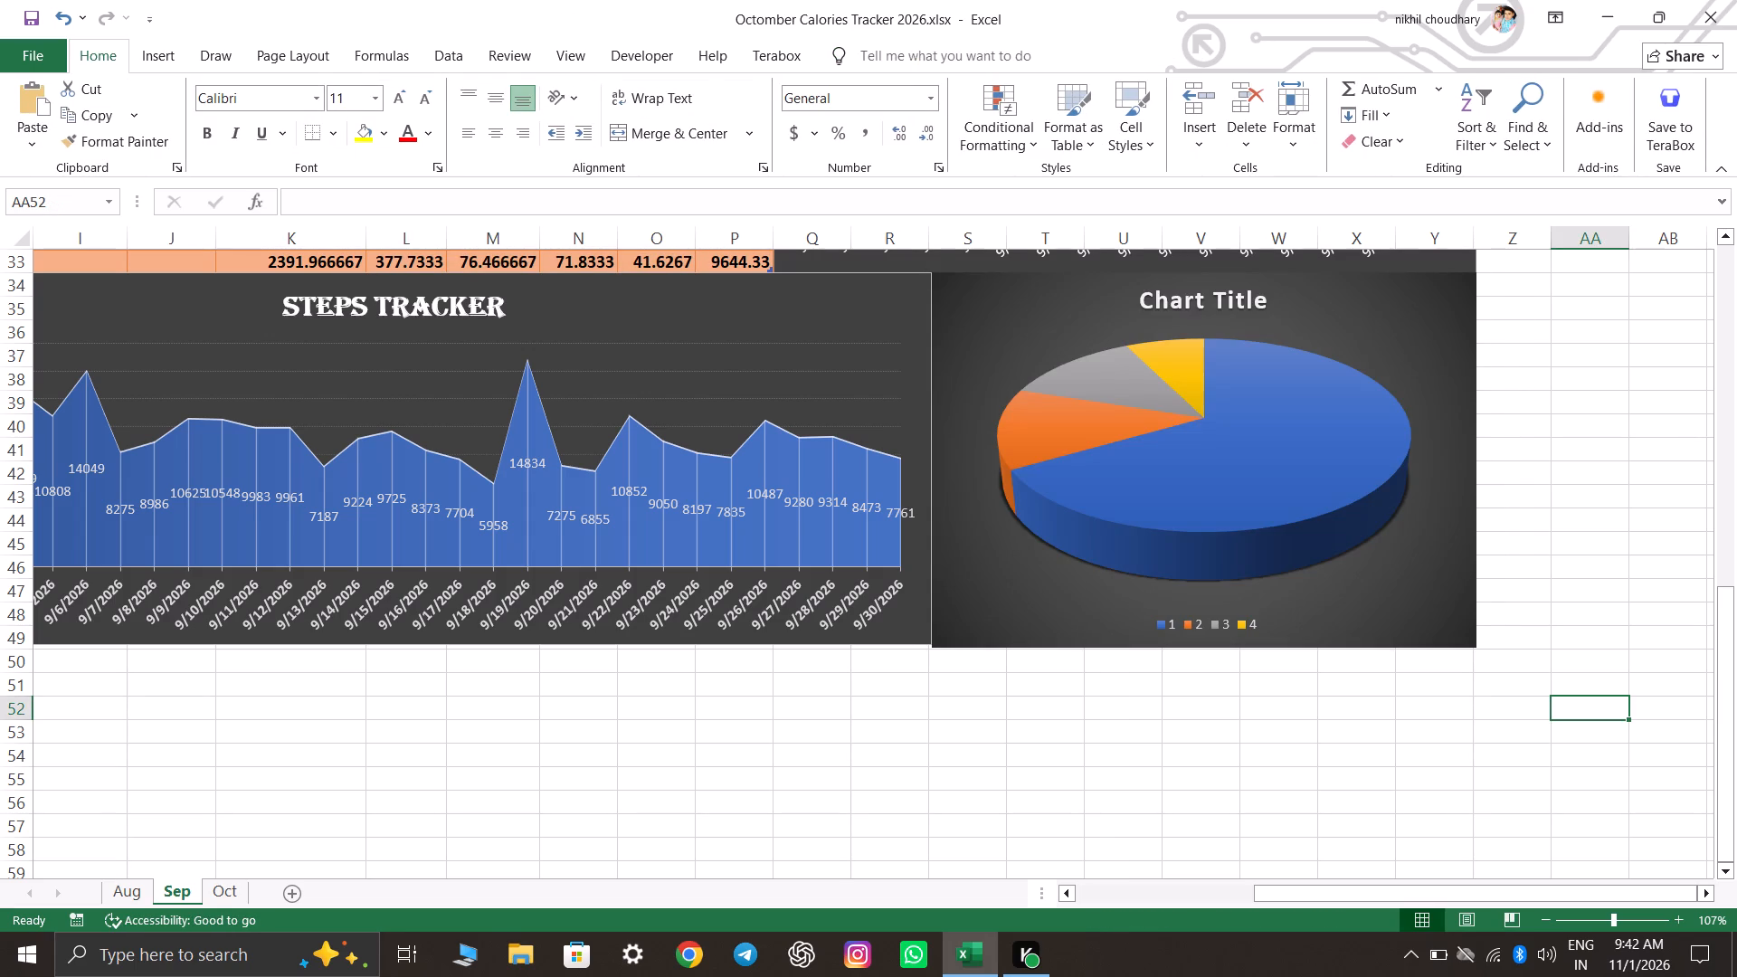
Fine-tune the pie chart's left-hand corners so it sits flush against the Steps Tracker and beneath the Protien Intake chart.
{"action": "left_click", "coordinate": [1007, 598]}
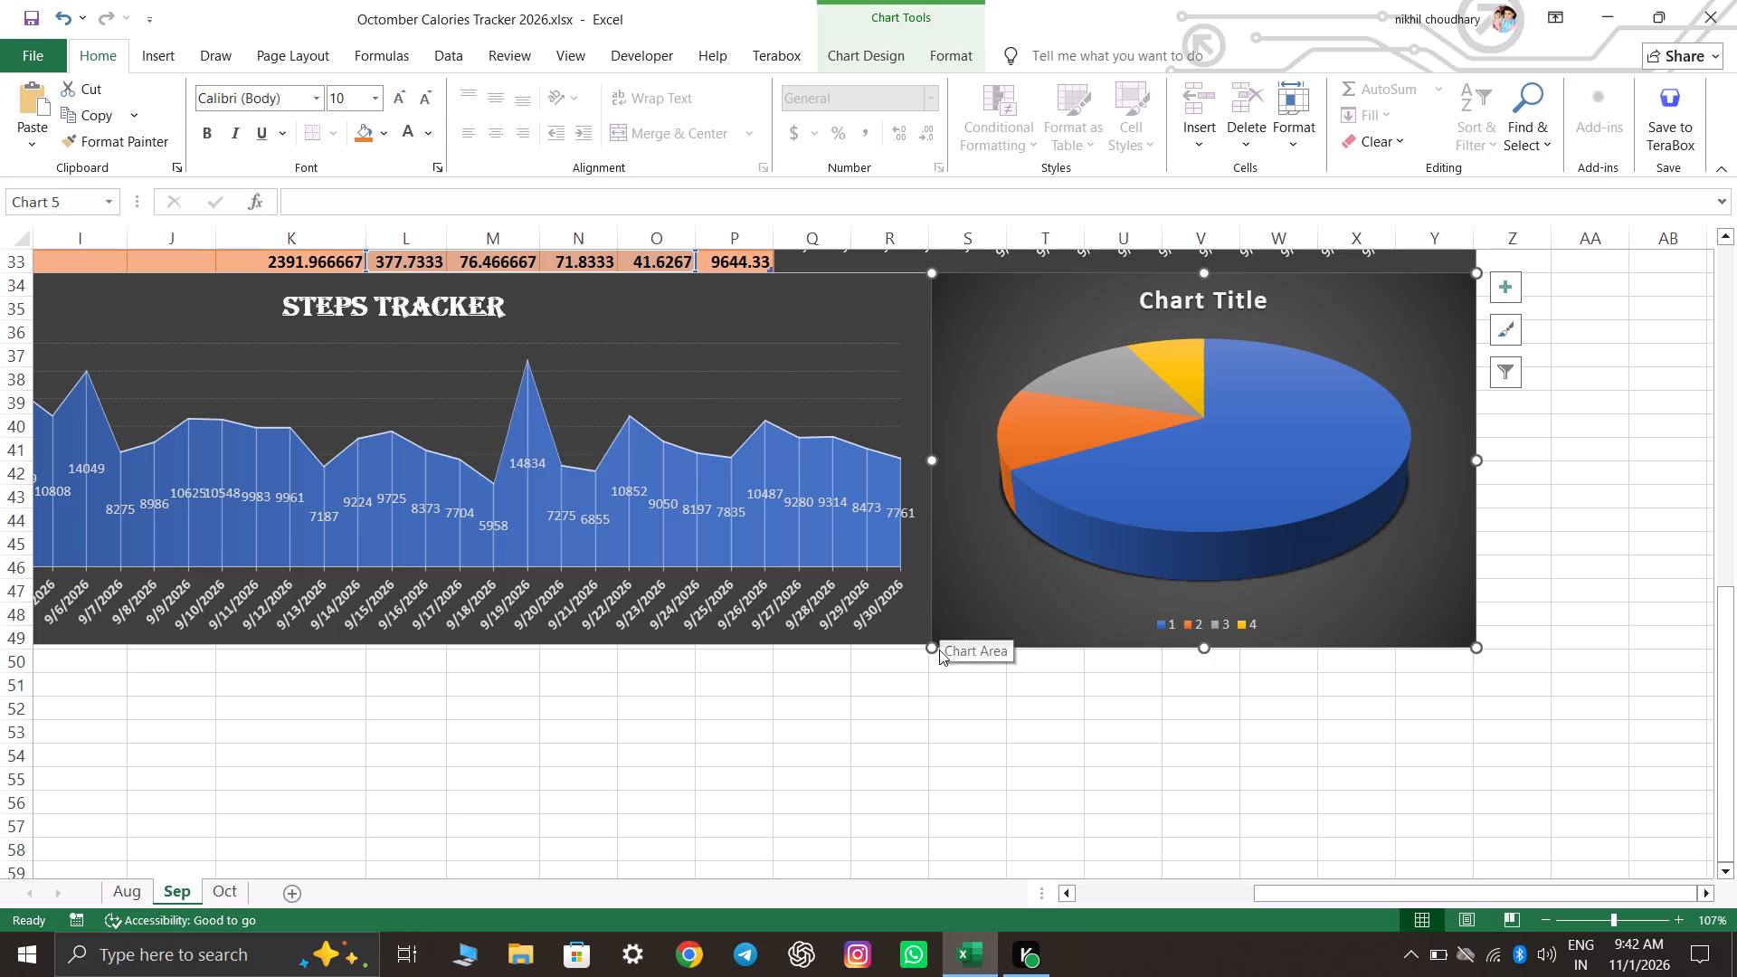
{"action": "left_click", "coordinate": [939, 650]}
{"action": "left_click", "coordinate": [934, 651]}
{"action": "left_click", "coordinate": [1011, 754]}
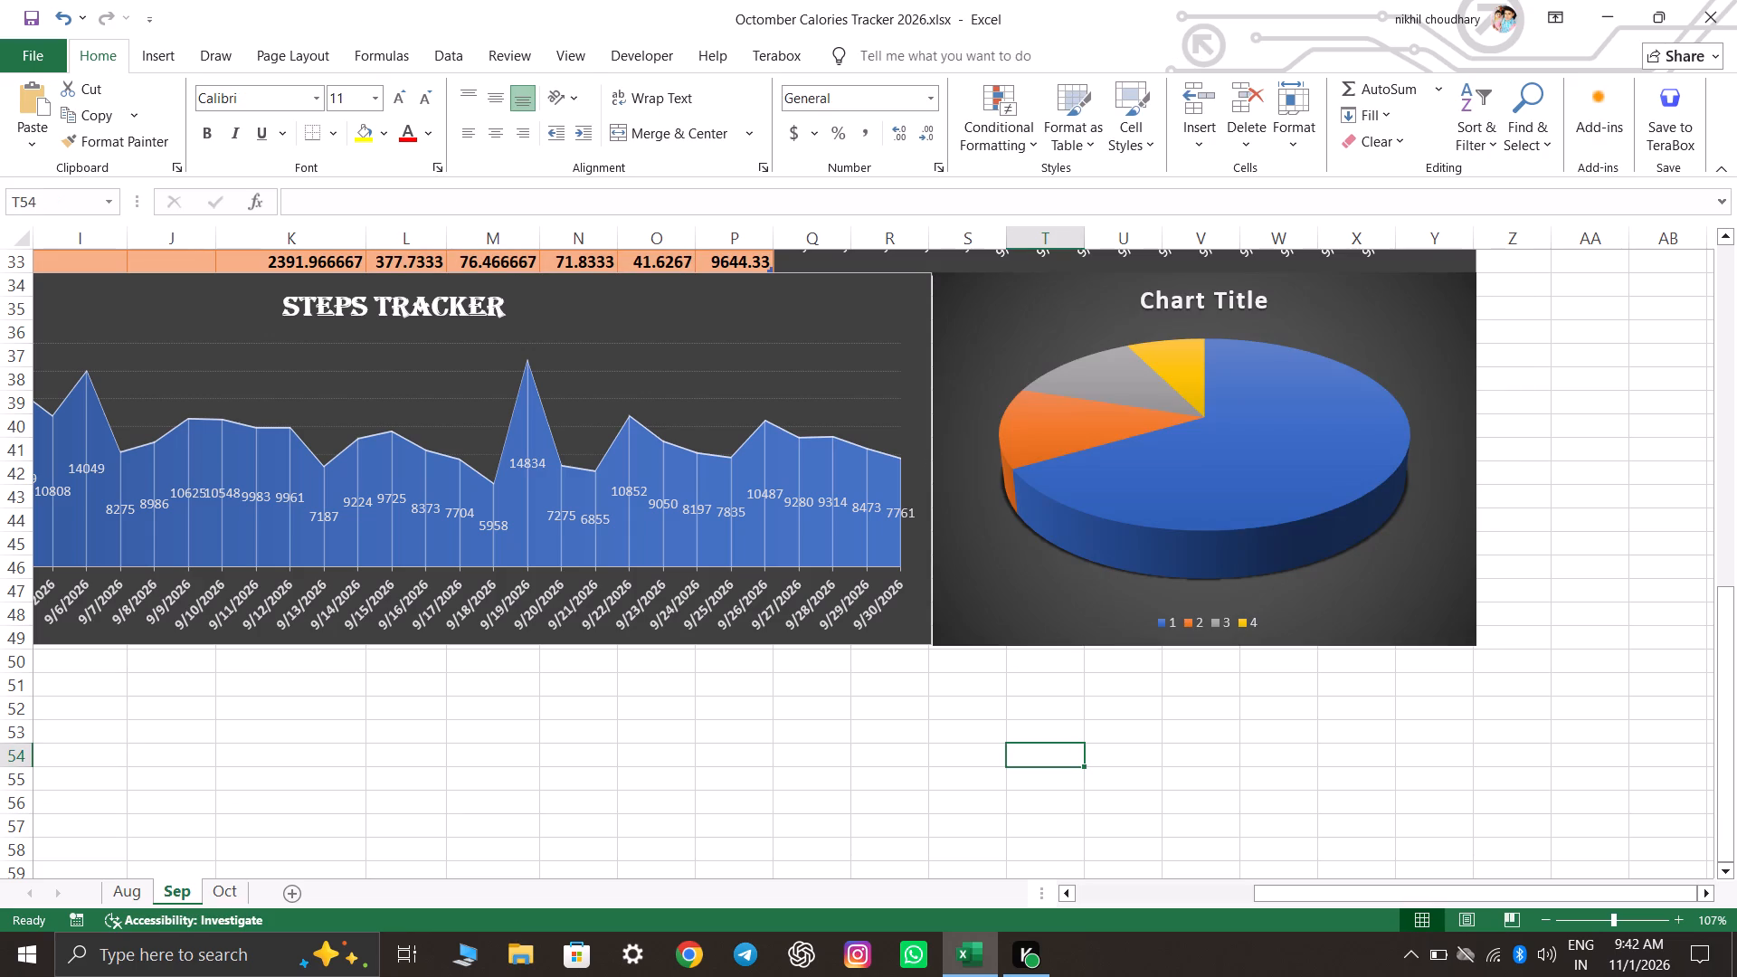
{"action": "left_click", "coordinate": [941, 292]}
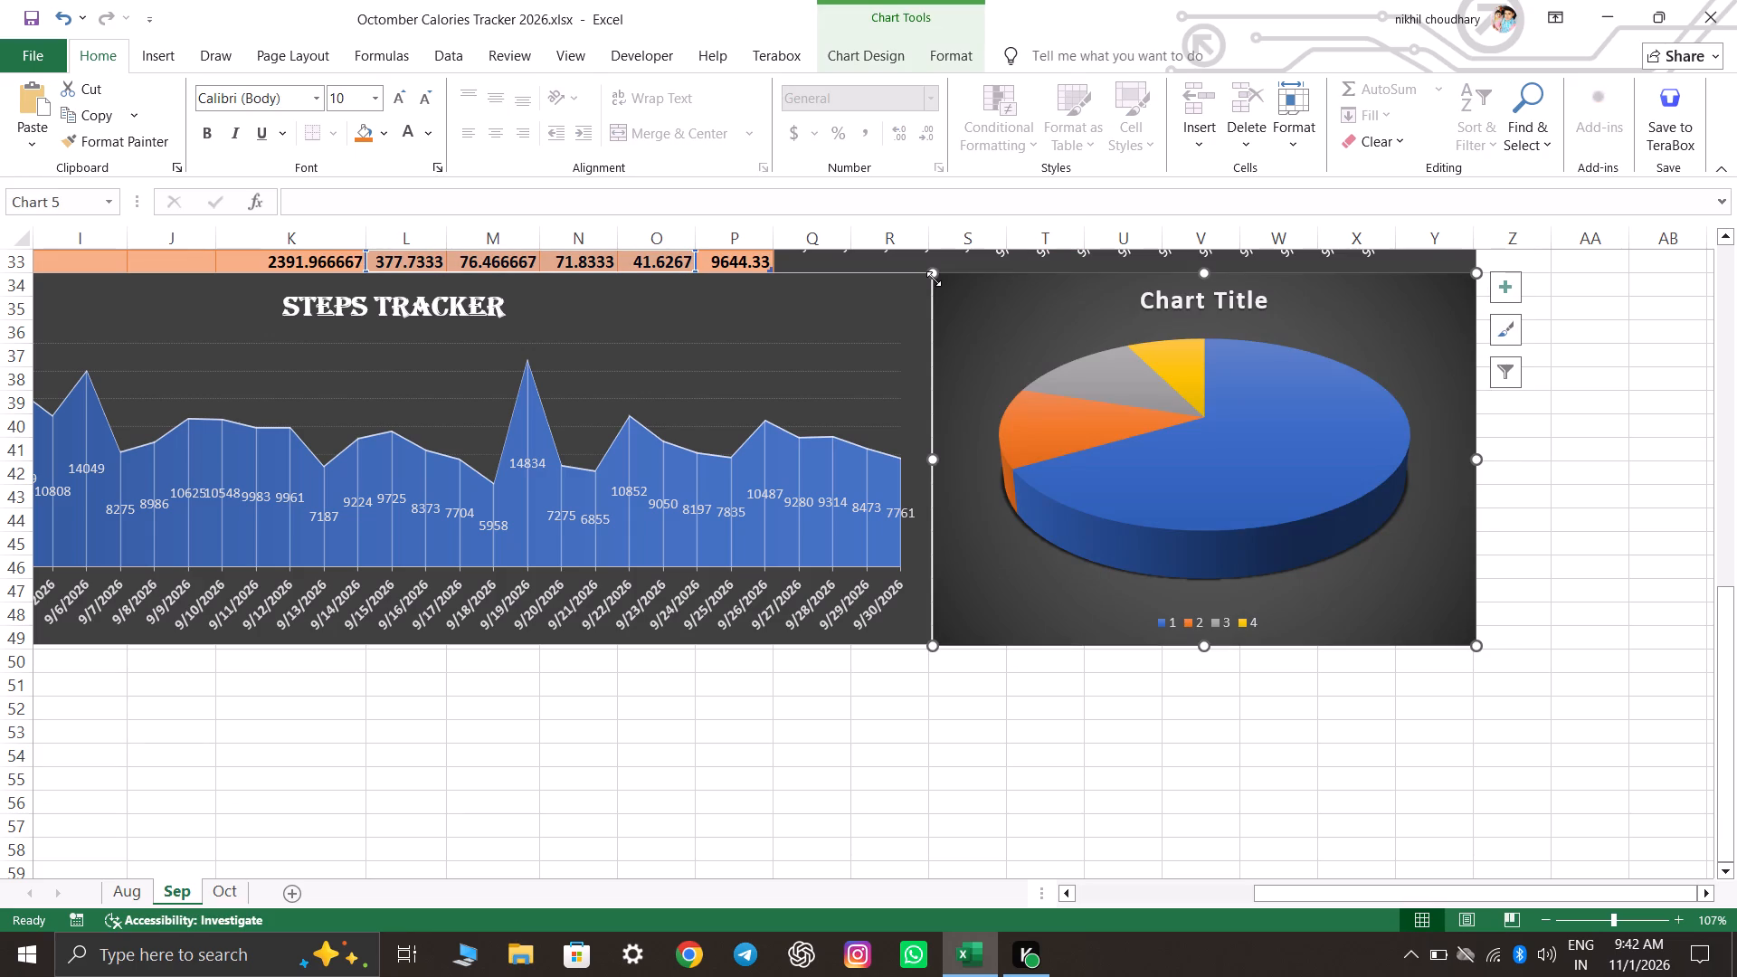
{"action": "left_click", "coordinate": [933, 276]}
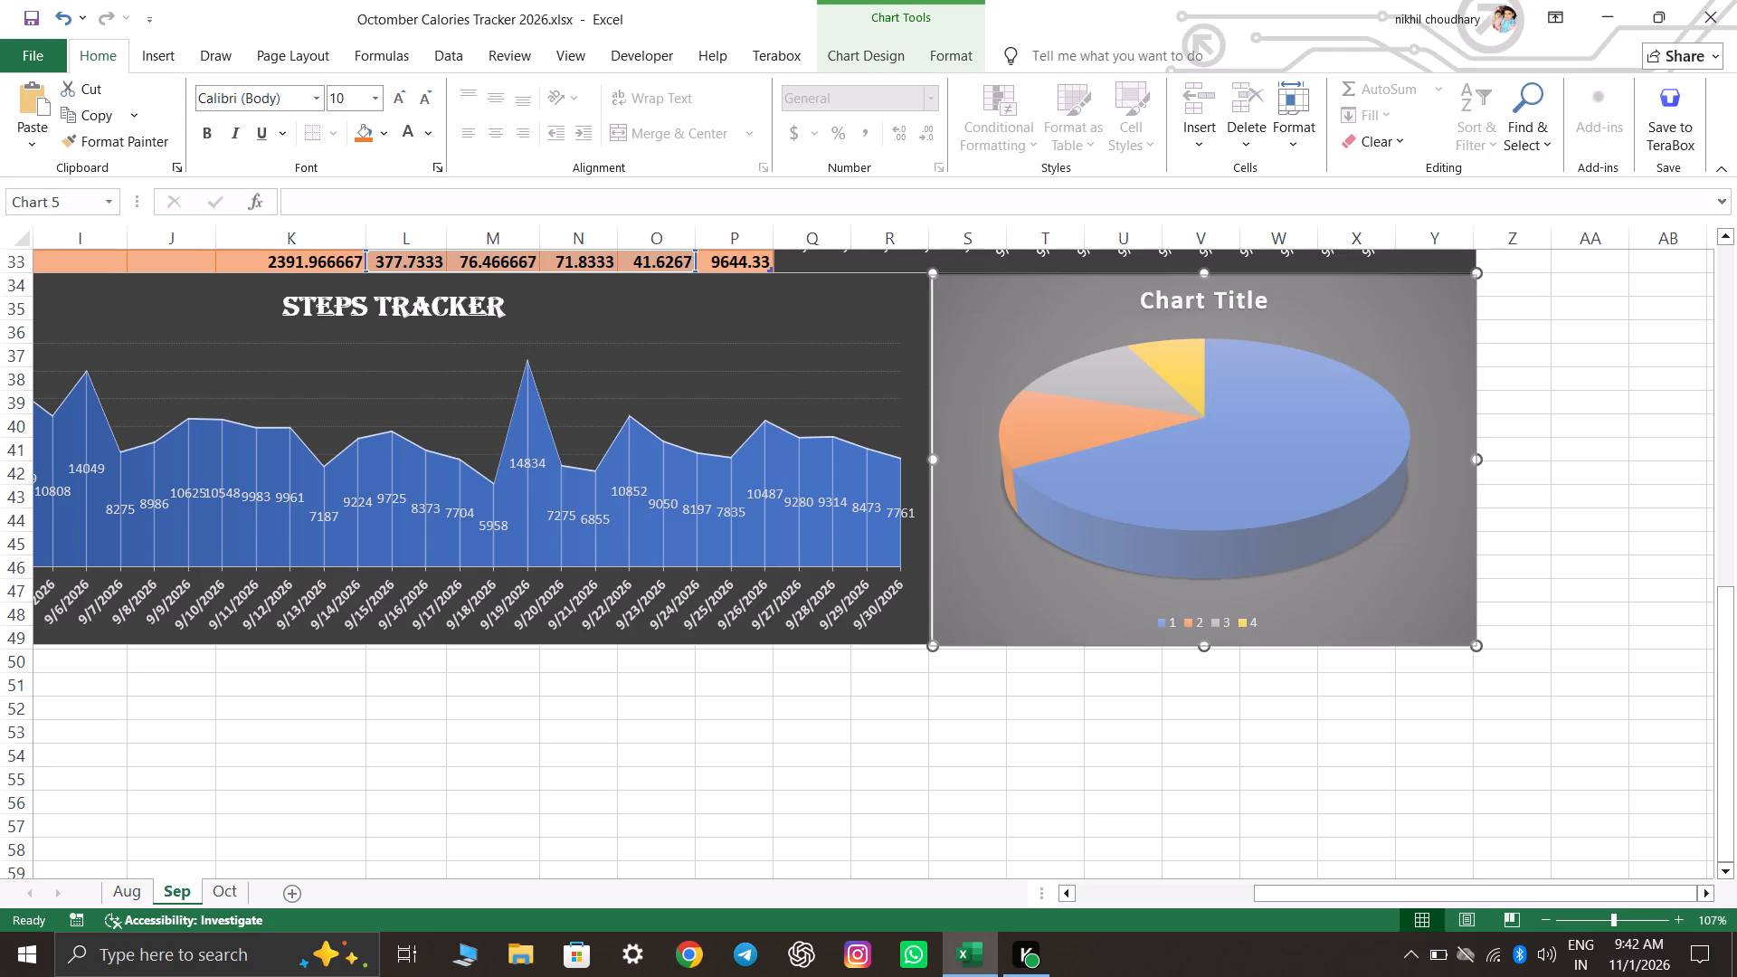
{"action": "left_click", "coordinate": [1073, 752]}
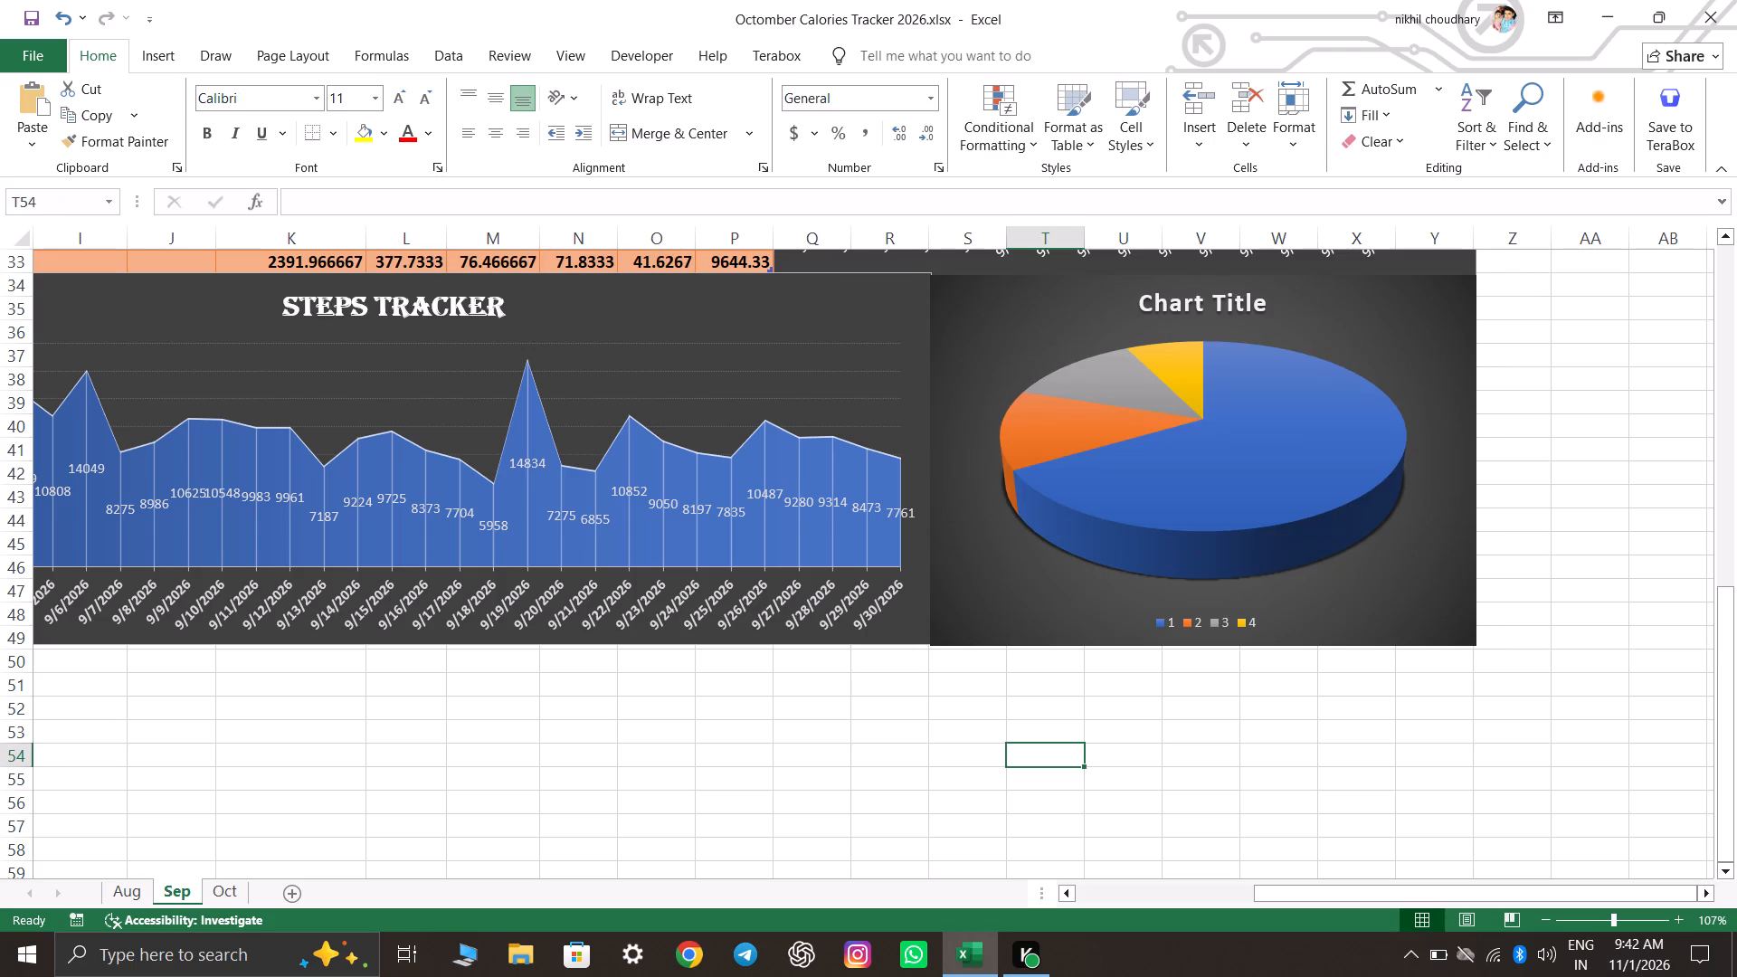
{"action": "left_click", "coordinate": [1006, 303]}
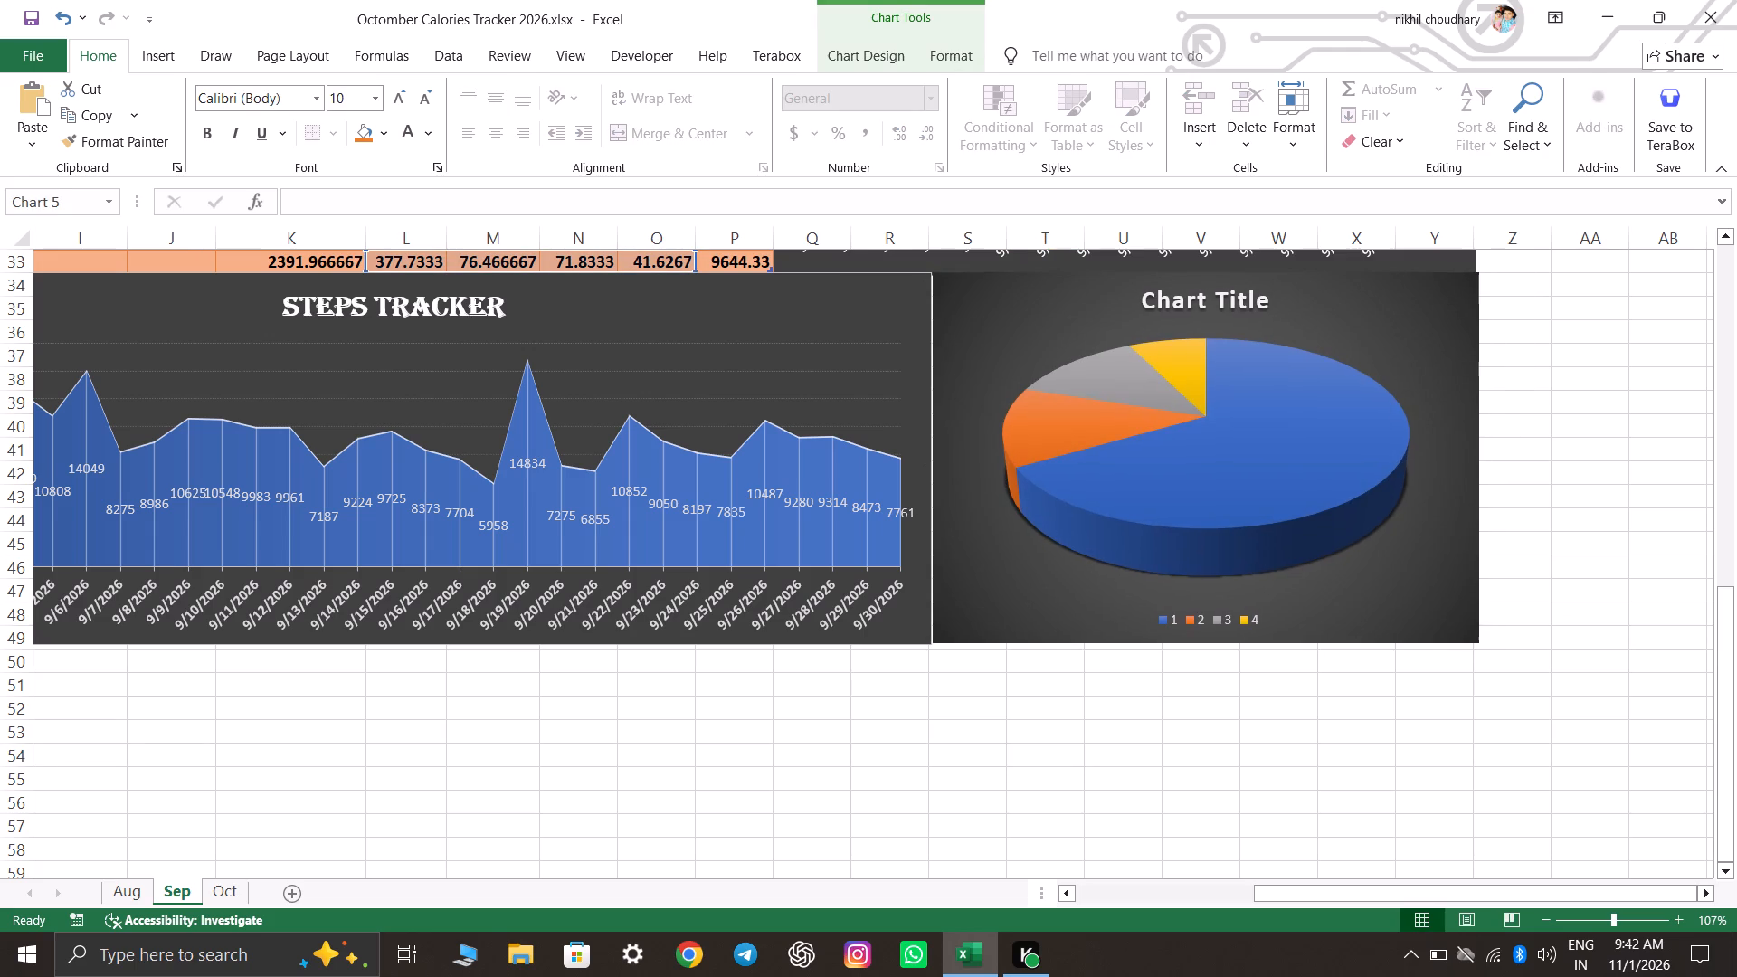
{"action": "left_click", "coordinate": [935, 729]}
{"action": "left_click", "coordinate": [961, 569]}
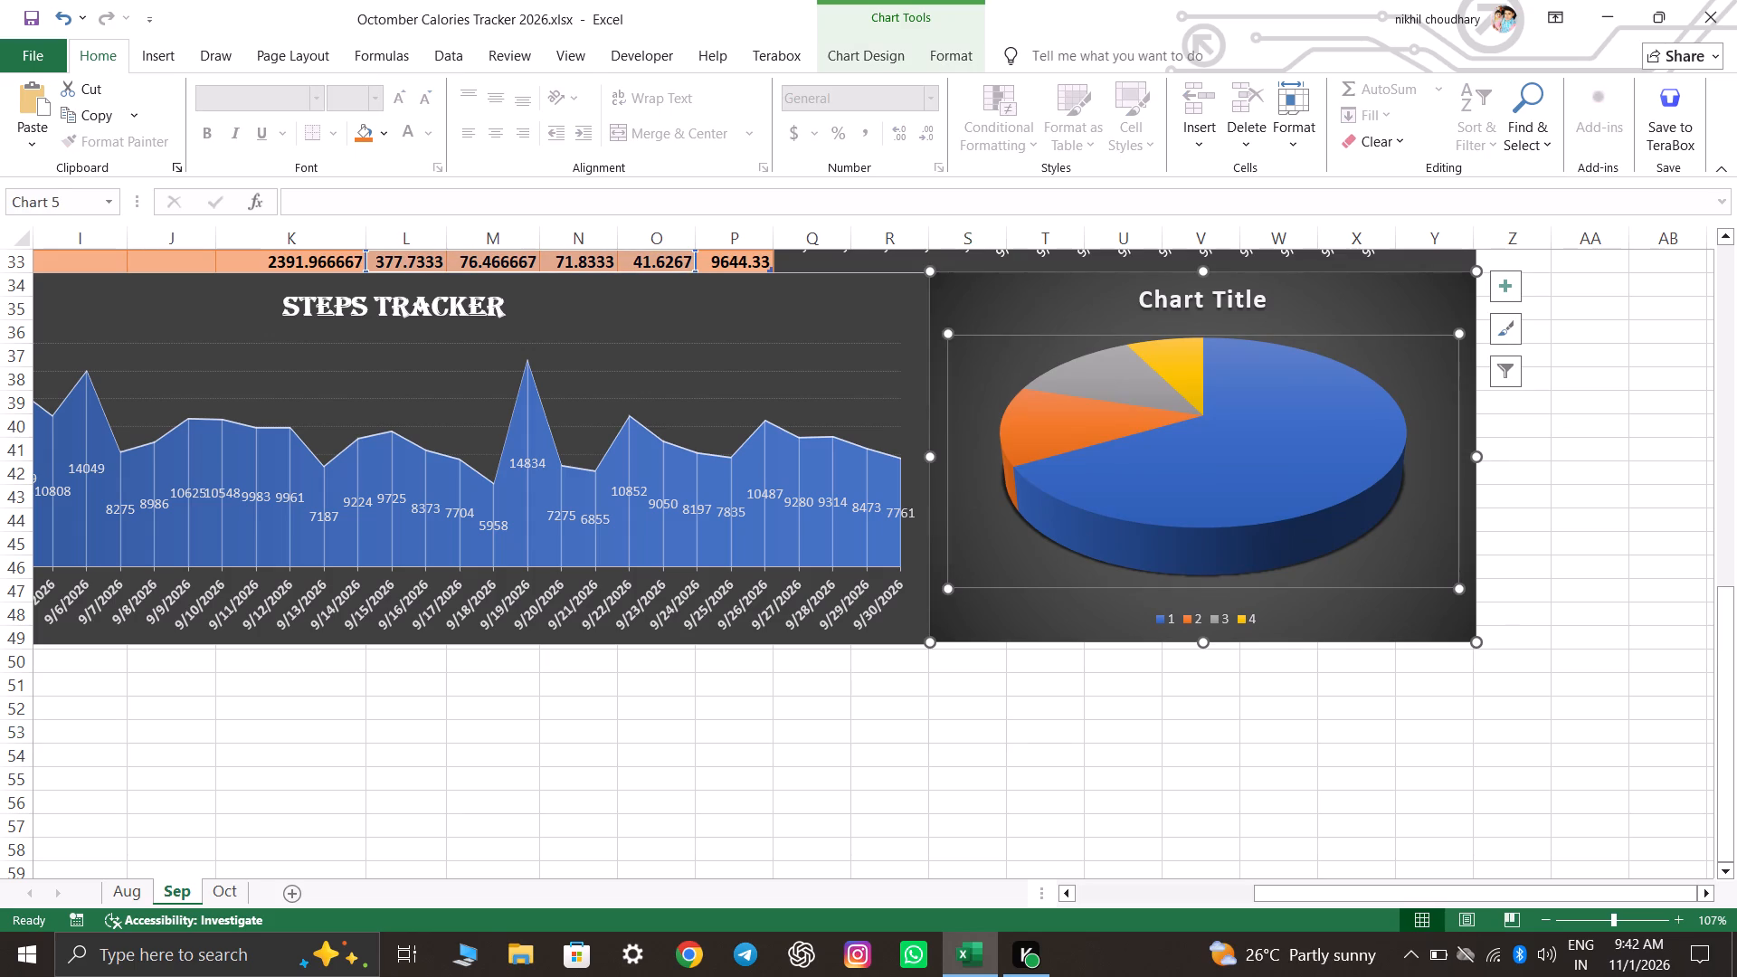
{"action": "left_click", "coordinate": [931, 642]}
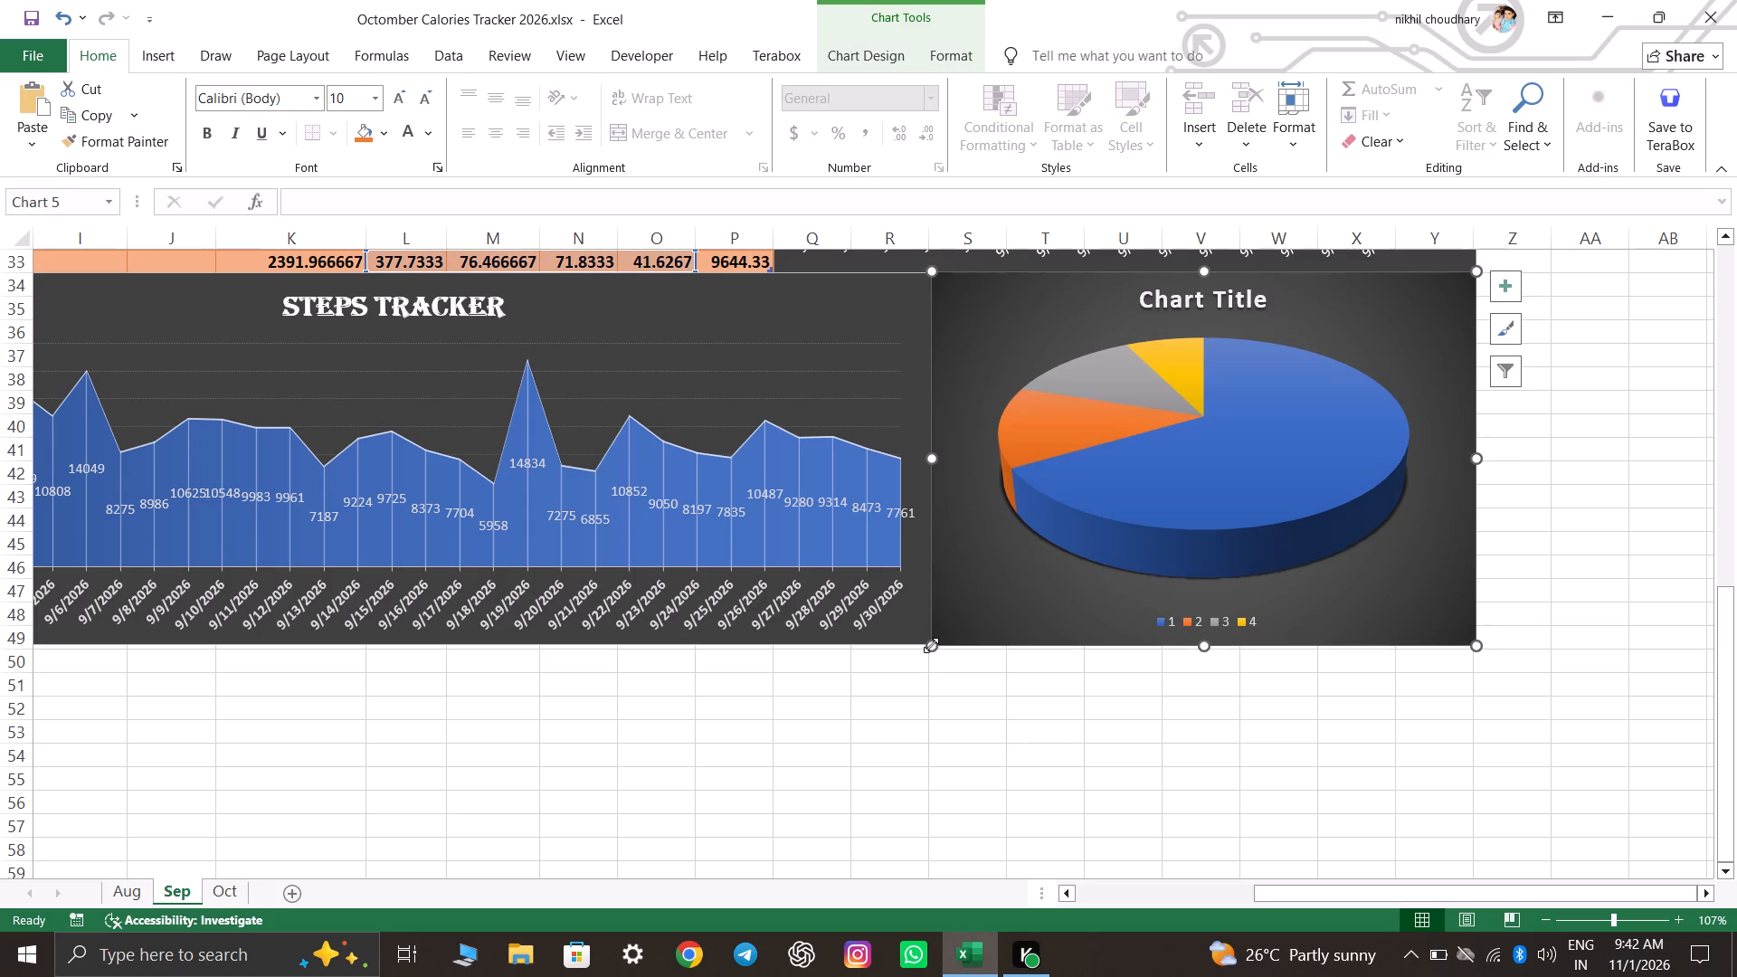
{"action": "left_click", "coordinate": [945, 699]}
Change the September pie chart's title to "Nutrition Chart".
{"action": "scroll", "coordinate": [1096, 731], "scroll_direction": "up", "scroll_amount": 12}
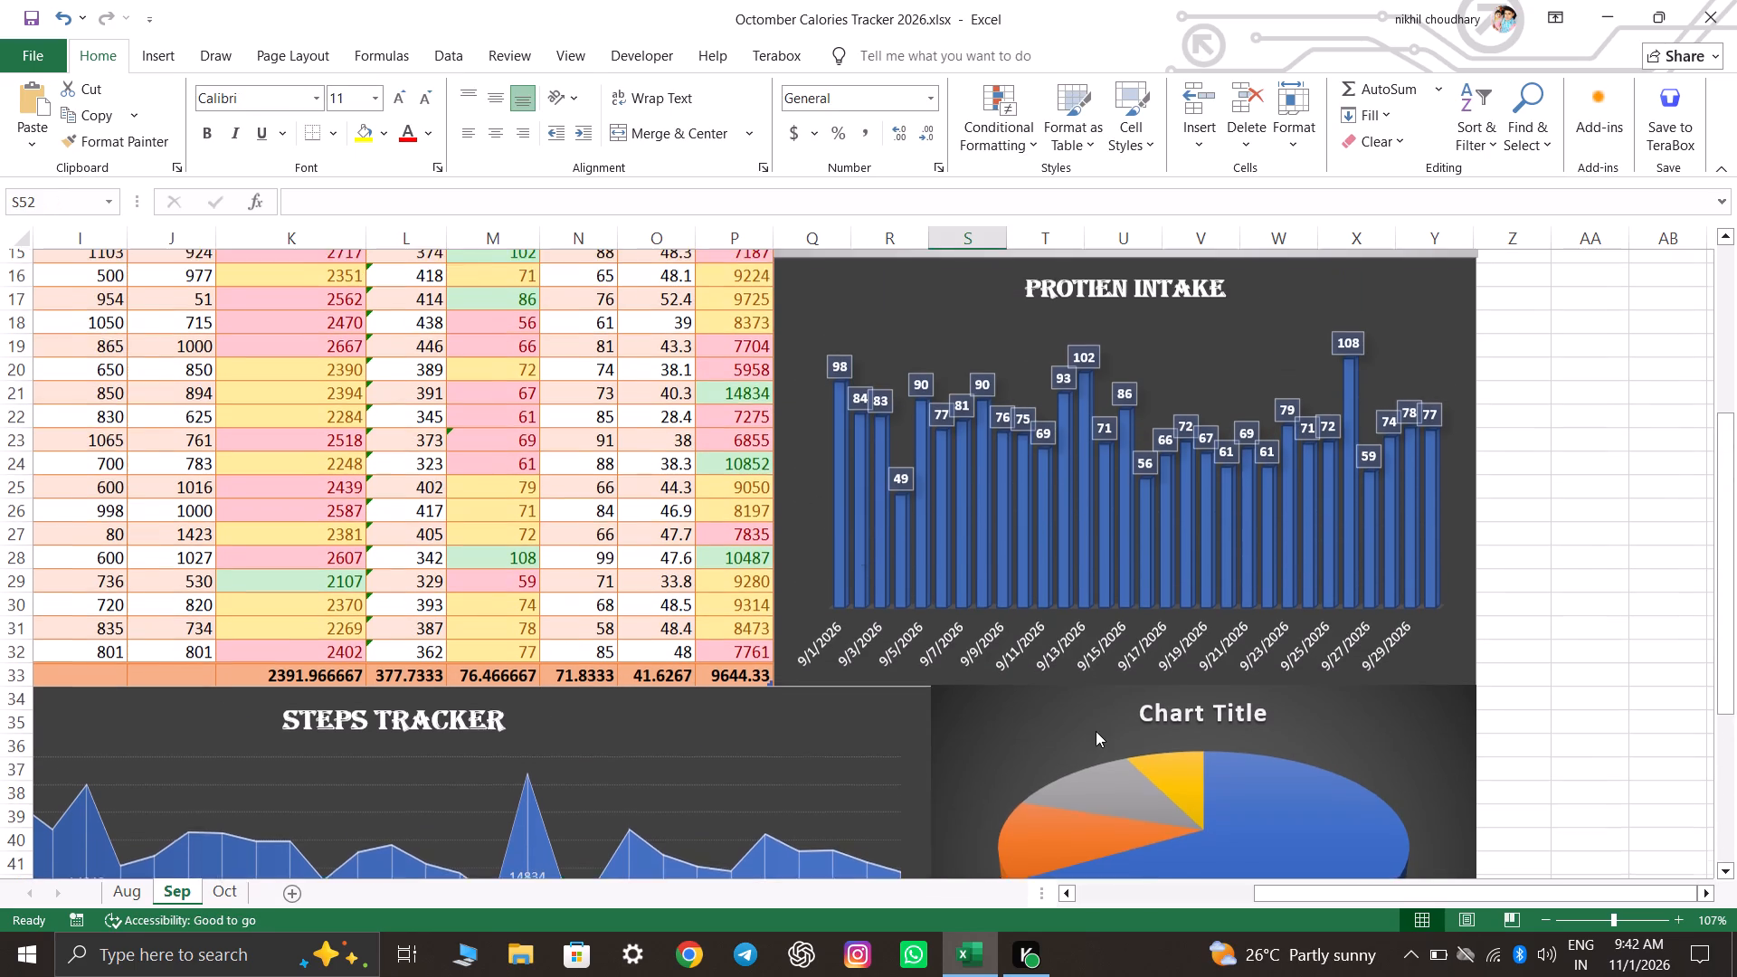
{"action": "scroll", "coordinate": [1182, 722], "scroll_direction": "down", "scroll_amount": 6}
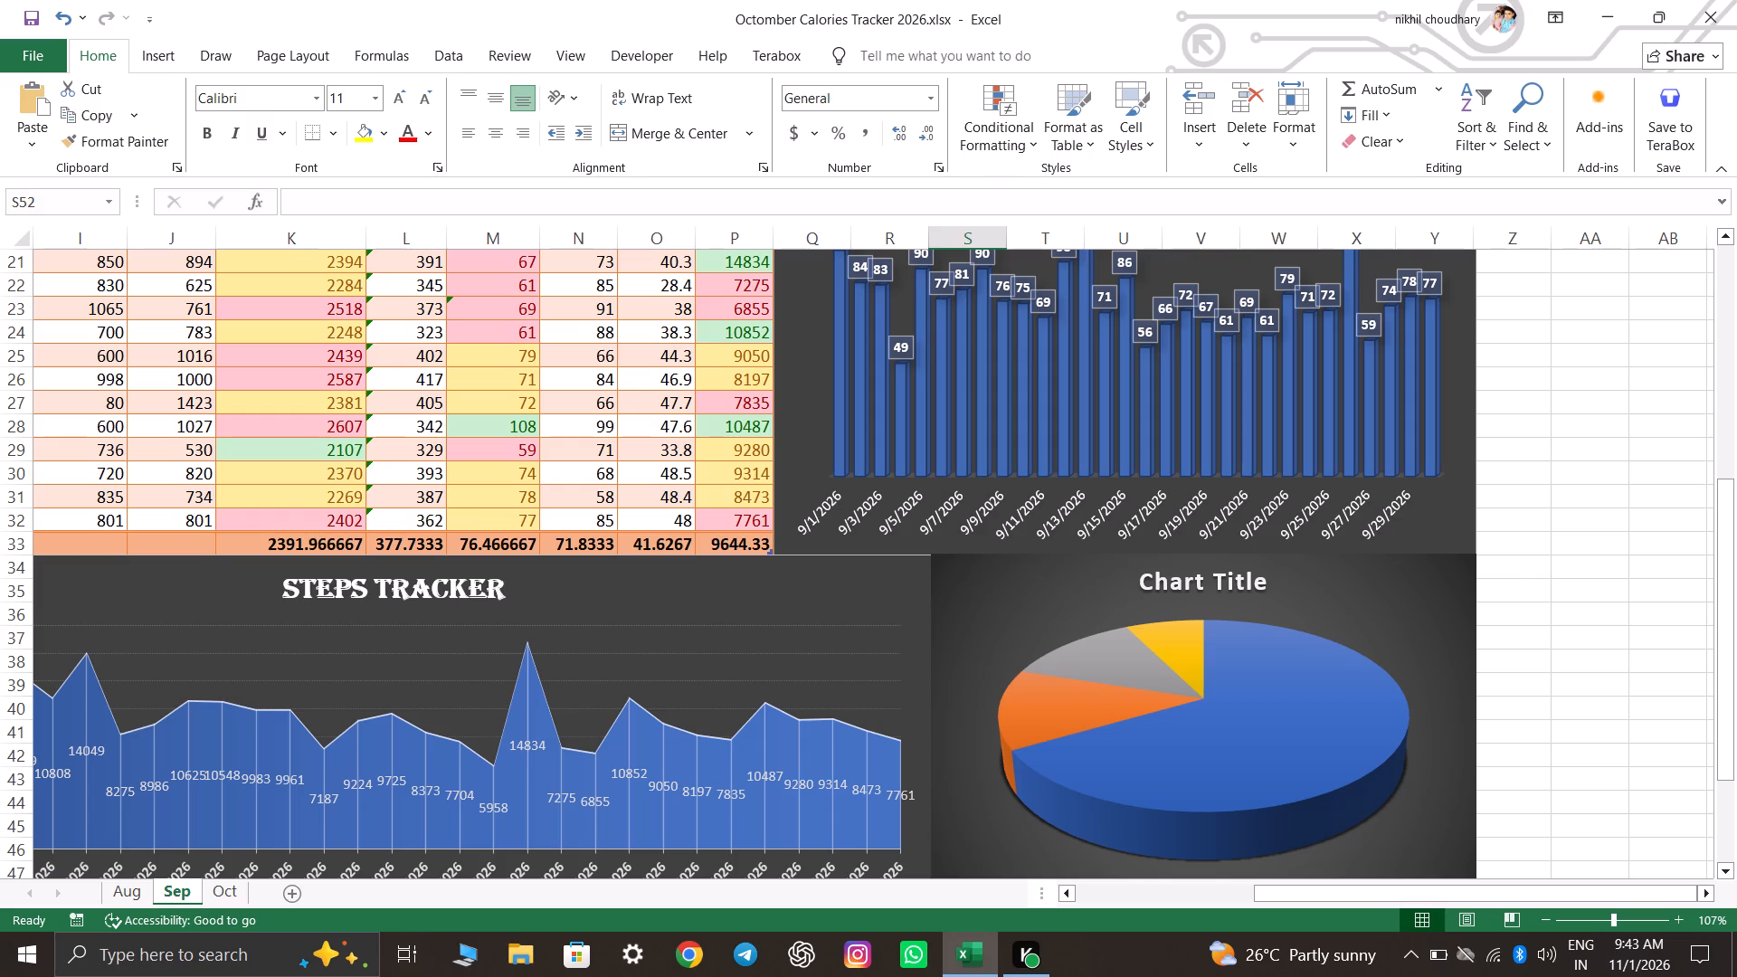
{"action": "left_click", "coordinate": [1240, 585]}
{"action": "left_click", "coordinate": [1240, 585]}
{"action": "key", "text": "ctrl+a"}
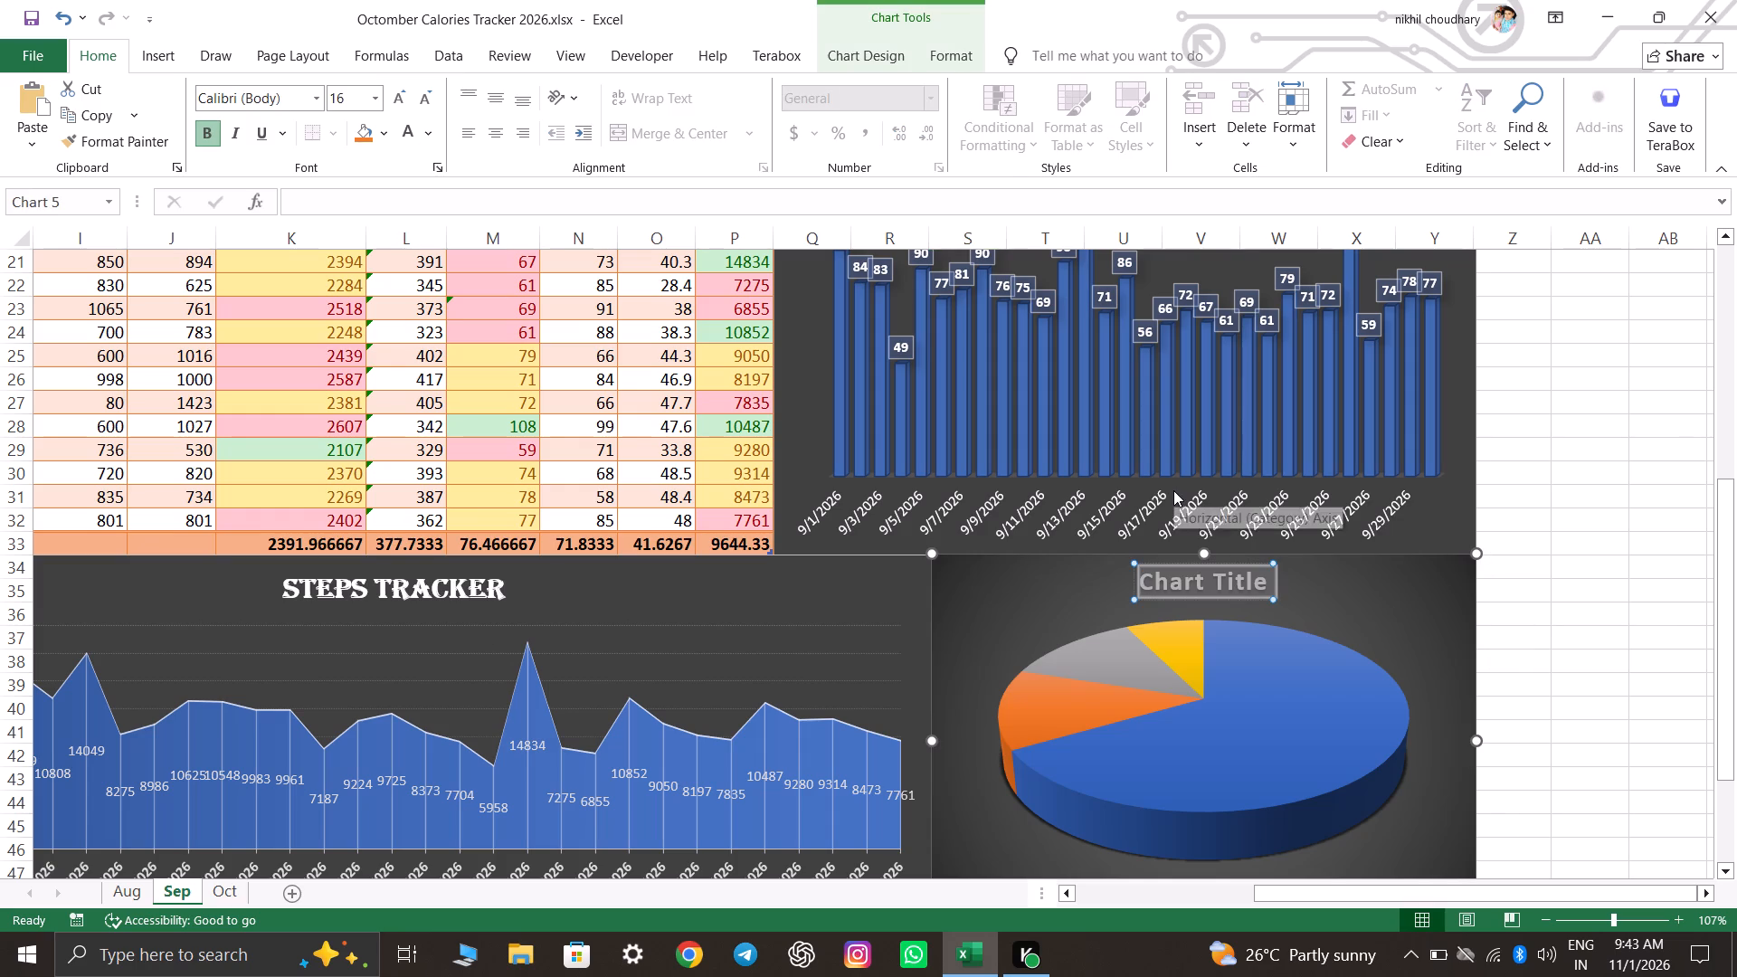
{"action": "type", "text": "Nutrition"}
{"action": "key", "text": "space"}
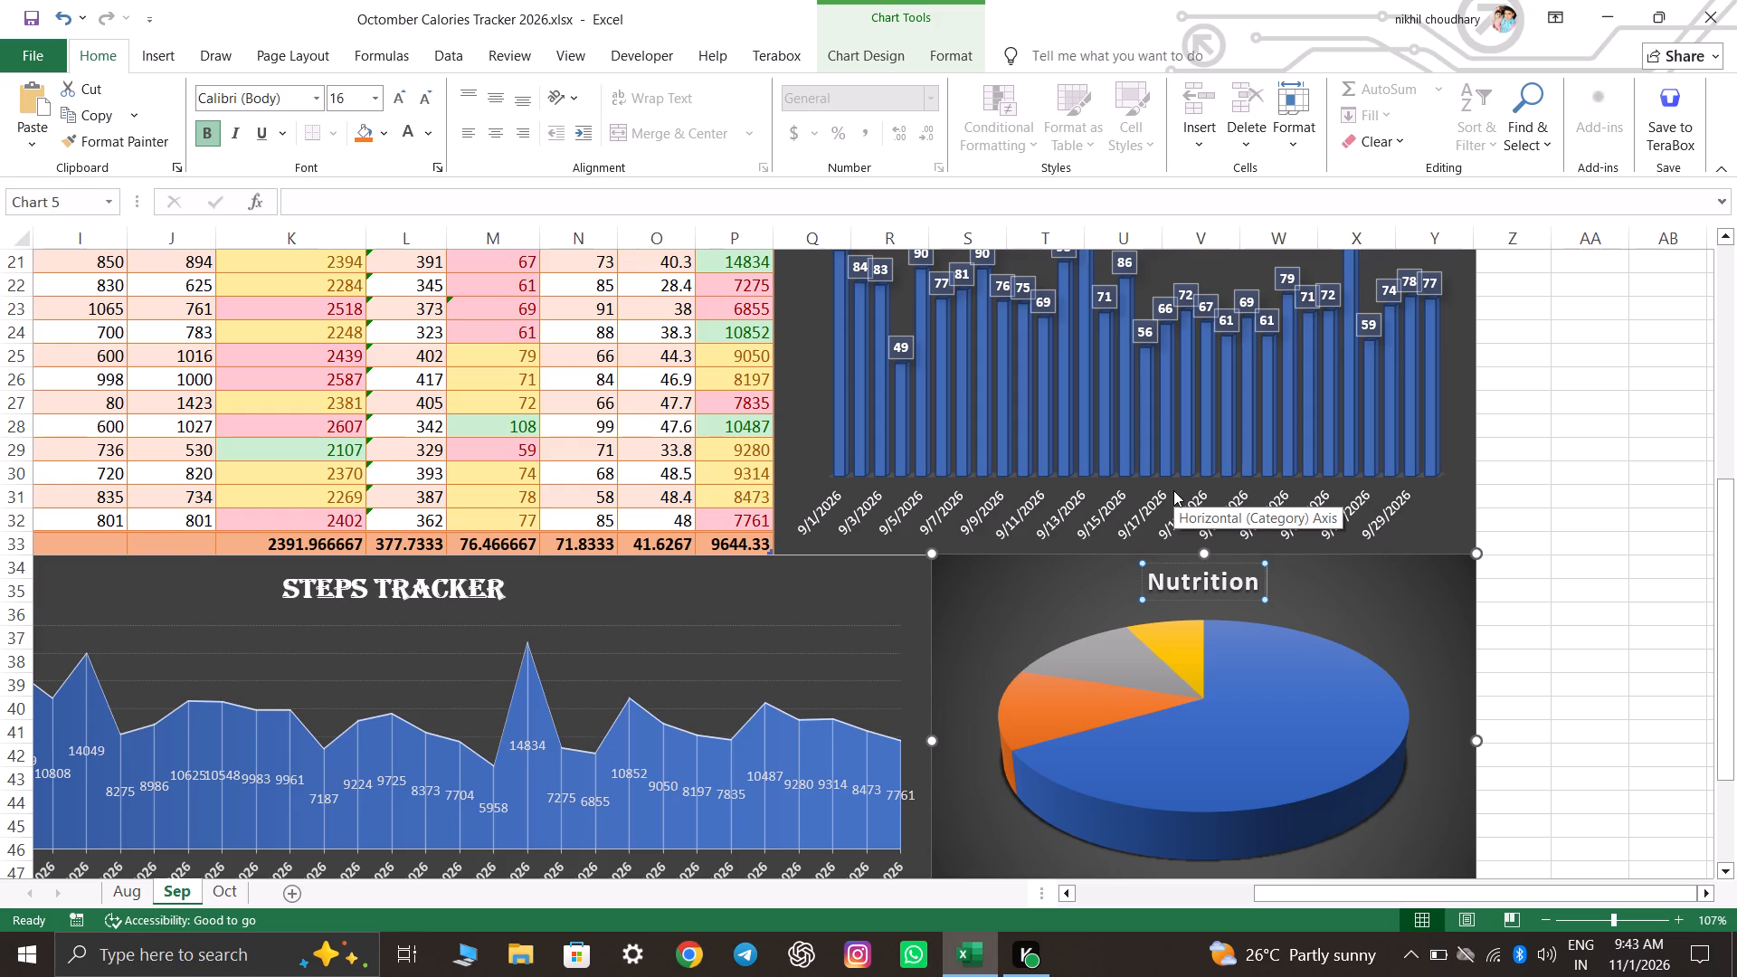
{"action": "type", "text": "In"}
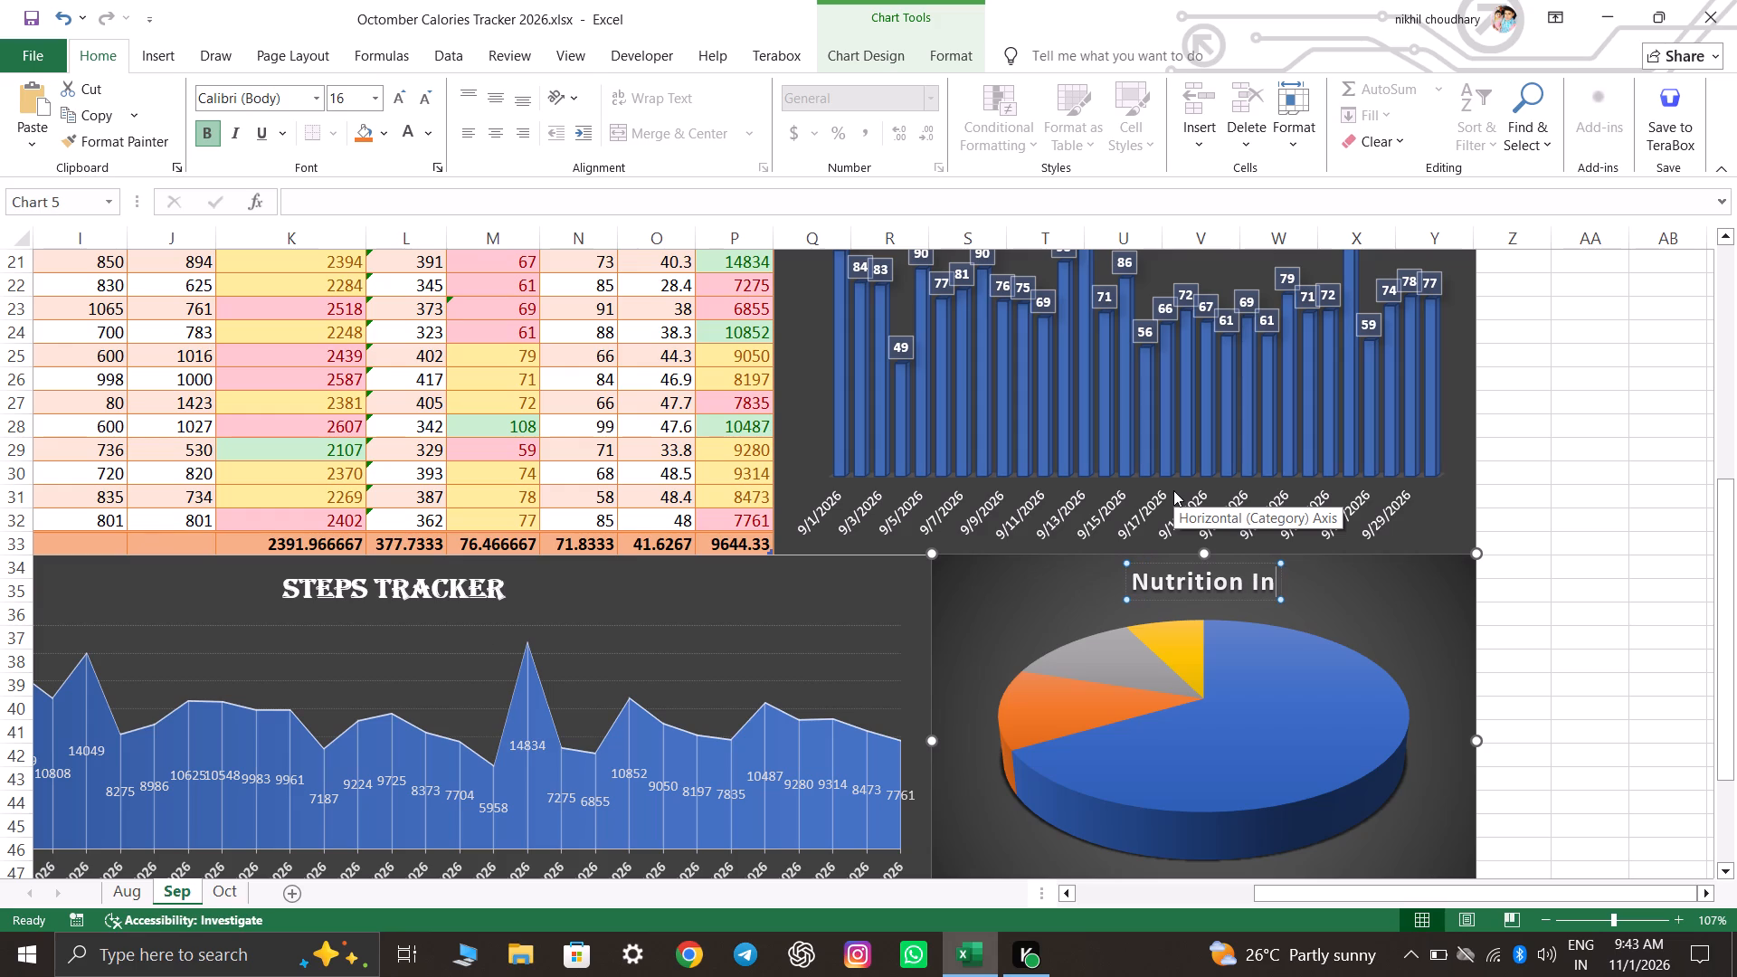
{"action": "key", "text": "BackSpace"}
{"action": "key", "text": "BackSpace"}
{"action": "type", "text": "Chart"}
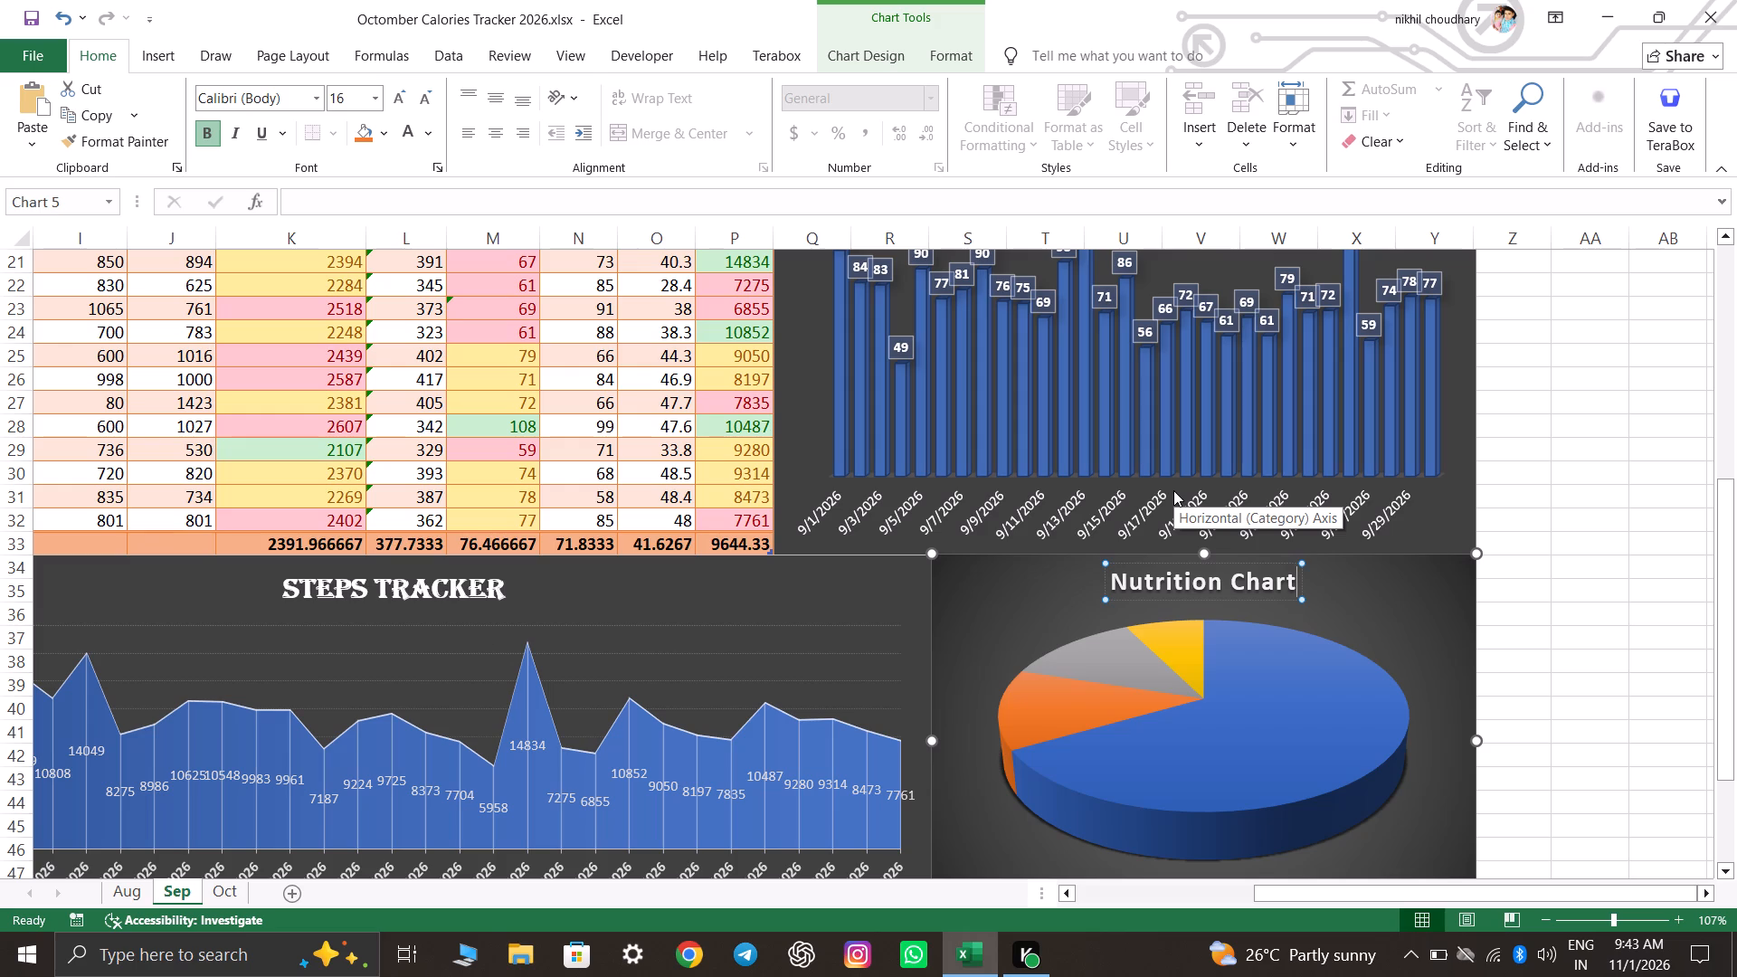
Format the Nutrition Chart title in 18-point Algerian with white text.
{"action": "key", "text": "ctrl+a"}
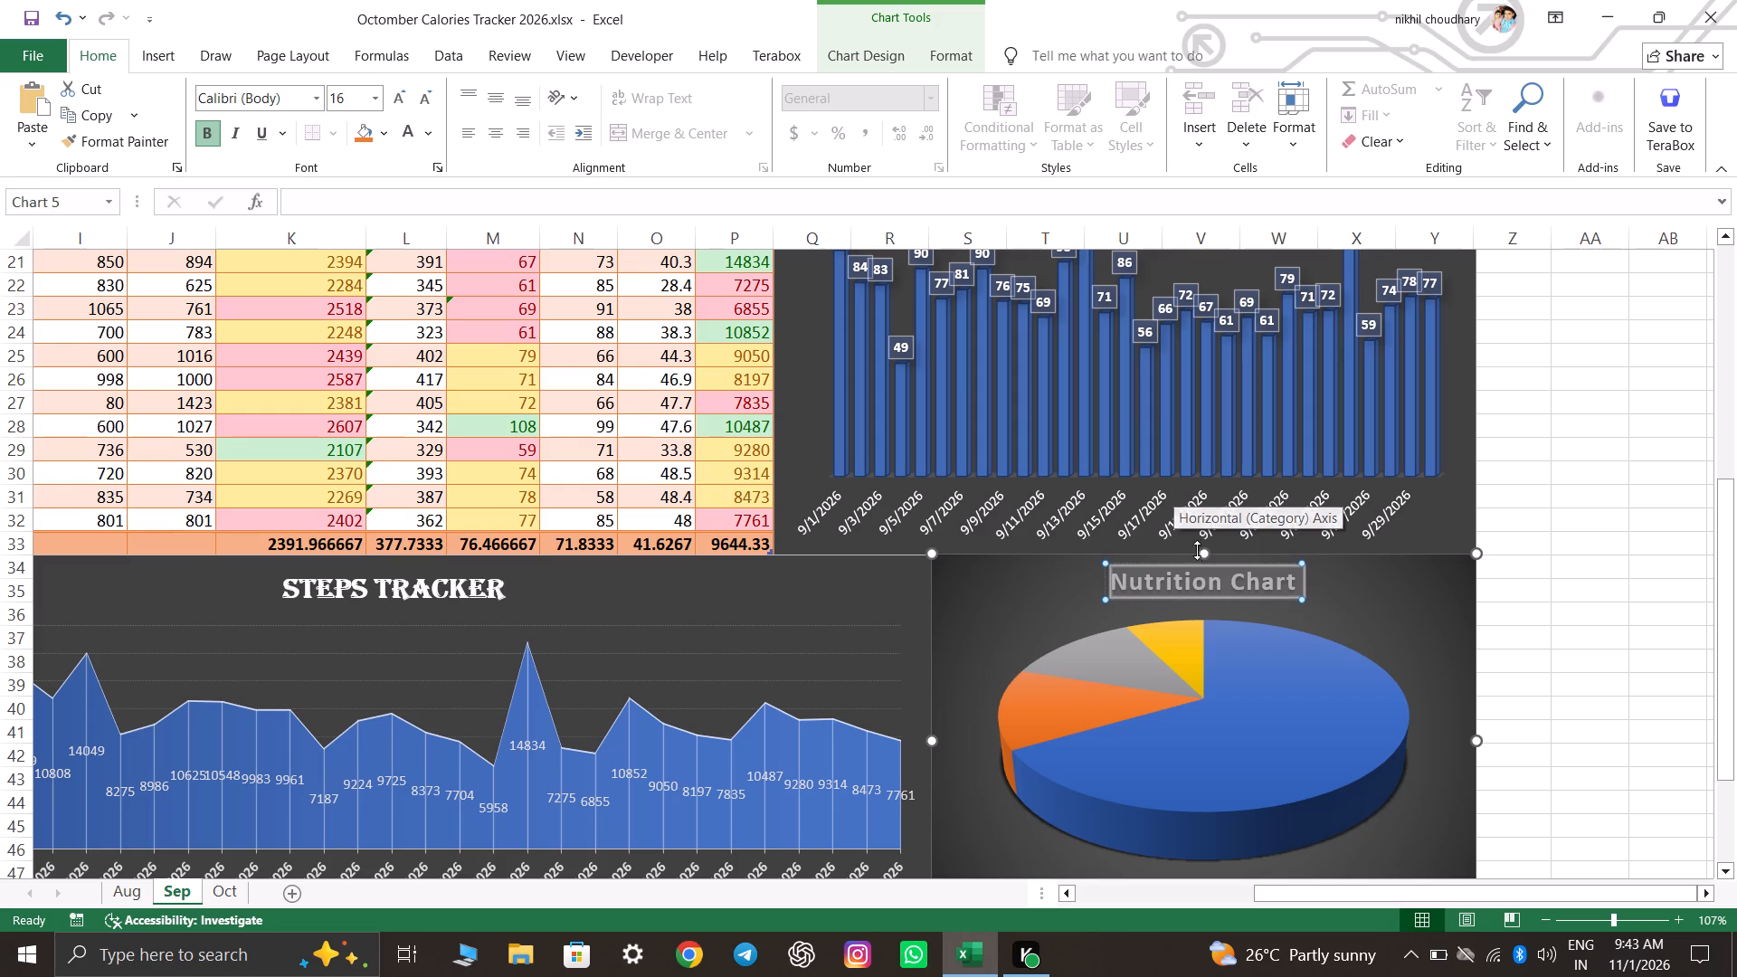
{"action": "left_click", "coordinate": [396, 96]}
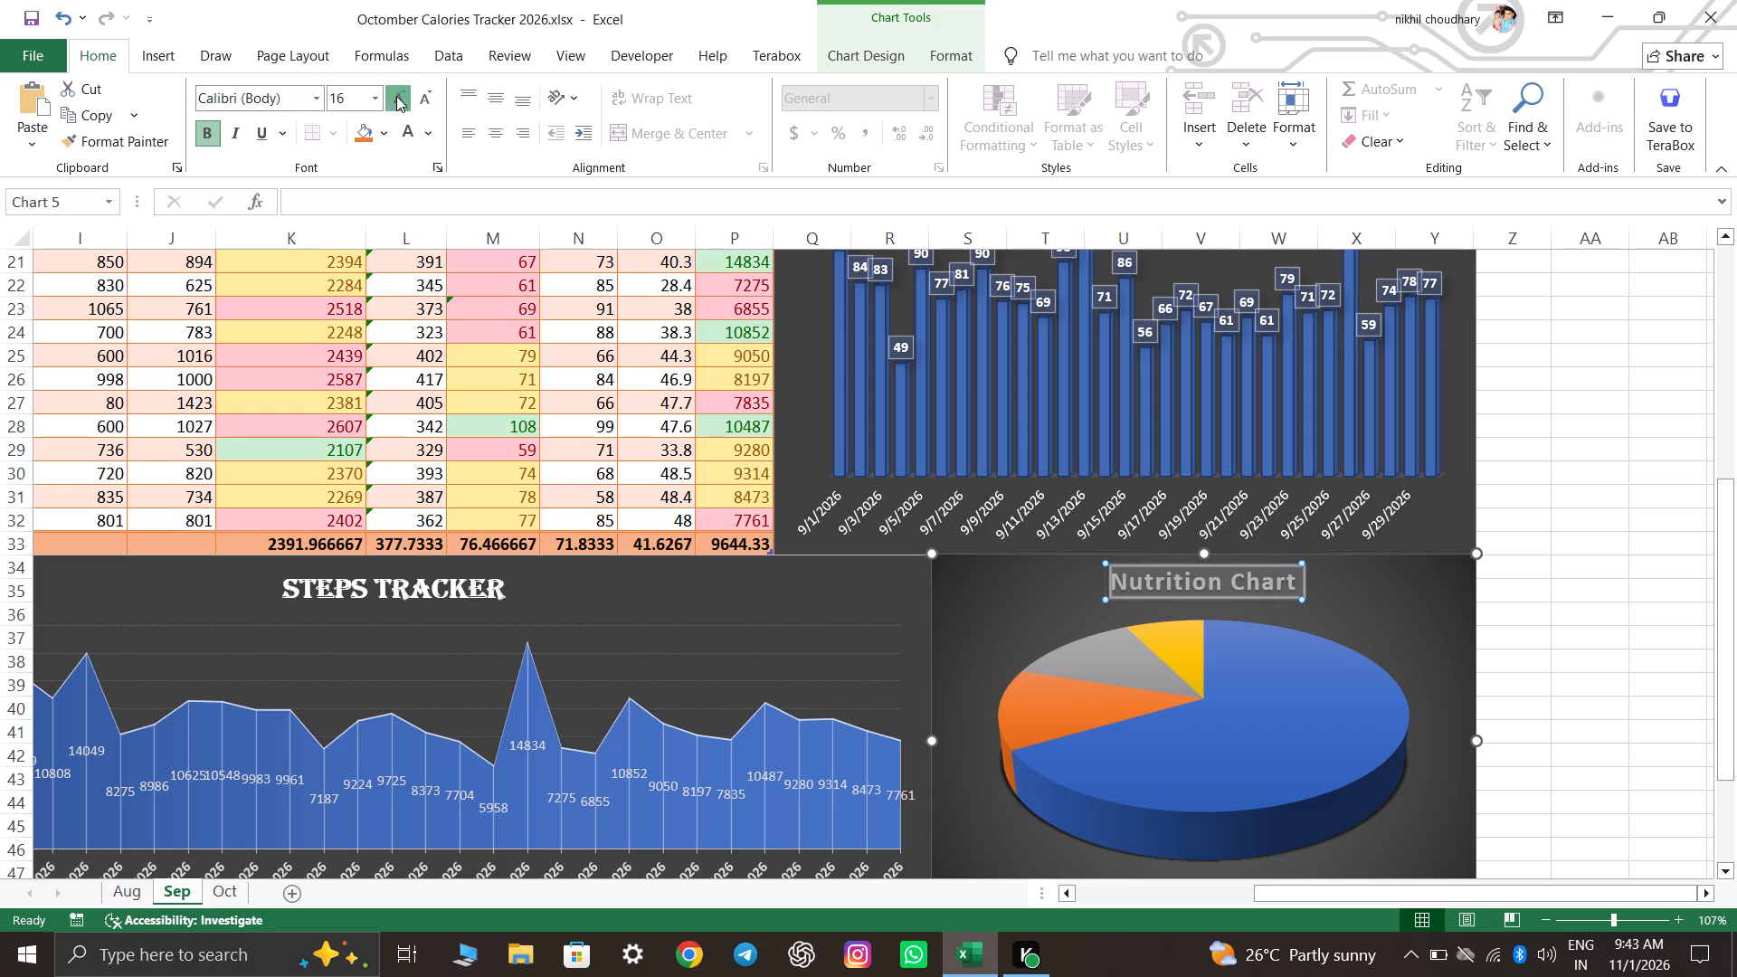
{"action": "left_click", "coordinate": [317, 106]}
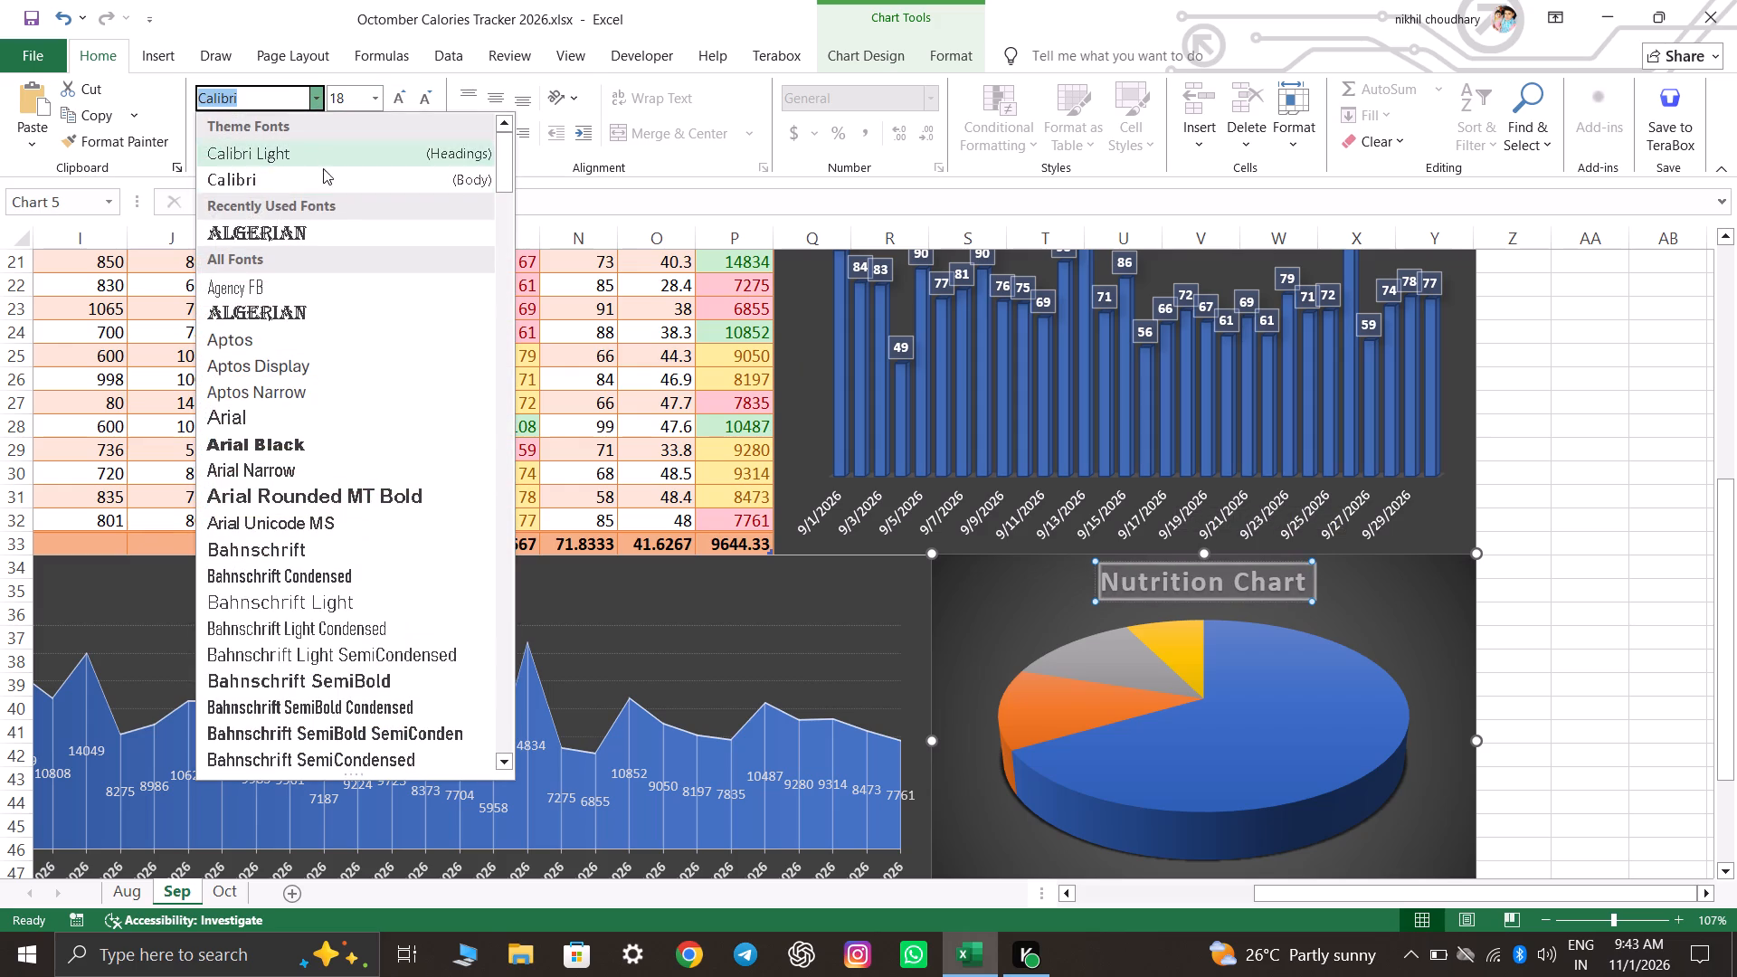
{"action": "left_click", "coordinate": [326, 230]}
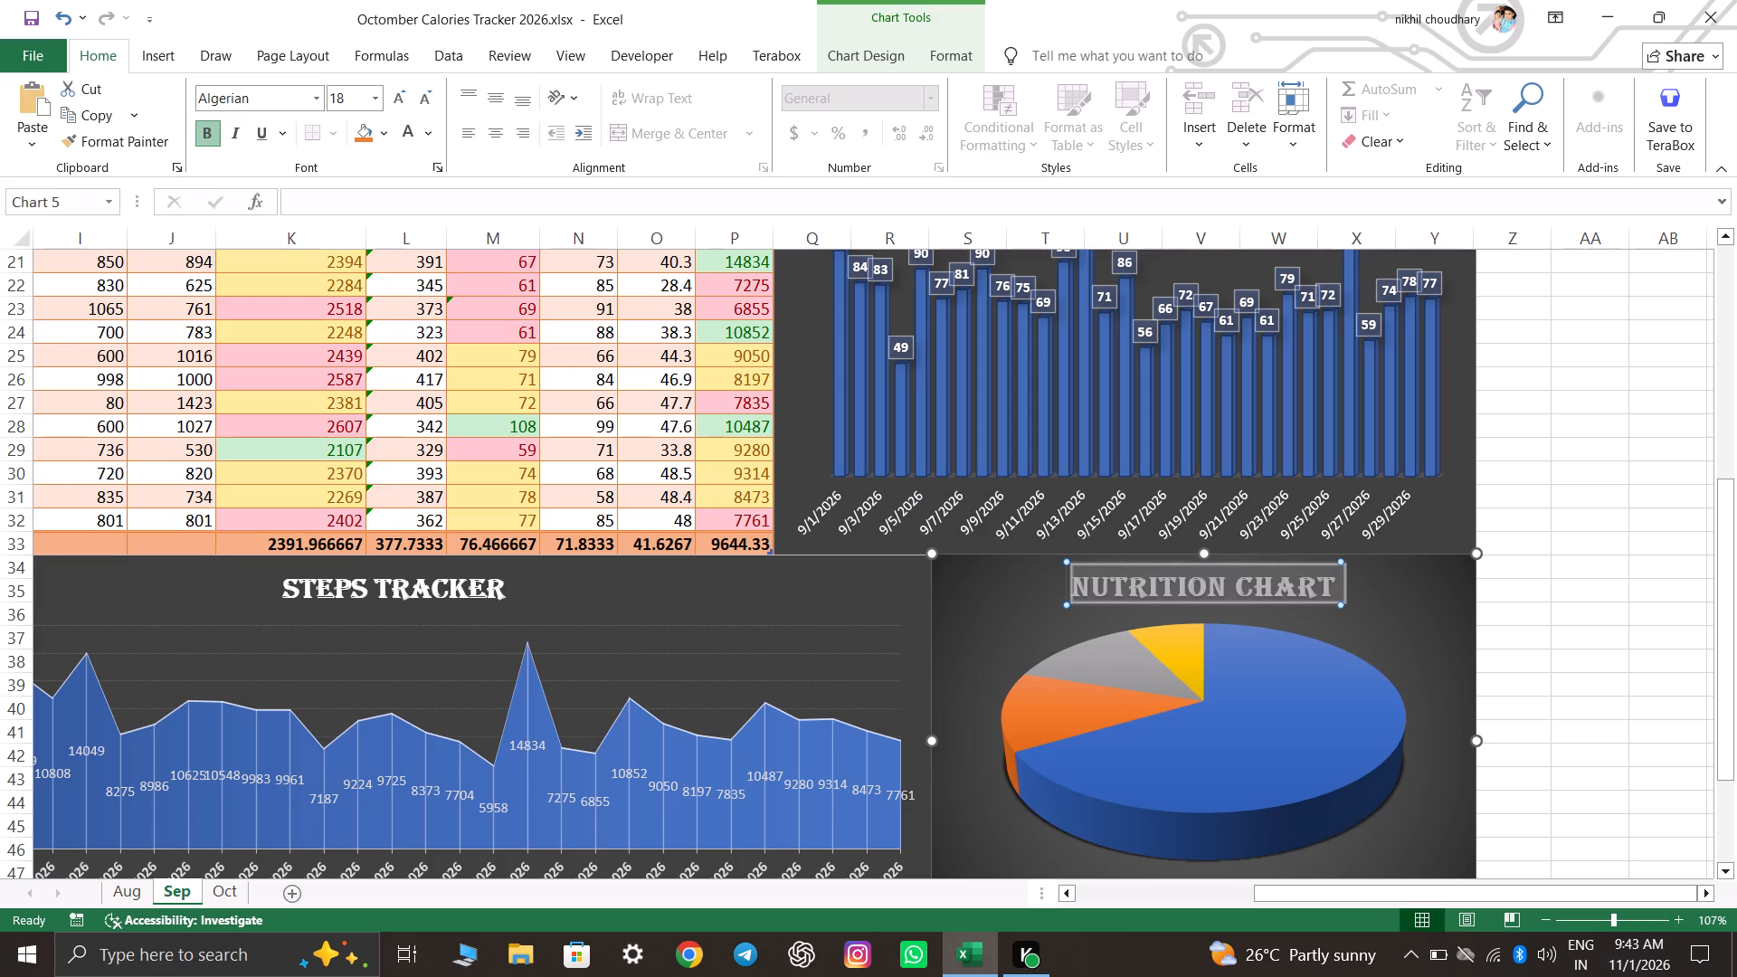
{"action": "left_click", "coordinate": [436, 136]}
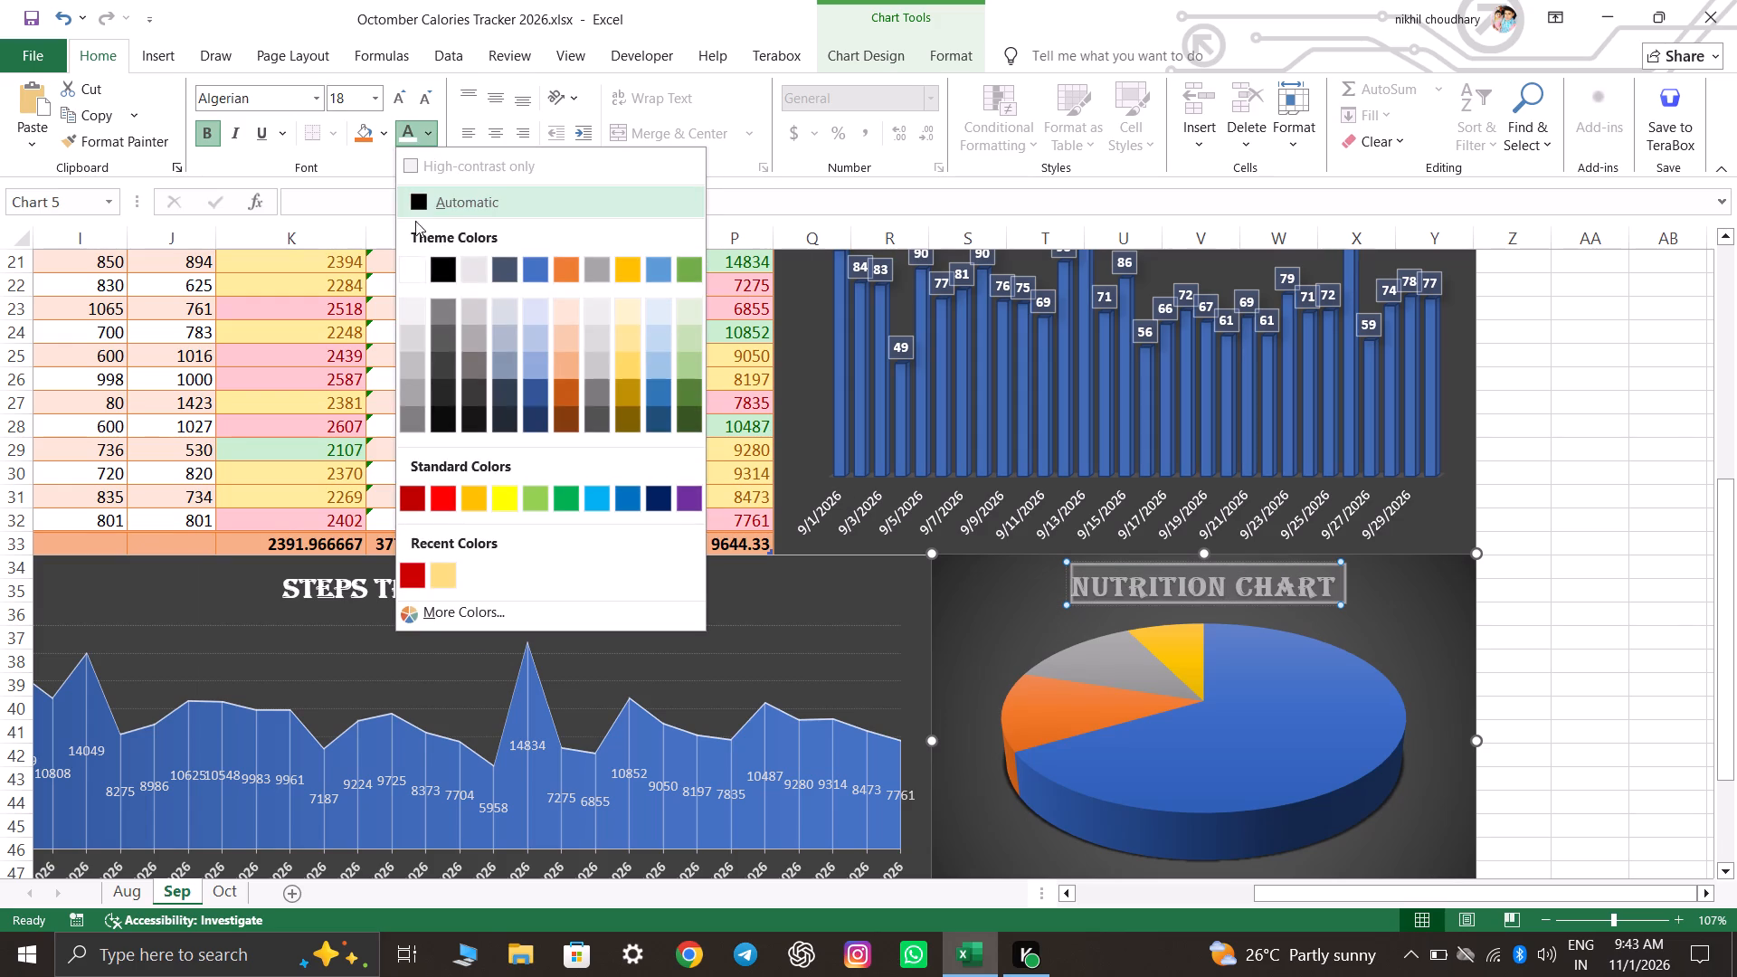
{"action": "left_click", "coordinate": [422, 263]}
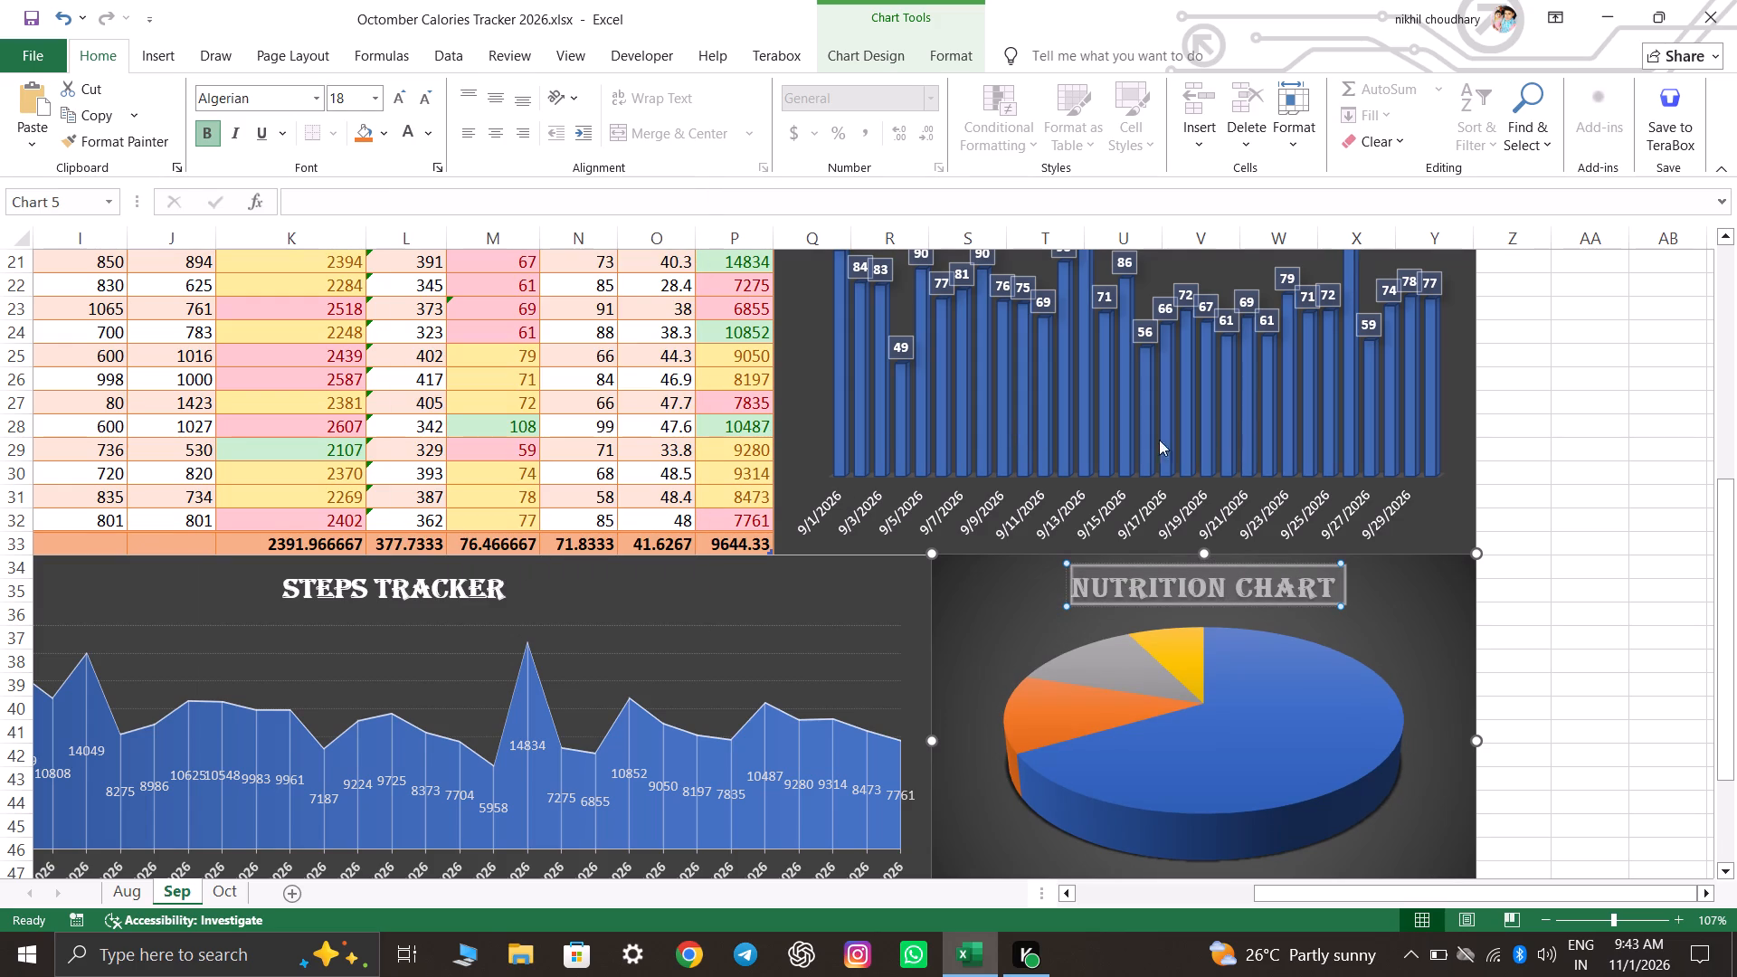
{"action": "left_click", "coordinate": [1571, 413]}
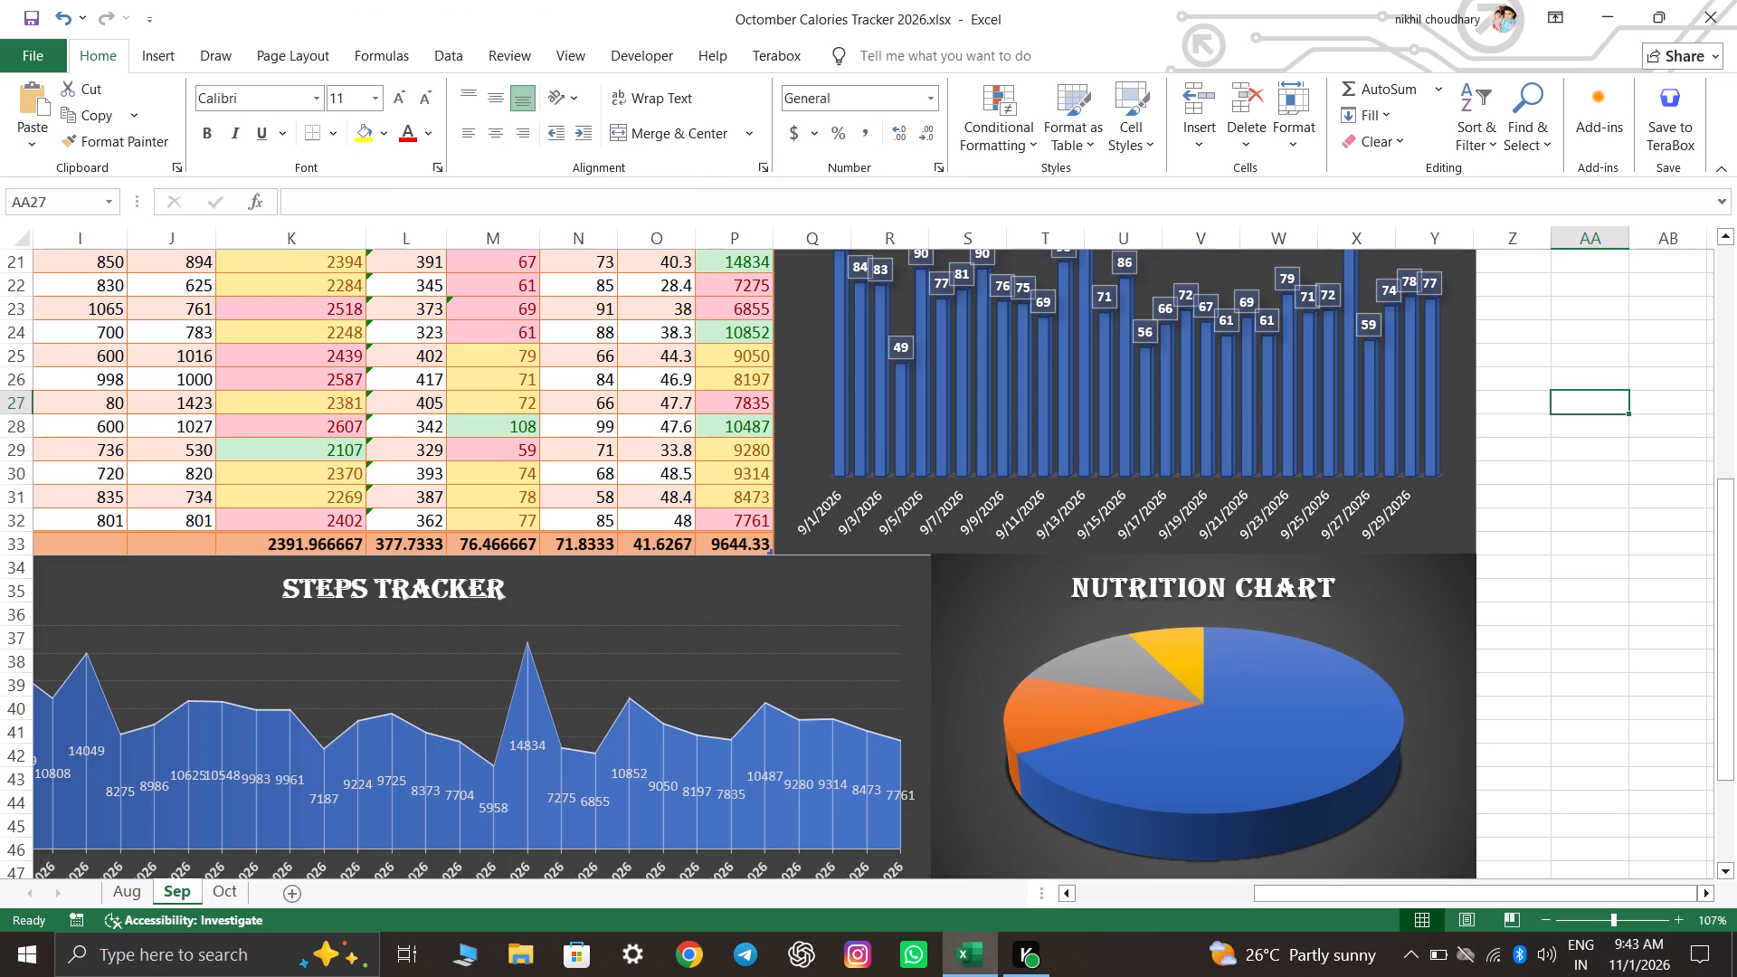
Review the September charts from the Calories Tracker down to the Nutrition Chart, checking their alignment with the table and each other.
{"action": "scroll", "coordinate": [1642, 575], "scroll_direction": "up", "scroll_amount": 9}
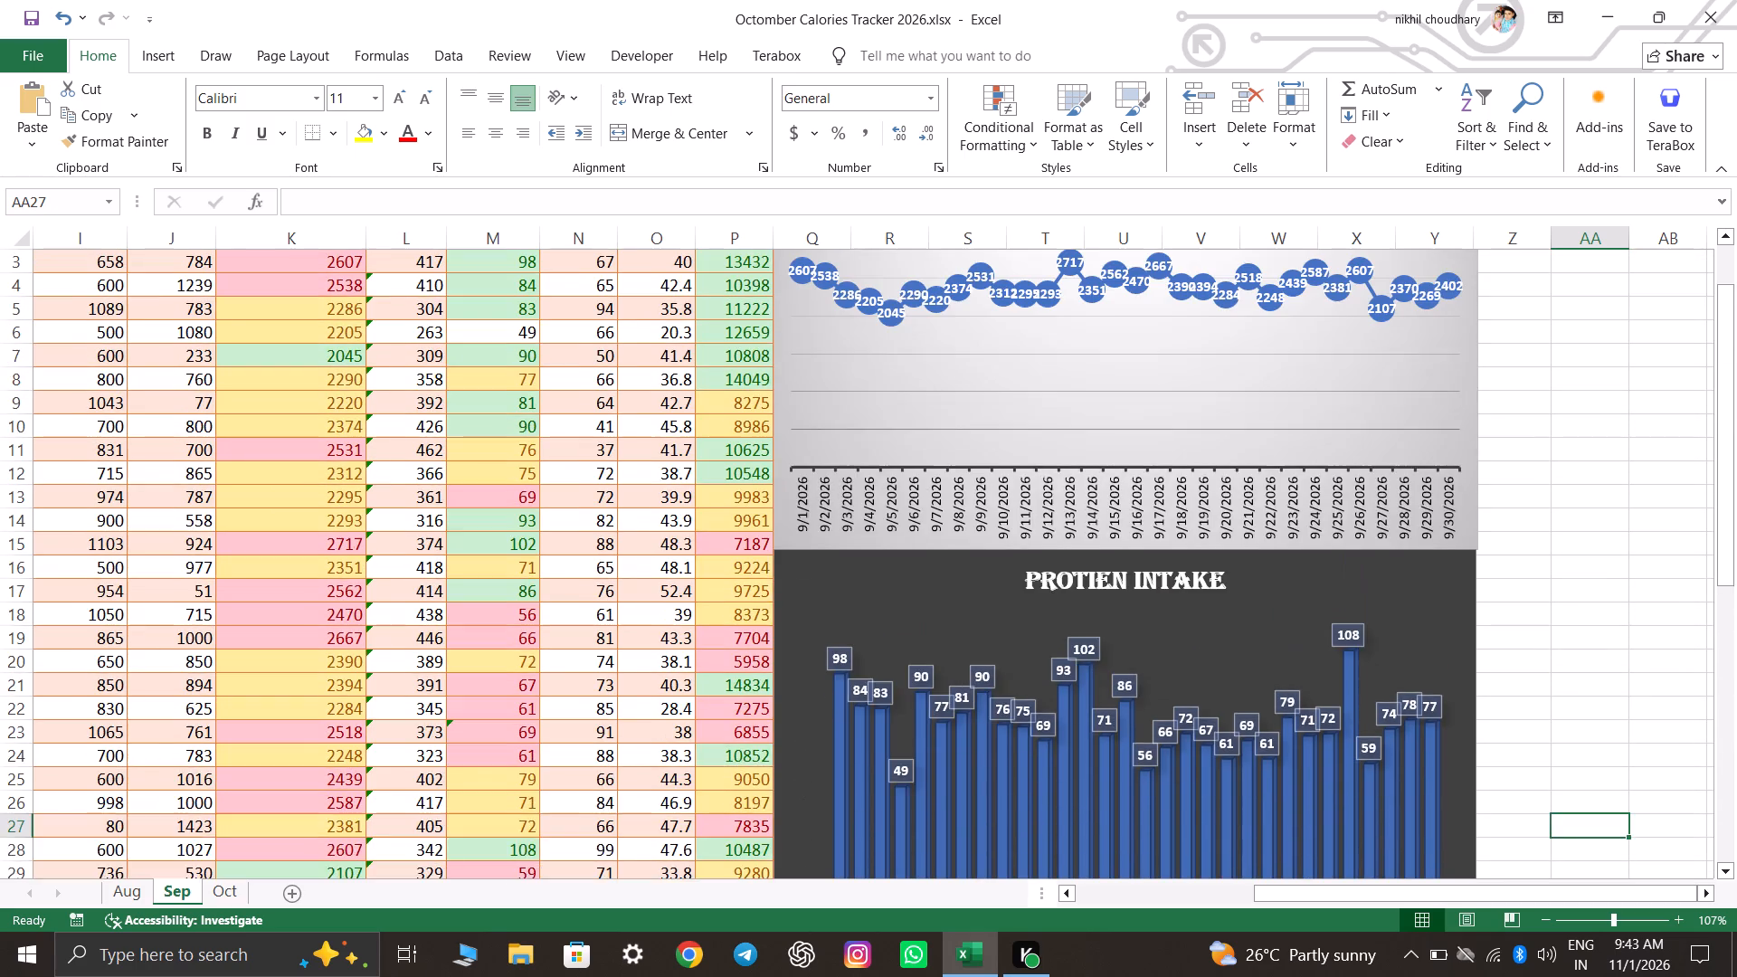
{"action": "scroll", "coordinate": [1644, 571], "scroll_direction": "up", "scroll_amount": 11}
{"action": "scroll", "coordinate": [1644, 571], "scroll_direction": "down", "scroll_amount": 16}
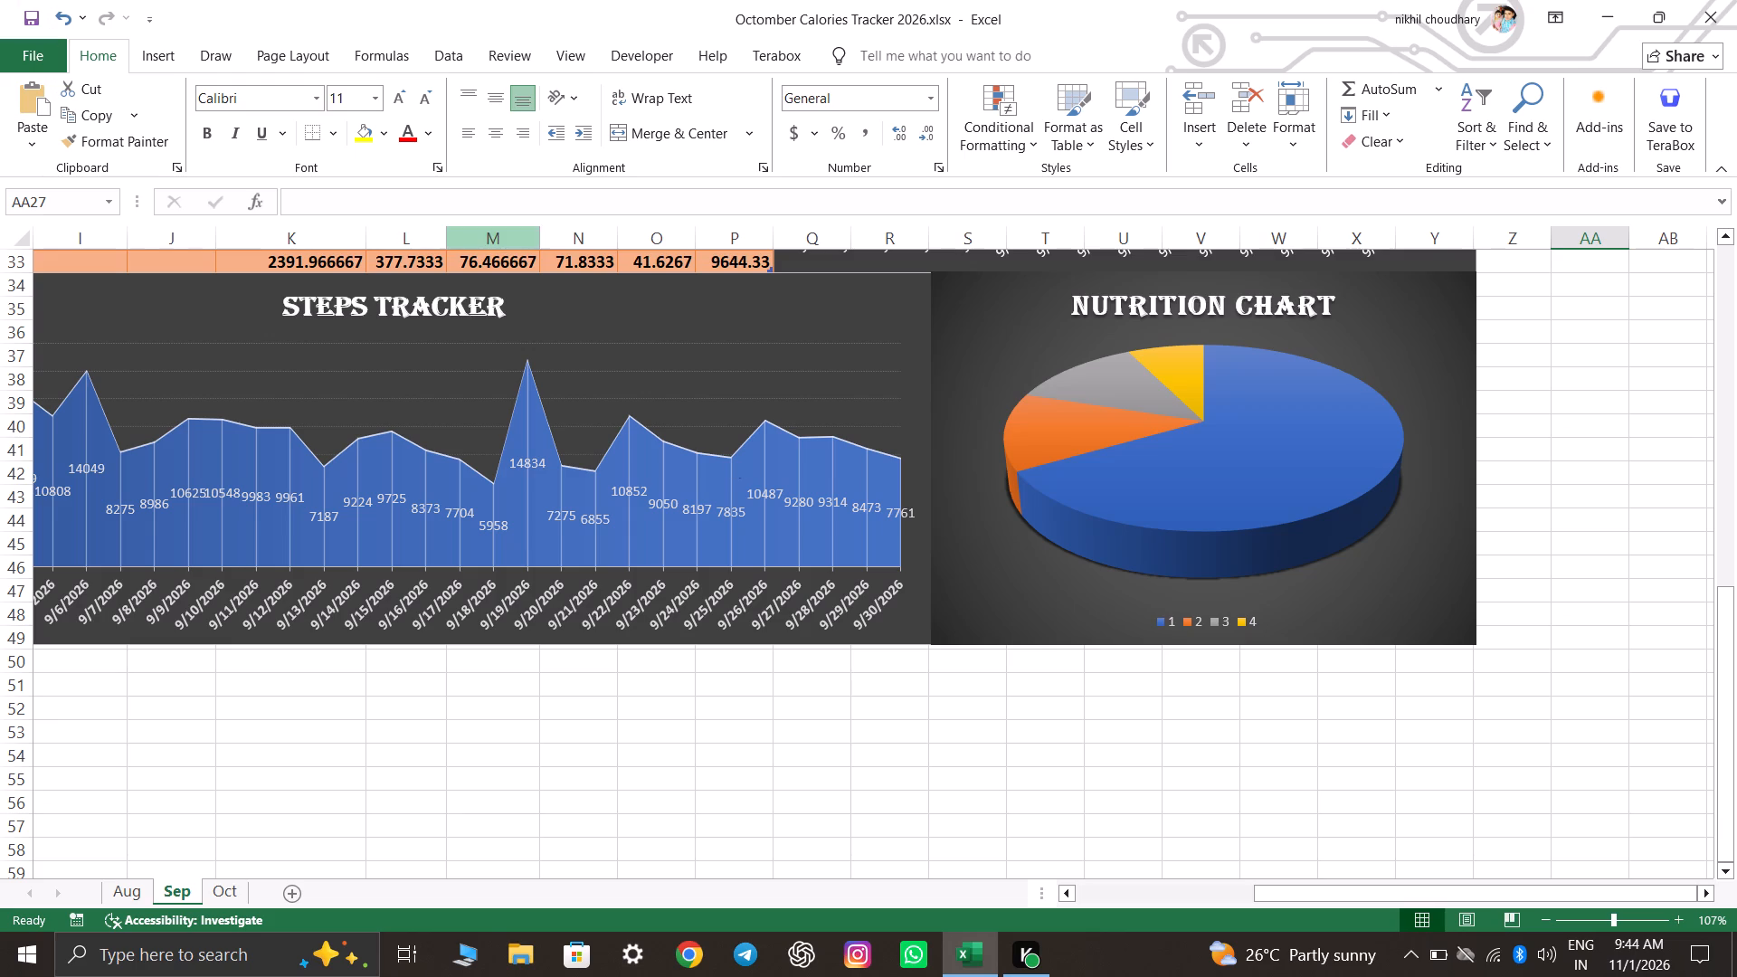
{"action": "left_click", "coordinate": [1628, 622]}
{"action": "scroll", "coordinate": [1604, 594], "scroll_direction": "up", "scroll_amount": 3}
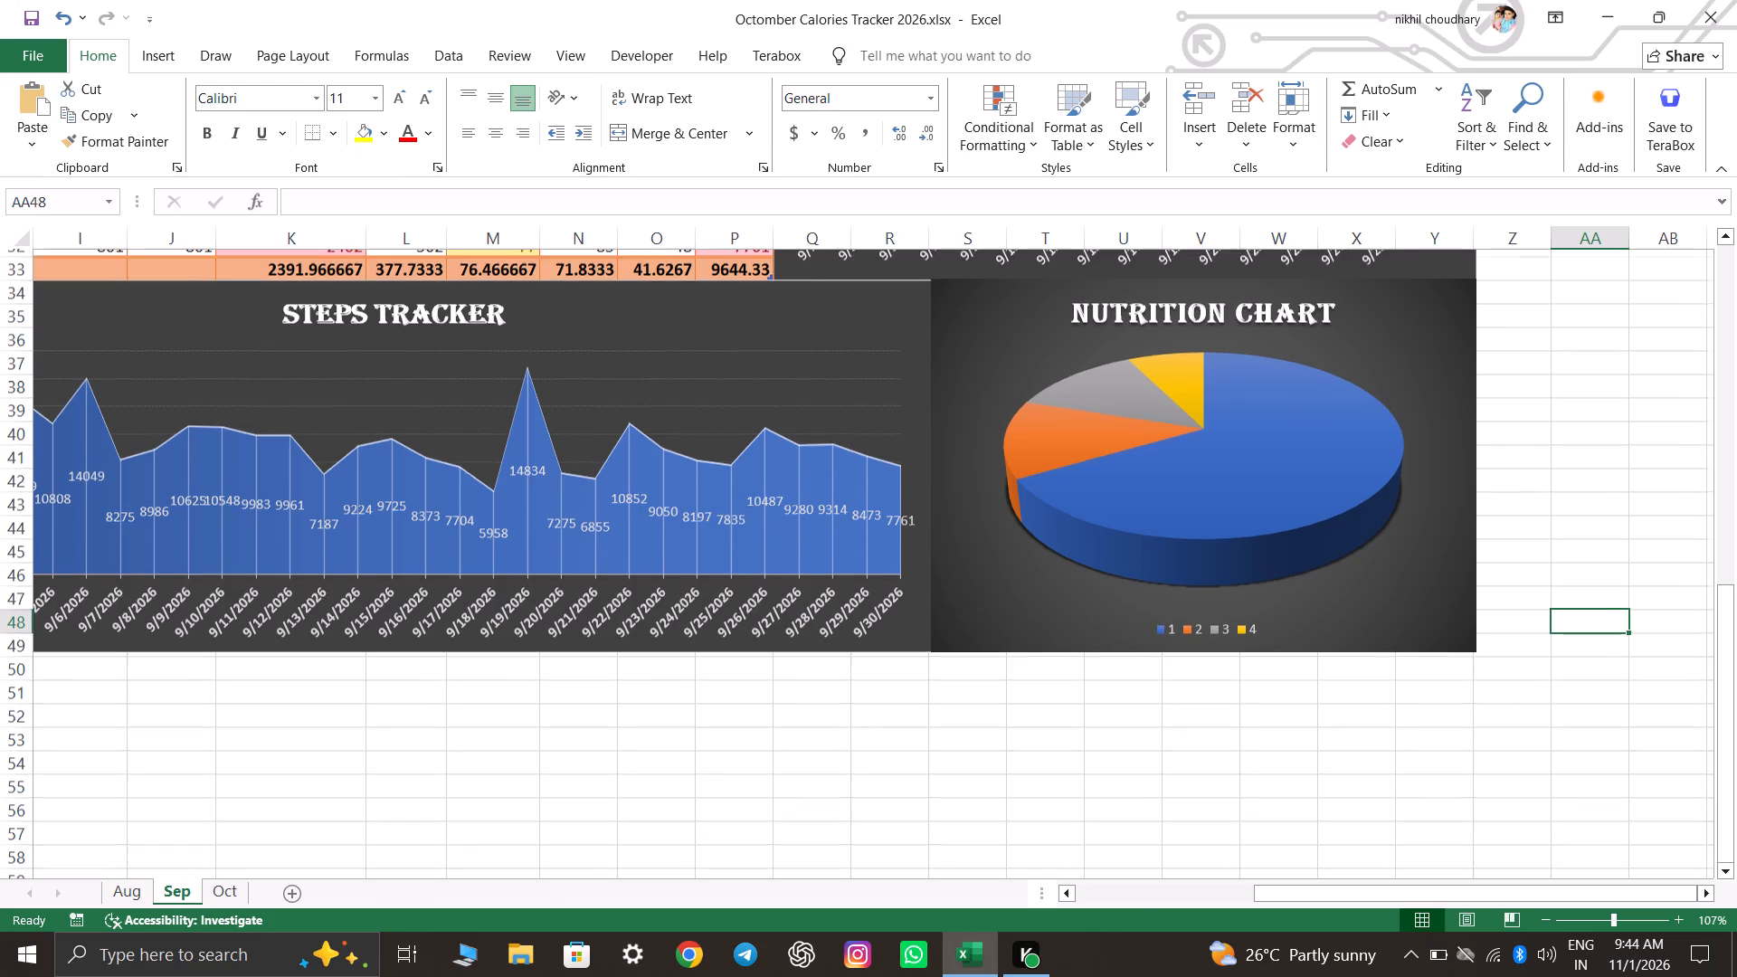
{"action": "scroll", "coordinate": [1604, 594], "scroll_direction": "up", "scroll_amount": 6}
{"action": "scroll", "coordinate": [1591, 470], "scroll_direction": "up", "scroll_amount": 6}
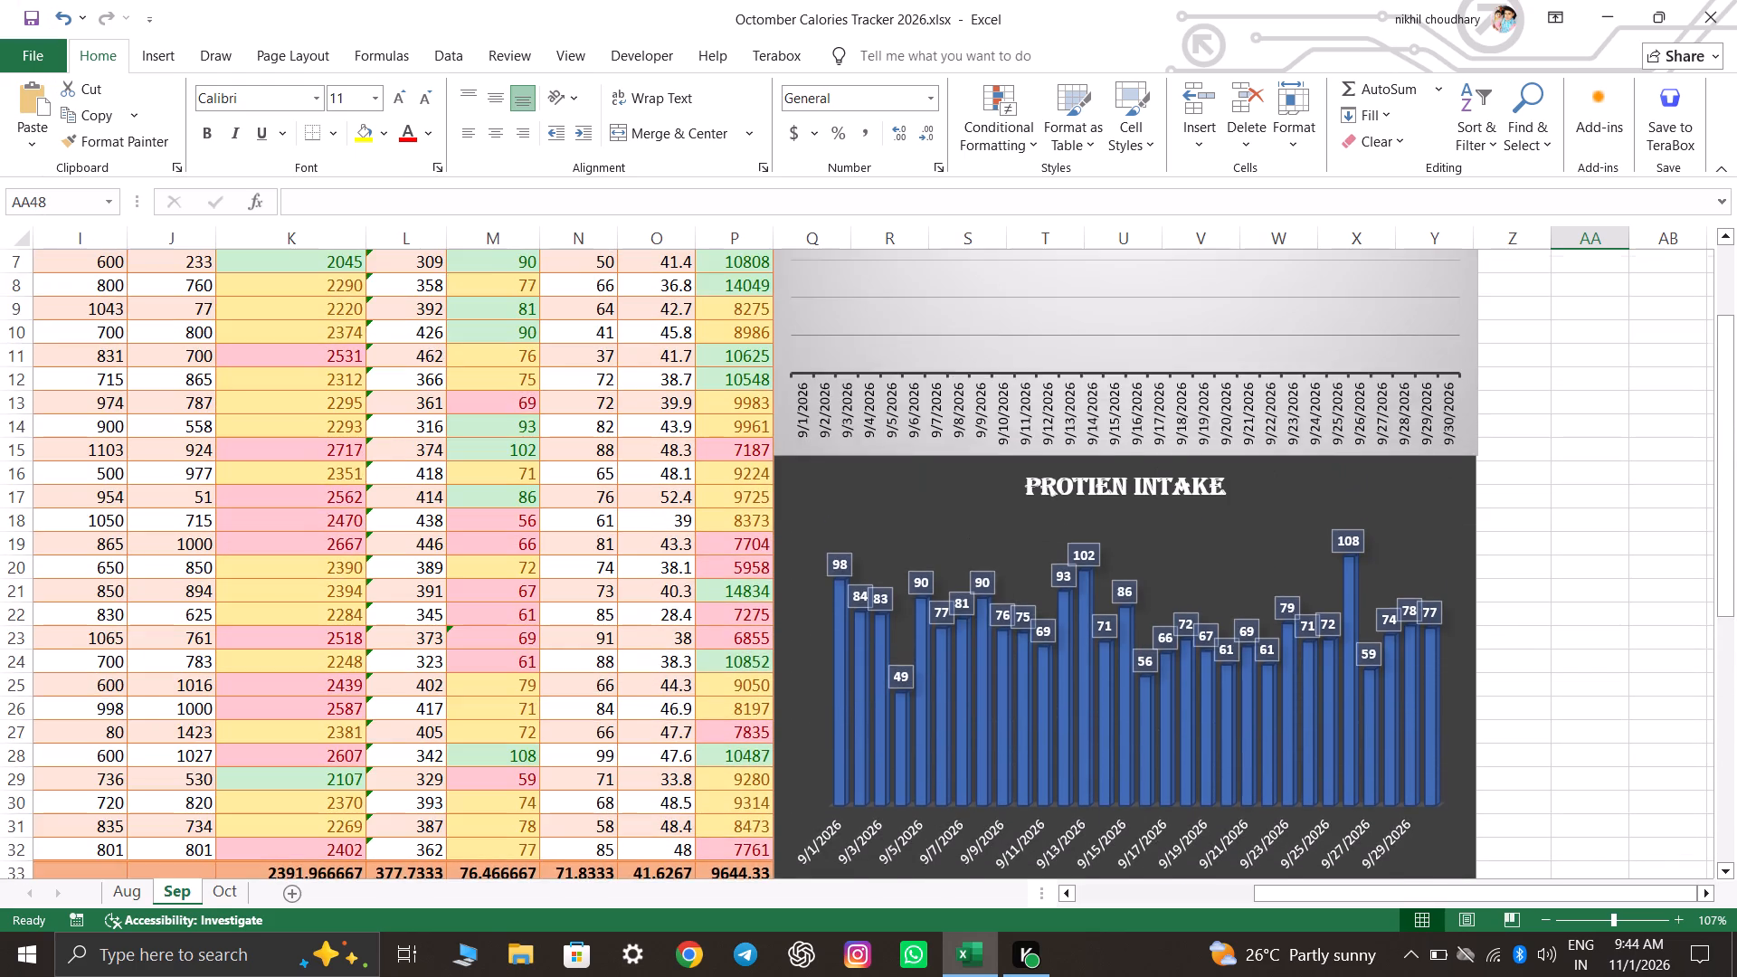
{"action": "scroll", "coordinate": [1609, 478], "scroll_direction": "up", "scroll_amount": 6}
{"action": "left_click", "coordinate": [1609, 478]}
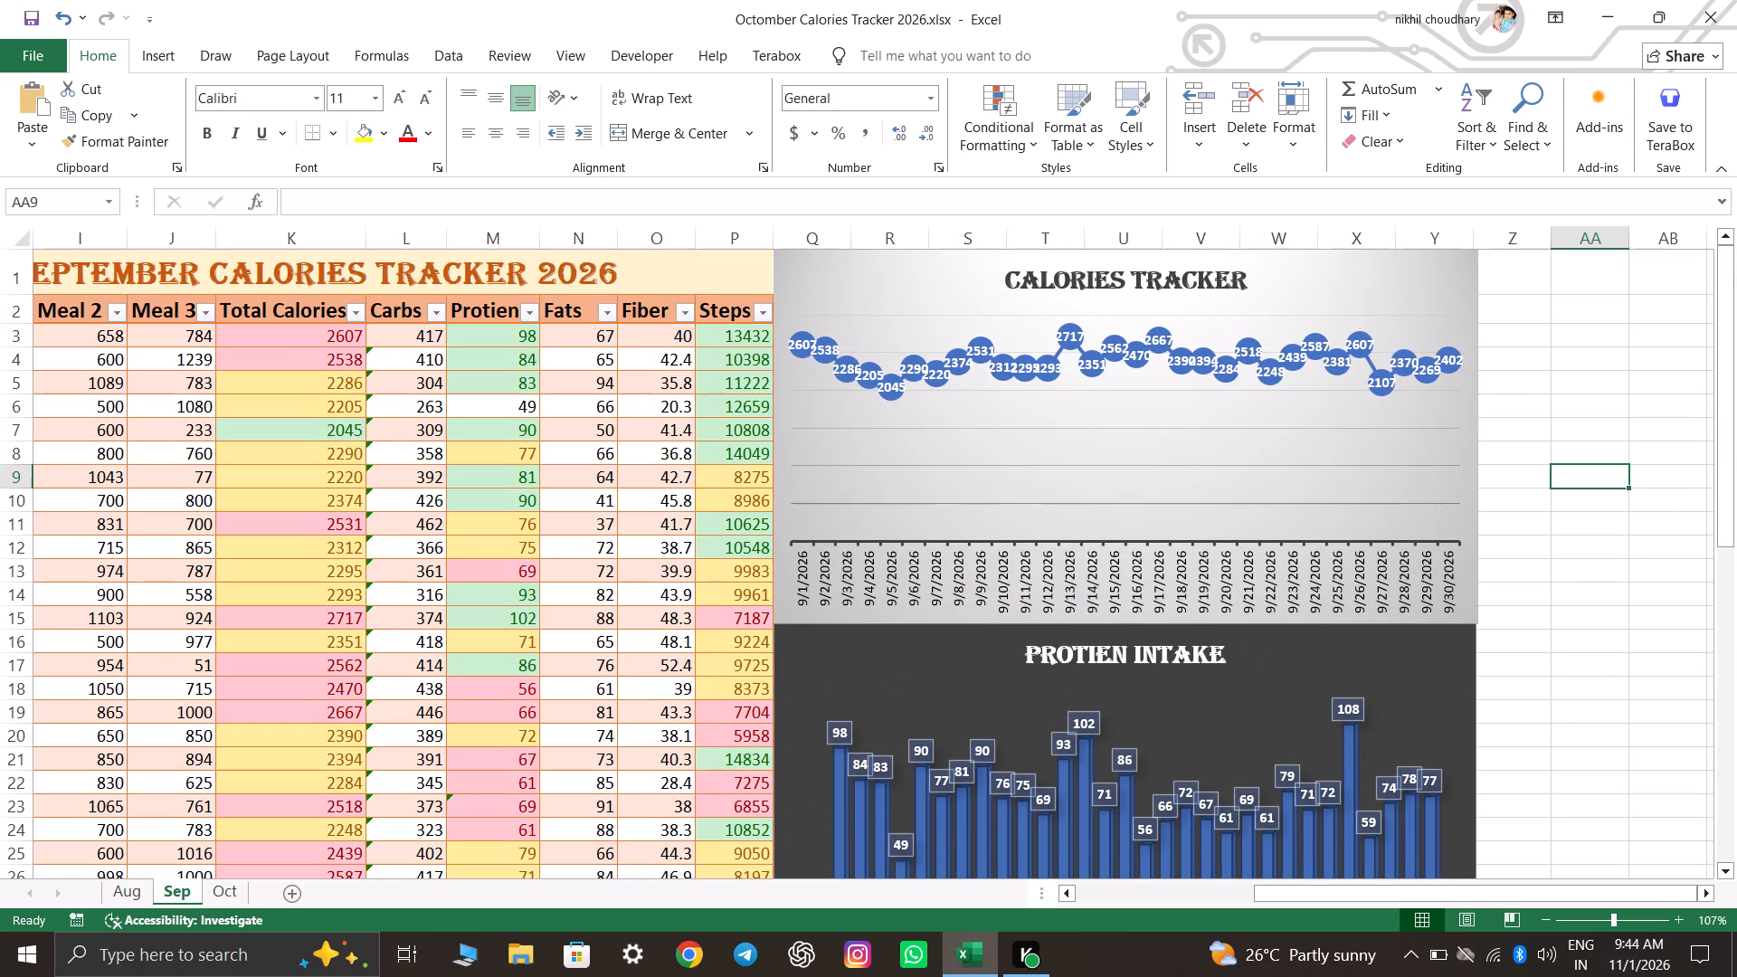
{"action": "left_click", "coordinate": [1594, 536]}
{"action": "scroll", "coordinate": [1591, 543], "scroll_direction": "up", "scroll_amount": 7}
{"action": "scroll", "coordinate": [1591, 543], "scroll_direction": "down", "scroll_amount": 11}
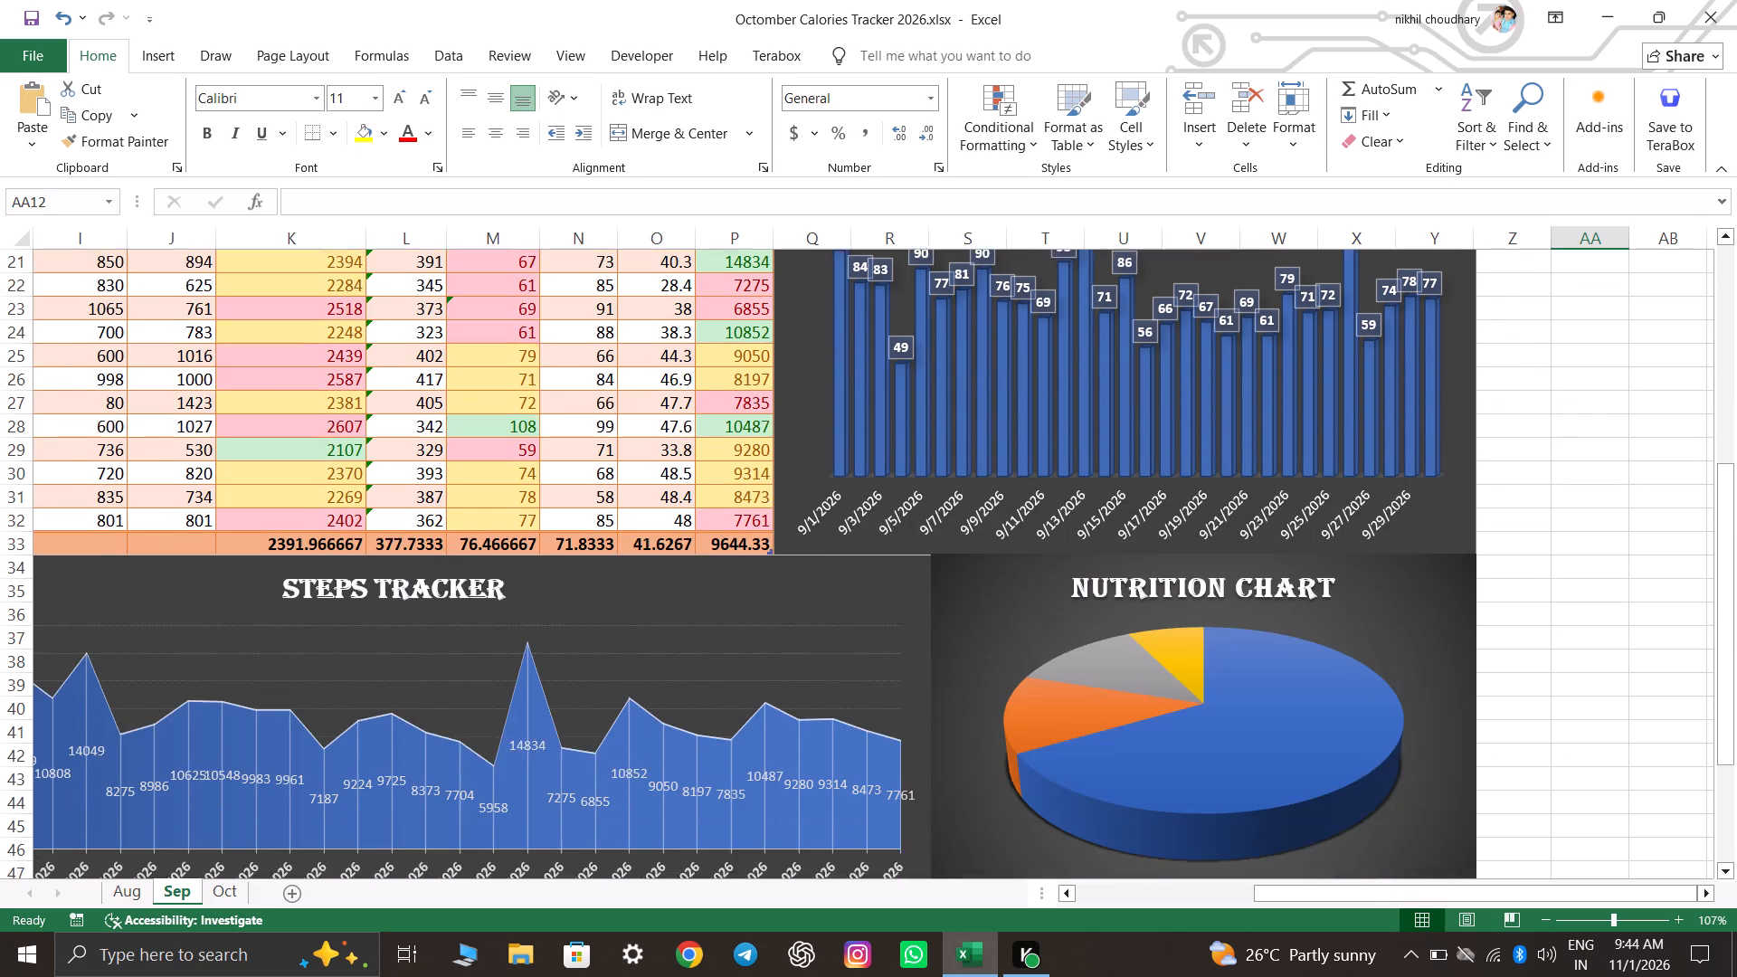
{"action": "scroll", "coordinate": [1591, 543], "scroll_direction": "down", "scroll_amount": 4}
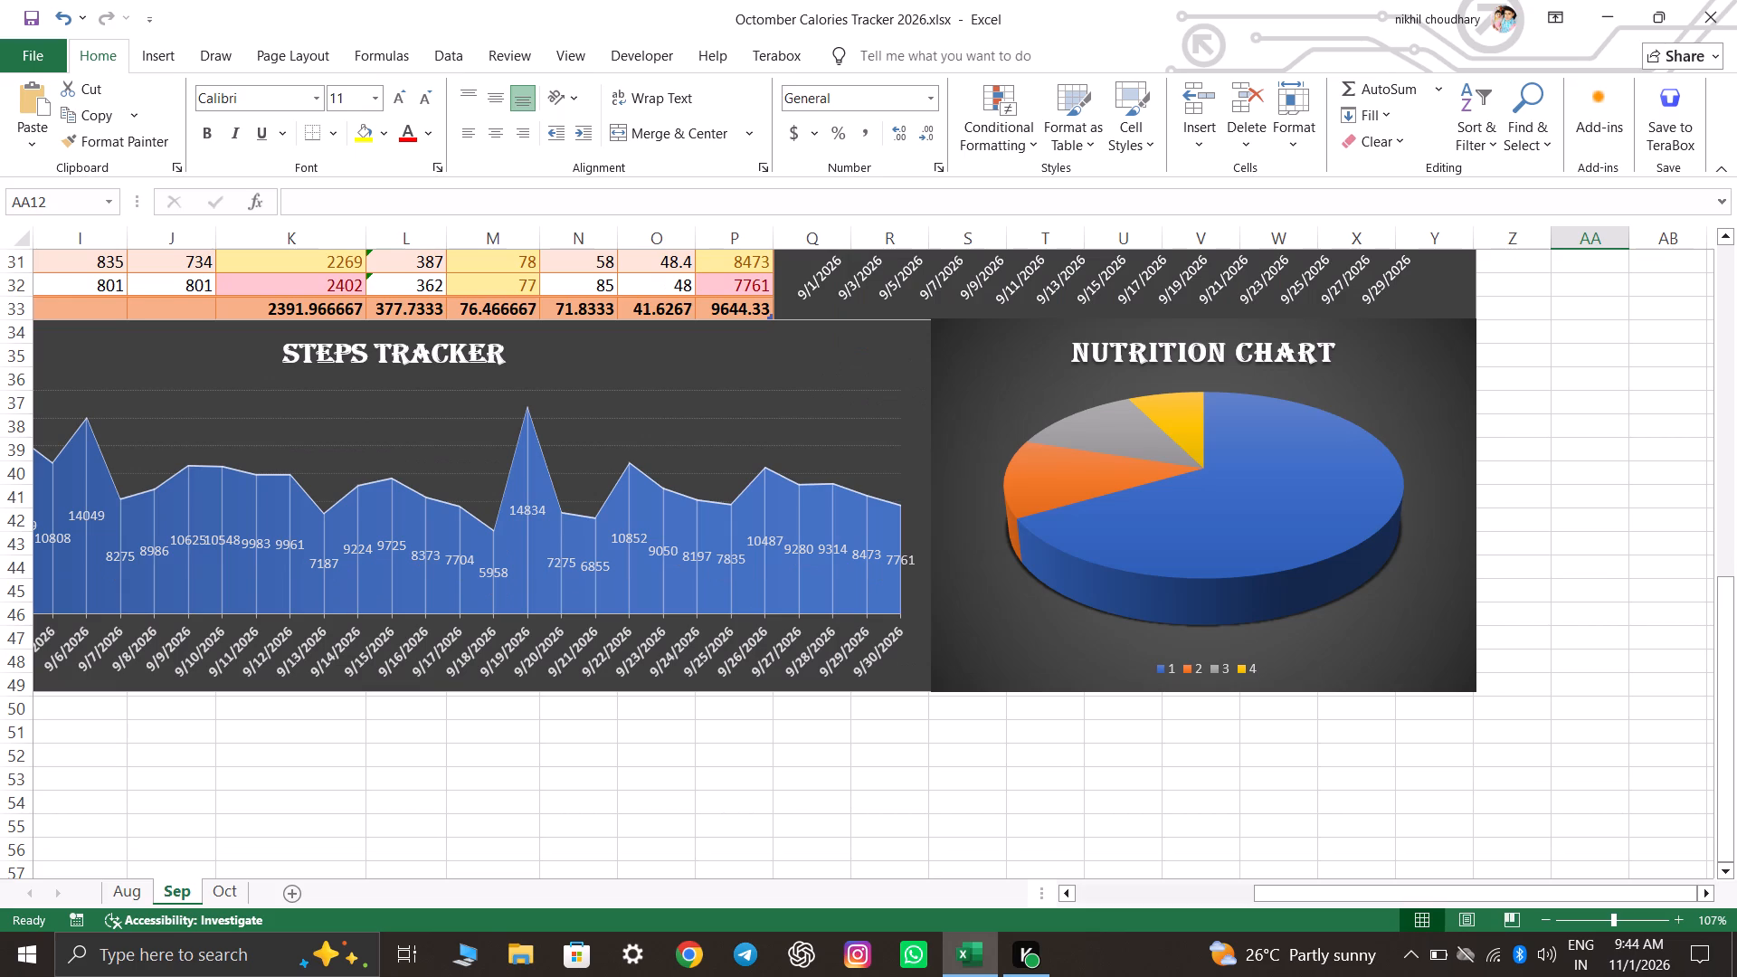
{"action": "left_click", "coordinate": [1579, 645]}
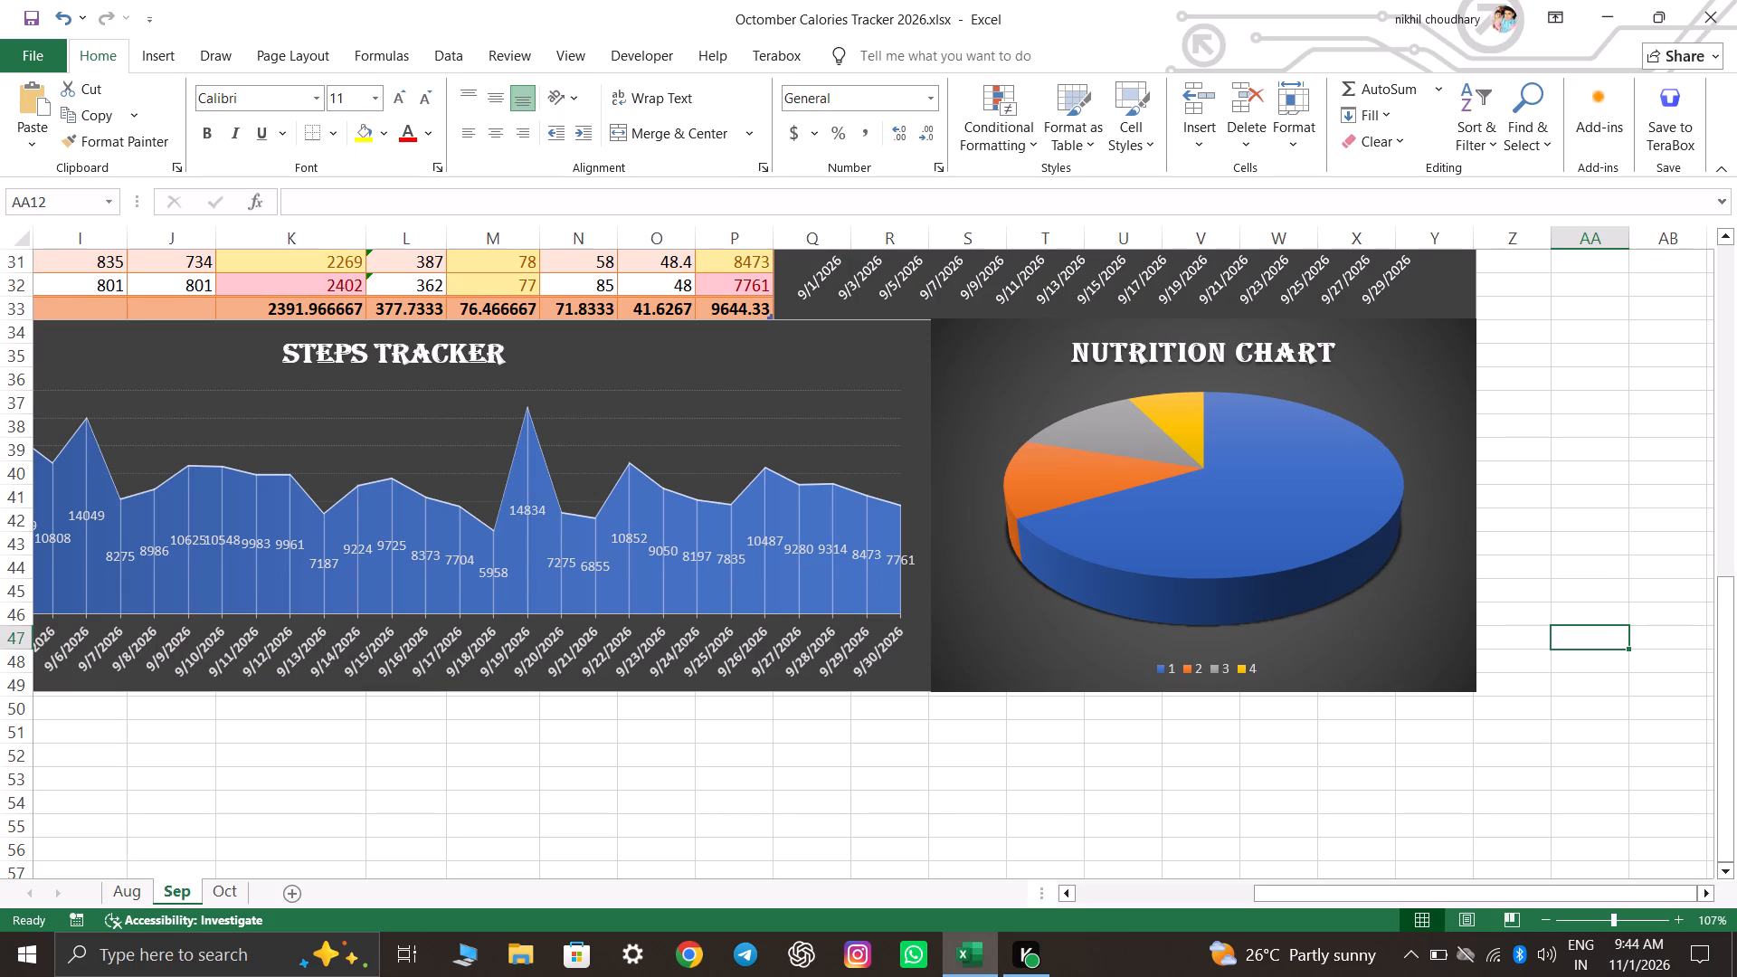
{"action": "left_click", "coordinate": [1594, 559]}
{"action": "scroll", "coordinate": [1594, 559], "scroll_direction": "up", "scroll_amount": 6}
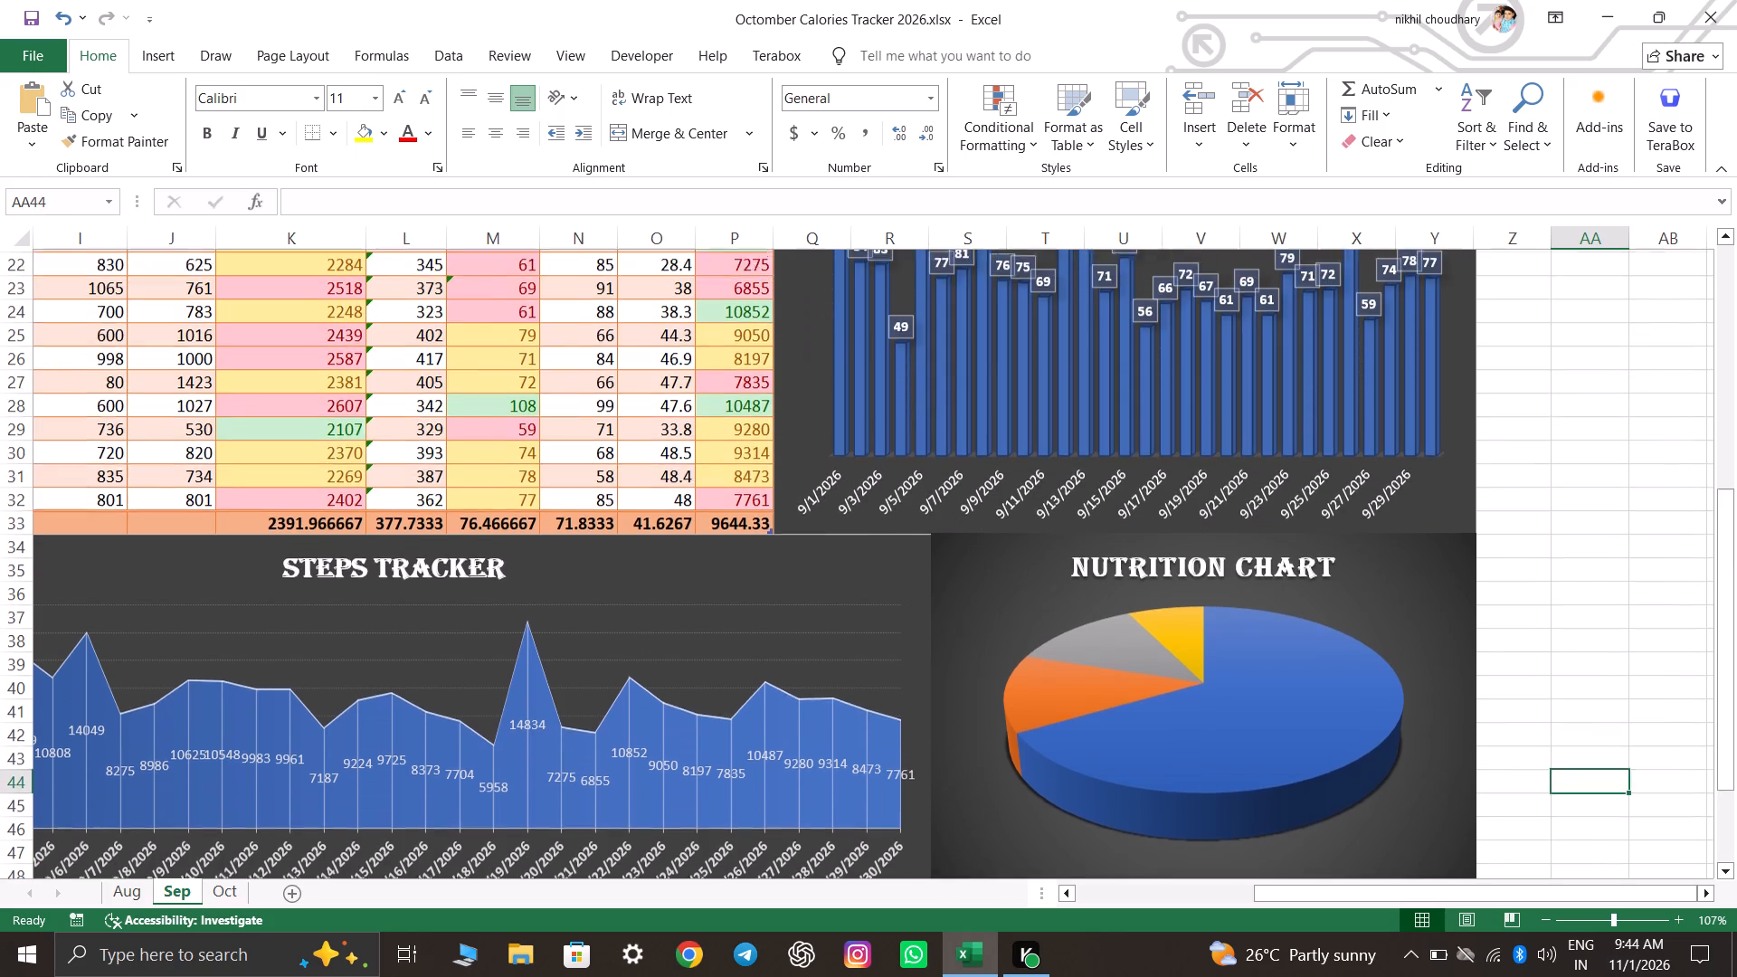
{"action": "scroll", "coordinate": [1594, 559], "scroll_direction": "up", "scroll_amount": 15}
{"action": "scroll", "coordinate": [1594, 557], "scroll_direction": "down", "scroll_amount": 5}
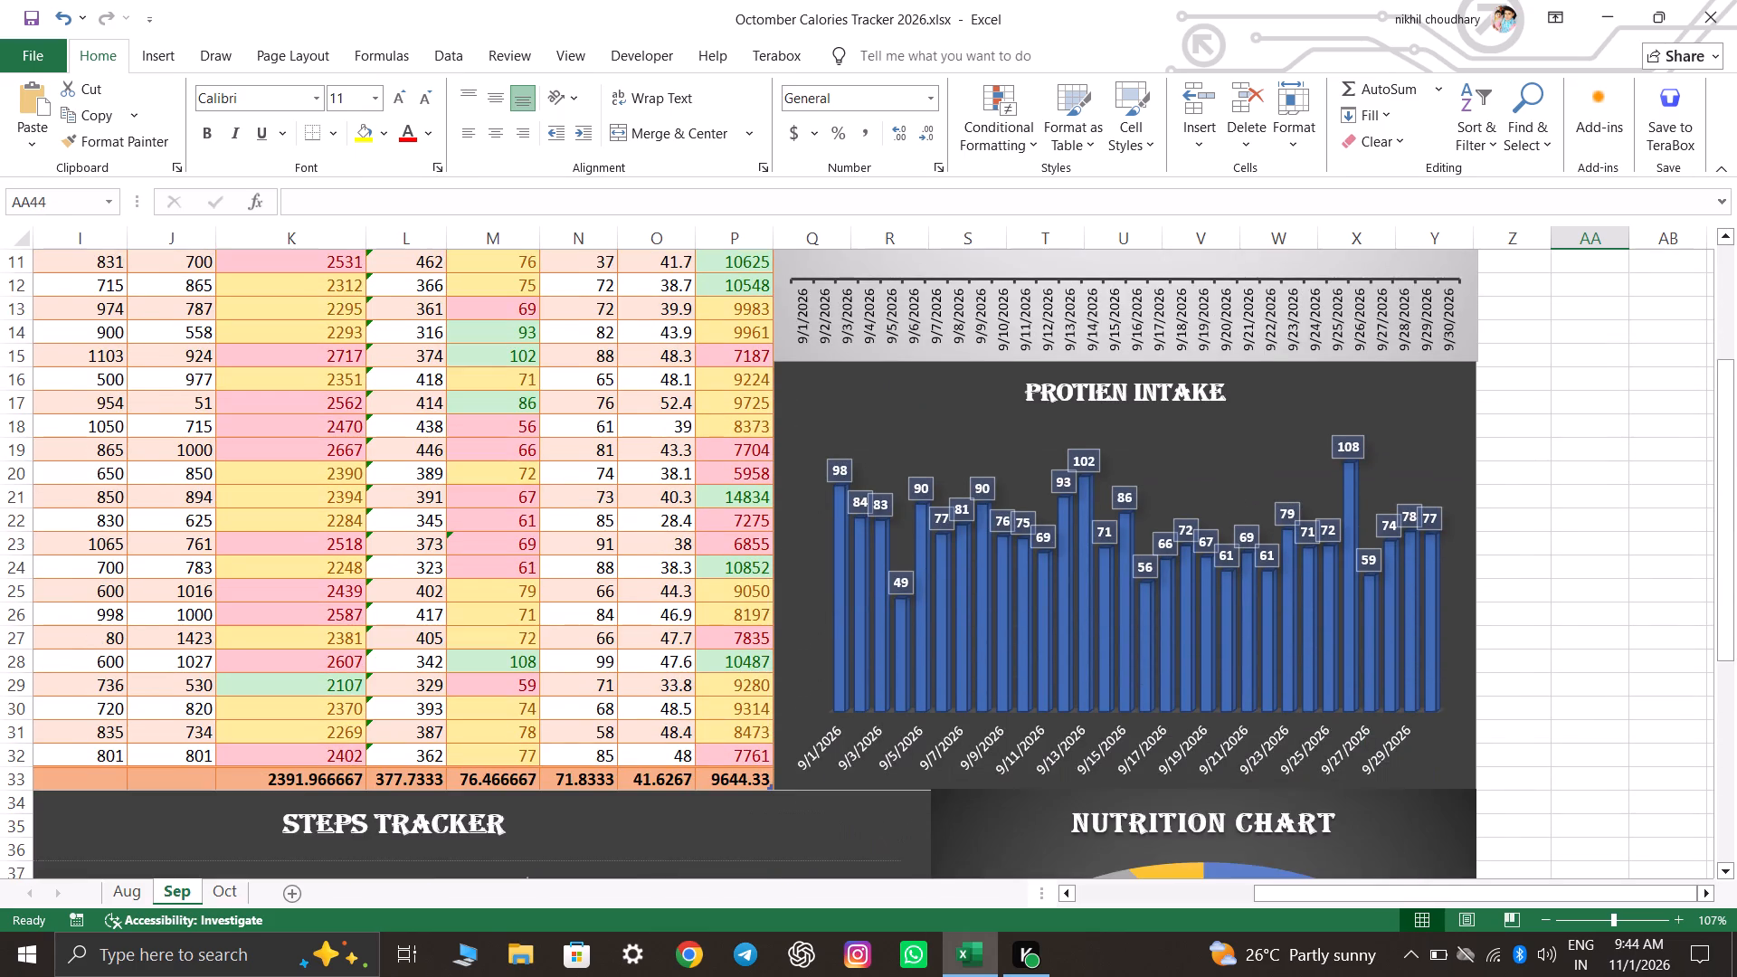
{"action": "scroll", "coordinate": [1594, 557], "scroll_direction": "down", "scroll_amount": 11}
Examine the bottom row of September charts across its full width, from the Steps Tracker's start to the Nutrition Chart.
{"action": "left_click", "coordinate": [1509, 784]}
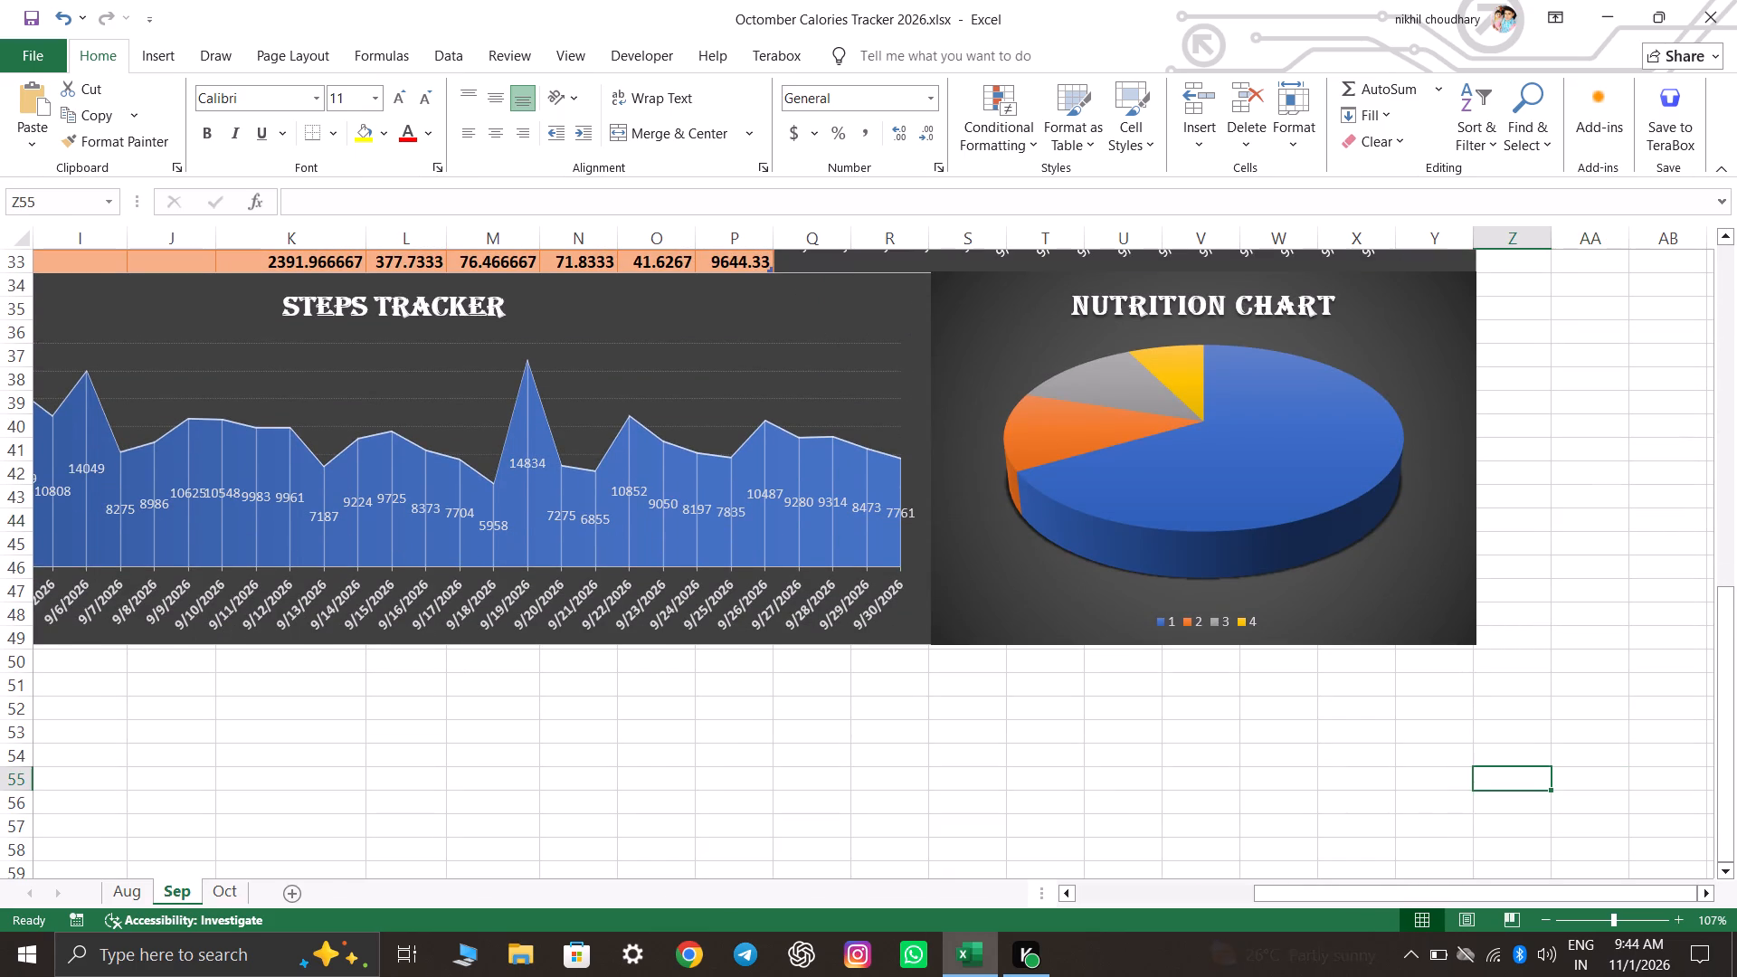
{"action": "key", "text": "Left"}
{"action": "key", "text": "Left"}
{"action": "key", "text": "Left"}
{"action": "key", "text": "Left"}
{"action": "key", "text": "Left"}
{"action": "key", "text": "Left"}
{"action": "key", "text": "Left"}
{"action": "key", "text": "Left"}
{"action": "key", "text": "Left"}
{"action": "key", "text": "Left"}
{"action": "key", "text": "Left"}
{"action": "key", "text": "Left"}
{"action": "key", "text": "Left"}
{"action": "key", "text": "Left"}
{"action": "key", "text": "Left"}
{"action": "key", "text": "Left"}
{"action": "key", "text": "Left"}
{"action": "key", "text": "Left"}
{"action": "key", "text": "Left"}
{"action": "key", "text": "Left"}
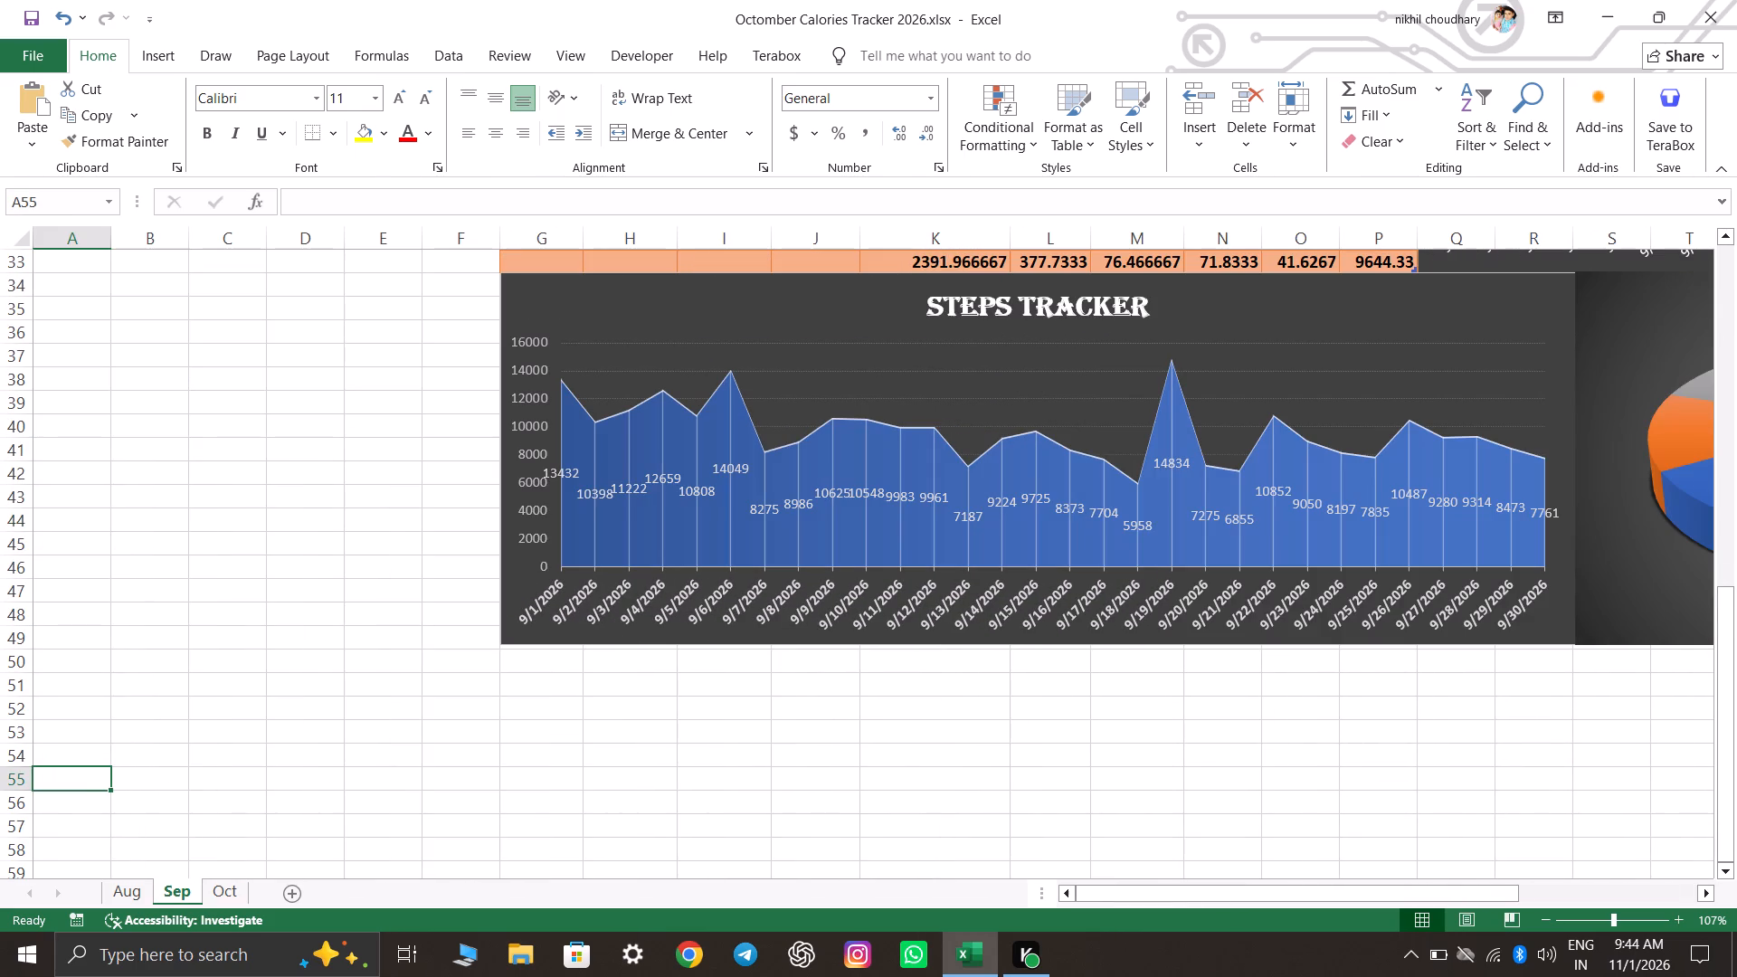
{"action": "key", "text": "Right"}
{"action": "key", "text": "Right"}
{"action": "key", "text": "Right"}
{"action": "key", "text": "Right"}
{"action": "key", "text": "Right"}
{"action": "key", "text": "Right"}
{"action": "key", "text": "Right"}
{"action": "key", "text": "Right"}
{"action": "key", "text": "Right"}
{"action": "key", "text": "Right"}
{"action": "key", "text": "Right"}
{"action": "key", "text": "Right"}
{"action": "key", "text": "Right"}
{"action": "key", "text": "Right"}
{"action": "key", "text": "Right"}
{"action": "key", "text": "Right"}
{"action": "key", "text": "Right"}
{"action": "key", "text": "Right"}
{"action": "key", "text": "Right"}
{"action": "key", "text": "Right"}
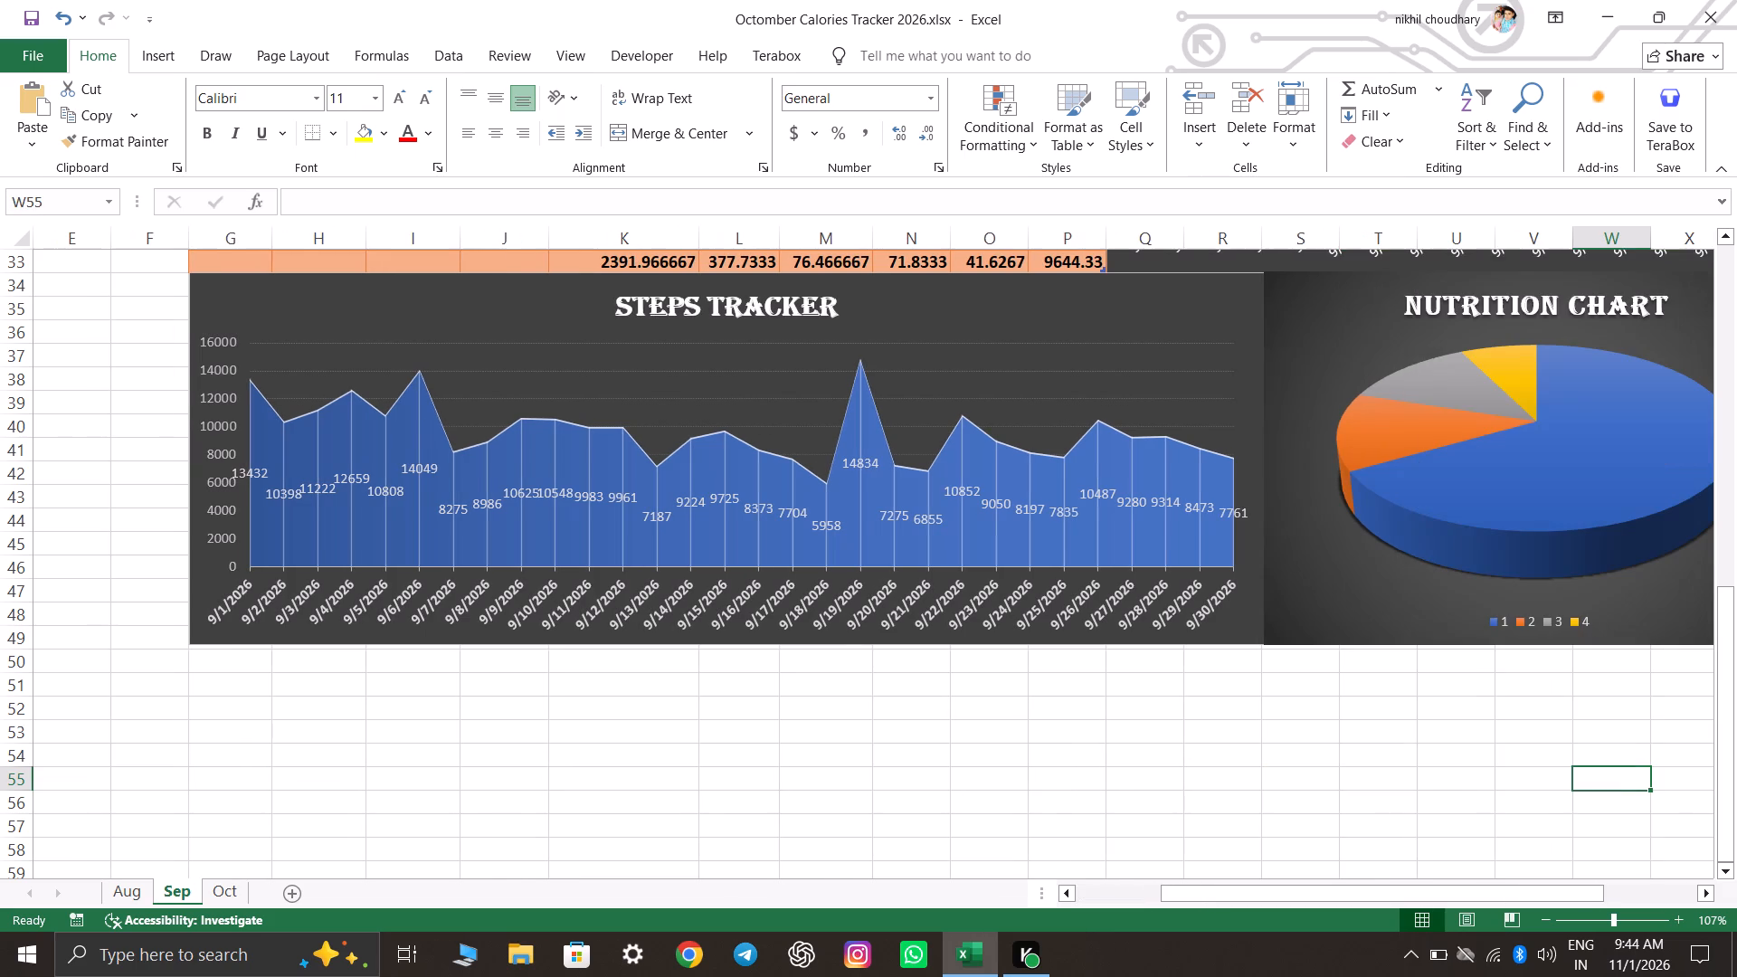
Review the September sheet from the Nutrition Chart and Steps Tracker back up to the Calories Tracker and the table's heading.
{"action": "scroll", "coordinate": [1533, 798], "scroll_direction": "up", "scroll_amount": 4}
{"action": "key", "text": "Right"}
{"action": "key", "text": "Right"}
{"action": "key", "text": "Right"}
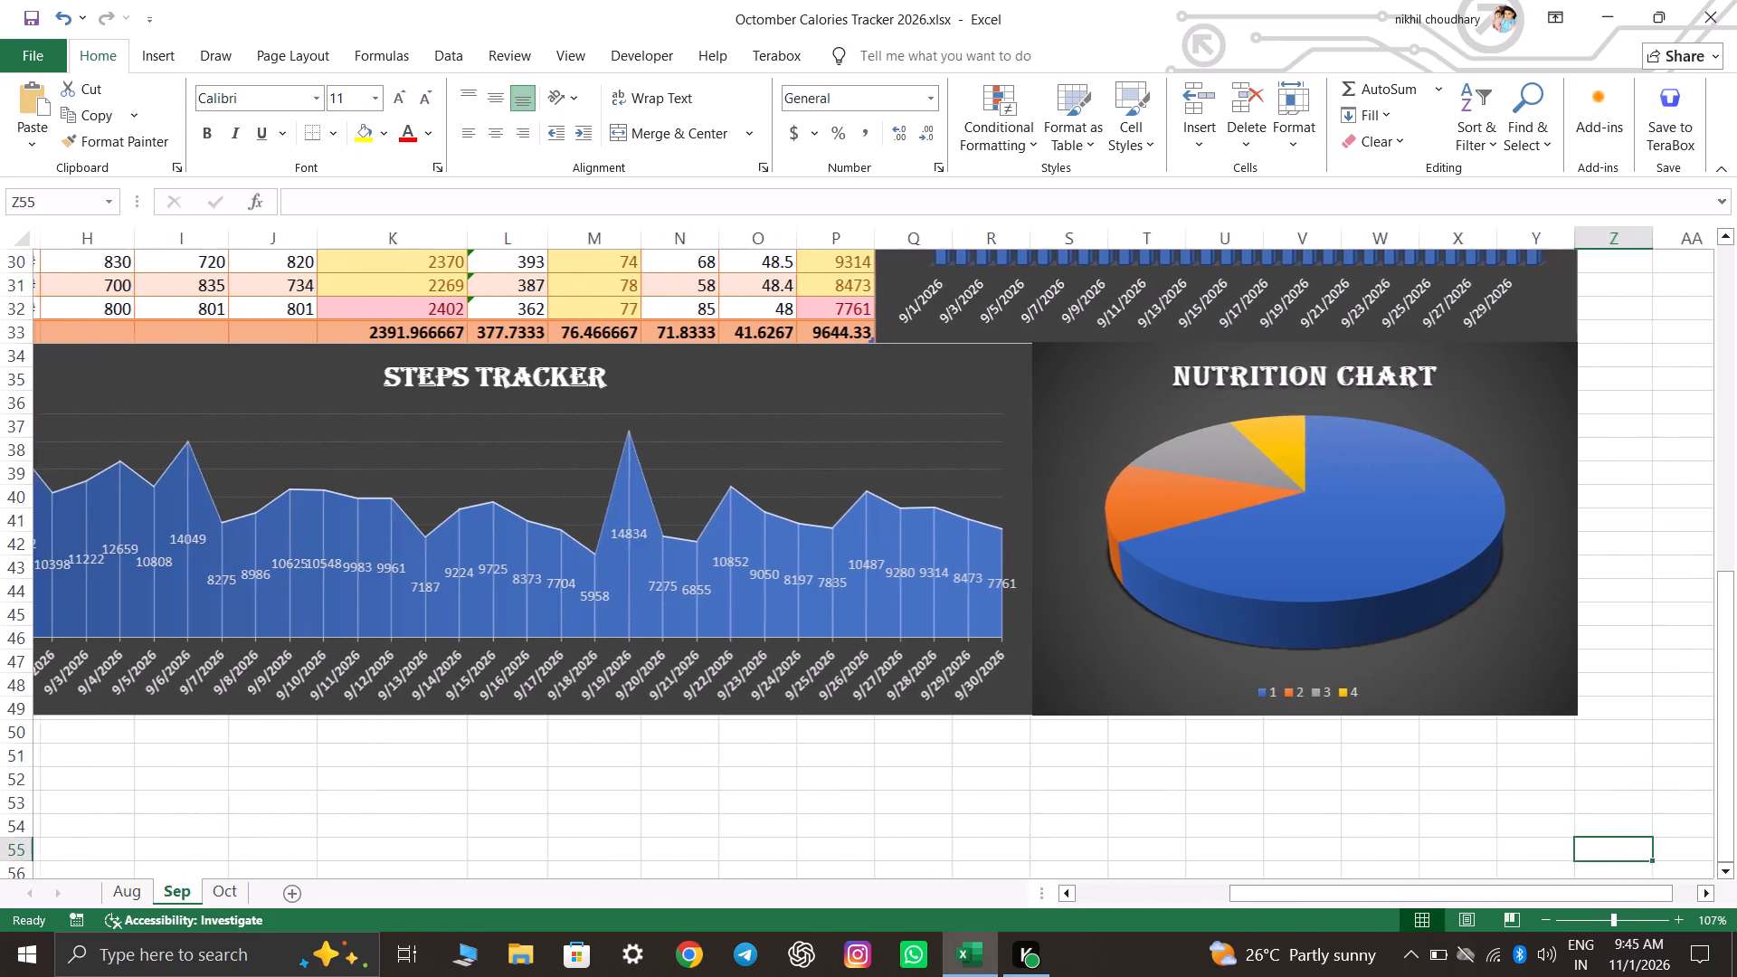
{"action": "key", "text": "Right"}
{"action": "key", "text": "Left"}
{"action": "key", "text": "Left"}
{"action": "key", "text": "Left"}
{"action": "key", "text": "Left"}
{"action": "key", "text": "Left"}
{"action": "key", "text": "Left"}
{"action": "key", "text": "Left"}
{"action": "key", "text": "Left"}
{"action": "key", "text": "Left"}
{"action": "key", "text": "Left"}
{"action": "key", "text": "Left"}
{"action": "key", "text": "Left"}
{"action": "key", "text": "Left"}
{"action": "key", "text": "Left"}
{"action": "key", "text": "Left"}
{"action": "key", "text": "Left"}
{"action": "key", "text": "Left"}
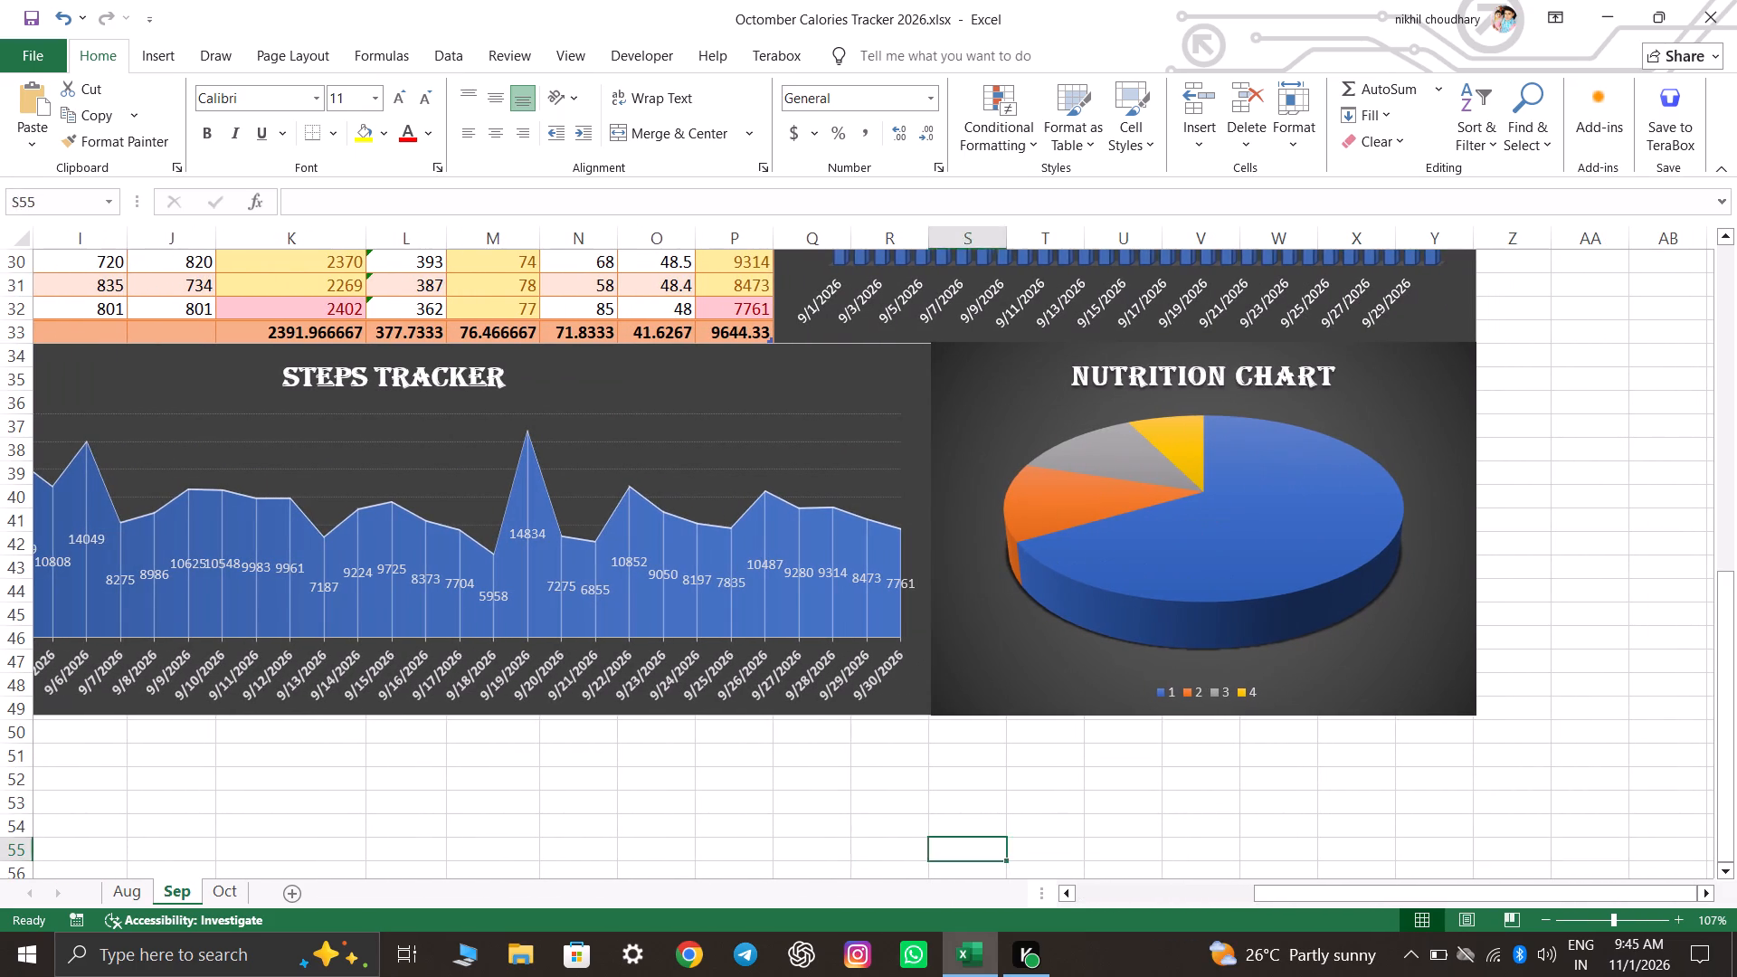
{"action": "scroll", "coordinate": [1523, 807], "scroll_direction": "up", "scroll_amount": 8}
{"action": "scroll", "coordinate": [1526, 721], "scroll_direction": "up", "scroll_amount": 4}
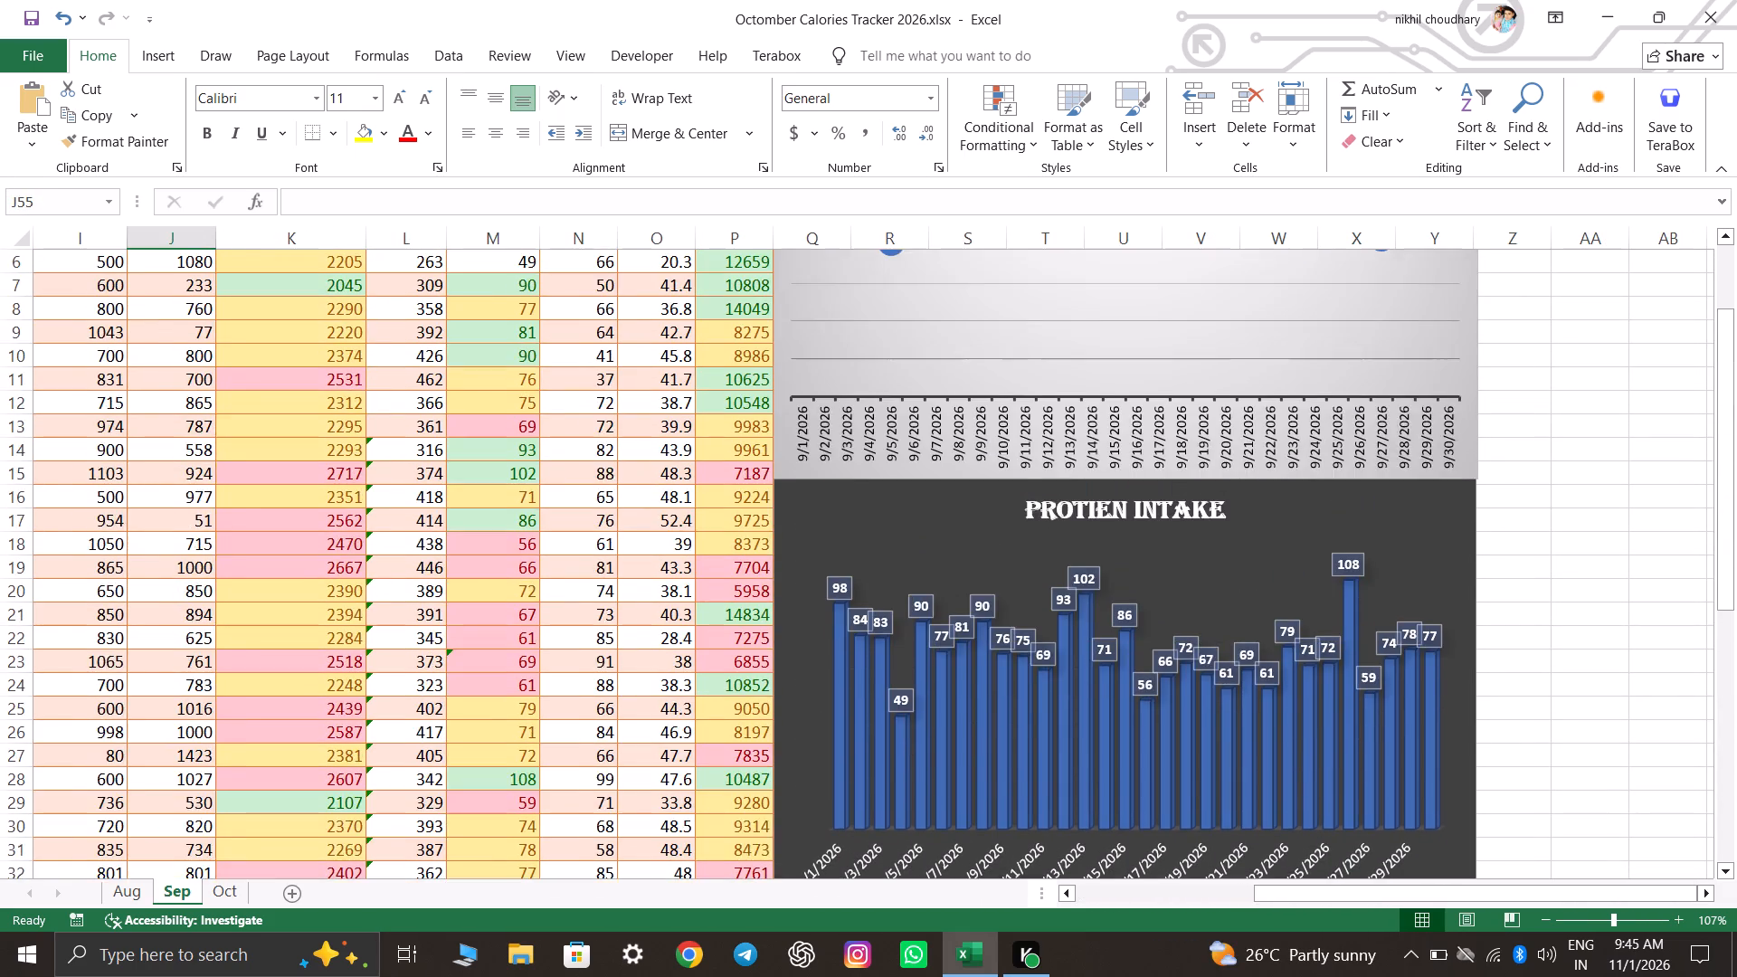
{"action": "scroll", "coordinate": [1524, 711], "scroll_direction": "up", "scroll_amount": 1}
{"action": "key", "text": "Left"}
{"action": "key", "text": "Left"}
{"action": "key", "text": "Left"}
{"action": "scroll", "coordinate": [1500, 772], "scroll_direction": "up", "scroll_amount": 2}
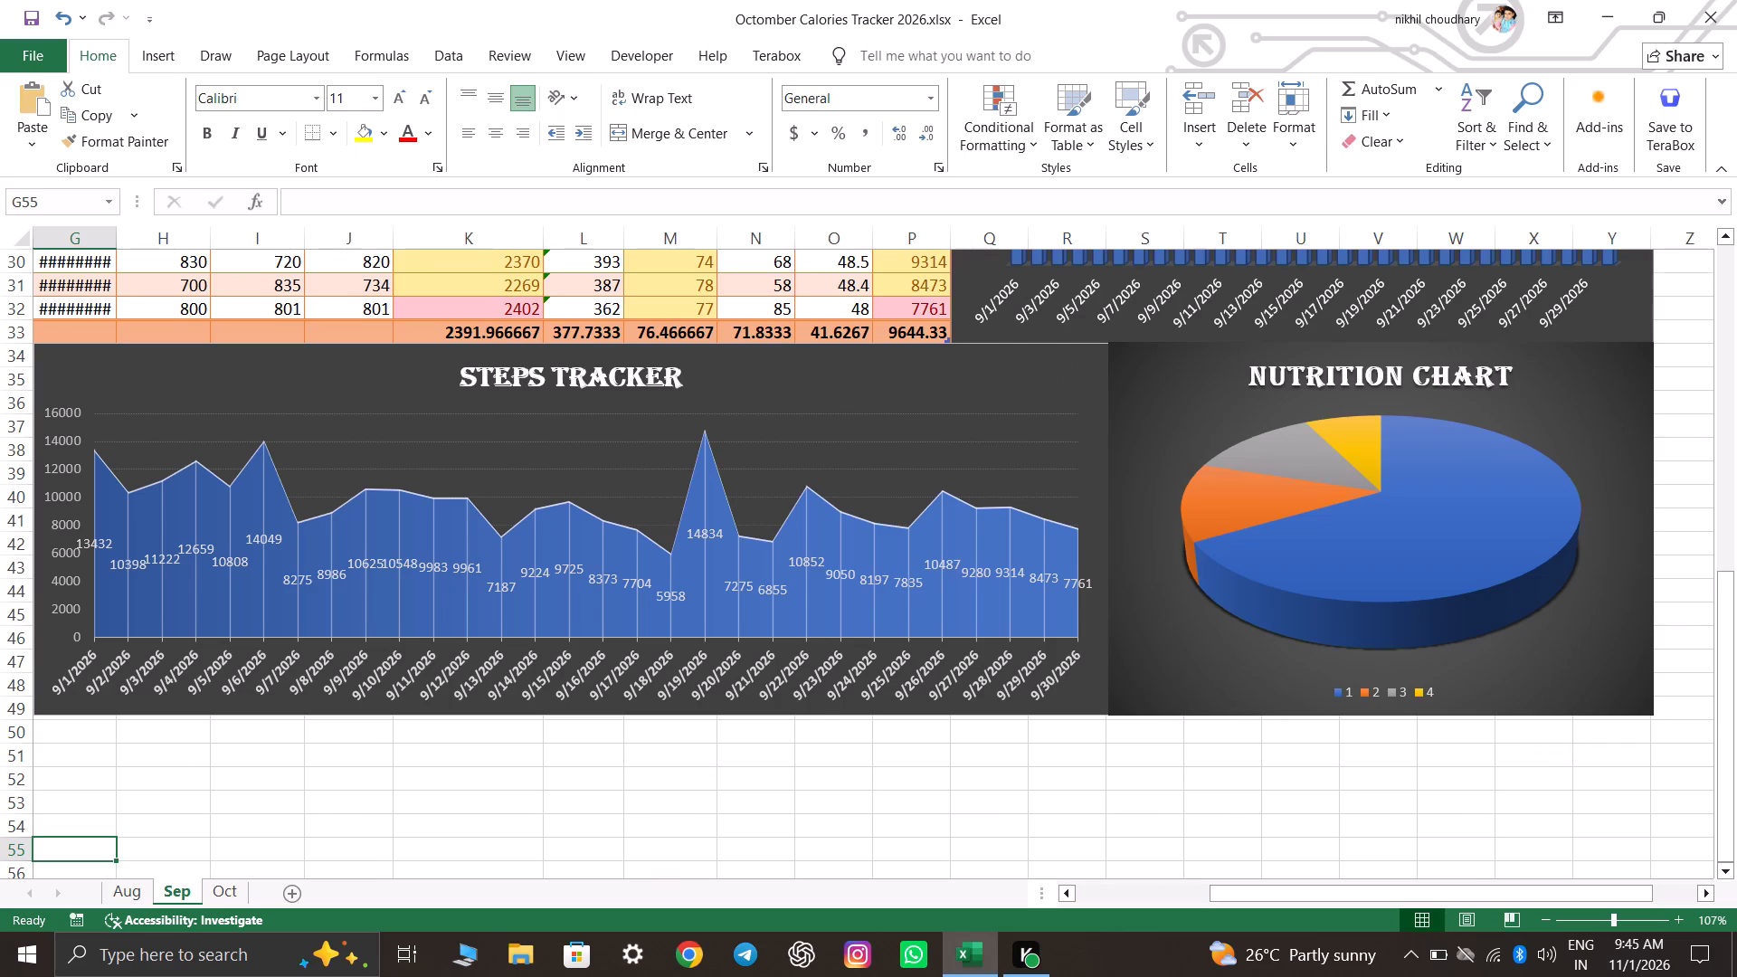
{"action": "scroll", "coordinate": [1500, 772], "scroll_direction": "up", "scroll_amount": 18}
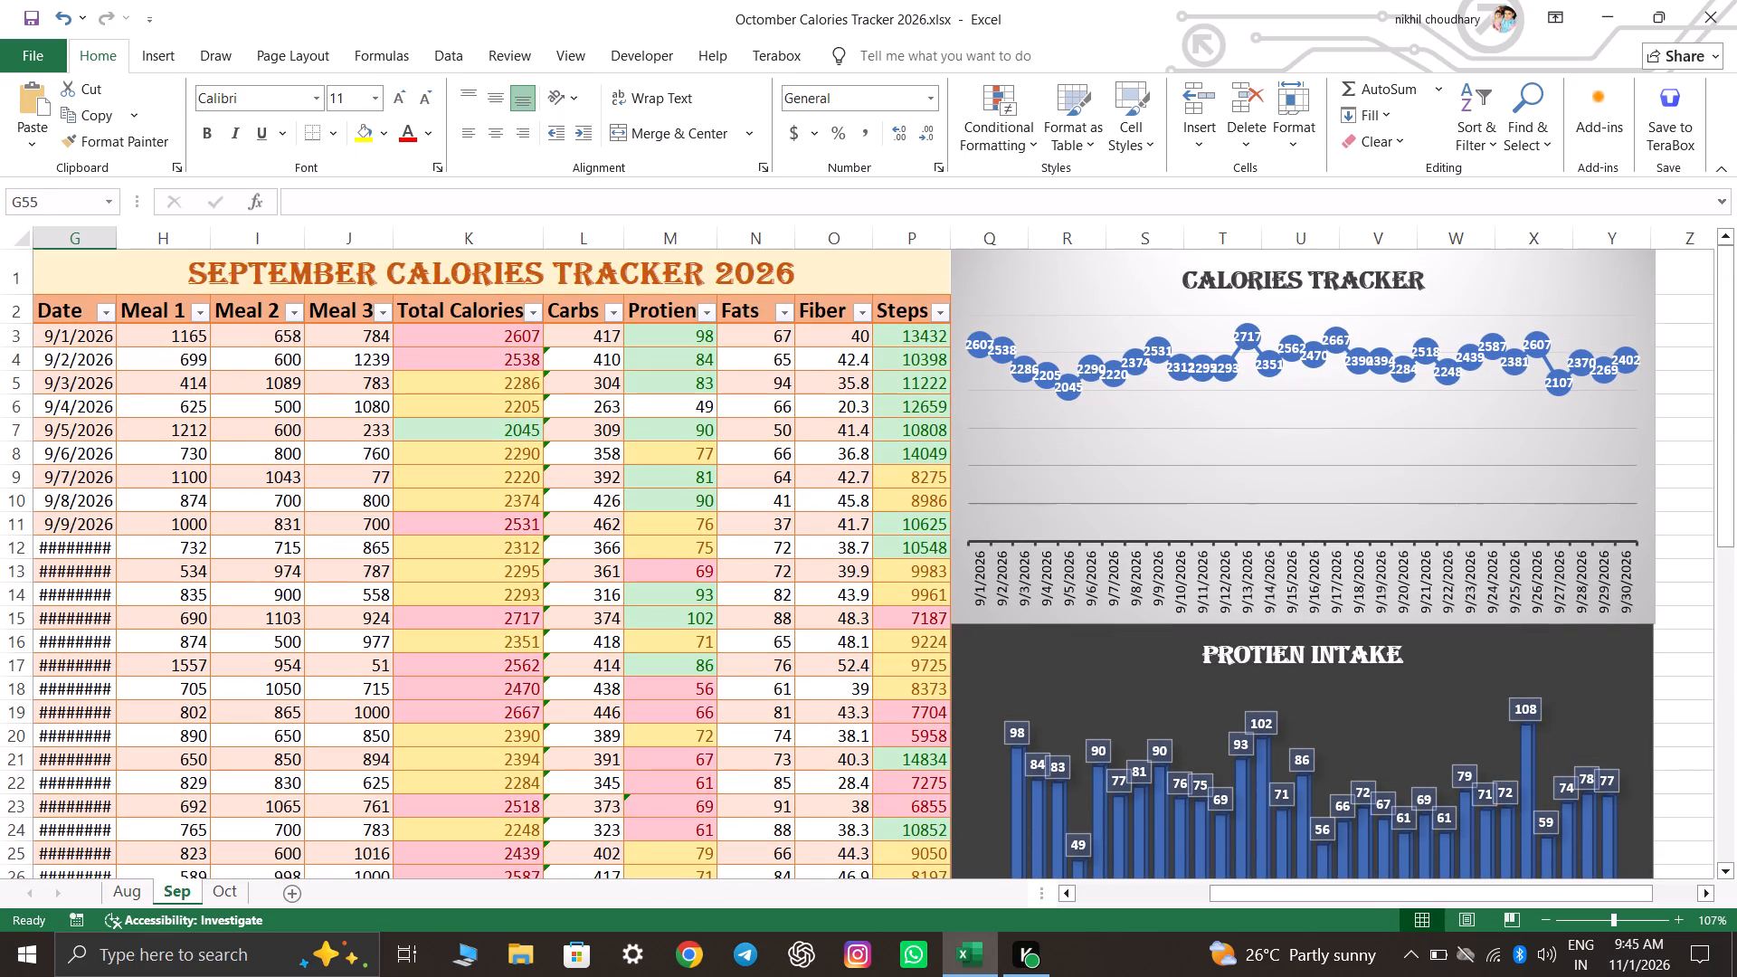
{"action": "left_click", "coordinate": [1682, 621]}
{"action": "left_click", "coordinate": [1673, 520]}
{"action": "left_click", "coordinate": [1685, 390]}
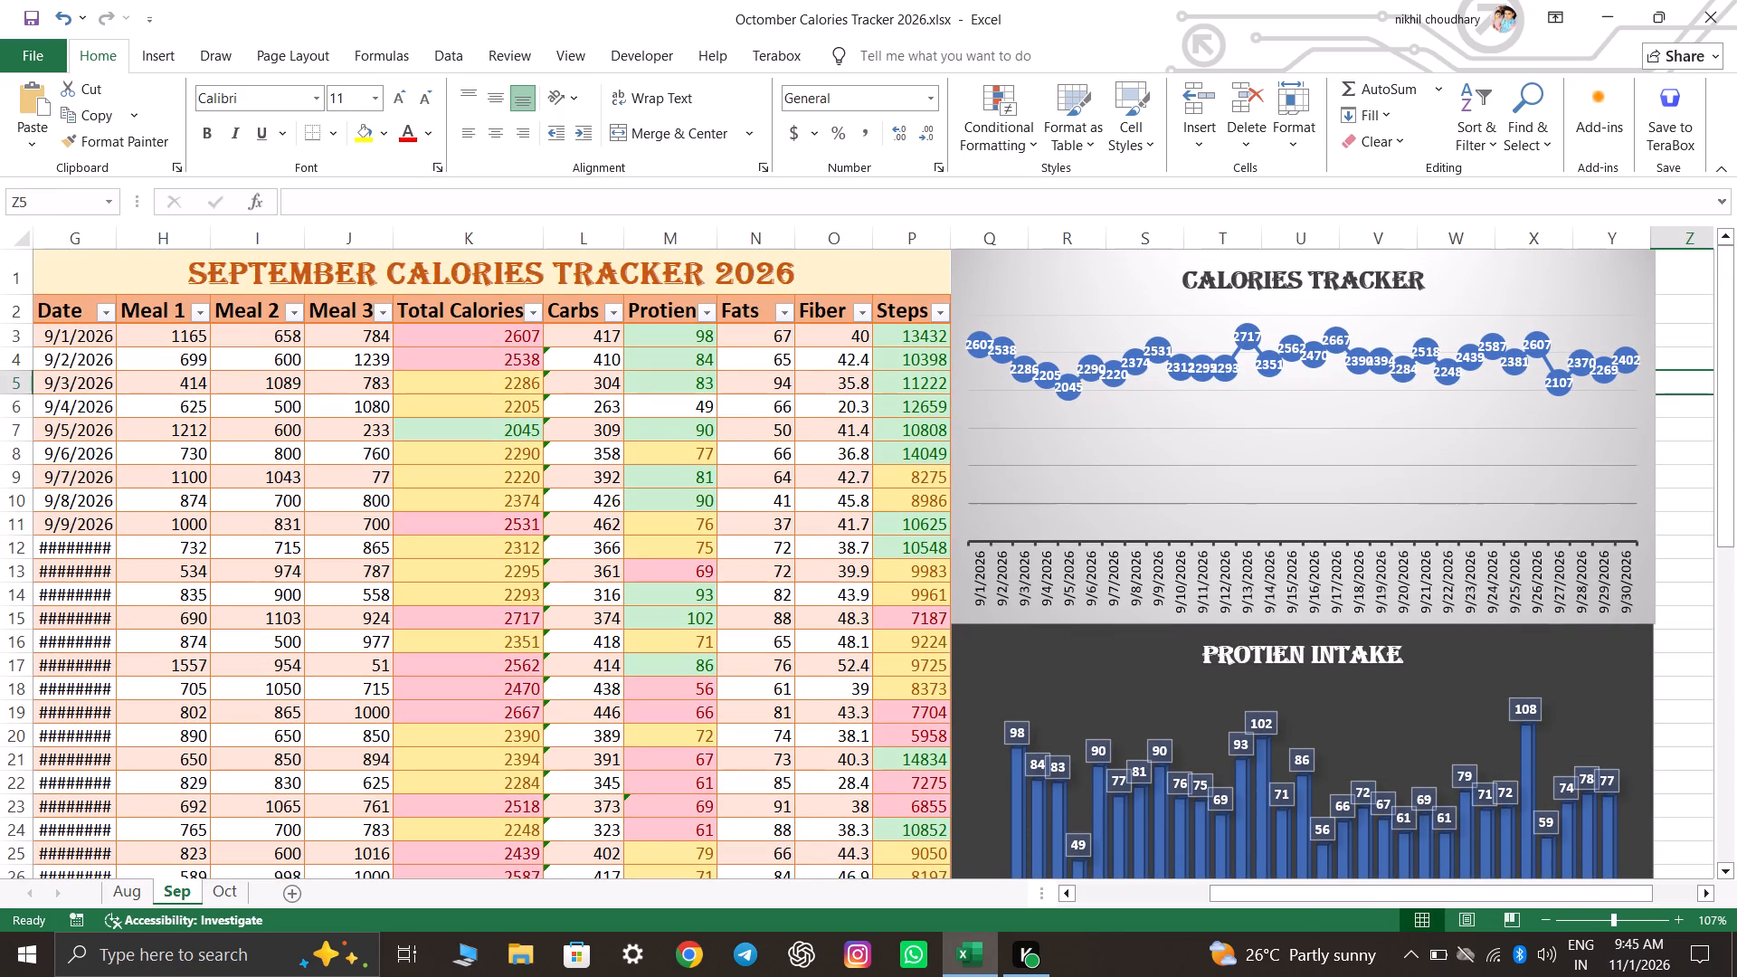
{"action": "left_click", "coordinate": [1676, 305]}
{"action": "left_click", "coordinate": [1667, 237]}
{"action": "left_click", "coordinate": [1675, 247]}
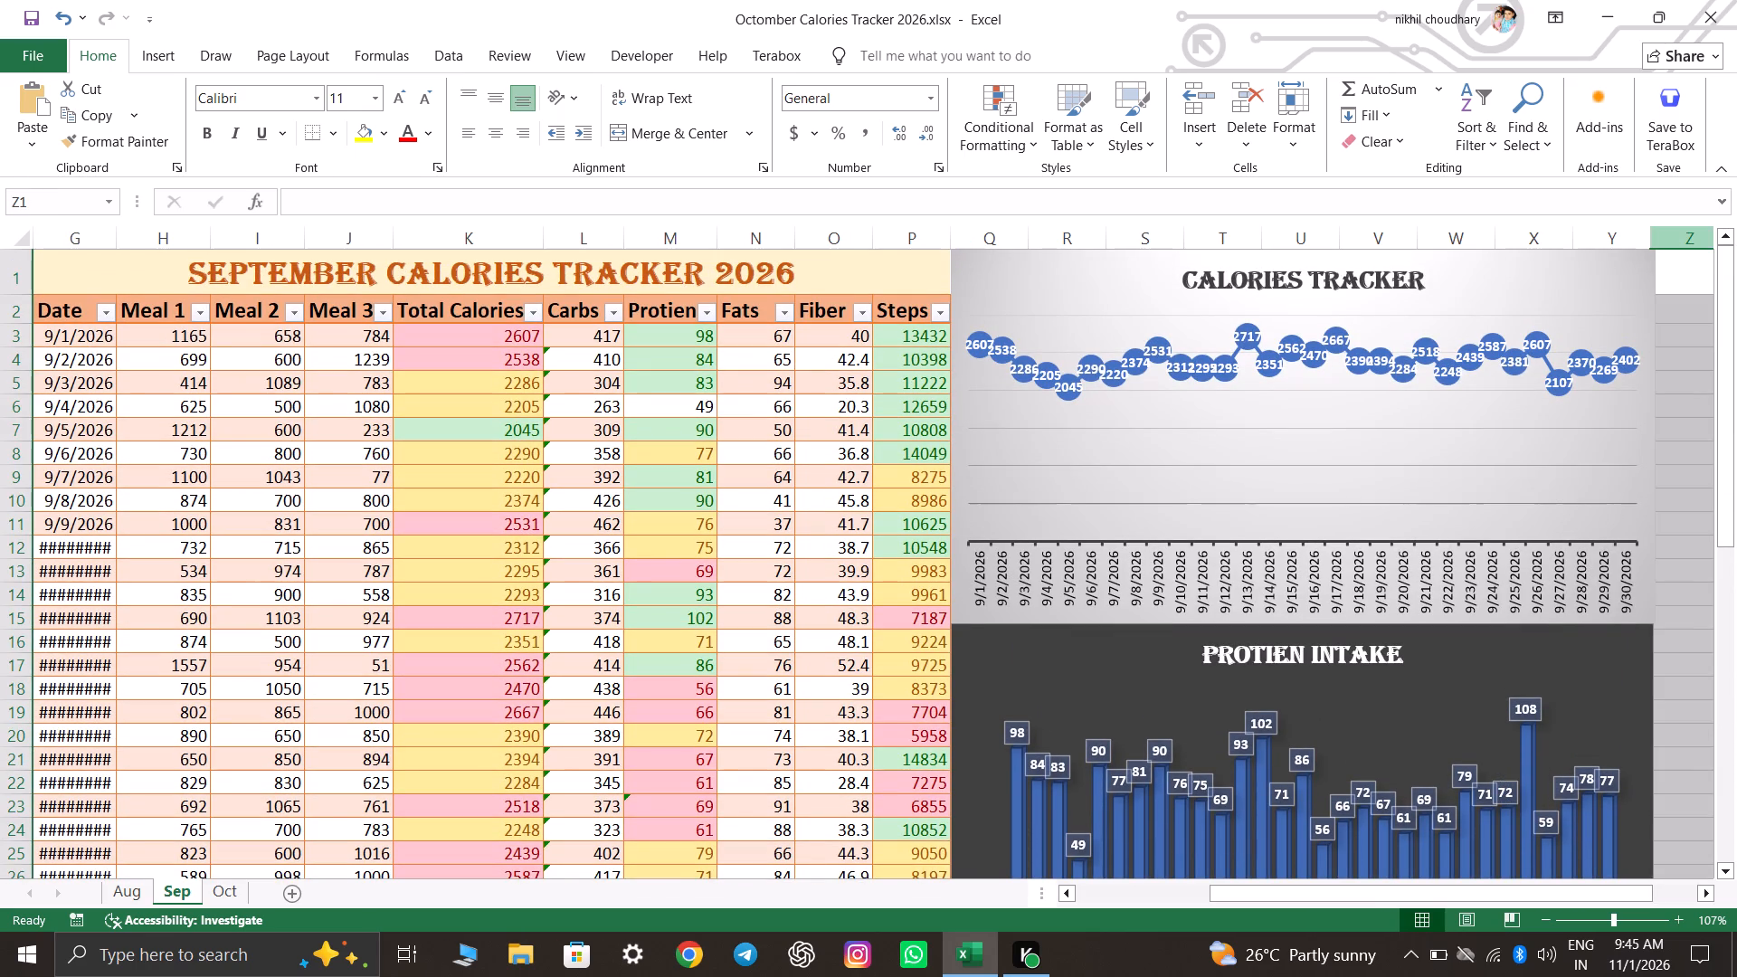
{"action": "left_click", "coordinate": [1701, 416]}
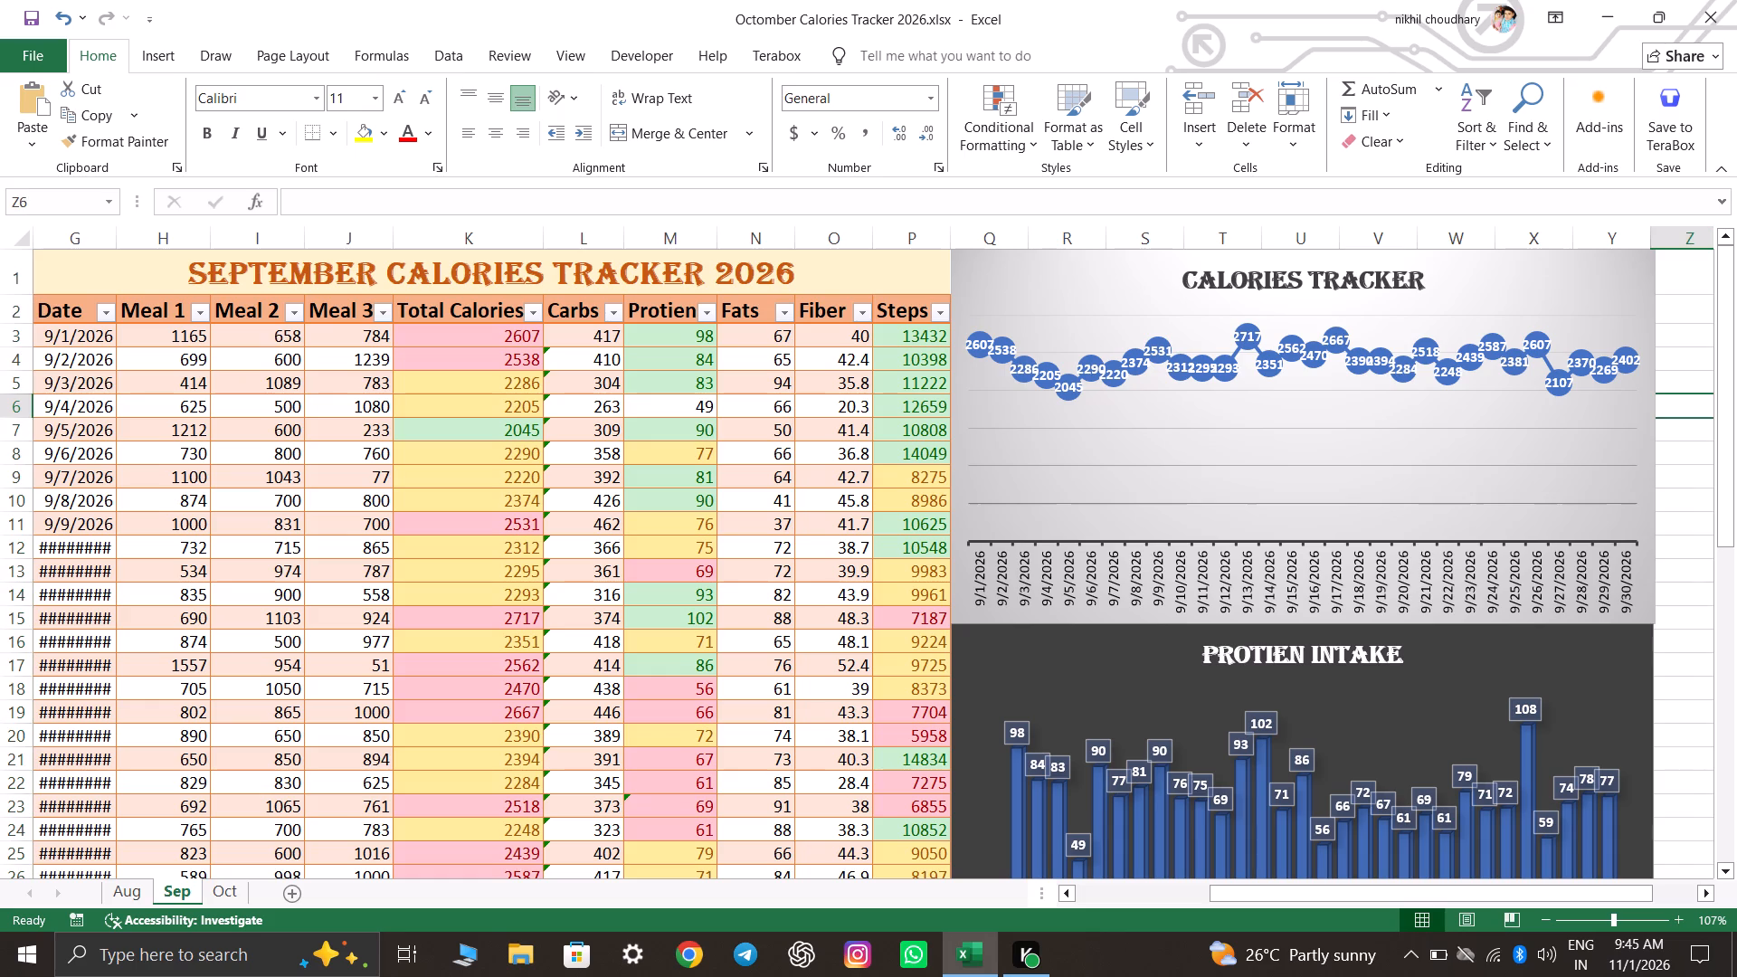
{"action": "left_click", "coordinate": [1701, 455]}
Check how the outer edges of September's Calories Tracker, Protien Intake and Nutrition Chart line up with each other.
{"action": "scroll", "coordinate": [1657, 524], "scroll_direction": "down", "scroll_amount": 11}
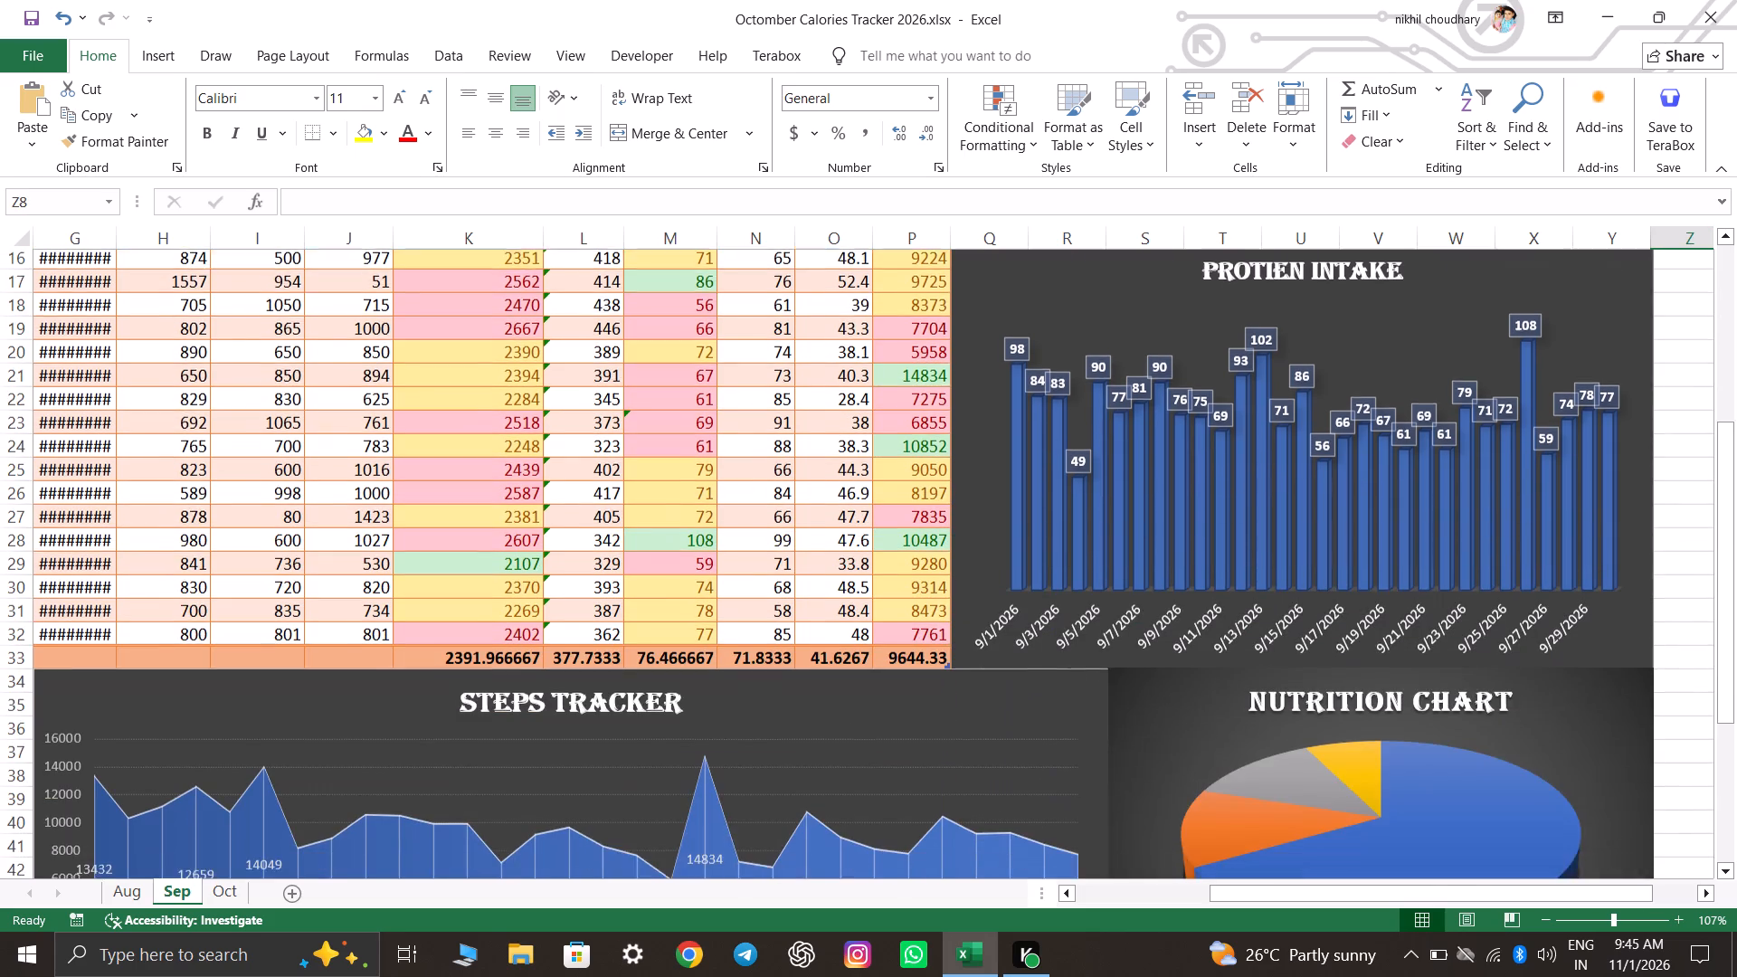
{"action": "scroll", "coordinate": [1704, 639], "scroll_direction": "down", "scroll_amount": 8}
{"action": "scroll", "coordinate": [1678, 631], "scroll_direction": "up", "scroll_amount": 4}
{"action": "scroll", "coordinate": [1695, 536], "scroll_direction": "up", "scroll_amount": 5}
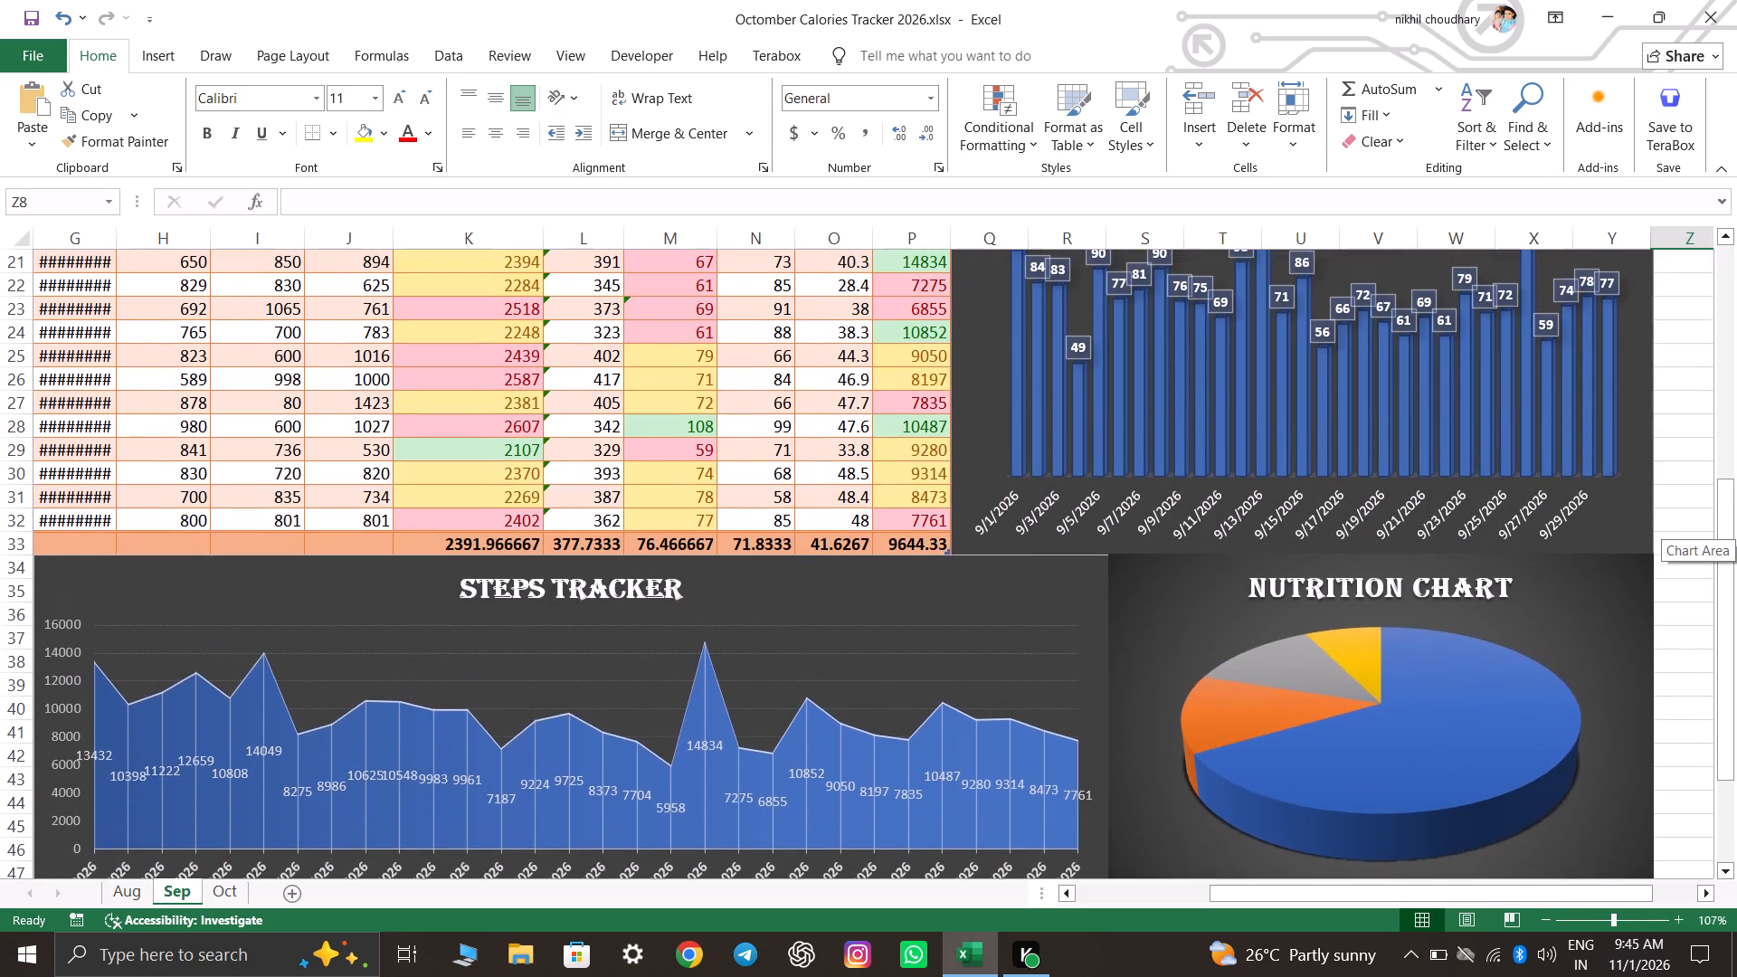
{"action": "scroll", "coordinate": [1679, 498], "scroll_direction": "up", "scroll_amount": 12}
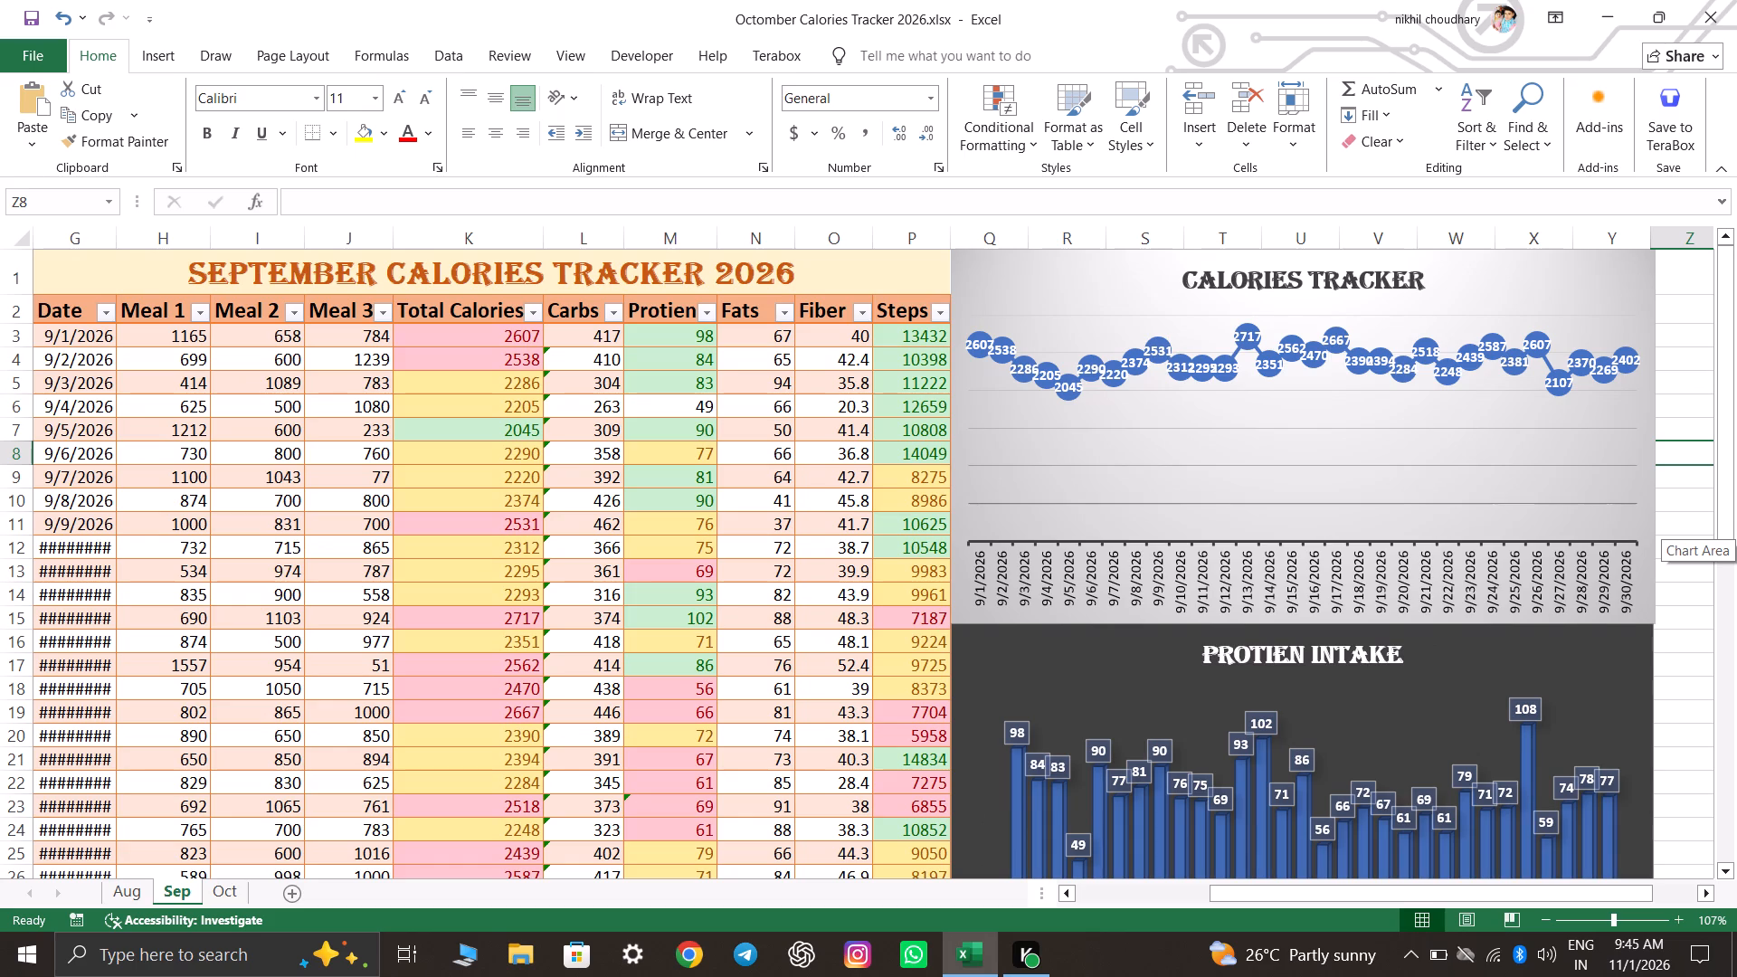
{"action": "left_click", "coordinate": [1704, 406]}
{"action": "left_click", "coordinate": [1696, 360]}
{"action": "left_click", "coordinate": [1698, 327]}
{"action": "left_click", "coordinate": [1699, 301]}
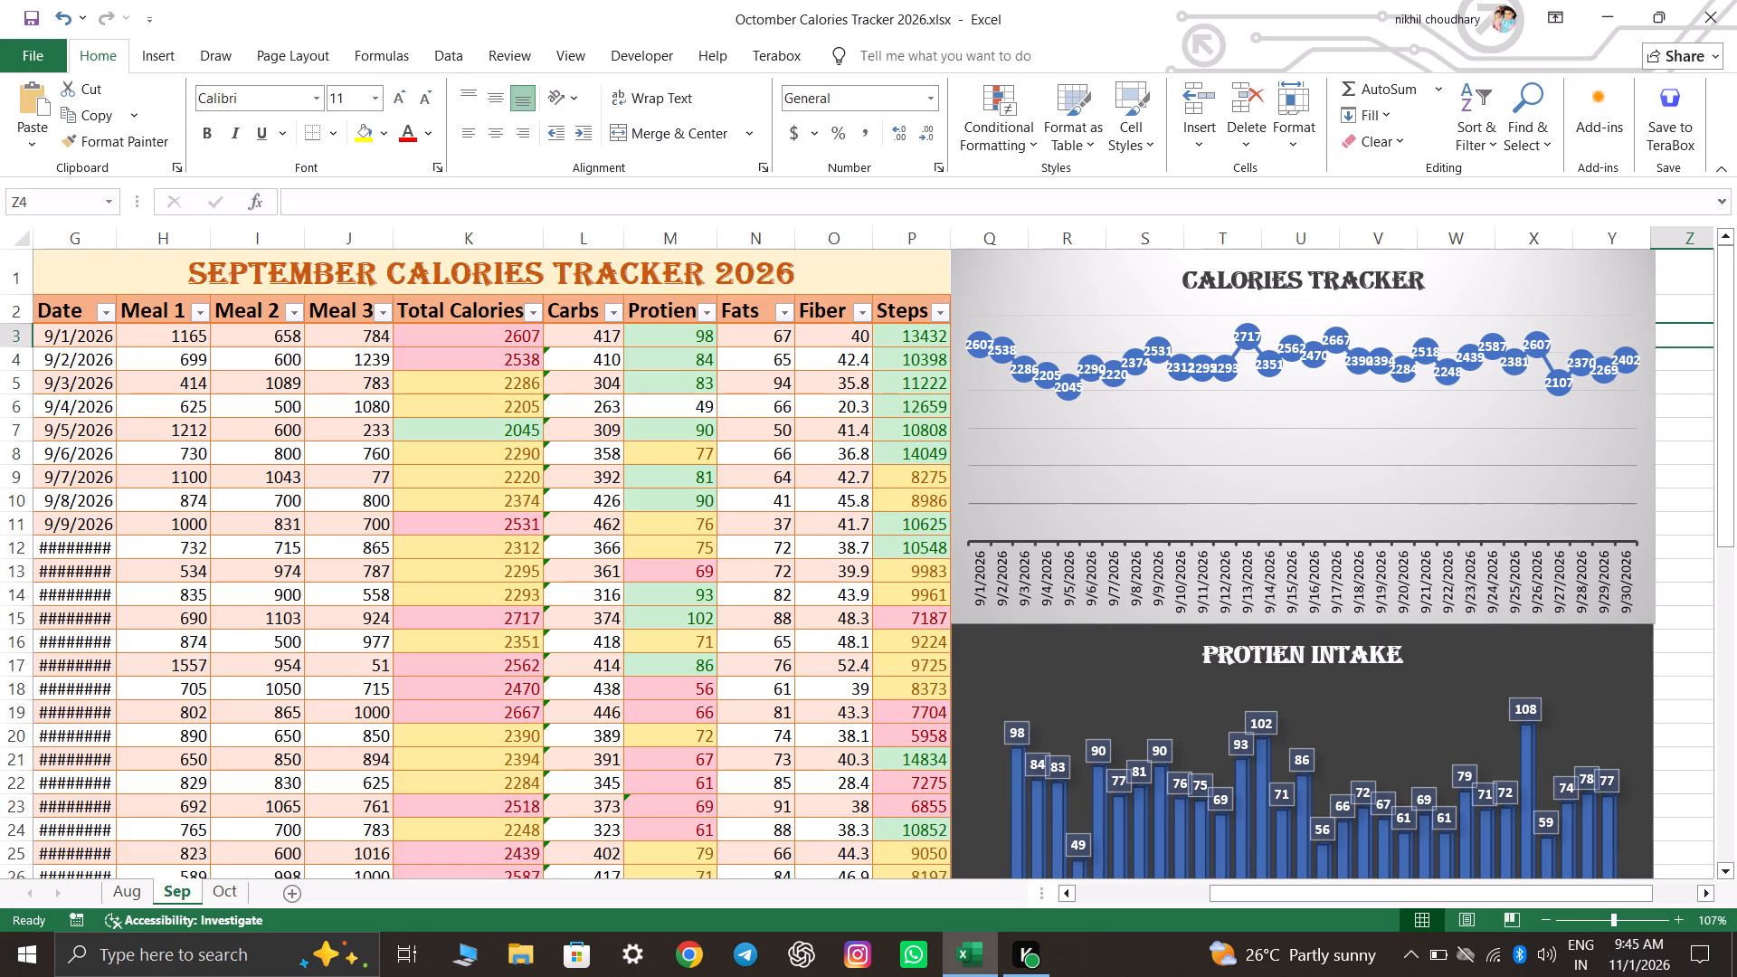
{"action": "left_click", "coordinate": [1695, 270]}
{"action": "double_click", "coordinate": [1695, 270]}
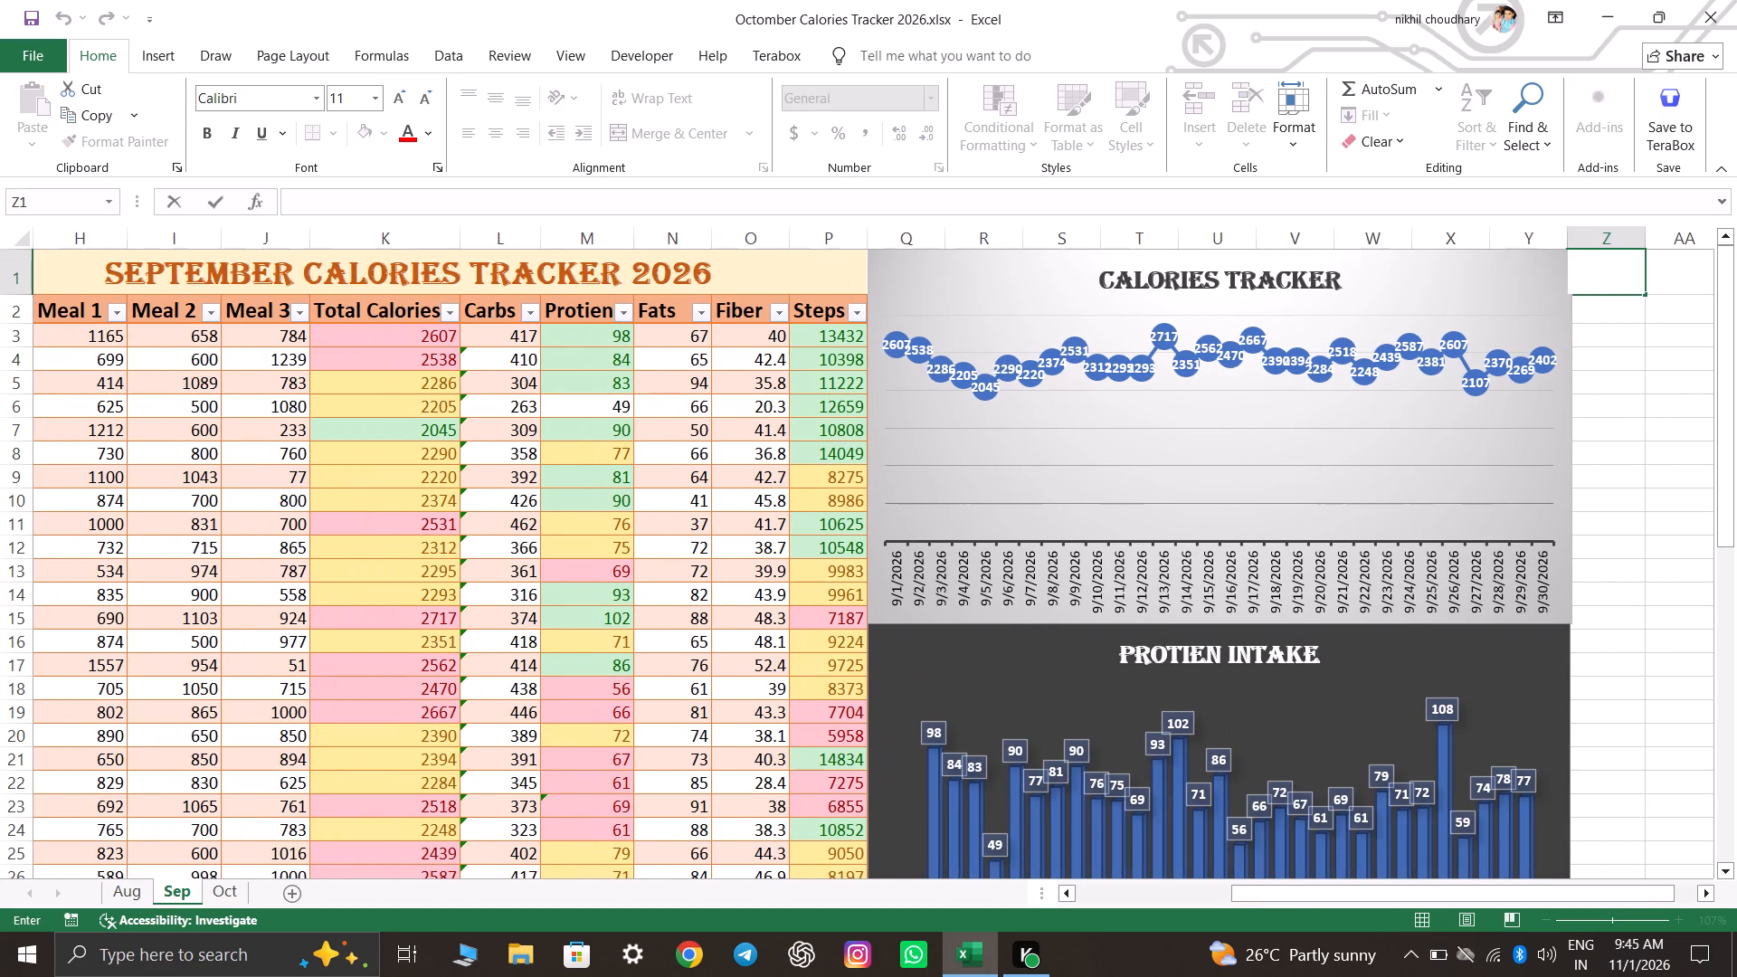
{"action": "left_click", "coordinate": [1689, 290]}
Examine the full width of September's Steps Tracker and Nutrition Chart, from the sheet's first columns to column Z.
{"action": "scroll", "coordinate": [1670, 404], "scroll_direction": "down", "scroll_amount": 7}
{"action": "scroll", "coordinate": [1655, 506], "scroll_direction": "down", "scroll_amount": 4}
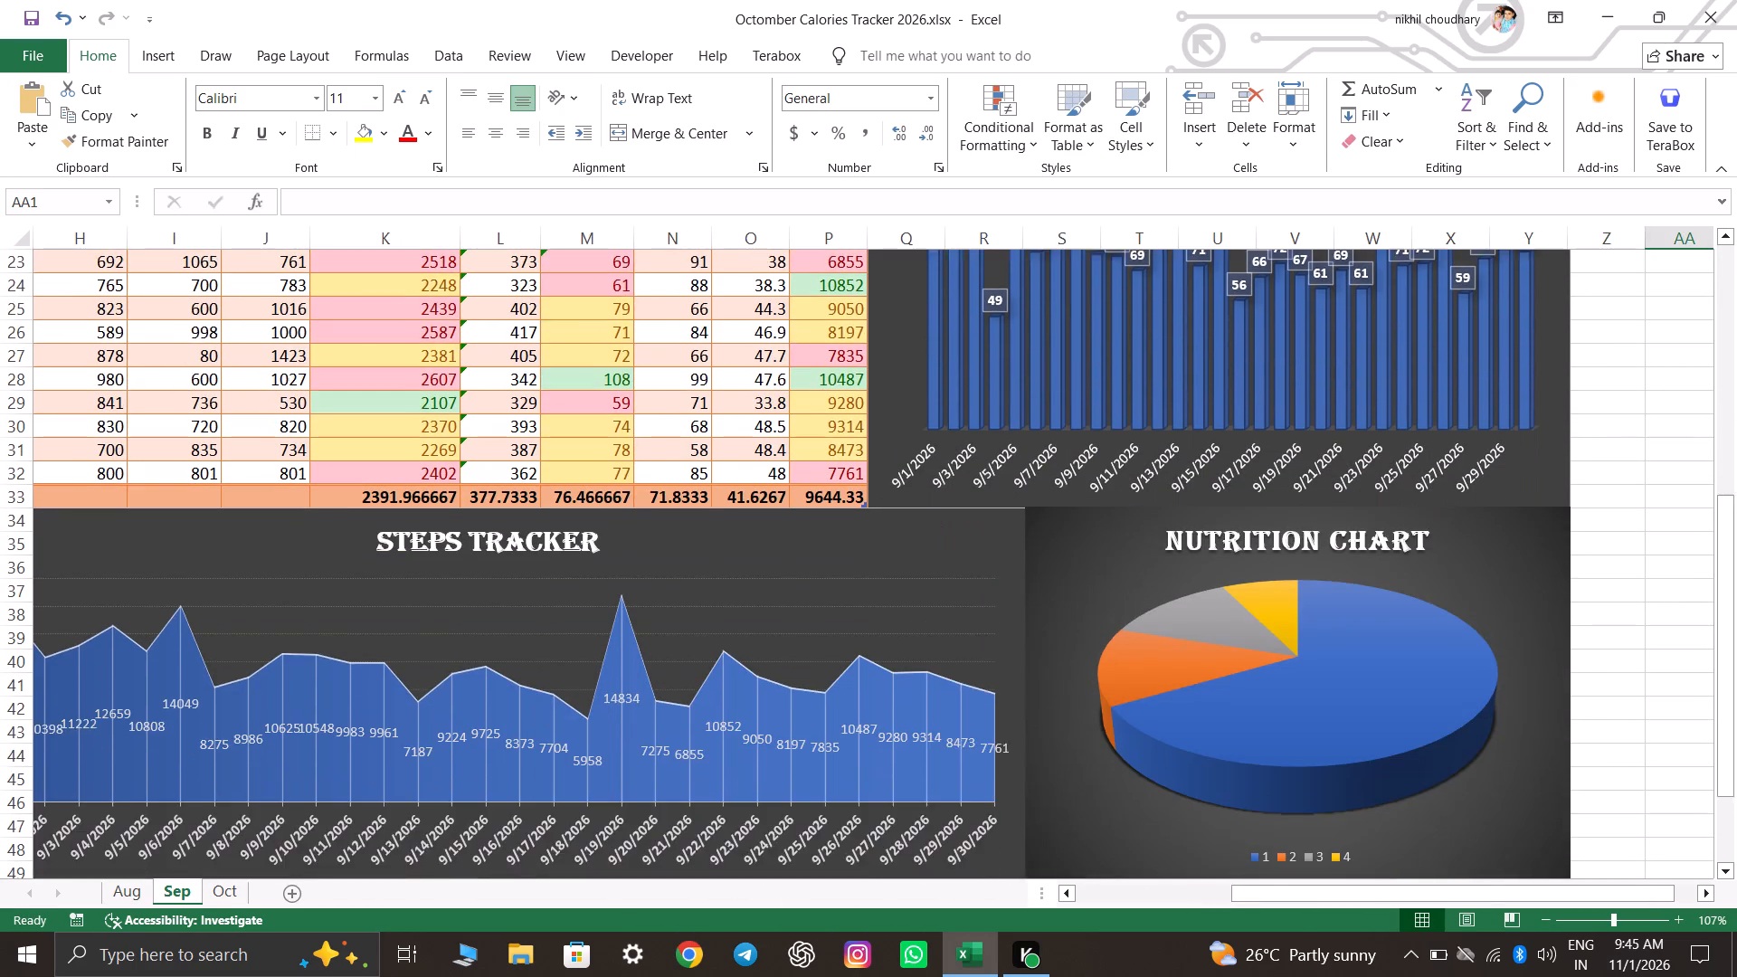
{"action": "scroll", "coordinate": [1681, 628], "scroll_direction": "down", "scroll_amount": 4}
{"action": "left_click", "coordinate": [1652, 725]}
{"action": "key", "text": "Left"}
{"action": "key", "text": "Left"}
{"action": "key", "text": "Left"}
{"action": "key", "text": "Left"}
{"action": "key", "text": "Left"}
{"action": "key", "text": "Left"}
{"action": "key", "text": "Left"}
{"action": "key", "text": "Left"}
{"action": "key", "text": "Left"}
{"action": "key", "text": "Left"}
{"action": "key", "text": "Left"}
{"action": "key", "text": "Left"}
{"action": "key", "text": "Left"}
{"action": "key", "text": "Left"}
{"action": "key", "text": "Left"}
{"action": "key", "text": "Left"}
{"action": "key", "text": "Left"}
{"action": "key", "text": "Left"}
{"action": "key", "text": "Left"}
{"action": "key", "text": "Left"}
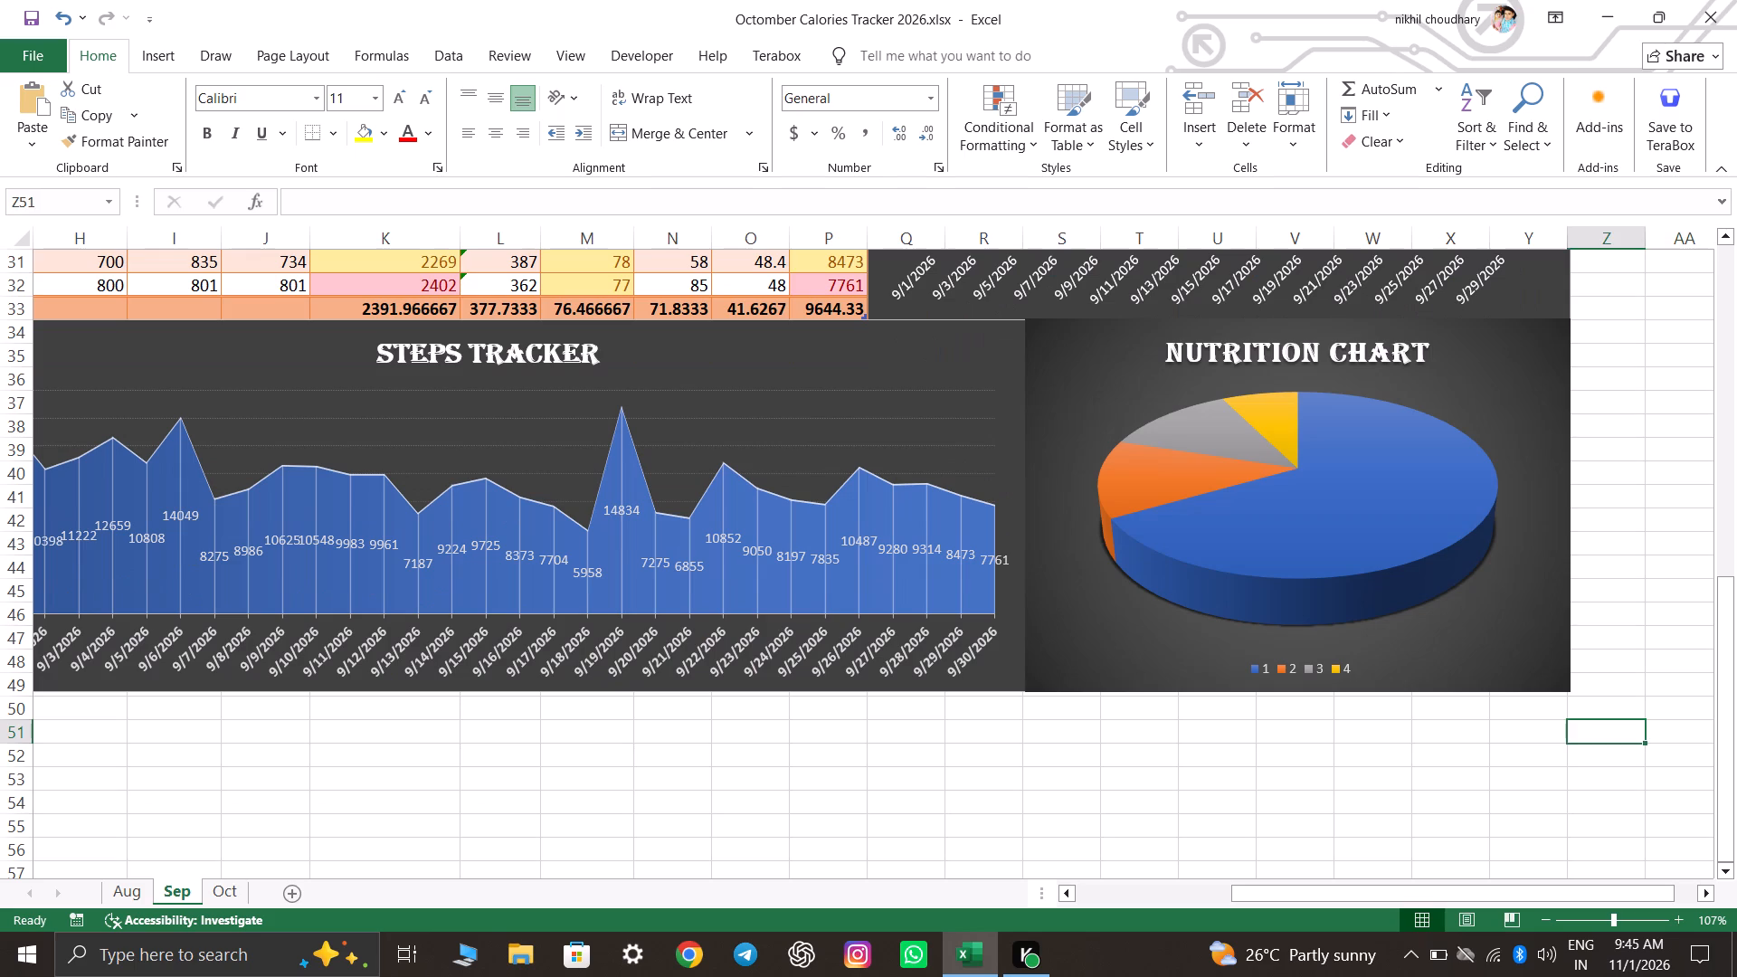
{"action": "key", "text": "Right"}
{"action": "key", "text": "Right"}
{"action": "key", "text": "Right"}
{"action": "key", "text": "Right"}
{"action": "key", "text": "Right"}
{"action": "key", "text": "Right"}
{"action": "key", "text": "Right"}
{"action": "key", "text": "Right"}
{"action": "key", "text": "Right"}
{"action": "key", "text": "Right"}
{"action": "key", "text": "Right"}
{"action": "key", "text": "Right"}
{"action": "key", "text": "Right"}
{"action": "key", "text": "Right"}
{"action": "key", "text": "Right"}
{"action": "key", "text": "Right"}
{"action": "key", "text": "Right"}
{"action": "key", "text": "Right"}
{"action": "key", "text": "Right"}
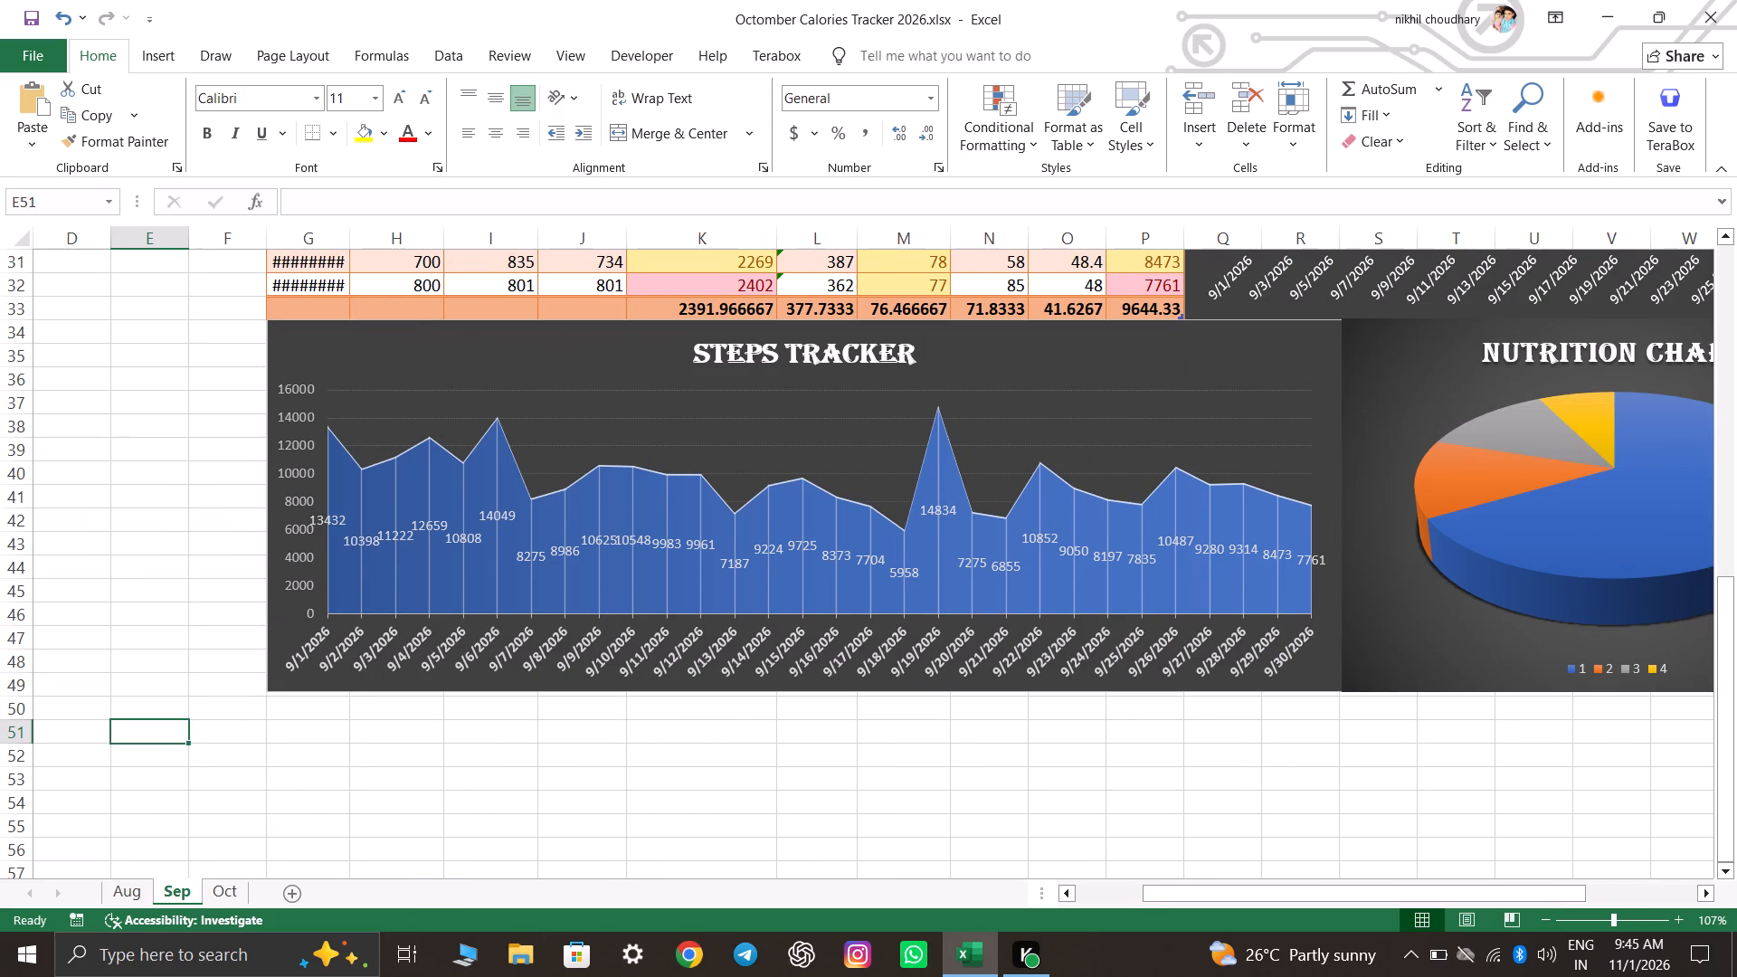
{"action": "key", "text": "Right"}
{"action": "key", "text": "Right"}
{"action": "key", "text": "Right"}
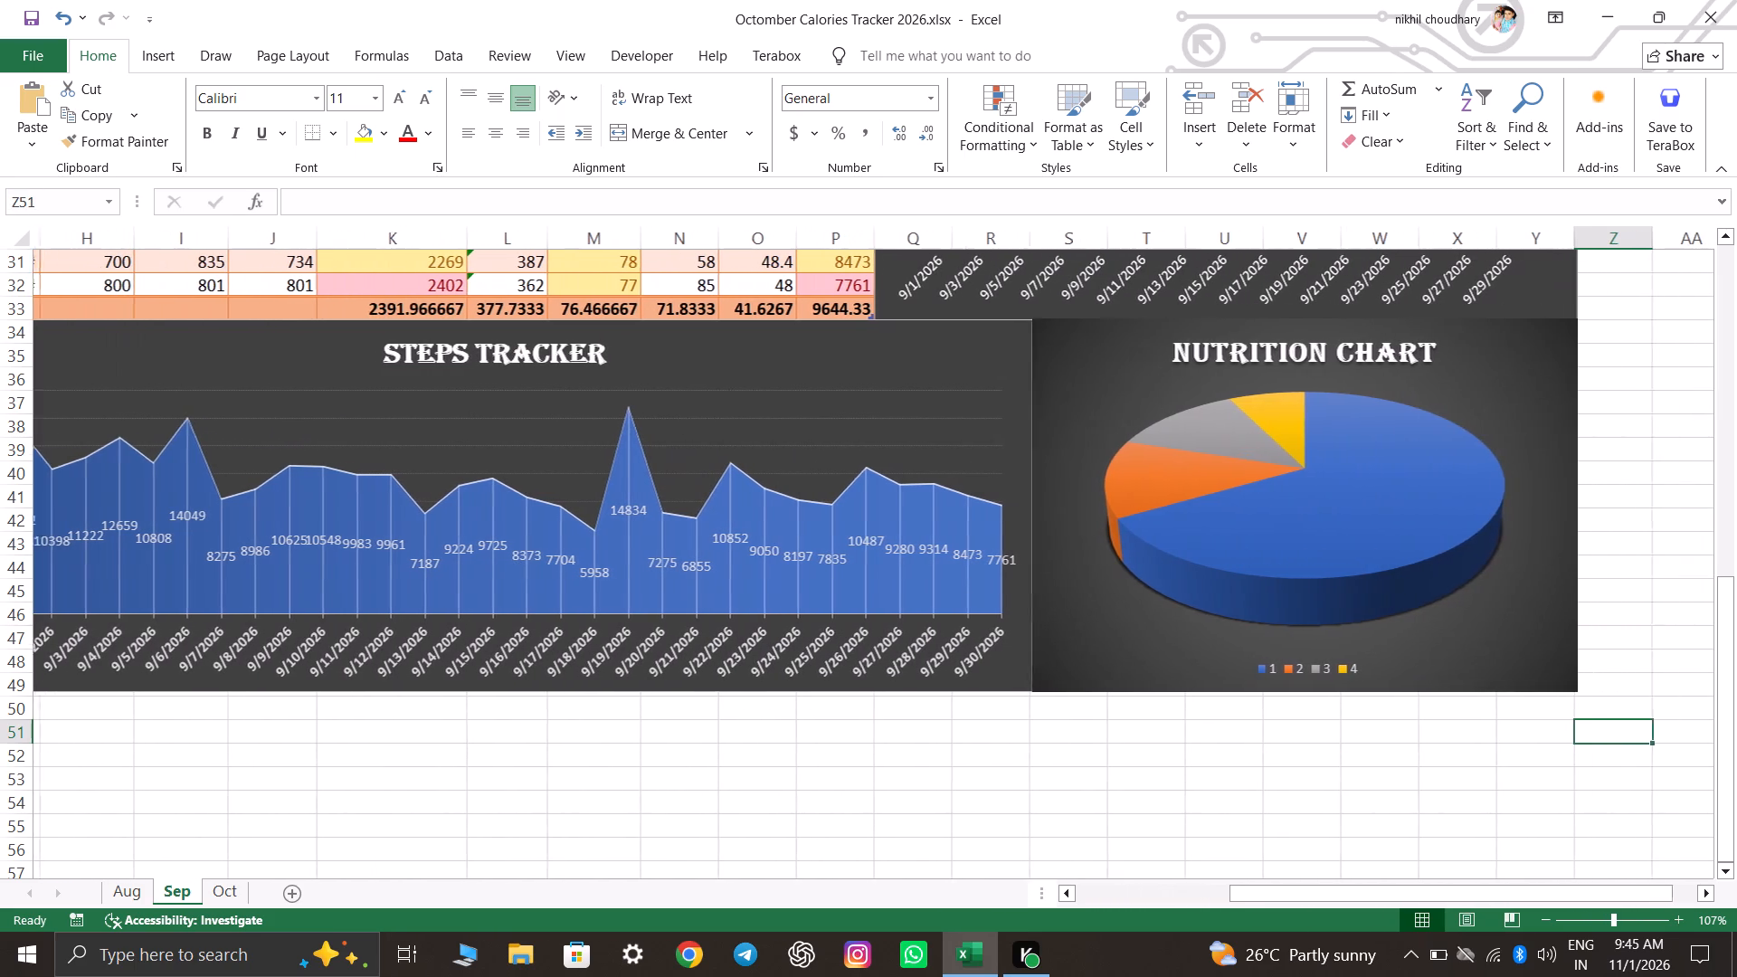
Inspect the September charts from the Calories Tracker down to the Nutrition Chart for gaps or overlaps between them.
{"action": "left_click", "coordinate": [1623, 788]}
{"action": "scroll", "coordinate": [1632, 709], "scroll_direction": "up", "scroll_amount": 1}
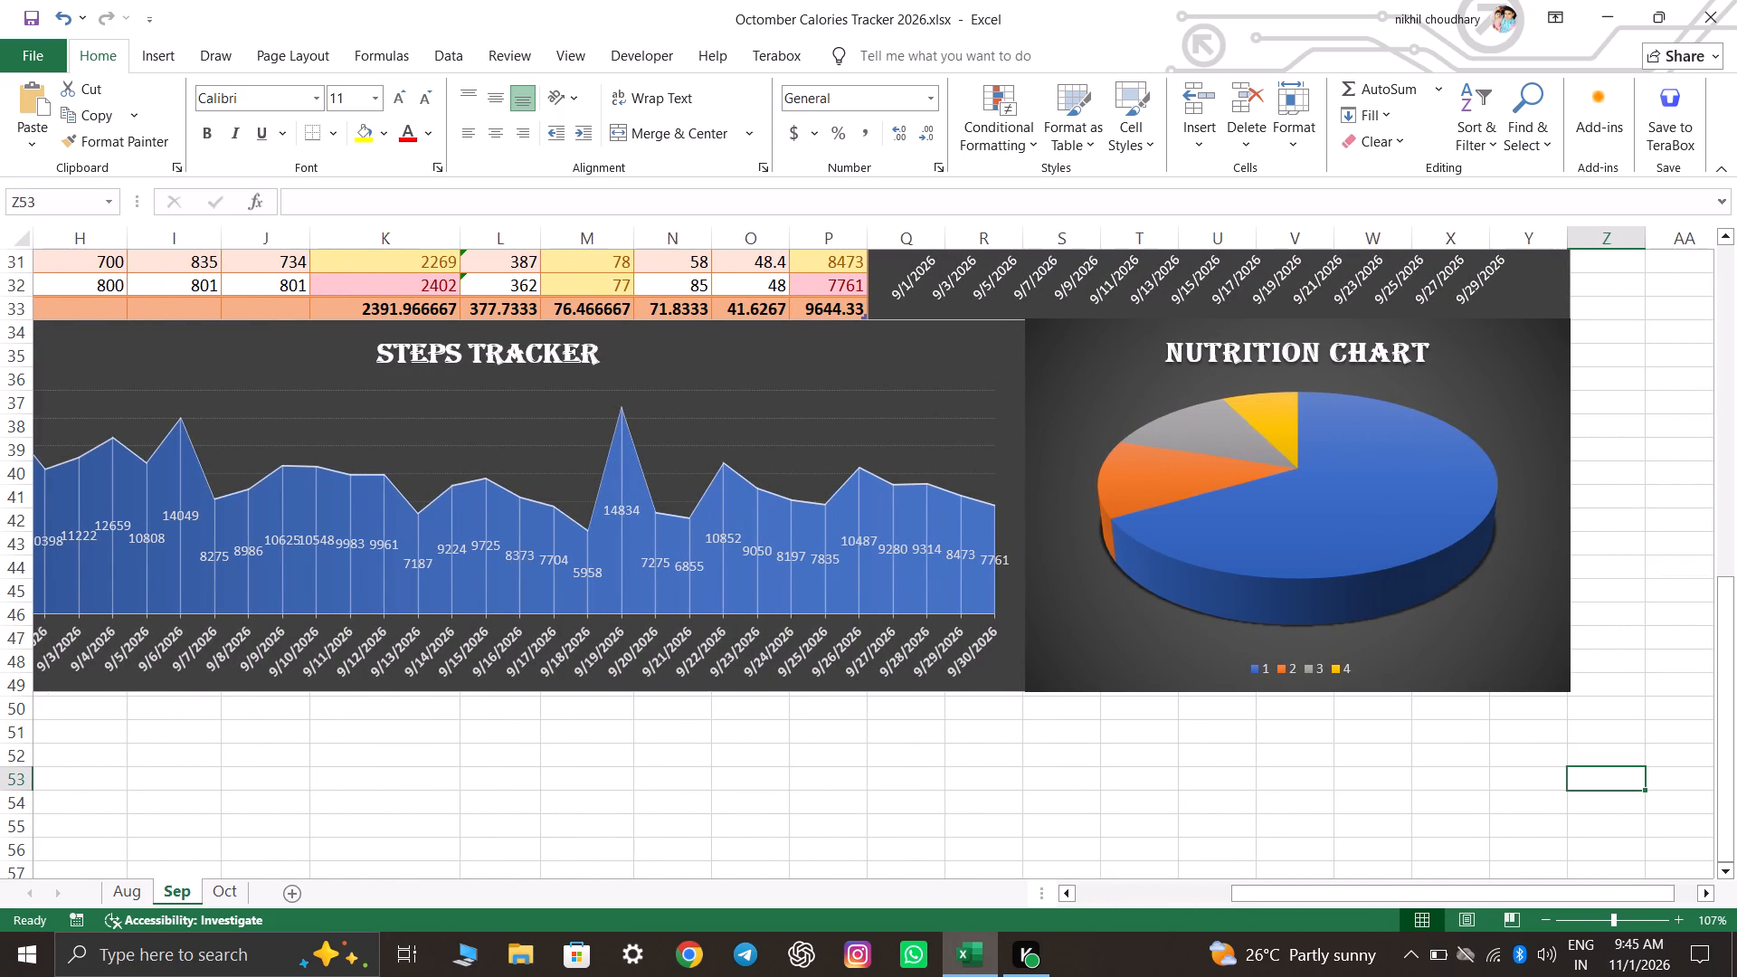
{"action": "scroll", "coordinate": [1632, 709], "scroll_direction": "up", "scroll_amount": 20}
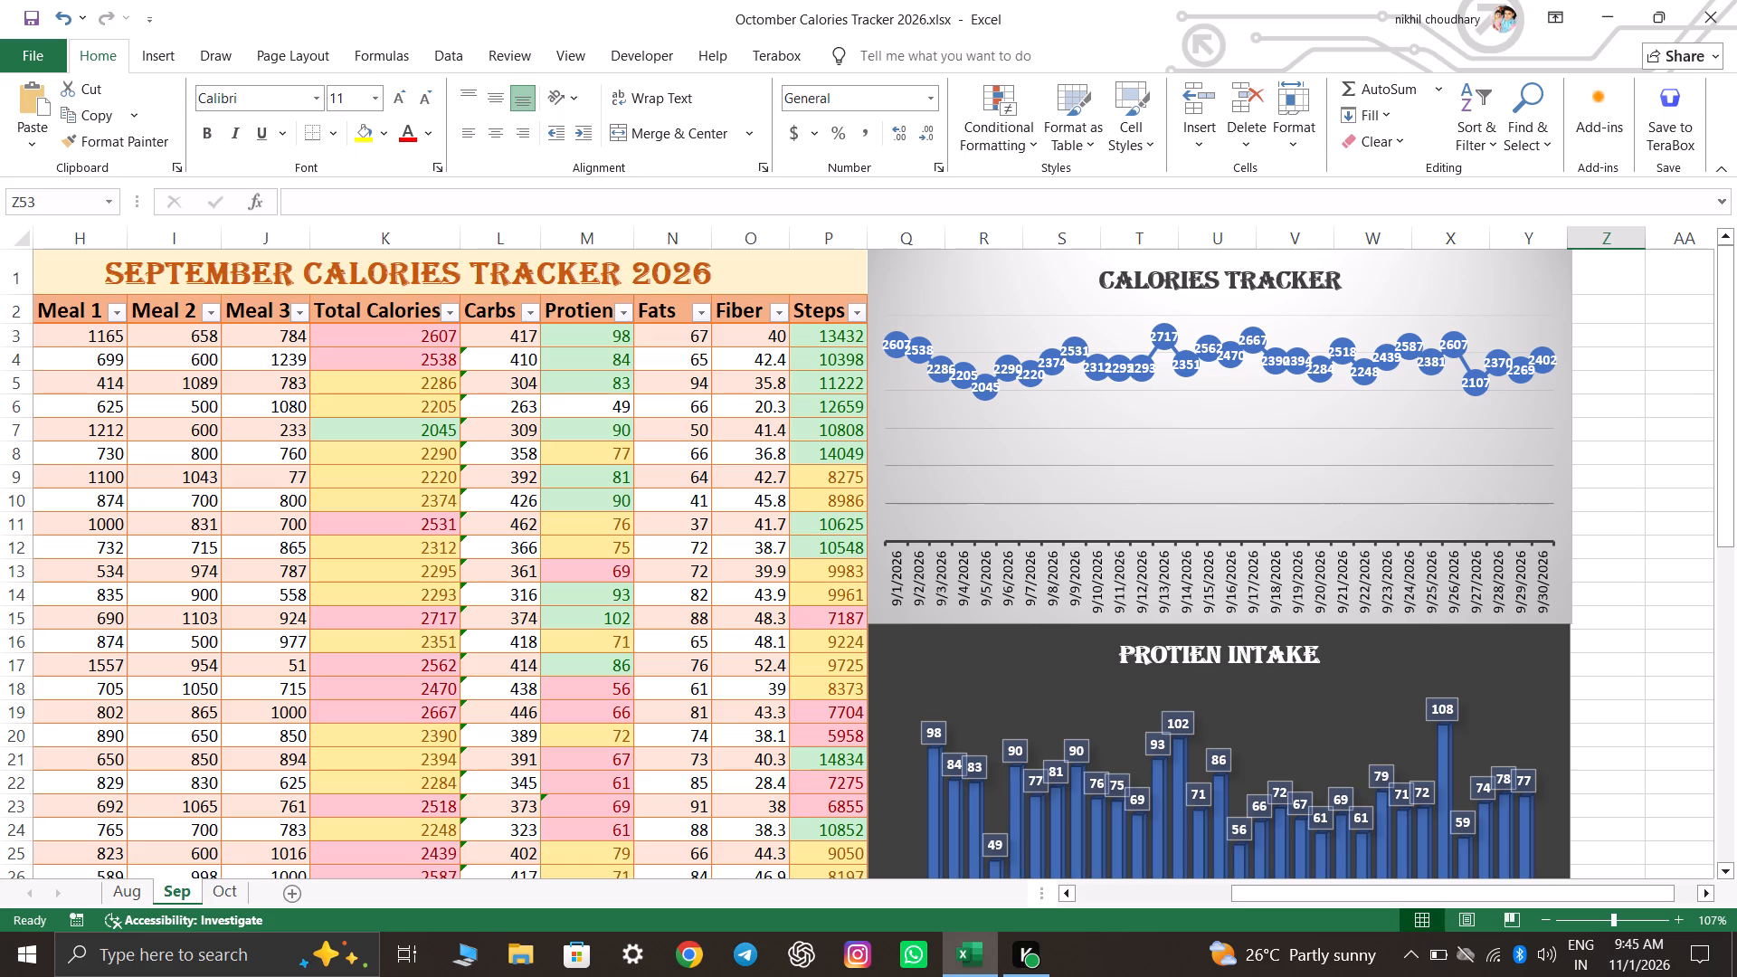
{"action": "left_click", "coordinate": [1656, 533]}
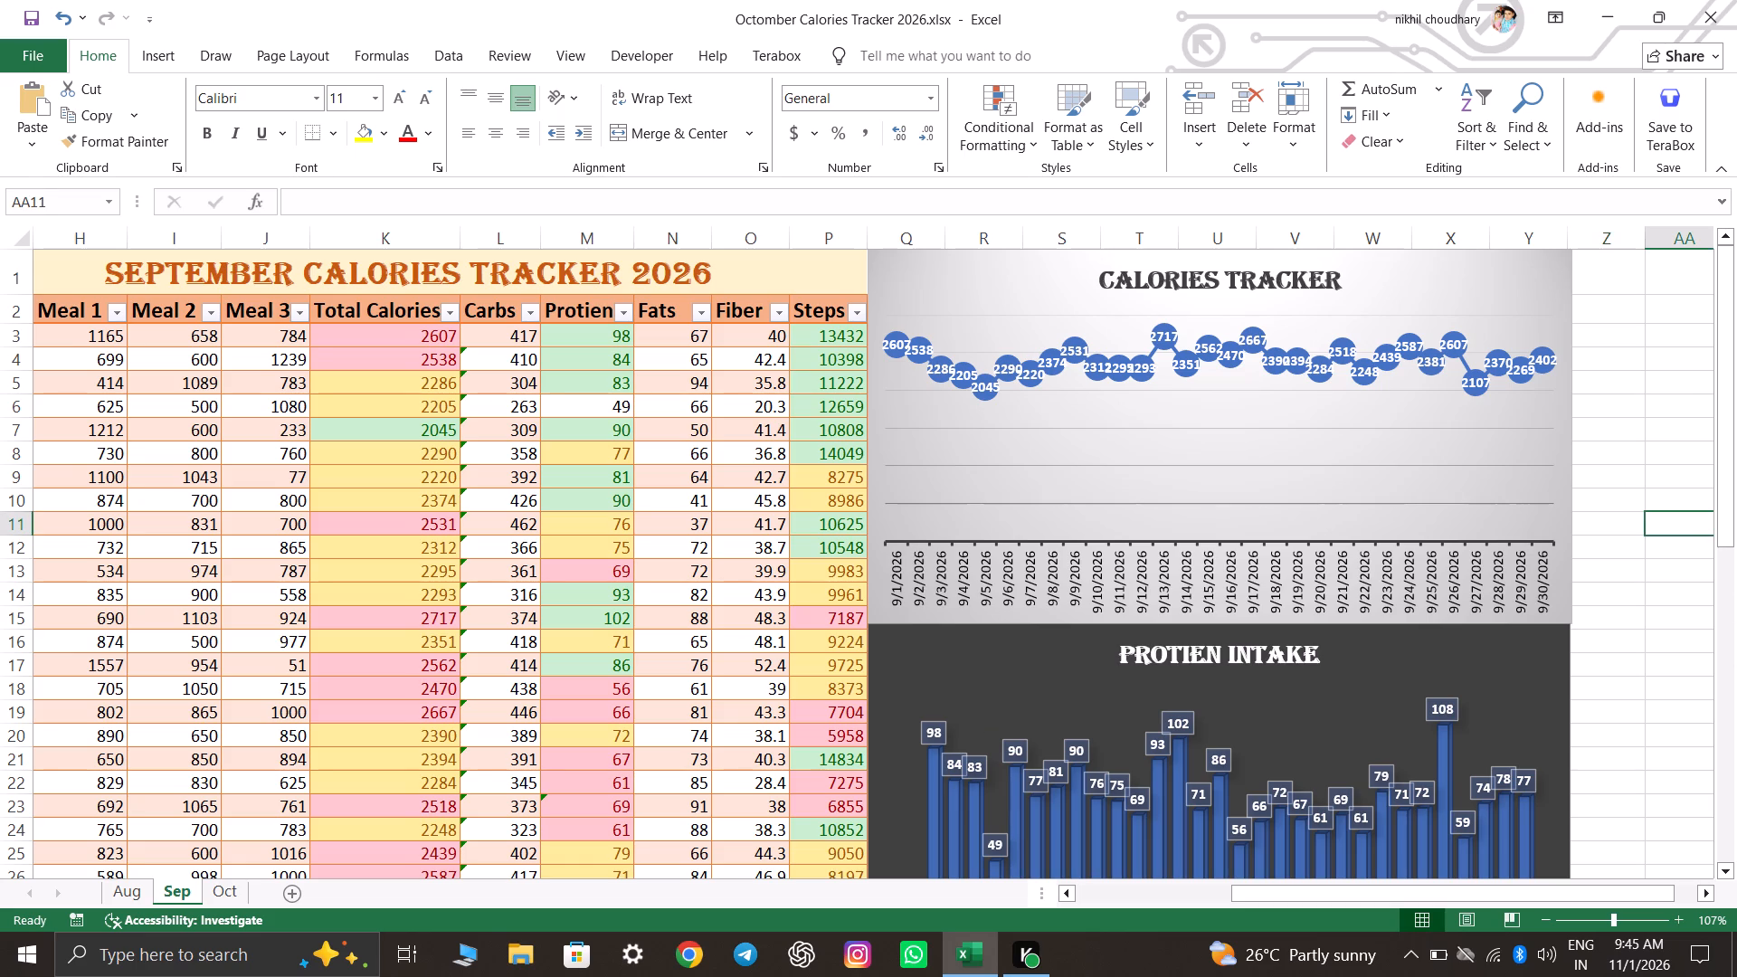
{"action": "scroll", "coordinate": [1708, 644], "scroll_direction": "down", "scroll_amount": 5}
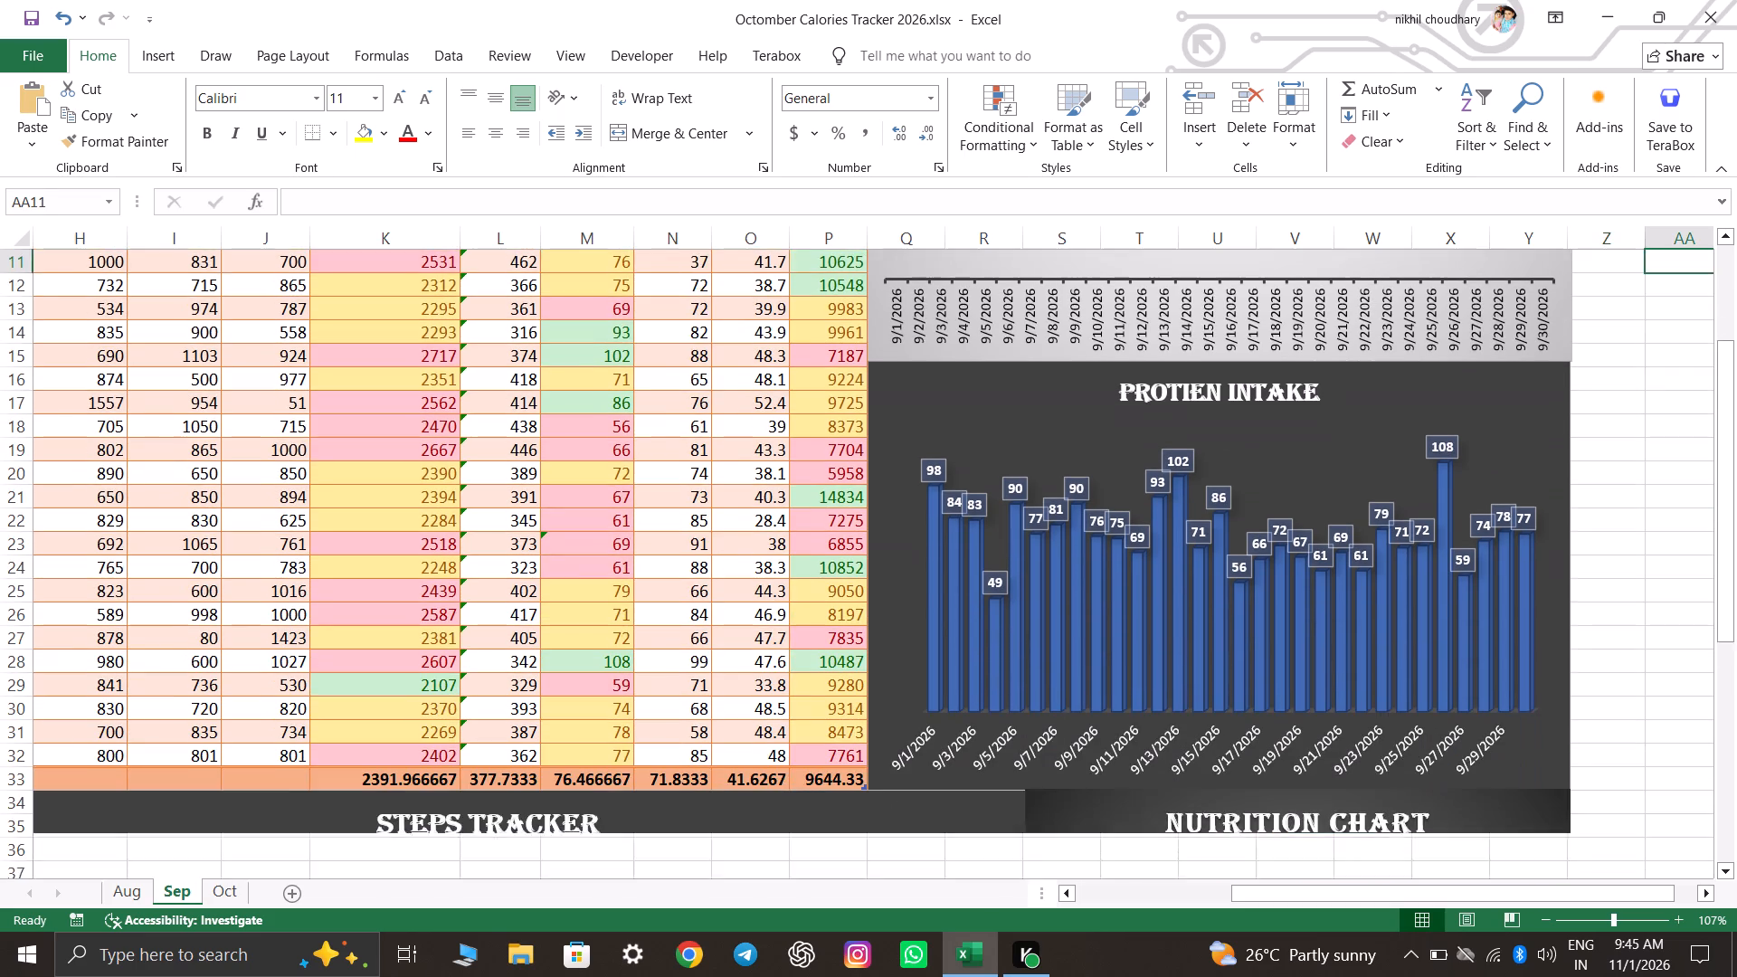
{"action": "scroll", "coordinate": [1658, 643], "scroll_direction": "down", "scroll_amount": 3}
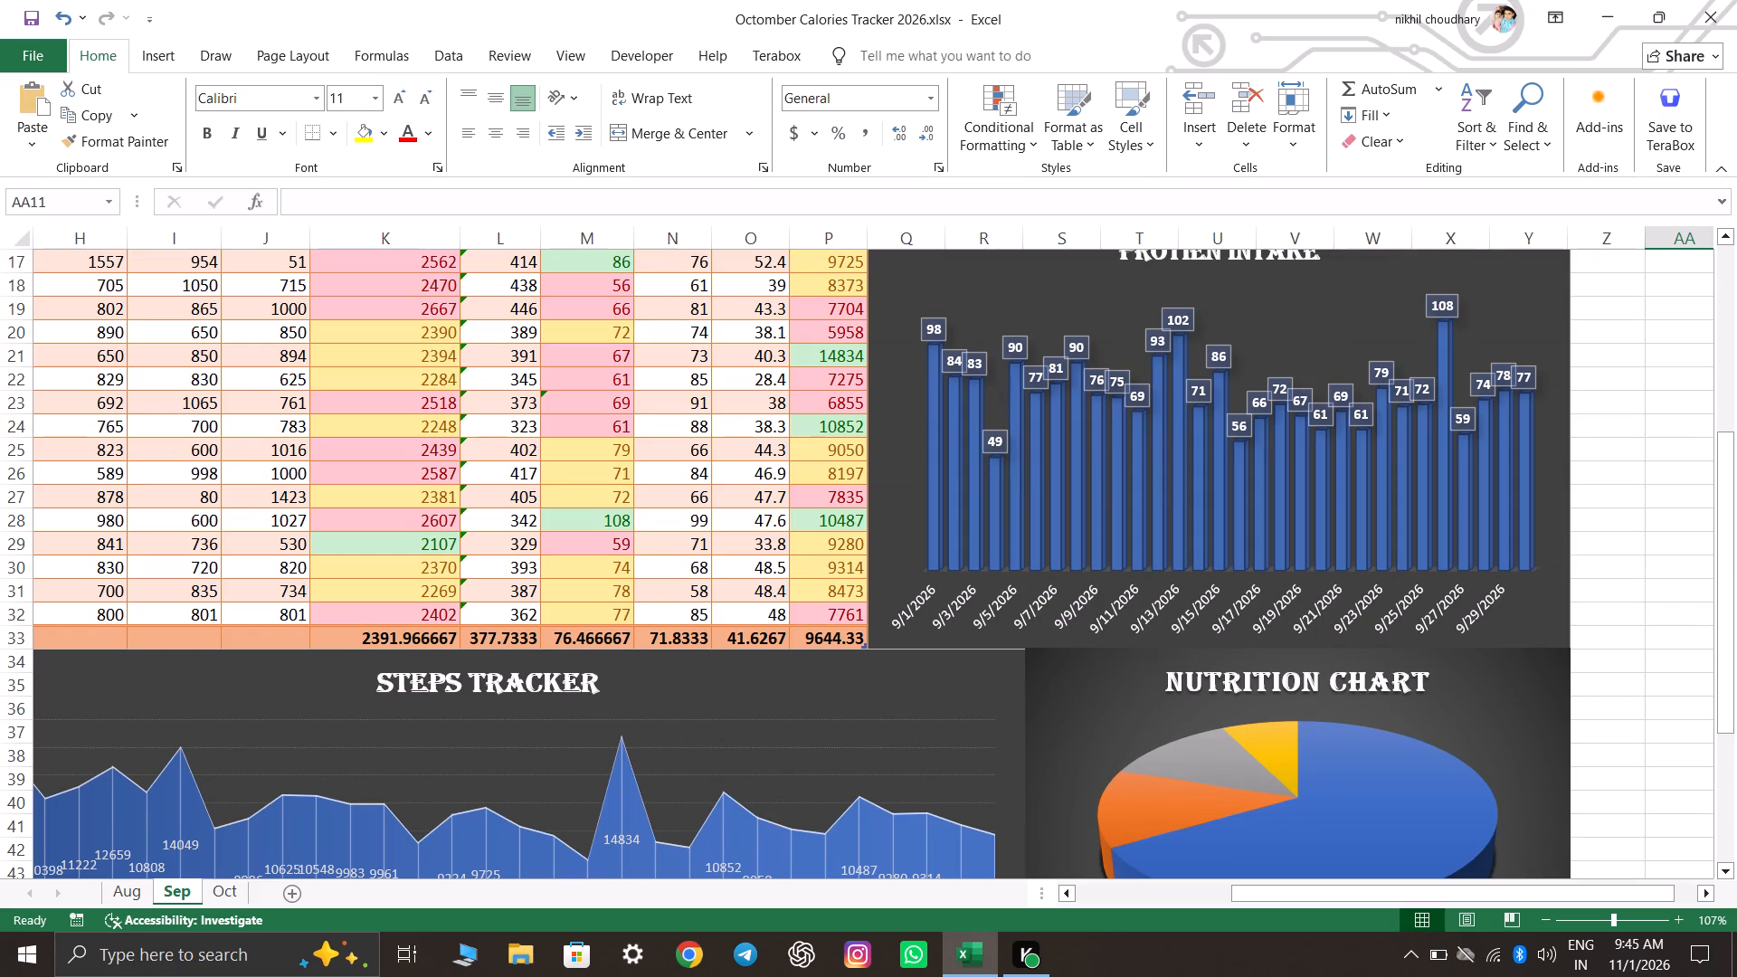
{"action": "scroll", "coordinate": [1675, 716], "scroll_direction": "down", "scroll_amount": 5}
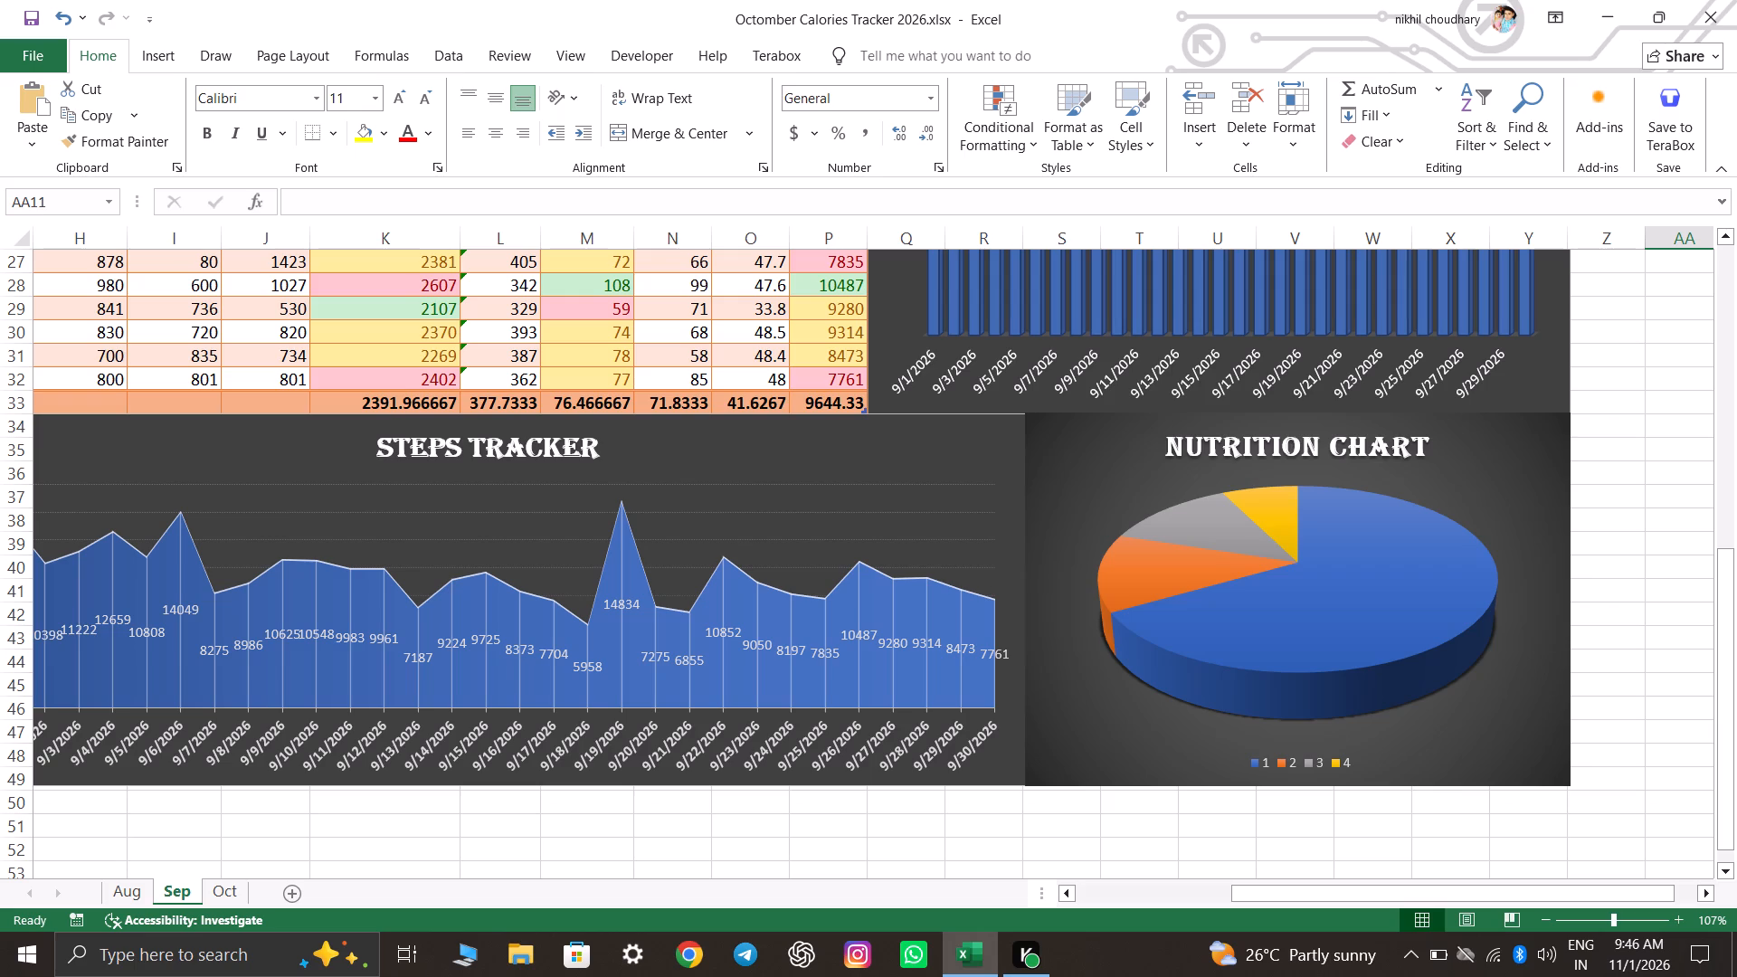
Resize September's Protien Intake chart at its lower corners so its bottom edge meets row 33 and the charts beneath it.
{"action": "left_click", "coordinate": [909, 400]}
{"action": "left_click", "coordinate": [874, 414]}
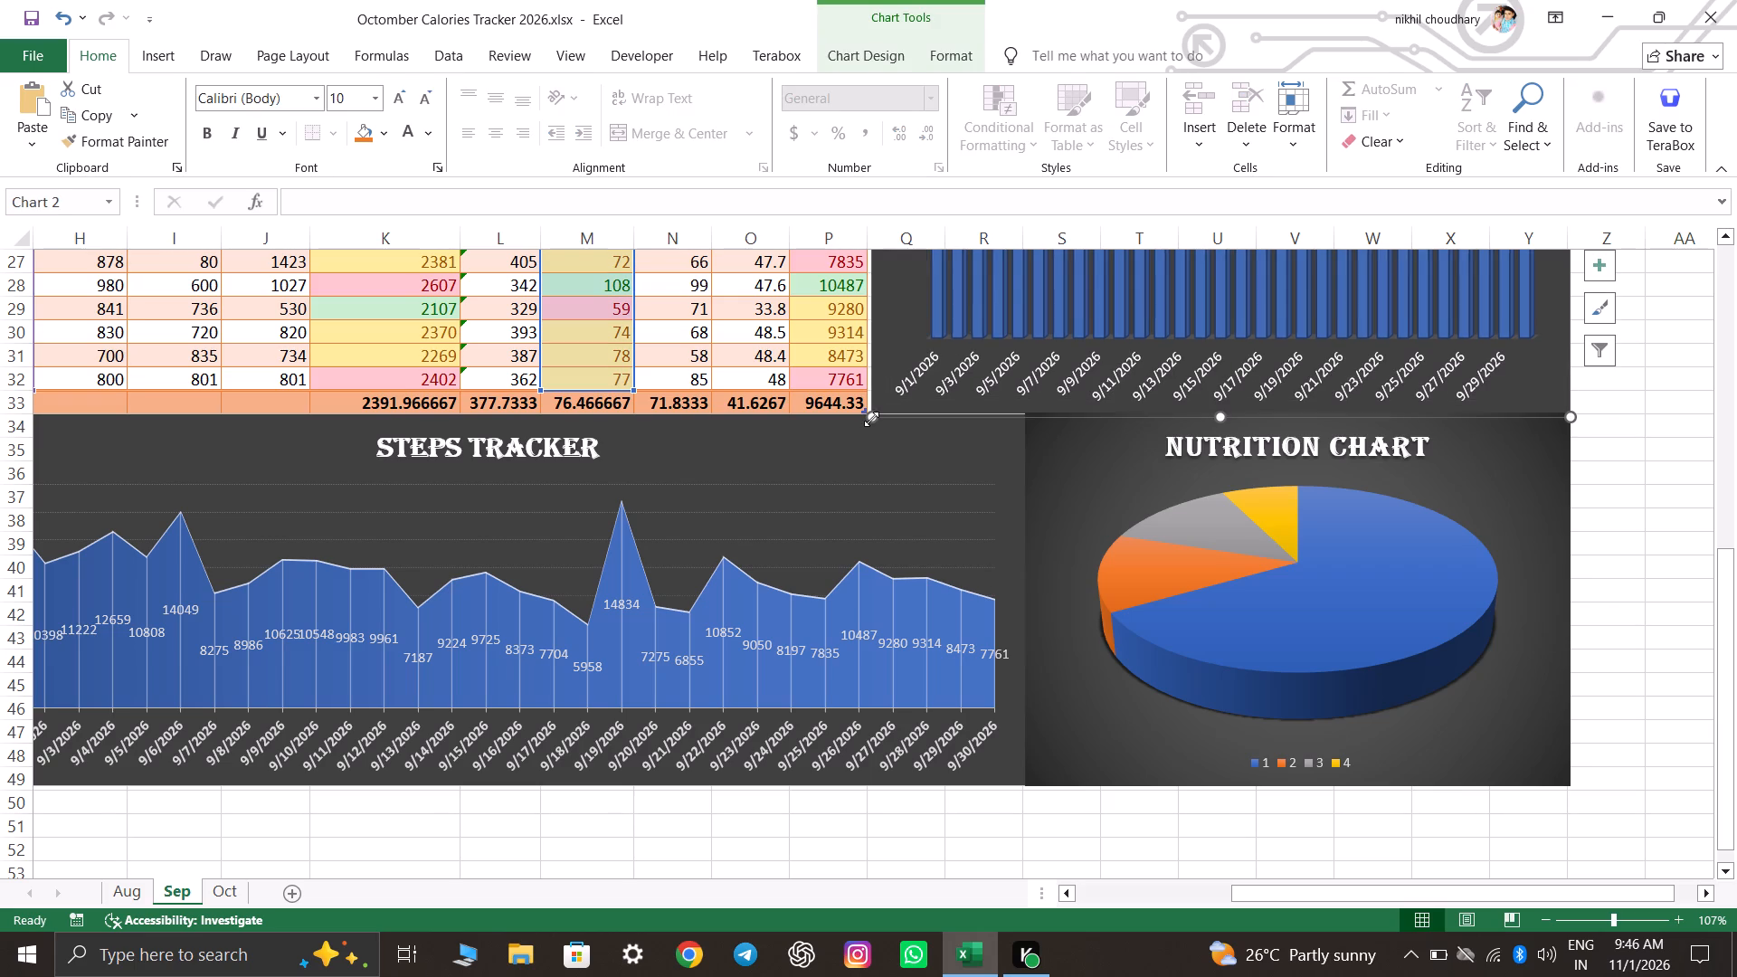
{"action": "left_click", "coordinate": [877, 415]}
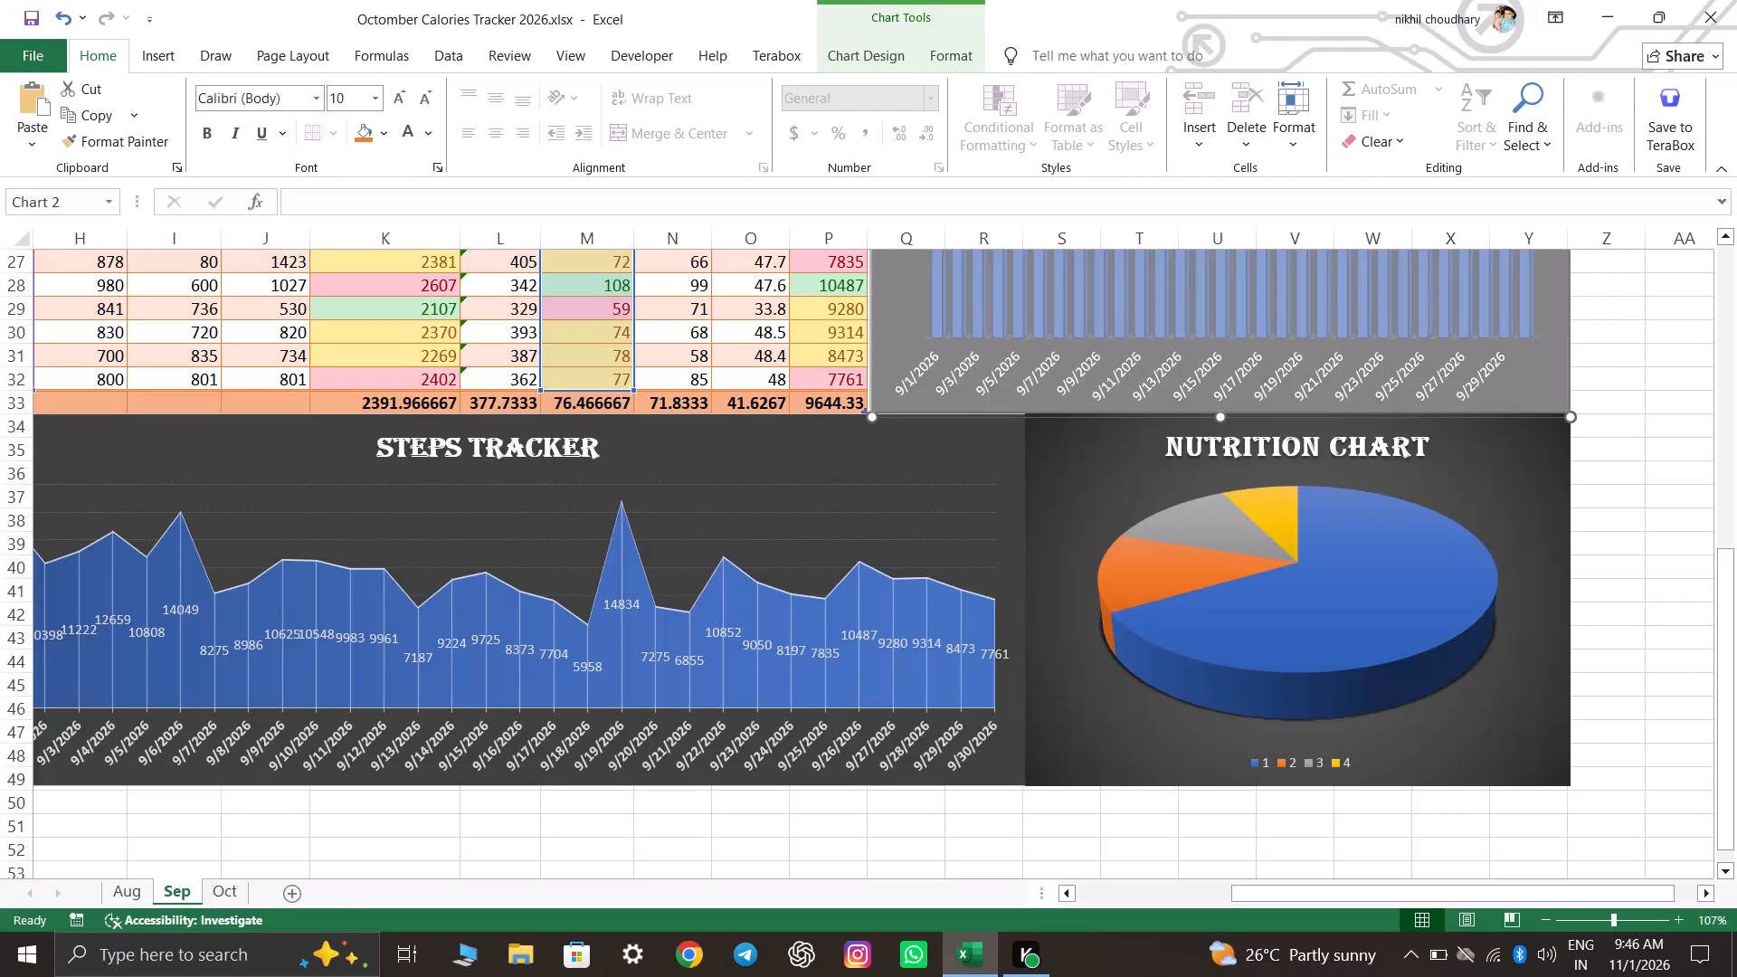
{"action": "left_click", "coordinate": [1675, 488]}
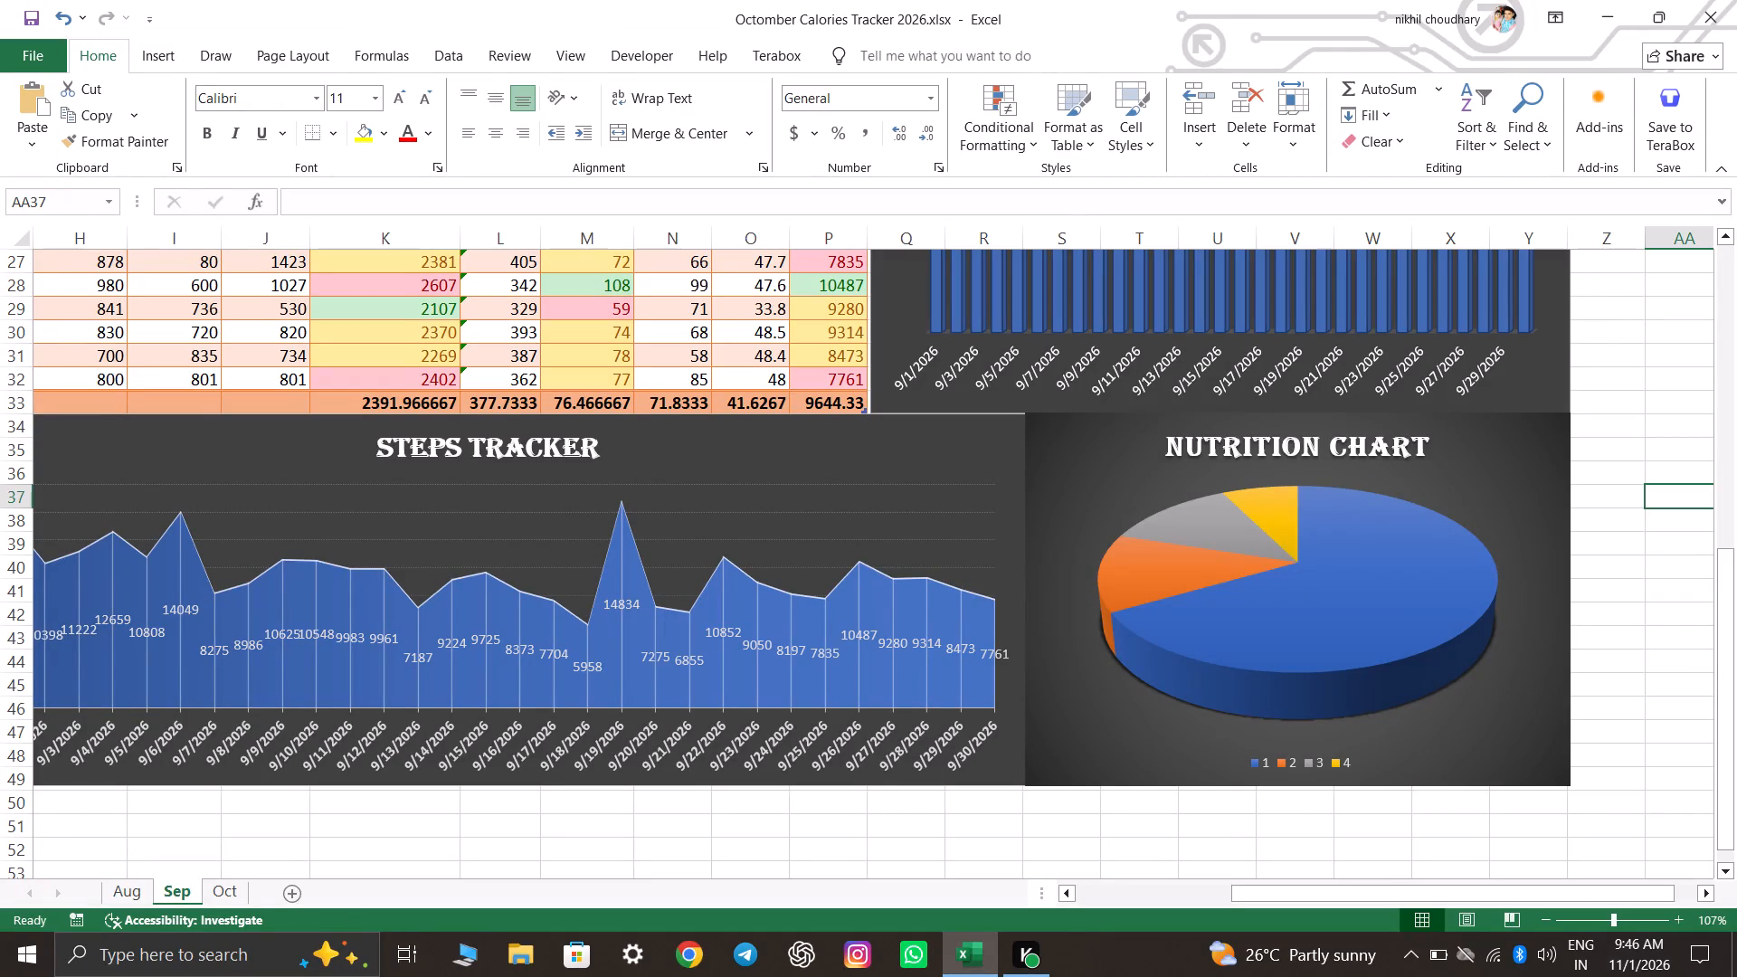
{"action": "left_click", "coordinate": [884, 399]}
{"action": "left_click", "coordinate": [873, 408]}
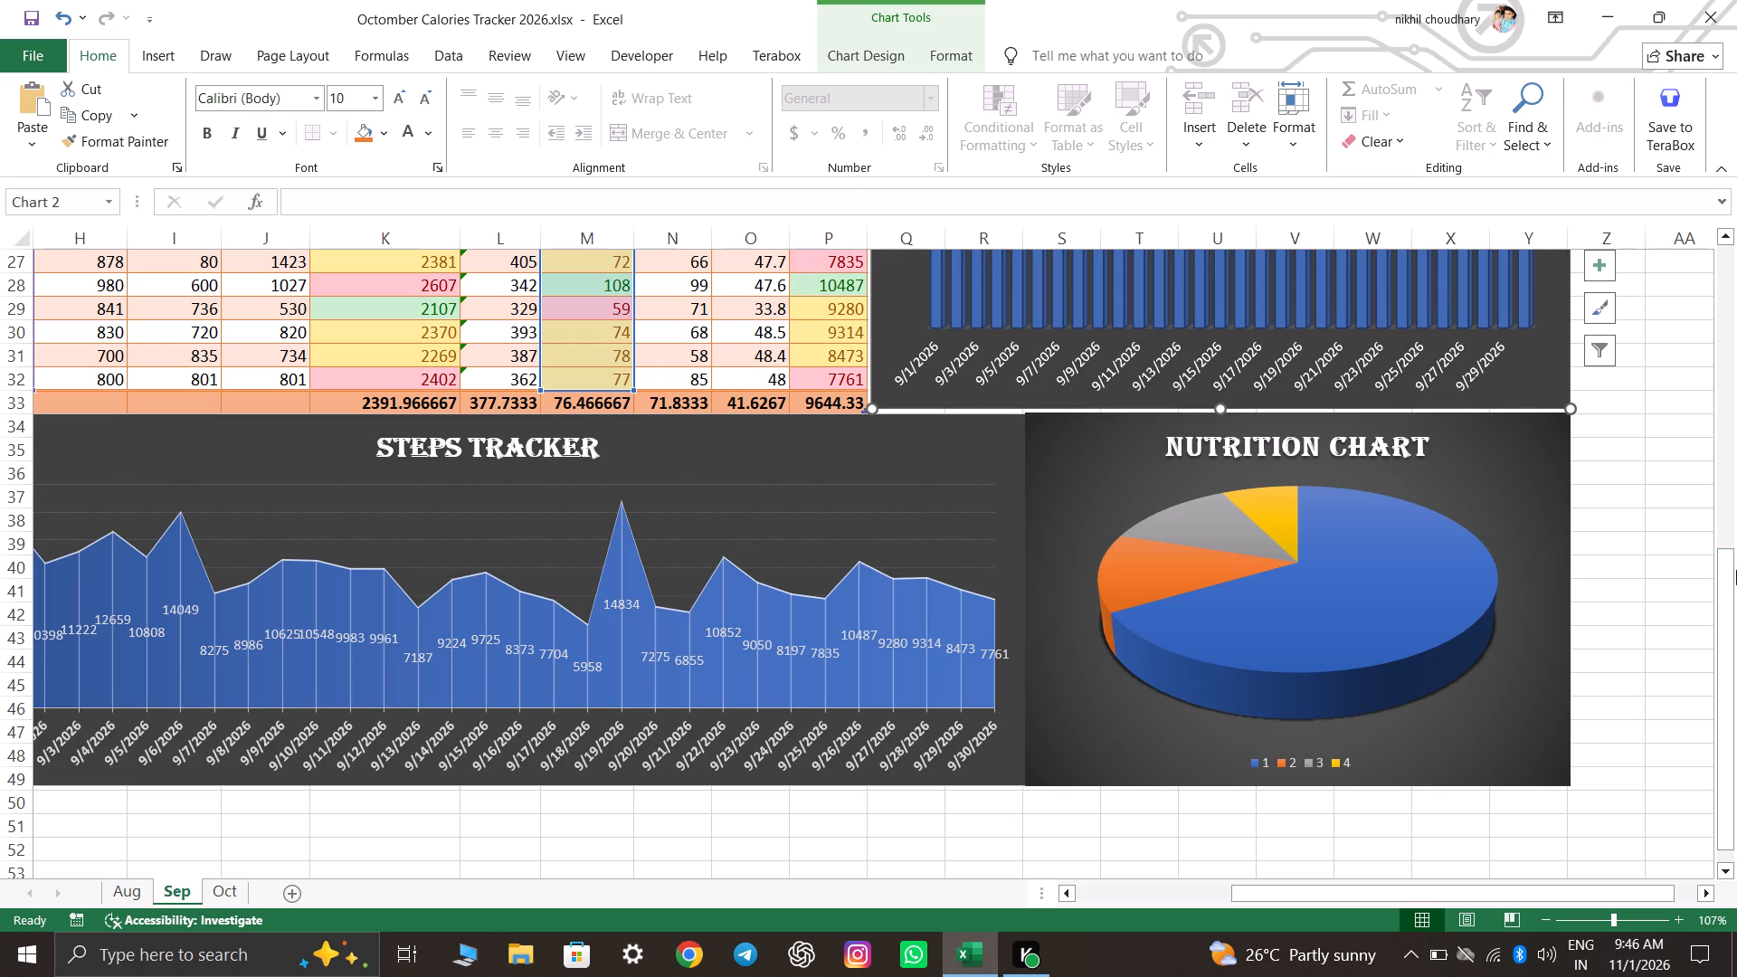
{"action": "left_click_drag", "start_coordinate": [1571, 403], "coordinate": [1571, 408]}
{"action": "left_click_drag", "start_coordinate": [1571, 408], "coordinate": [1570, 414]}
{"action": "left_click", "coordinate": [1656, 489]}
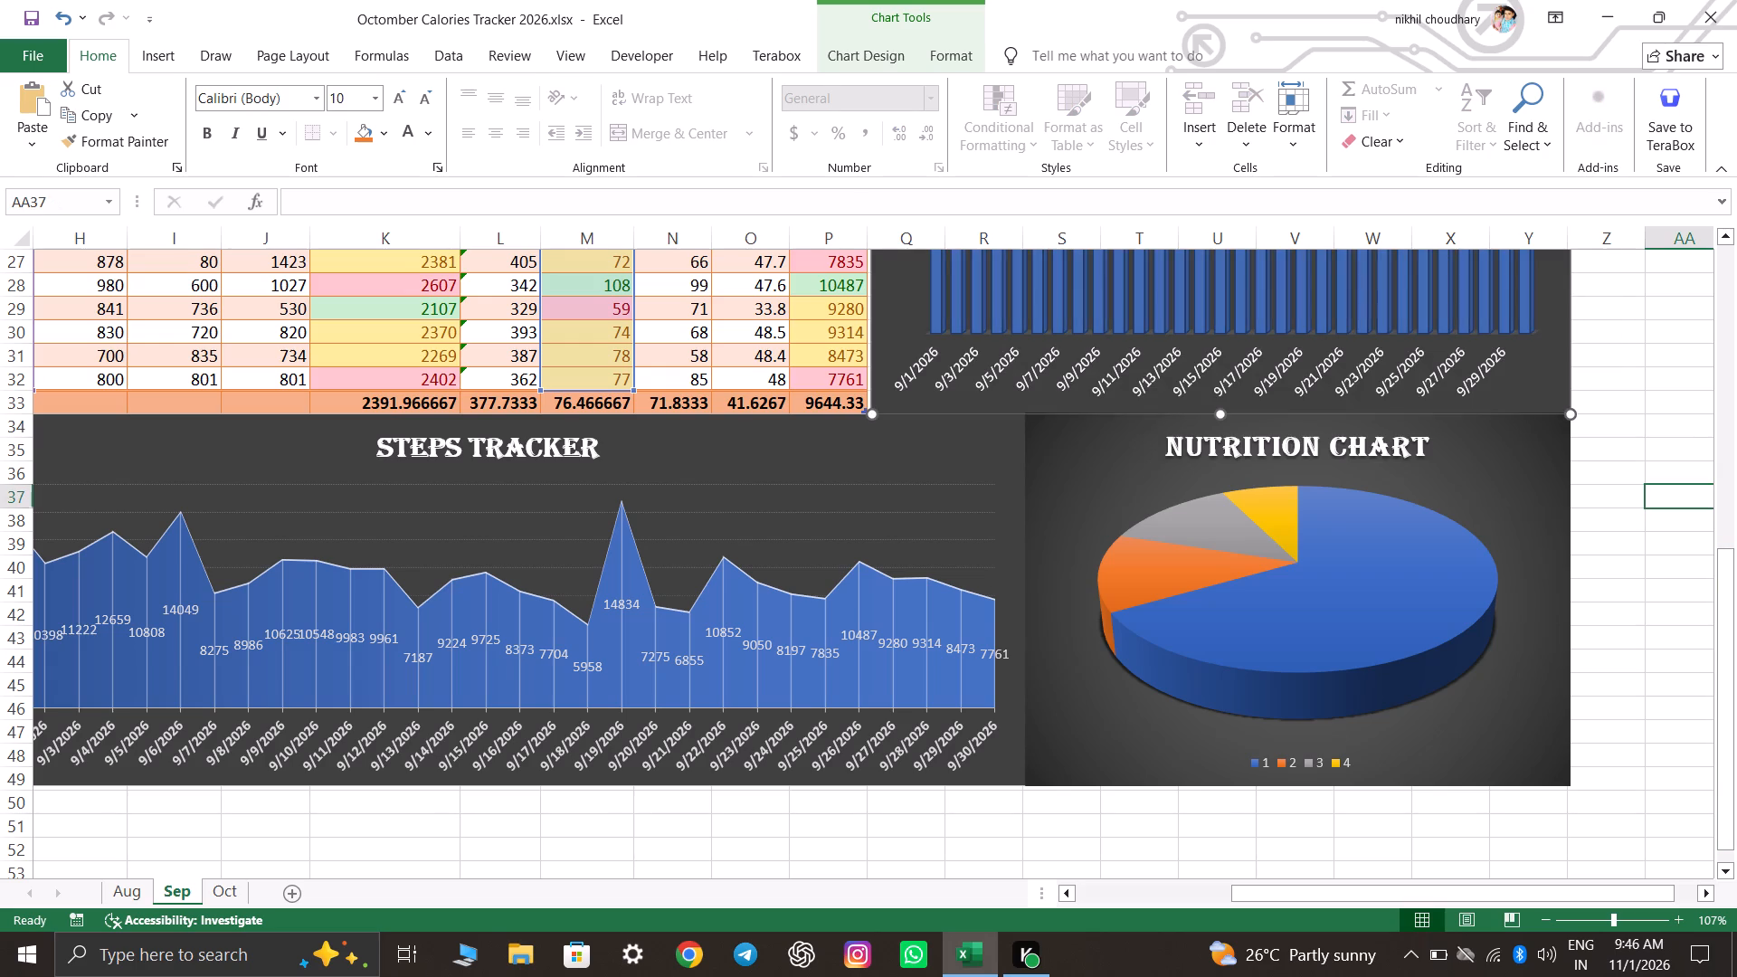
Examine the Steps Tracker's lower part and the empty area below and before it, back to column A.
{"action": "scroll", "coordinate": [1644, 598], "scroll_direction": "down", "scroll_amount": 1}
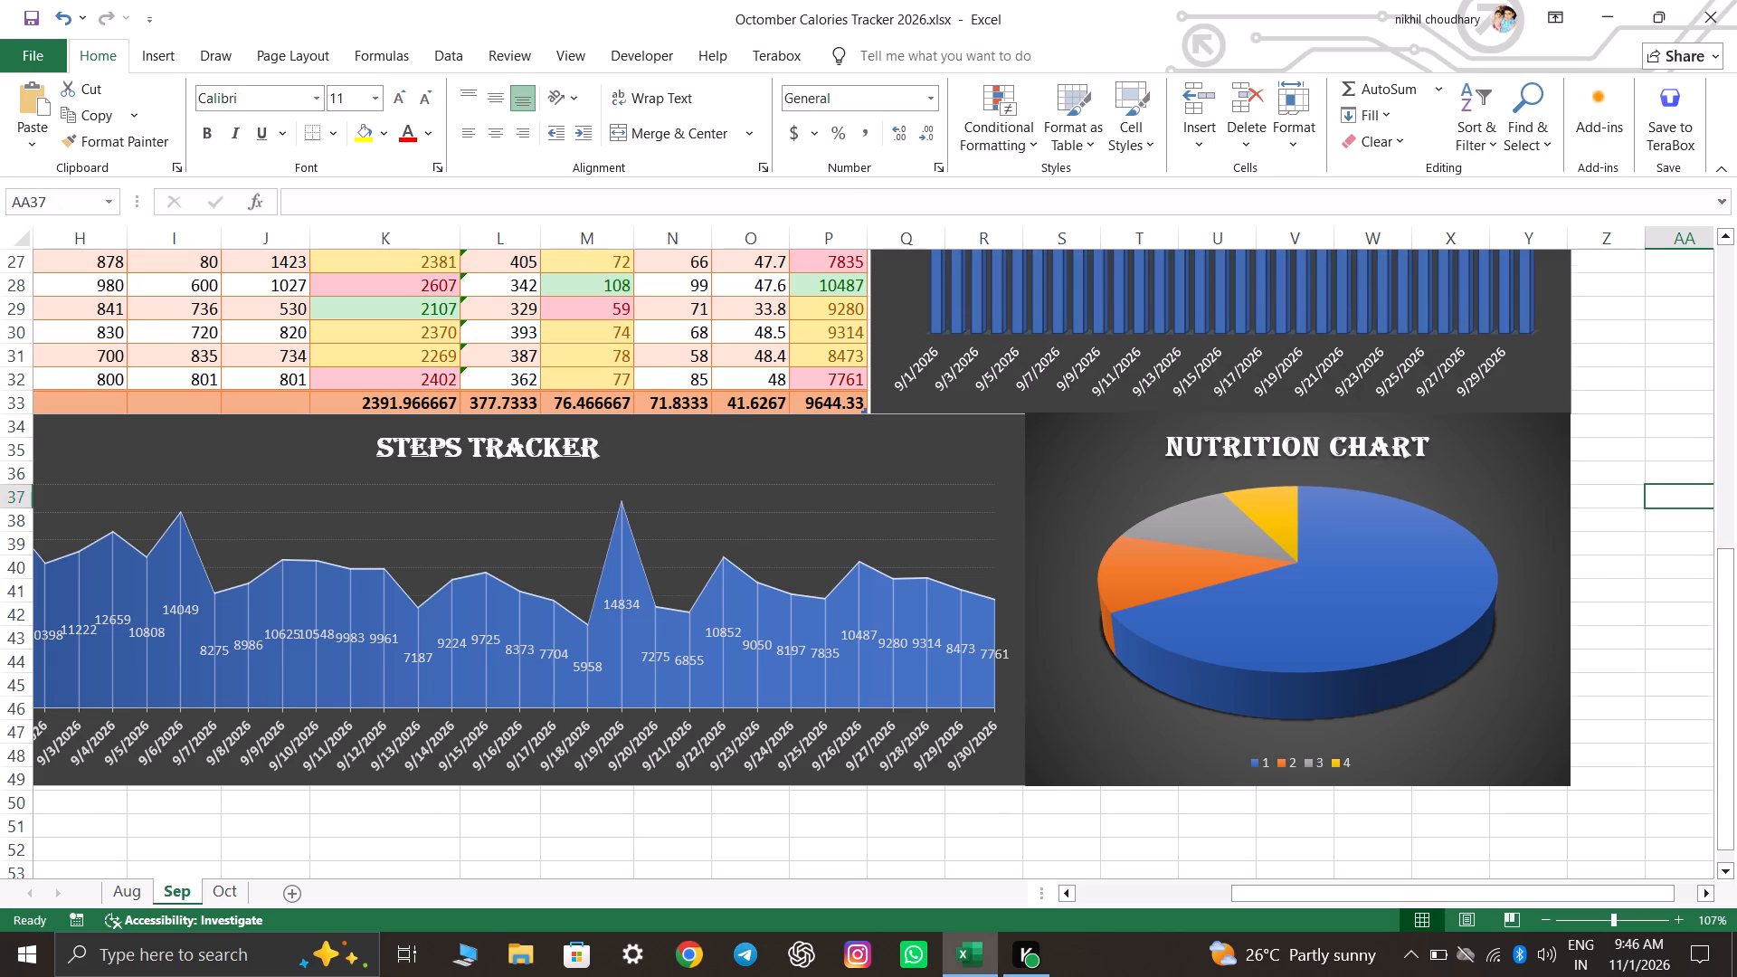
{"action": "scroll", "coordinate": [1644, 598], "scroll_direction": "down", "scroll_amount": 4}
{"action": "left_click", "coordinate": [1001, 672]}
{"action": "key", "text": "Left"}
{"action": "key", "text": "Left"}
{"action": "key", "text": "Left"}
{"action": "key", "text": "Left"}
{"action": "key", "text": "Left"}
{"action": "key", "text": "Left"}
{"action": "key", "text": "Left"}
{"action": "key", "text": "Left"}
{"action": "key", "text": "Left"}
{"action": "key", "text": "Left"}
{"action": "key", "text": "Left"}
{"action": "key", "text": "Left"}
{"action": "key", "text": "Left"}
{"action": "key", "text": "Left"}
{"action": "key", "text": "Left"}
{"action": "key", "text": "Left"}
{"action": "key", "text": "Left"}
{"action": "key", "text": "Left"}
{"action": "key", "text": "Left"}
{"action": "key", "text": "Left"}
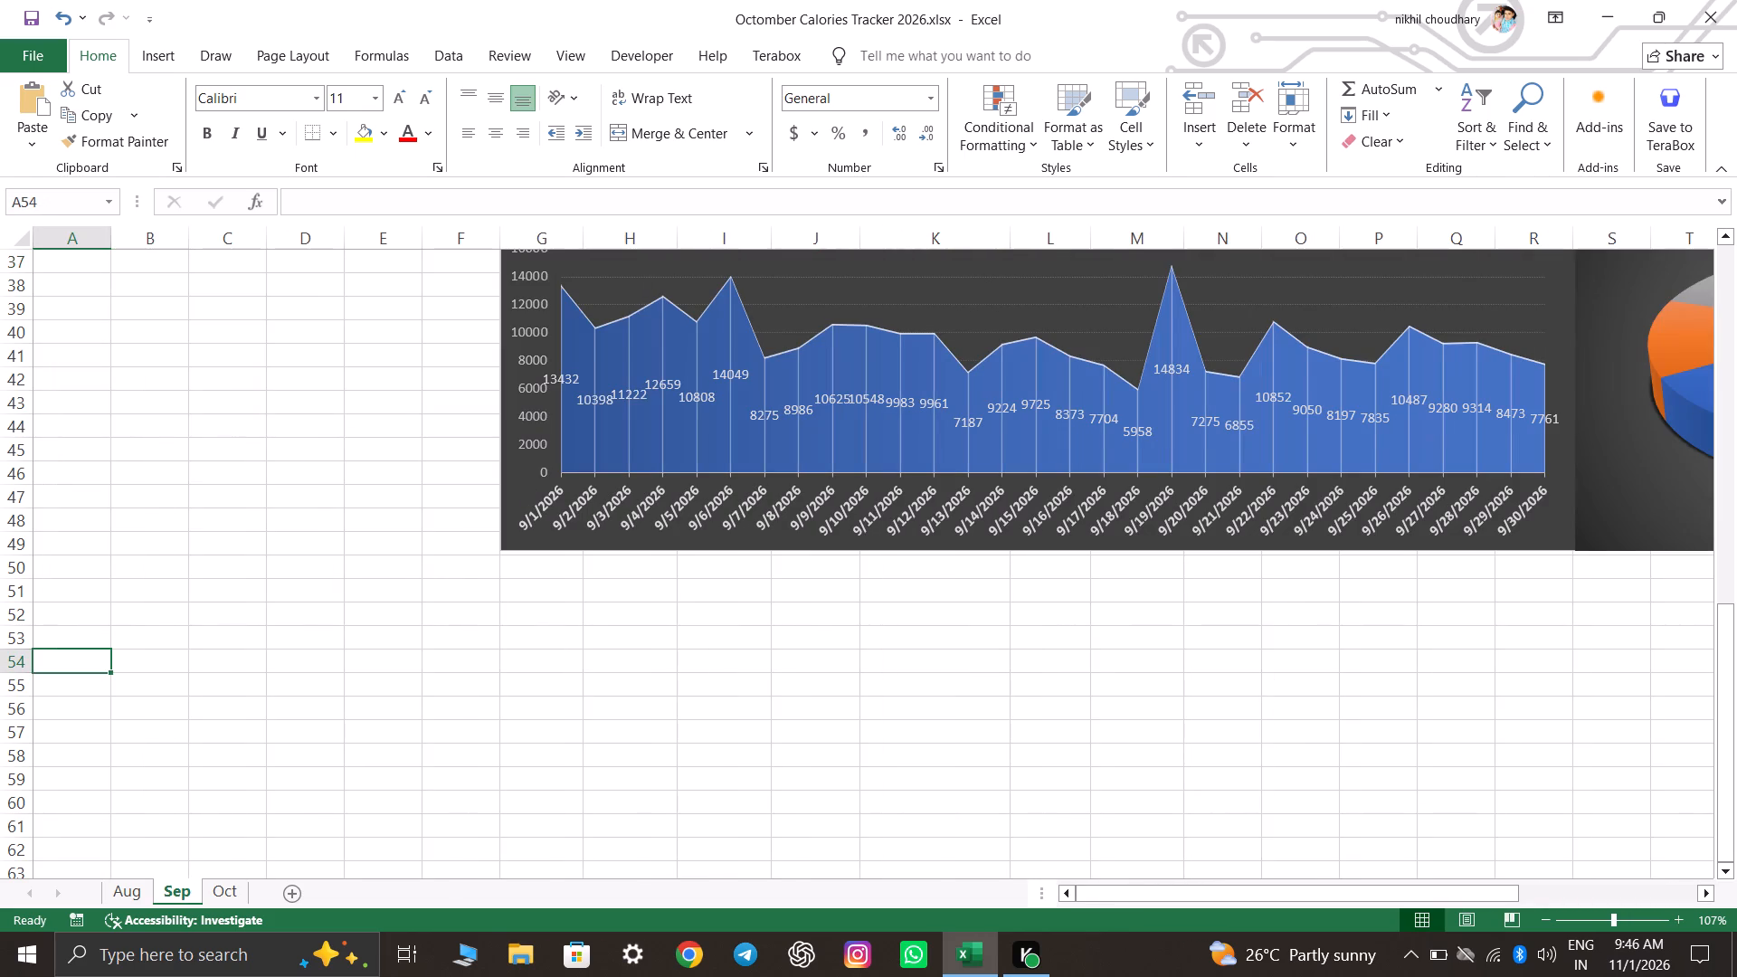
Examine the lower edges of September's Steps Tracker and Nutrition Chart and the empty area beneath, from column A across to column W.
{"action": "key", "text": "Right"}
{"action": "key", "text": "Right"}
{"action": "key", "text": "Right"}
{"action": "key", "text": "Right"}
{"action": "key", "text": "Right"}
{"action": "key", "text": "Right"}
{"action": "key", "text": "Right"}
{"action": "key", "text": "Right"}
{"action": "key", "text": "Right"}
{"action": "key", "text": "Right"}
{"action": "key", "text": "Right"}
{"action": "key", "text": "Right"}
{"action": "key", "text": "Right"}
{"action": "key", "text": "Right"}
{"action": "key", "text": "Right"}
{"action": "key", "text": "Right"}
{"action": "key", "text": "Right"}
{"action": "key", "text": "Right"}
{"action": "key", "text": "Right"}
{"action": "key", "text": "Right"}
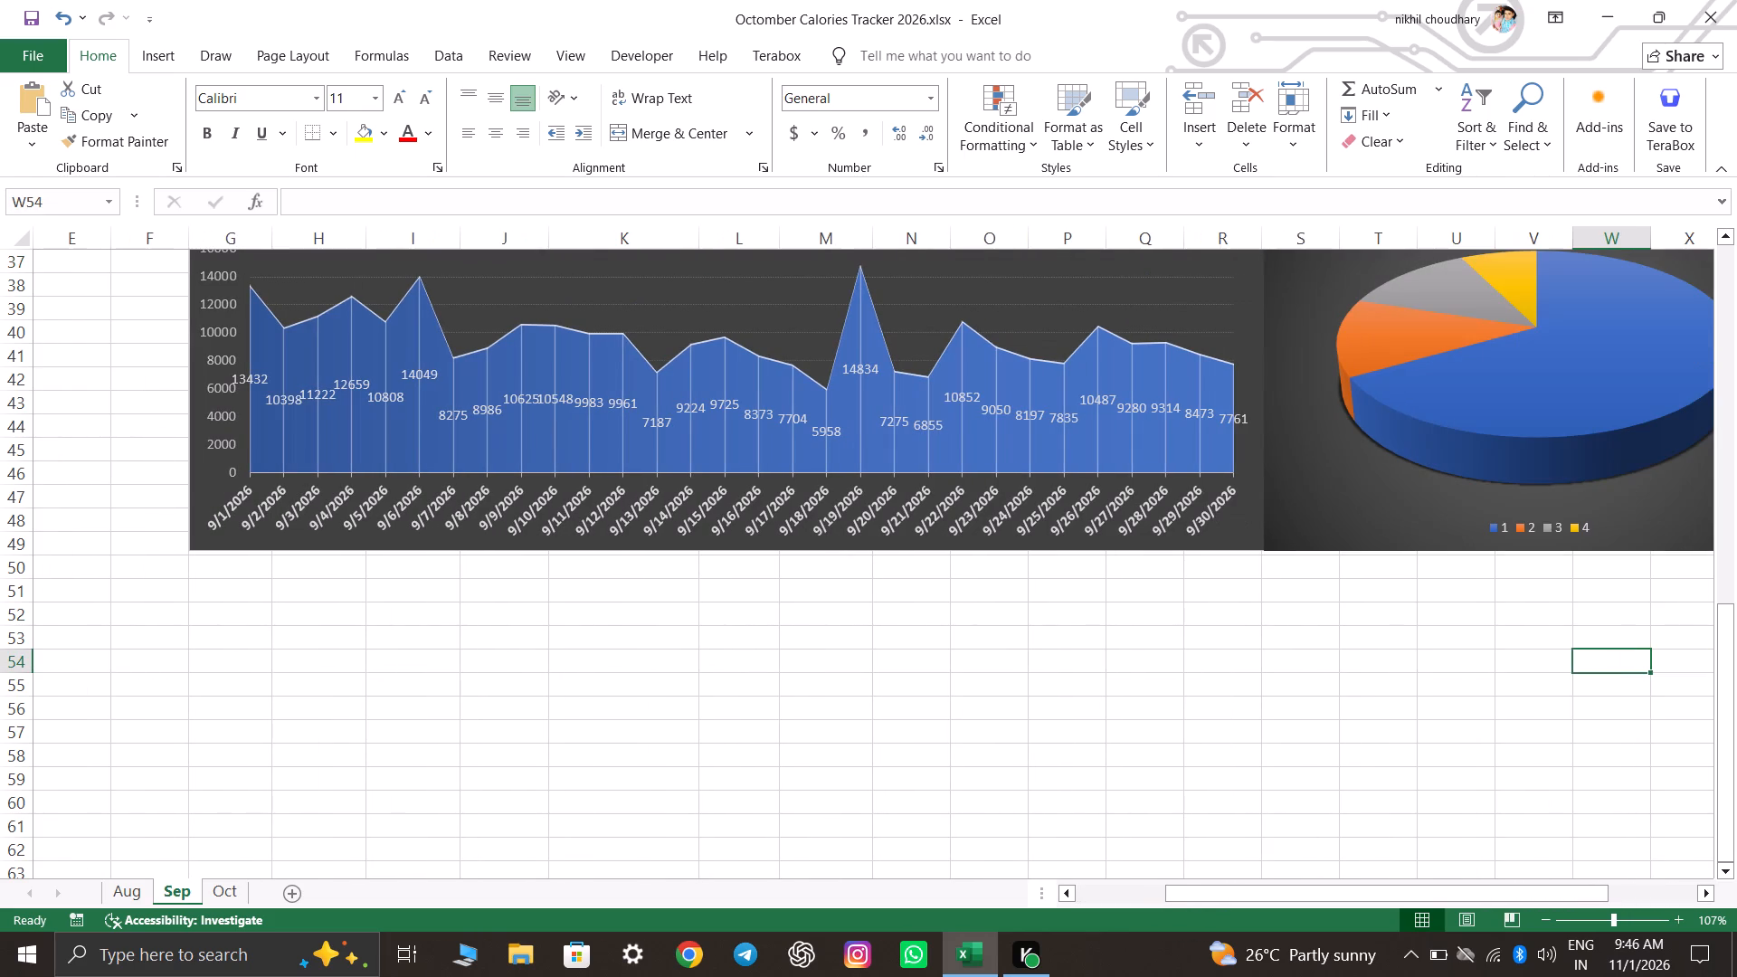
Resize September's Steps Tracker at its upper-left corner so it meets column G's left edge and the bottom of table row 33.
{"action": "scroll", "coordinate": [1167, 820], "scroll_direction": "up", "scroll_amount": 4}
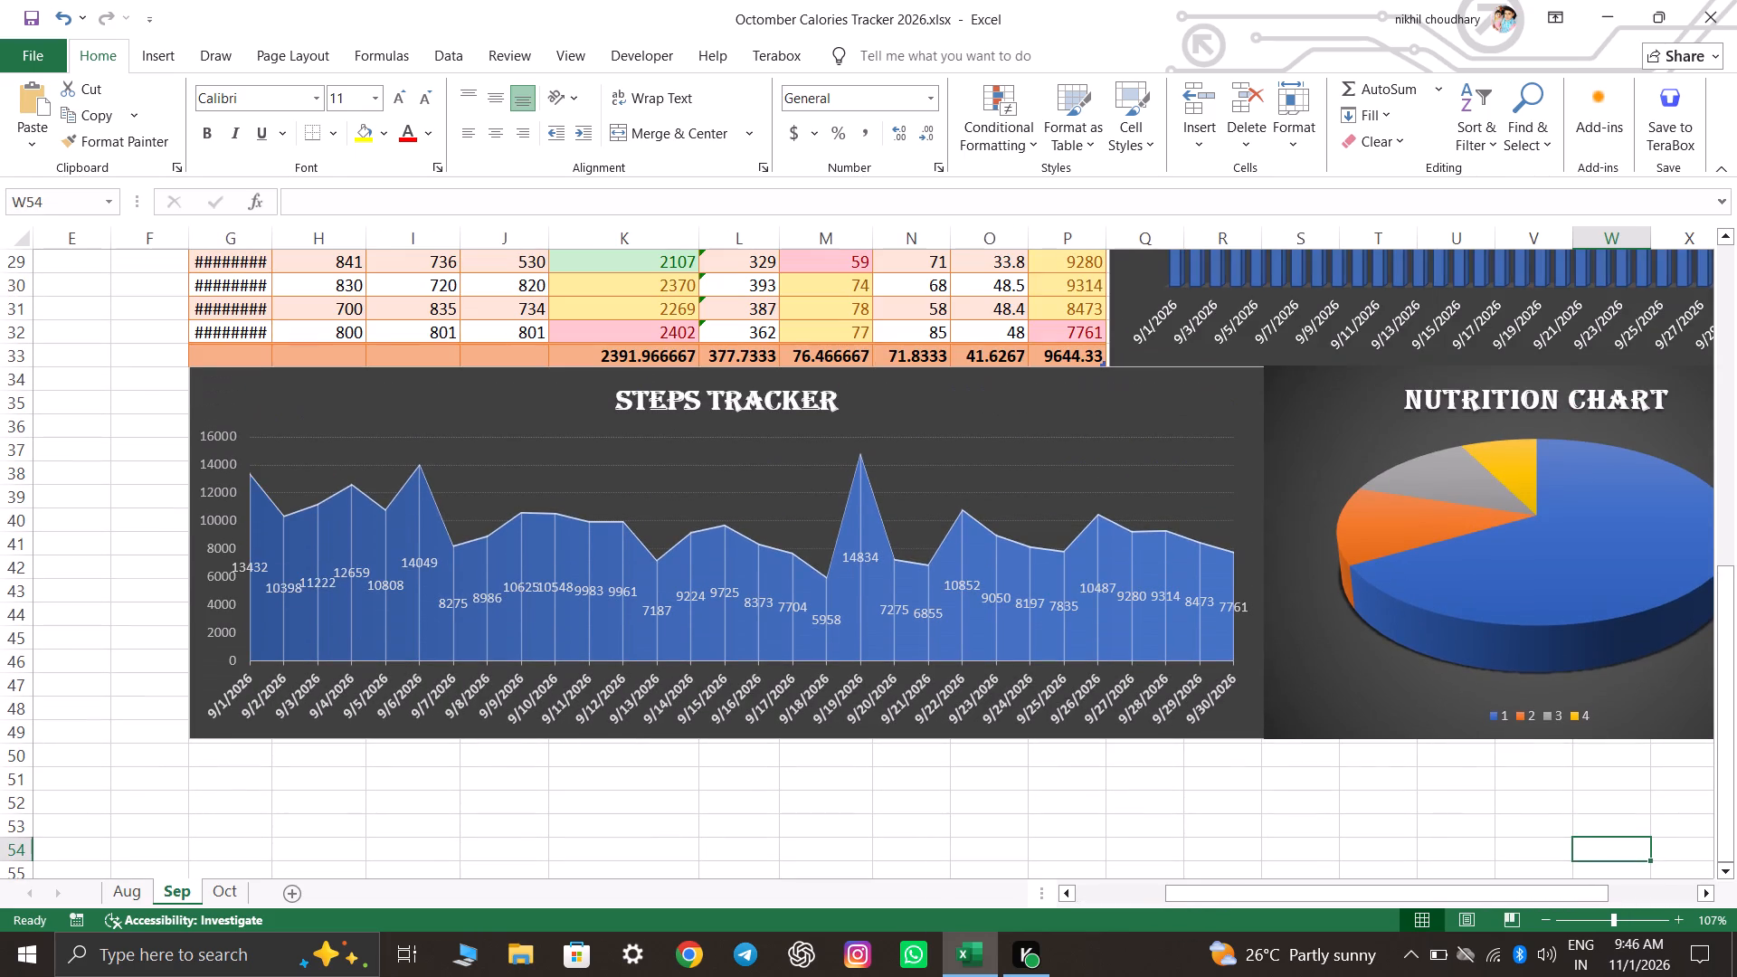
{"action": "left_click", "coordinate": [216, 396]}
{"action": "left_click", "coordinate": [185, 361]}
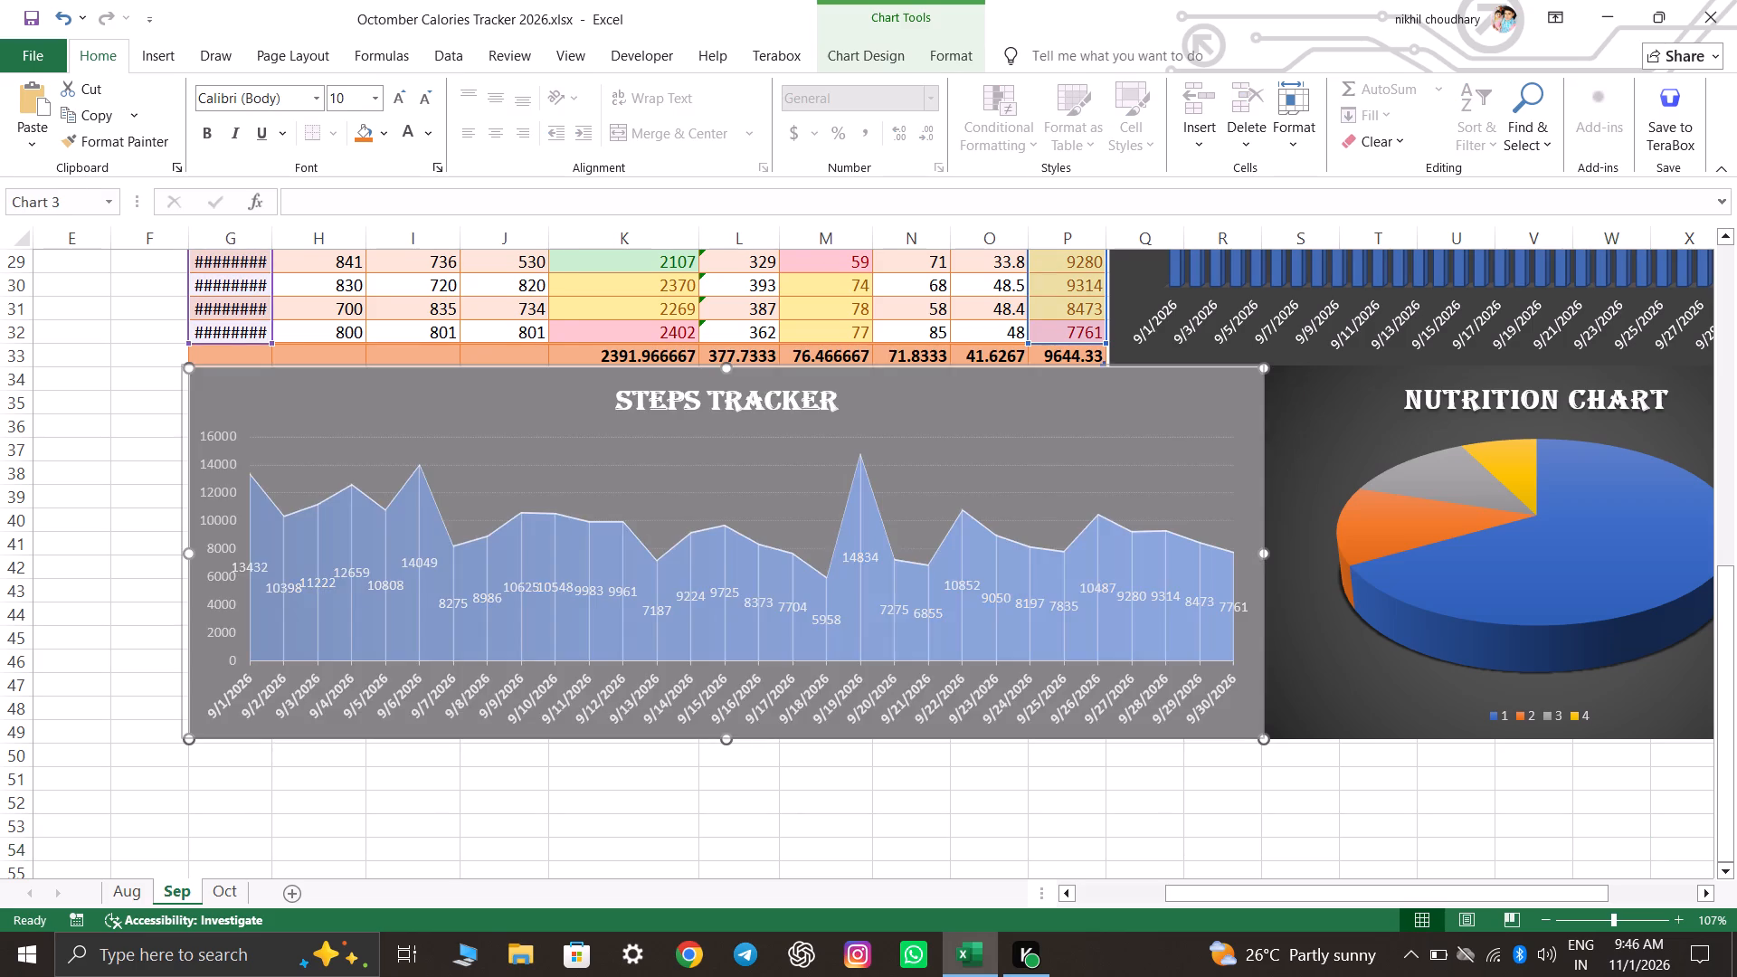
{"action": "left_click", "coordinate": [153, 416]}
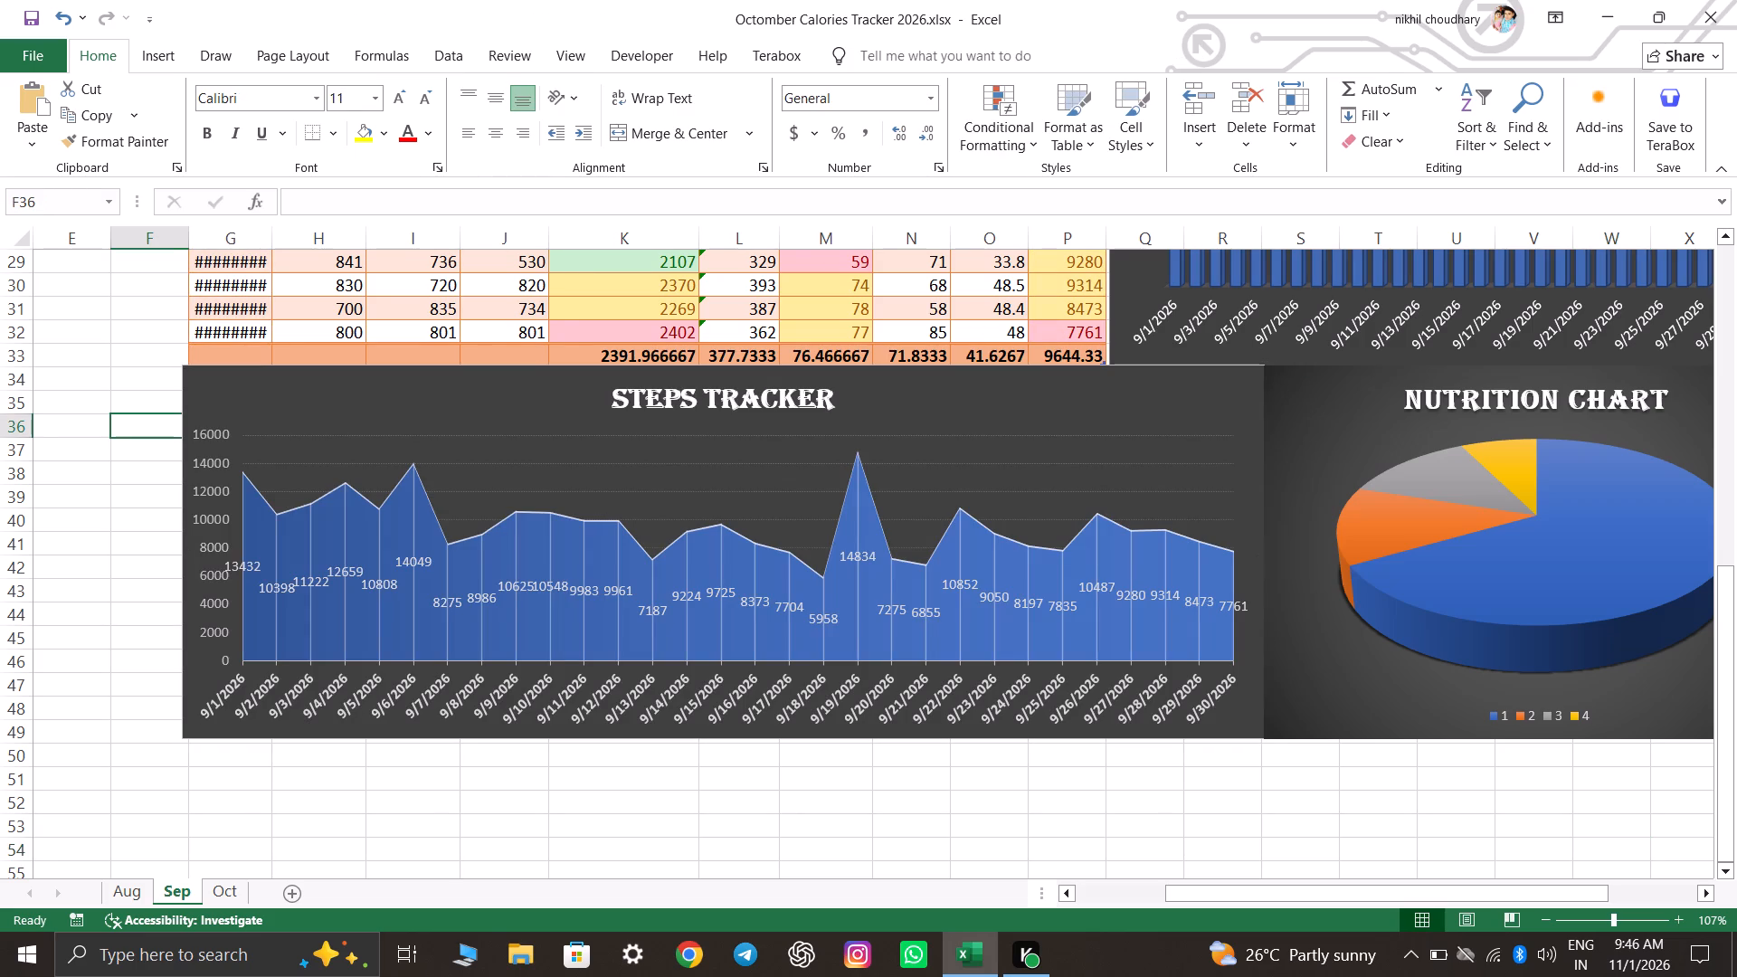
{"action": "left_click", "coordinate": [194, 375]}
{"action": "left_click", "coordinate": [185, 365]}
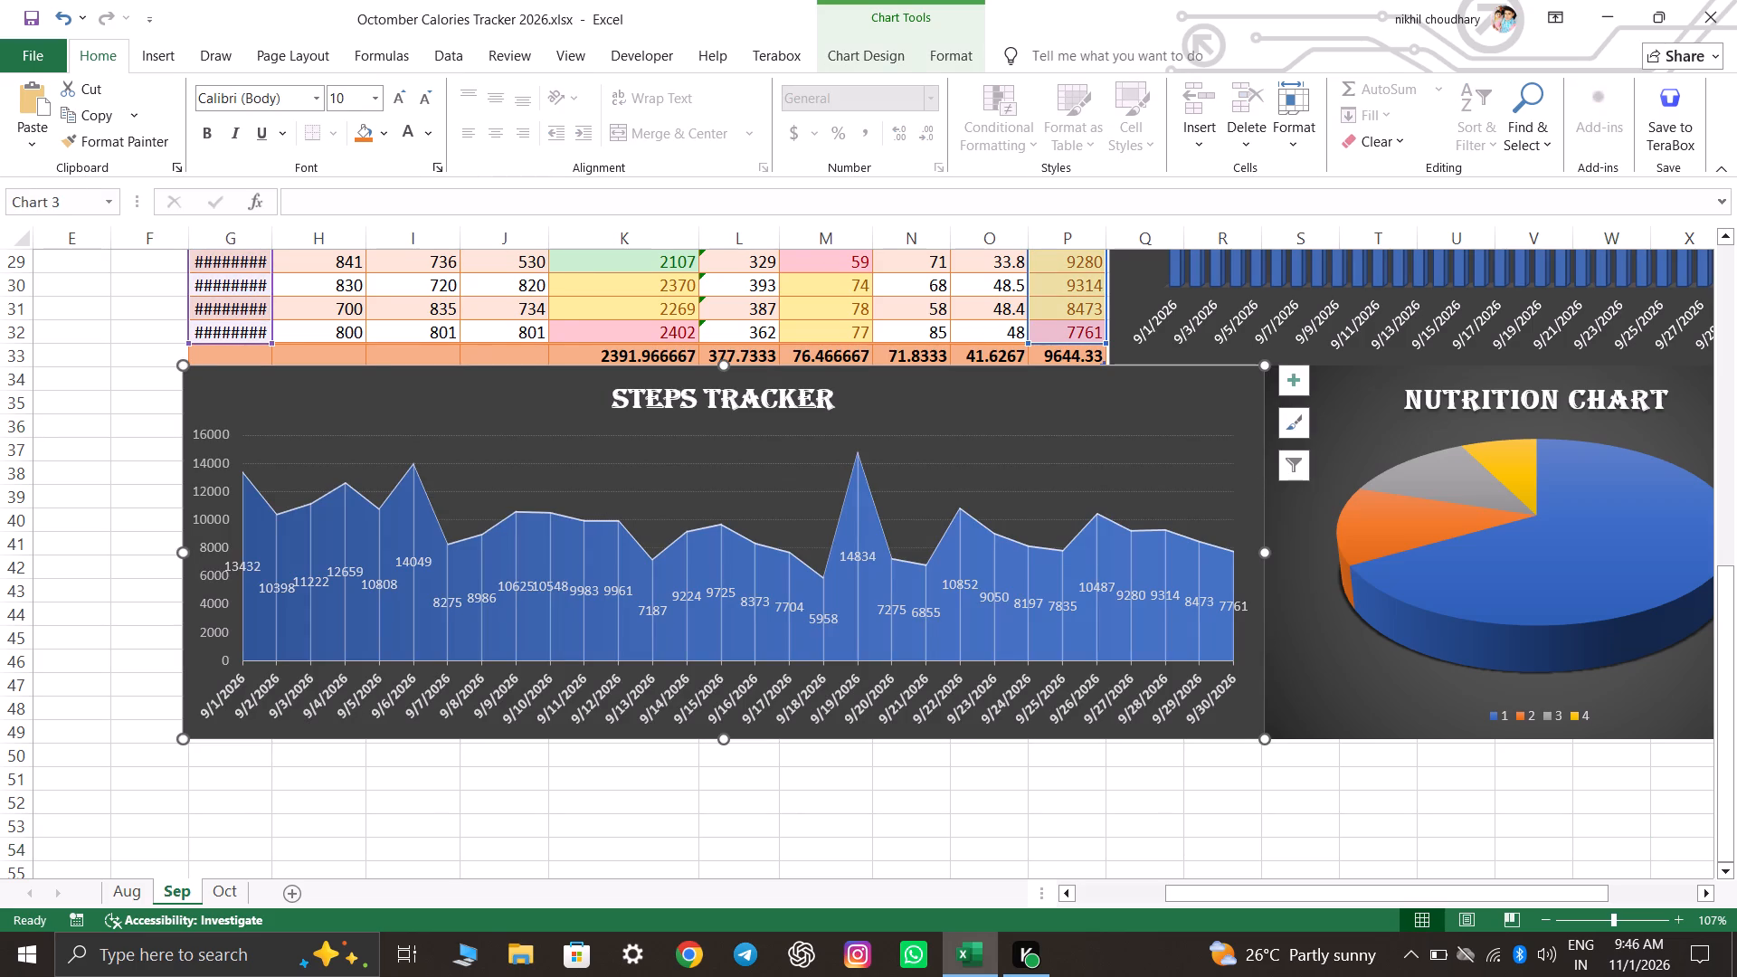
{"action": "left_click", "coordinate": [138, 389]}
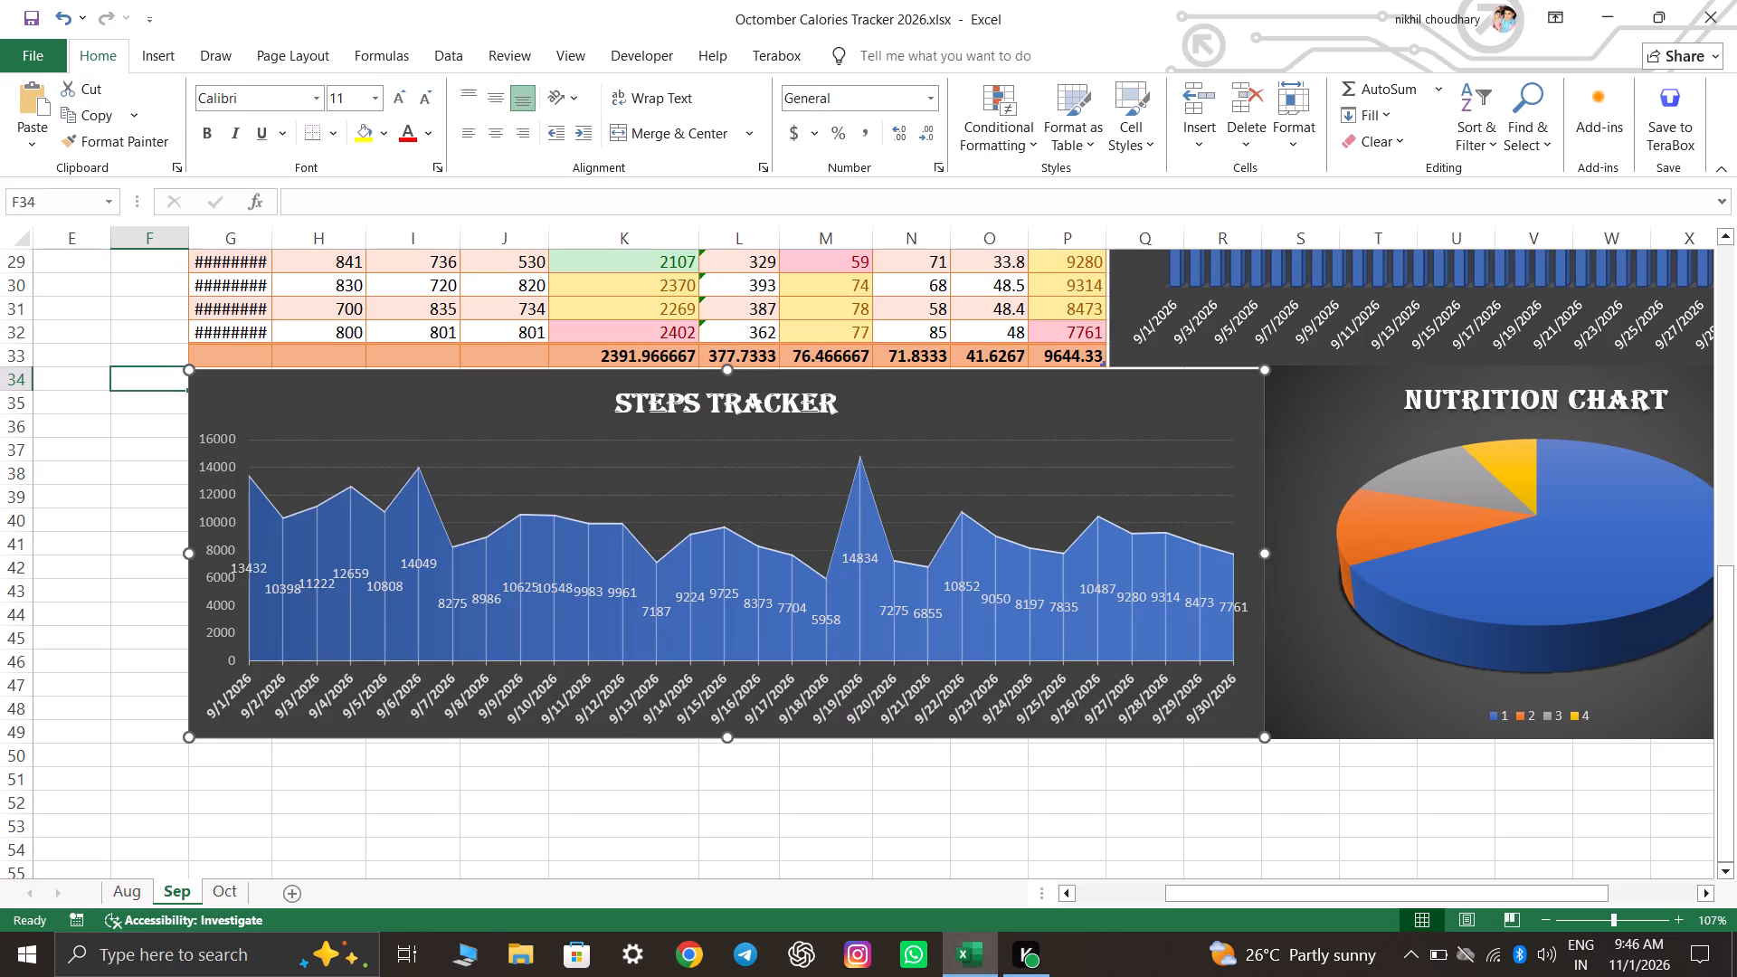
{"action": "left_click", "coordinate": [233, 392]}
{"action": "left_click", "coordinate": [188, 370]}
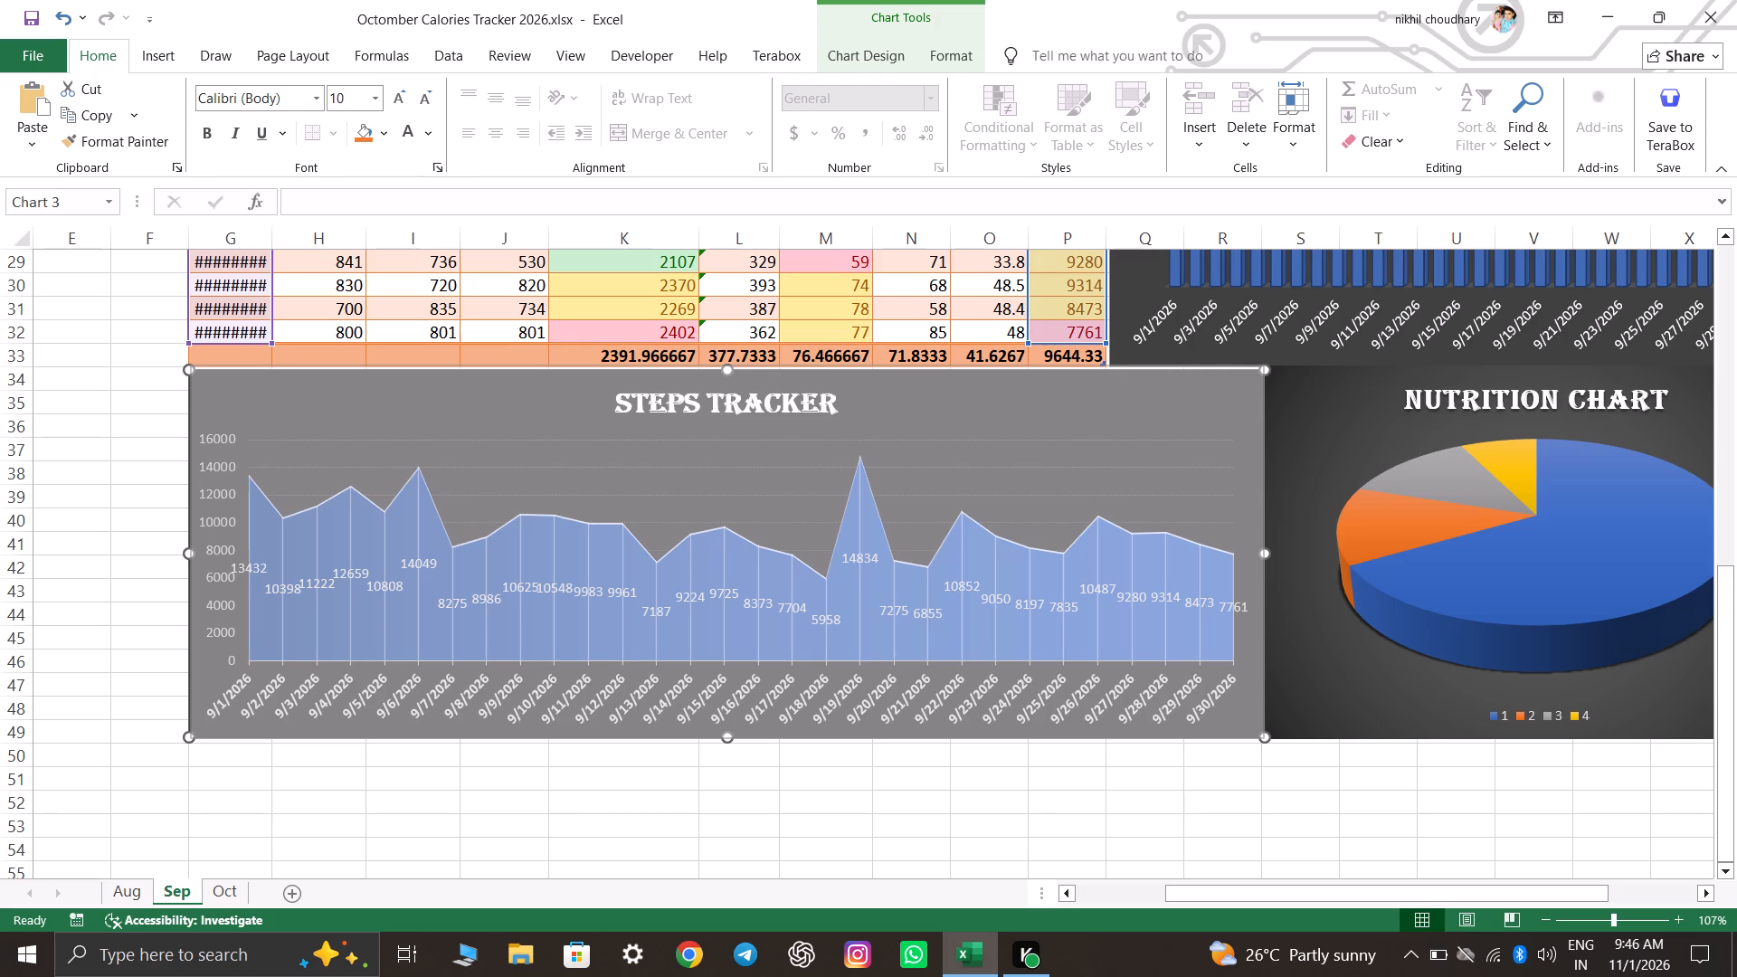
{"action": "left_click", "coordinate": [143, 403]}
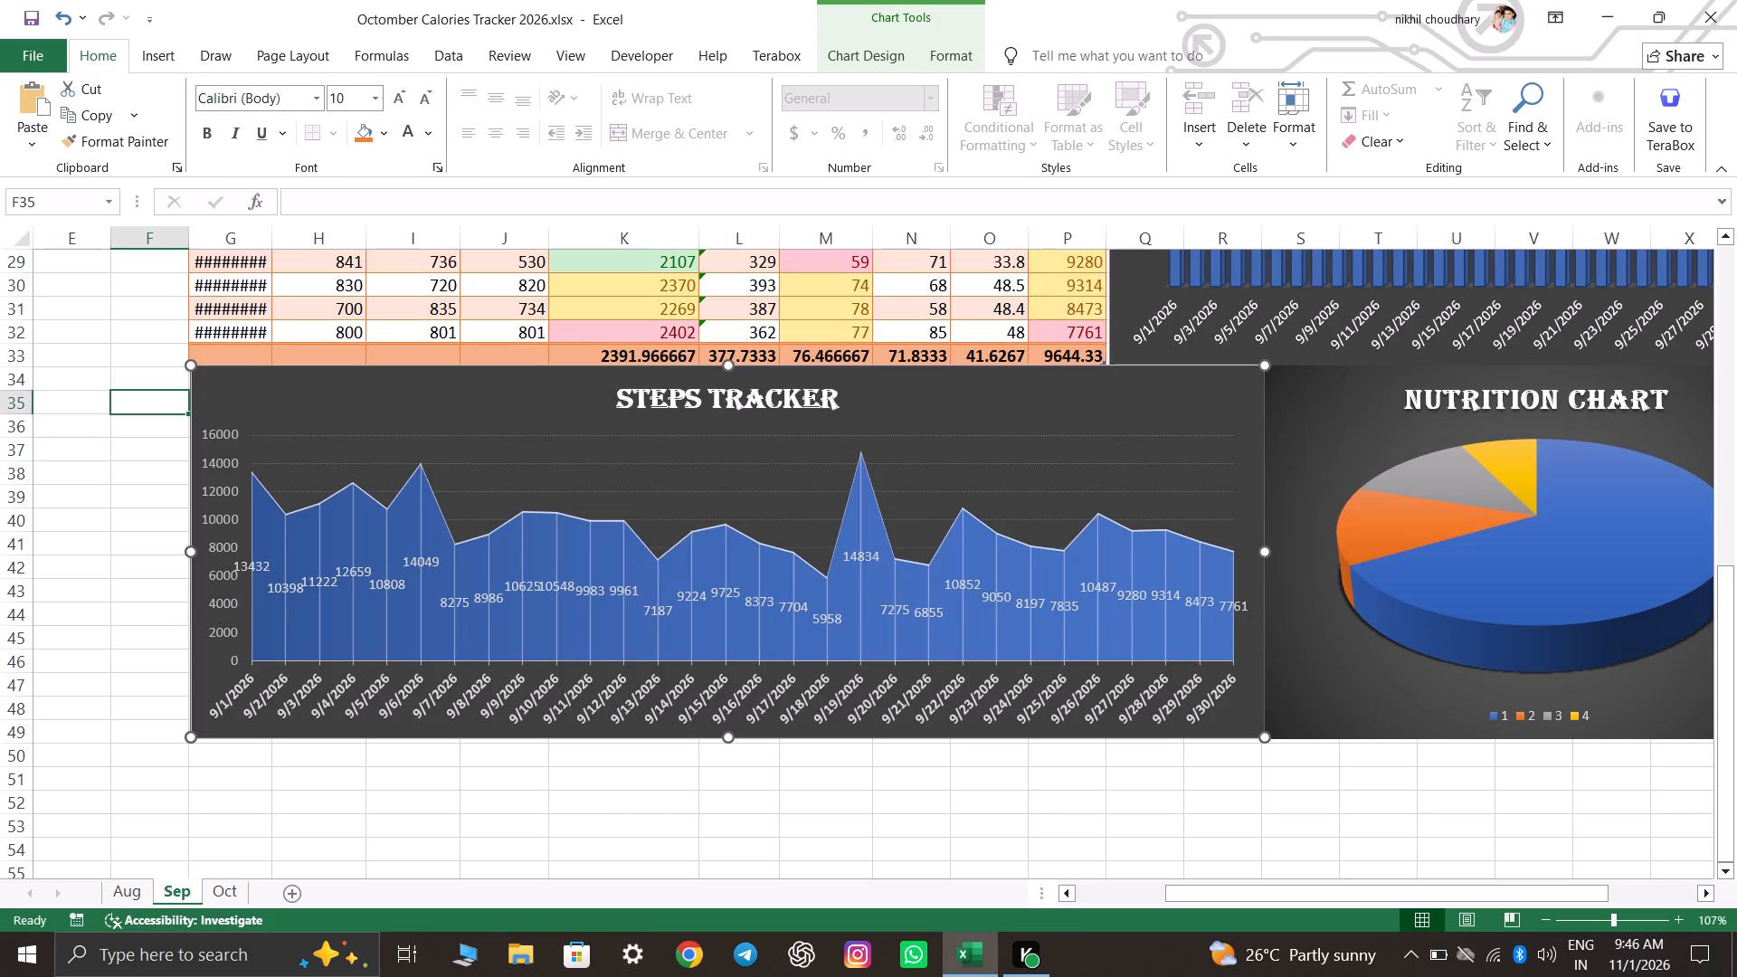
{"action": "left_click", "coordinate": [252, 400]}
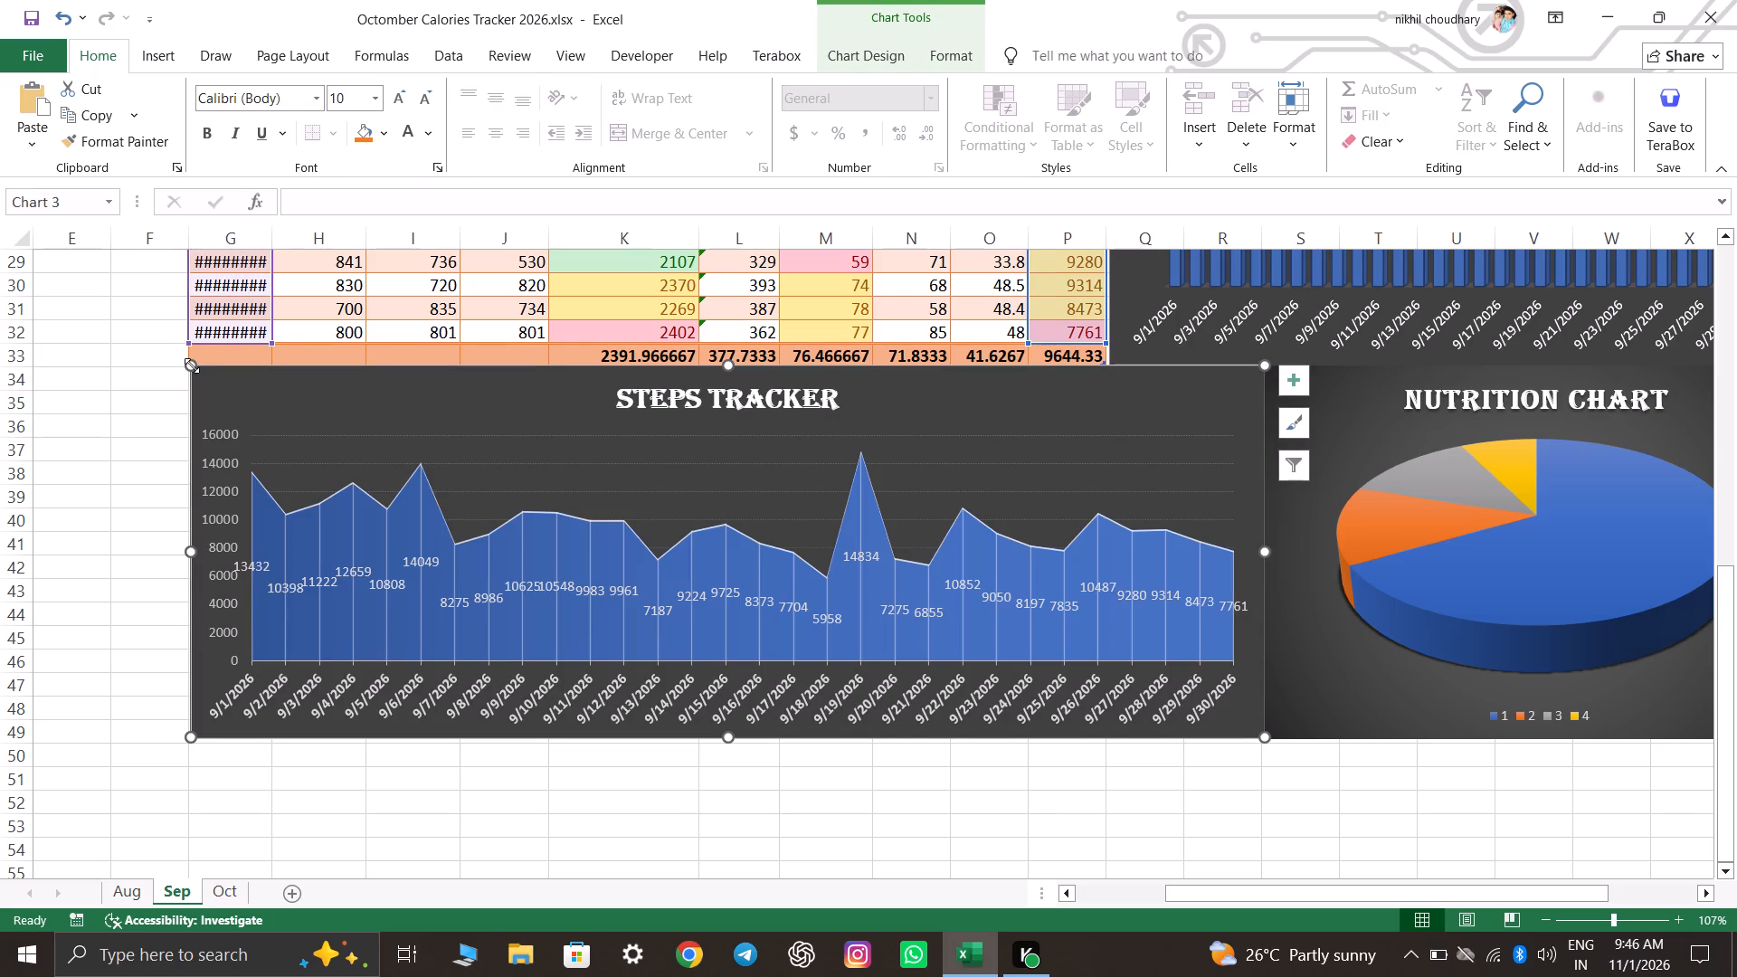
{"action": "left_click", "coordinate": [192, 365]}
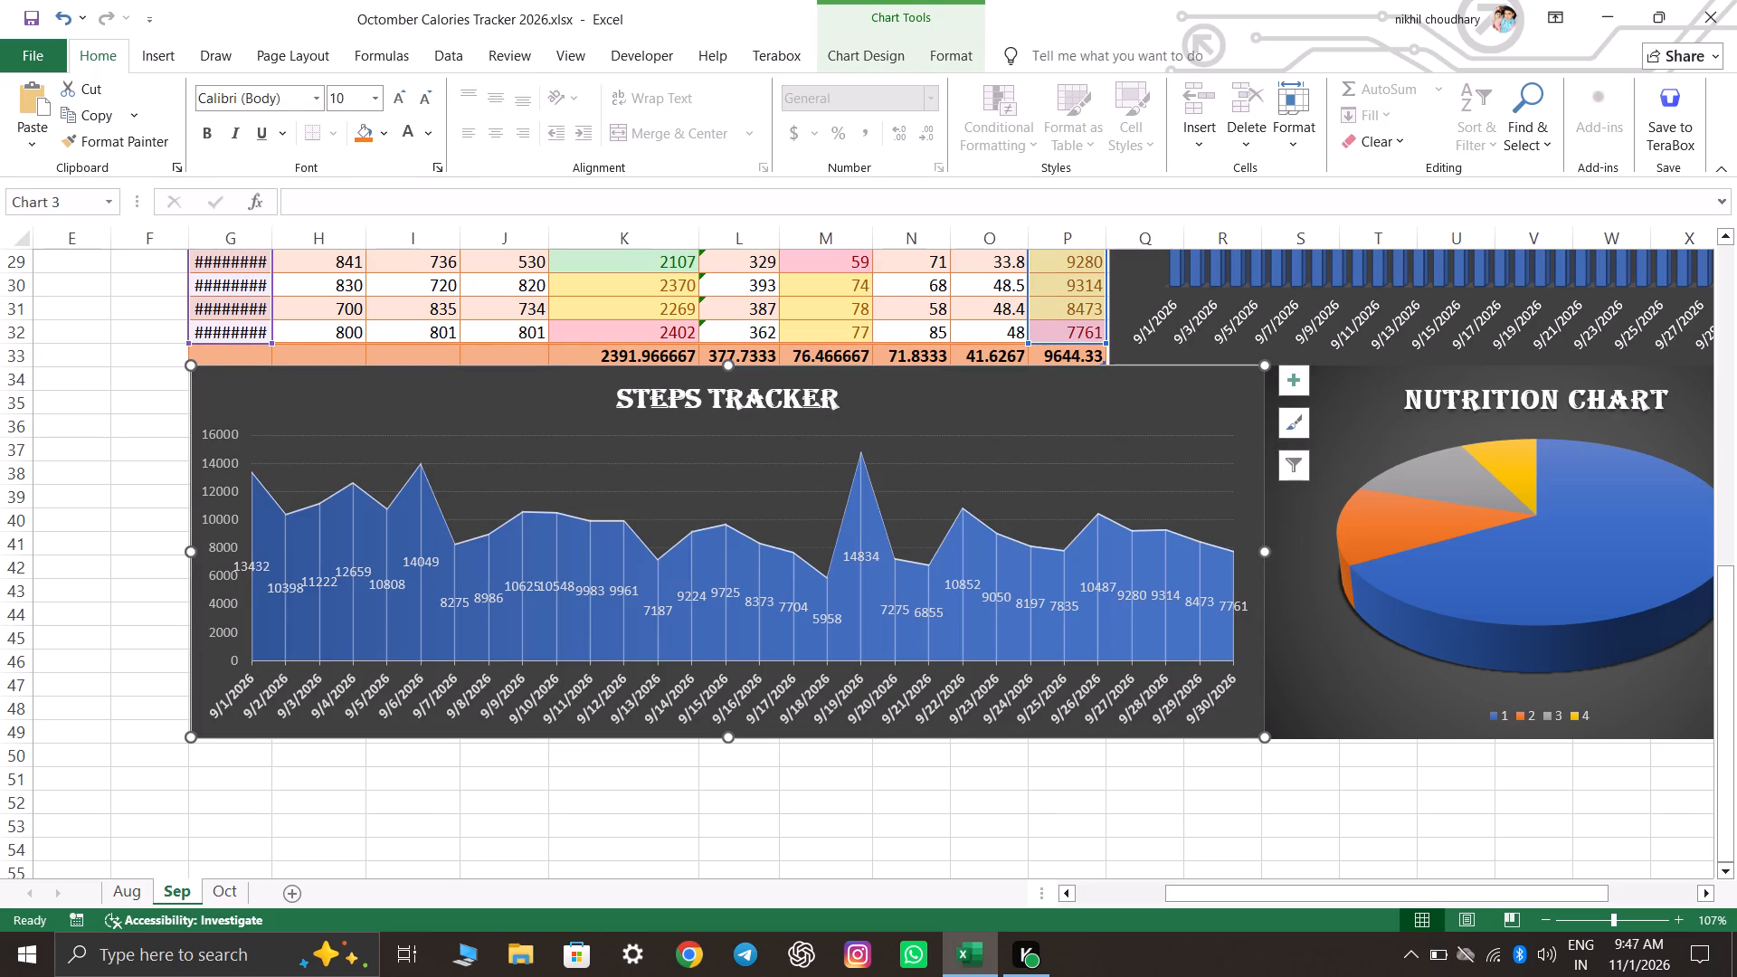
{"action": "left_click", "coordinate": [188, 361]}
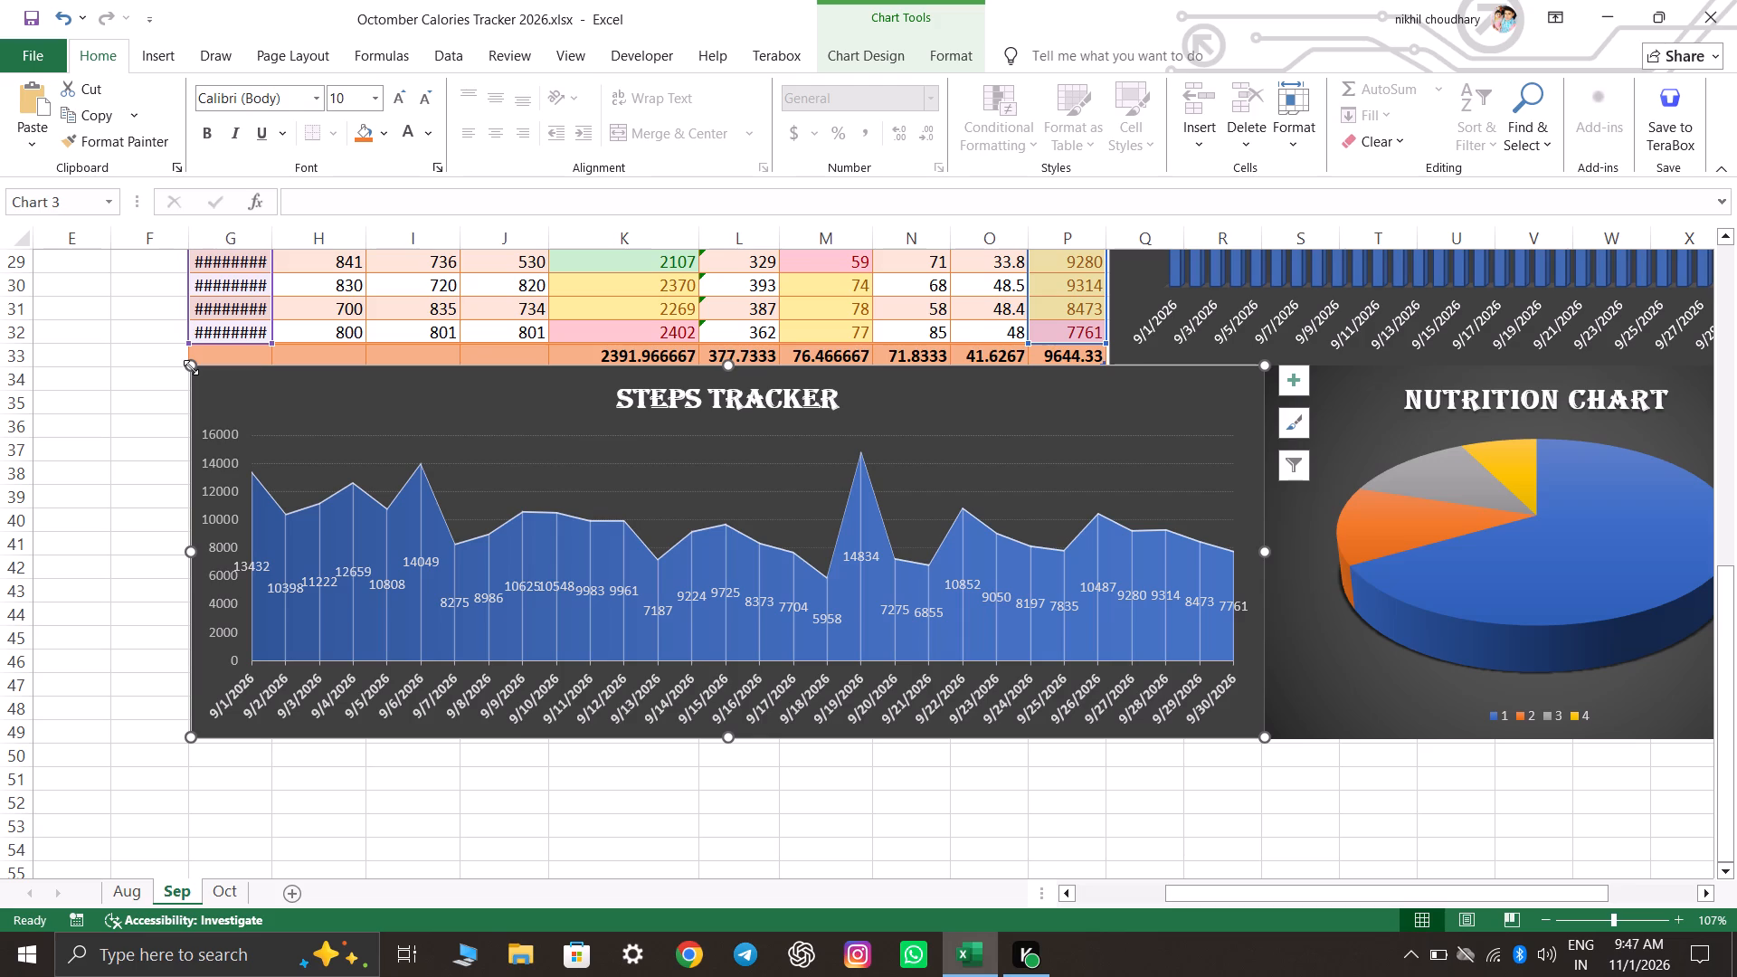
{"action": "left_click", "coordinate": [192, 367]}
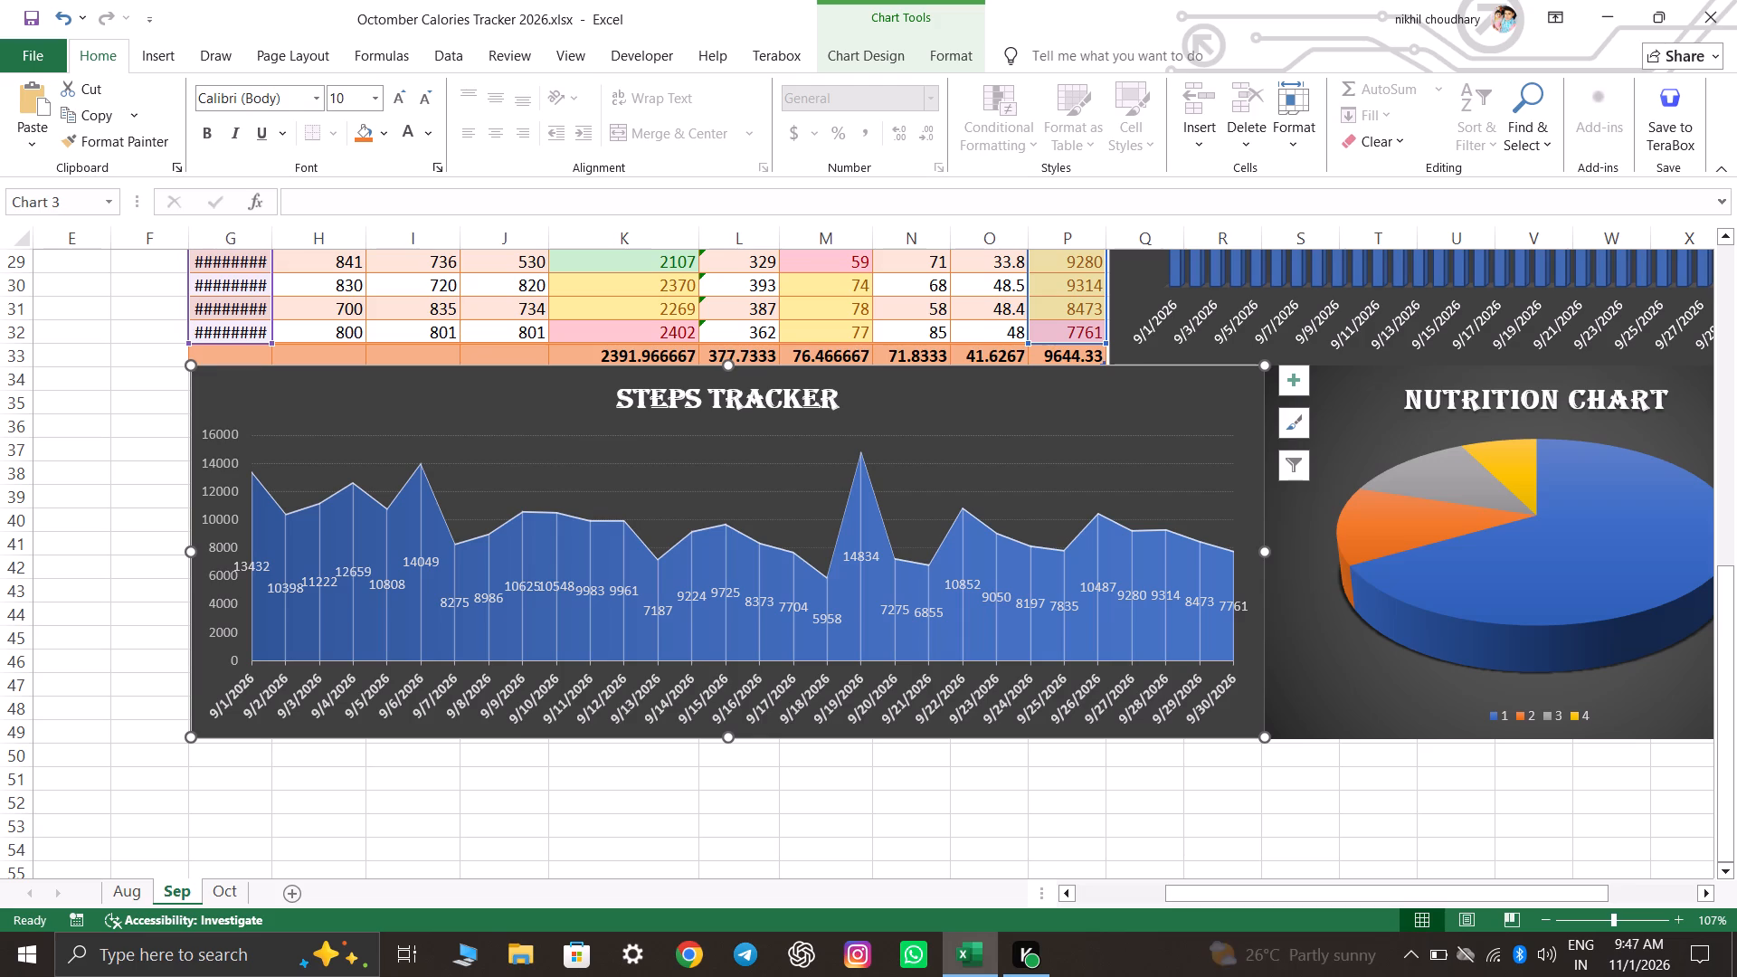
{"action": "left_click", "coordinate": [172, 384]}
{"action": "left_click", "coordinate": [246, 375]}
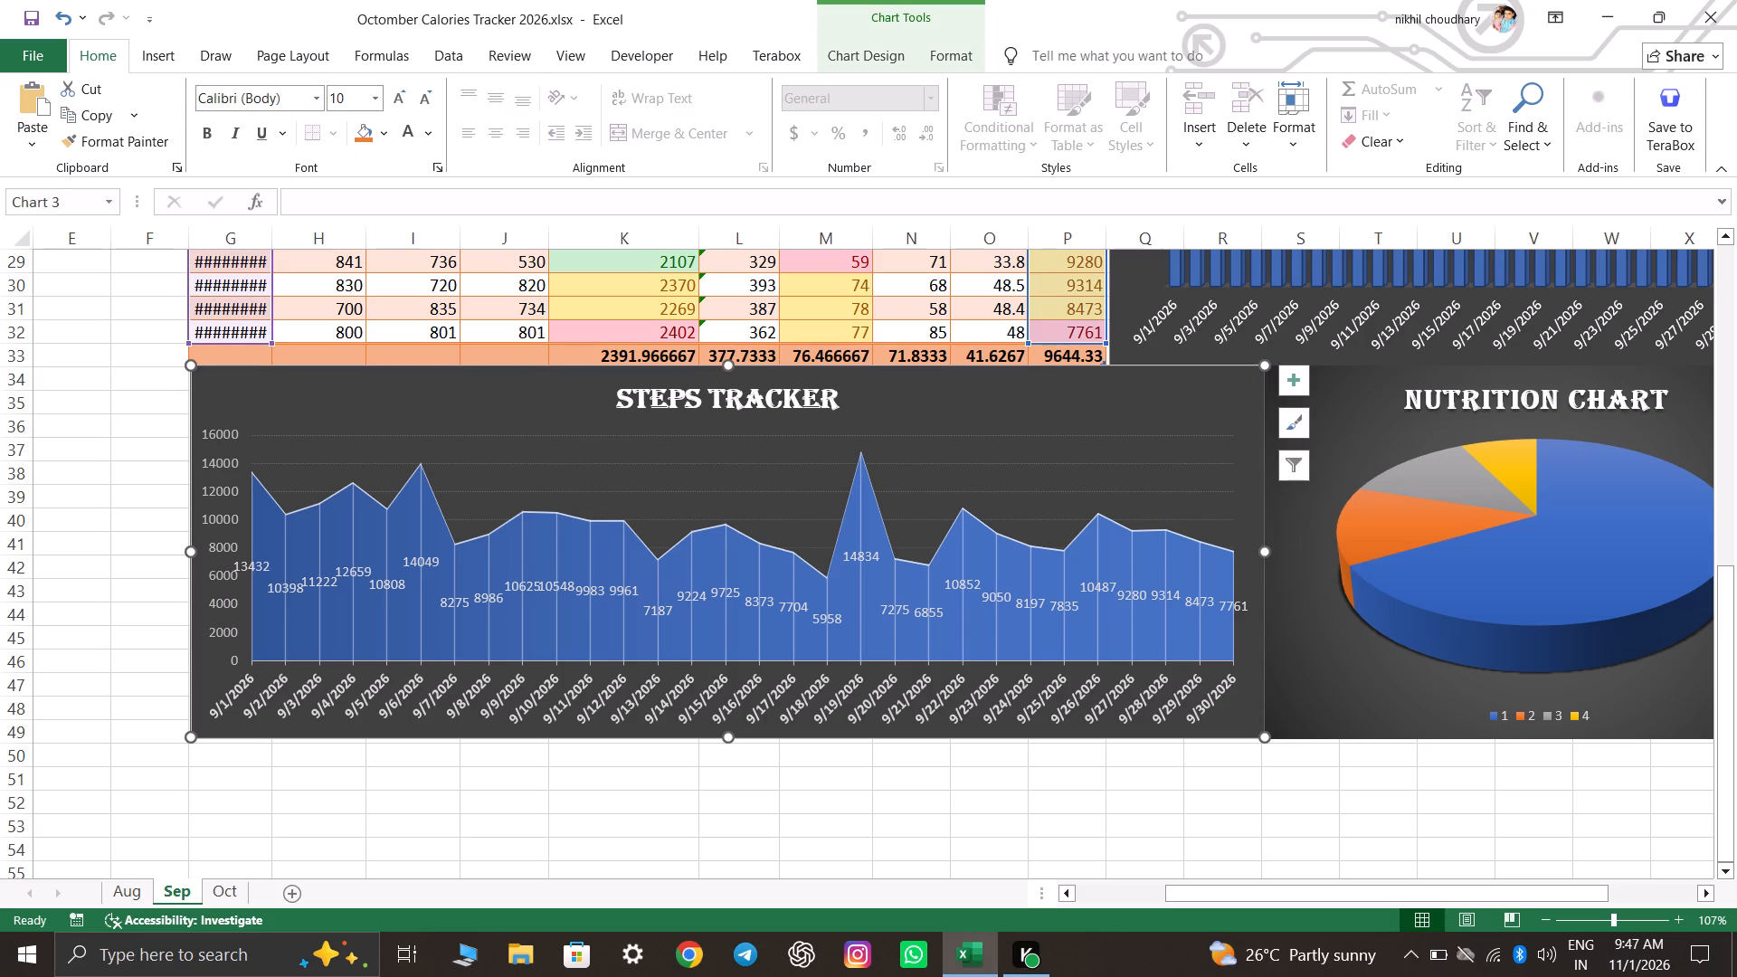
{"action": "left_click", "coordinate": [192, 365]}
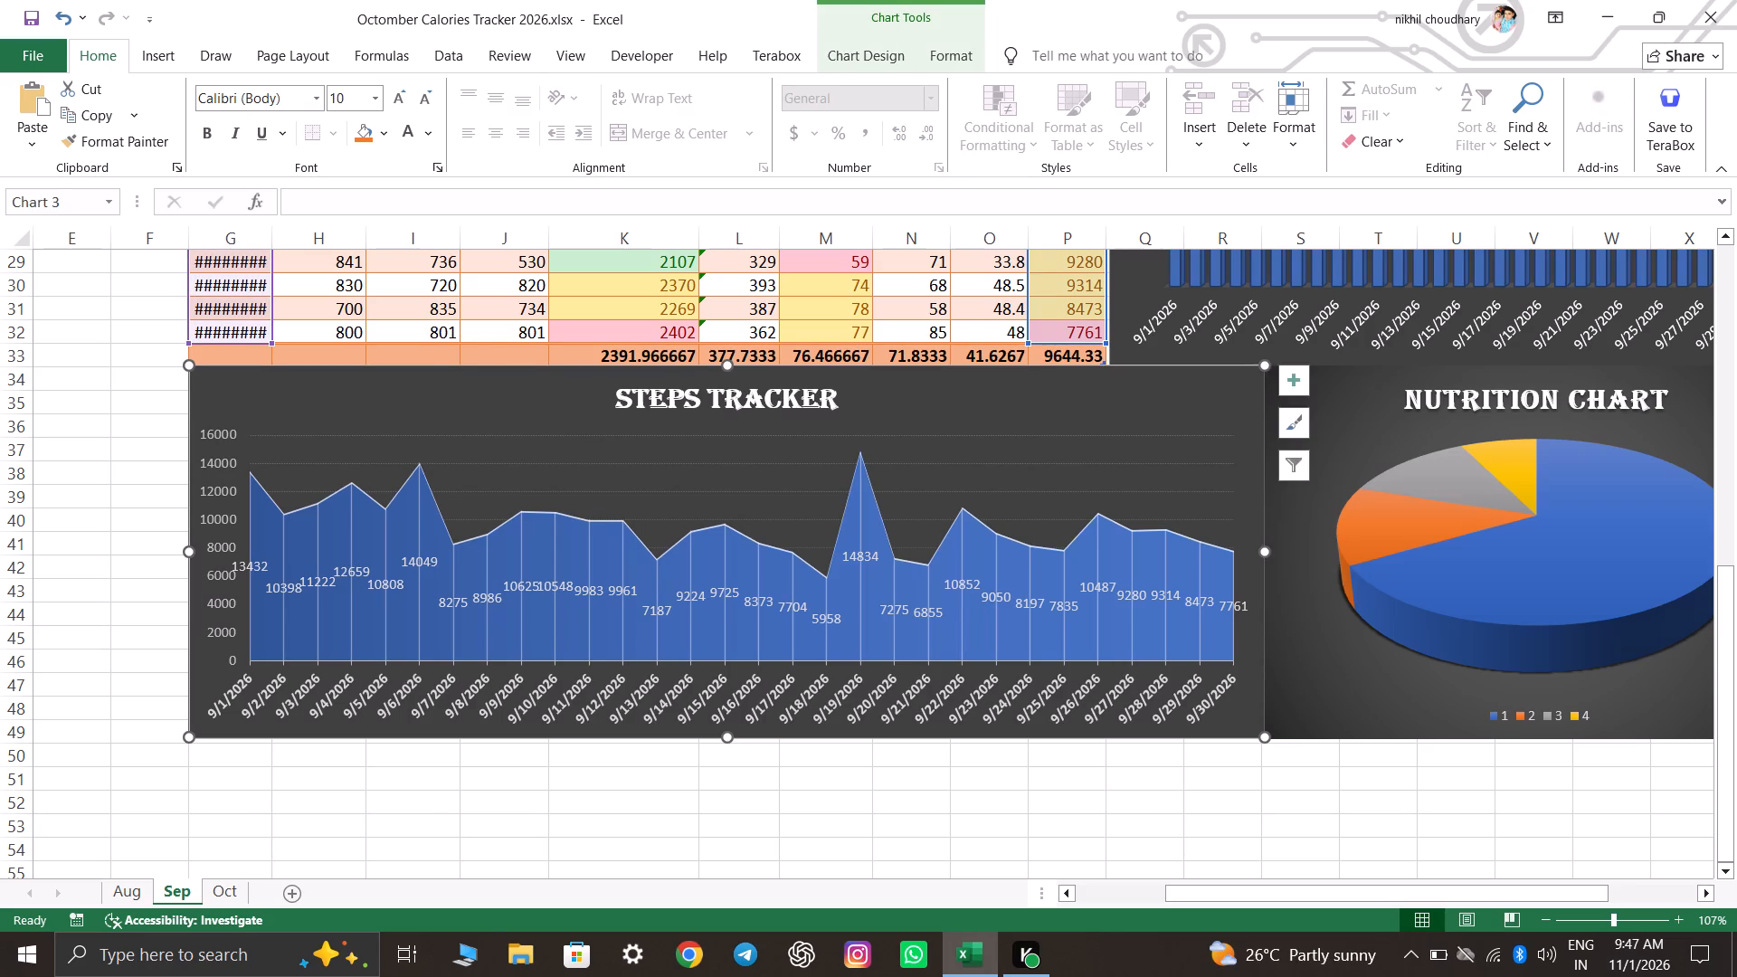
{"action": "left_click", "coordinate": [152, 376]}
{"action": "left_click", "coordinate": [118, 517]}
Narrow September's column F slightly and widen the Date column G so every date displays in full.
{"action": "scroll", "coordinate": [245, 502], "scroll_direction": "up", "scroll_amount": 6}
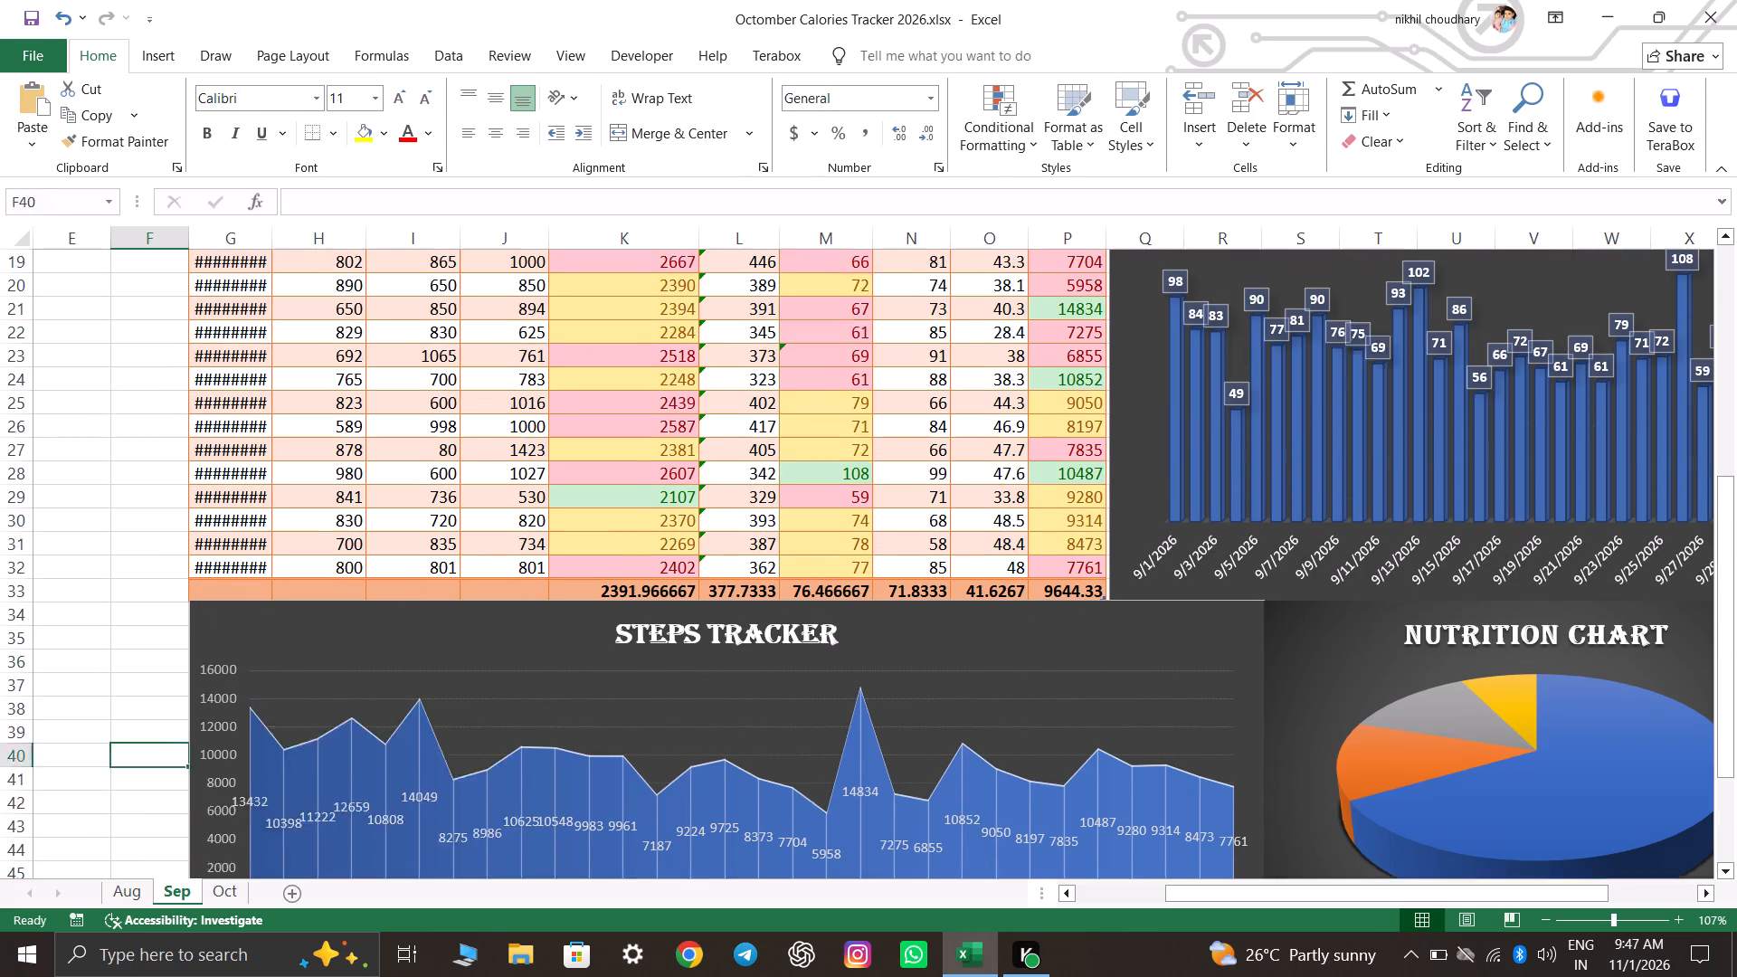
{"action": "double_click", "coordinate": [249, 441]}
{"action": "left_click", "coordinate": [83, 602]}
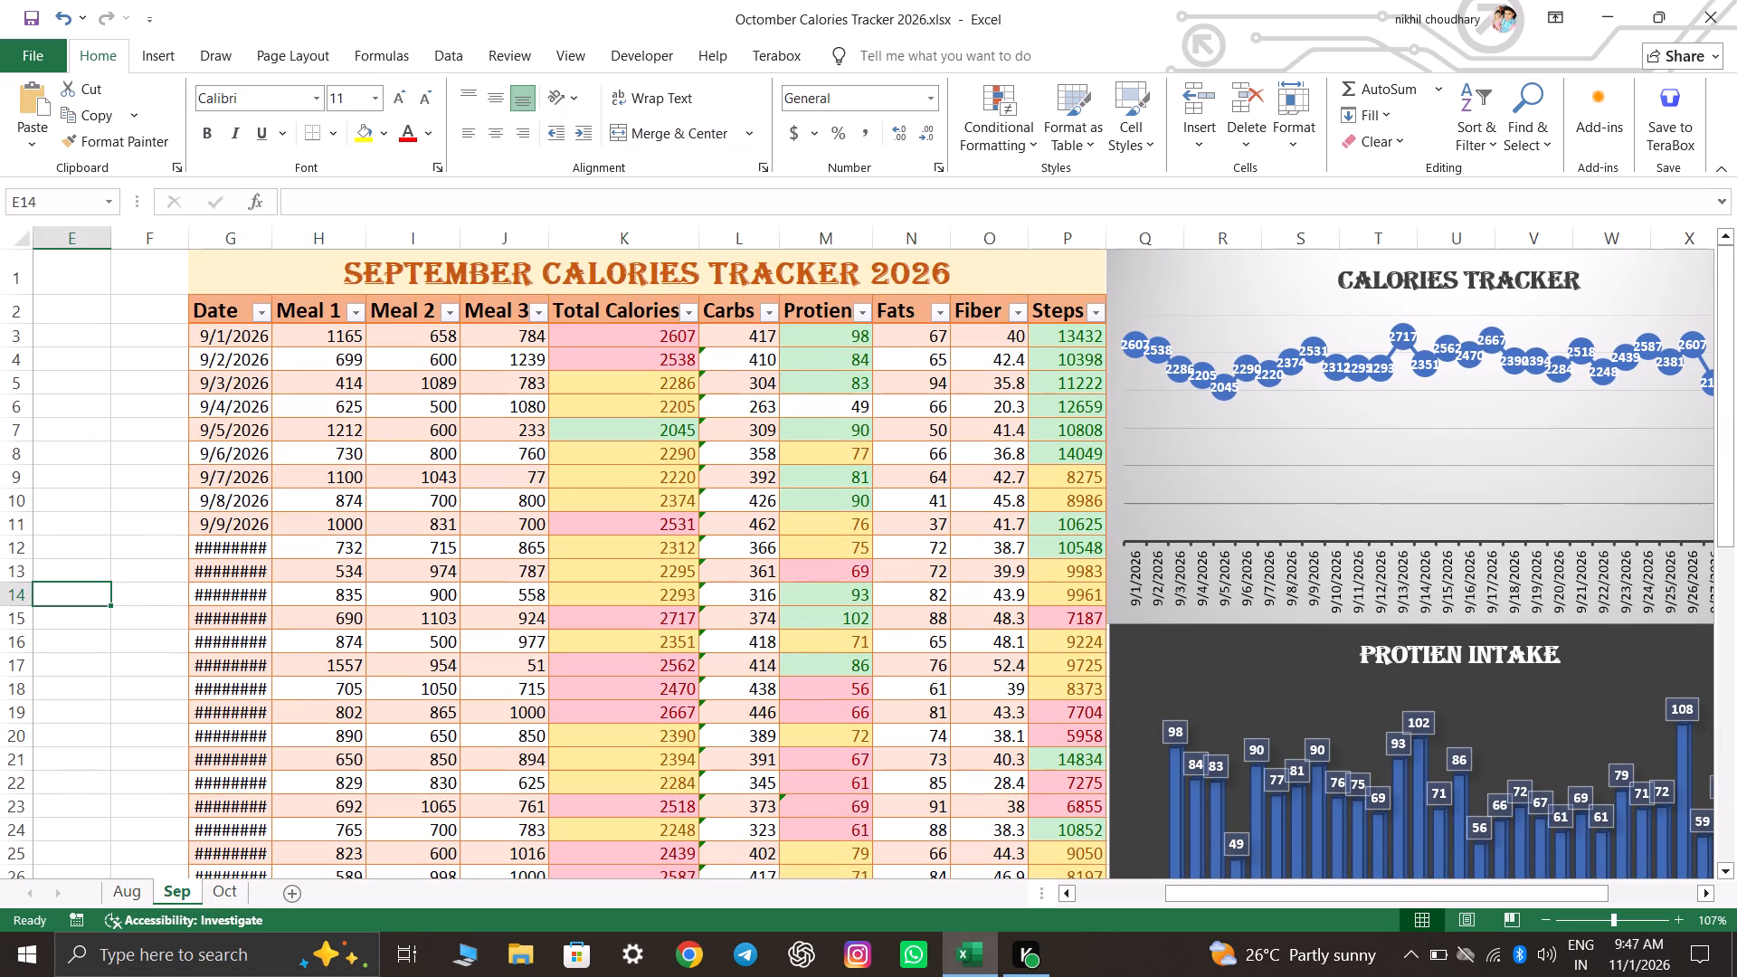
{"action": "scroll", "coordinate": [660, 638], "scroll_direction": "down", "scroll_amount": 3}
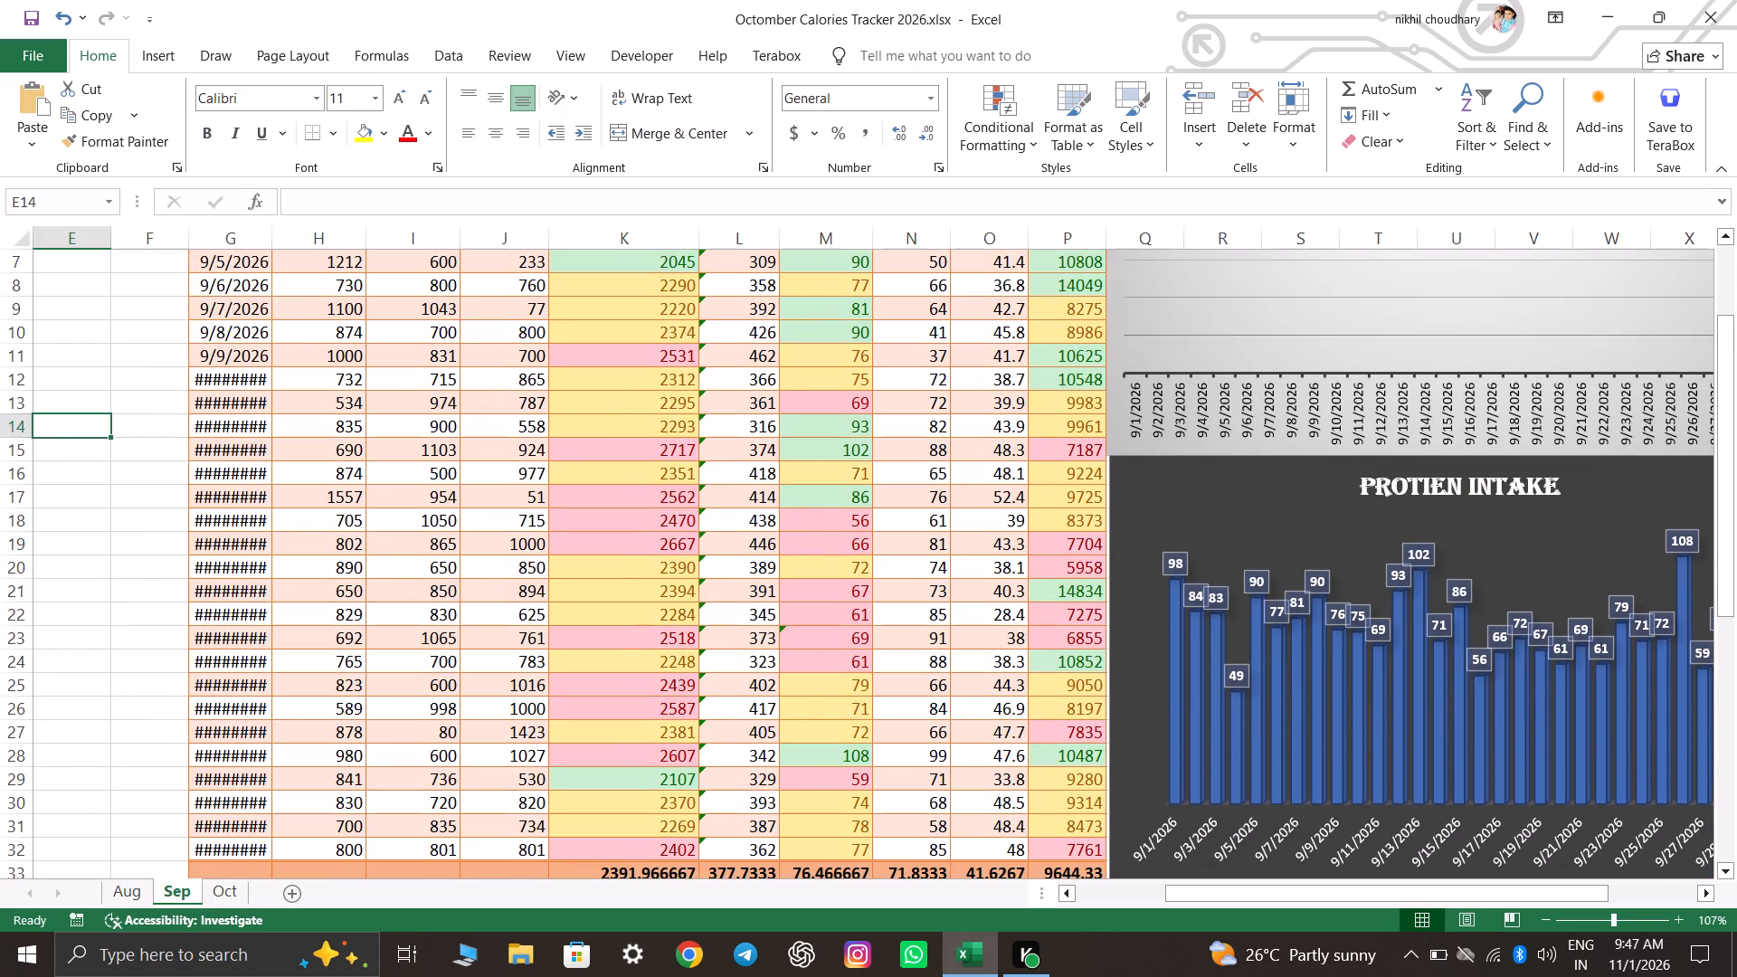
{"action": "scroll", "coordinate": [665, 640], "scroll_direction": "down", "scroll_amount": 2, "text": "ctrl"}
{"action": "left_click", "coordinate": [392, 507]}
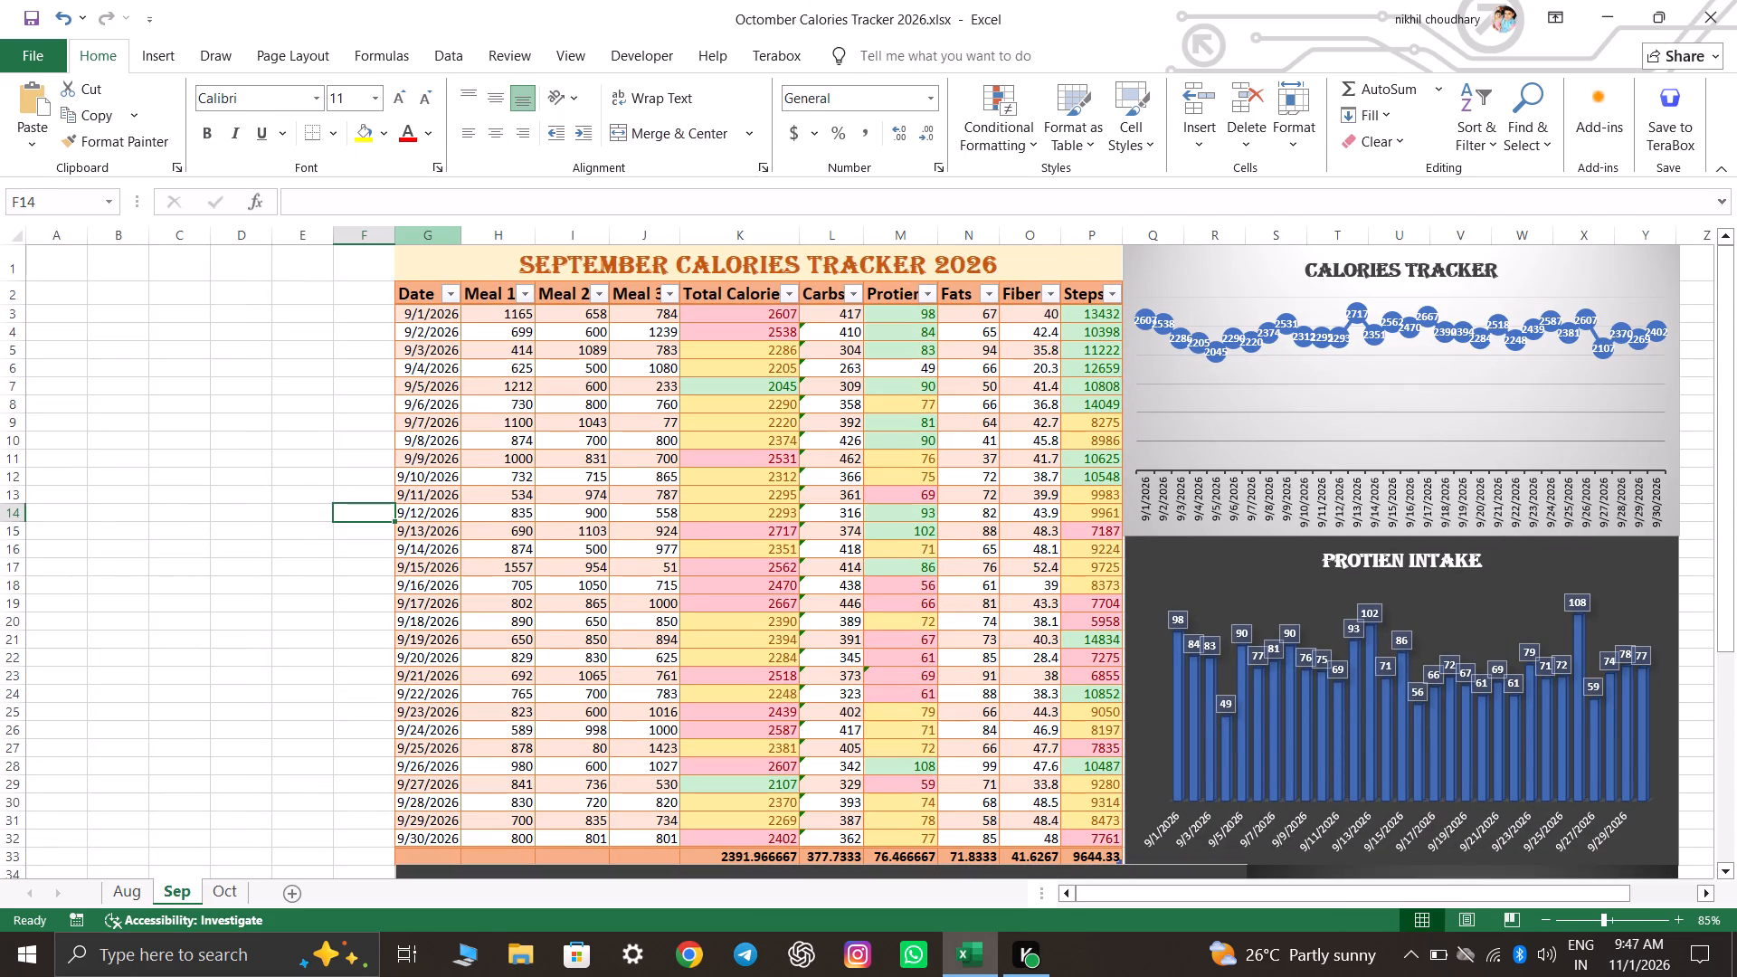
{"action": "left_click_drag", "start_coordinate": [396, 239], "coordinate": [384, 235]}
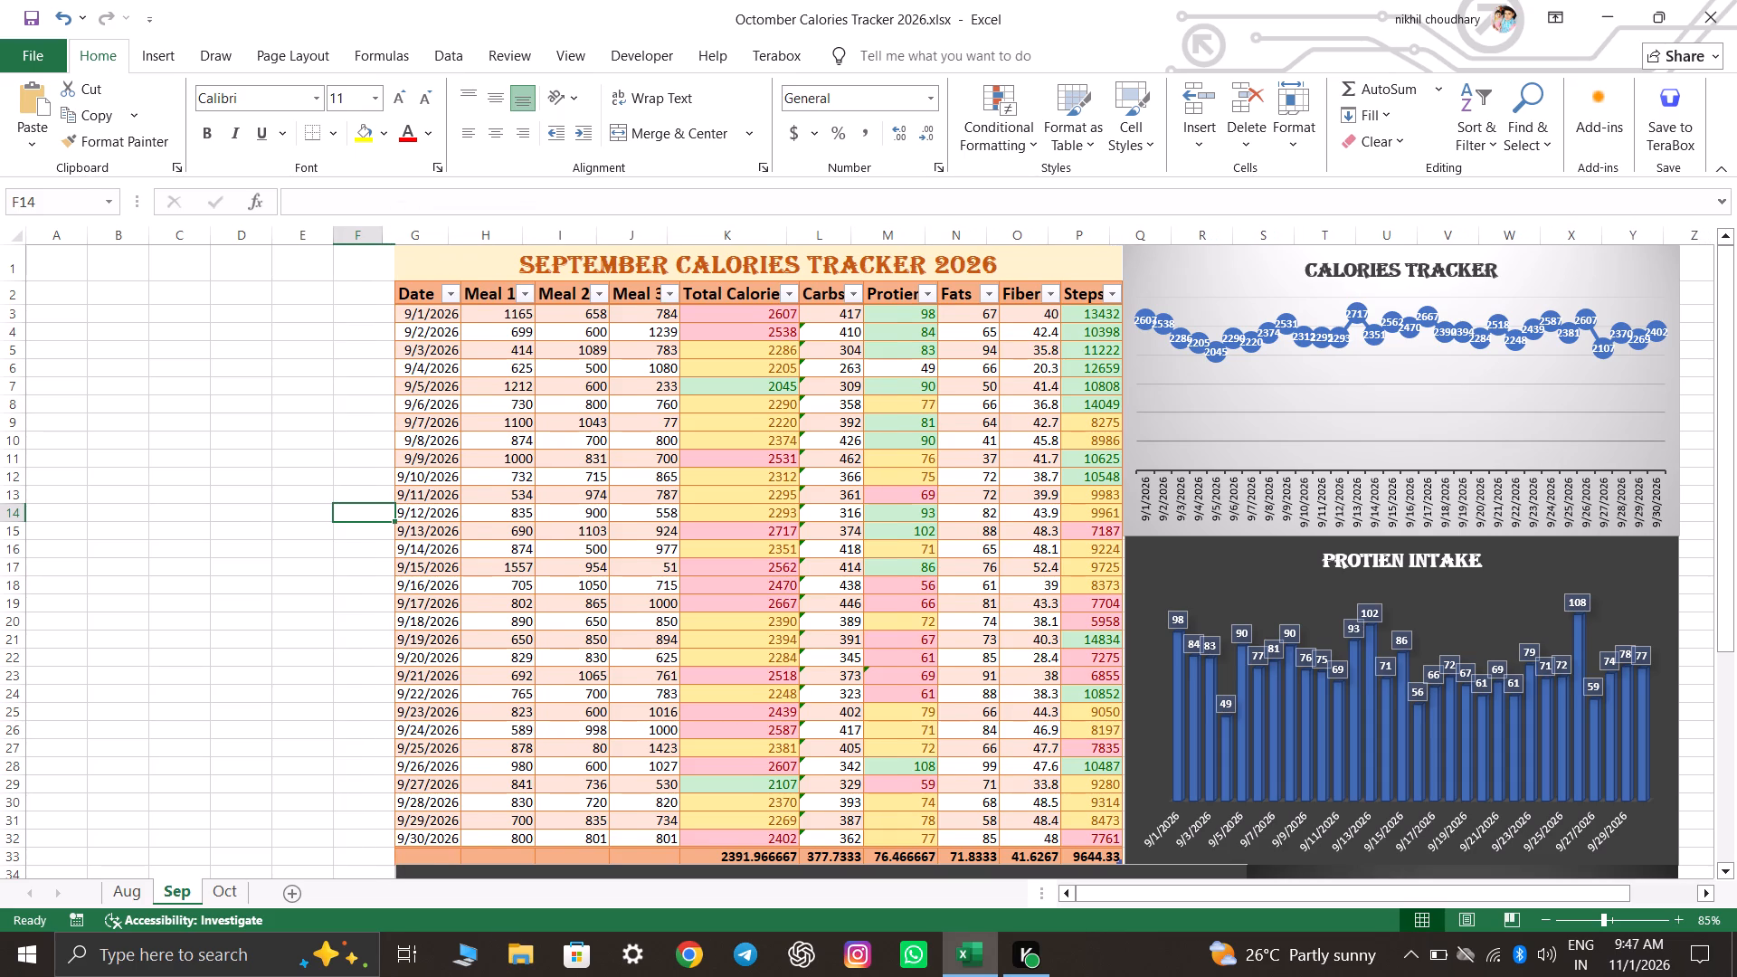
{"action": "left_click_drag", "start_coordinate": [445, 232], "coordinate": [454, 232]}
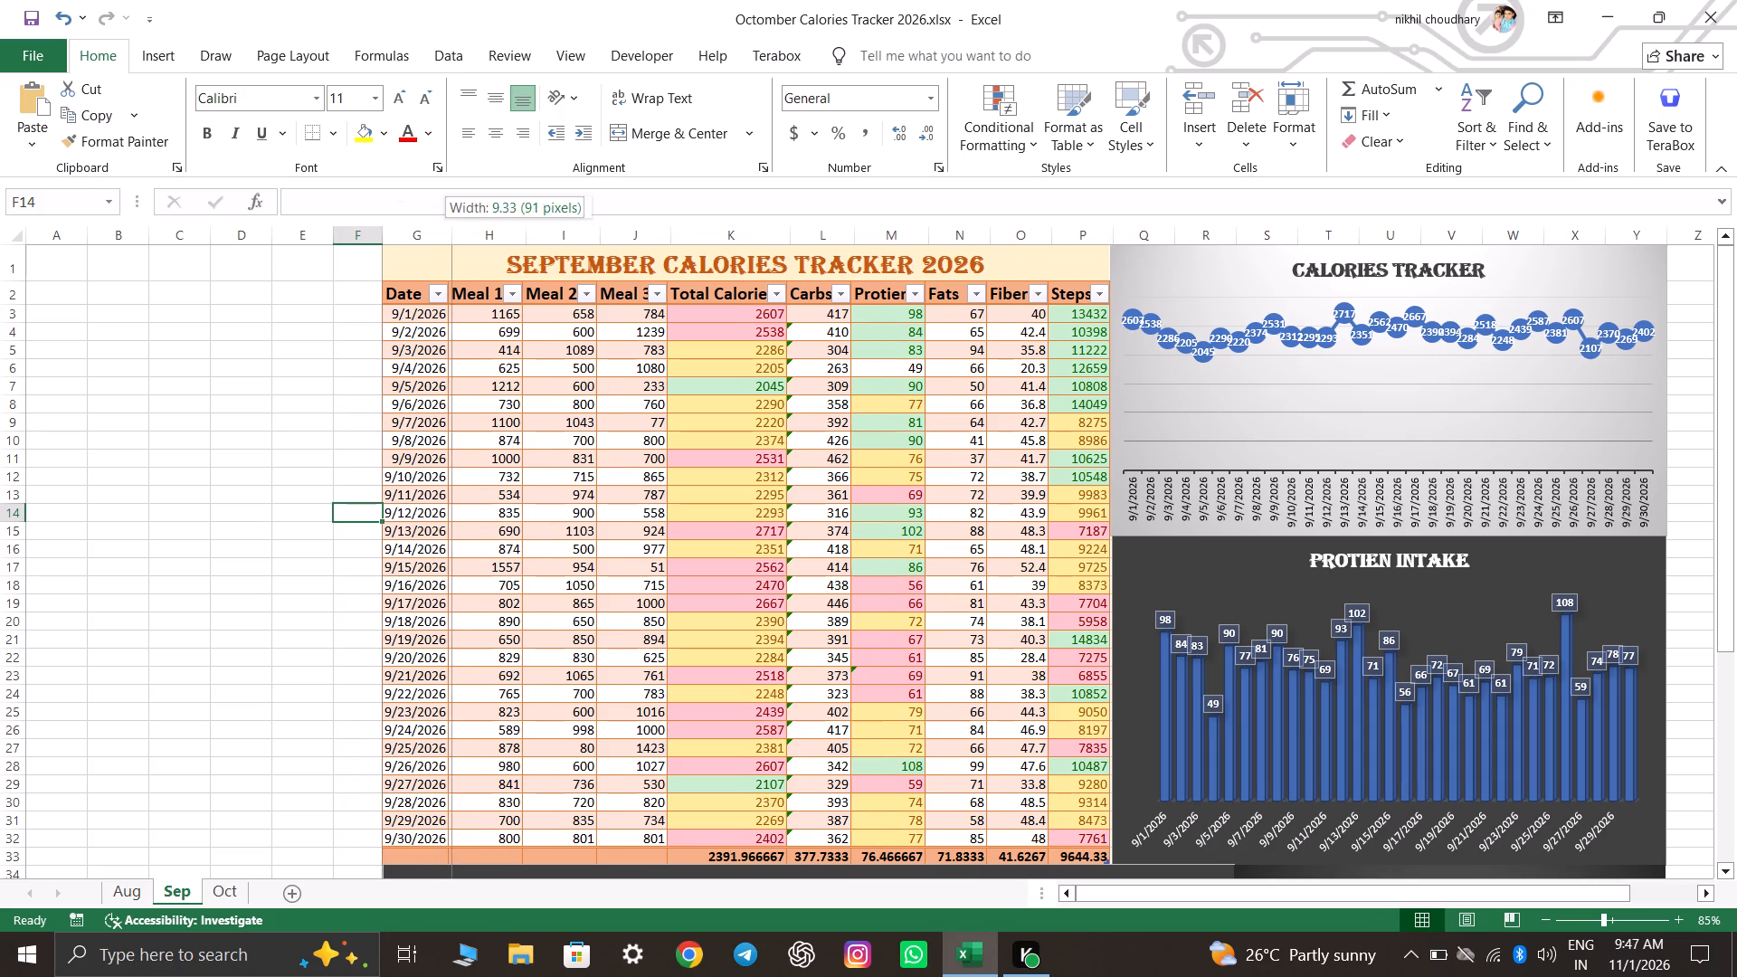
{"action": "left_click_drag", "start_coordinate": [454, 232], "coordinate": [472, 232]}
{"action": "left_click", "coordinate": [306, 428]}
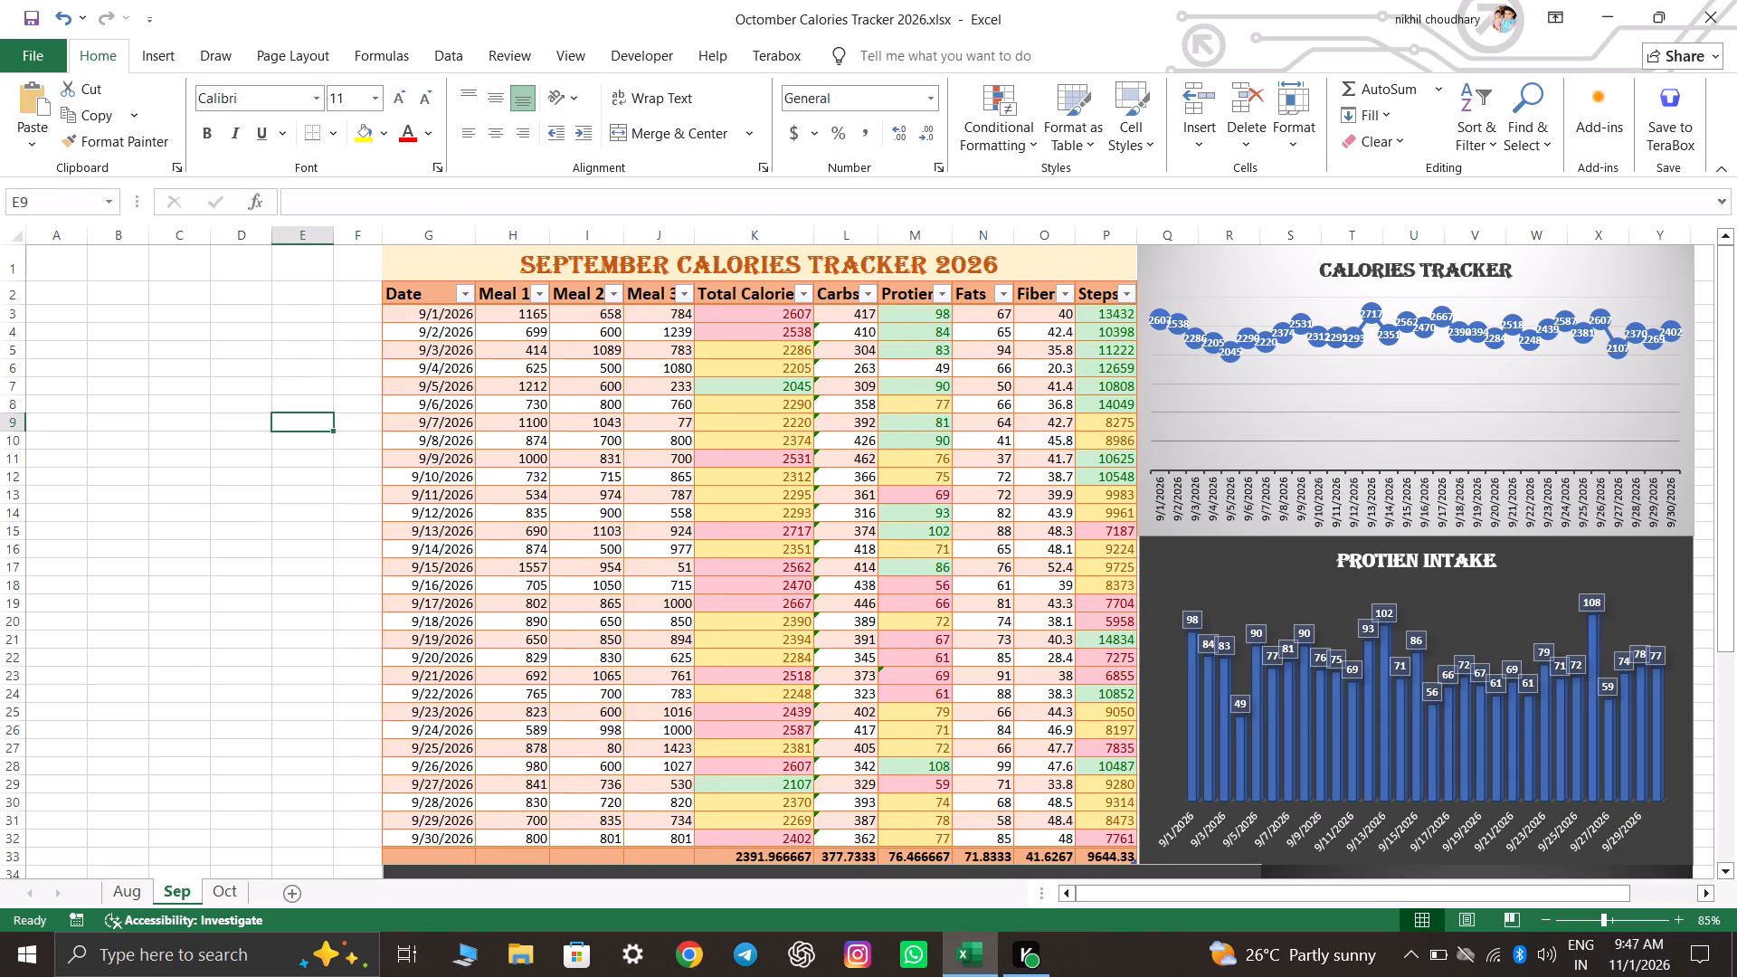
Trim September's Date column G to a slightly narrower width that still fits the full dates.
{"action": "scroll", "coordinate": [521, 643], "scroll_direction": "down", "scroll_amount": 1}
{"action": "scroll", "coordinate": [521, 643], "scroll_direction": "down", "scroll_amount": 2, "text": "ctrl"}
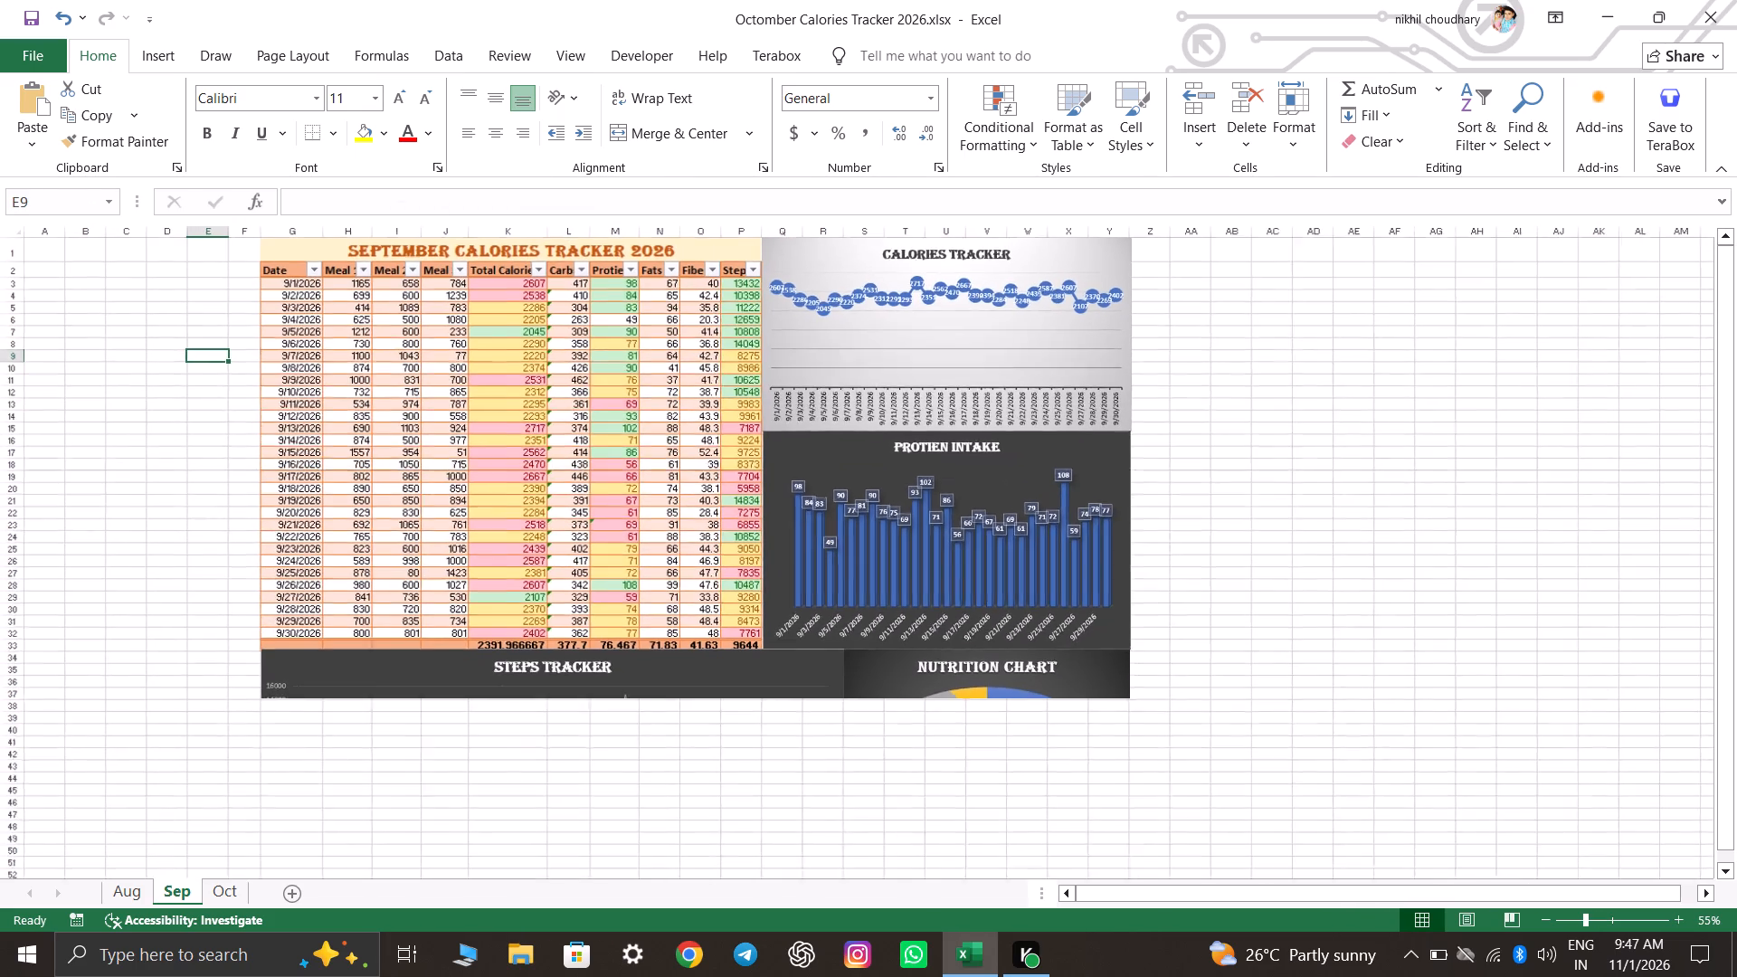
{"action": "scroll", "coordinate": [521, 643], "scroll_direction": "up", "scroll_amount": 9, "text": "ctrl"}
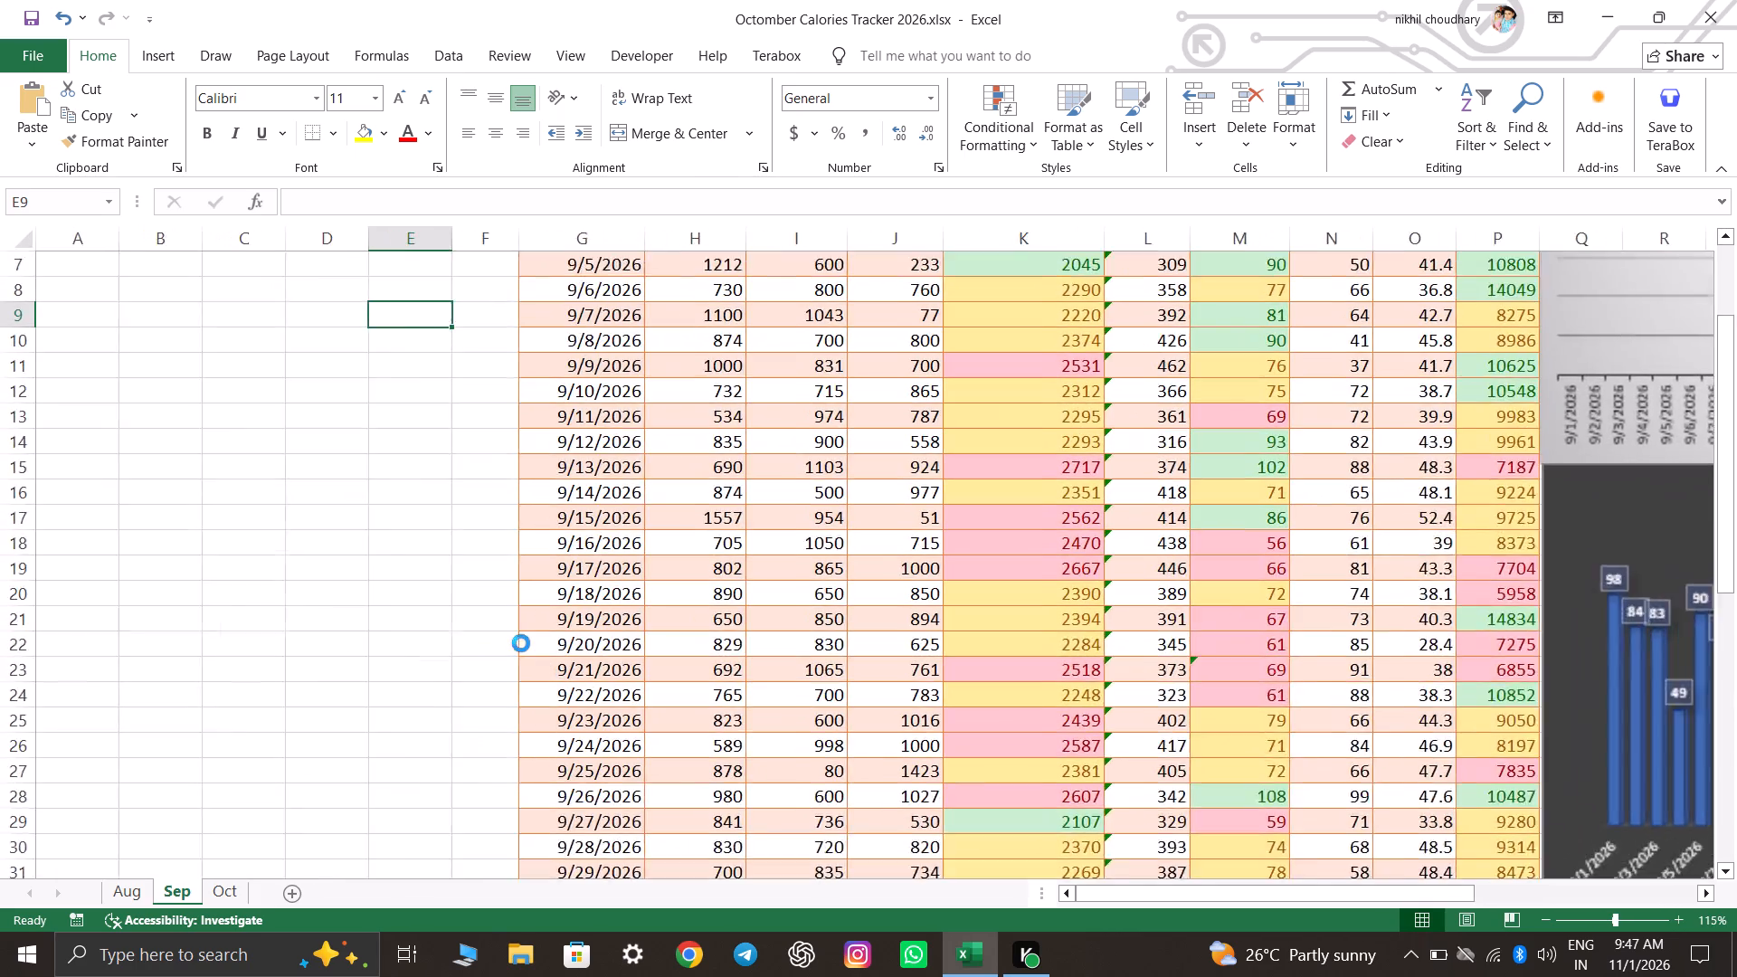
{"action": "scroll", "coordinate": [521, 643], "scroll_direction": "down", "scroll_amount": 5, "text": "ctrl"}
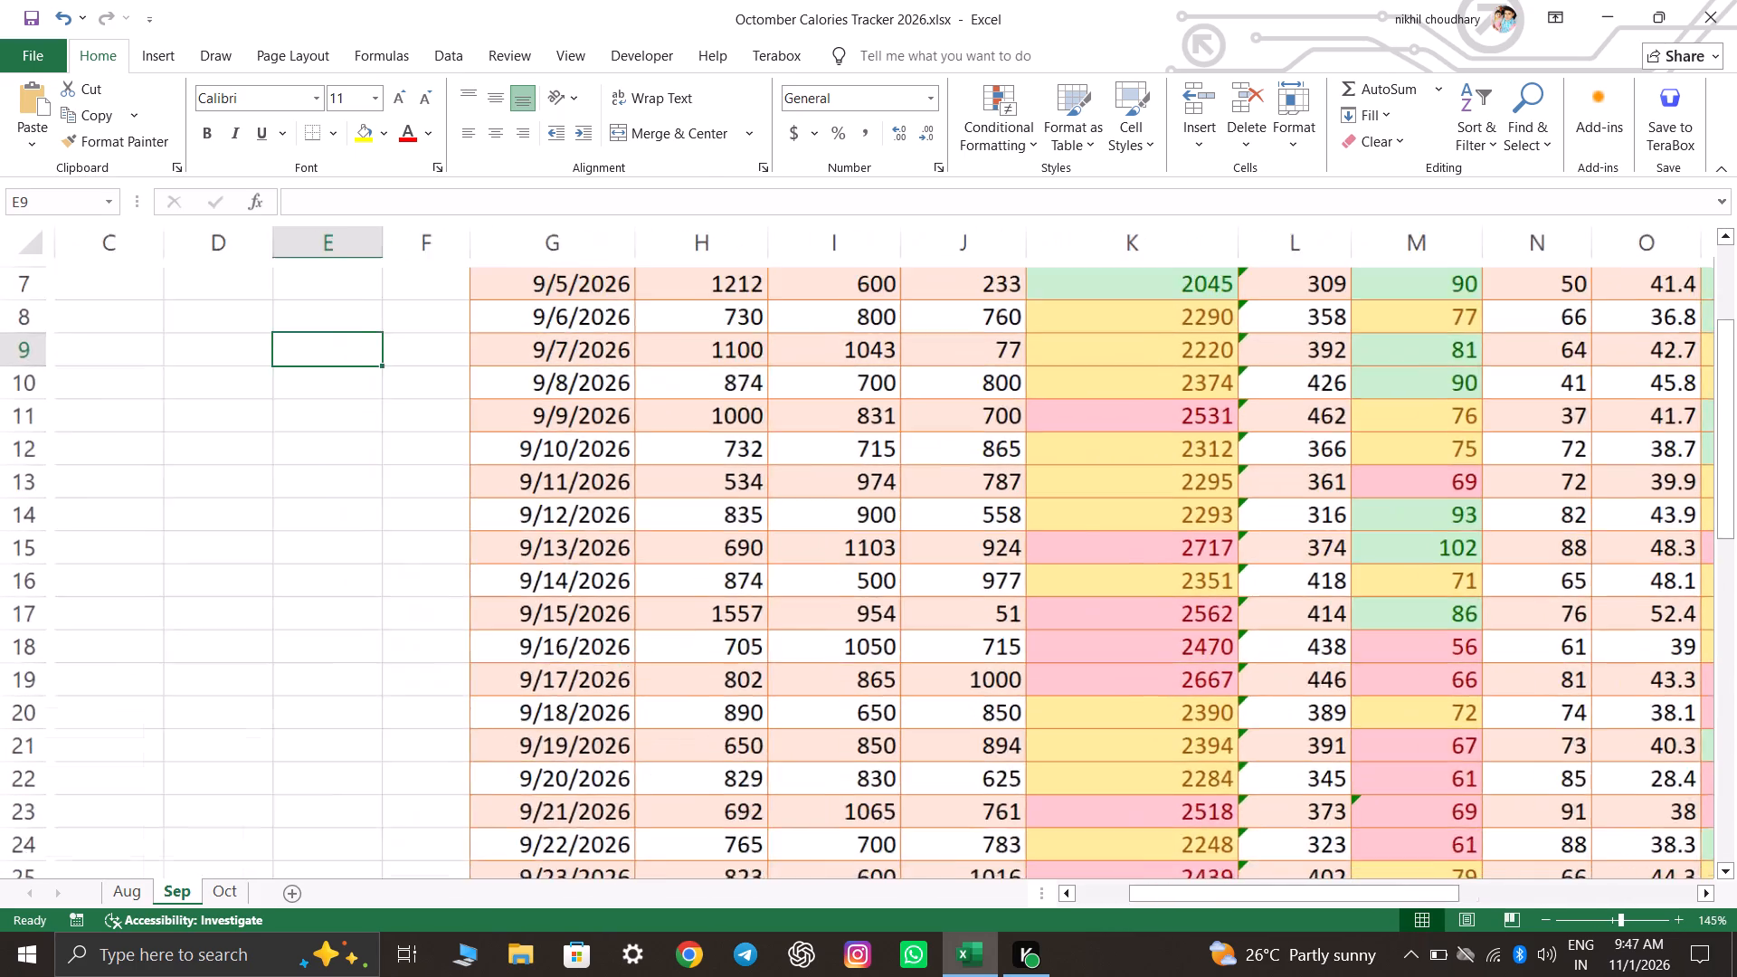
{"action": "left_click", "coordinate": [413, 588]}
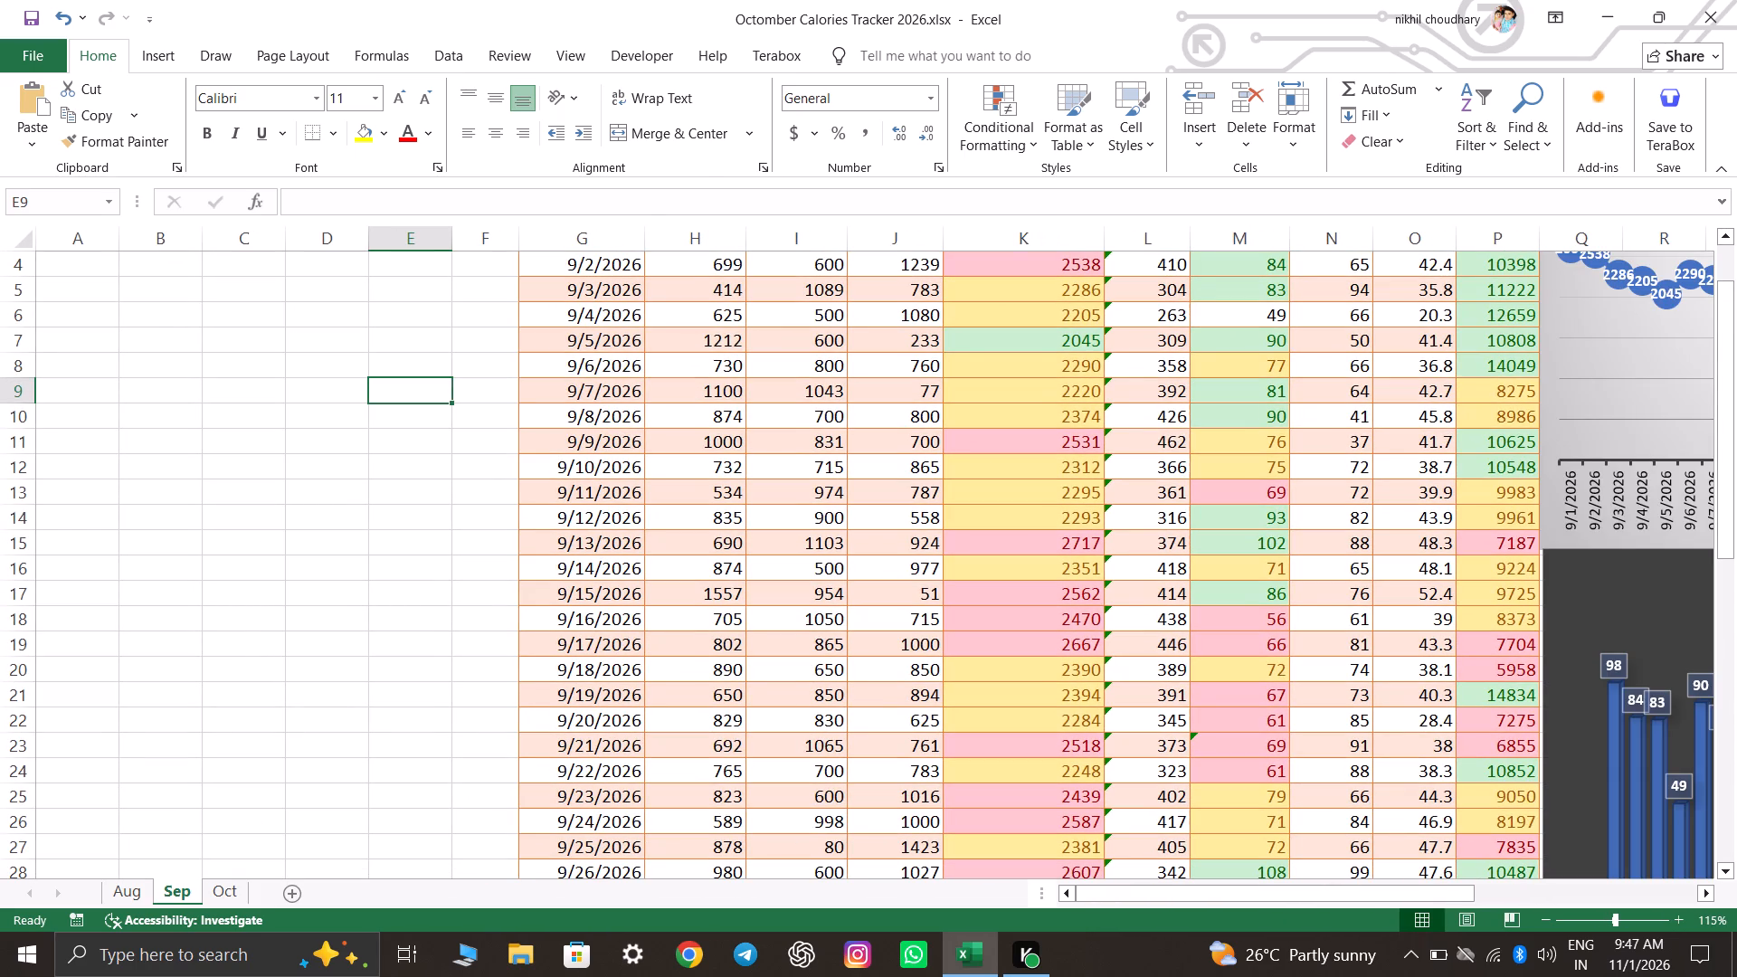
{"action": "left_click_drag", "start_coordinate": [647, 226], "coordinate": [629, 226]}
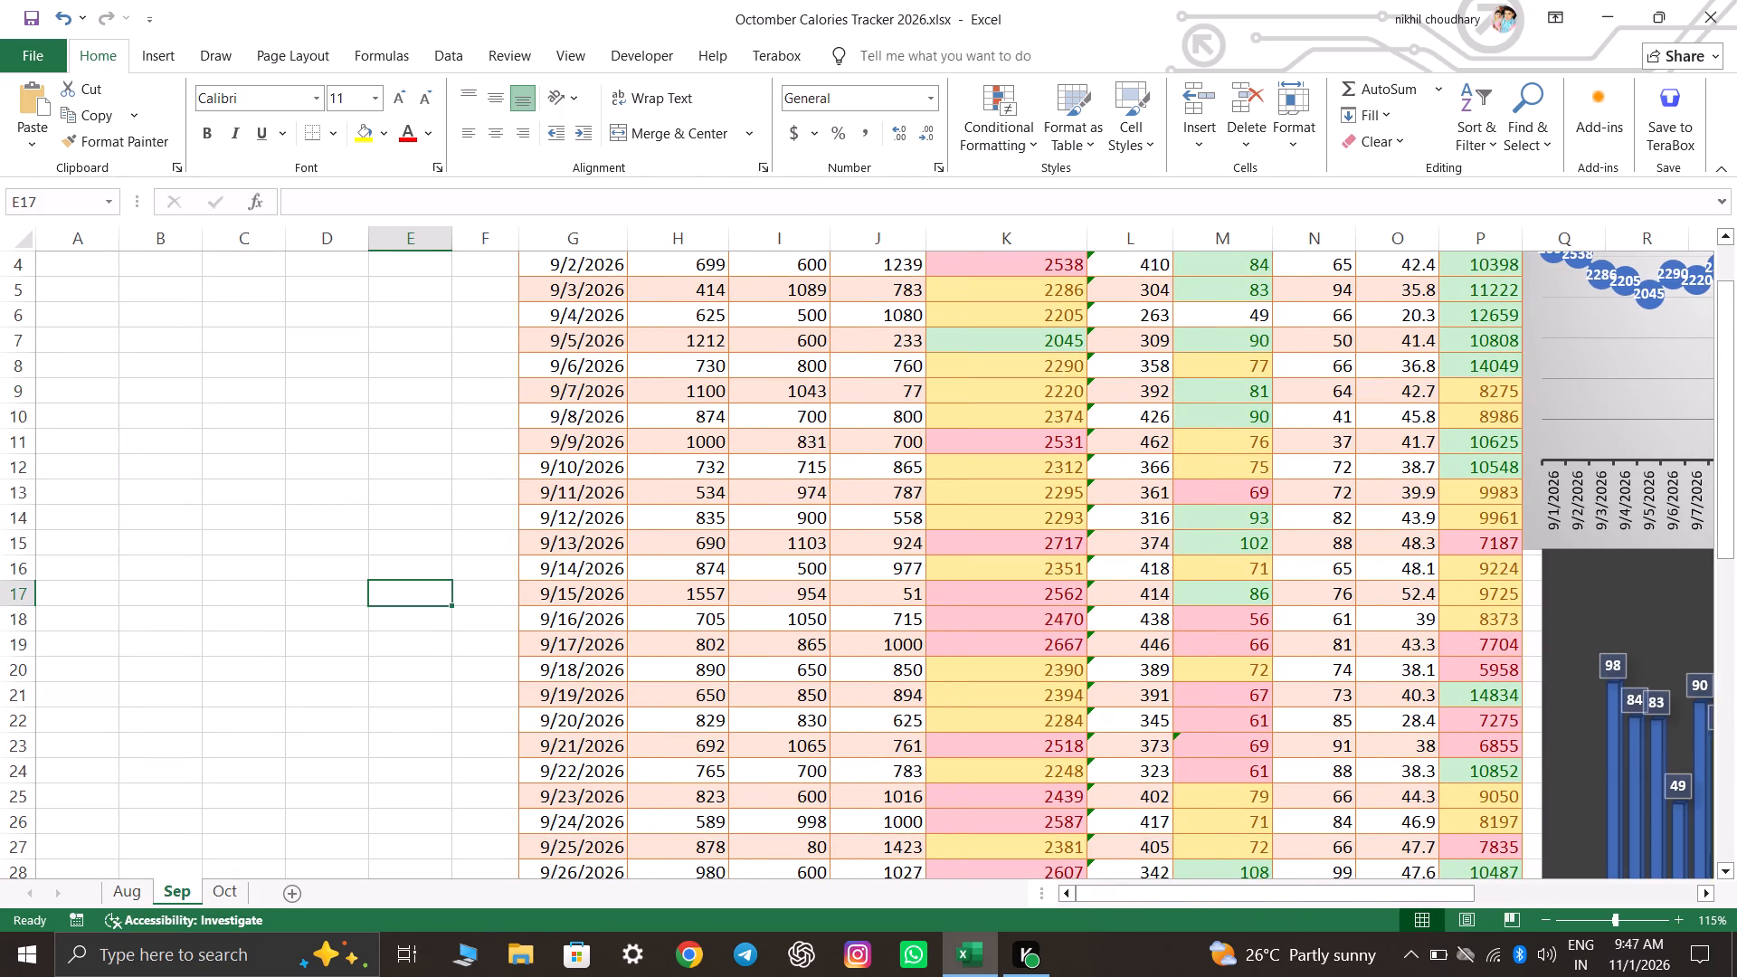
Examine the lower September table rows and the adjoining Protien Intake, Steps Tracker and Nutrition charts across to column AA.
{"action": "scroll", "coordinate": [919, 589], "scroll_direction": "down", "scroll_amount": 6}
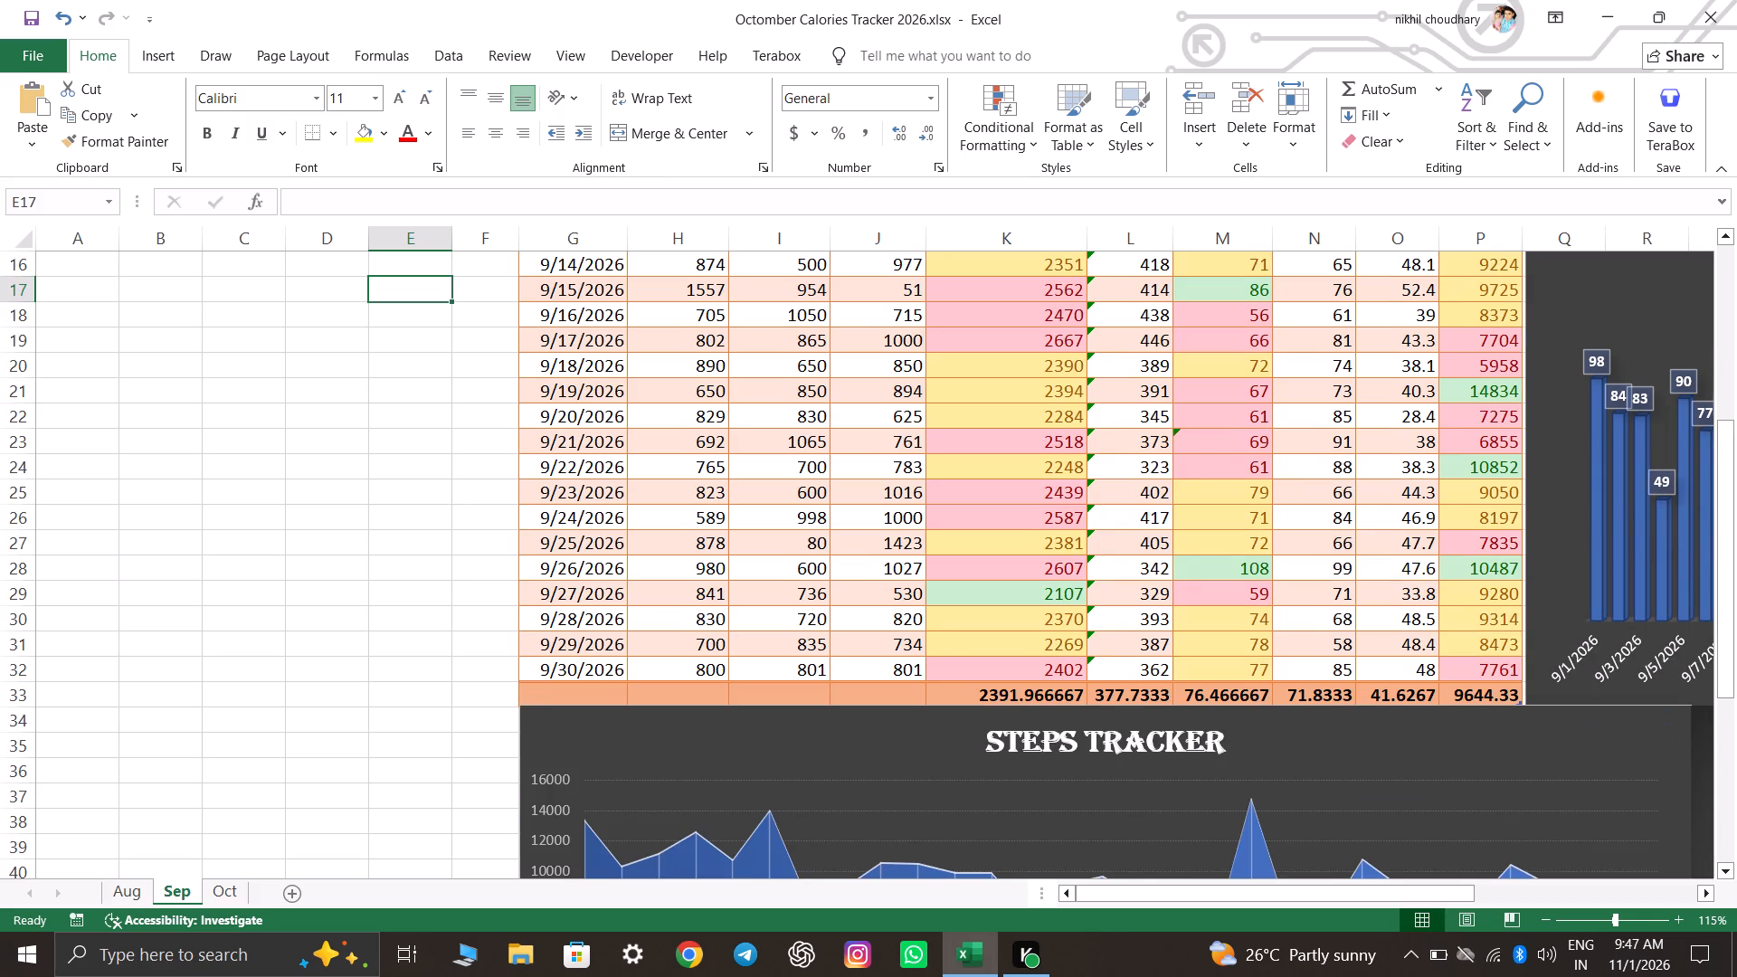
{"action": "left_click", "coordinate": [372, 604]}
{"action": "key", "text": "Right"}
{"action": "key", "text": "Right"}
{"action": "key", "text": "Right"}
{"action": "key", "text": "Right"}
{"action": "key", "text": "Right"}
{"action": "key", "text": "Right"}
{"action": "key", "text": "Right"}
{"action": "key", "text": "Right"}
{"action": "key", "text": "Right"}
{"action": "key", "text": "Right"}
{"action": "key", "text": "Right"}
{"action": "key", "text": "Right"}
{"action": "key", "text": "Right"}
{"action": "key", "text": "Right"}
{"action": "key", "text": "Right"}
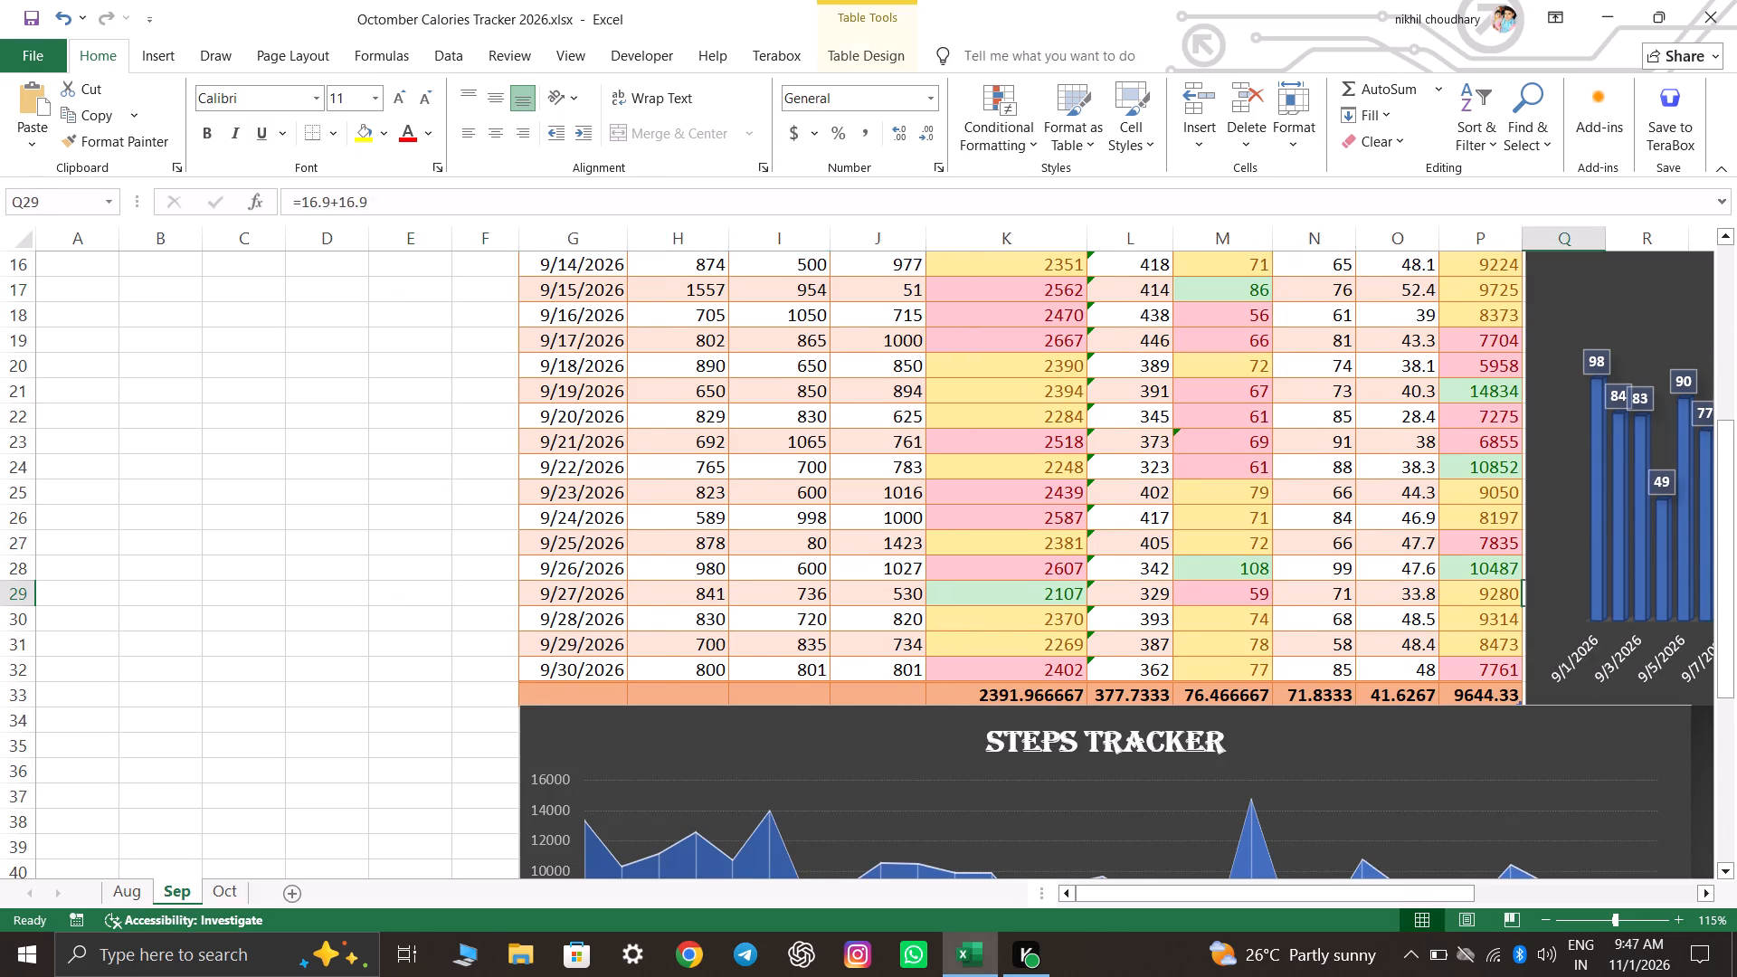
{"action": "key", "text": "Right"}
{"action": "key", "text": "Right"}
{"action": "key", "text": "Right"}
{"action": "key", "text": "Right"}
{"action": "key", "text": "Right"}
{"action": "key", "text": "Right"}
{"action": "key", "text": "Right"}
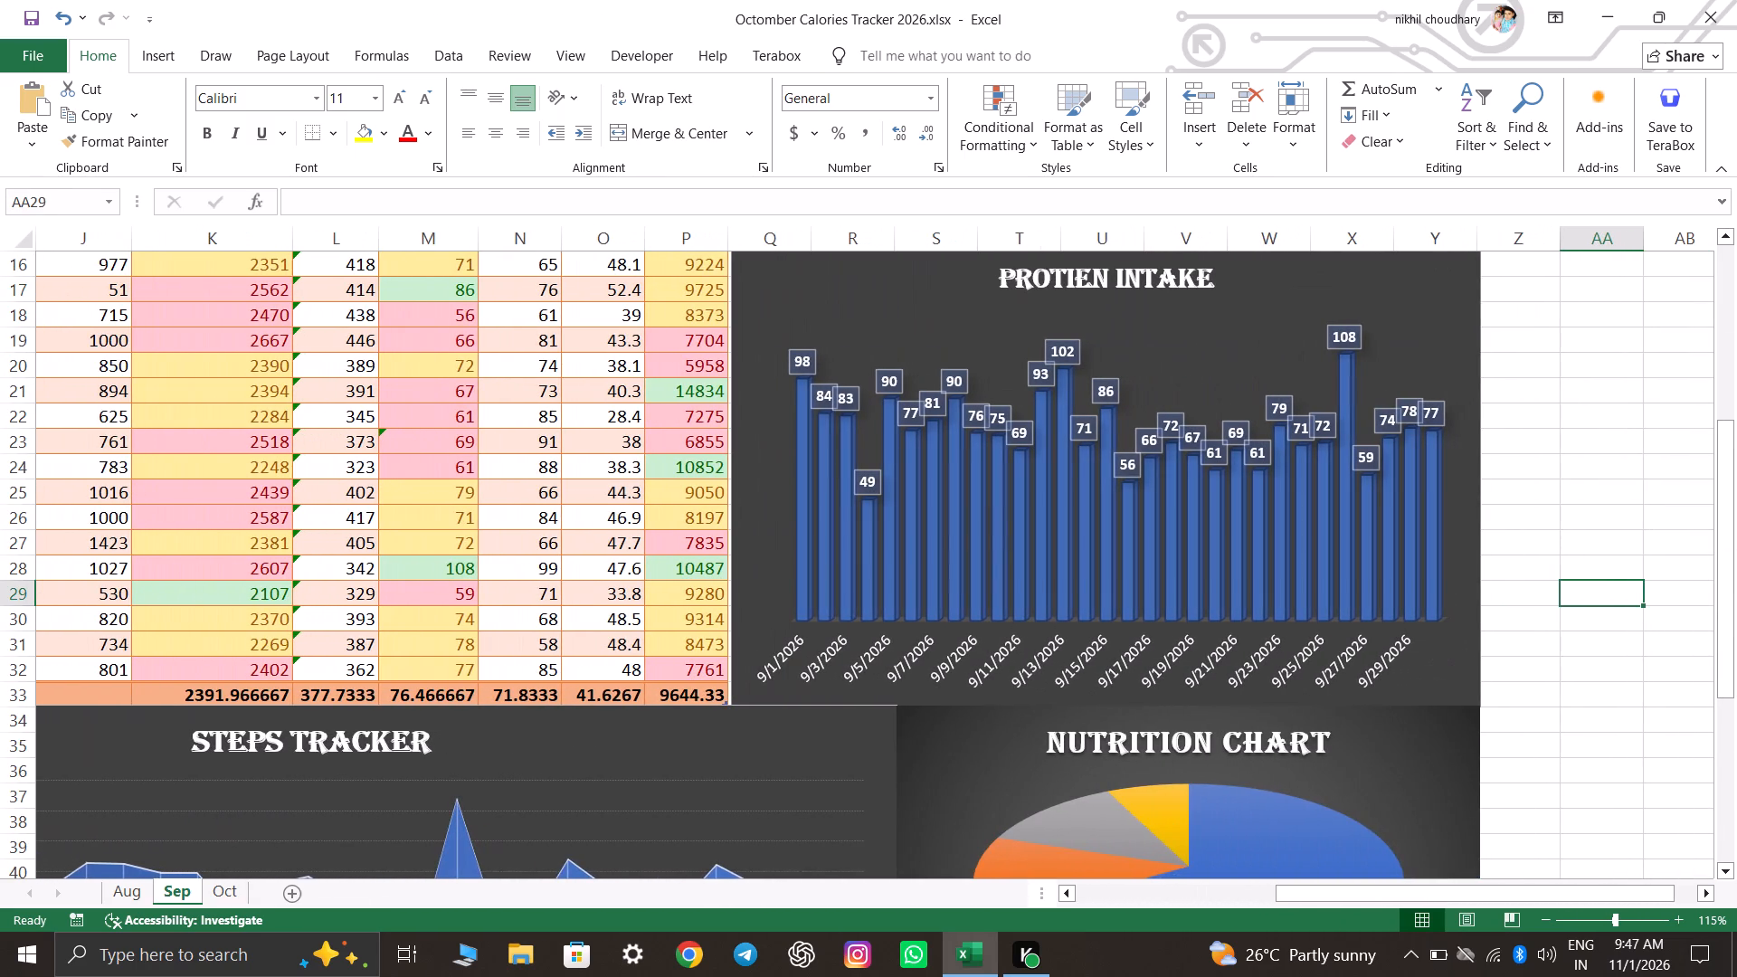
Review the whole September layout, from the Steps Tracker and Nutrition Chart back up to the Calories Tracker and table title.
{"action": "left_click", "coordinate": [1616, 924]}
{"action": "left_click", "coordinate": [1613, 919]}
{"action": "left_click", "coordinate": [1607, 914]}
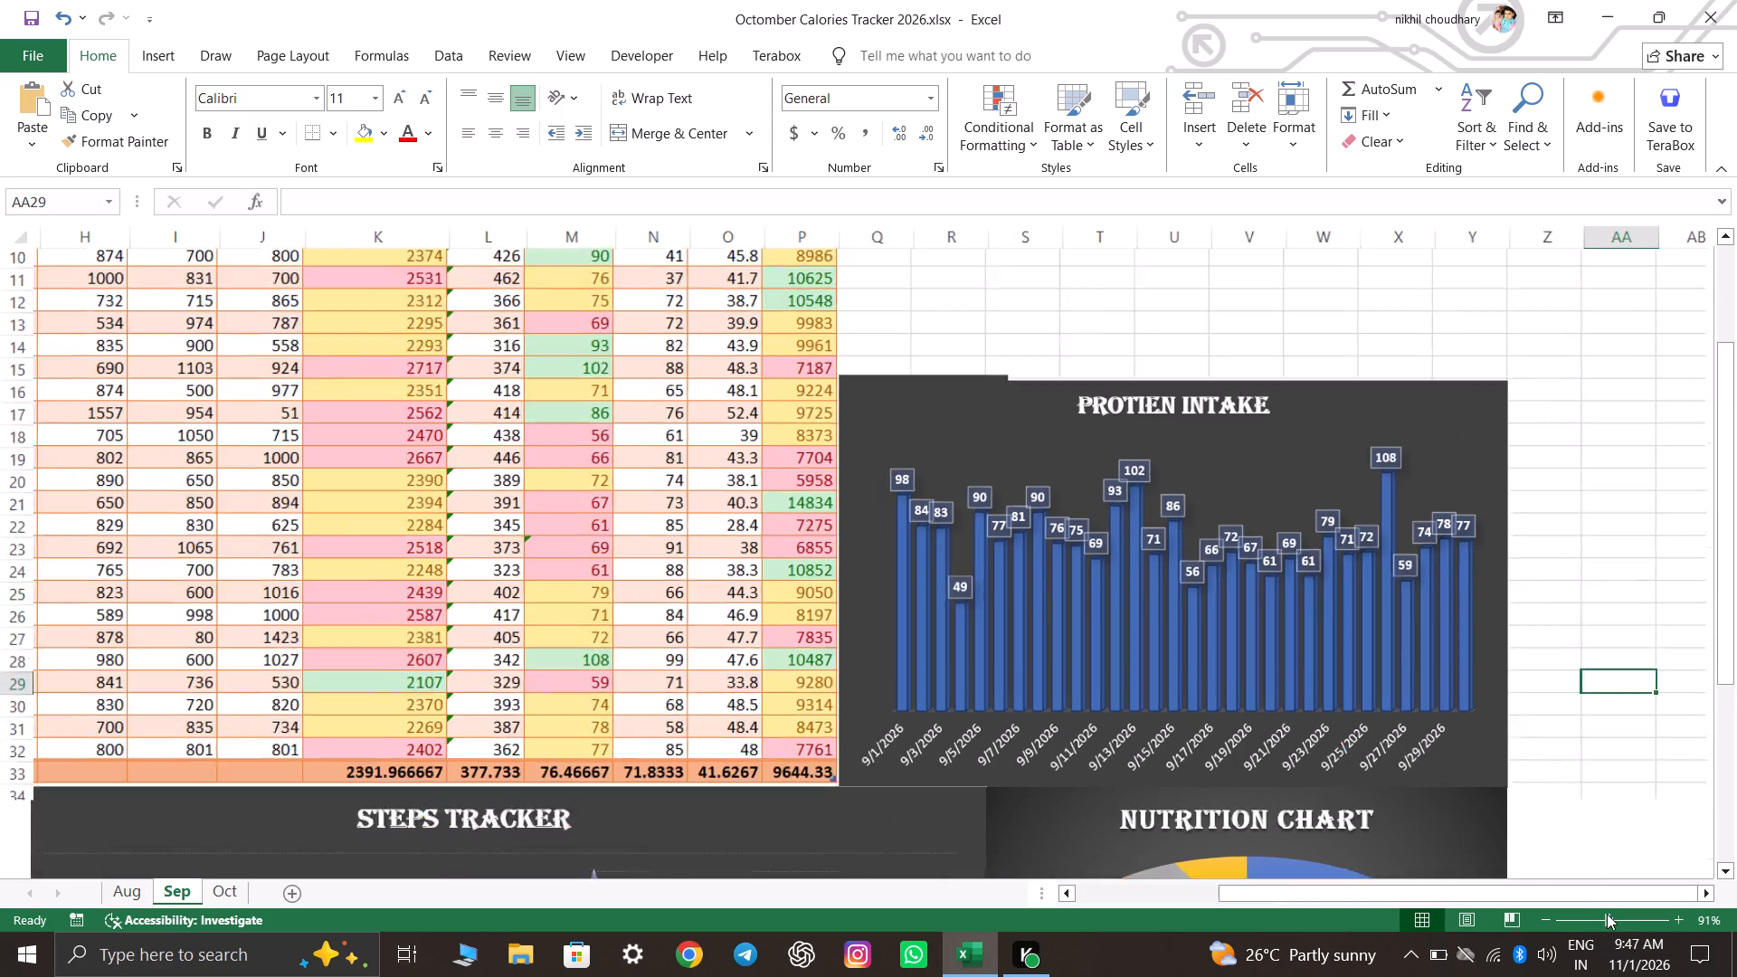
{"action": "scroll", "coordinate": [1356, 691], "scroll_direction": "down", "scroll_amount": 11}
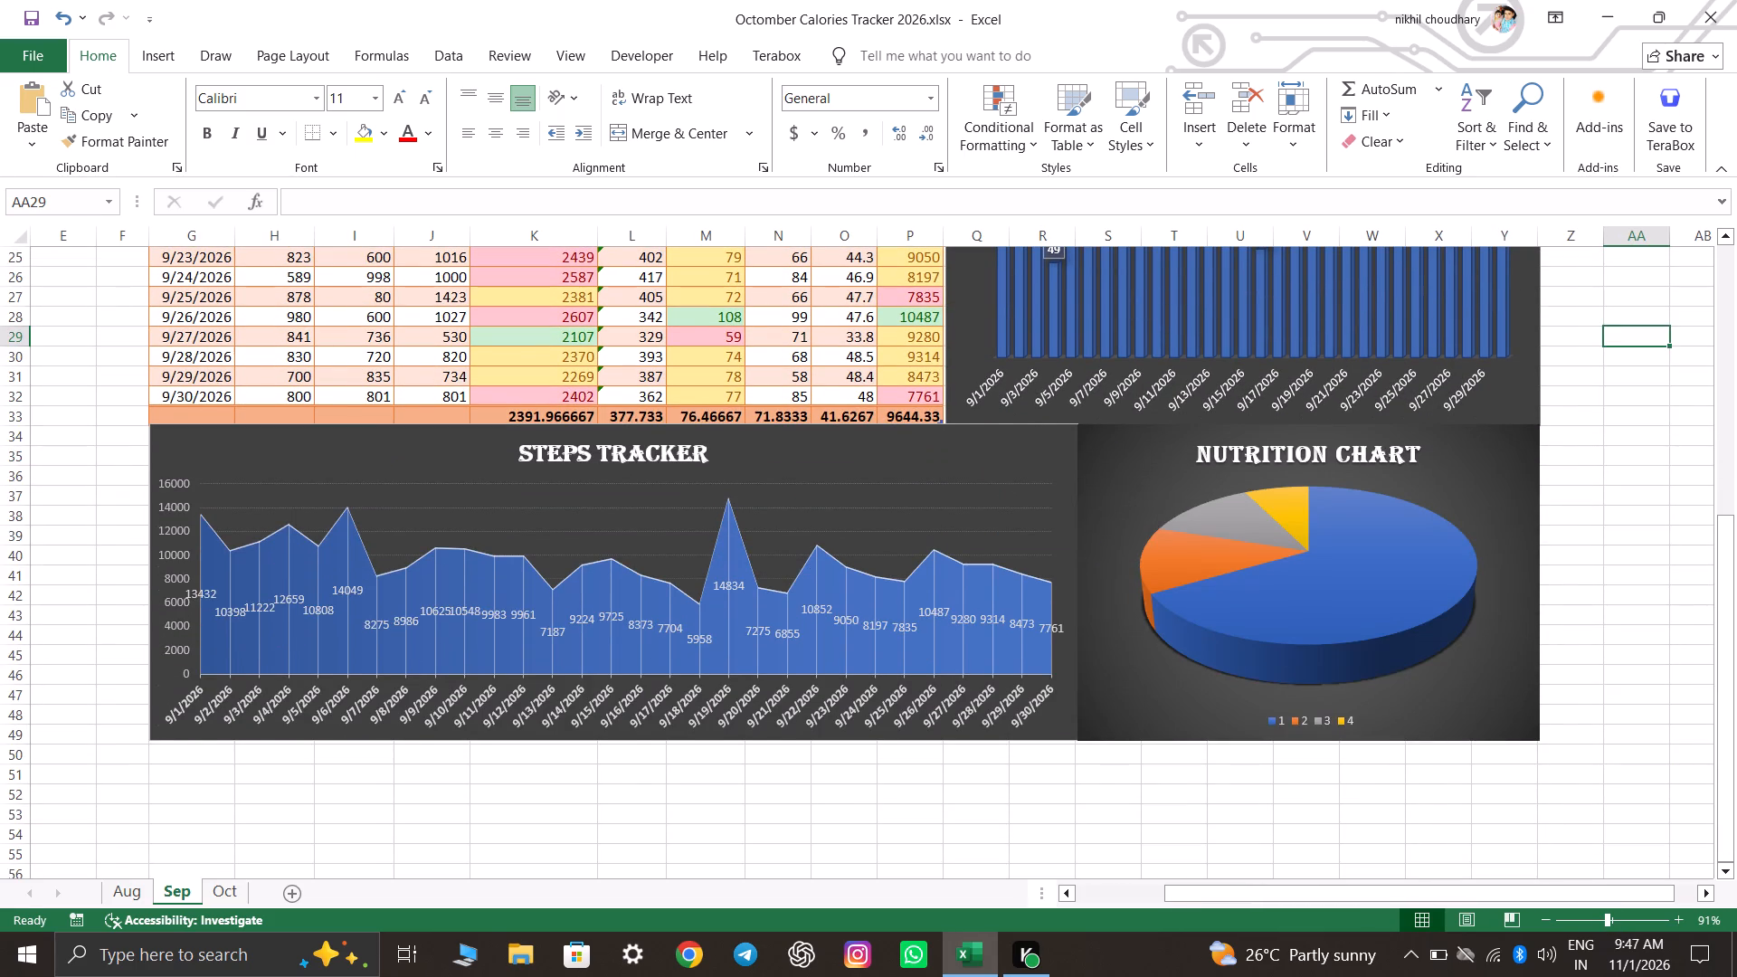
{"action": "scroll", "coordinate": [1346, 698], "scroll_direction": "up", "scroll_amount": 14}
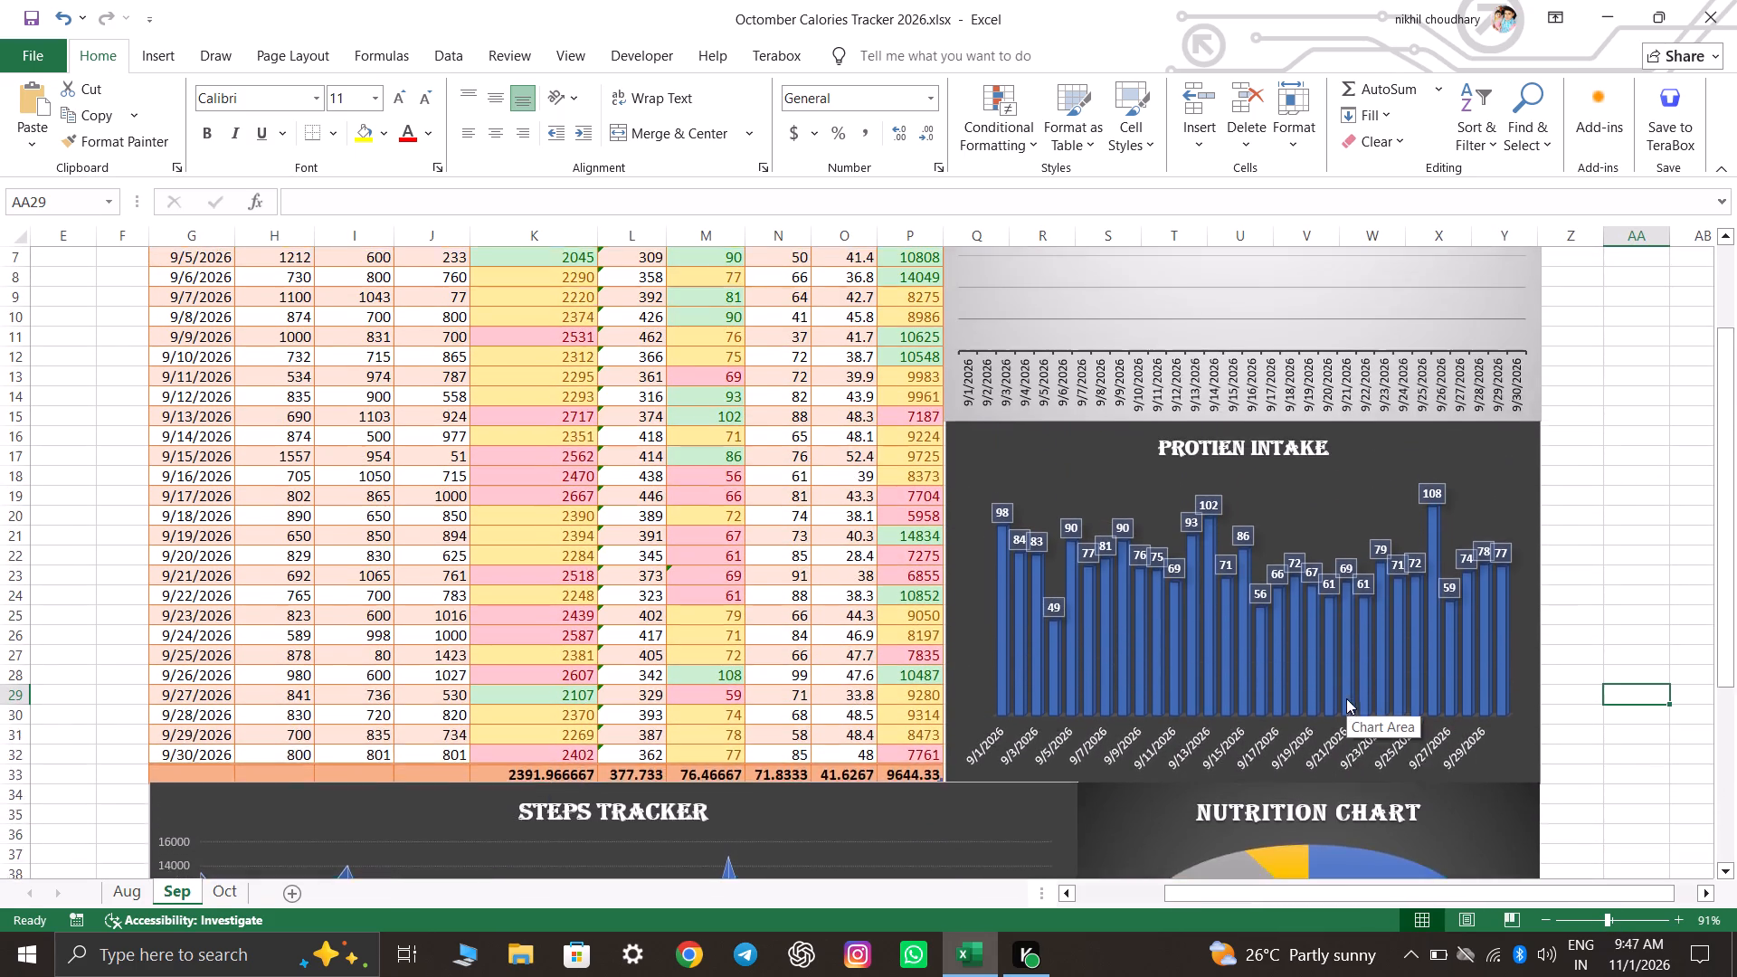
{"action": "scroll", "coordinate": [1346, 698], "scroll_direction": "up", "scroll_amount": 4}
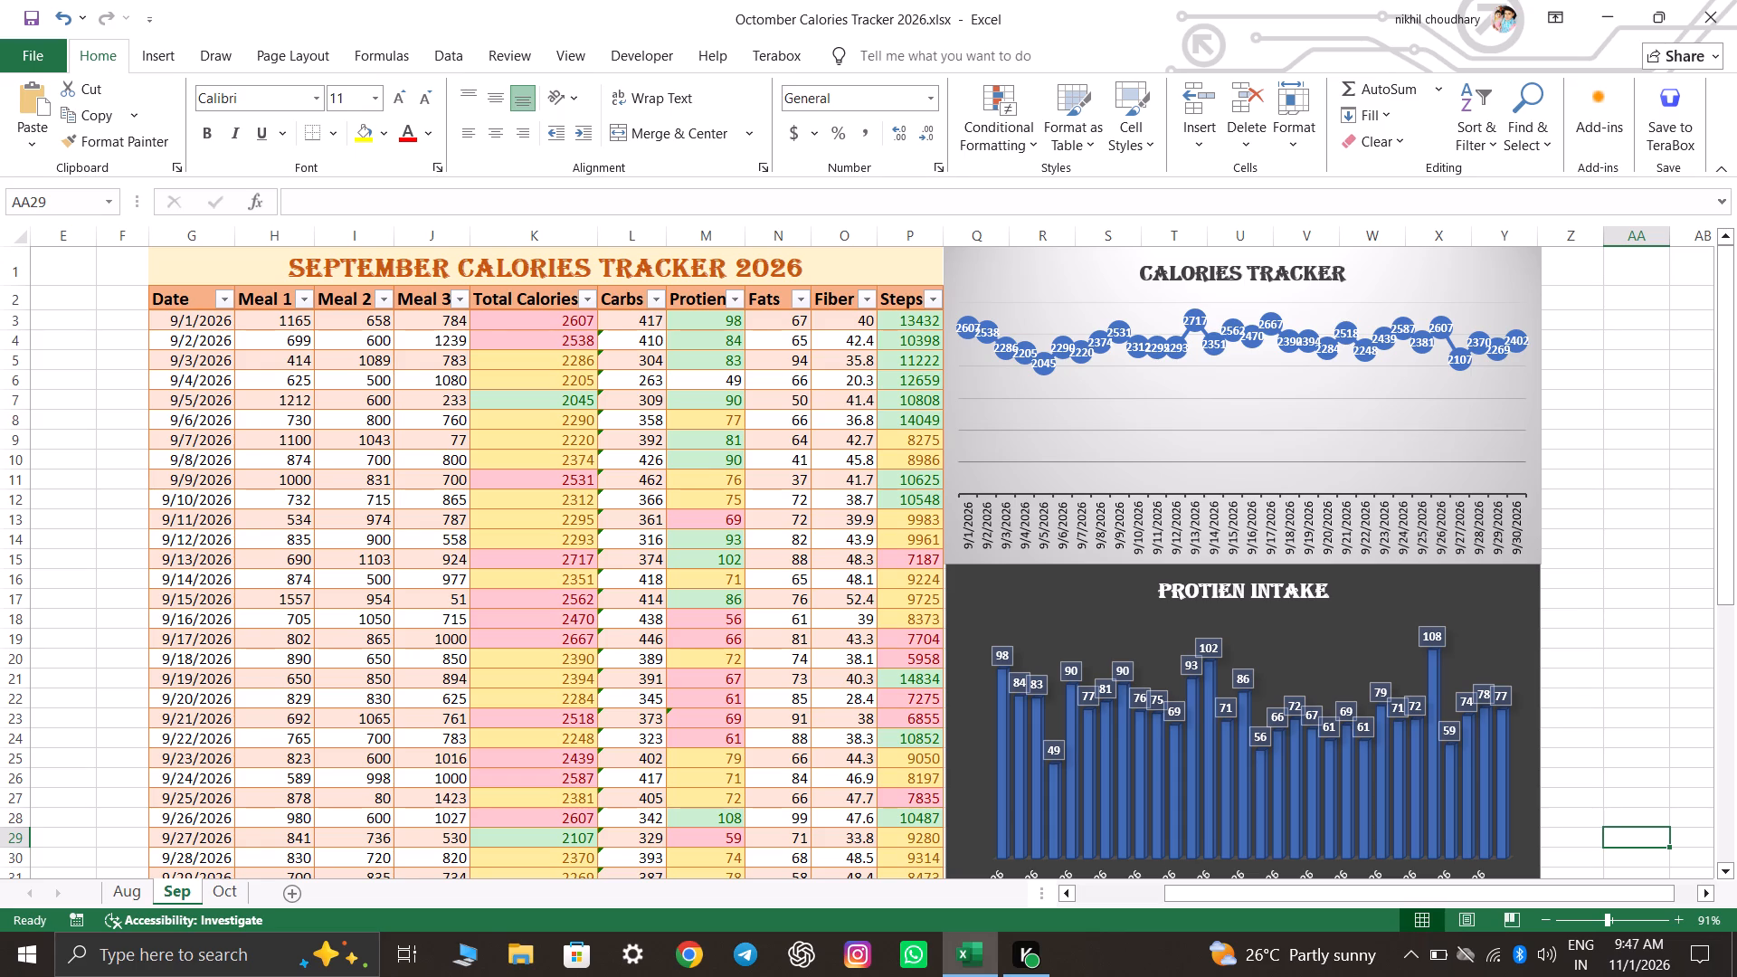
Change the wording of September's Calories Tracker chart title to Calories Intake.
{"action": "double_click", "coordinate": [1295, 275]}
{"action": "left_click", "coordinate": [1335, 271]}
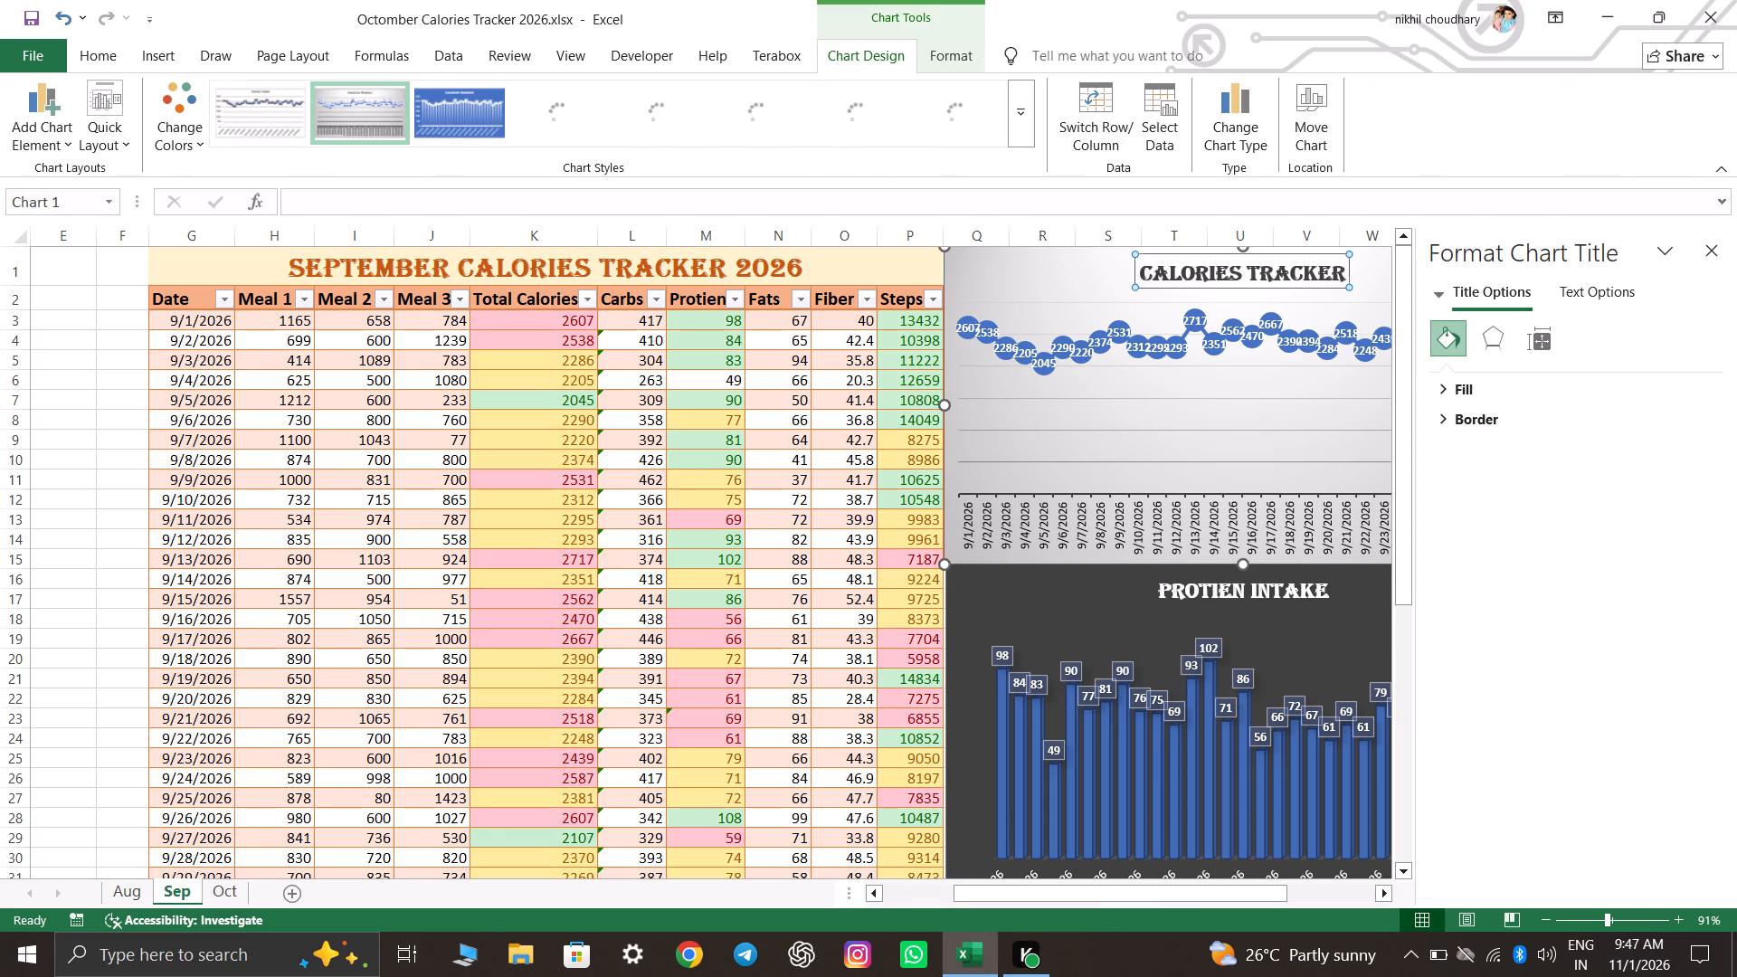
{"action": "left_click", "coordinate": [1348, 273]}
{"action": "left_click", "coordinate": [1336, 270]}
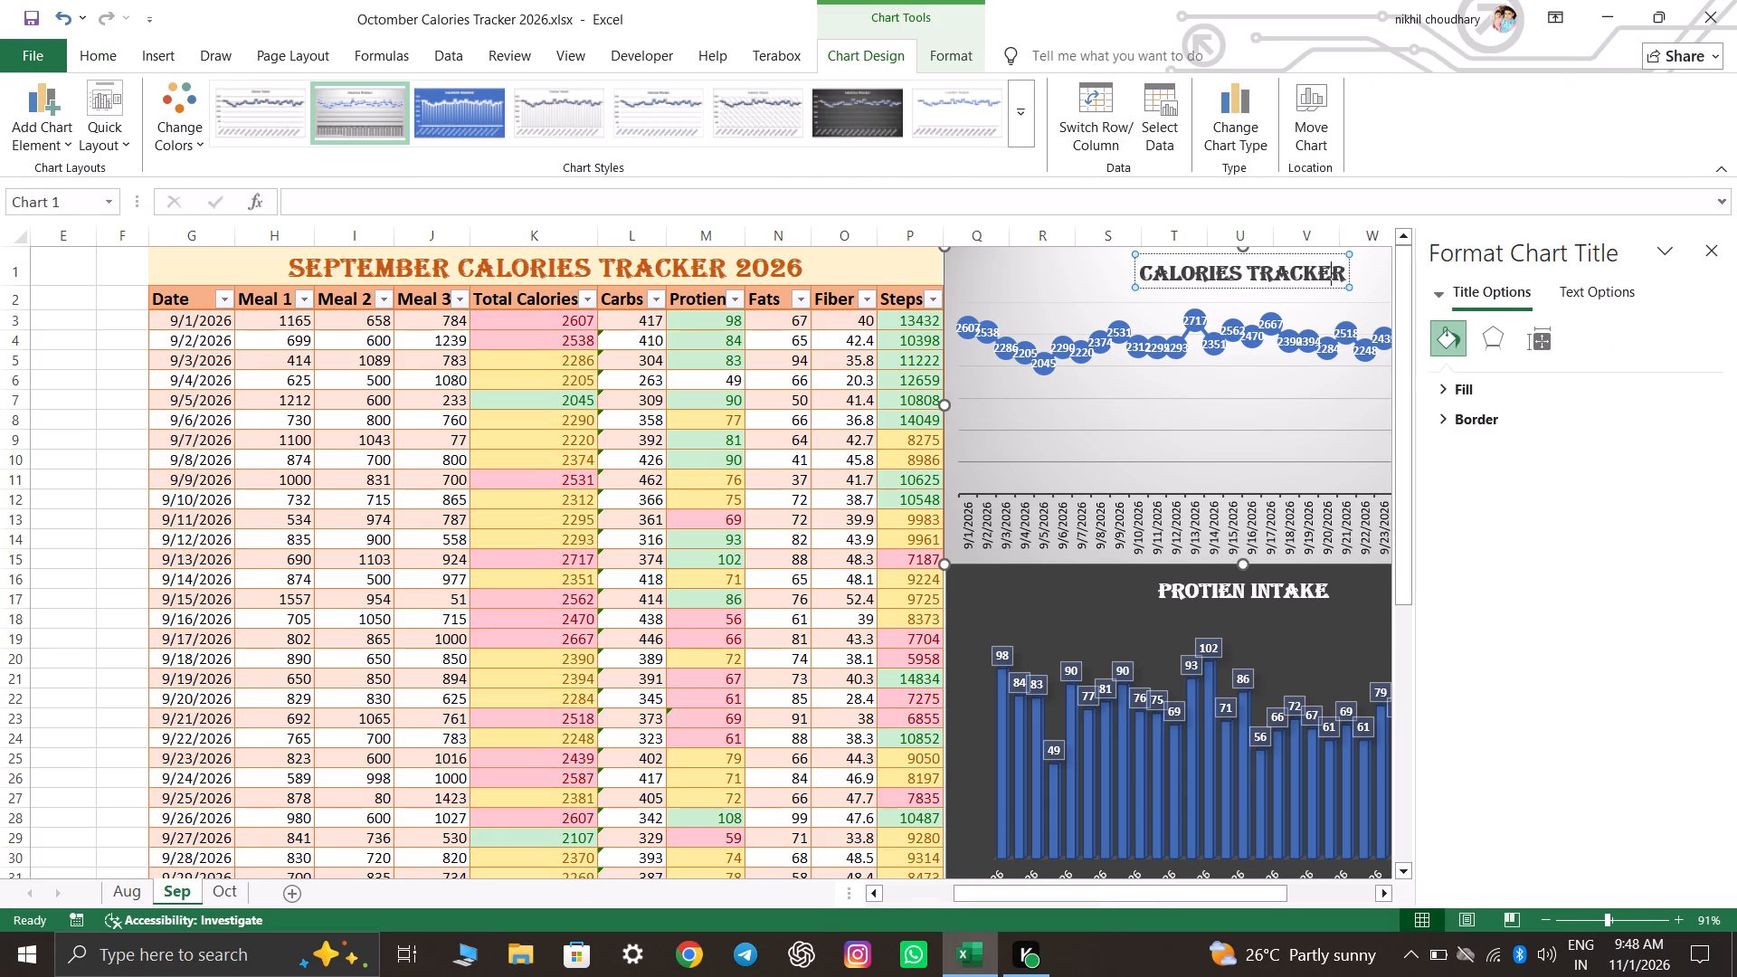
{"action": "left_click", "coordinate": [1336, 270]}
{"action": "key", "text": "Right"}
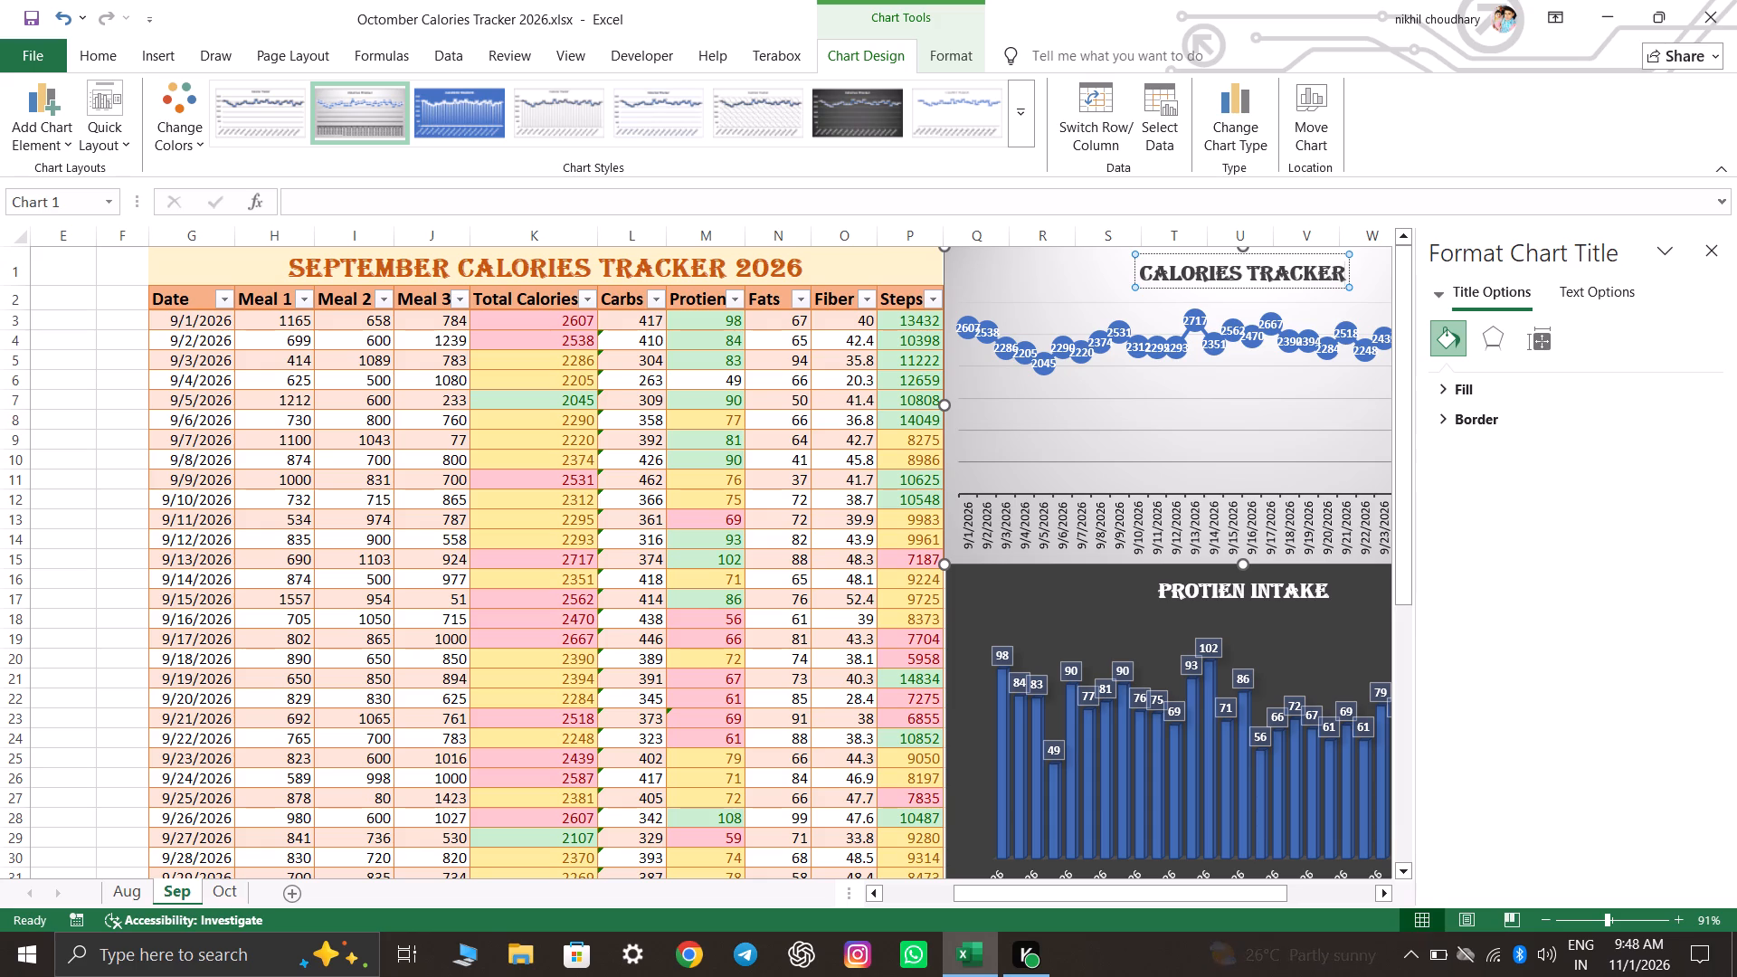
{"action": "key", "text": "BackSpace"}
{"action": "key", "text": "BackSpace"}
{"action": "key", "text": "BackSpace"}
{"action": "key", "text": "BackSpace"}
{"action": "key", "text": "BackSpace"}
{"action": "key", "text": "BackSpace"}
{"action": "key", "text": "BackSpace"}
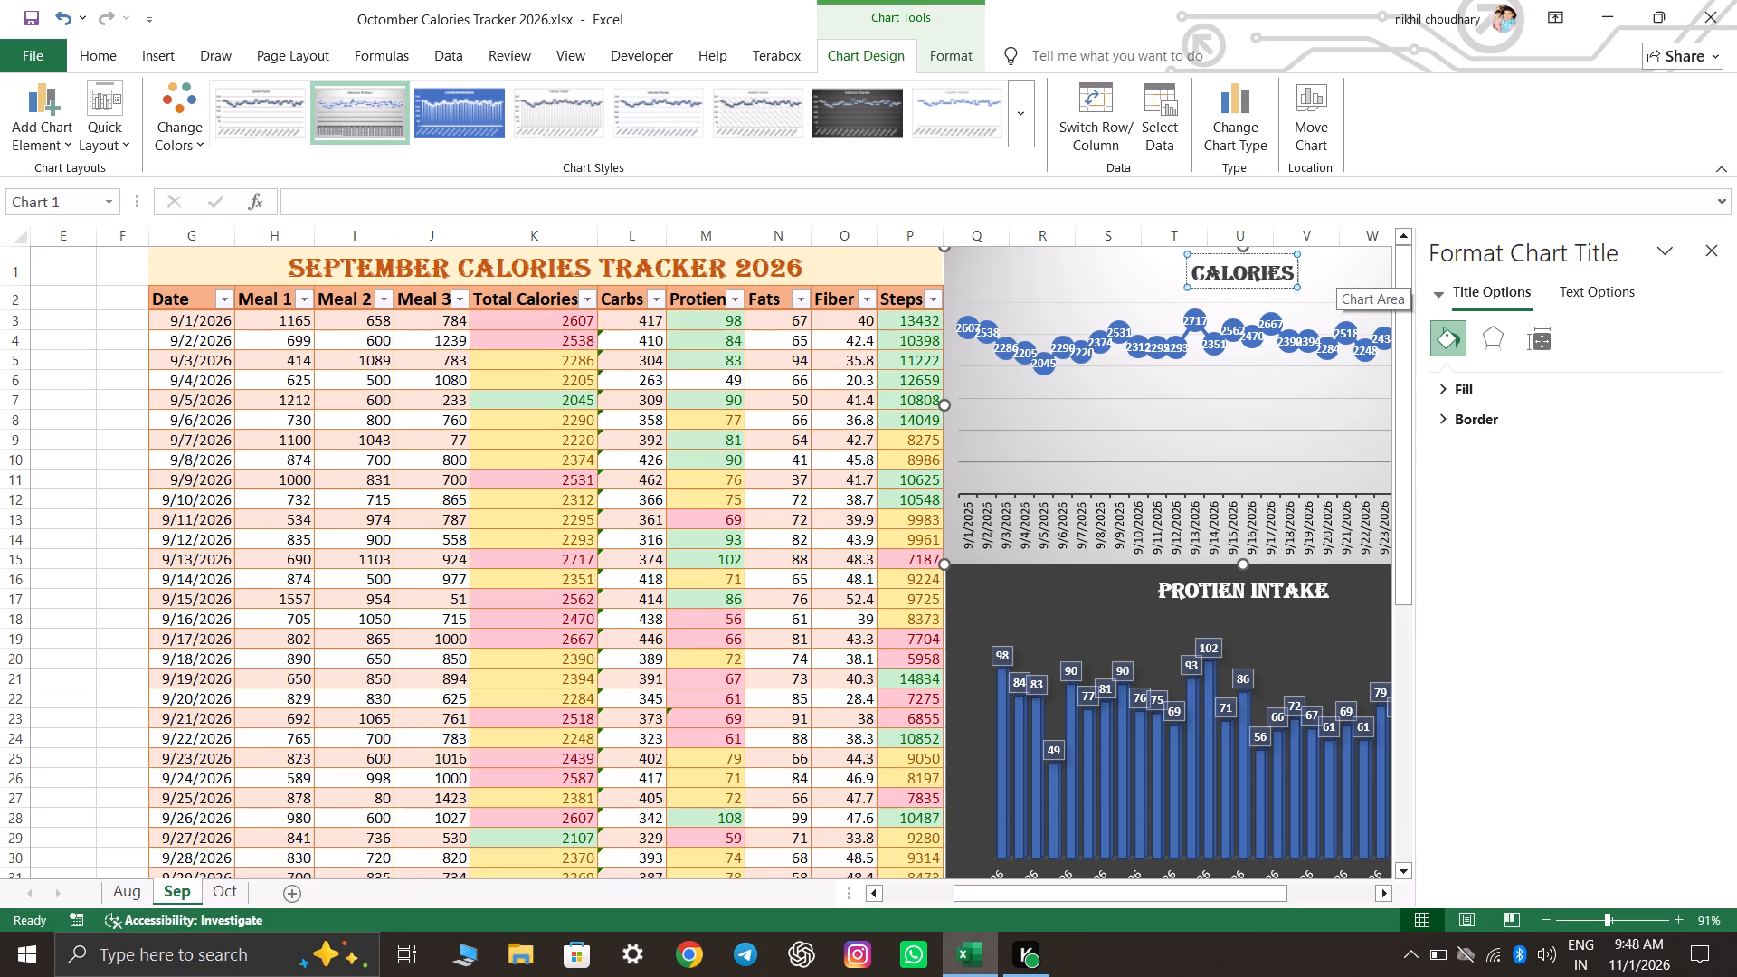
{"action": "type", "text": "Intake"}
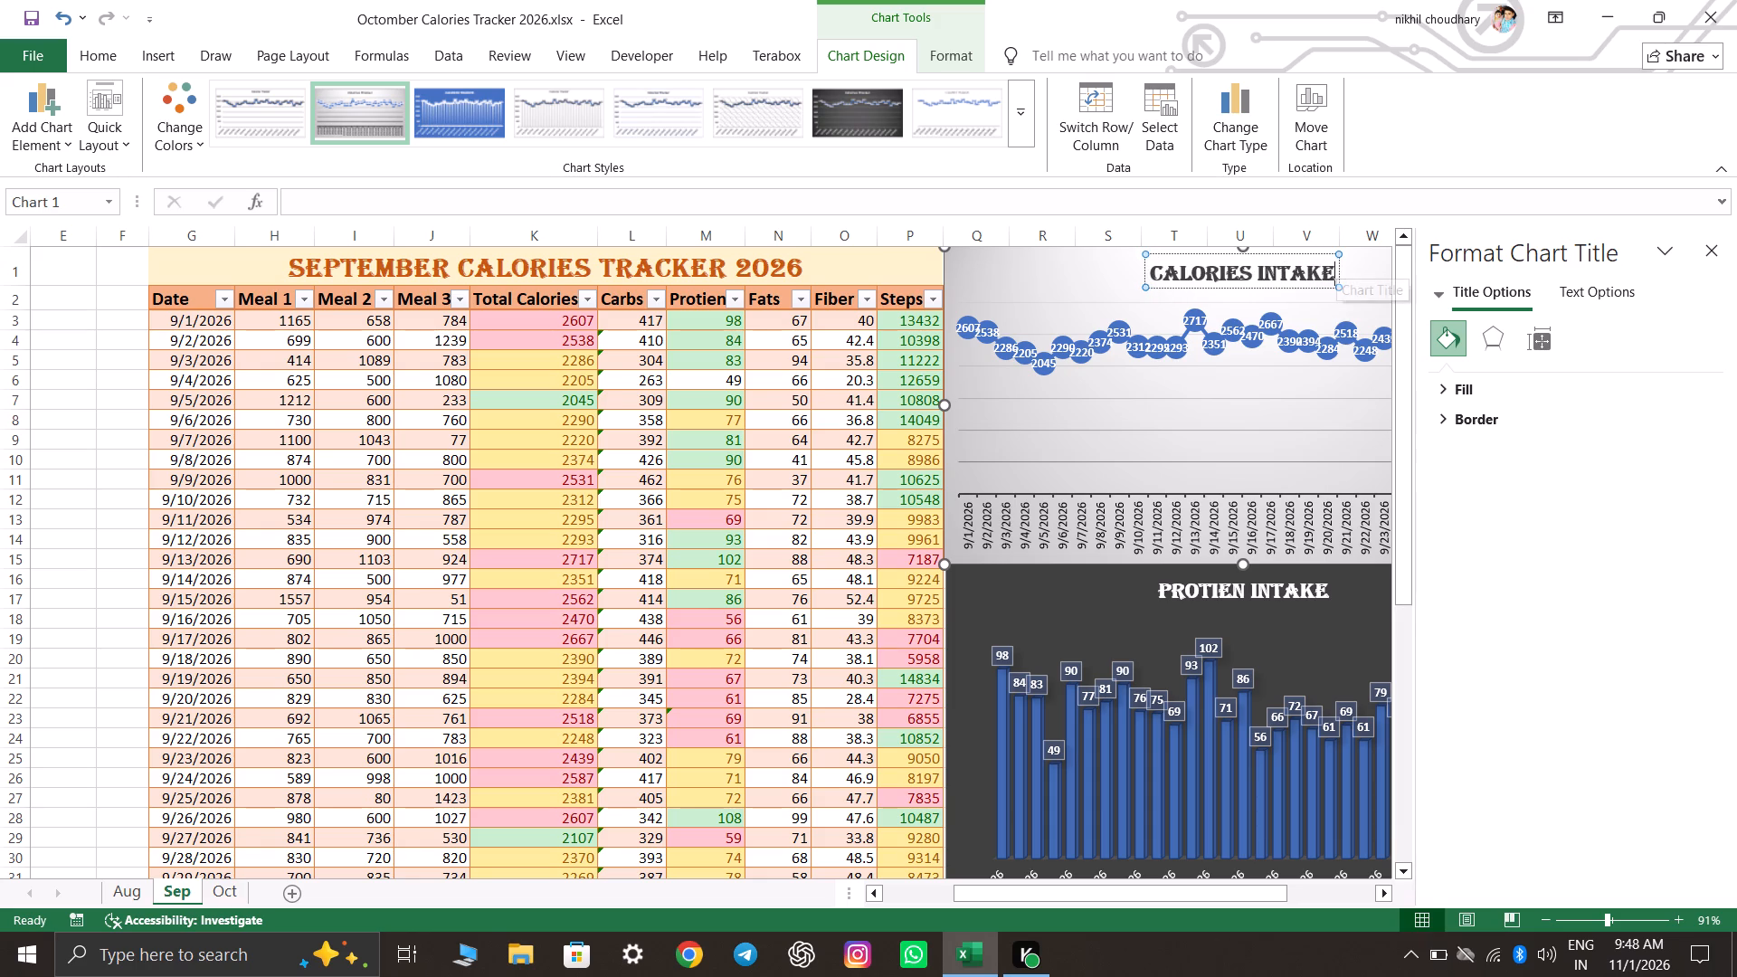
Change the title of September's nutrition pie chart to Nutrition Intake and close the title formatting options.
{"action": "scroll", "coordinate": [1377, 471], "scroll_direction": "down", "scroll_amount": 6}
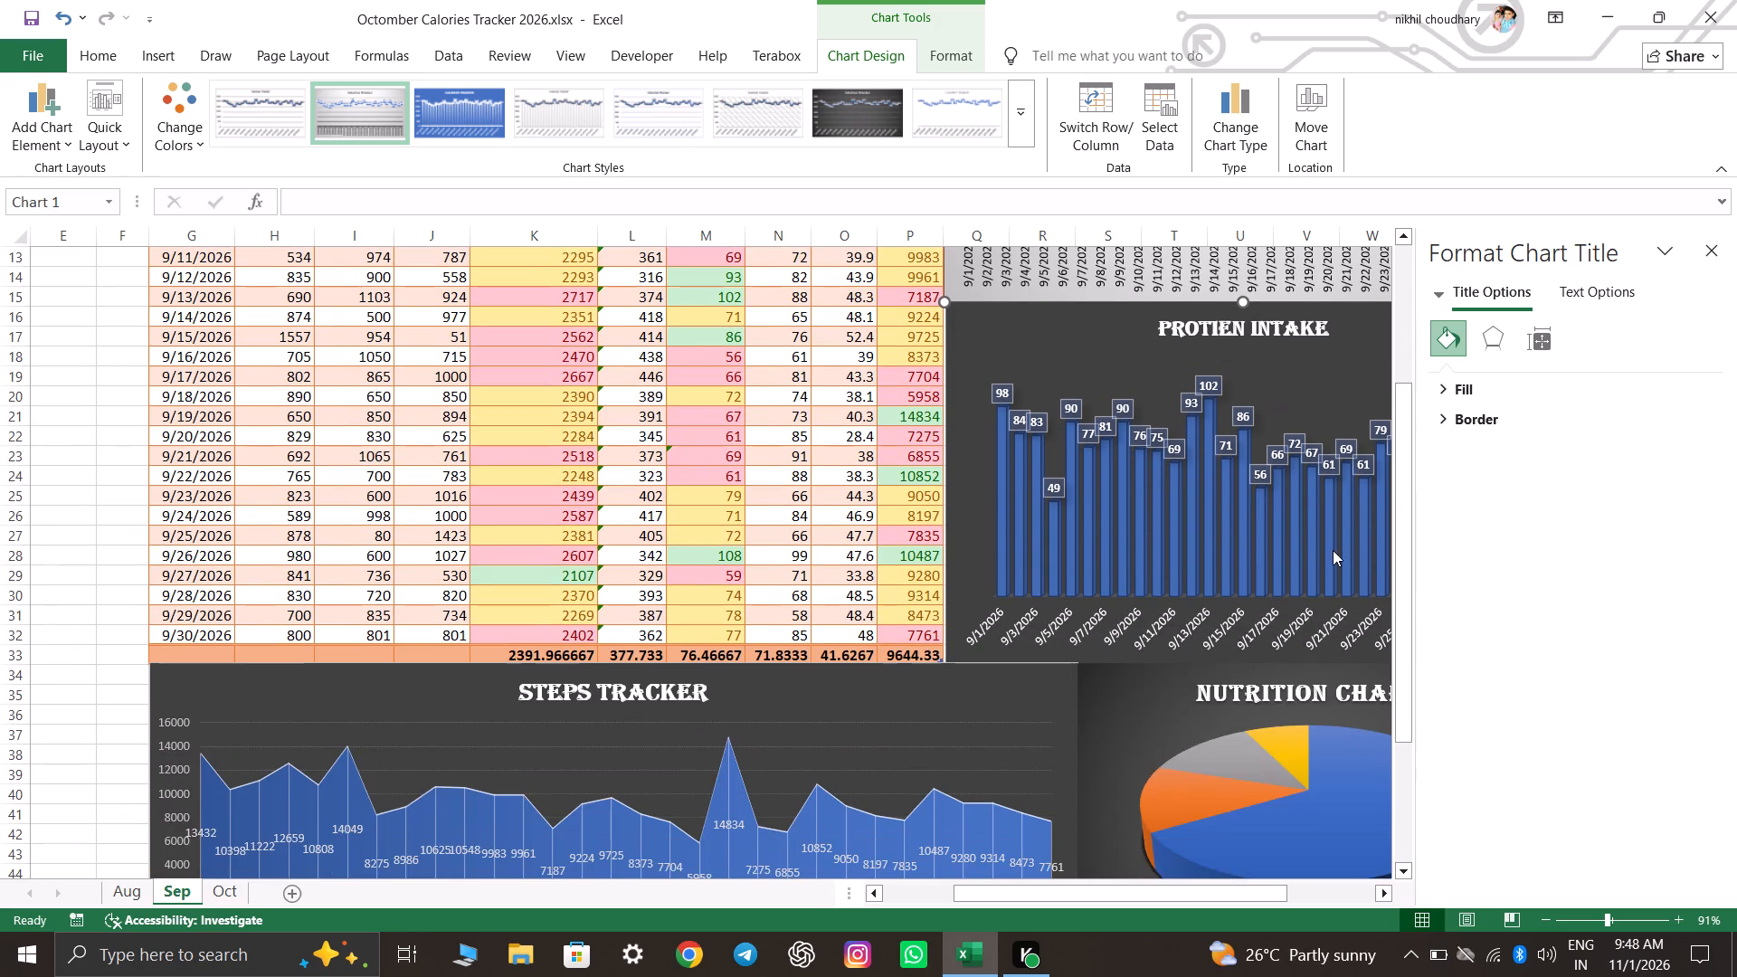
{"action": "left_click", "coordinate": [1303, 697]}
{"action": "left_click", "coordinate": [1333, 692]}
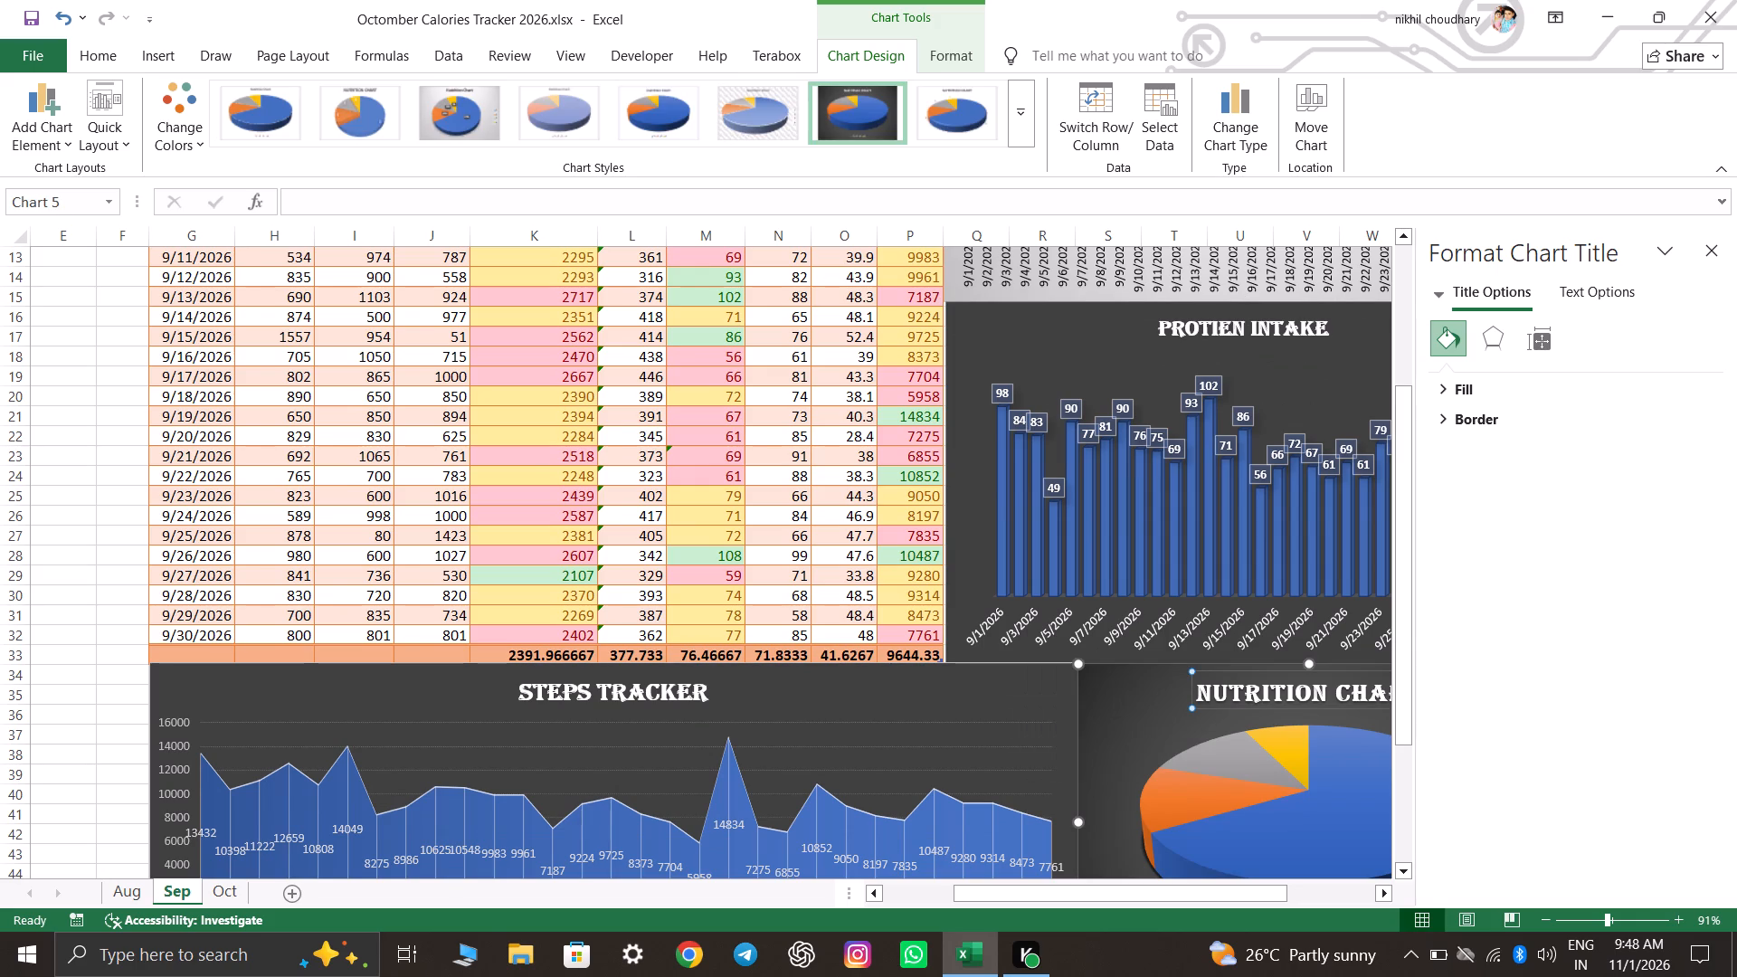
{"action": "left_click", "coordinate": [1708, 258]}
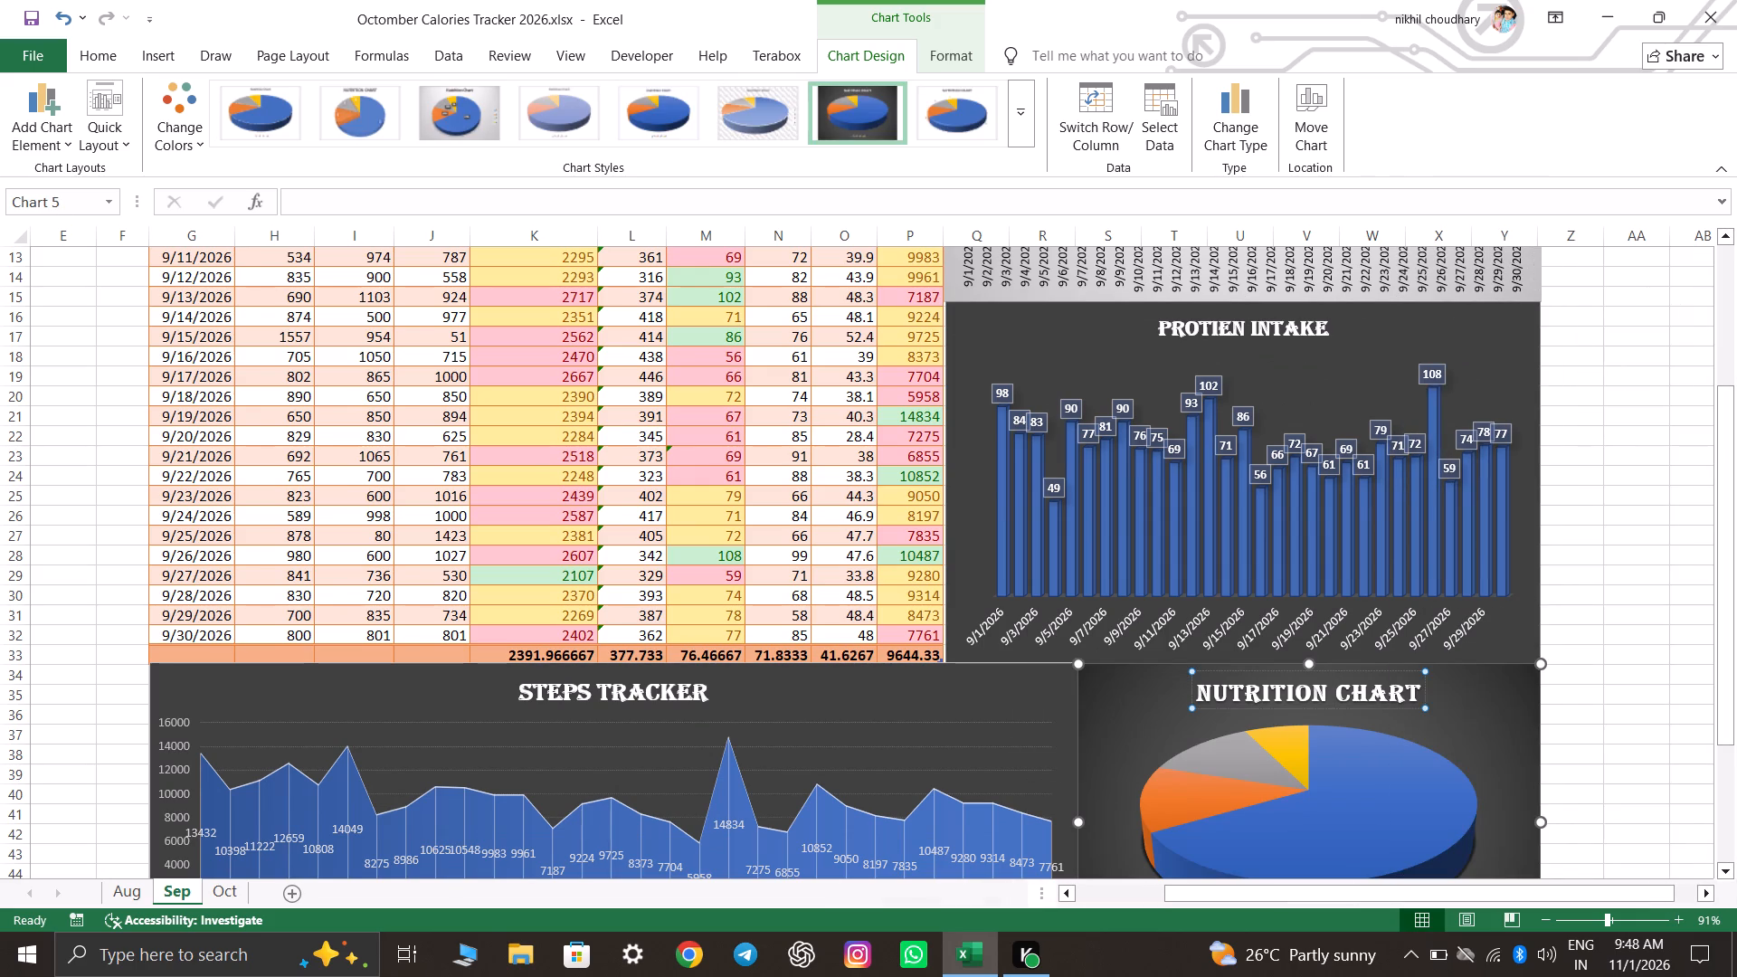
{"action": "left_click", "coordinate": [1398, 695]}
{"action": "key", "text": "Right"}
{"action": "key", "text": "BackSpace"}
{"action": "key", "text": "BackSpace"}
{"action": "key", "text": "BackSpace"}
{"action": "key", "text": "BackSpace"}
{"action": "key", "text": "BackSpace"}
{"action": "key", "text": "BackSpace"}
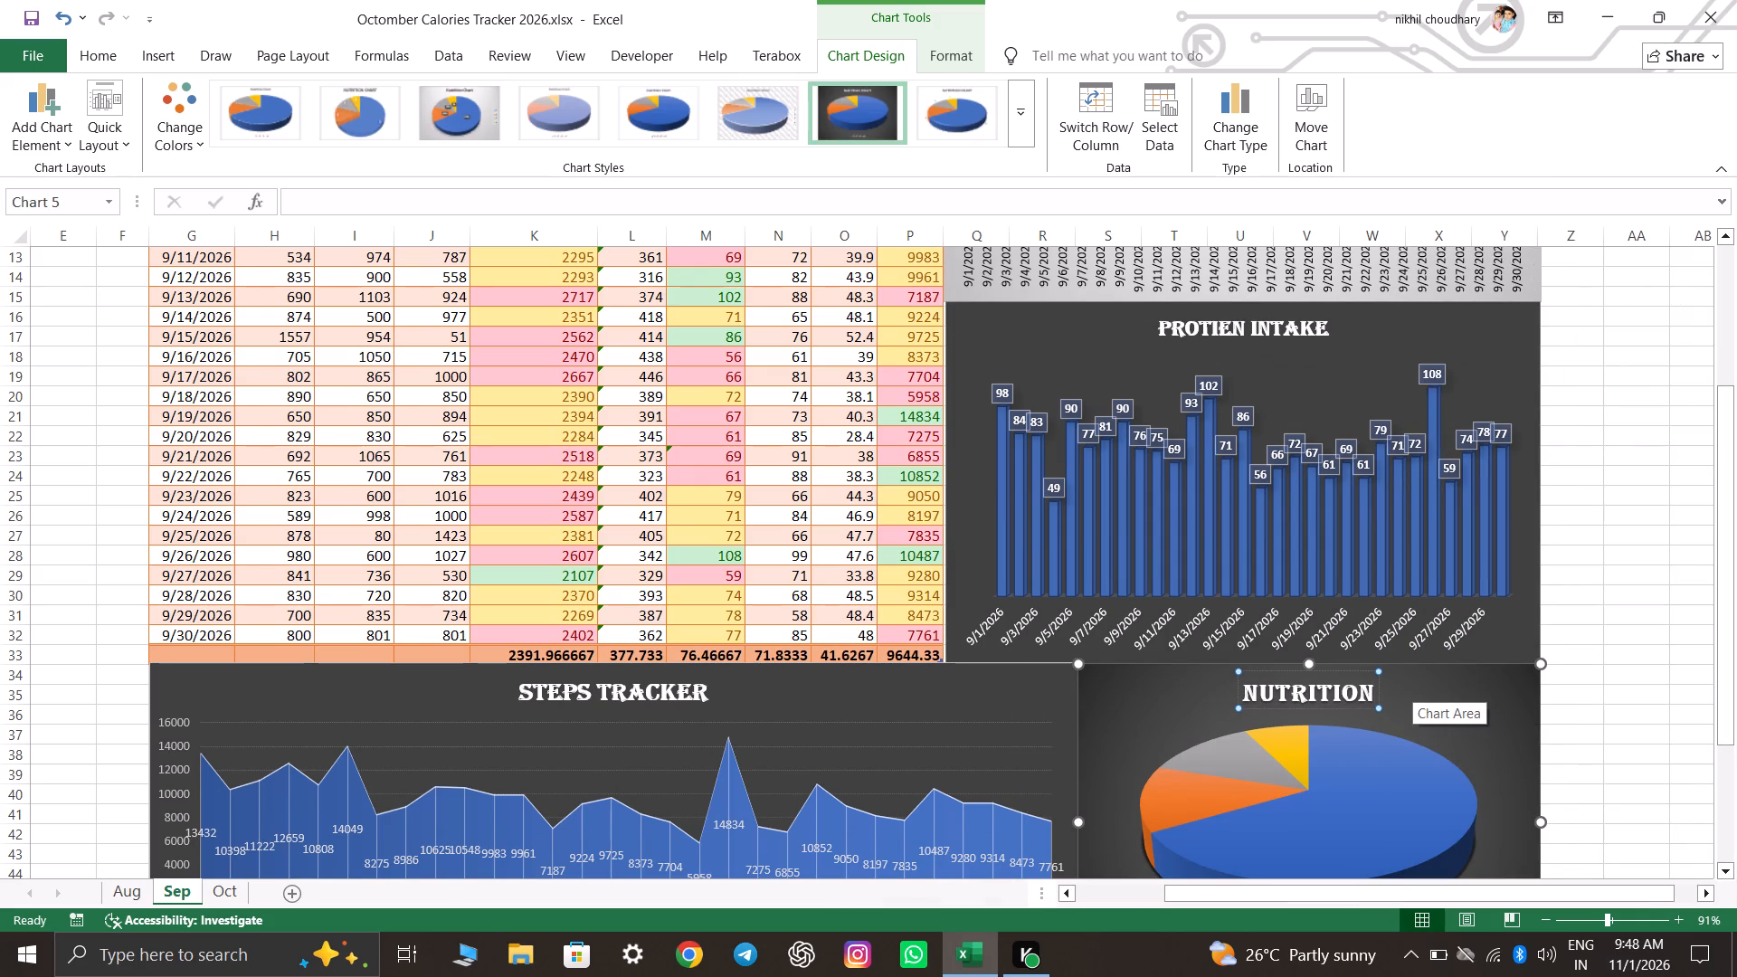
{"action": "key", "text": "space"}
{"action": "type", "text": "Intake"}
{"action": "left_click", "coordinate": [1607, 467]}
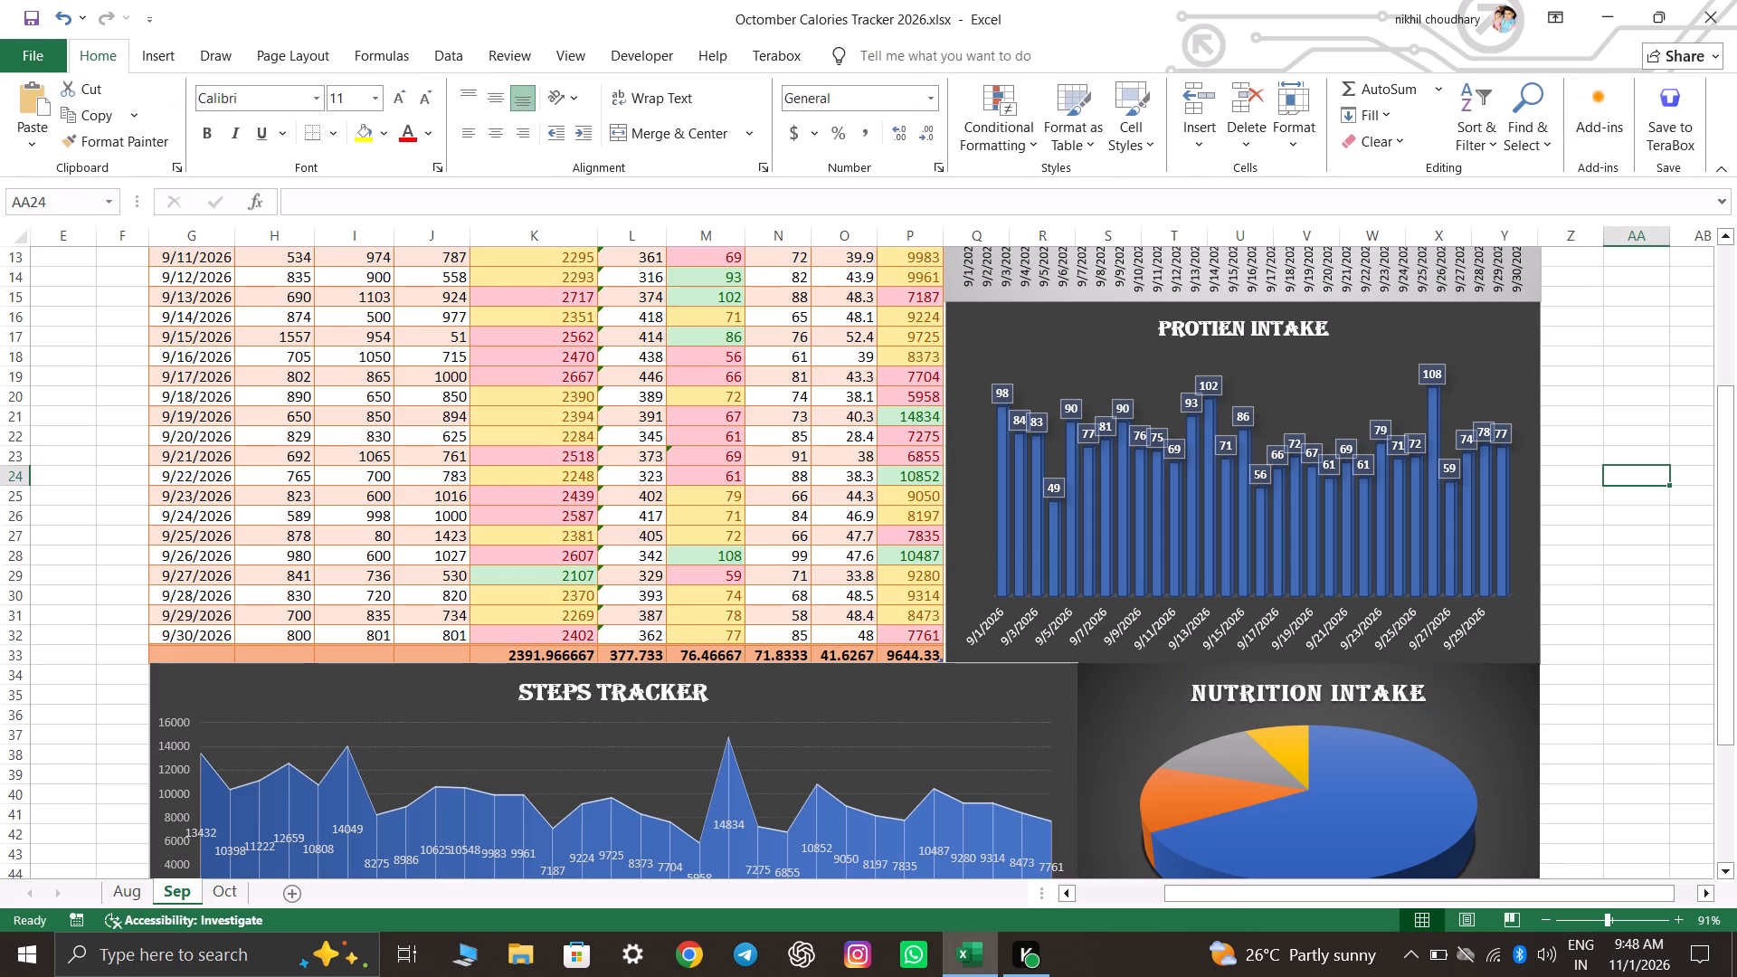
On the Aug sheet, change the Calories Tracker chart title to Calories Intake.
{"action": "left_click", "coordinate": [122, 890]}
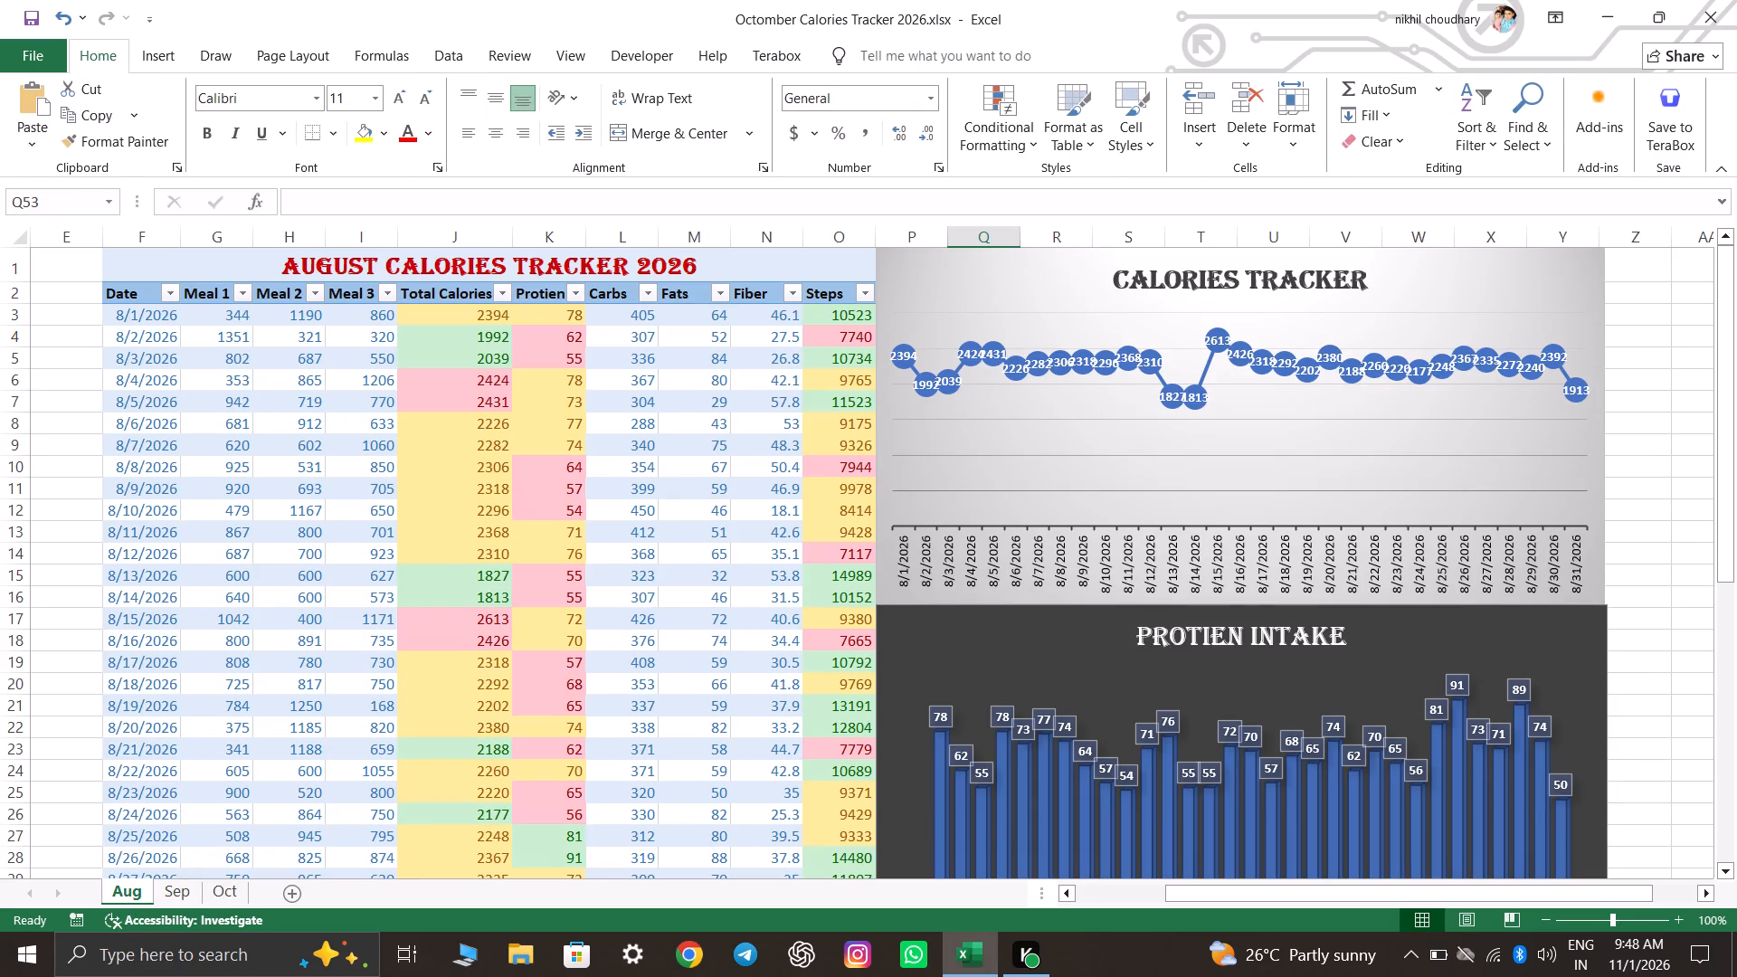
{"action": "scroll", "coordinate": [1355, 361], "scroll_direction": "up", "scroll_amount": 4}
{"action": "left_click", "coordinate": [1325, 283]}
{"action": "left_click", "coordinate": [1325, 283]}
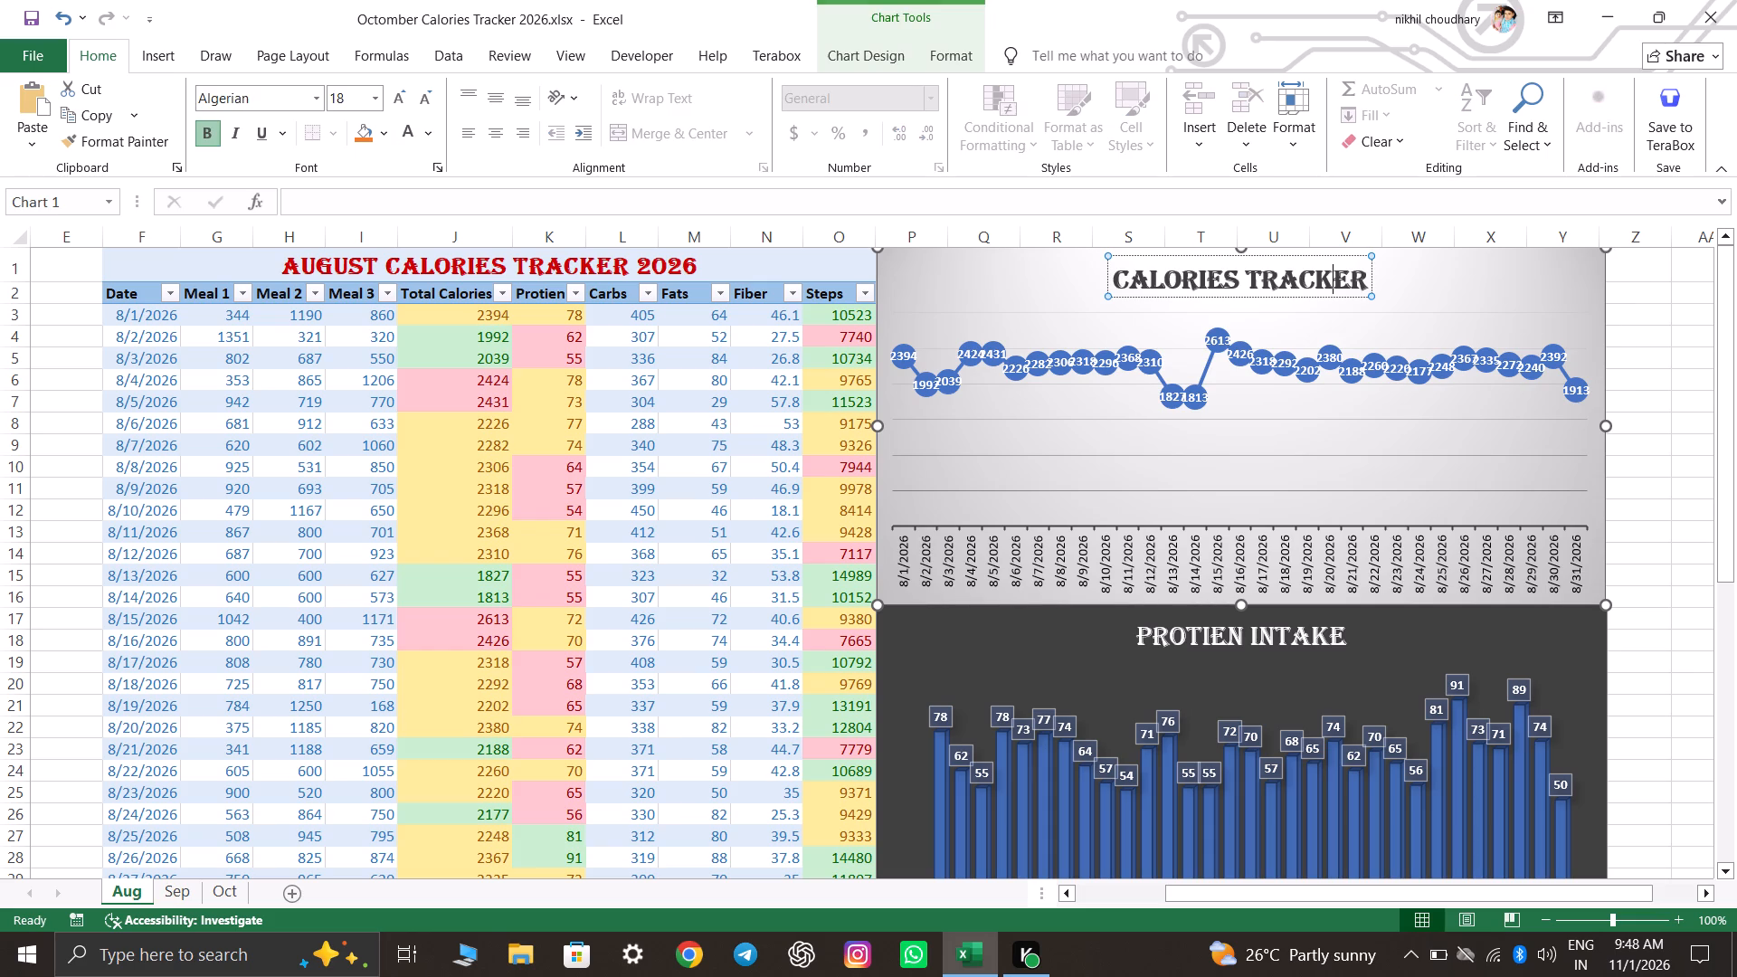
{"action": "key", "text": "Right"}
{"action": "key", "text": "Right"}
{"action": "key", "text": "BackSpace"}
{"action": "key", "text": "BackSpace"}
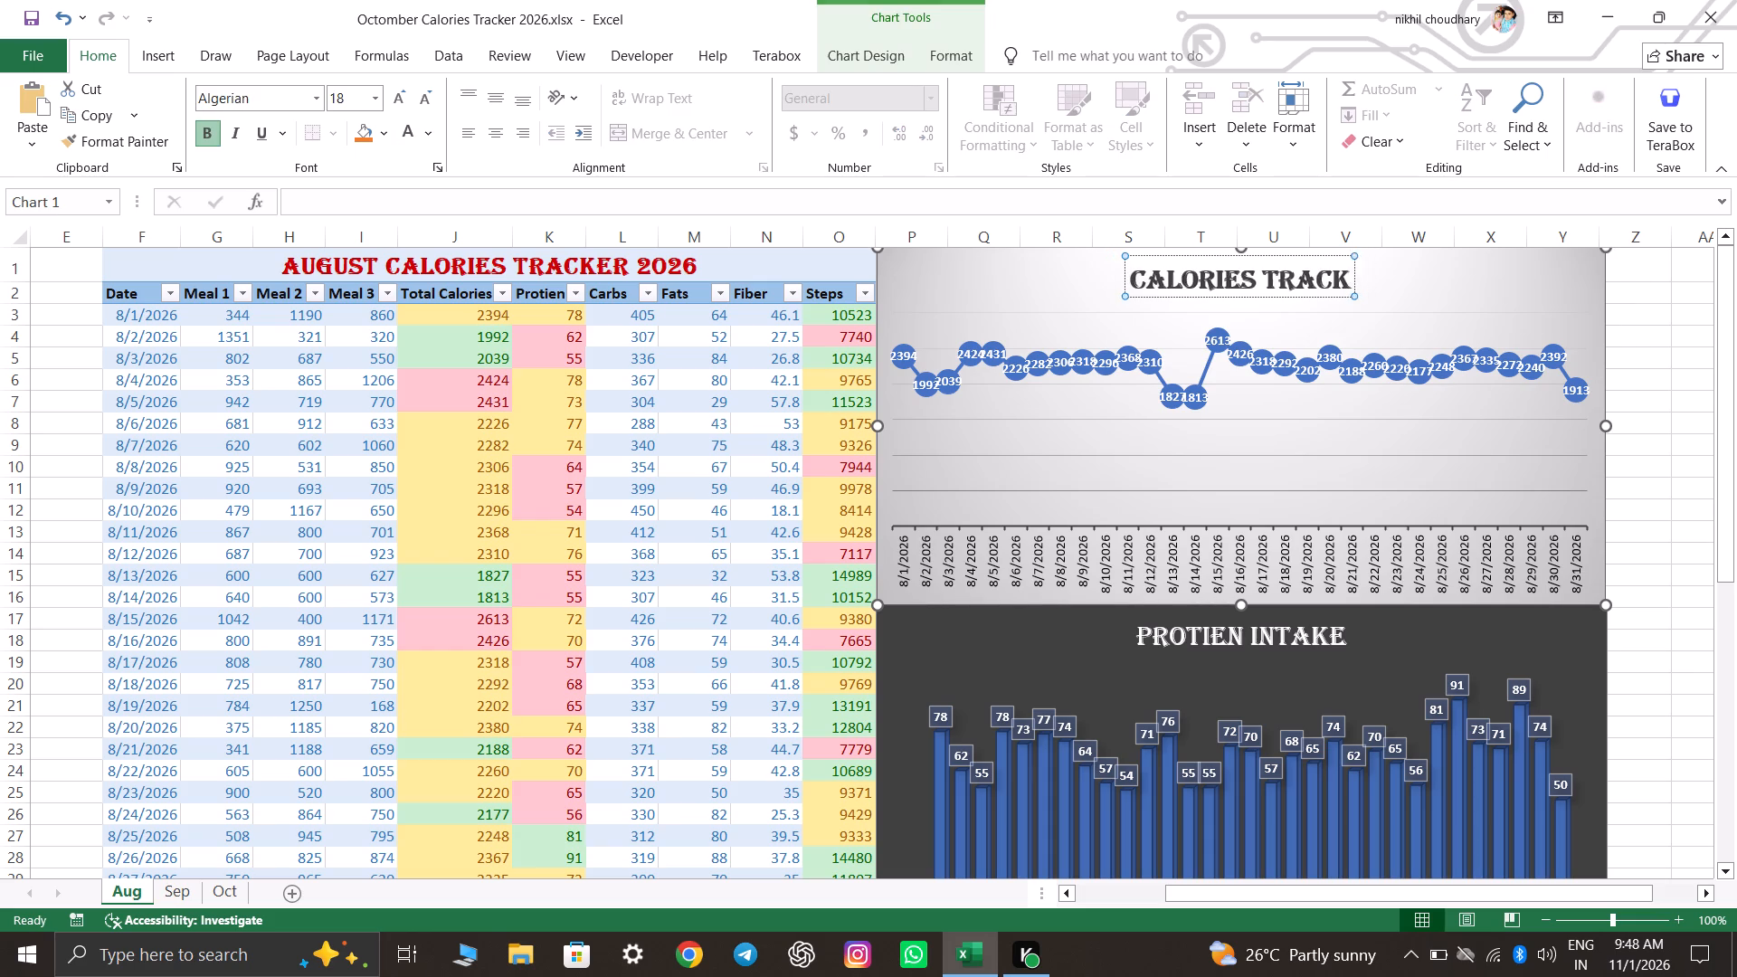
{"action": "key", "text": "BackSpace"}
{"action": "key", "text": "BackSpace"}
{"action": "key", "text": "BackSpace"}
{"action": "key", "text": "BackSpace"}
{"action": "key", "text": "BackSpace"}
{"action": "type", "text": "Intake"}
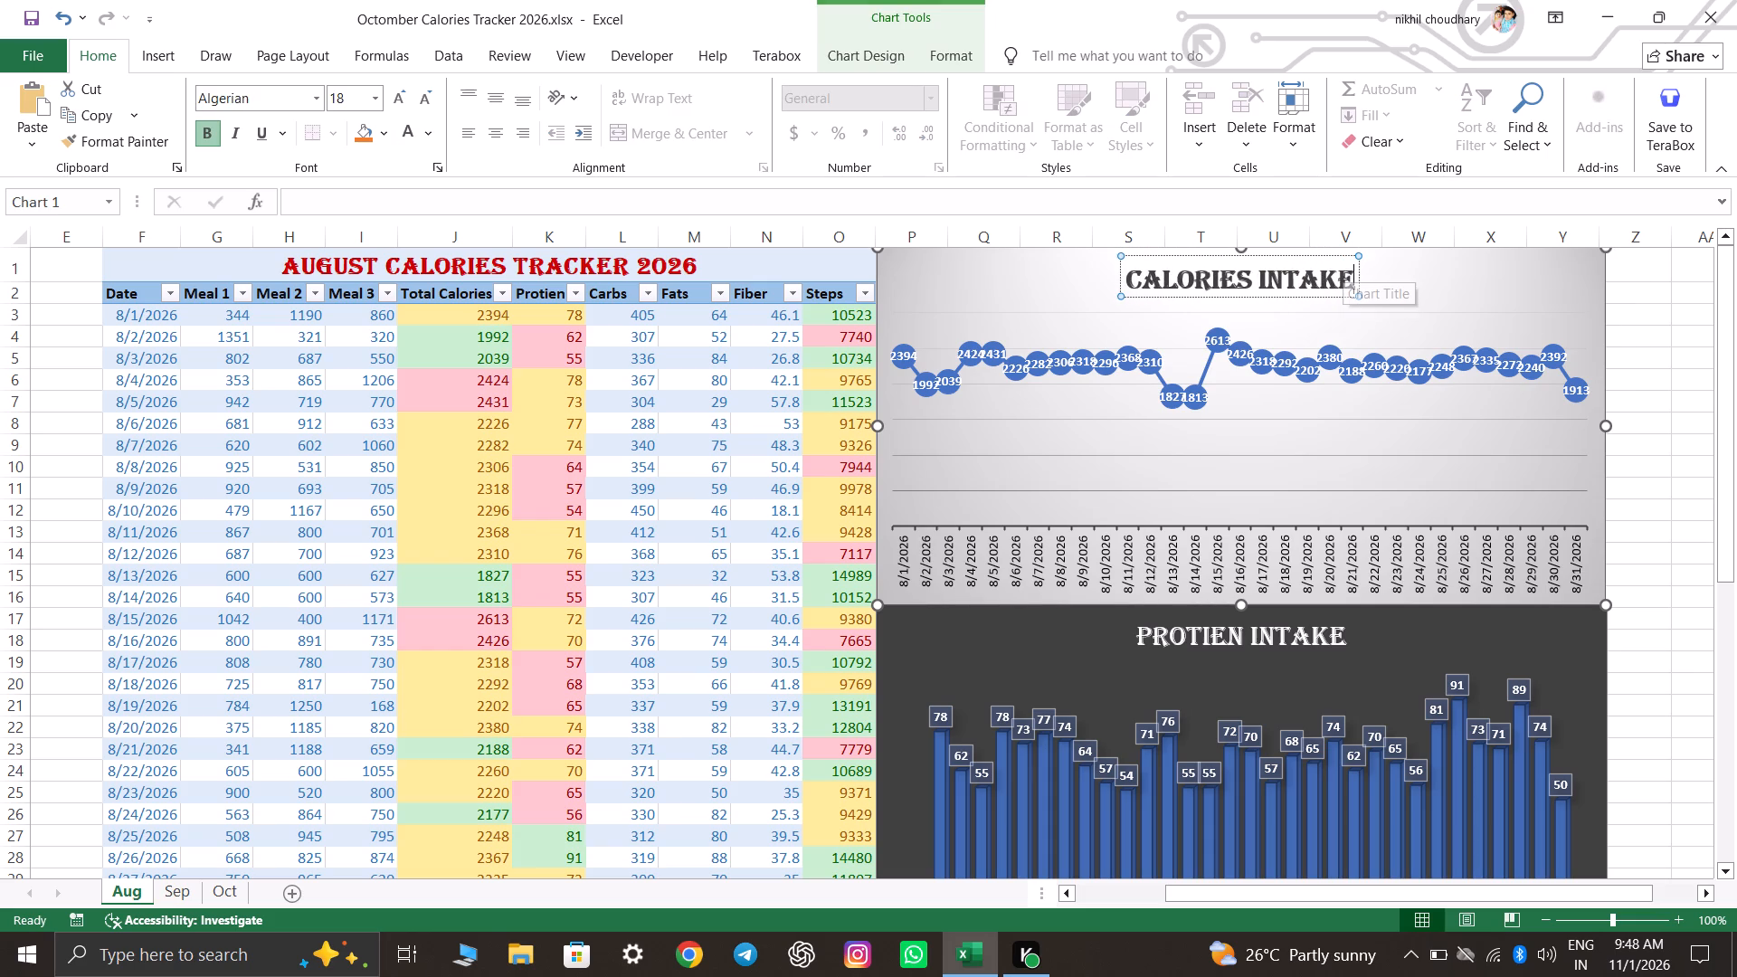
{"action": "left_click", "coordinate": [1656, 662]}
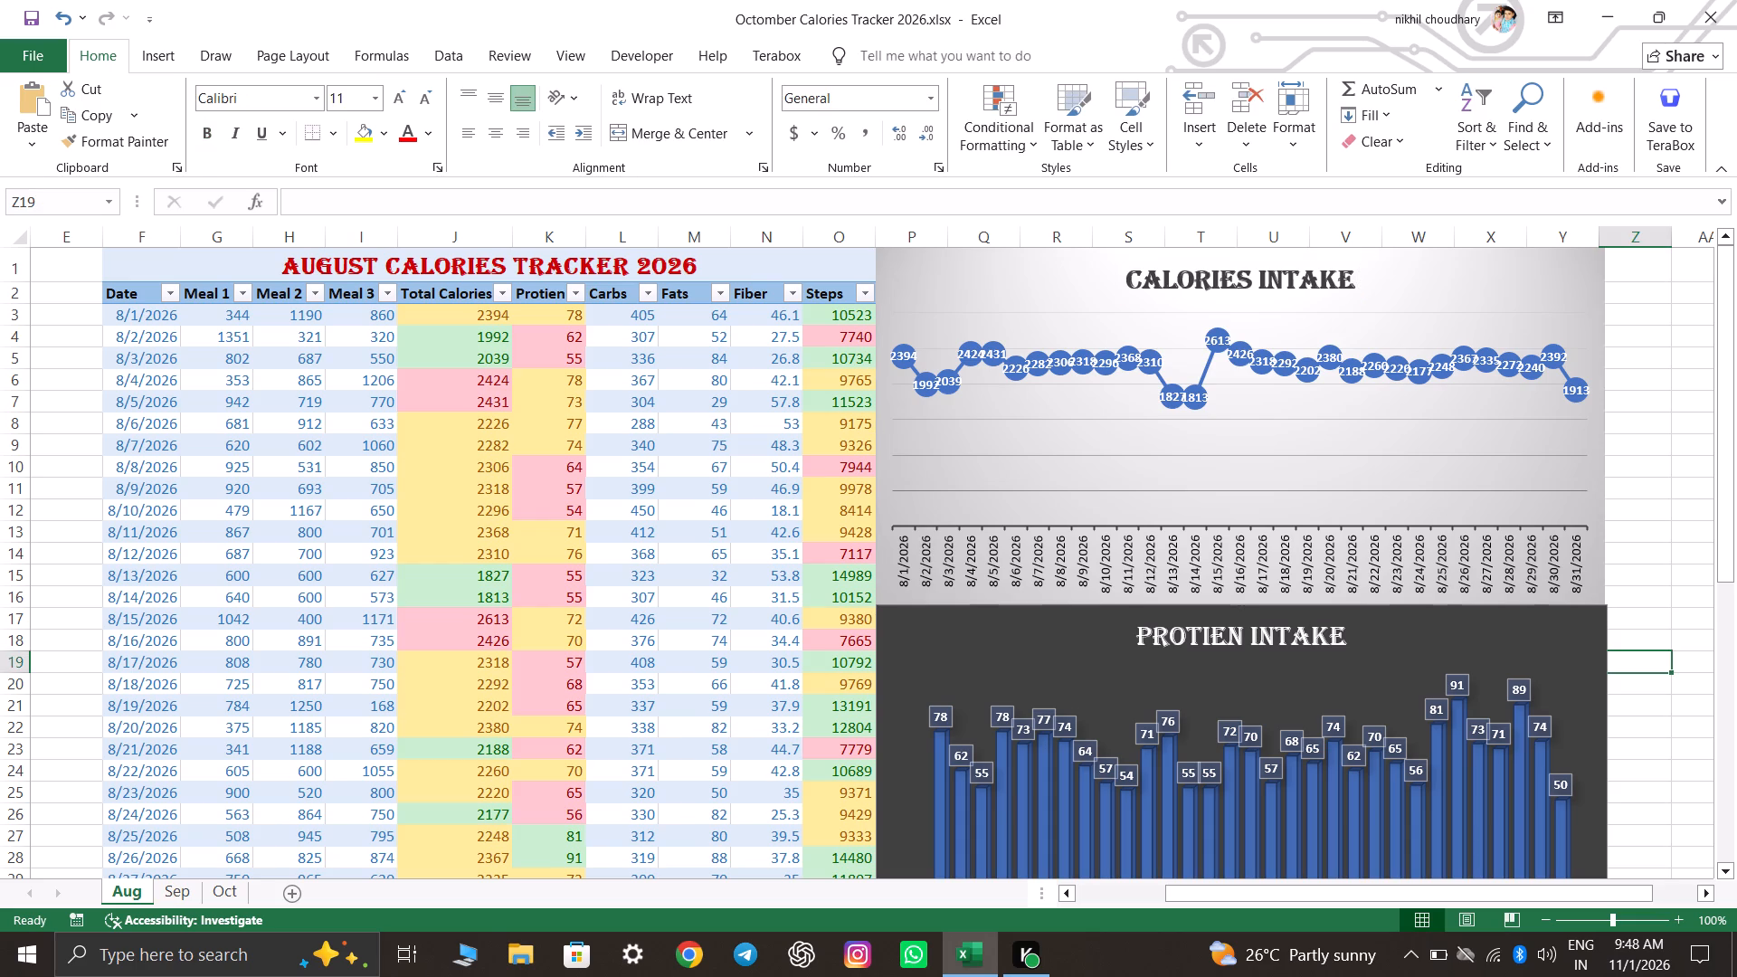
Change the title of August's nutrition pie chart to Nutrition Intake.
{"action": "scroll", "coordinate": [1656, 661], "scroll_direction": "down", "scroll_amount": 9}
{"action": "left_click", "coordinate": [1435, 625]}
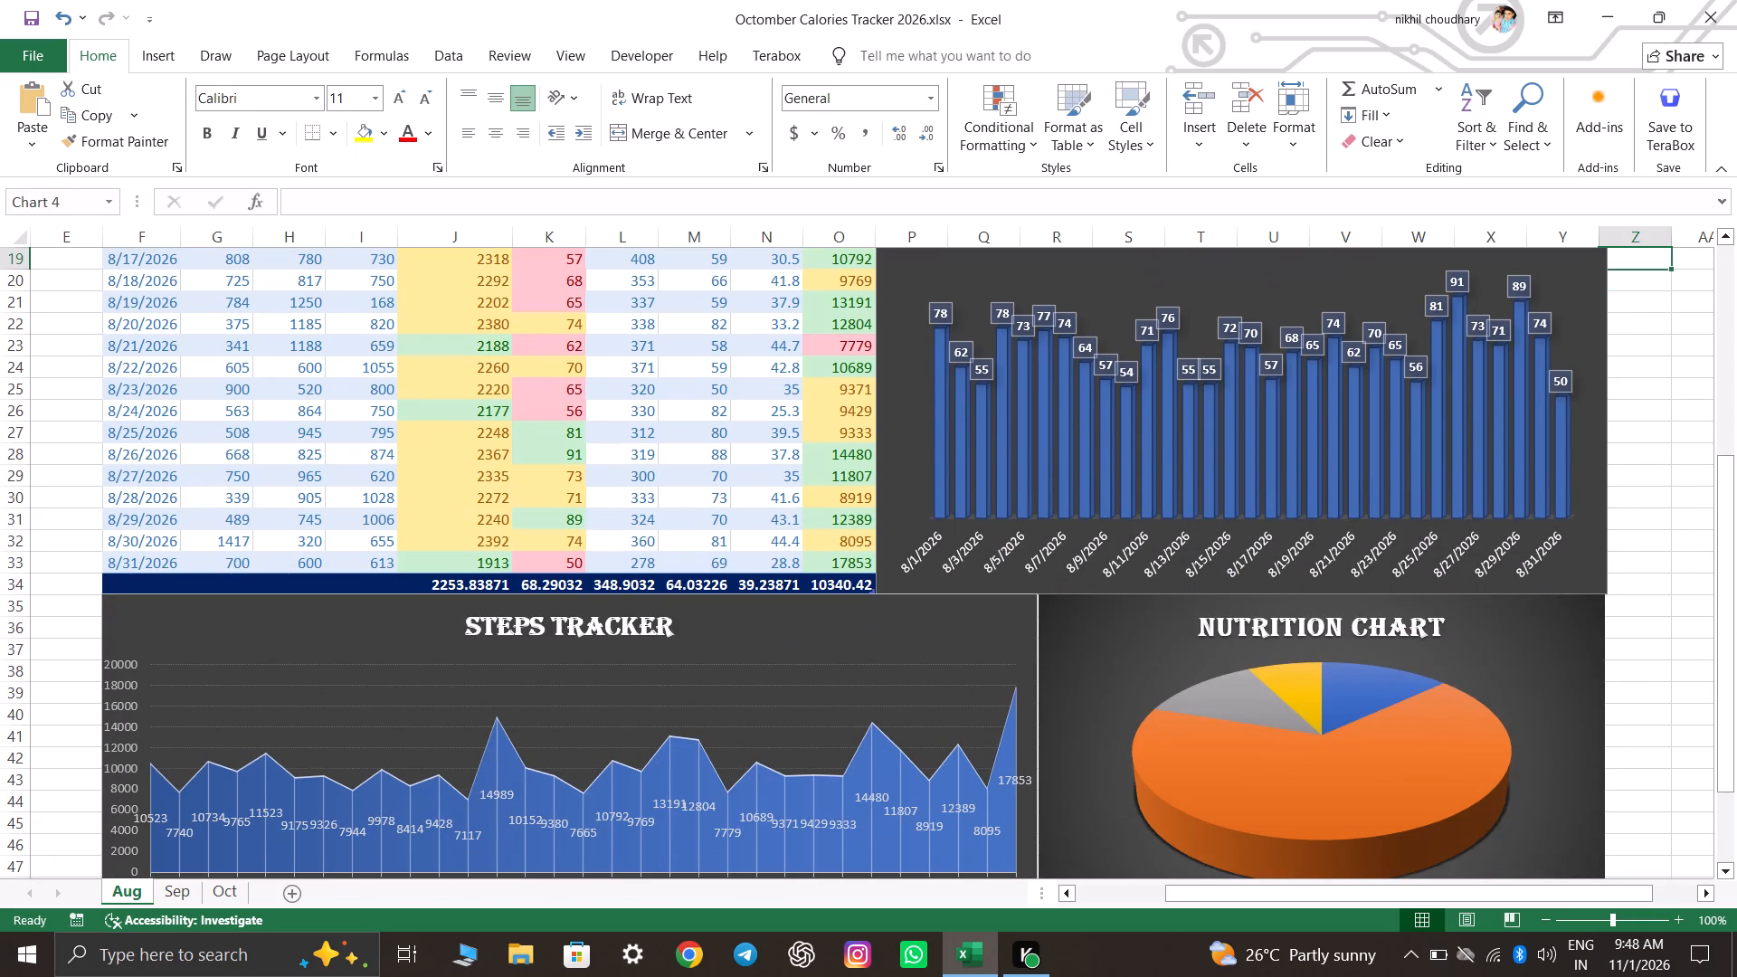
{"action": "left_click", "coordinate": [1435, 625]}
{"action": "key", "text": "Right"}
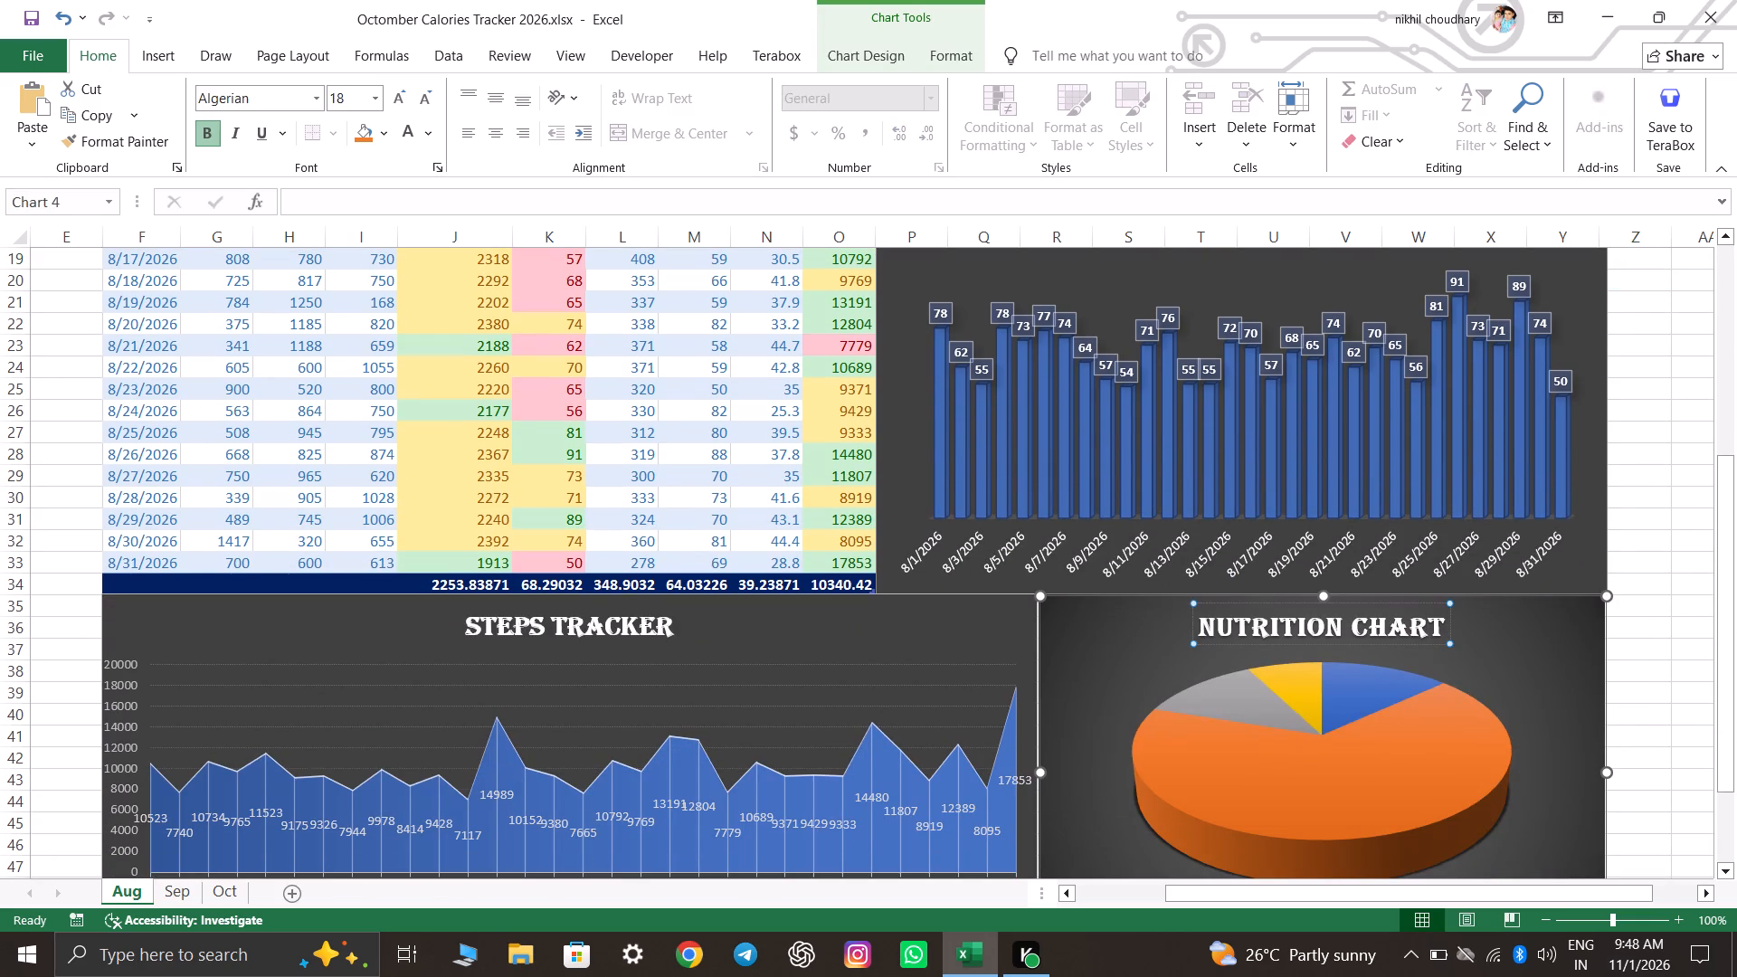
{"action": "key", "text": "BackSpace"}
{"action": "key", "text": "BackSpace"}
{"action": "key", "text": "BackSpace"}
{"action": "key", "text": "BackSpace"}
{"action": "key", "text": "BackSpace"}
{"action": "type", "text": "Intake"}
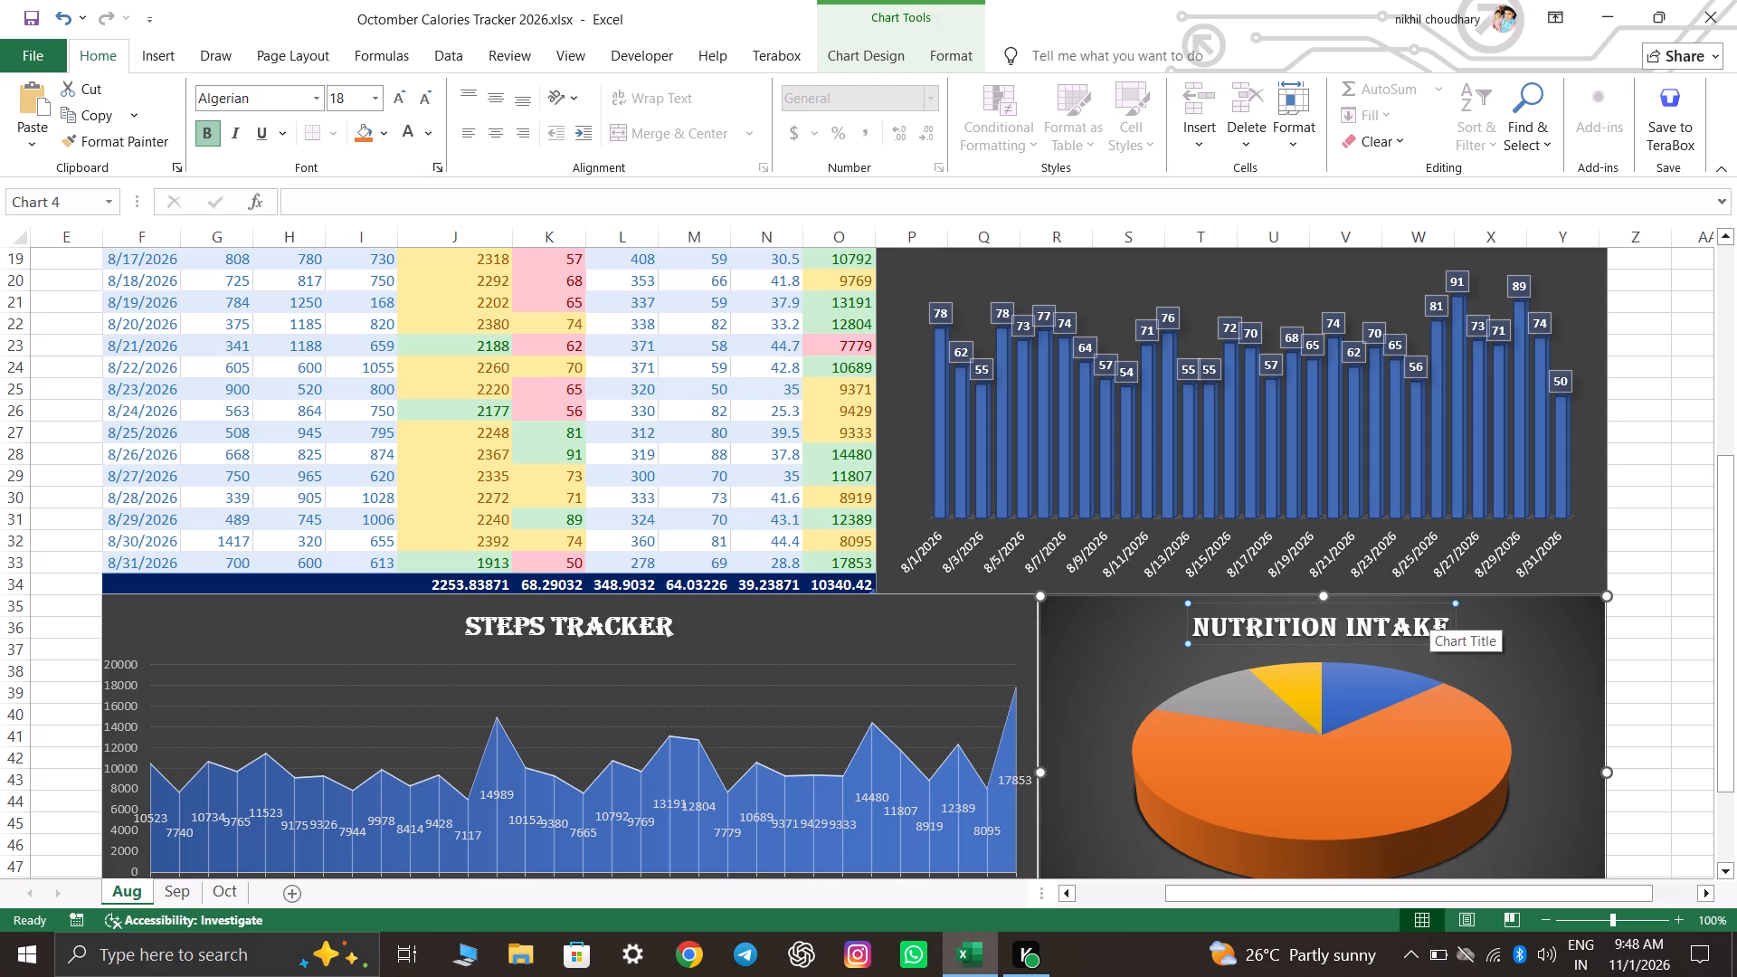
{"action": "left_click", "coordinate": [1661, 645]}
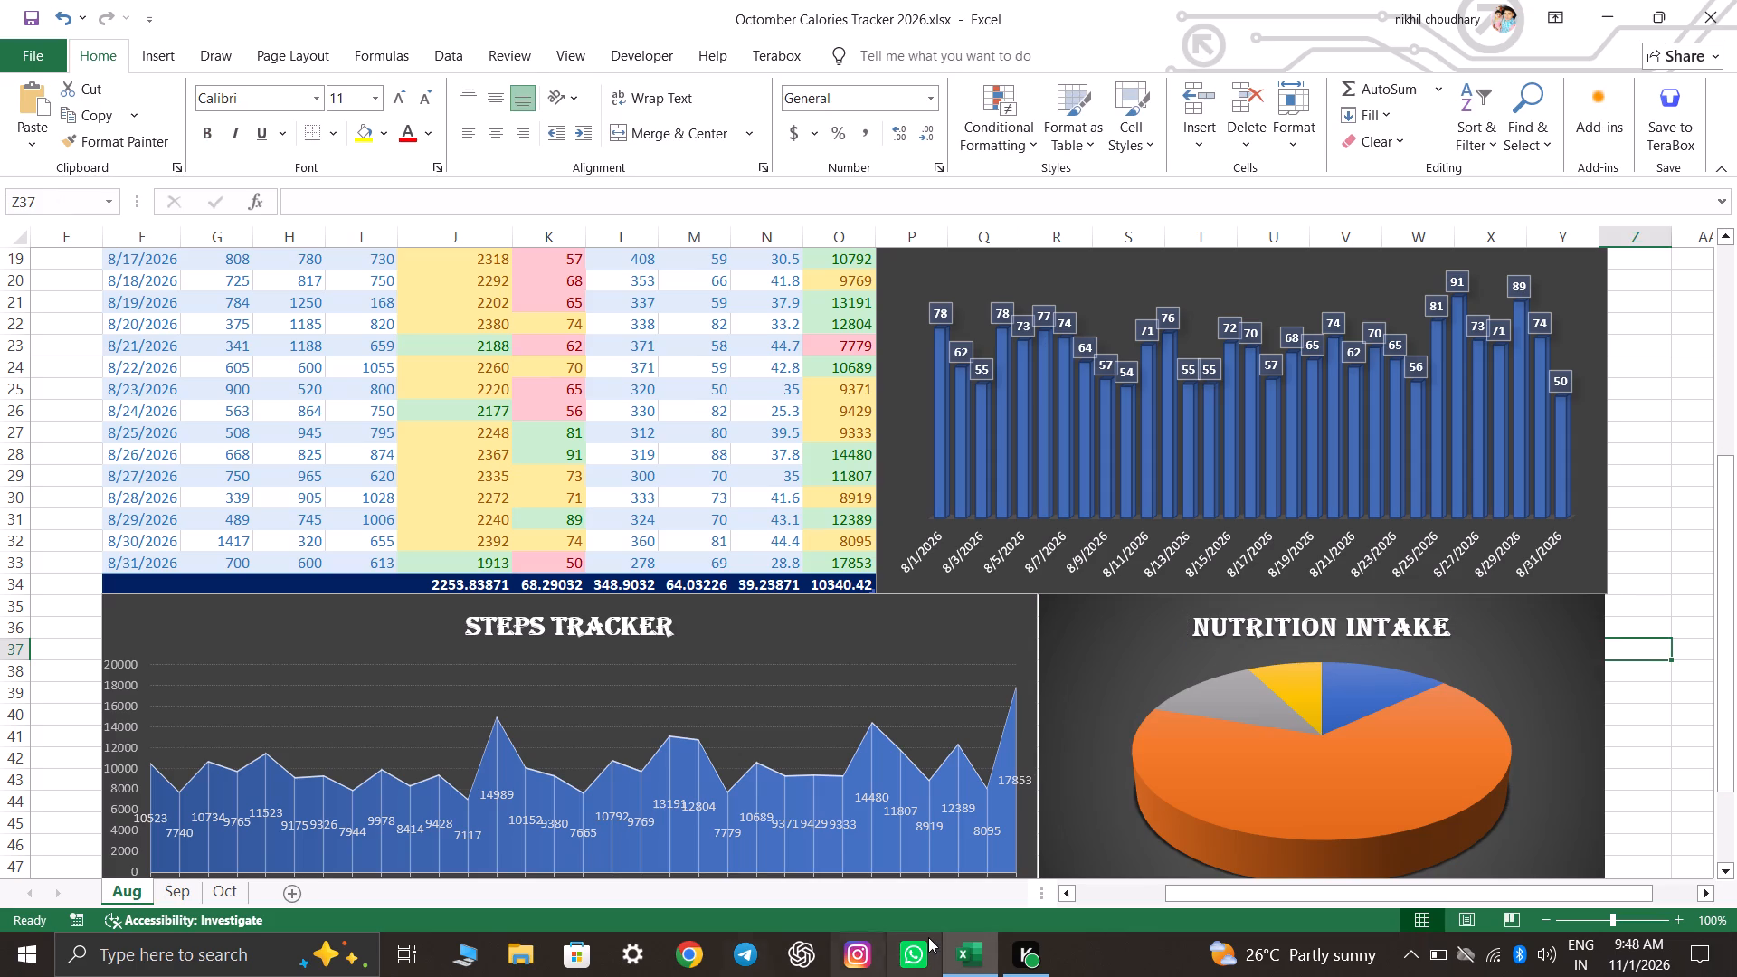
Save the workbook from the Aug sheet and again from the Sep sheet.
{"action": "key", "text": "ctrl+s"}
{"action": "key", "text": "ctrl+s"}
{"action": "key", "text": "ctrl+s"}
{"action": "key", "text": "ctrl+s"}
{"action": "key", "text": "ctrl+s"}
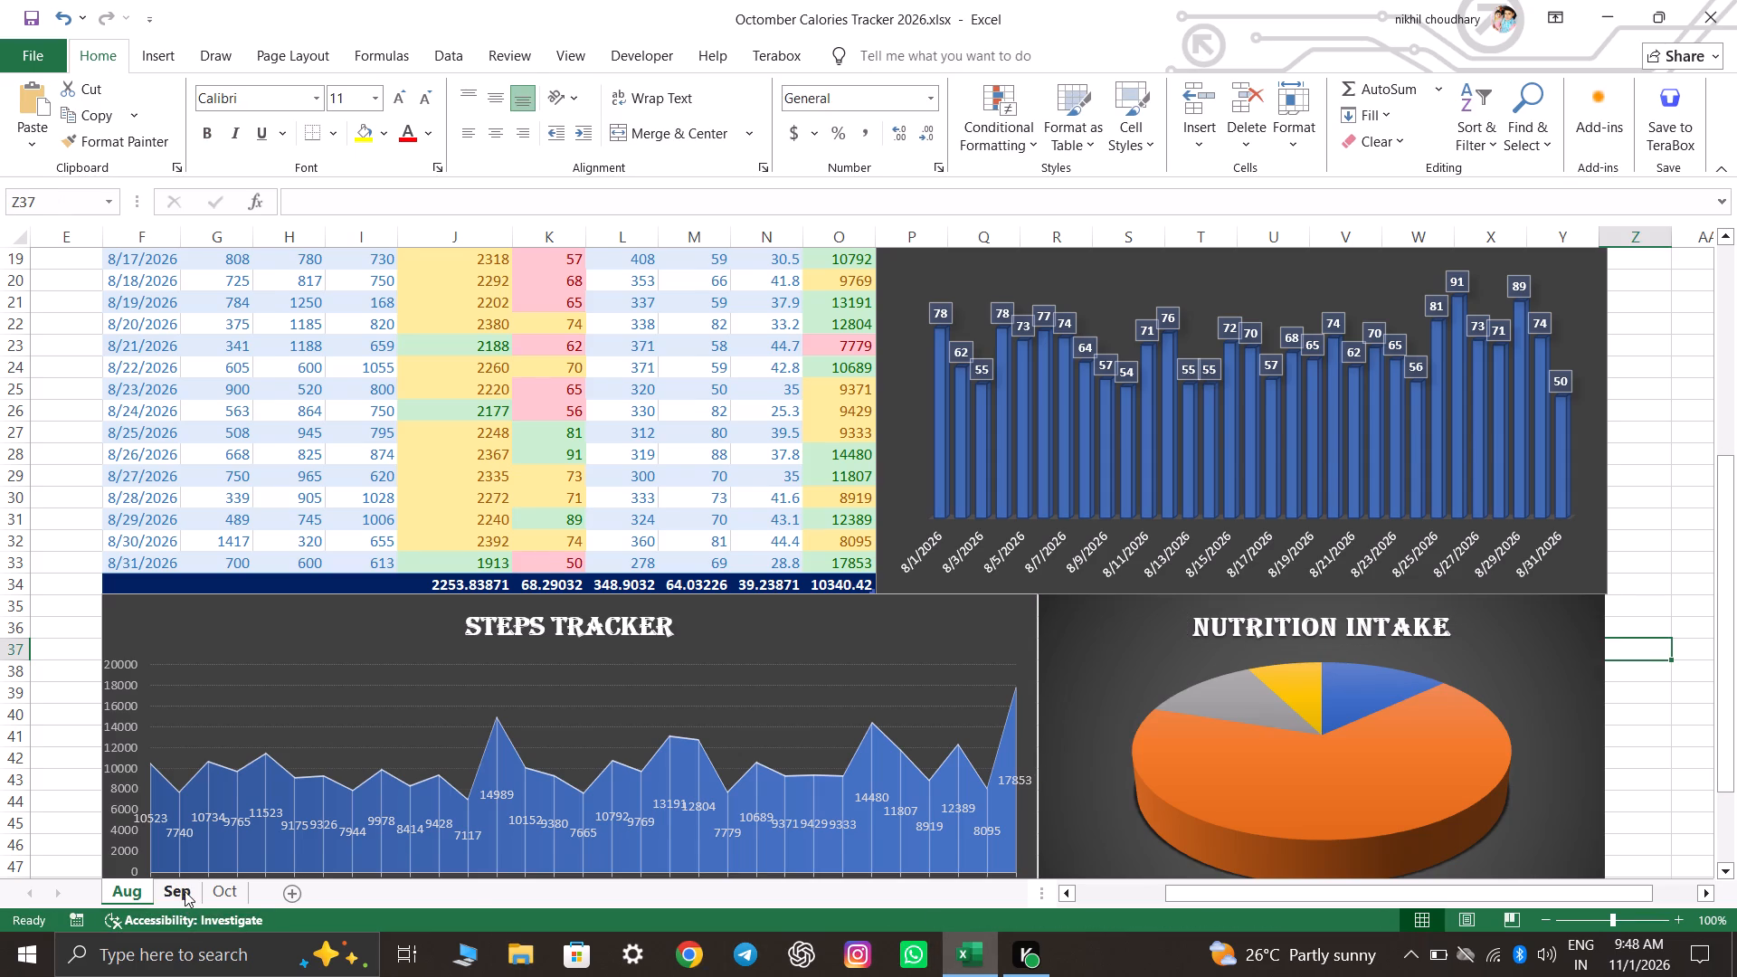
{"action": "left_click", "coordinate": [185, 891]}
{"action": "key", "text": "ctrl+s"}
{"action": "key", "text": "ctrl+s"}
{"action": "key", "text": "ctrl+s"}
{"action": "key", "text": "ctrl+s"}
{"action": "key", "text": "ctrl+s"}
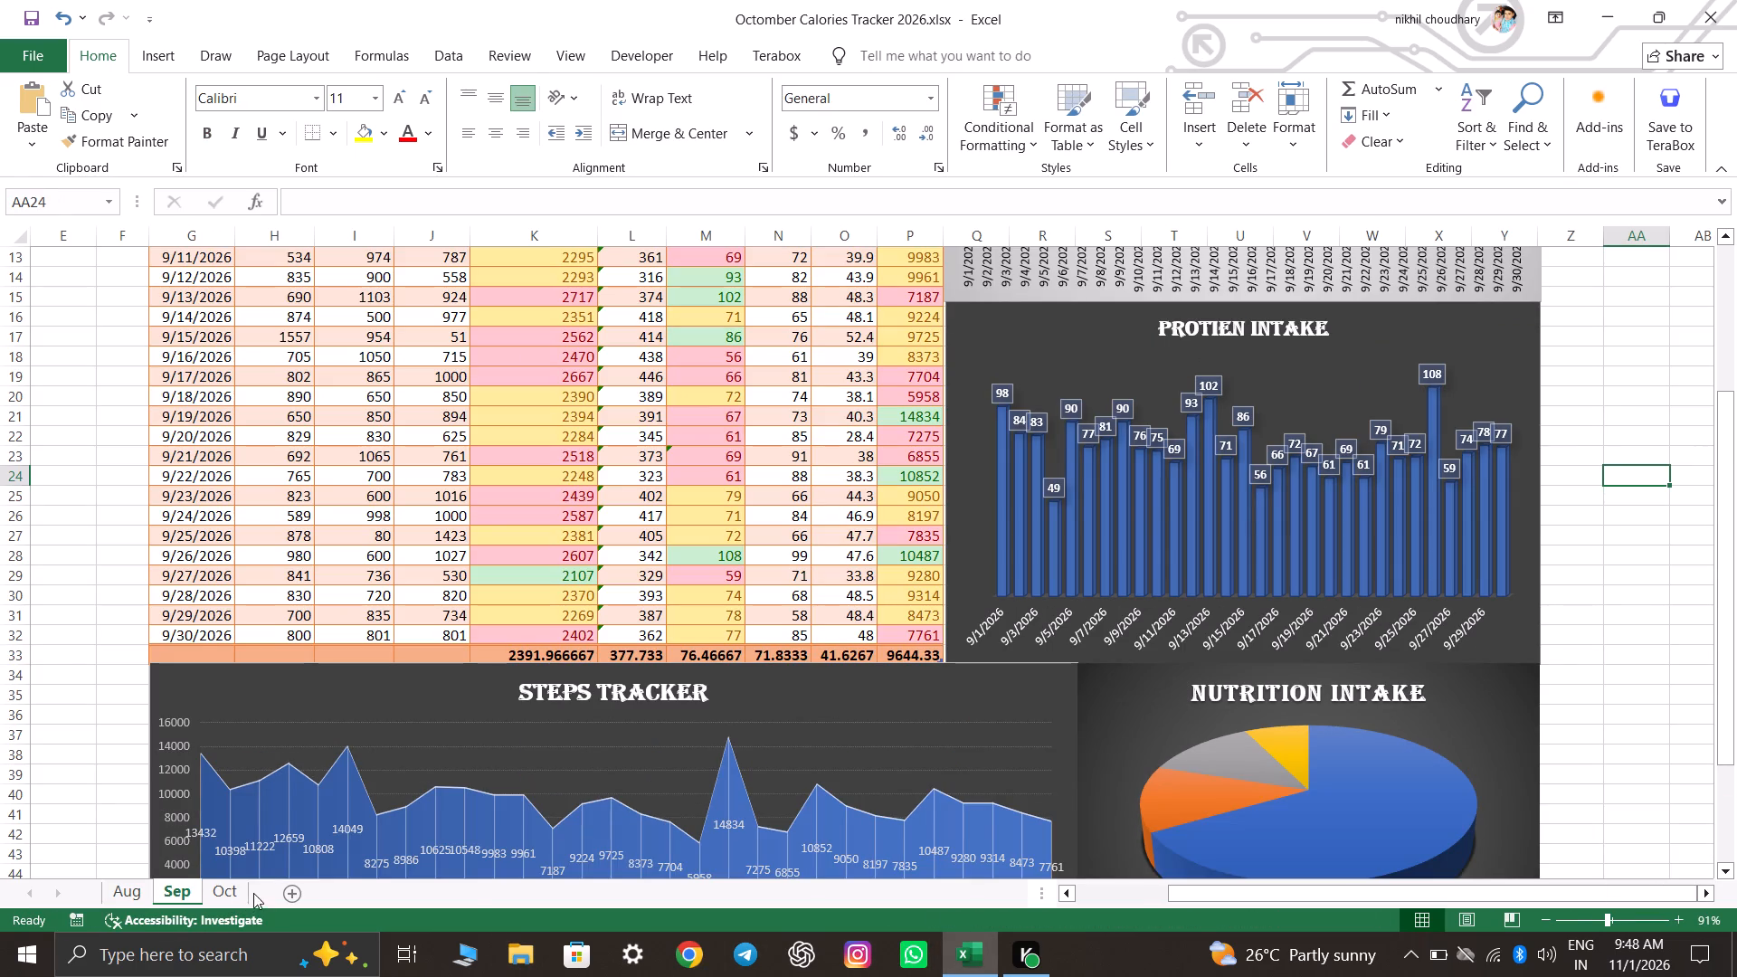
On the Oct sheet, compare dark and light chart styles on the pie chart and apply the light grey gradient style with dark-boxed percentage labels.
{"action": "left_click", "coordinate": [253, 893]}
{"action": "left_click", "coordinate": [234, 892]}
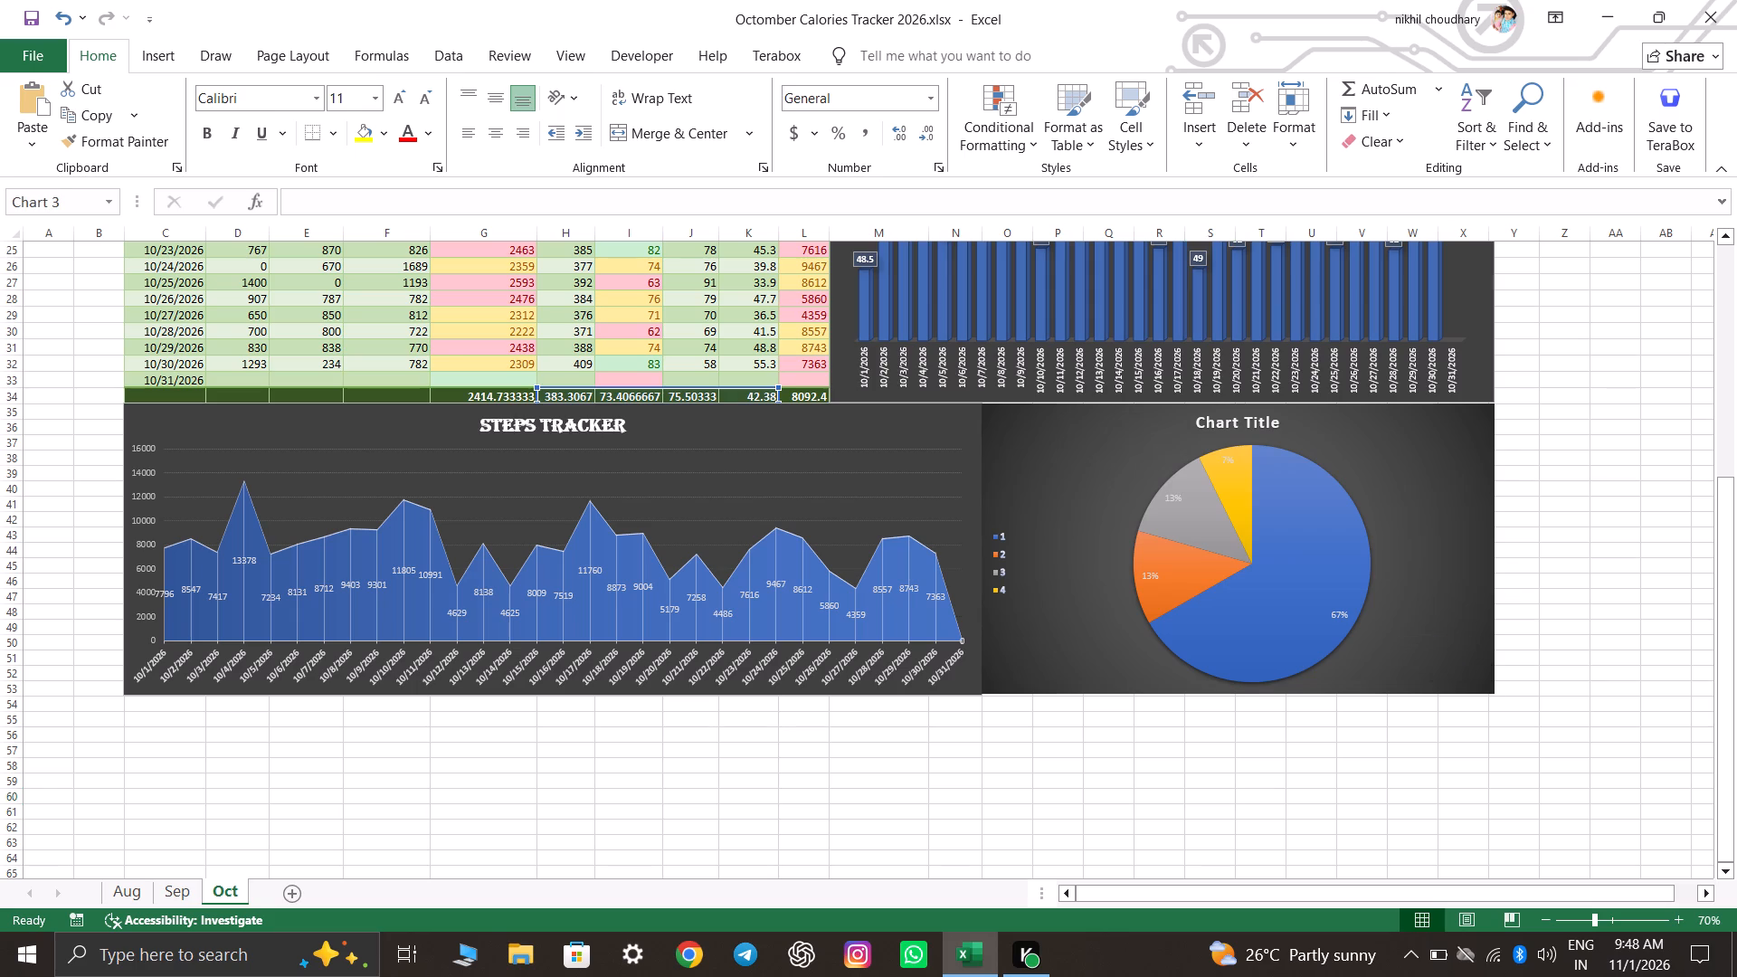
{"action": "right_click", "coordinate": [1378, 595]}
{"action": "double_click", "coordinate": [1326, 648]}
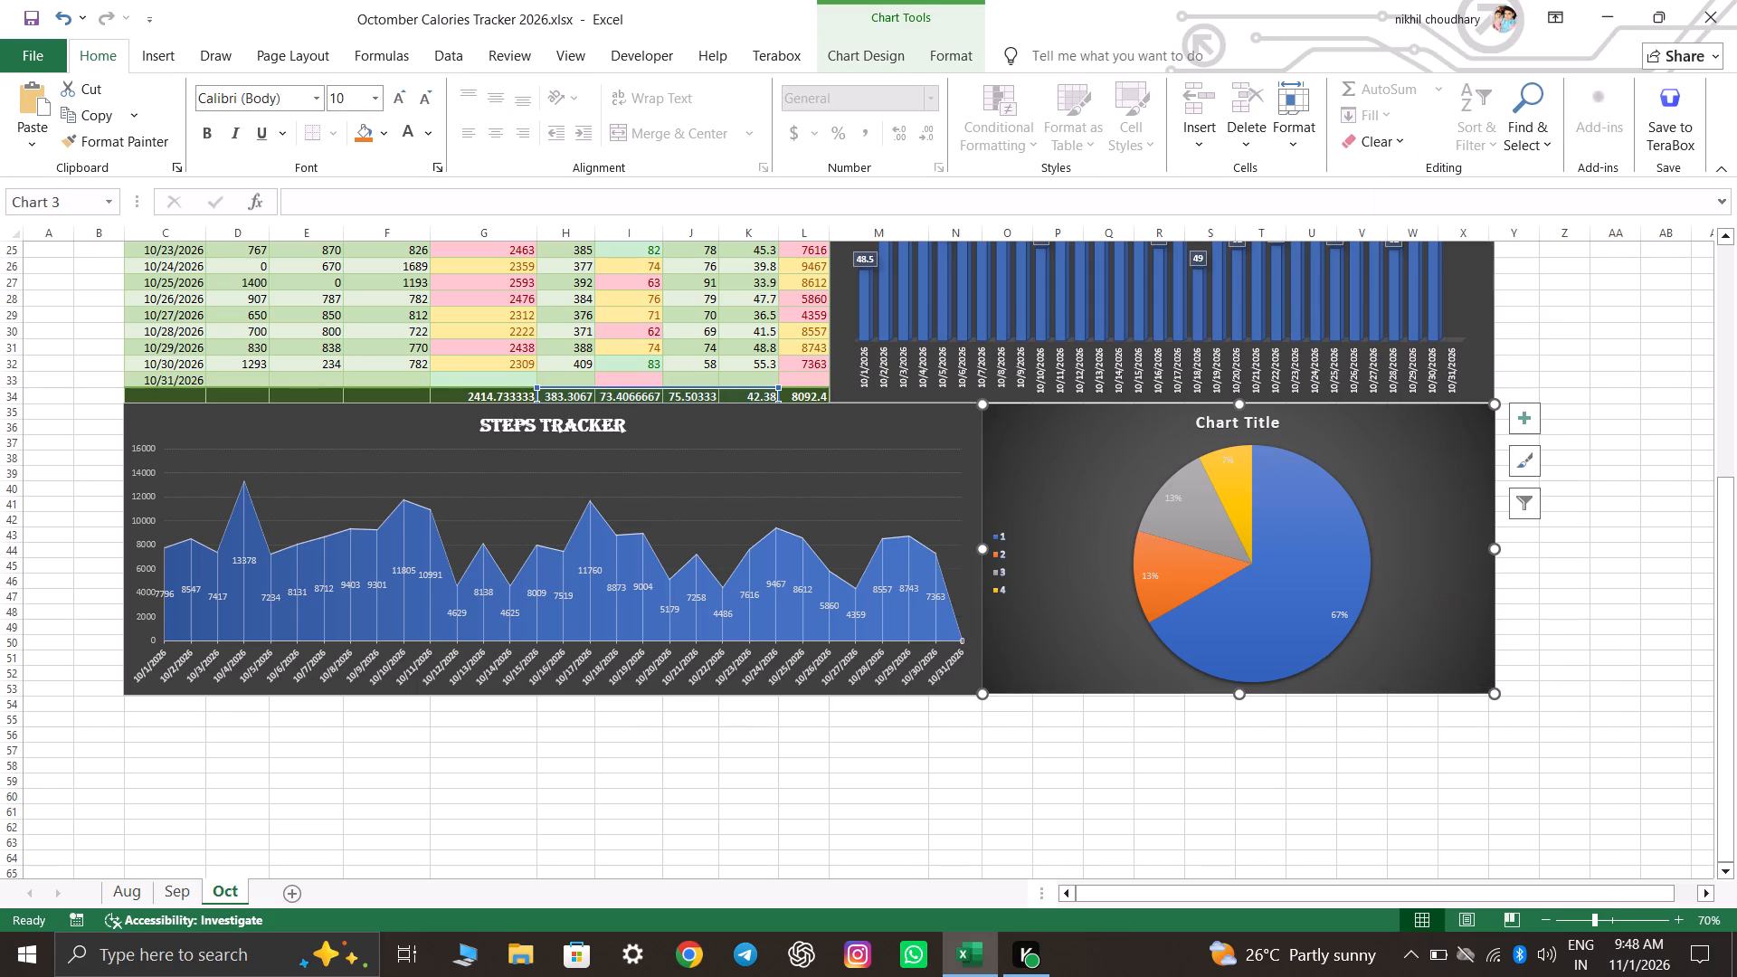
{"action": "double_click", "coordinate": [1387, 440]}
{"action": "left_click", "coordinate": [1286, 414]}
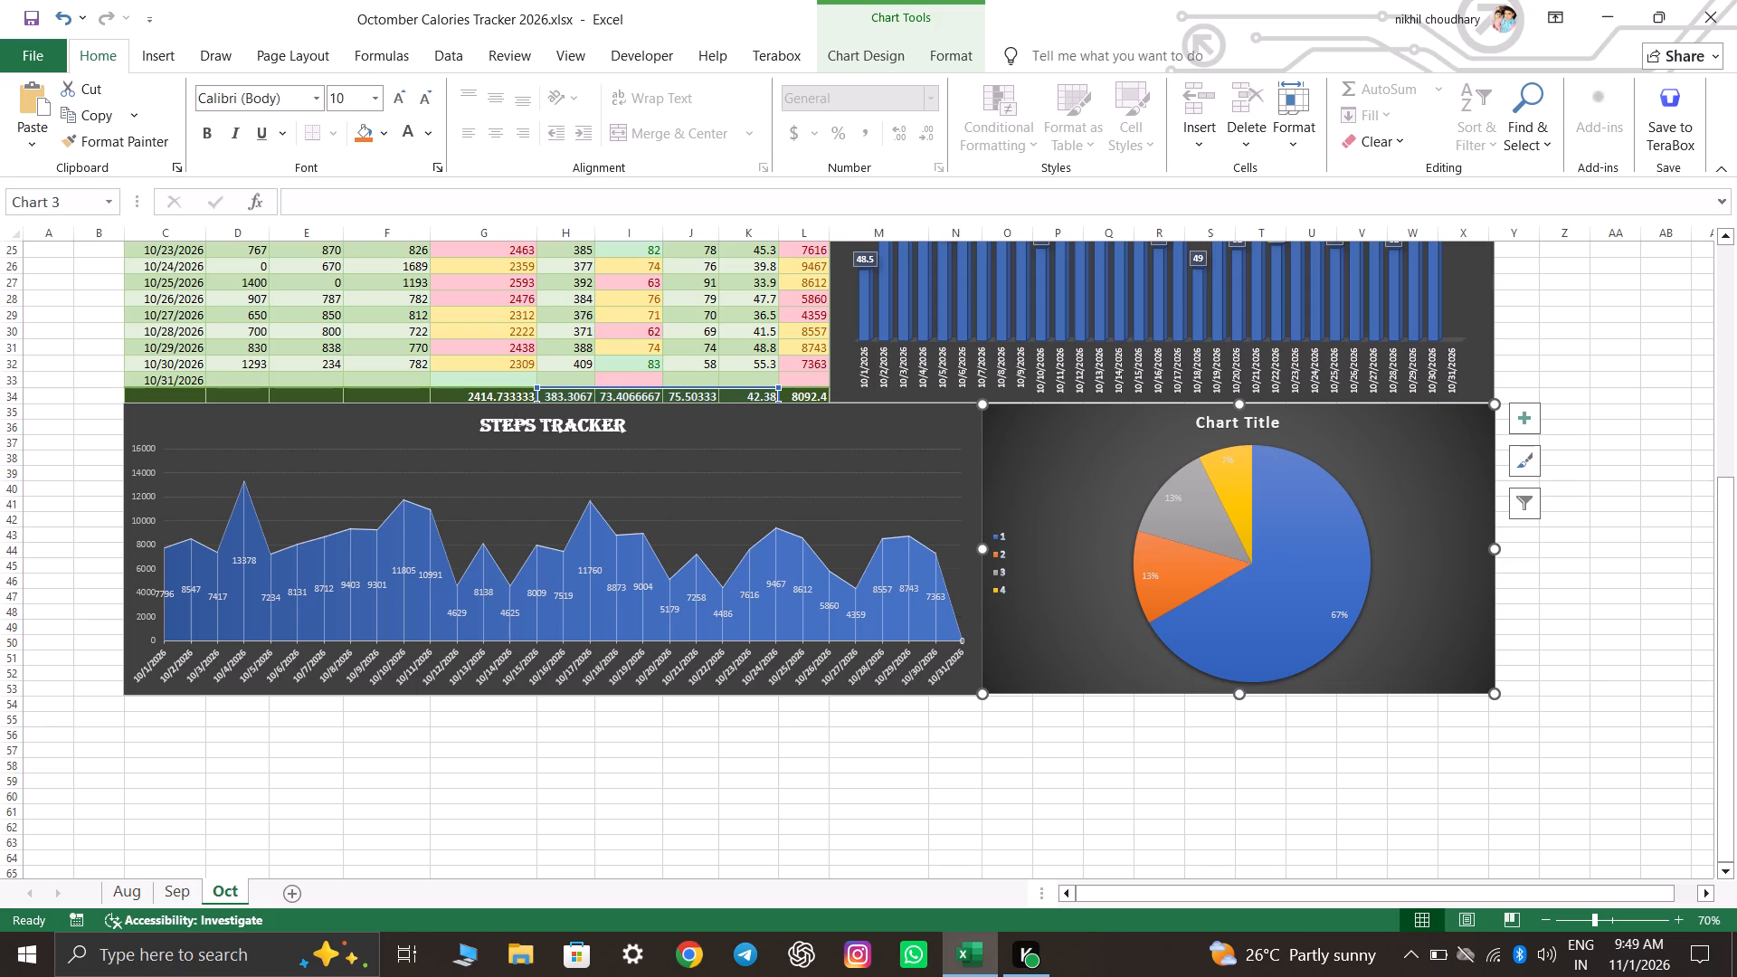
{"action": "left_click", "coordinate": [1274, 430]}
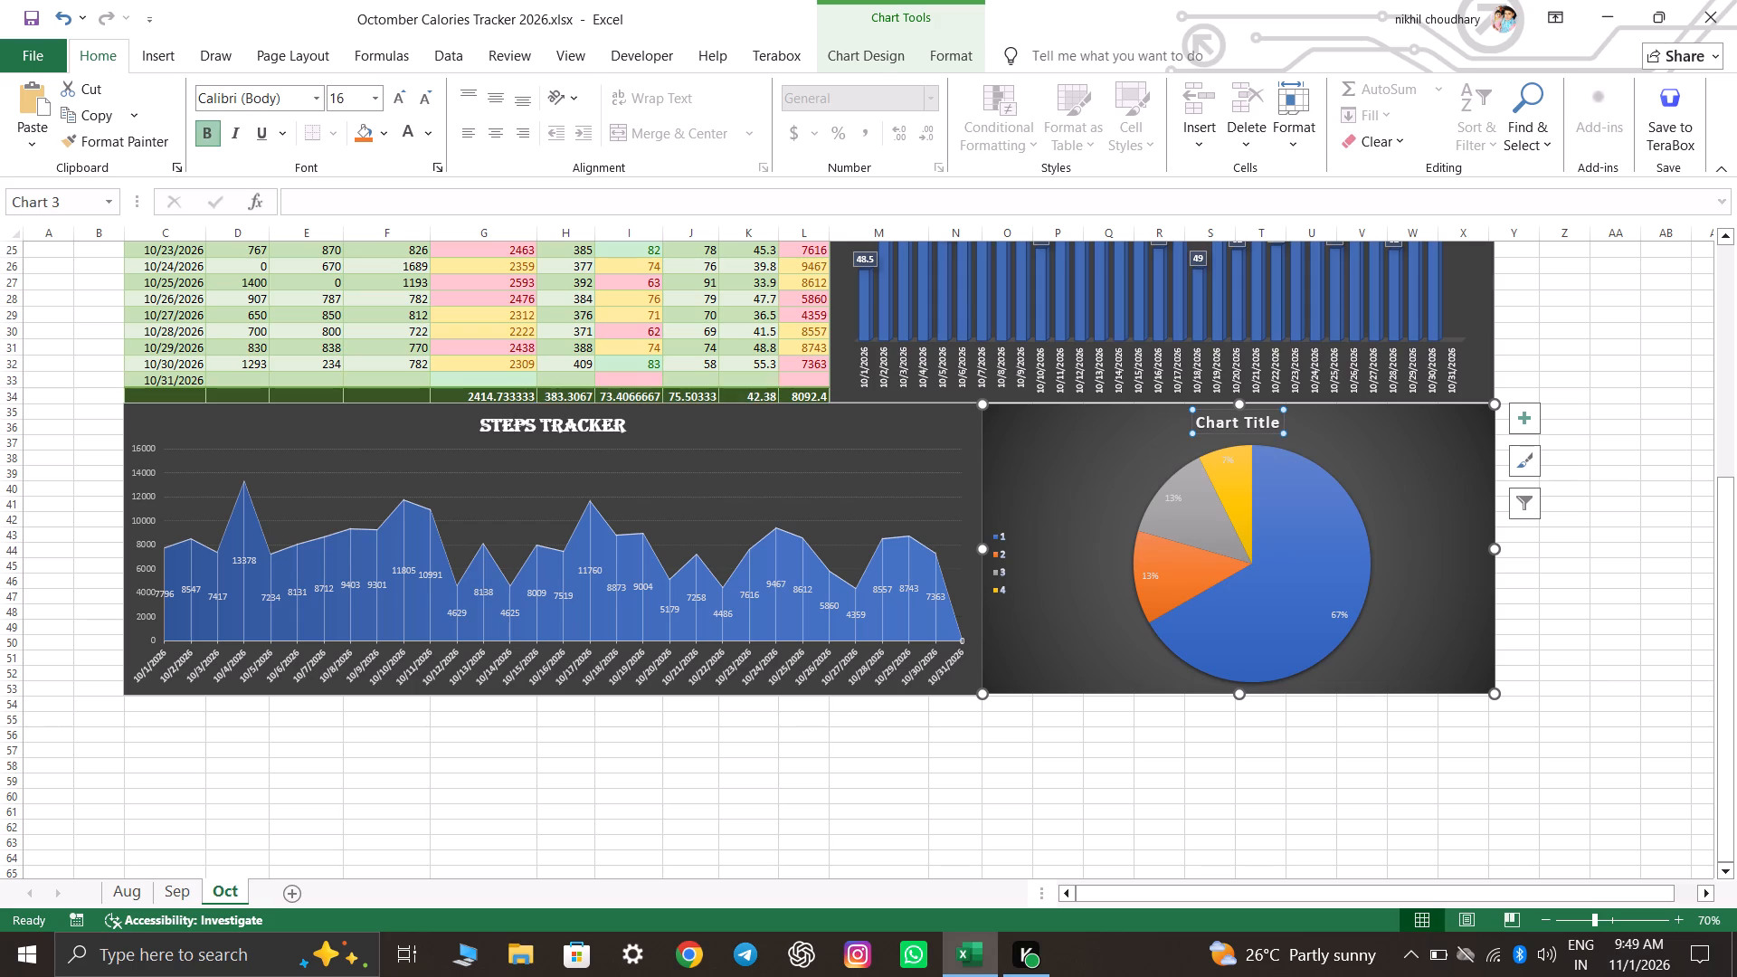
{"action": "key", "text": "ctrl+a"}
{"action": "double_click", "coordinate": [1274, 430]}
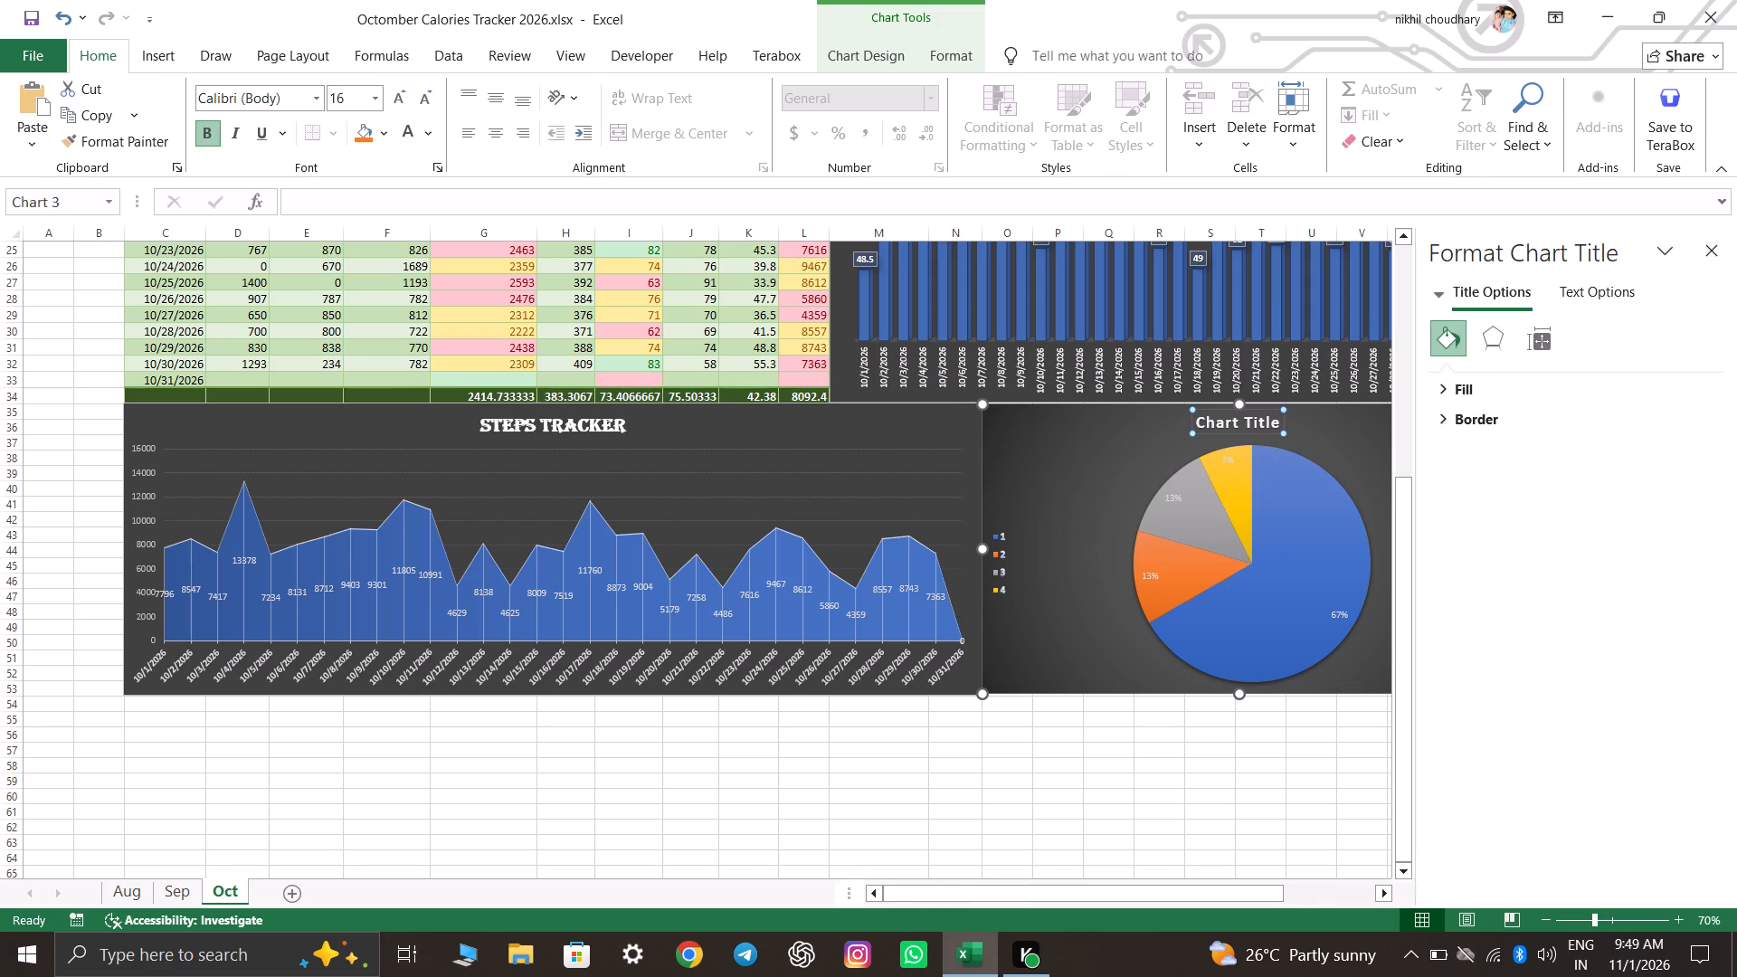
{"action": "left_click", "coordinate": [1271, 414]}
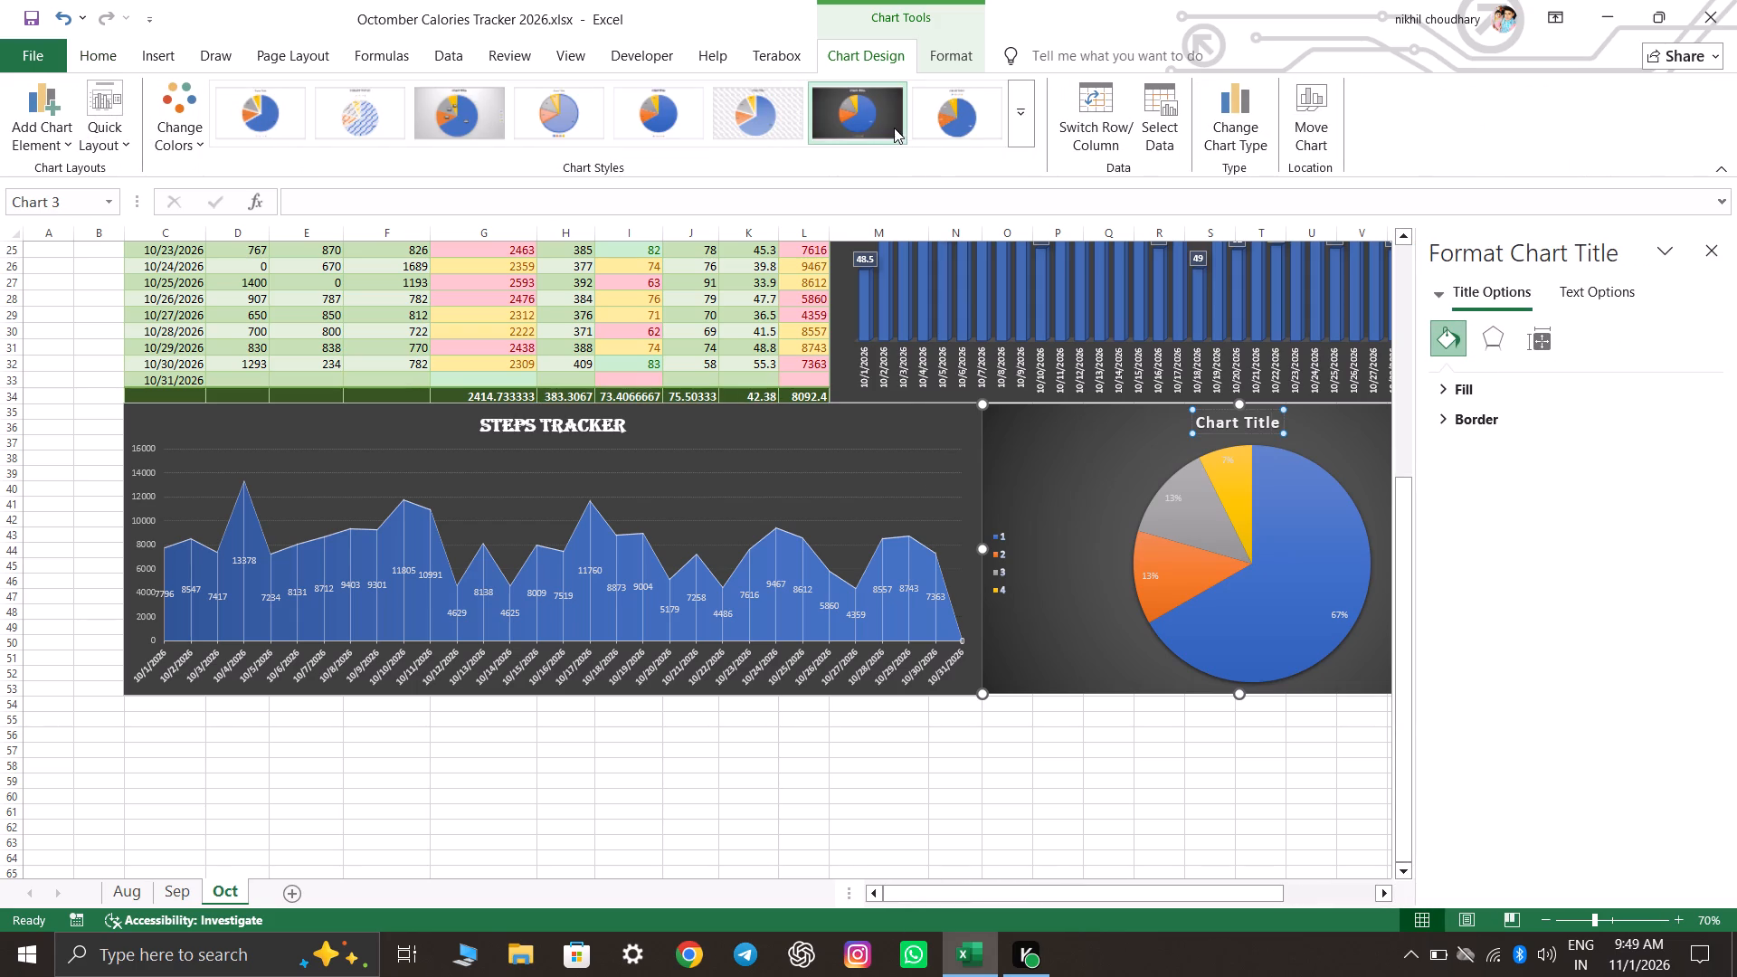
{"action": "left_click", "coordinate": [894, 128]}
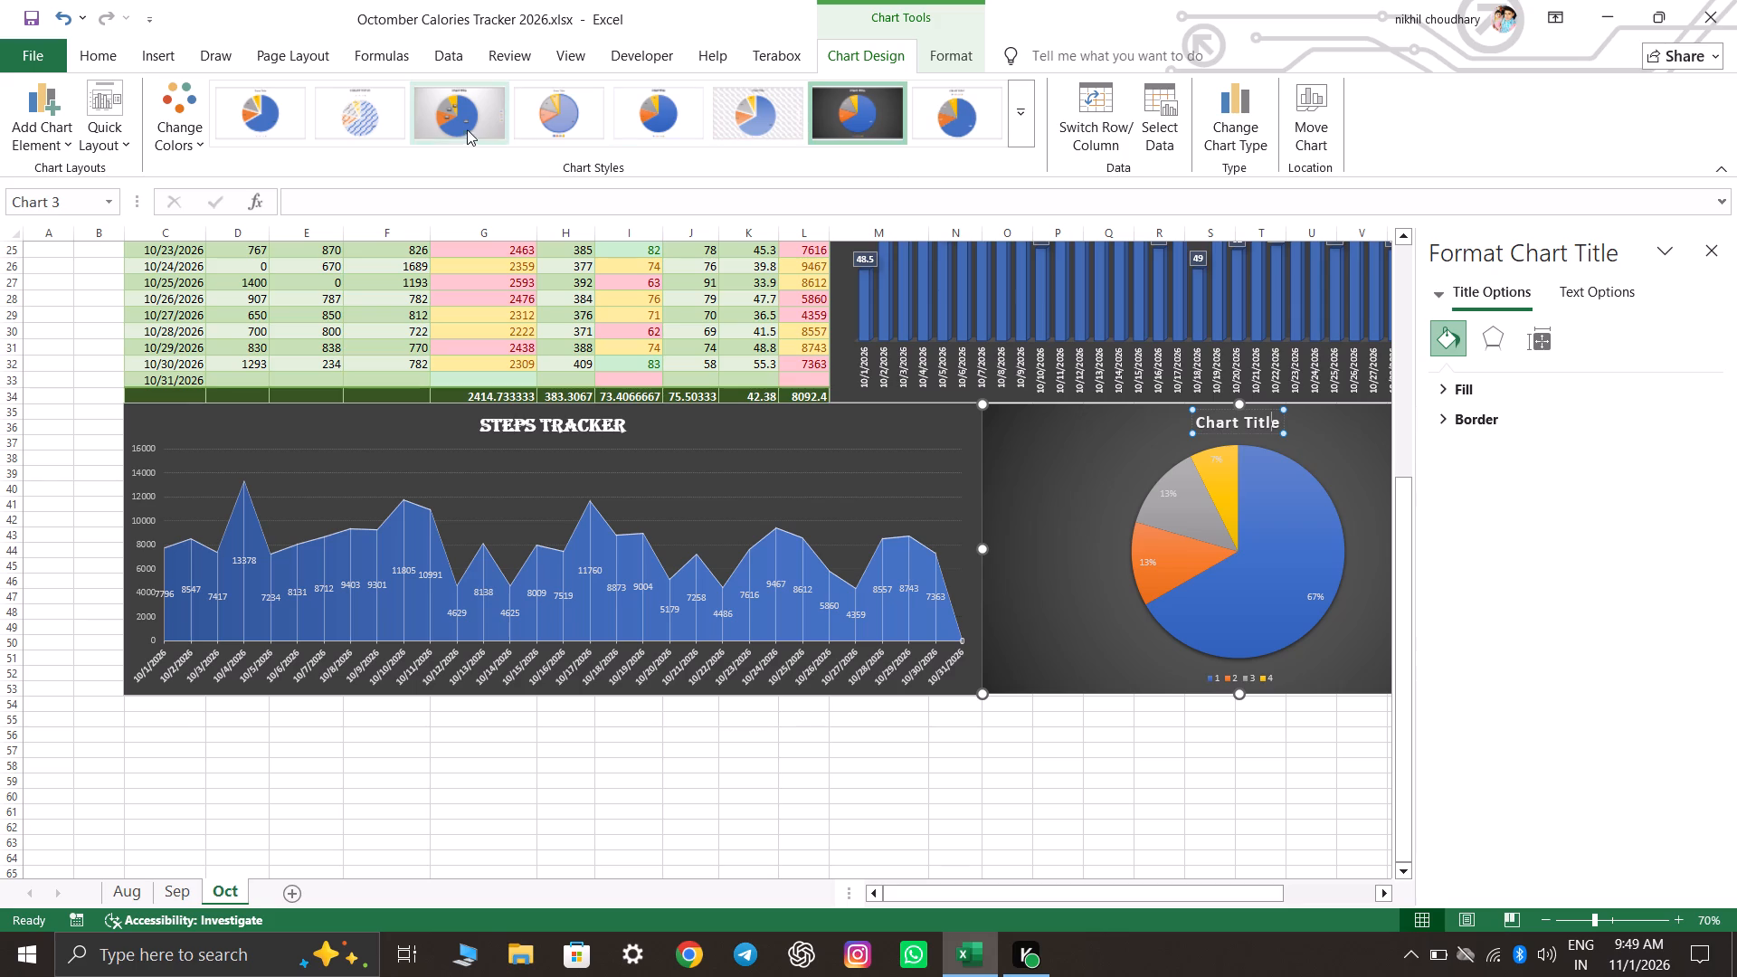
{"action": "left_click", "coordinate": [467, 129]}
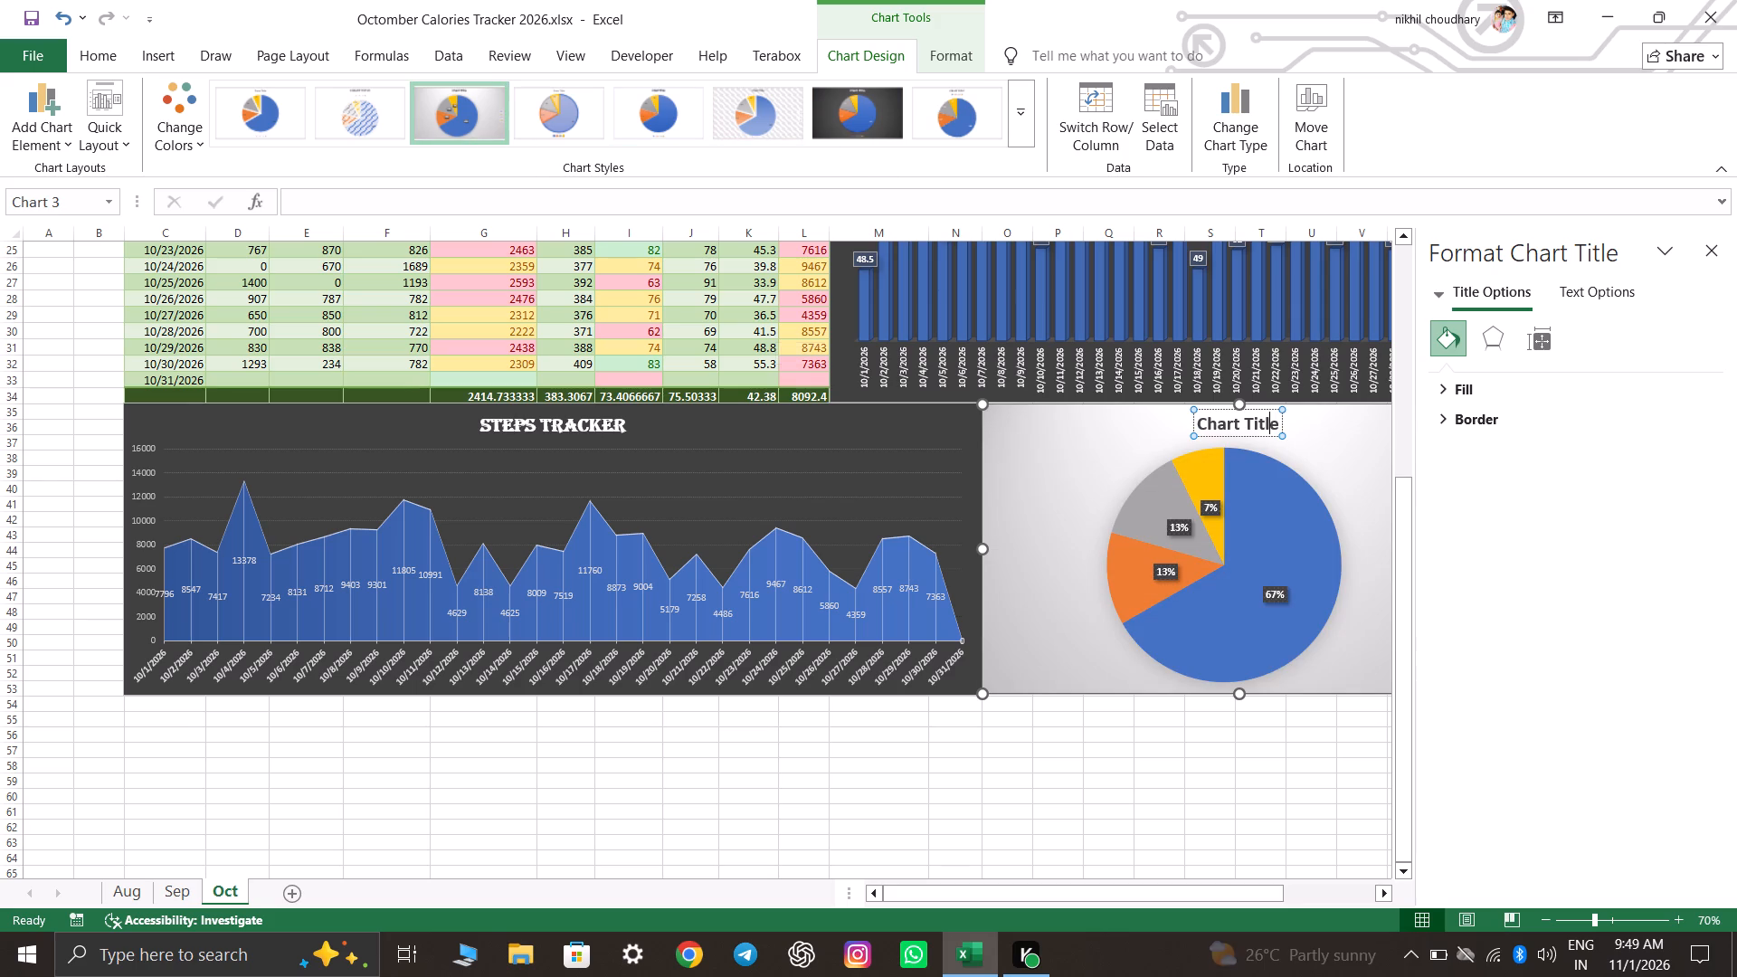
{"action": "left_click", "coordinate": [856, 110]}
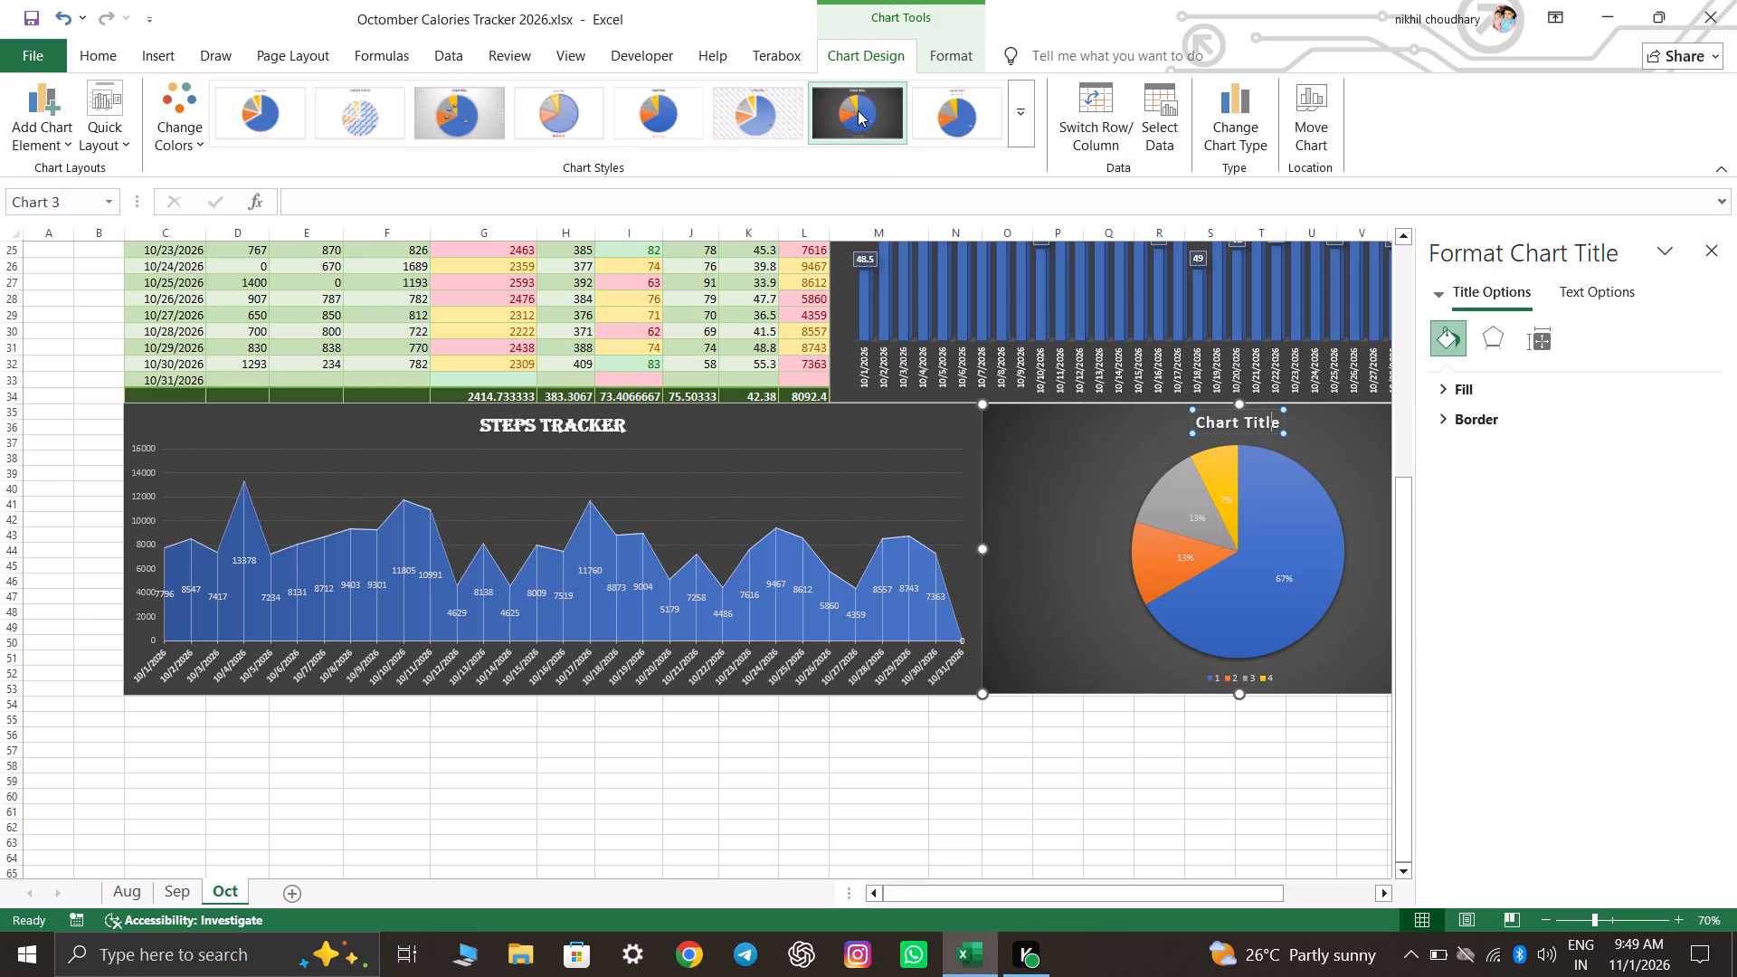
{"action": "left_click", "coordinate": [1018, 134]}
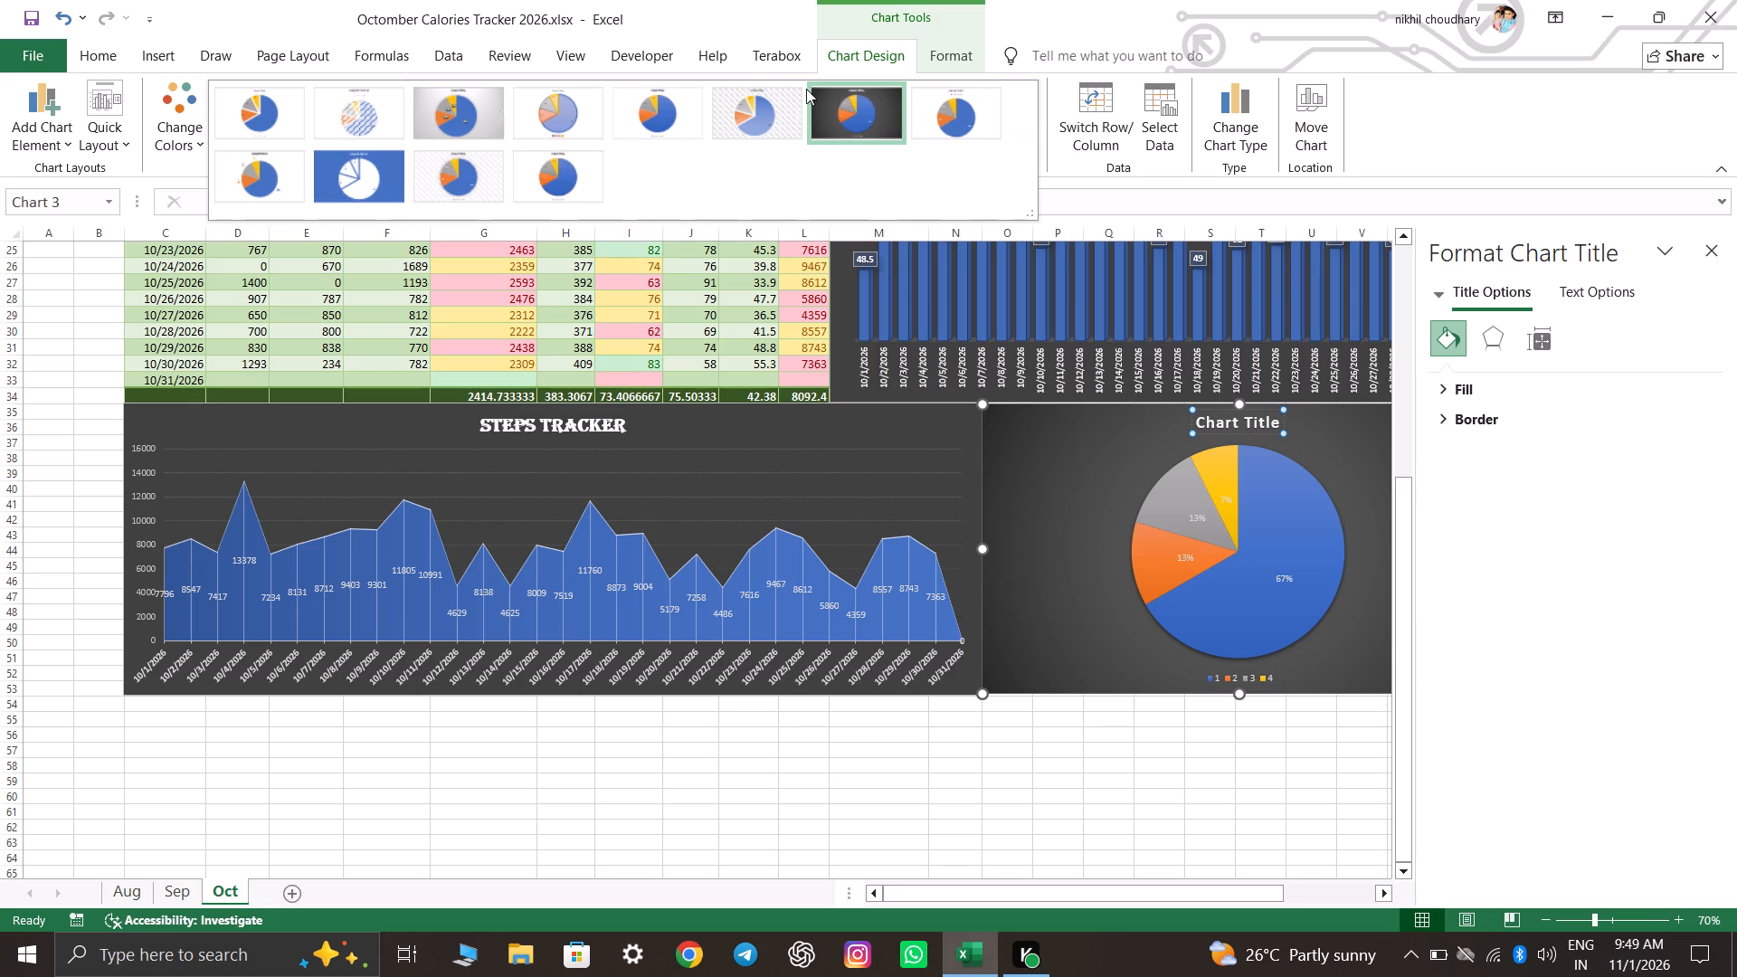
{"action": "left_click", "coordinate": [463, 100]}
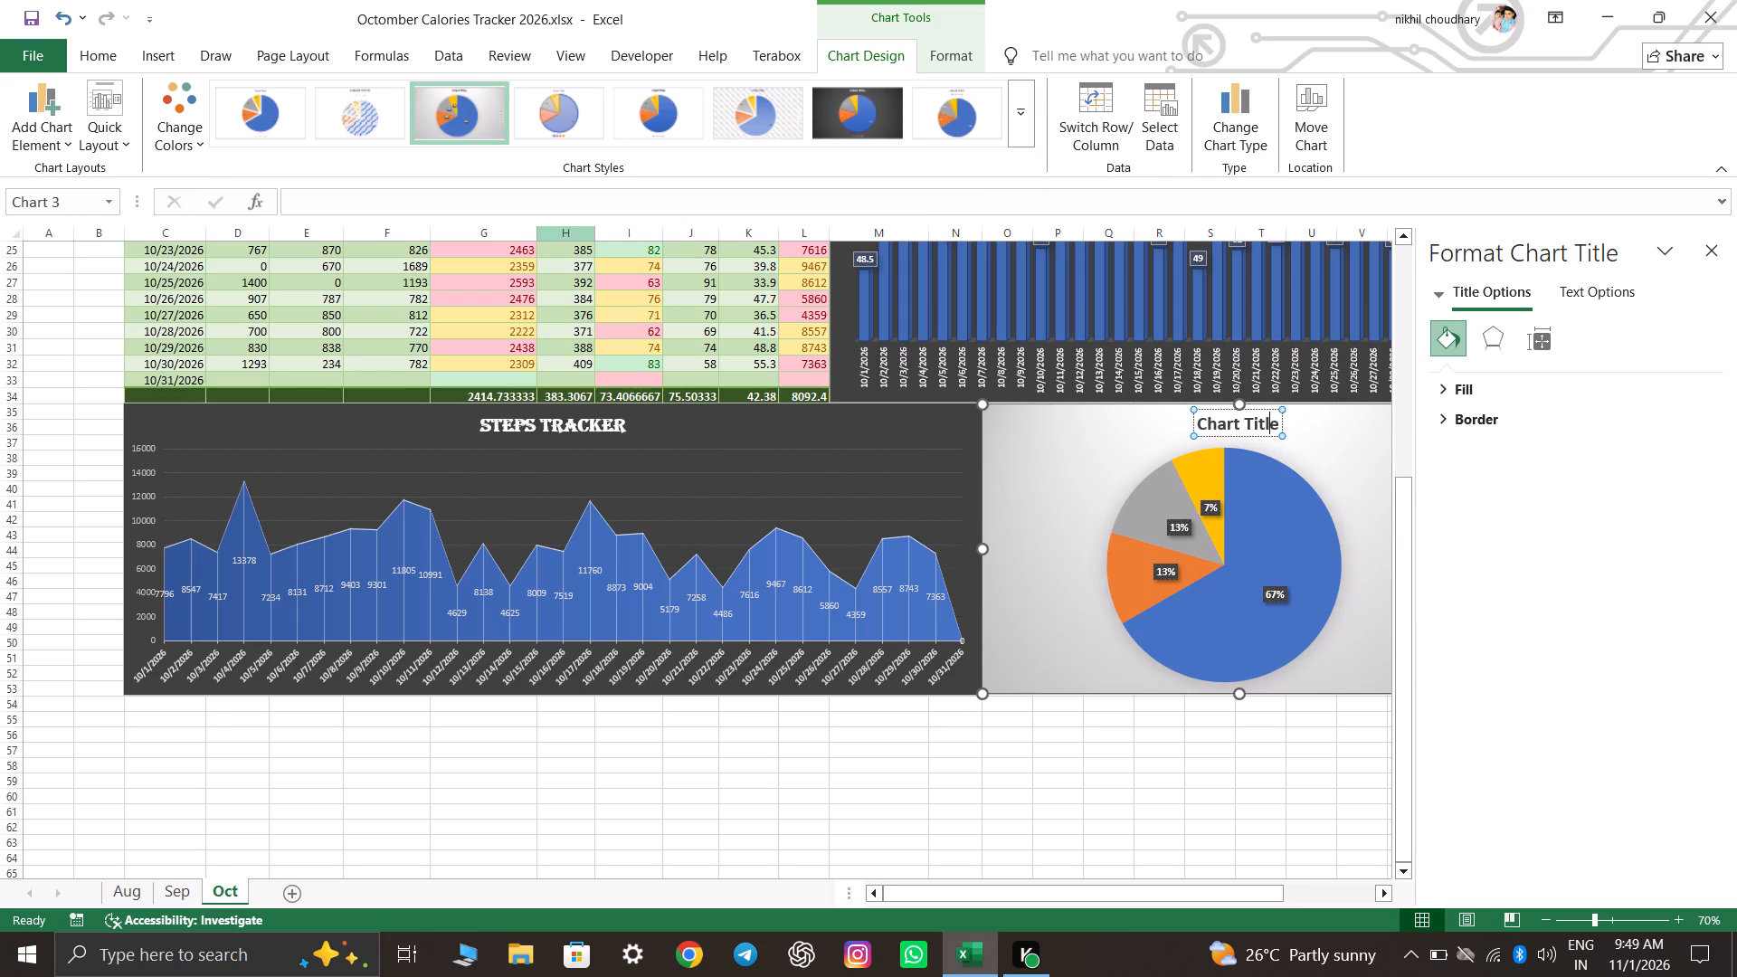
{"action": "left_click", "coordinate": [1101, 842]}
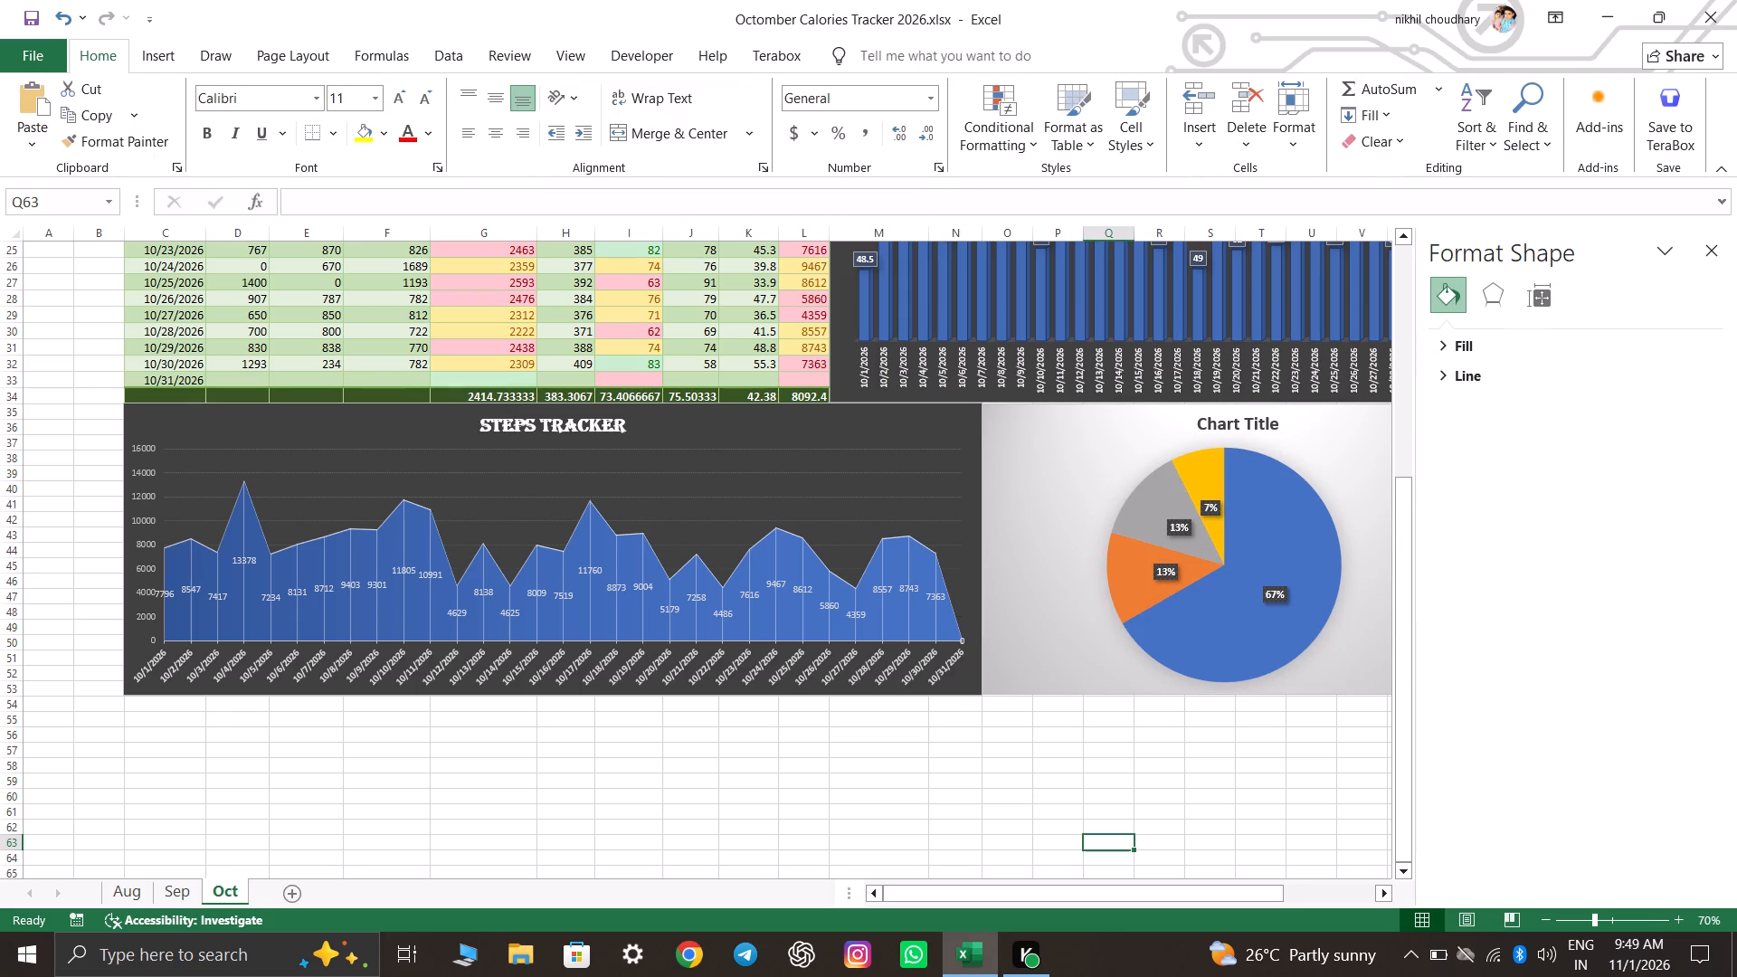
Close the chart formatting pane on the Oct sheet to reveal the full width of the charts.
{"action": "left_click", "coordinate": [1250, 413]}
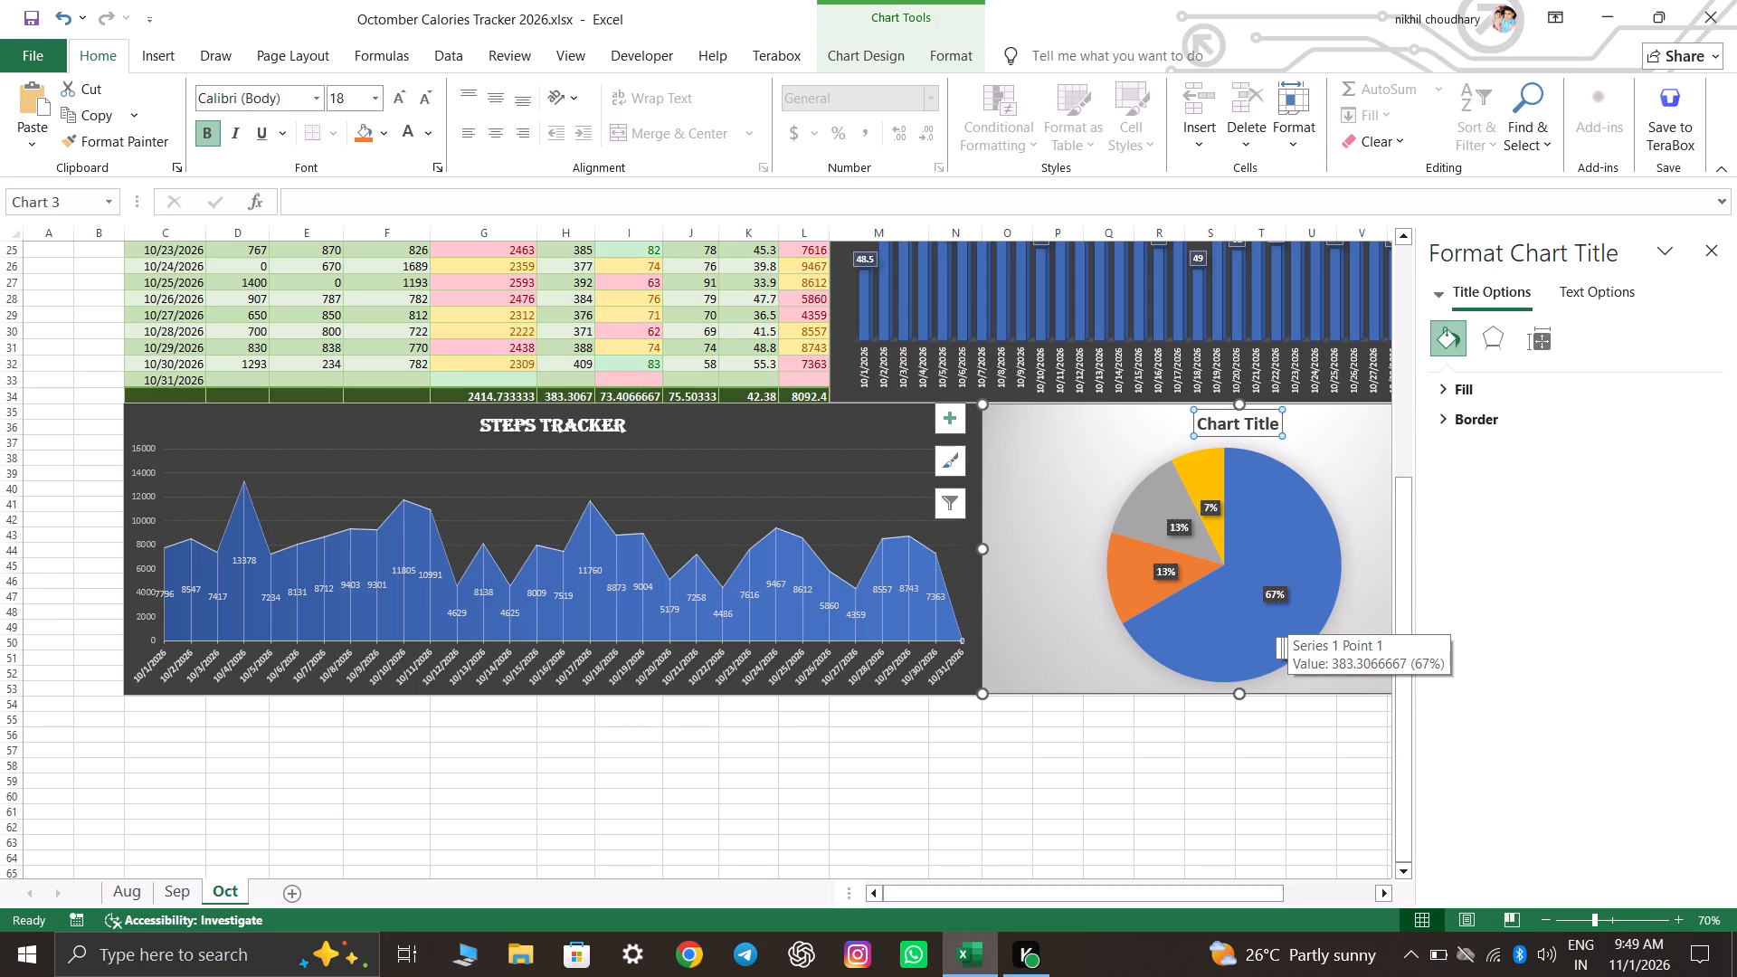
{"action": "left_click", "coordinate": [1710, 256]}
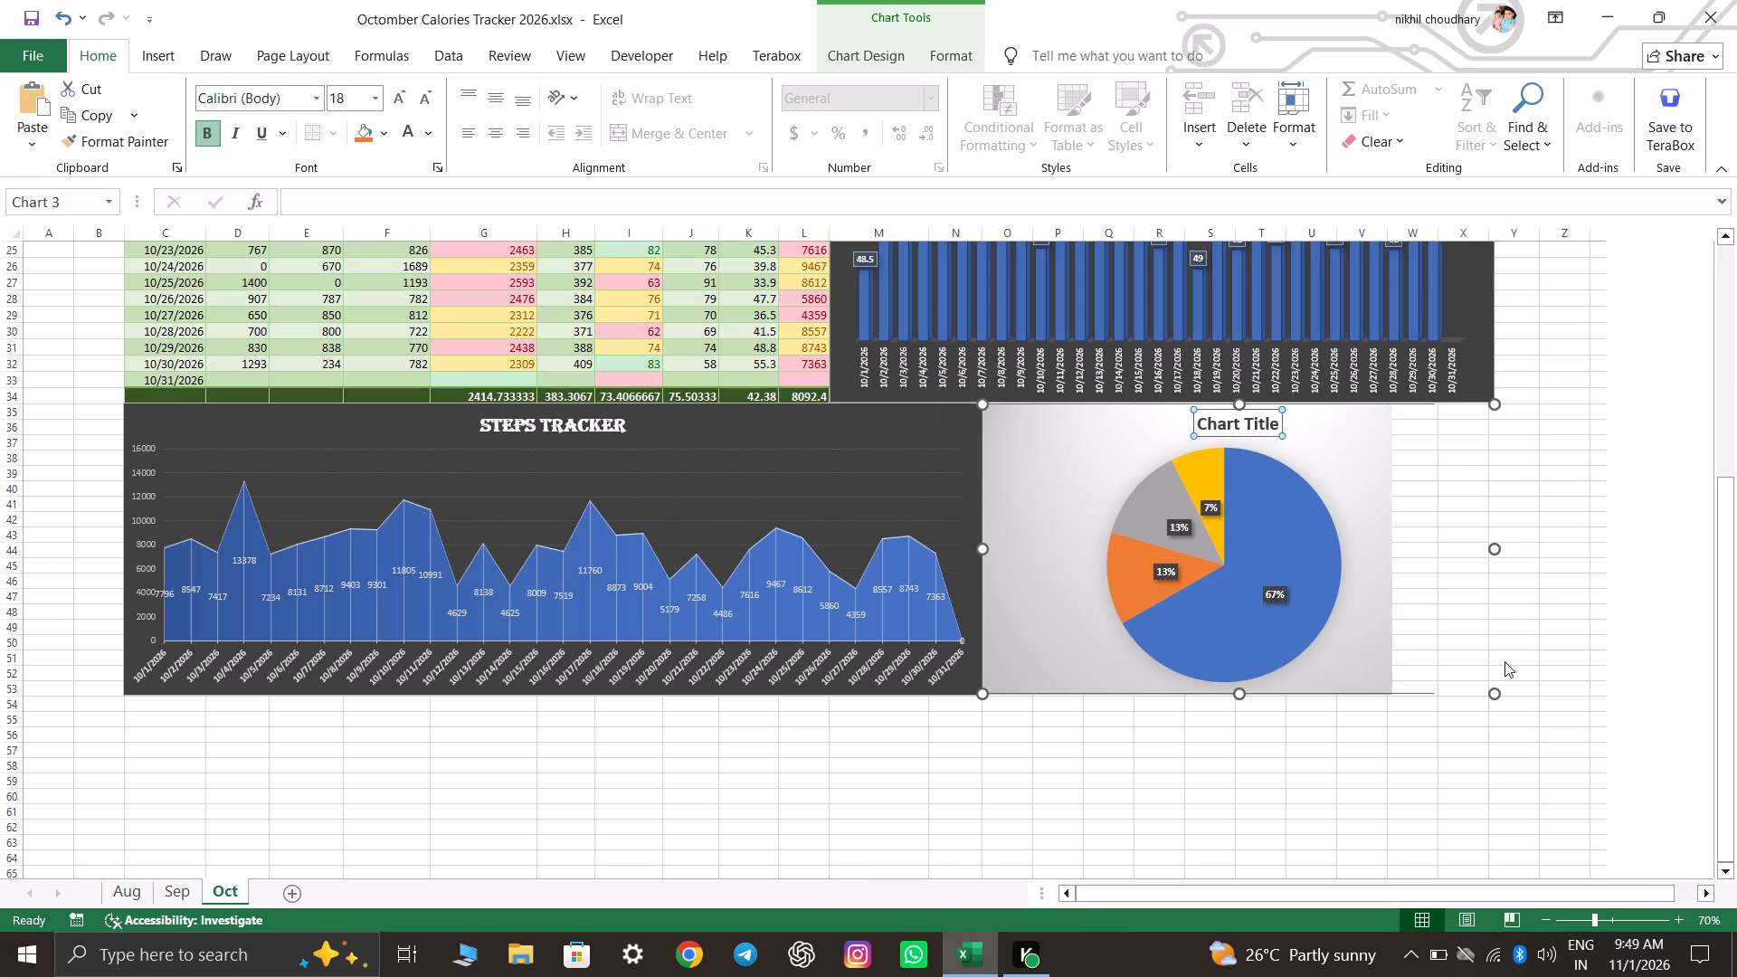
{"action": "left_click", "coordinate": [1017, 784]}
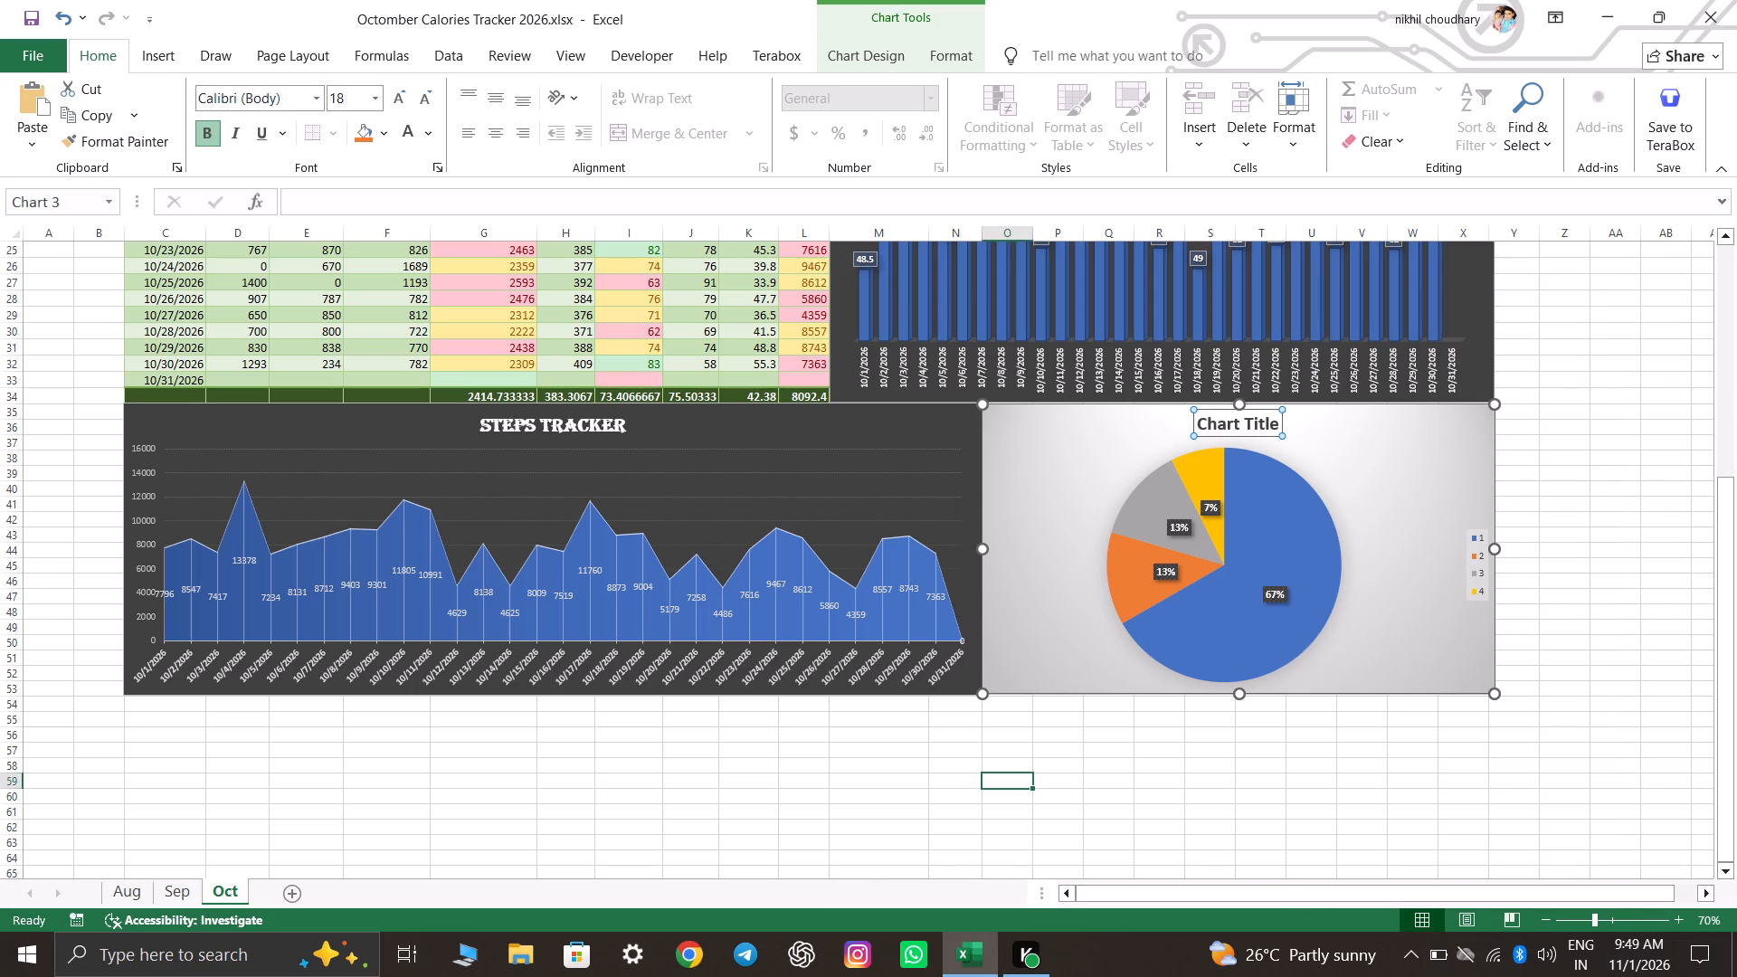
Delete the flat pie chart beside the Steps Tracker chart on the Oct sheet, including its empty chart area.
{"action": "scroll", "coordinate": [1207, 523], "scroll_direction": "up", "scroll_amount": 8}
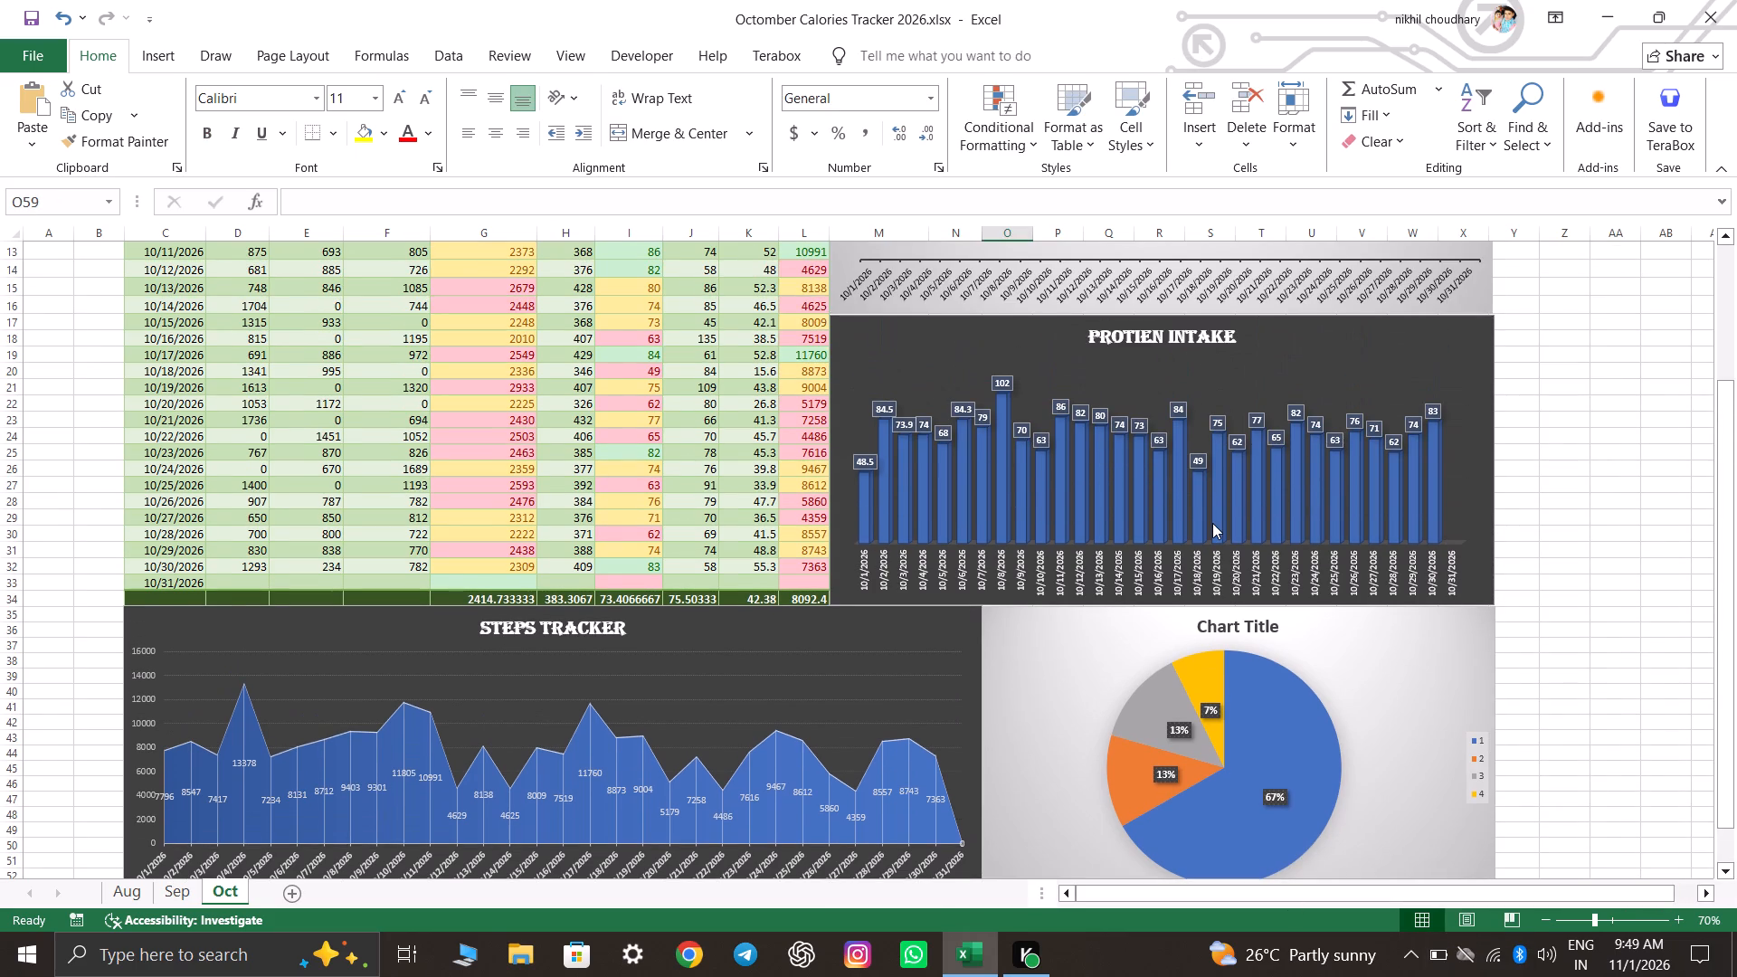
{"action": "scroll", "coordinate": [1212, 523], "scroll_direction": "up", "scroll_amount": 4}
{"action": "scroll", "coordinate": [1212, 523], "scroll_direction": "down", "scroll_amount": 7}
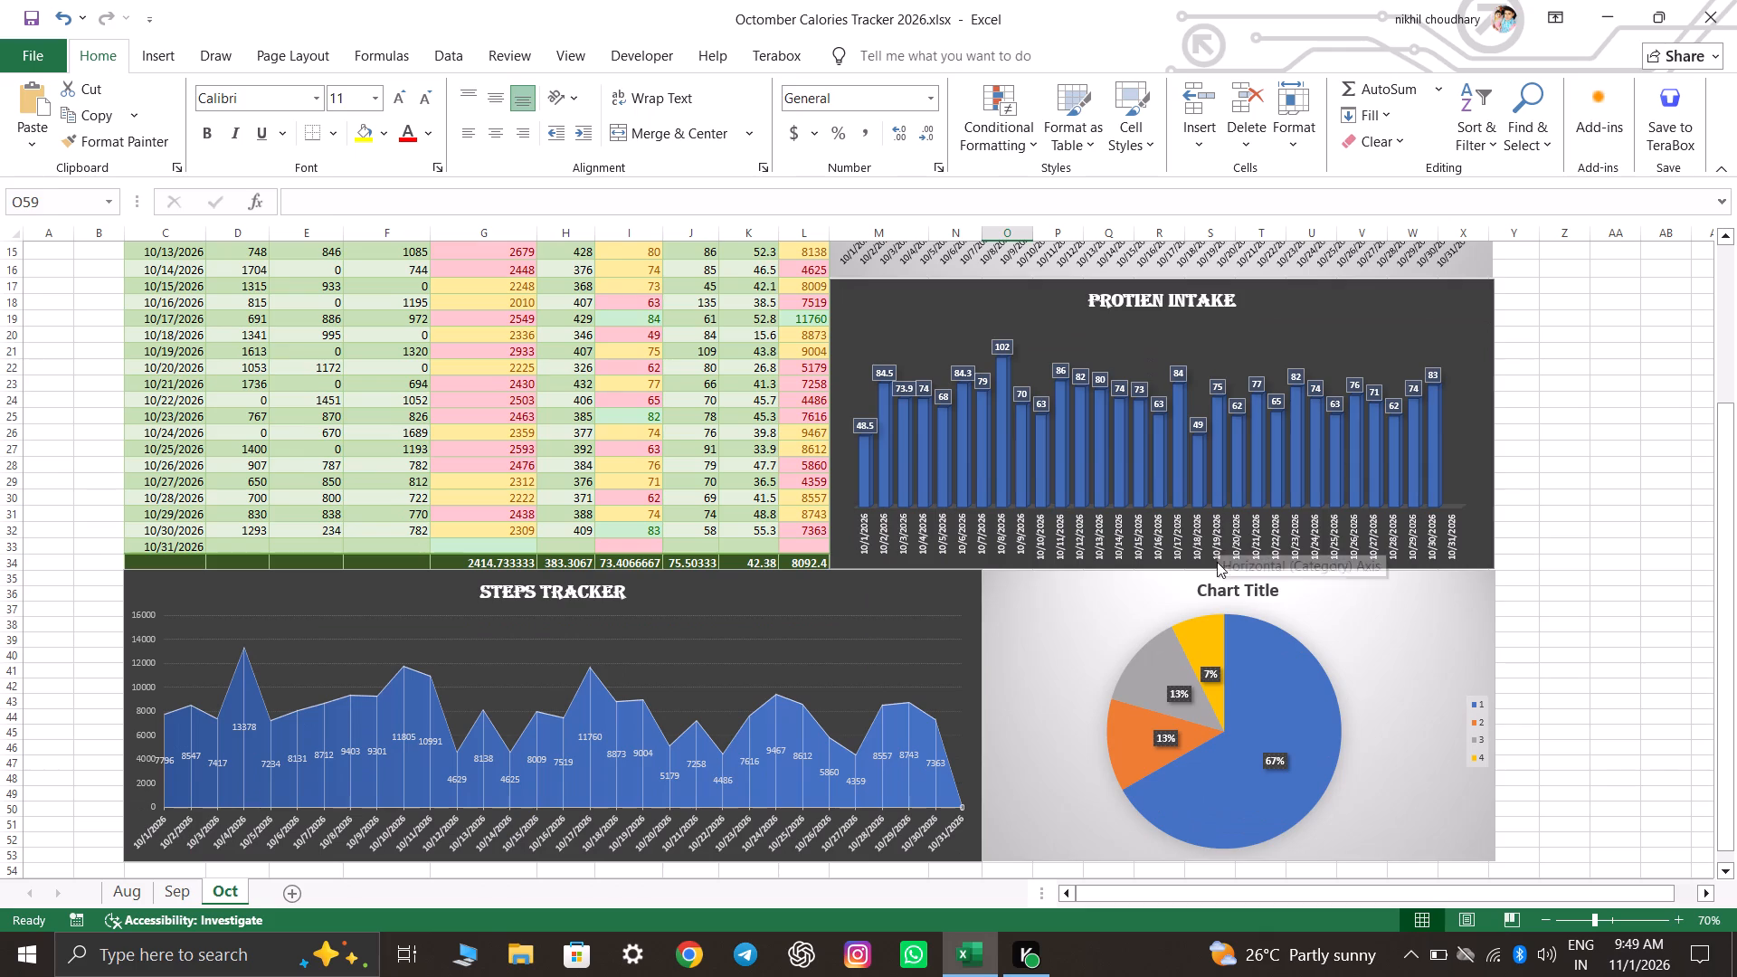
{"action": "left_click", "coordinate": [1240, 620]}
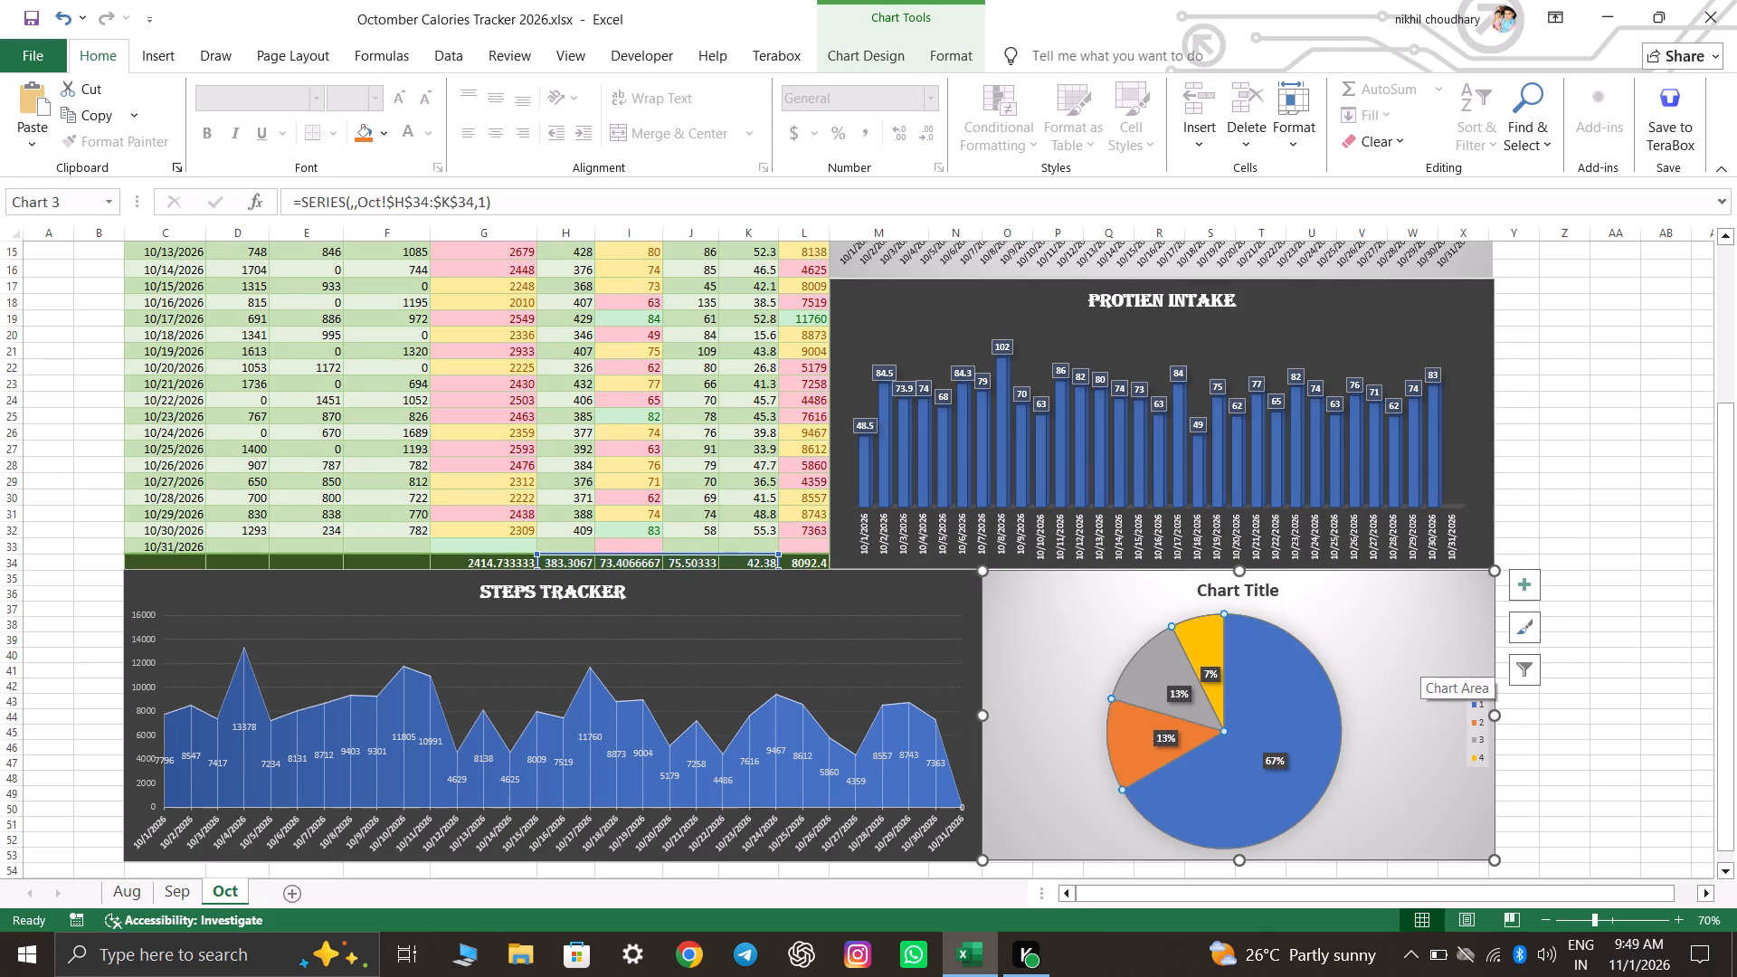
{"action": "key", "text": "Delete"}
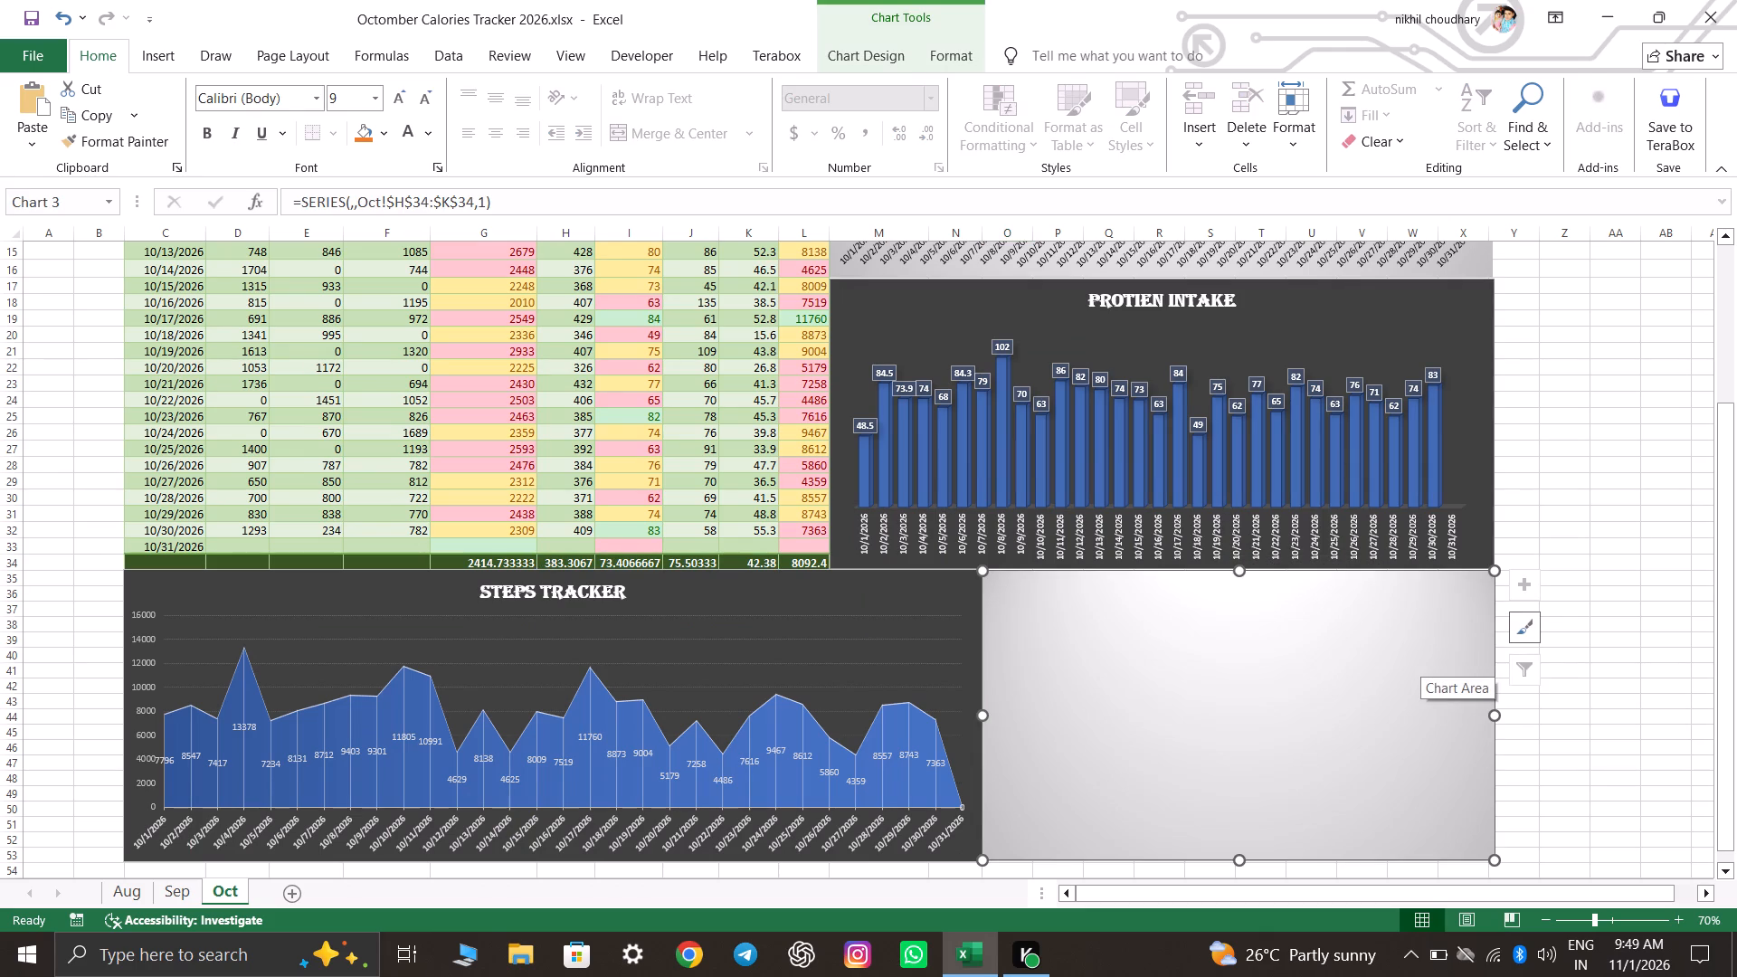
{"action": "left_click", "coordinate": [1400, 667]}
{"action": "key", "text": "Delete"}
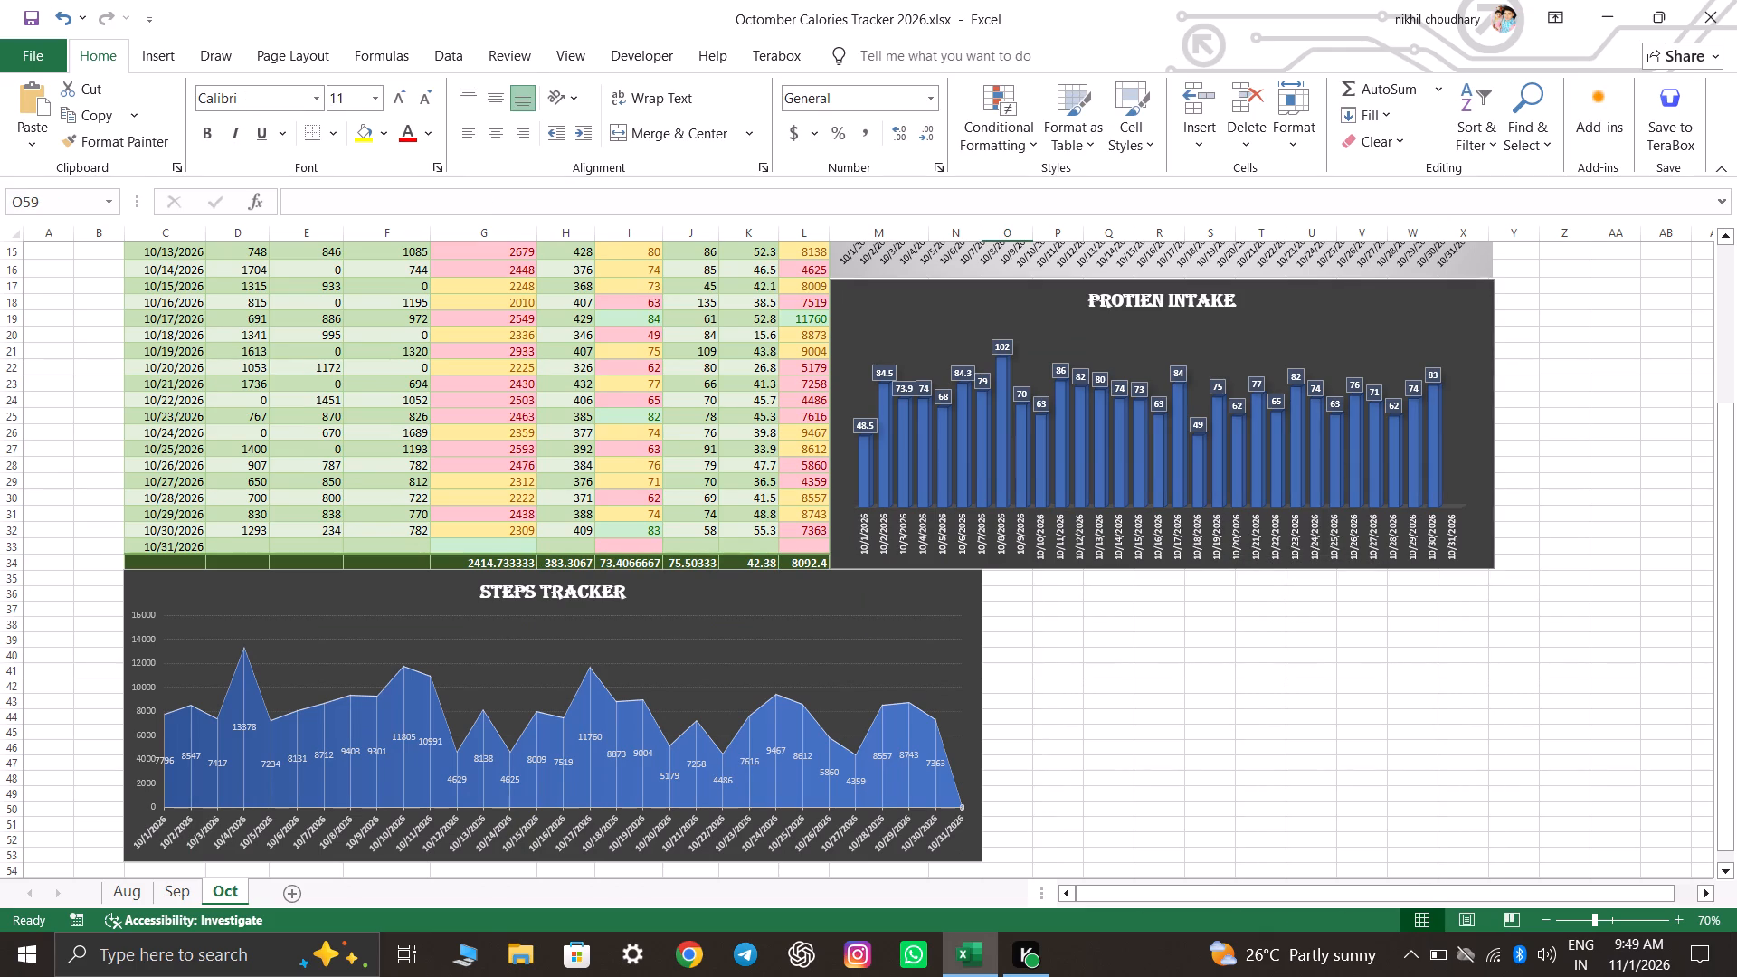
Insert a 3-D pie chart from the Carbs, Protien, Fats and Fiber averages in row 34, with one slice per nutrient.
{"action": "scroll", "coordinate": [1343, 667], "scroll_direction": "up", "scroll_amount": 6}
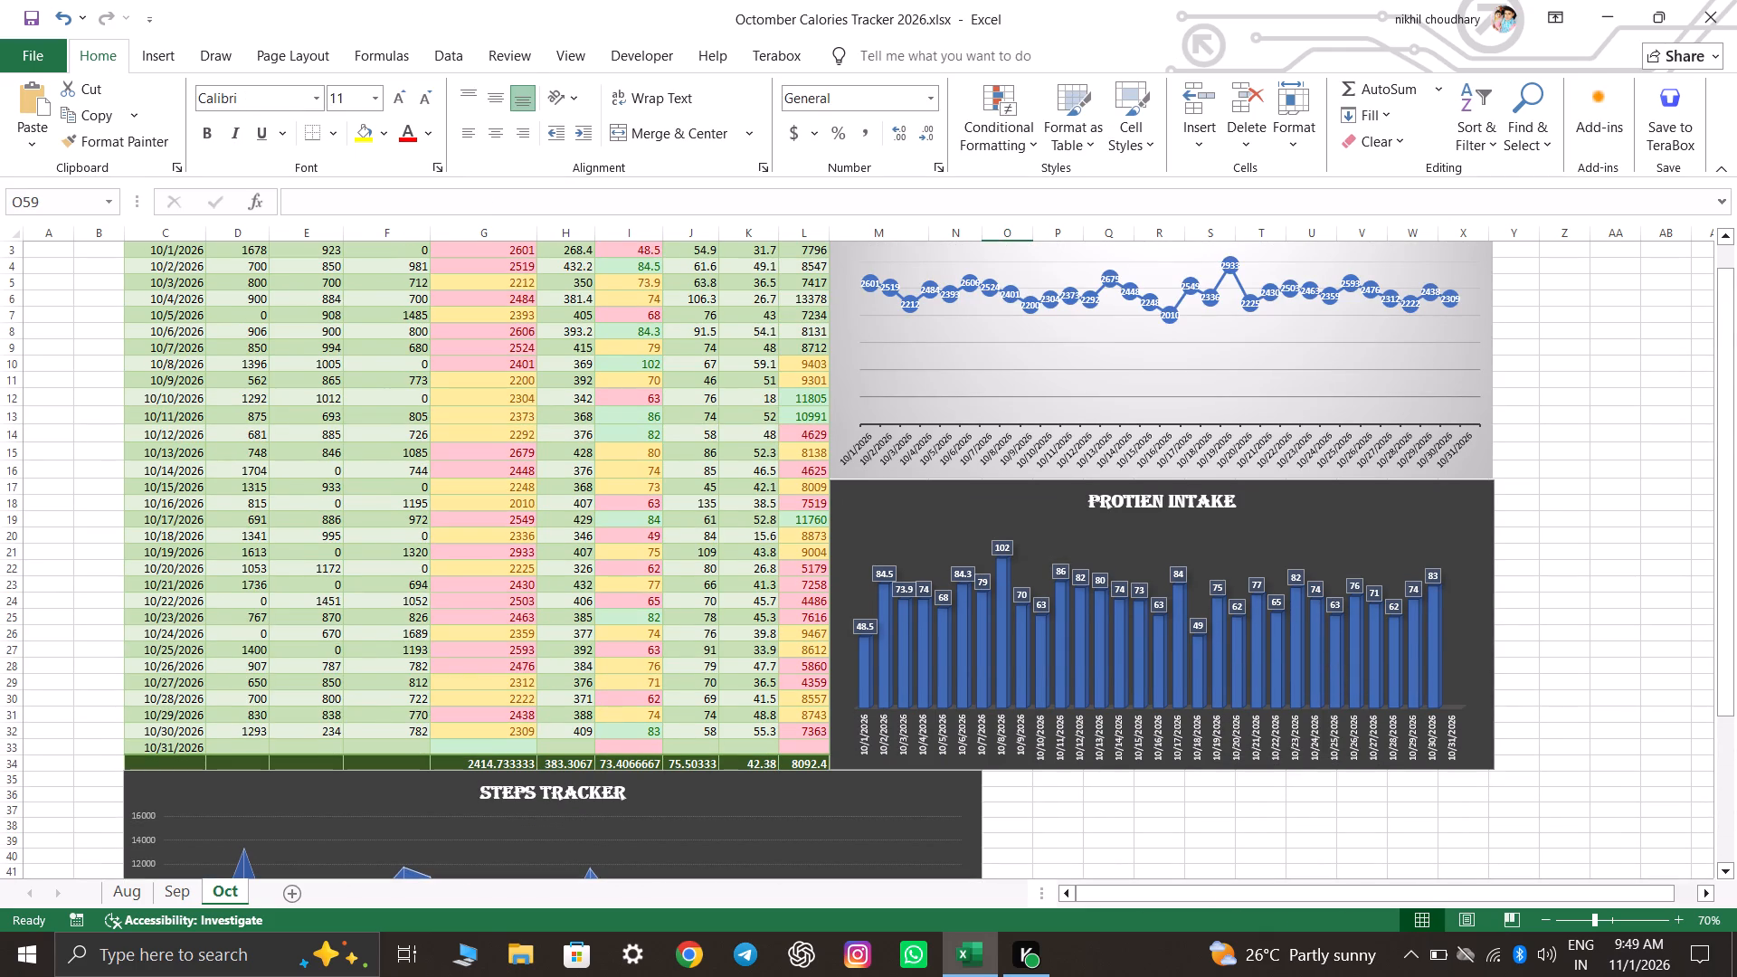
{"action": "left_click", "coordinate": [565, 773]}
{"action": "left_click_drag", "start_coordinate": [568, 764], "coordinate": [736, 761]}
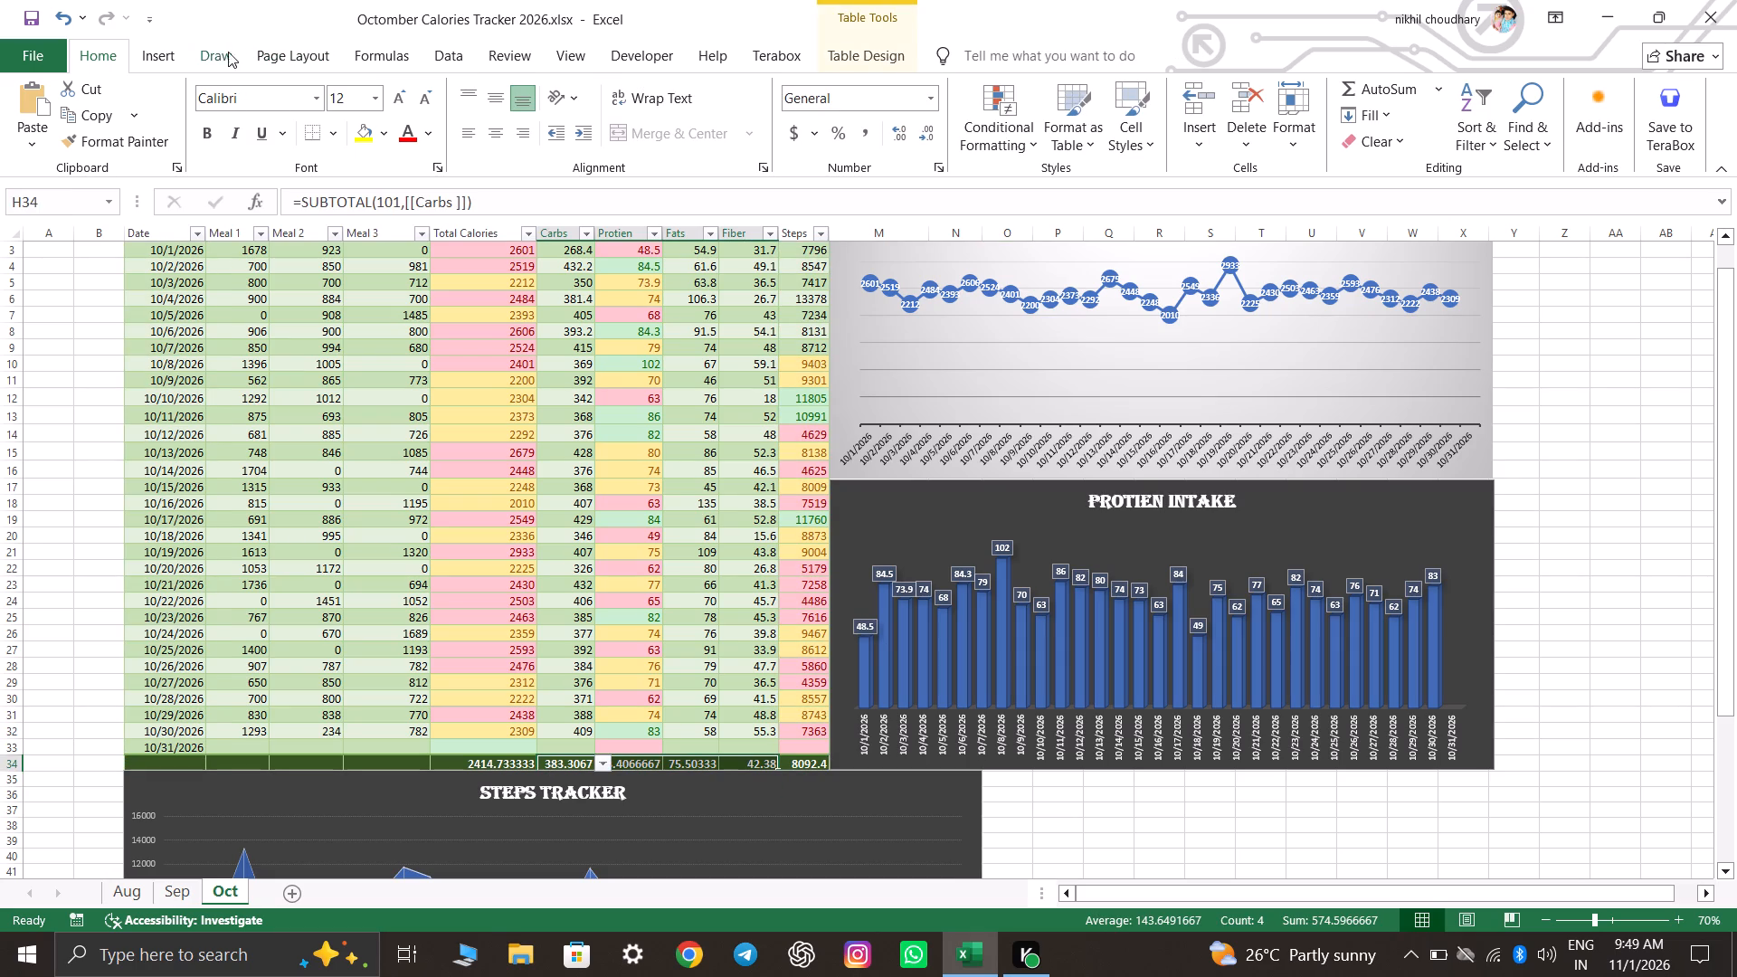
{"action": "left_click", "coordinate": [150, 55]}
{"action": "left_click", "coordinate": [591, 90]}
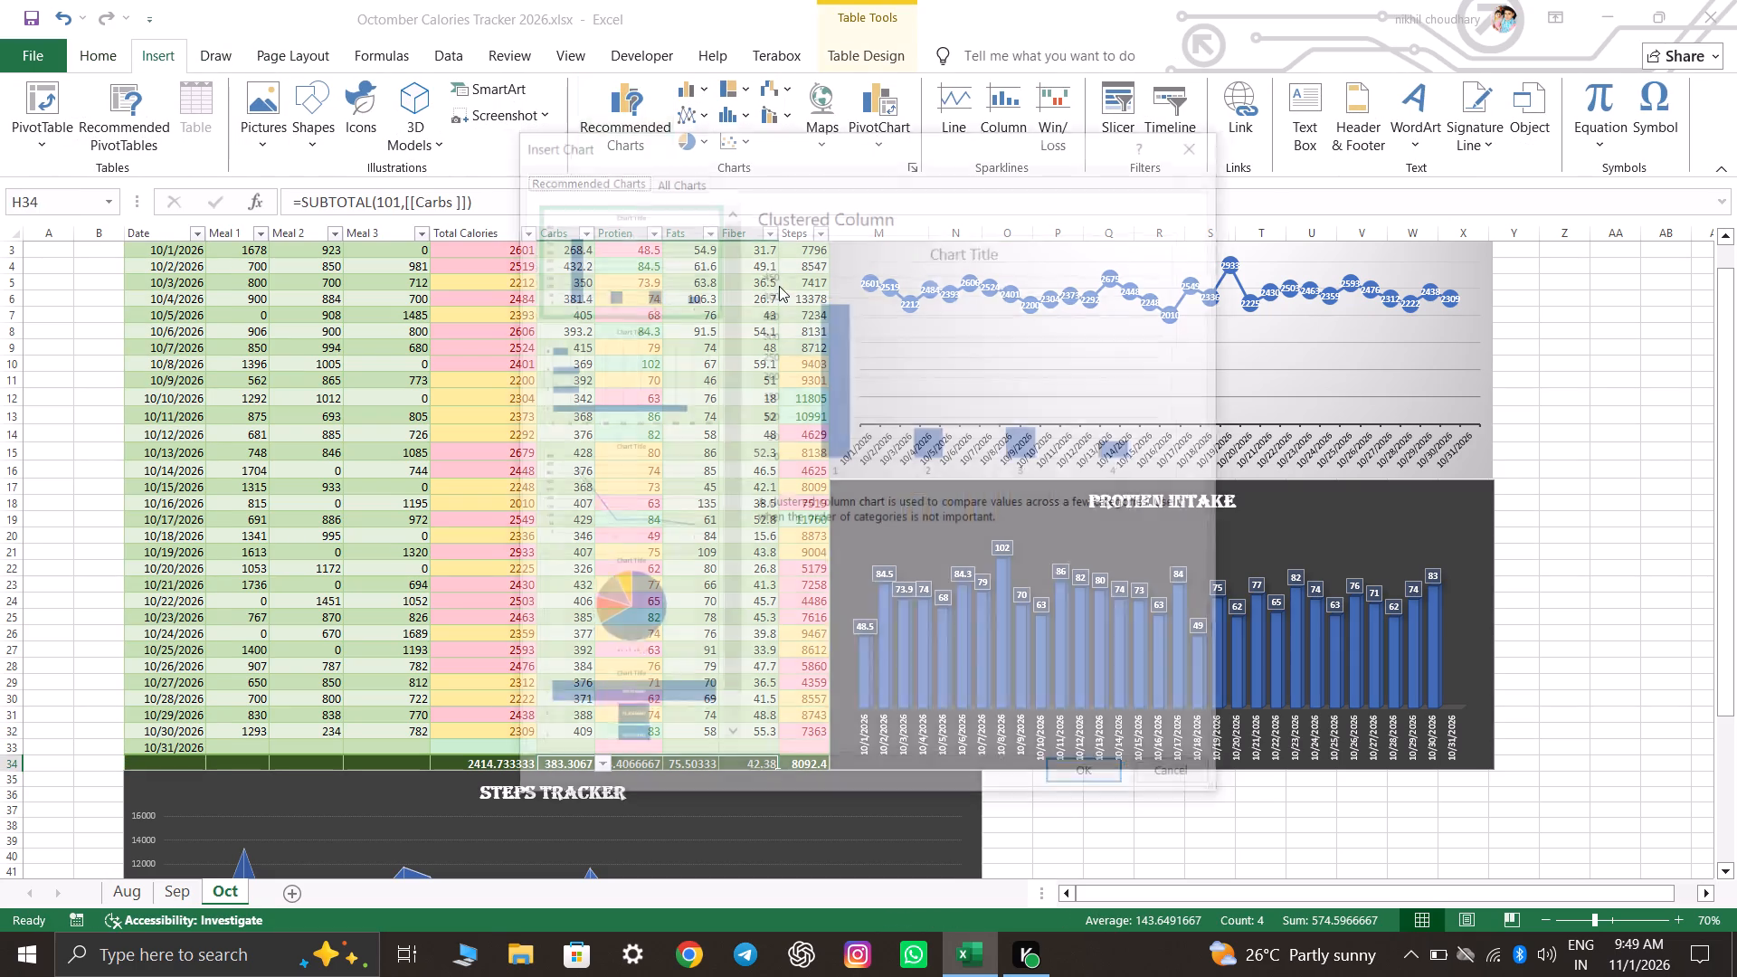
{"action": "left_click", "coordinate": [658, 175]}
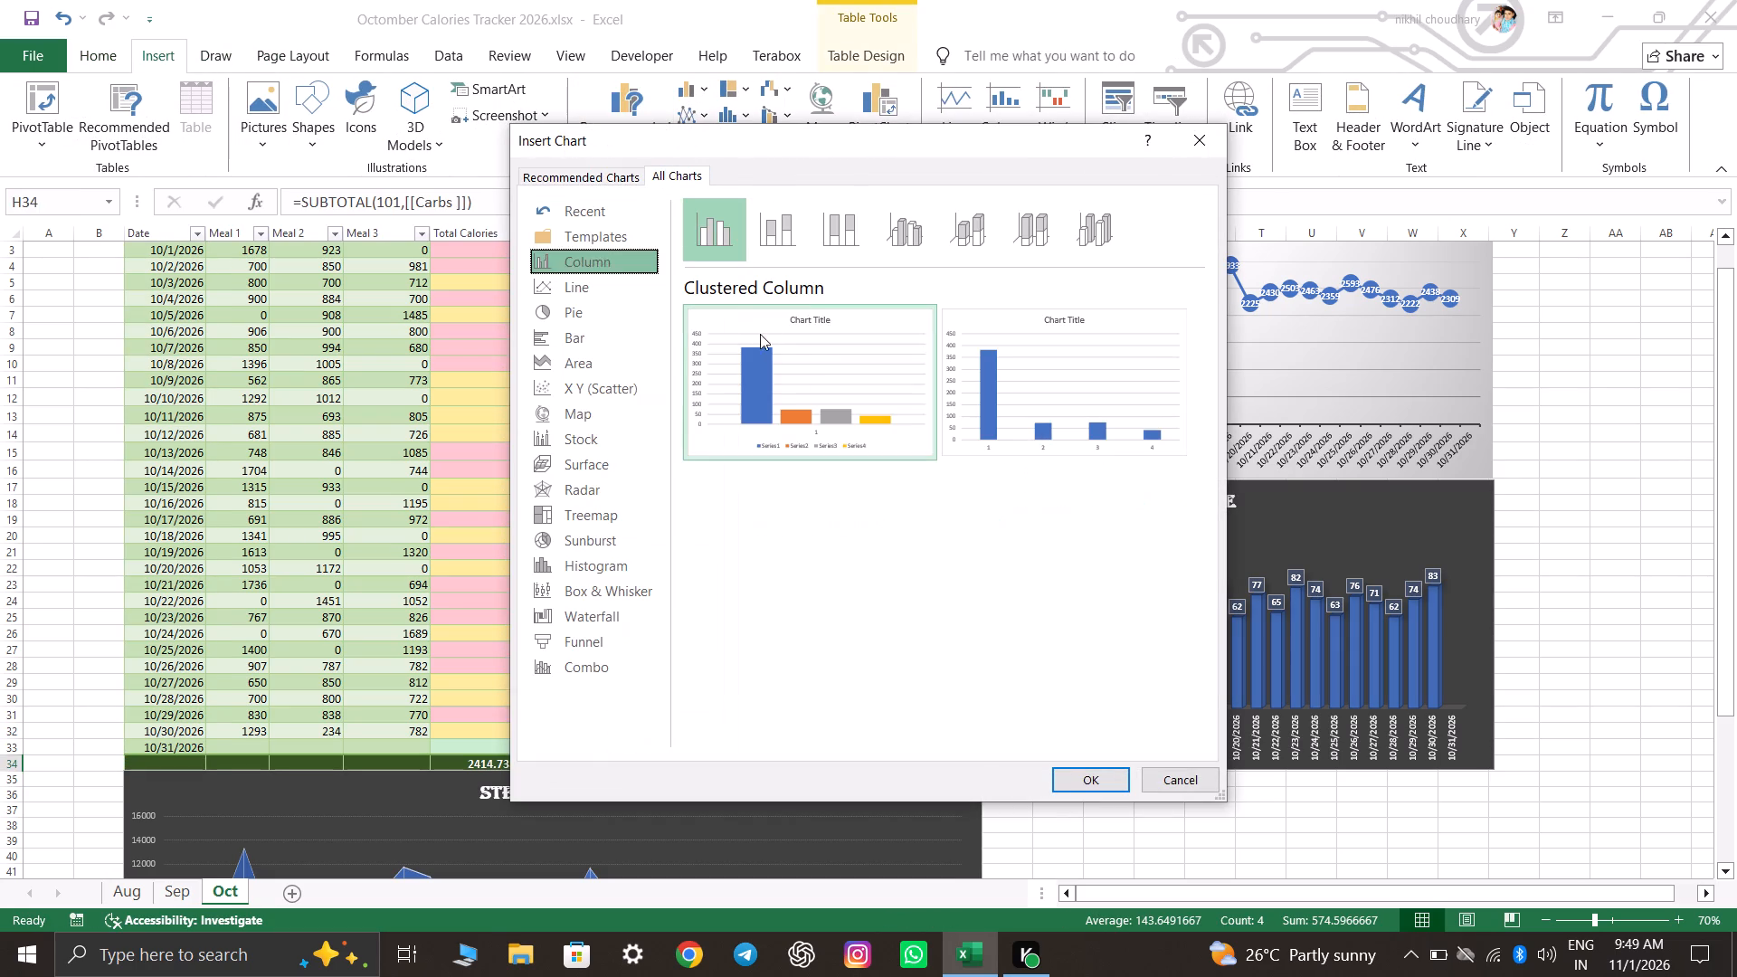
{"action": "left_click", "coordinate": [609, 319]}
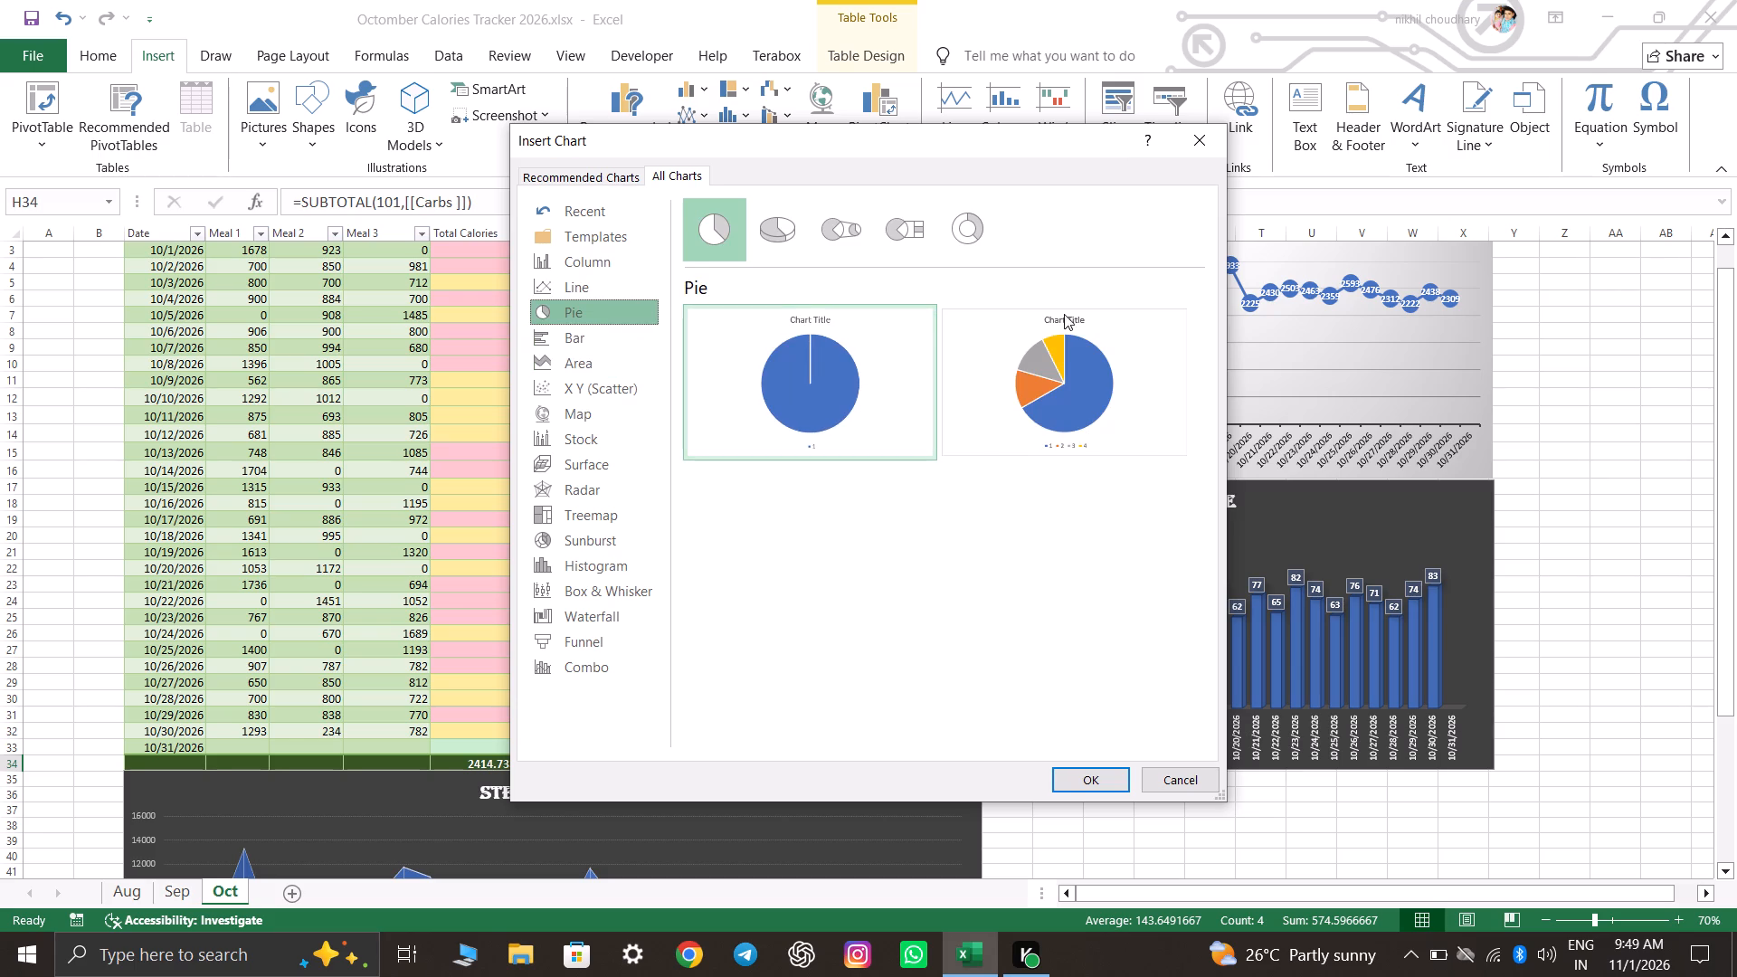
{"action": "left_click", "coordinate": [939, 616]}
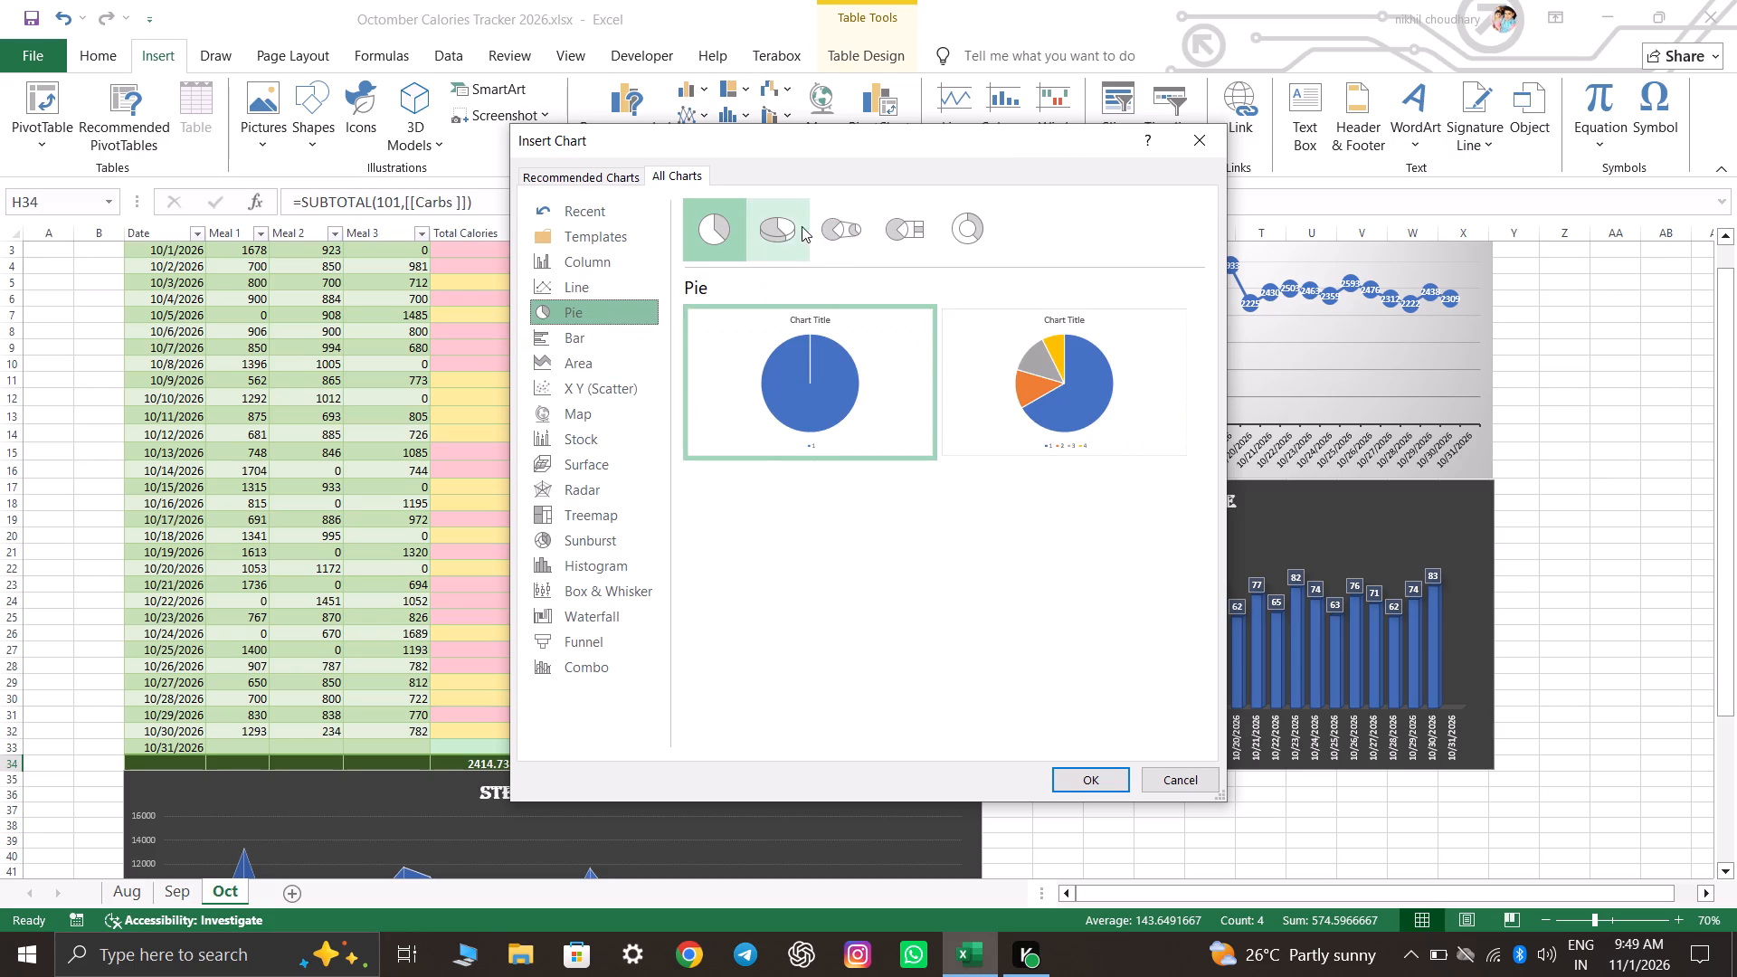
{"action": "left_click", "coordinate": [791, 225]}
{"action": "left_click", "coordinate": [1019, 392]}
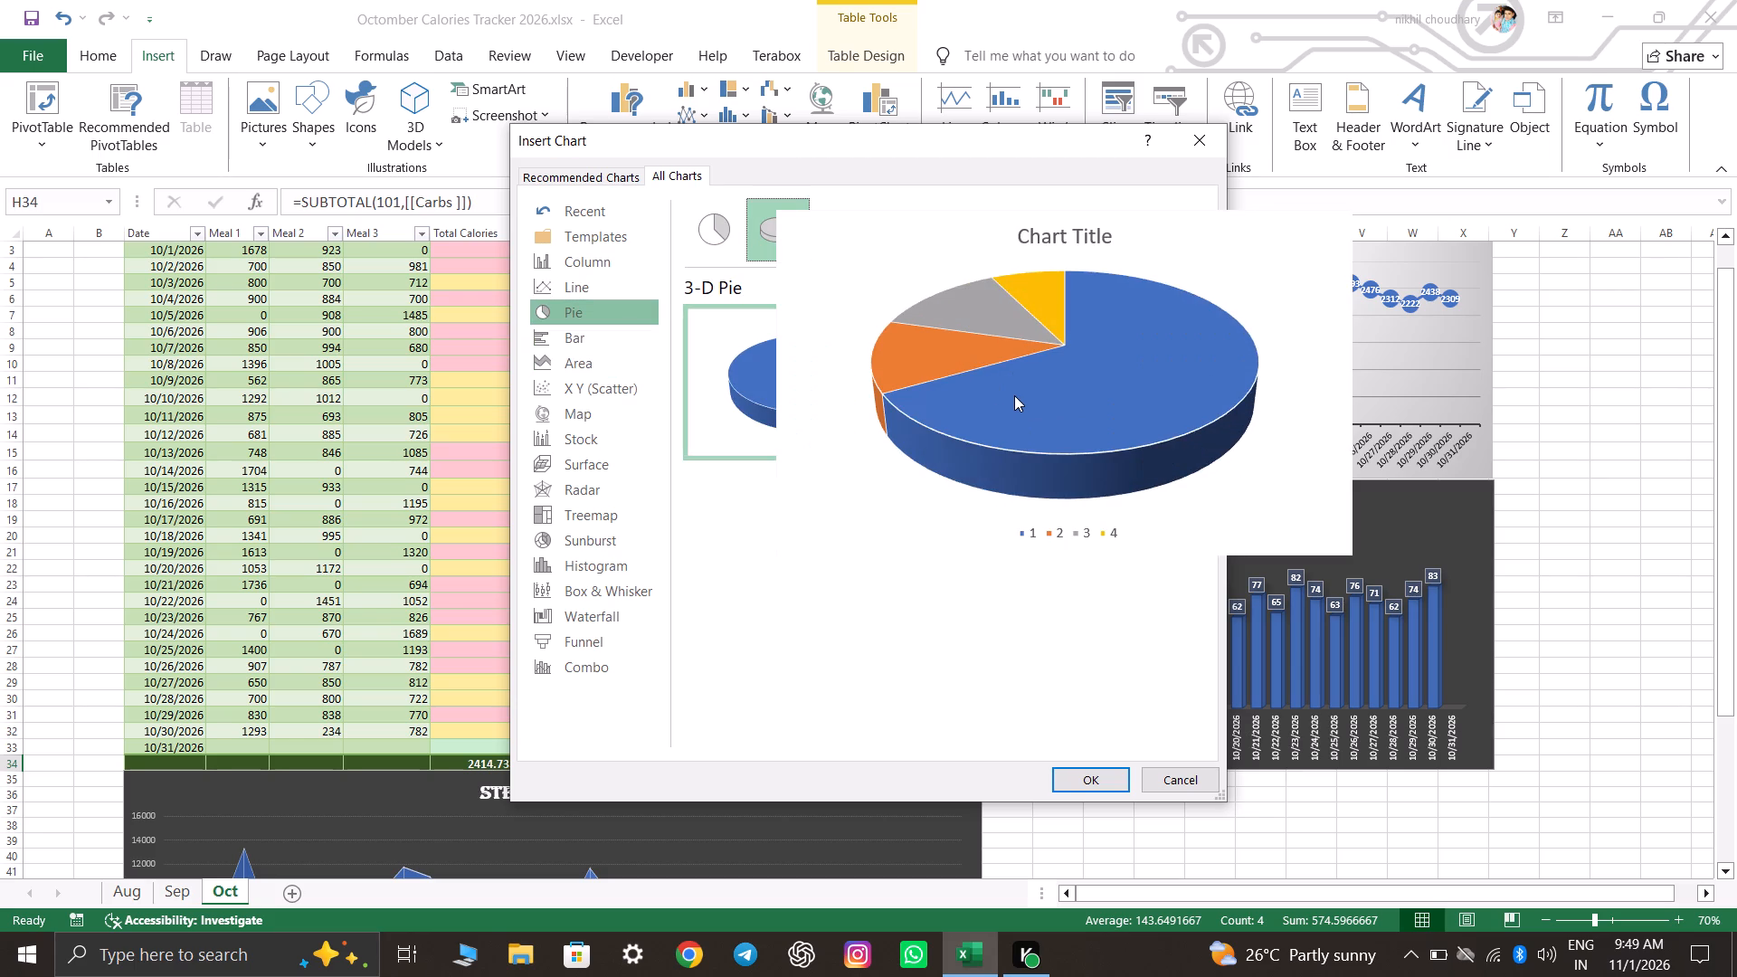
{"action": "left_click", "coordinate": [1106, 775]}
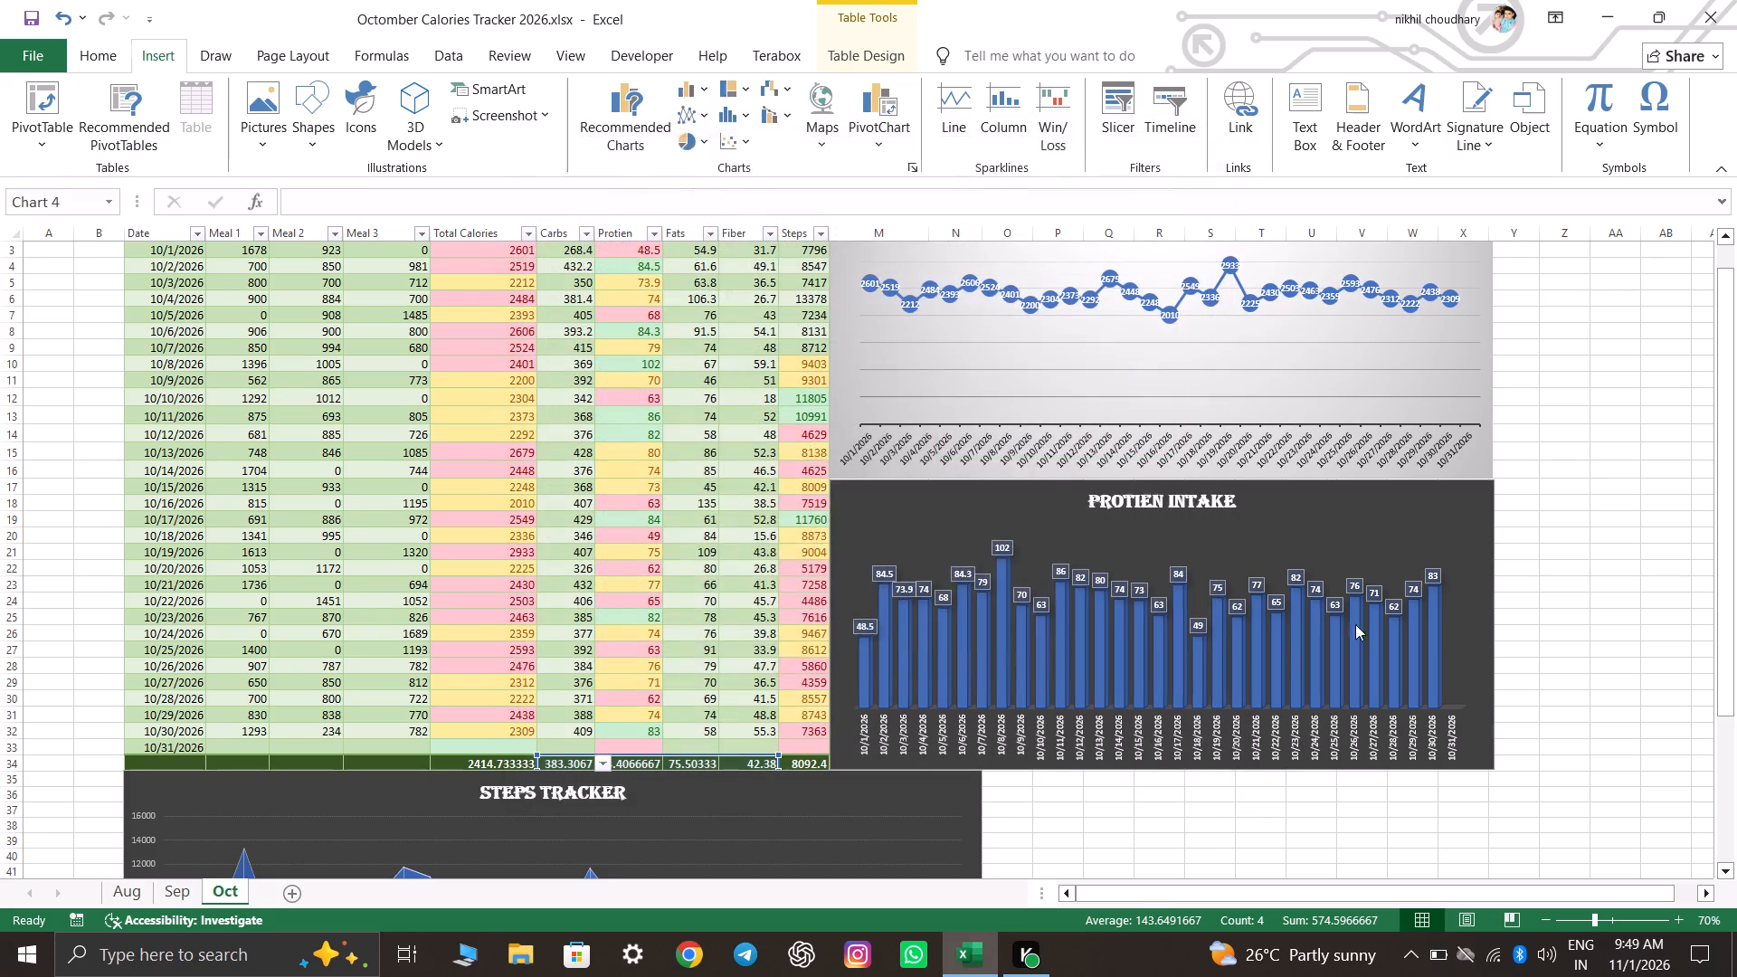
Move the new 3-D pie chart into the empty space beside Steps Tracker, below the Protien Intake chart.
{"action": "scroll", "coordinate": [1537, 572], "scroll_direction": "down", "scroll_amount": 4}
{"action": "left_click_drag", "start_coordinate": [989, 321], "coordinate": [1001, 341]}
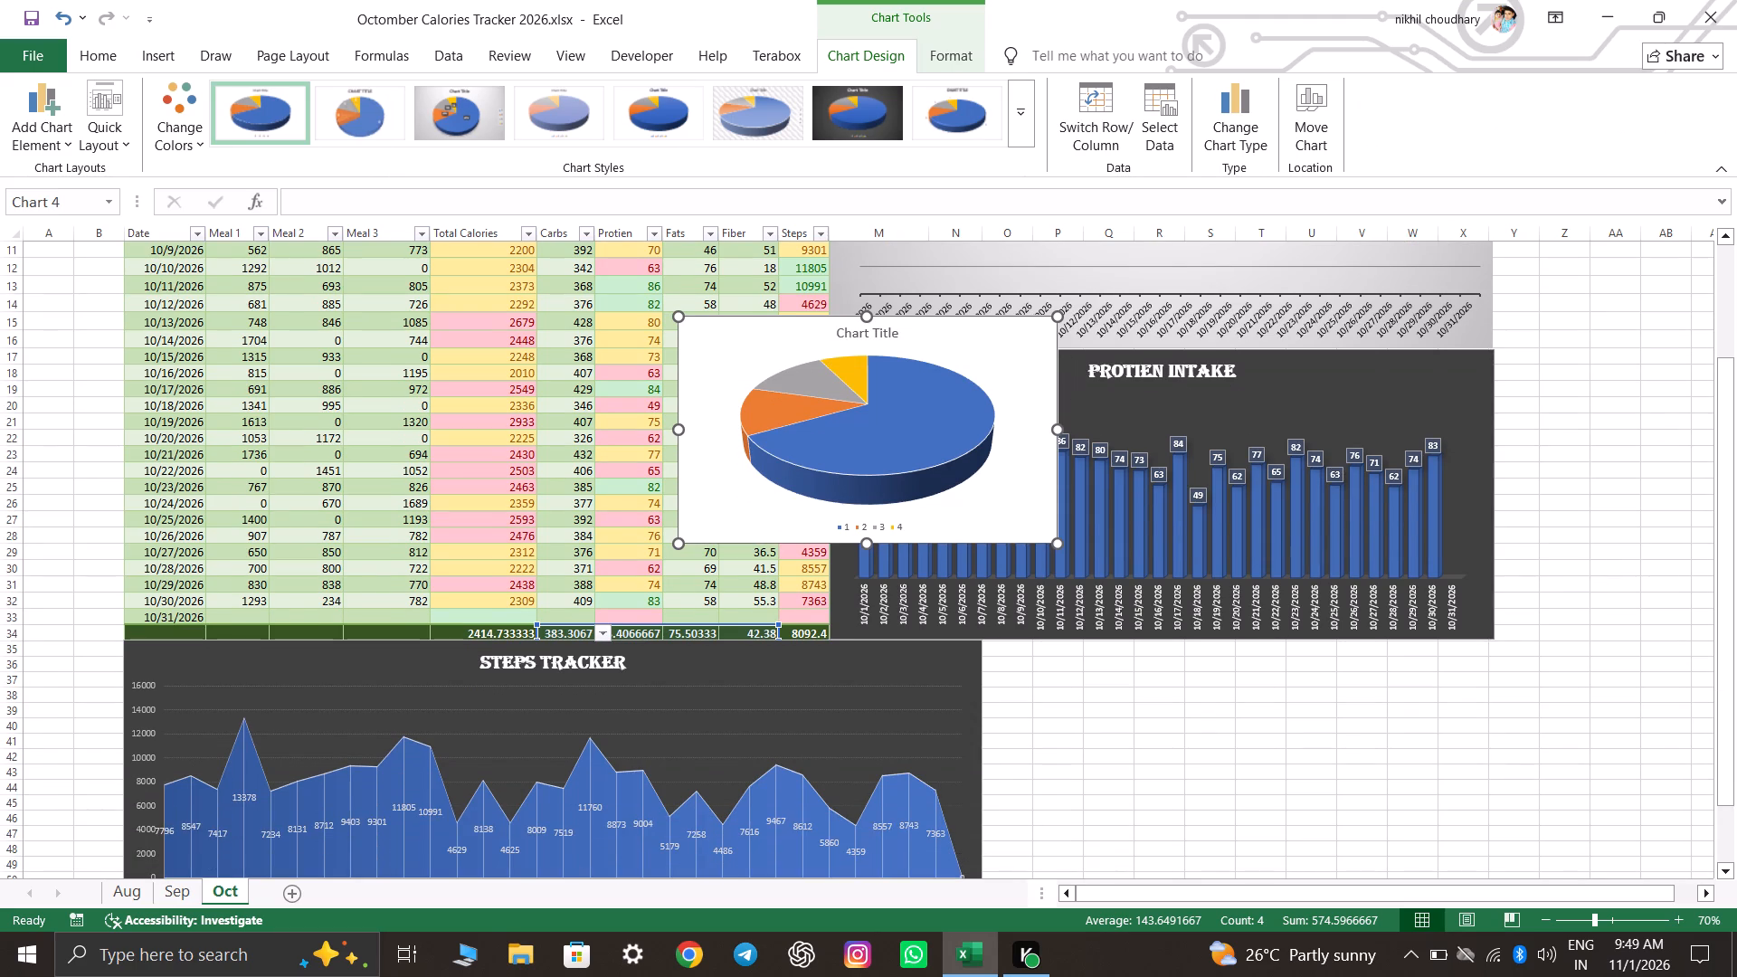
{"action": "left_click_drag", "start_coordinate": [1001, 341], "coordinate": [1322, 678]}
{"action": "scroll", "coordinate": [1431, 618], "scroll_direction": "down", "scroll_amount": 4}
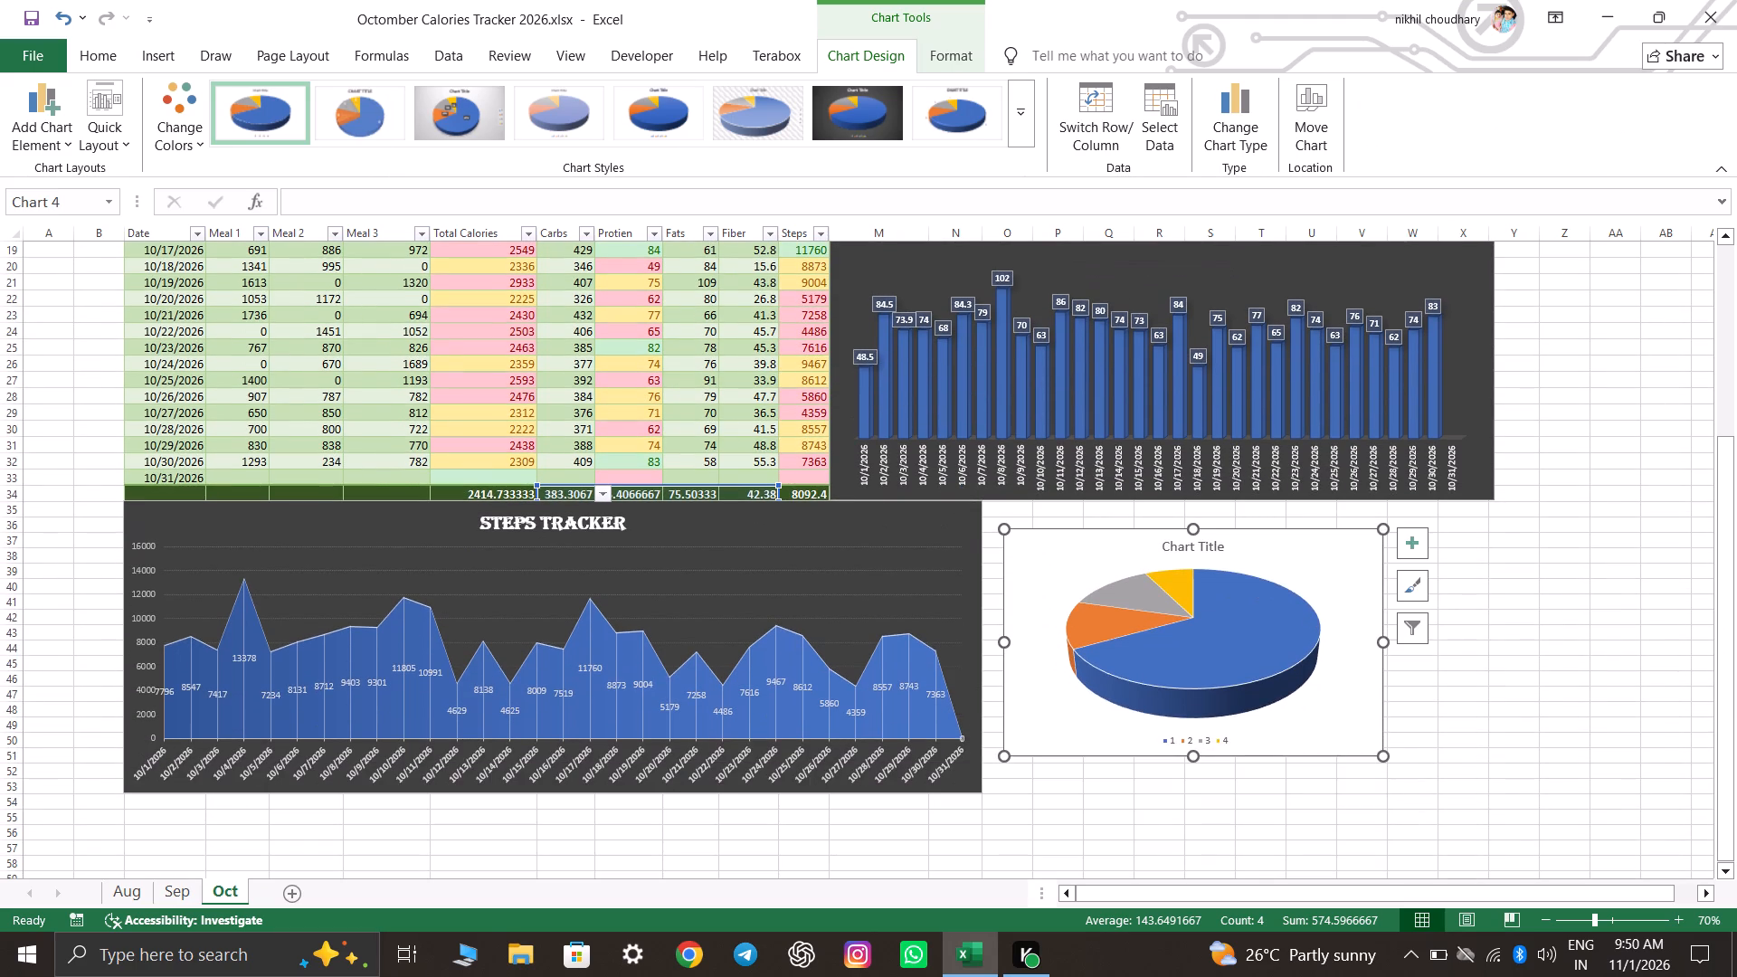
Apply the light grey gradient chart style with dark-boxed percentage labels to the 3-D pie chart.
{"action": "left_click", "coordinate": [487, 113]}
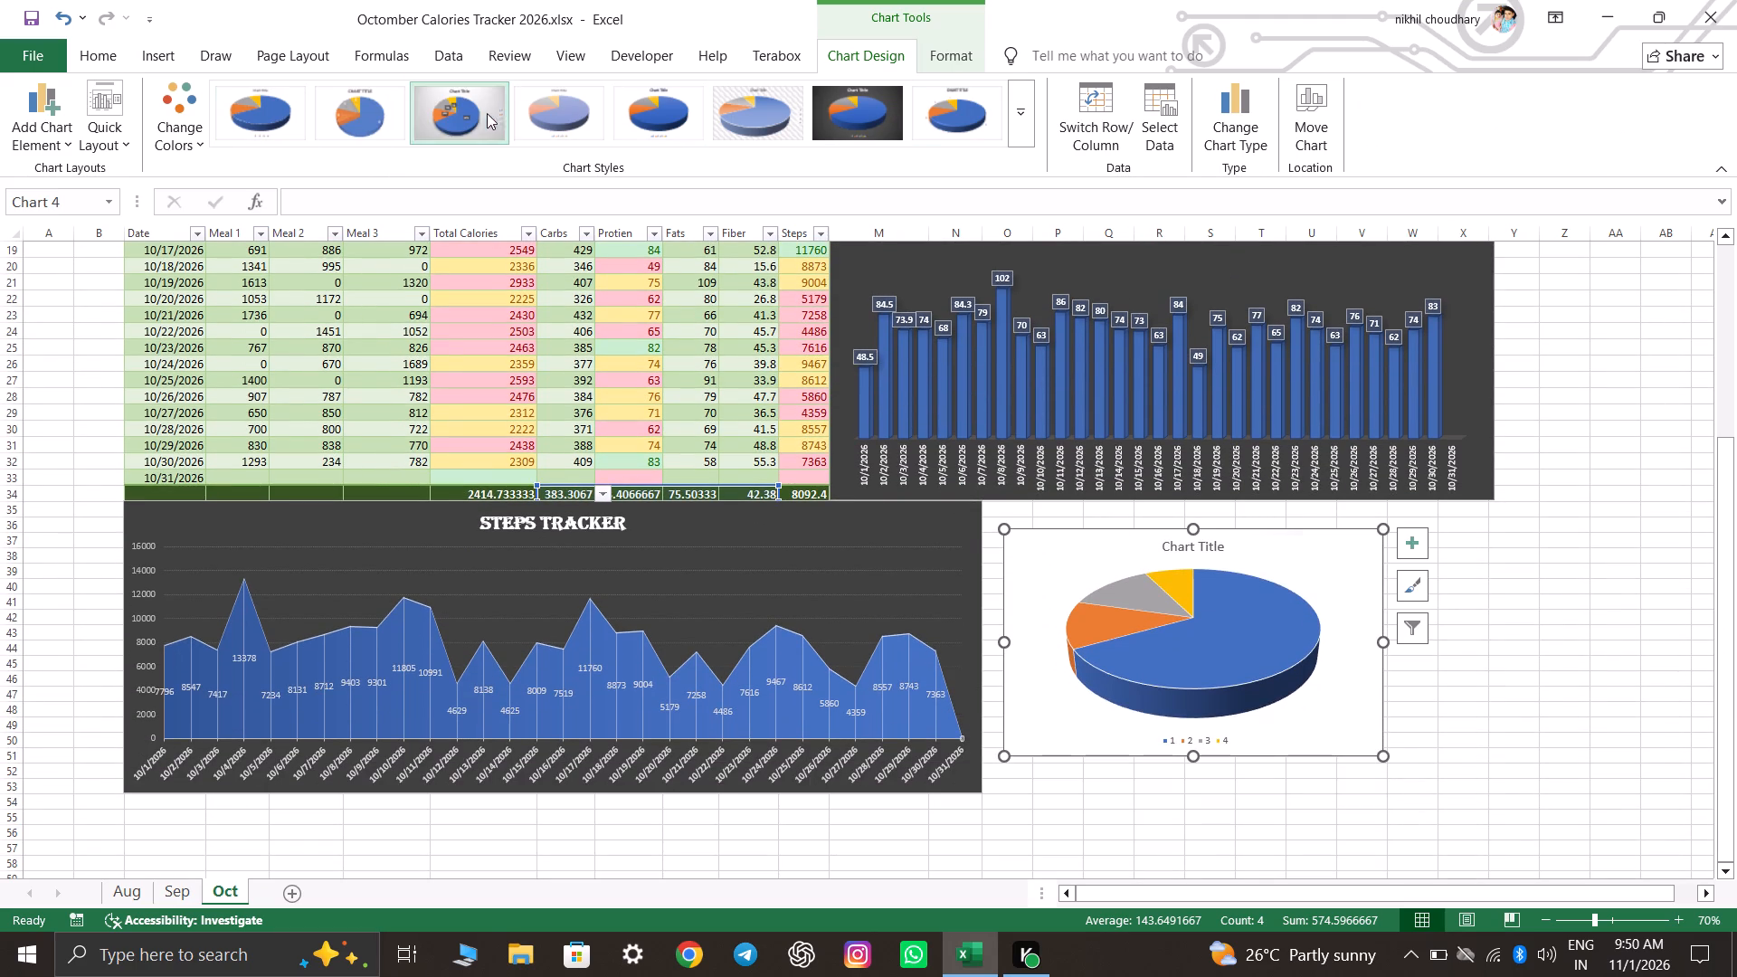
Resize the 3-D pie chart to meet the Protien Intake chart's bottom and right edges and the Steps Tracker chart's right edge.
{"action": "left_click_drag", "start_coordinate": [1383, 758], "coordinate": [1384, 757]}
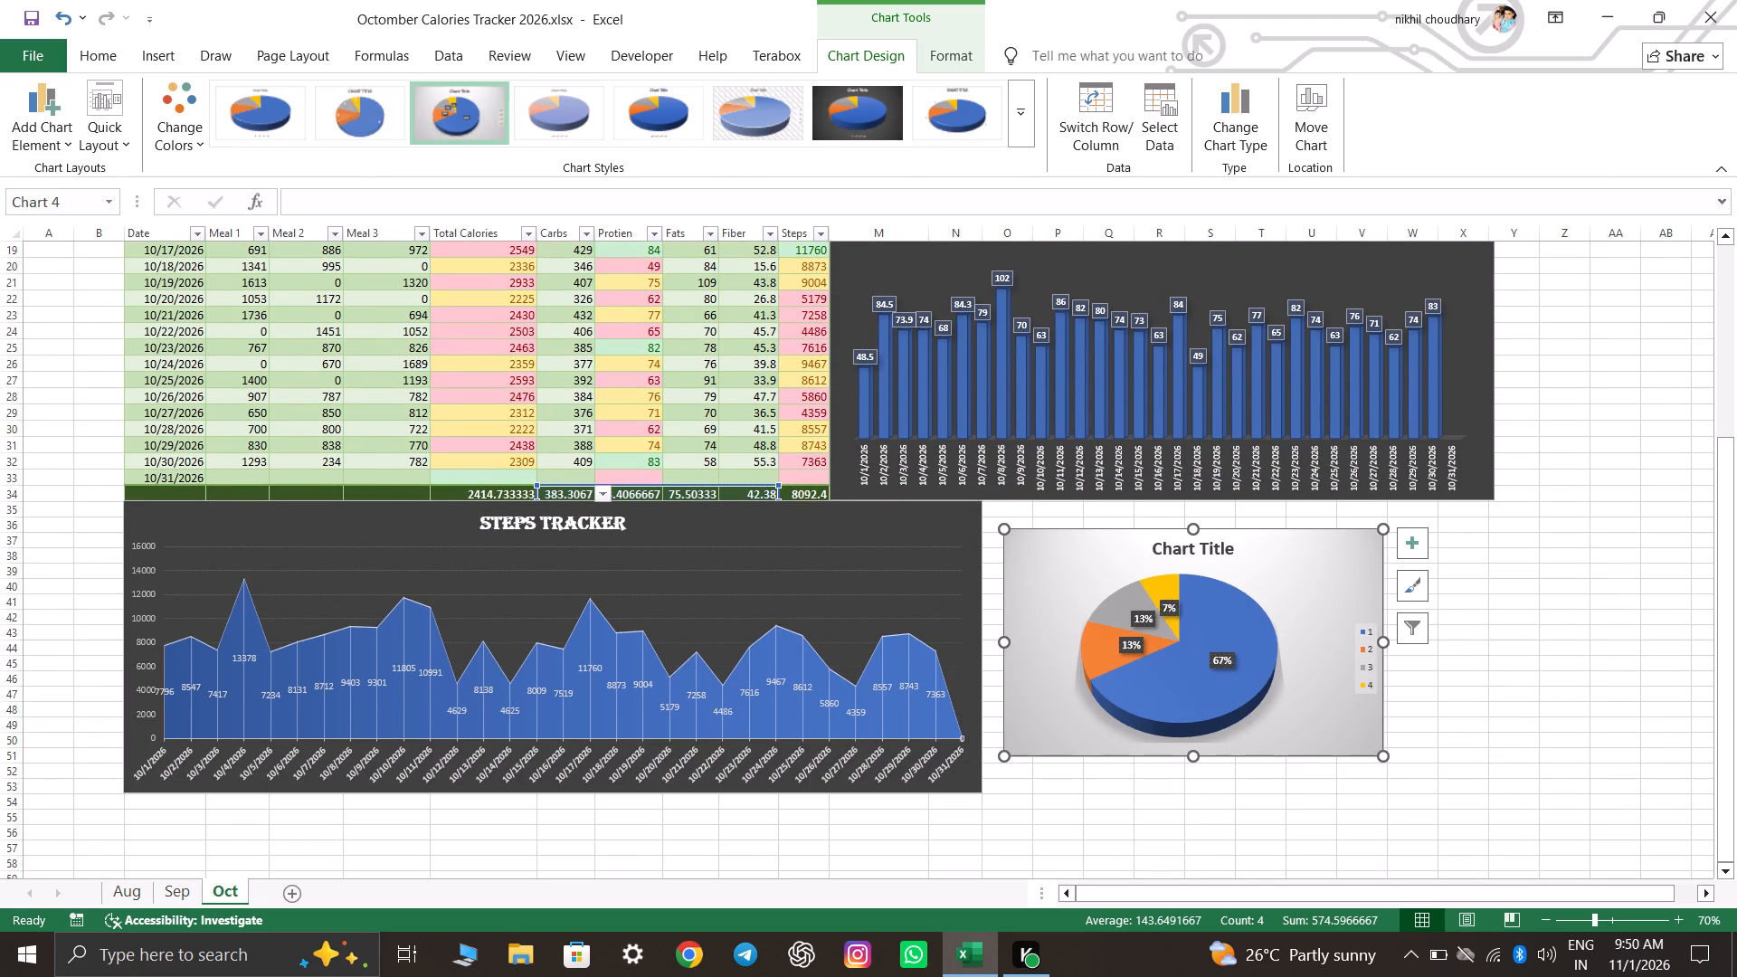
{"action": "left_click_drag", "start_coordinate": [1384, 757], "coordinate": [1484, 761]}
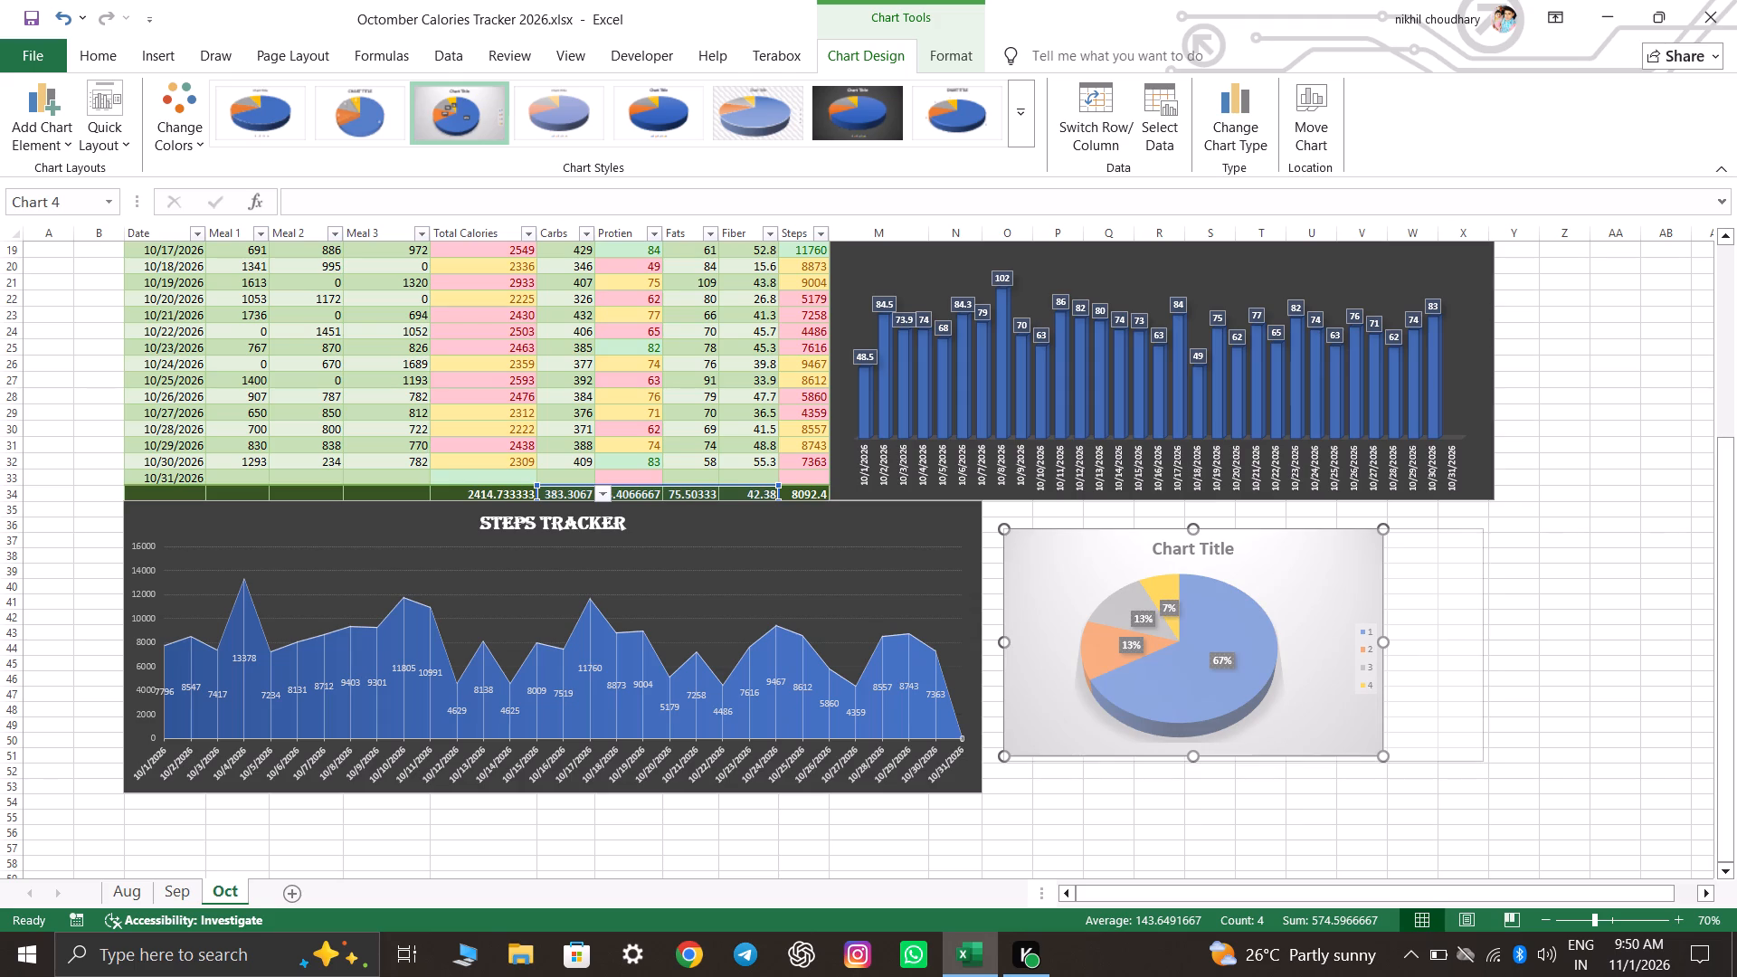
{"action": "left_click_drag", "start_coordinate": [1484, 761], "coordinate": [1492, 763]}
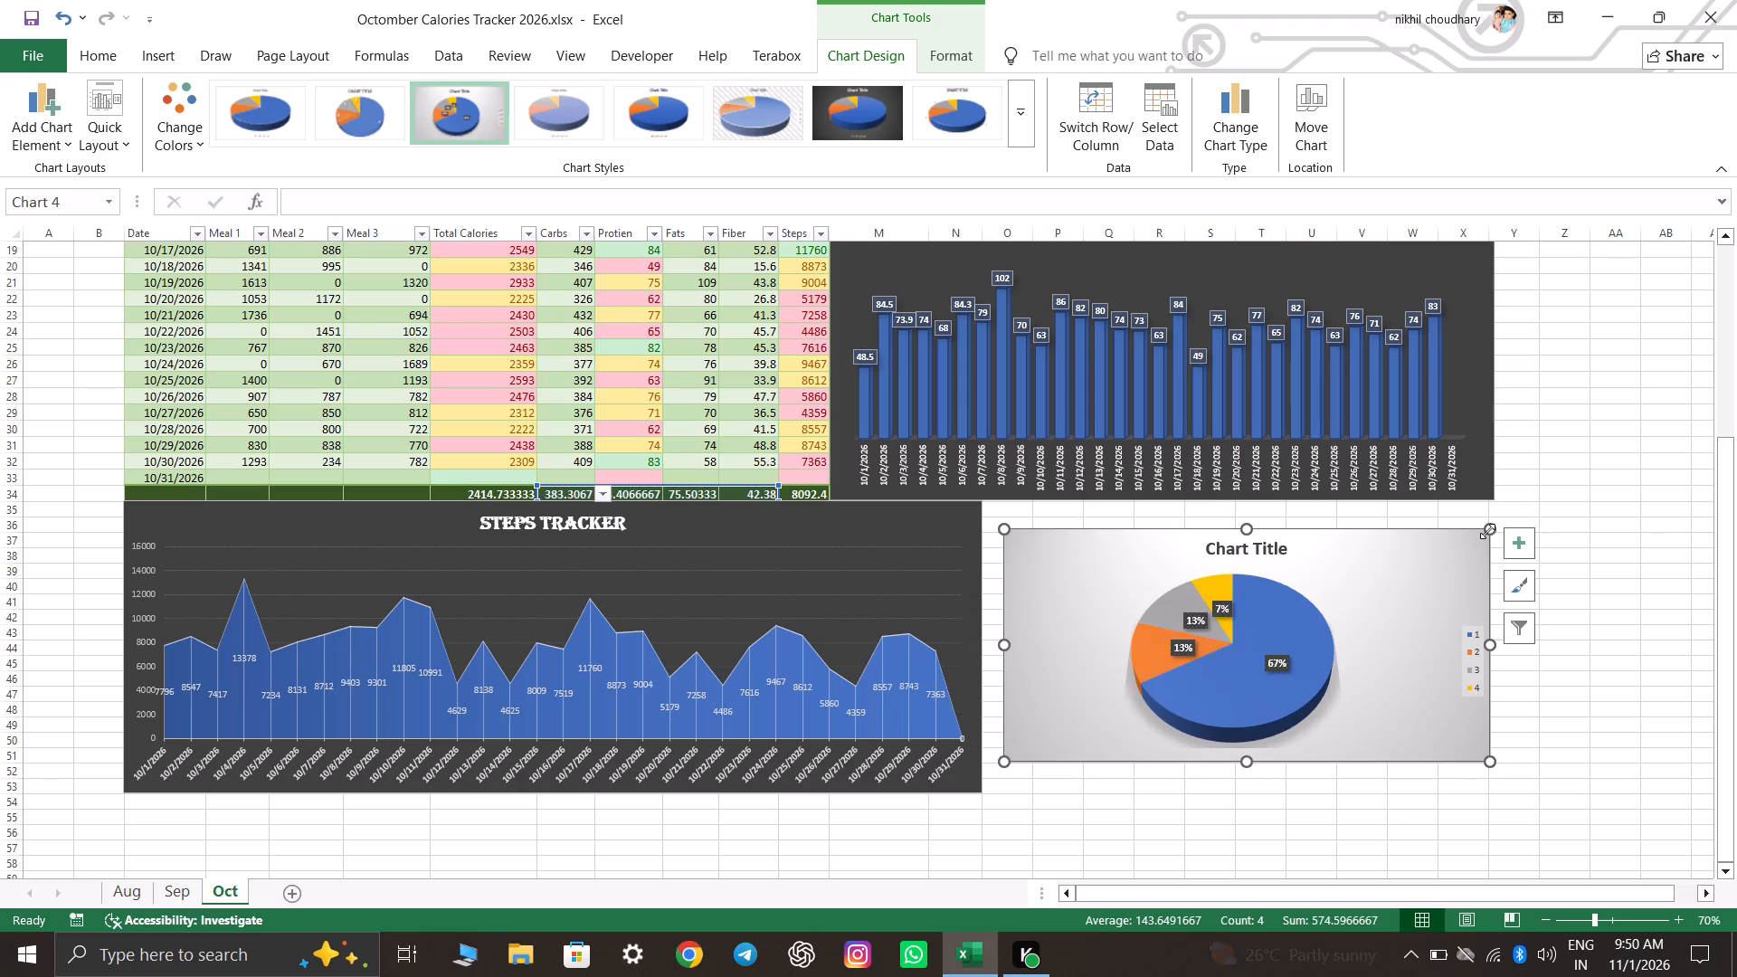
{"action": "left_click_drag", "start_coordinate": [1487, 531], "coordinate": [1493, 505]}
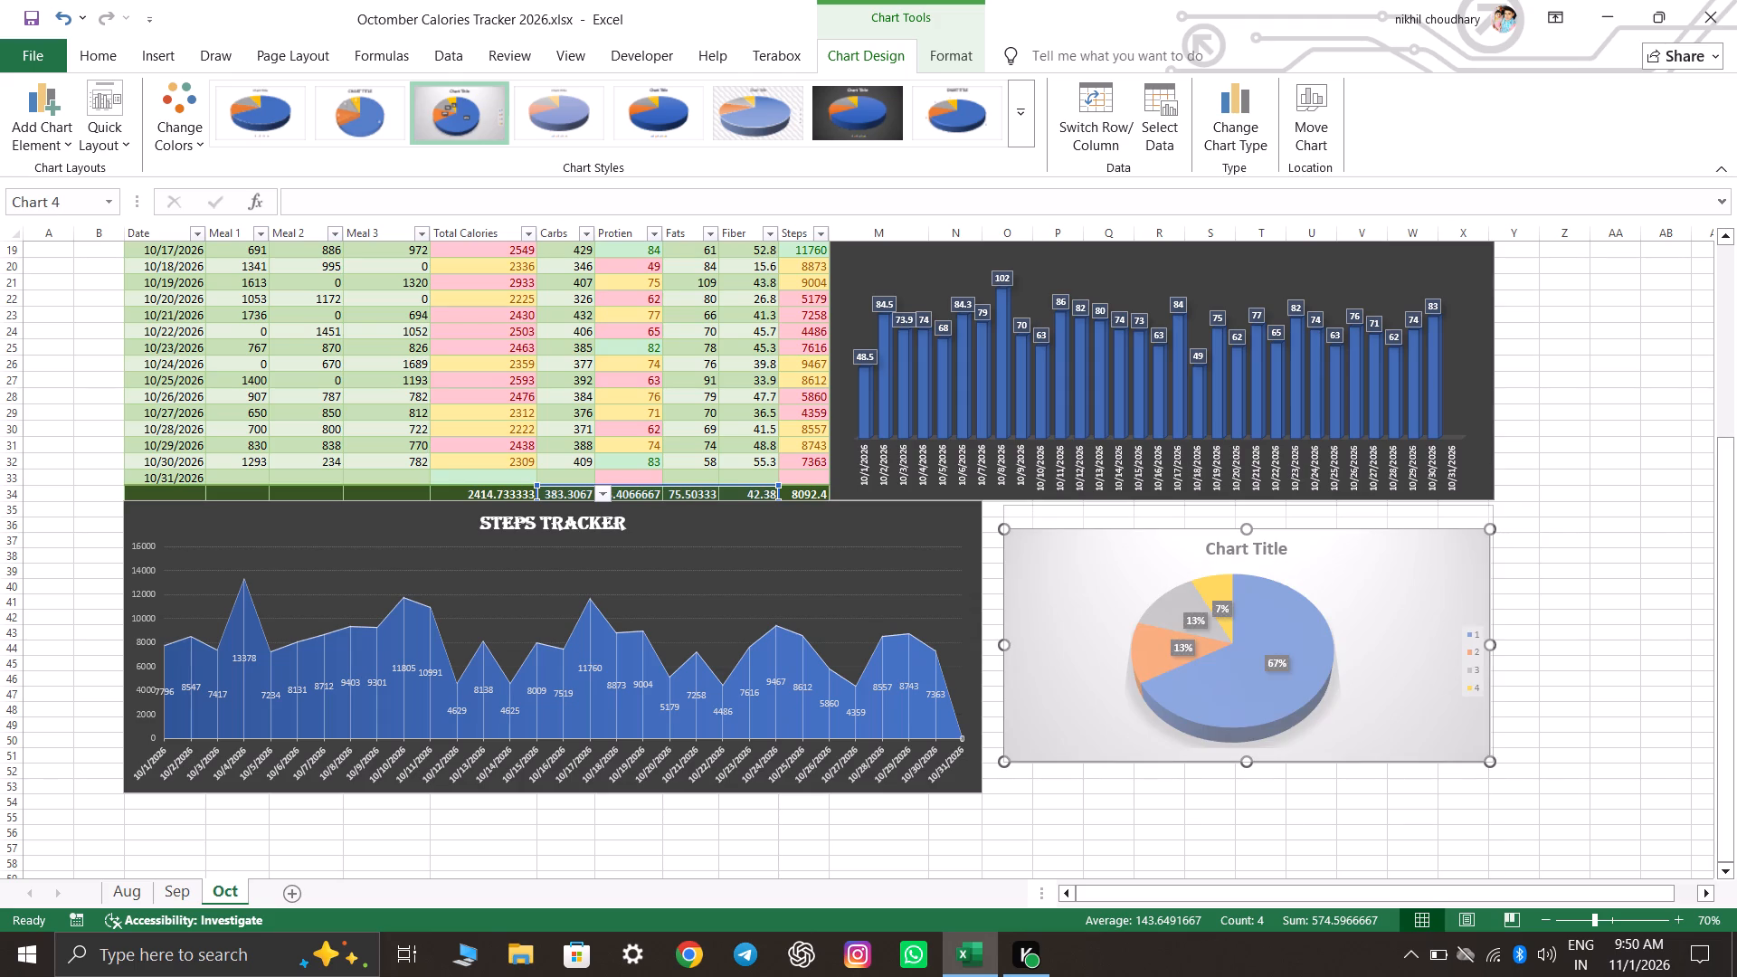
{"action": "left_click_drag", "start_coordinate": [1493, 505], "coordinate": [1493, 499]}
{"action": "left_click", "coordinate": [1605, 626]}
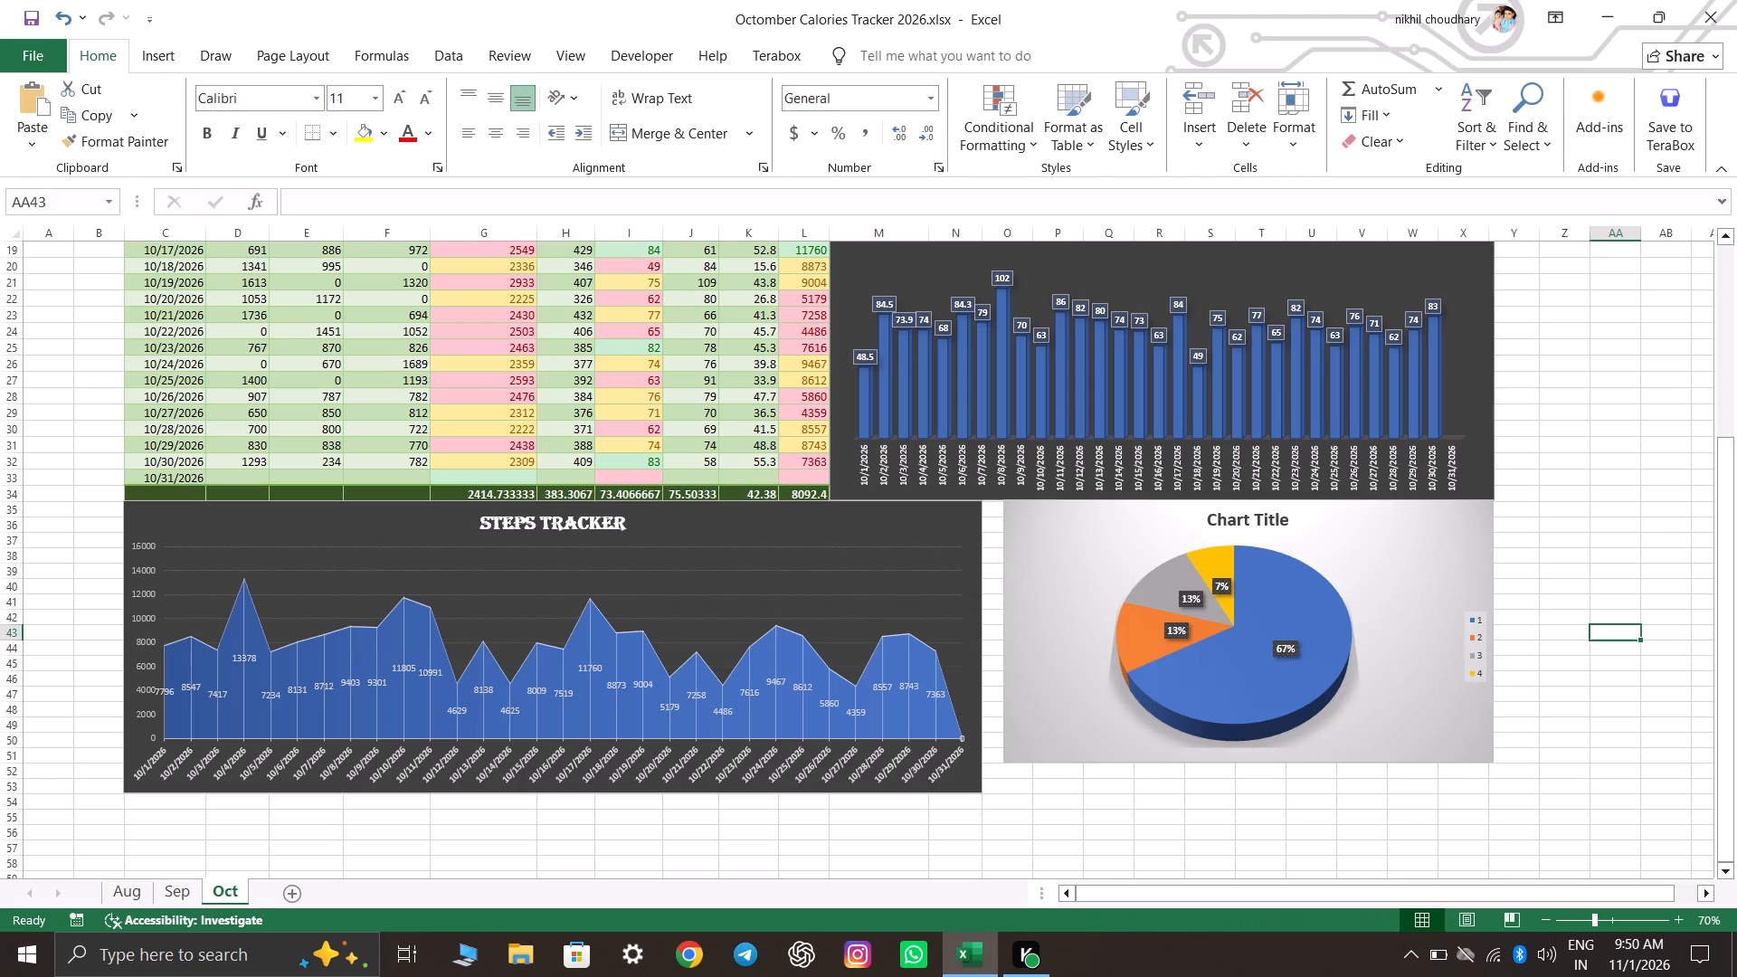
{"action": "left_click", "coordinate": [1014, 526]}
{"action": "left_click_drag", "start_coordinate": [1003, 502], "coordinate": [980, 499]}
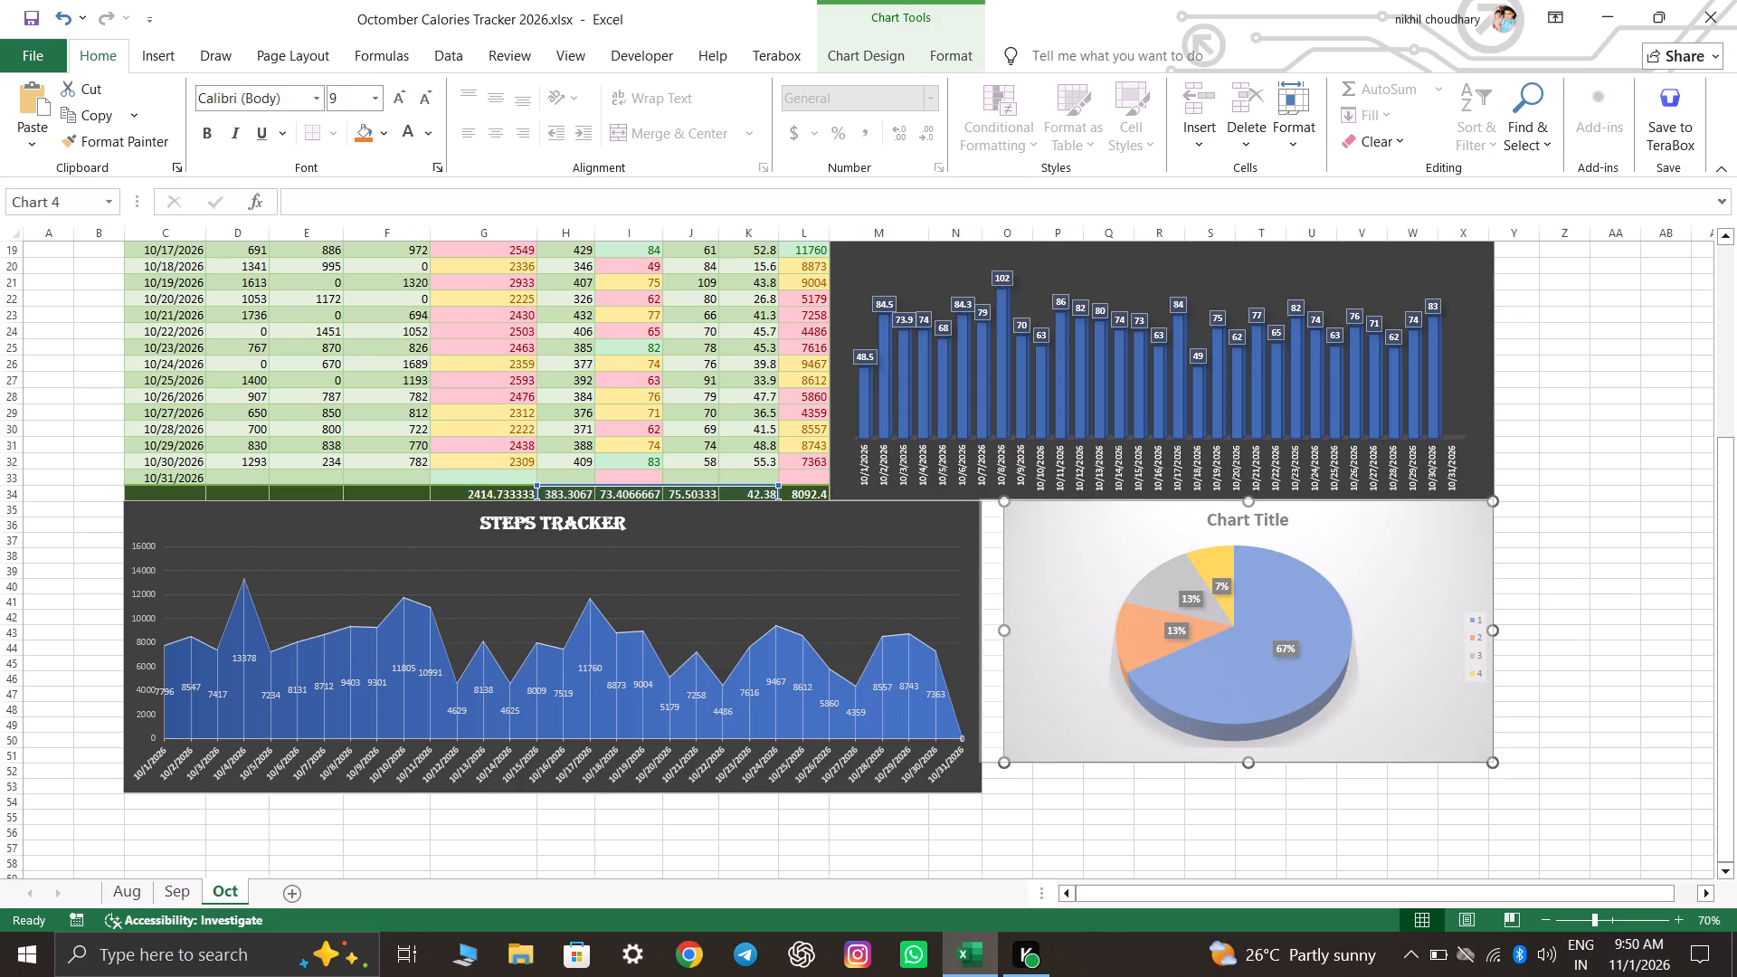
{"action": "left_click_drag", "start_coordinate": [980, 499], "coordinate": [986, 500]}
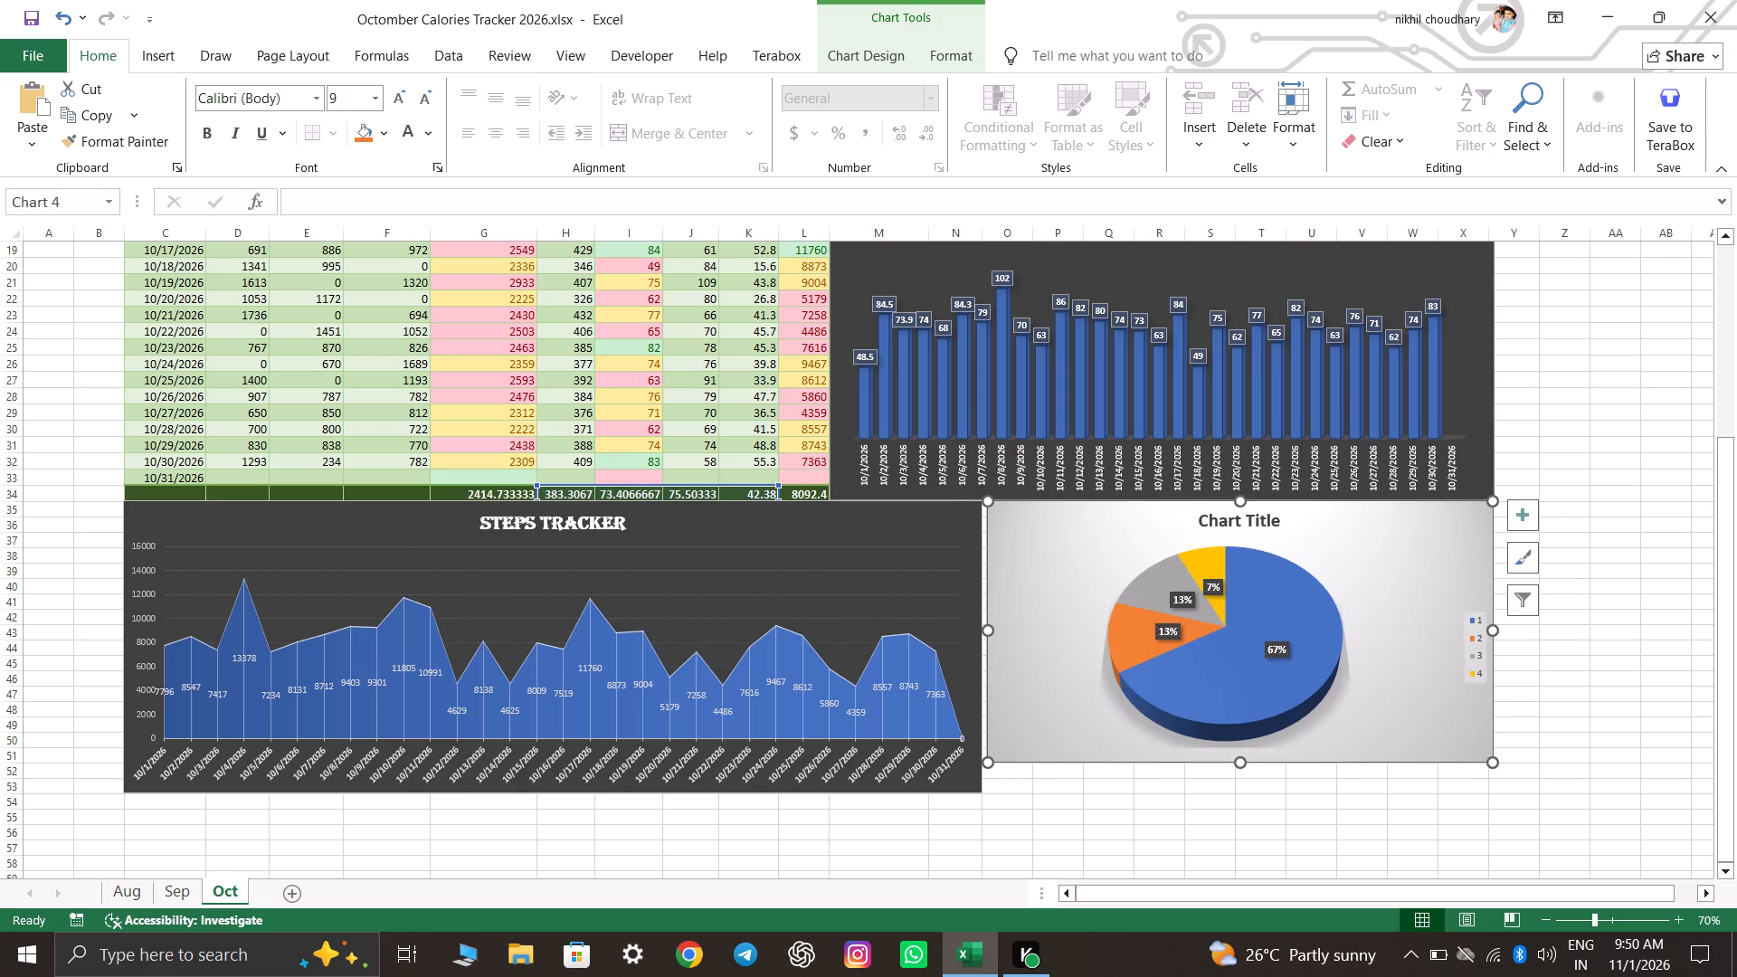
{"action": "left_click", "coordinate": [991, 498]}
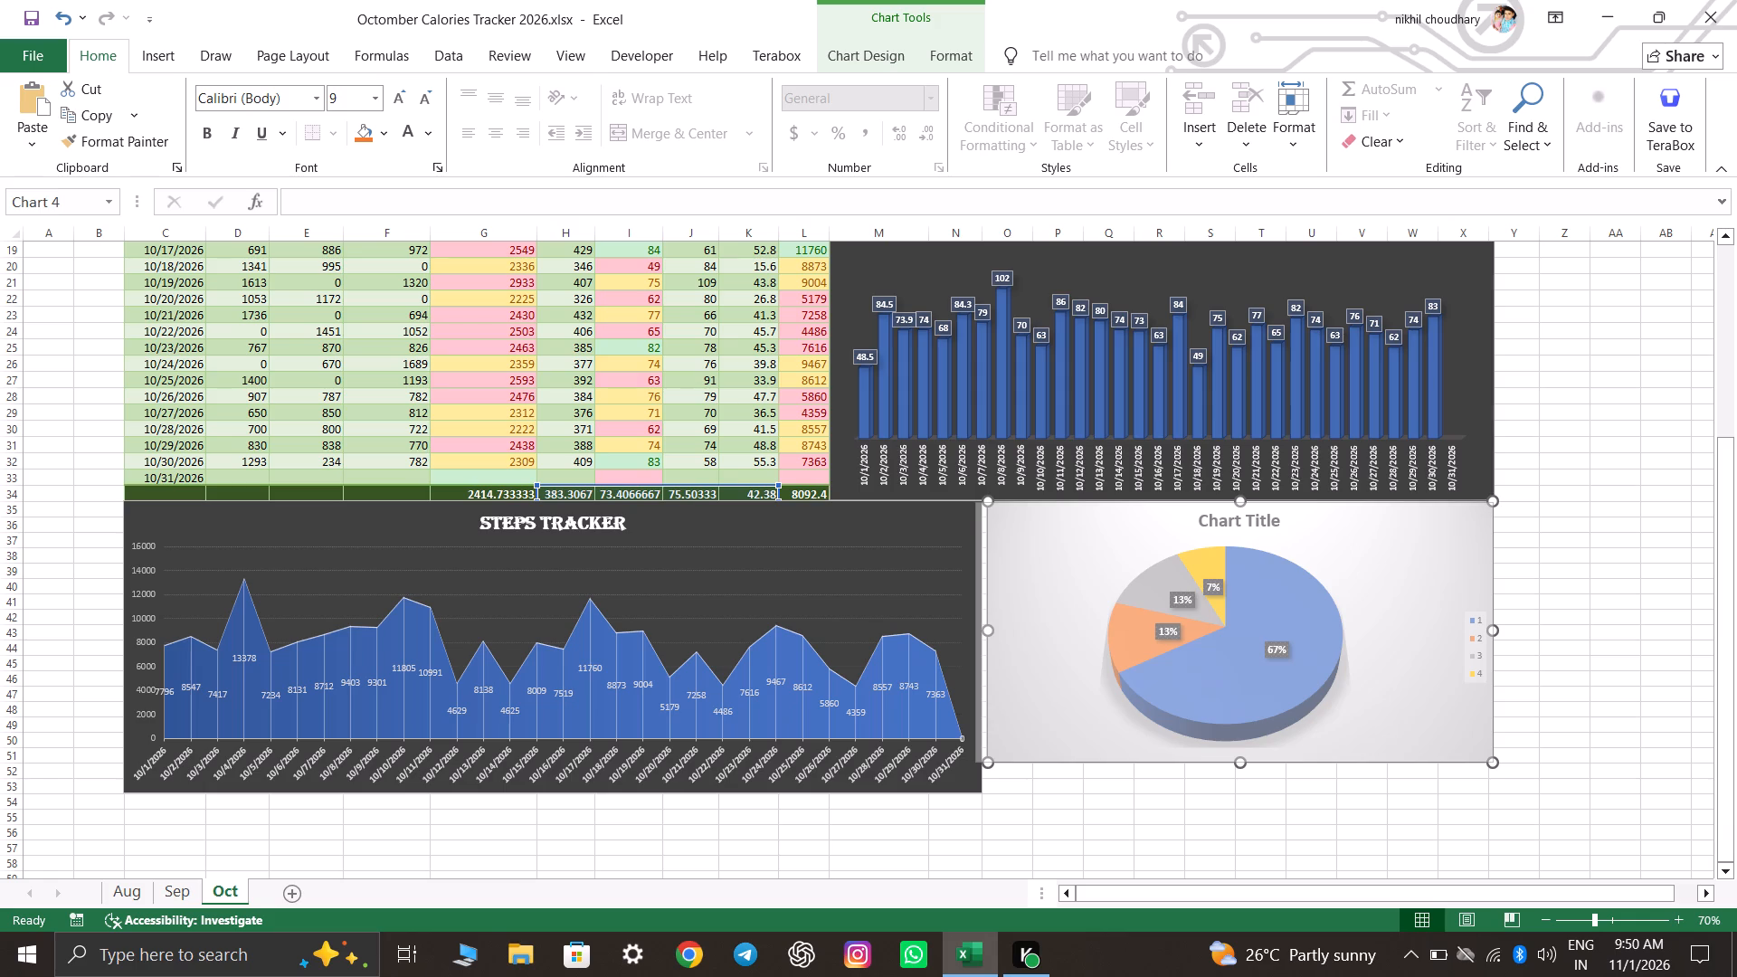
Extend the 3-D pie chart's bottom edge down to line up with the bottom of the Steps Tracker chart.
{"action": "scroll", "coordinate": [1152, 704], "scroll_direction": "down", "scroll_amount": 2}
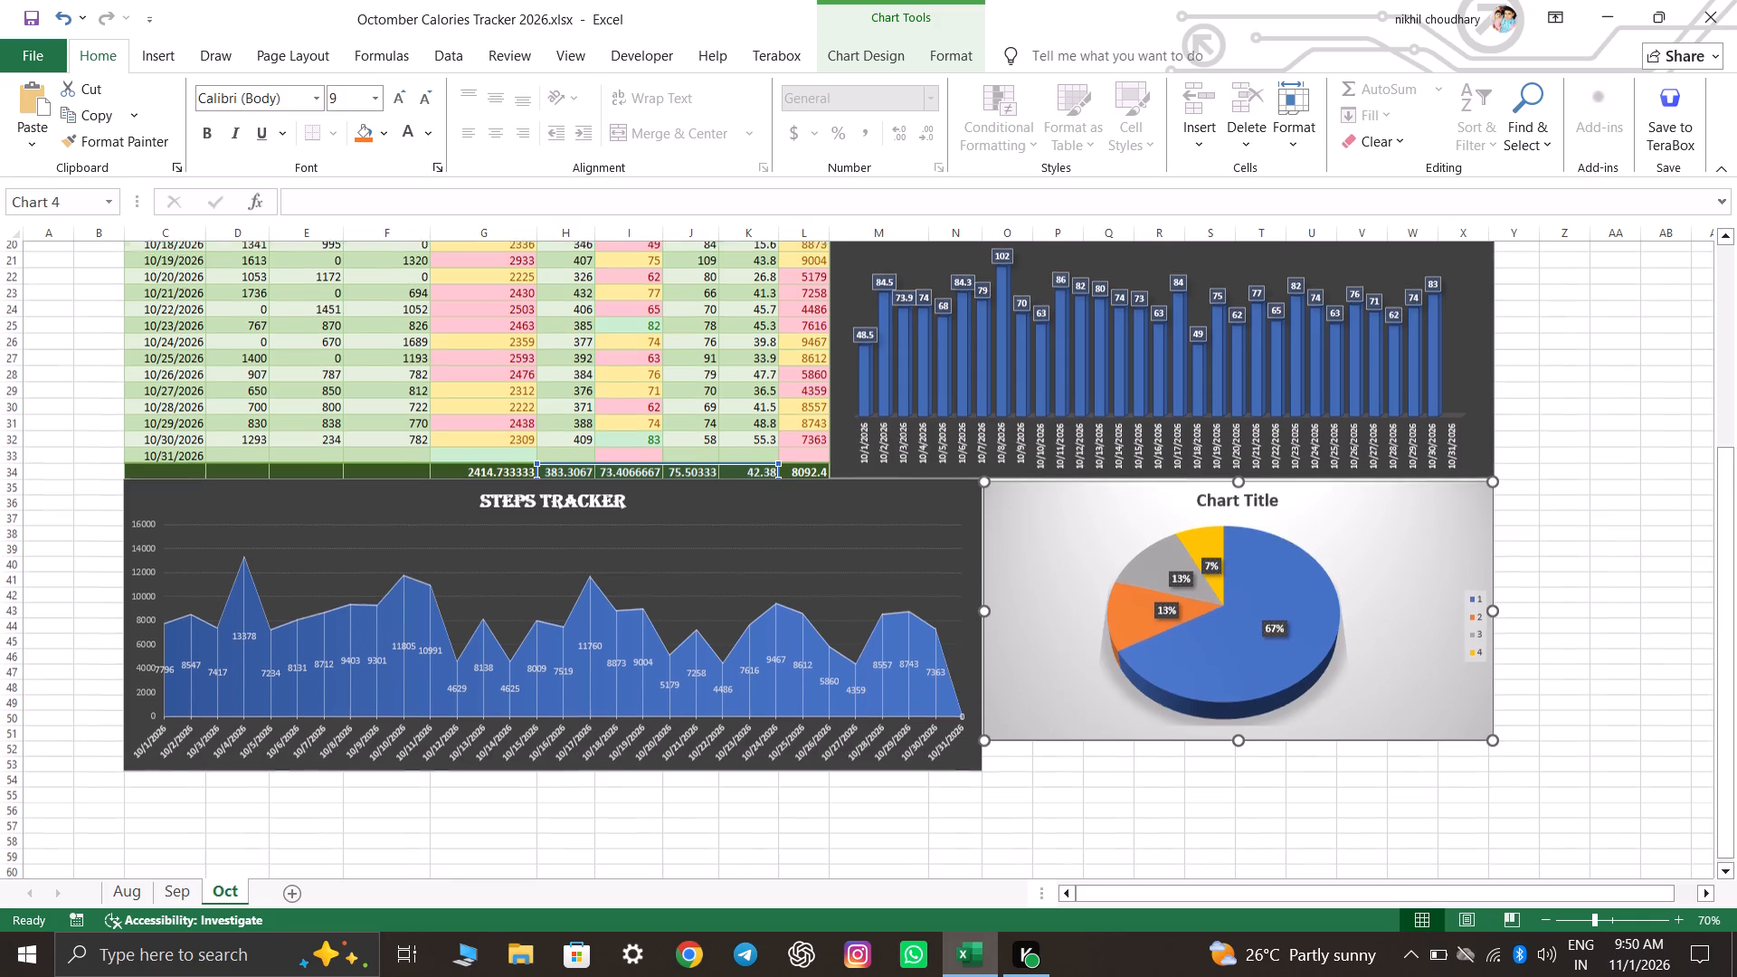
{"action": "scroll", "coordinate": [1154, 697], "scroll_direction": "down", "scroll_amount": 1}
{"action": "left_click", "coordinate": [1135, 739]}
{"action": "left_click", "coordinate": [1244, 659]}
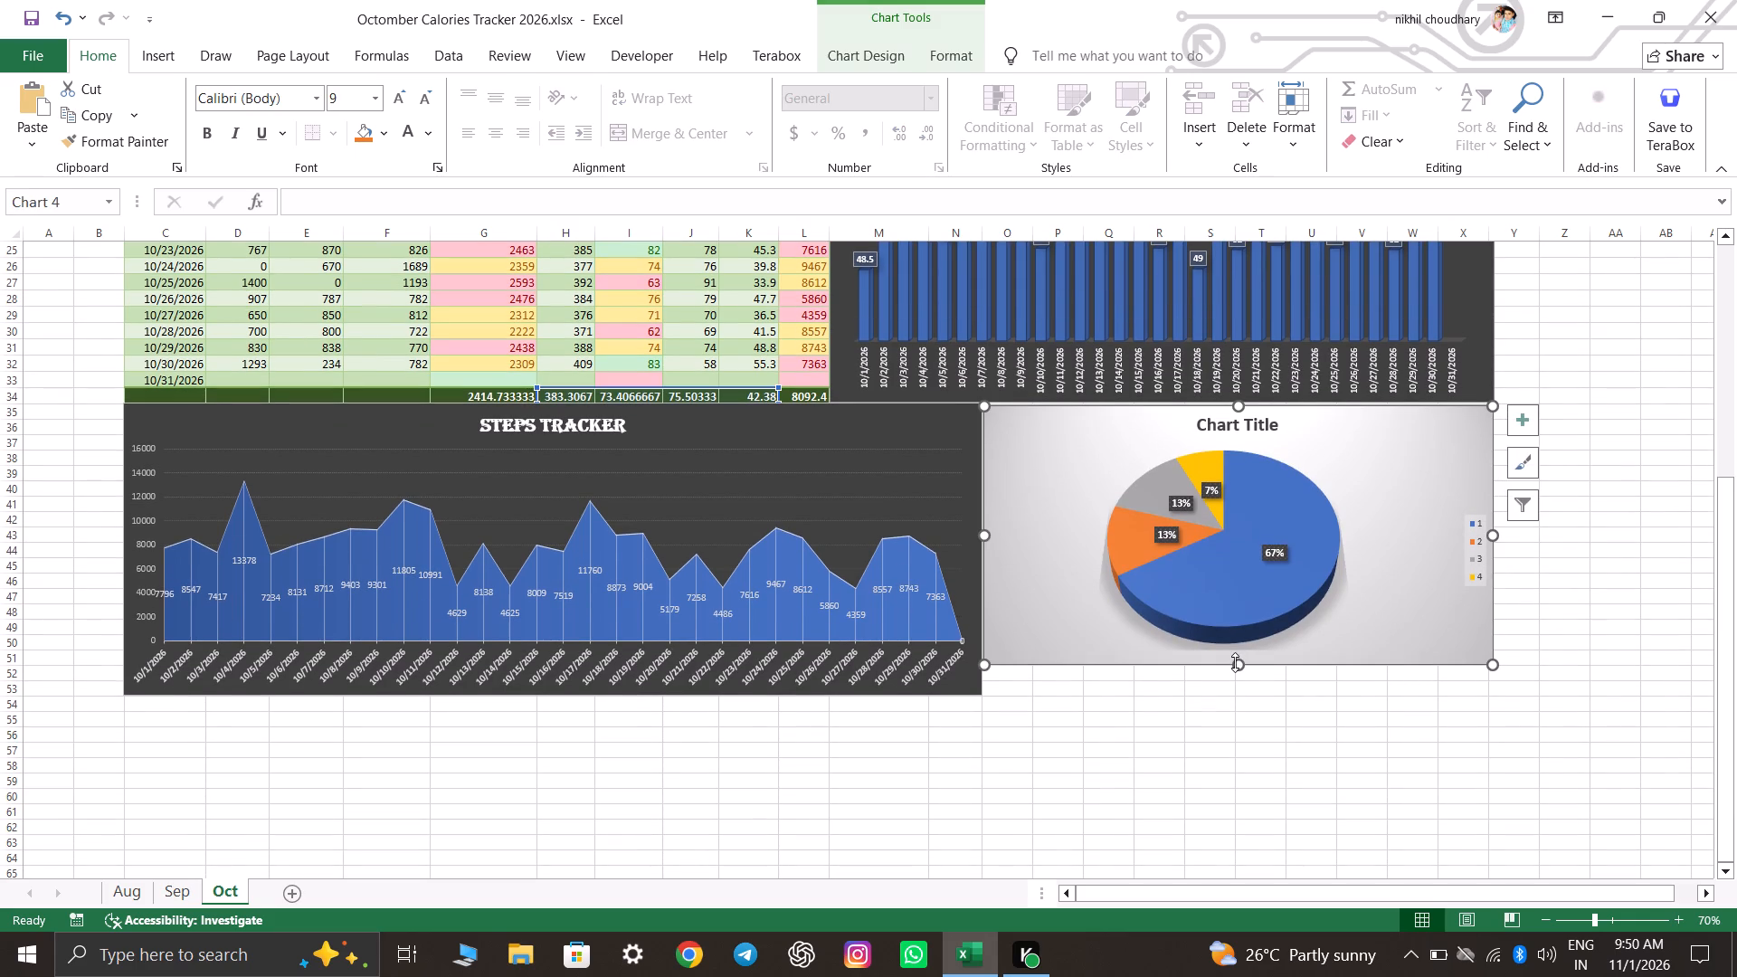
{"action": "left_click_drag", "start_coordinate": [1235, 662], "coordinate": [1237, 691]}
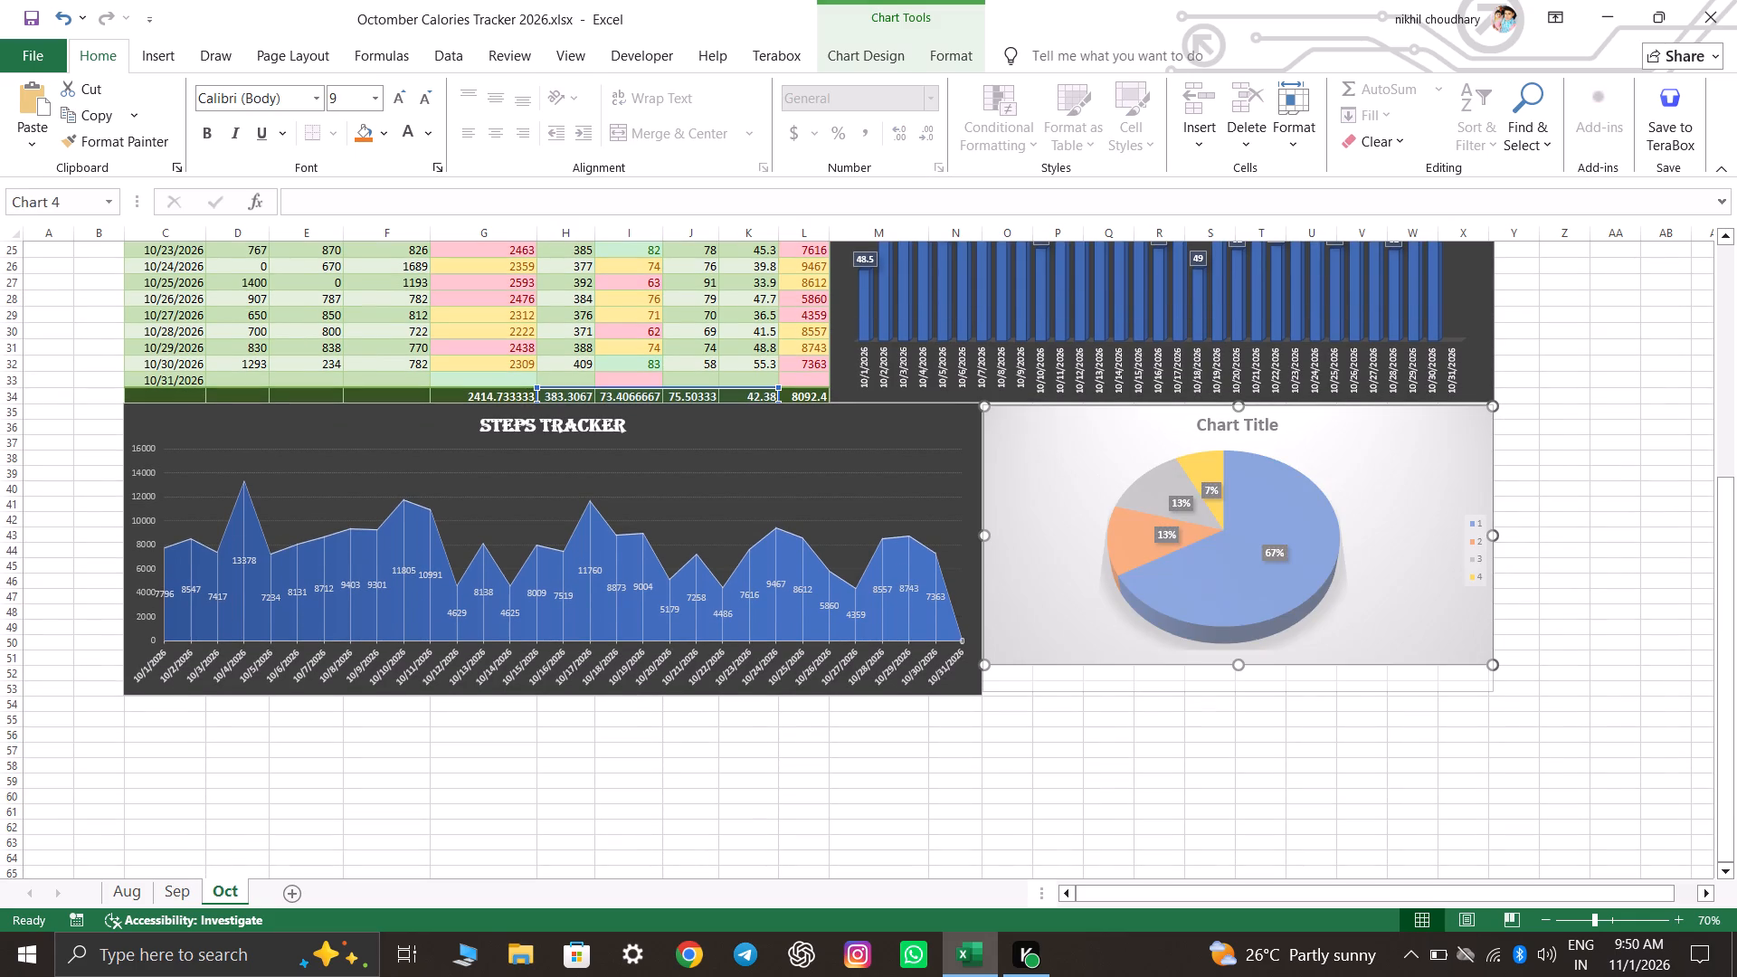
{"action": "left_click_drag", "start_coordinate": [1237, 691], "coordinate": [1237, 695]}
{"action": "left_click", "coordinate": [1358, 803]}
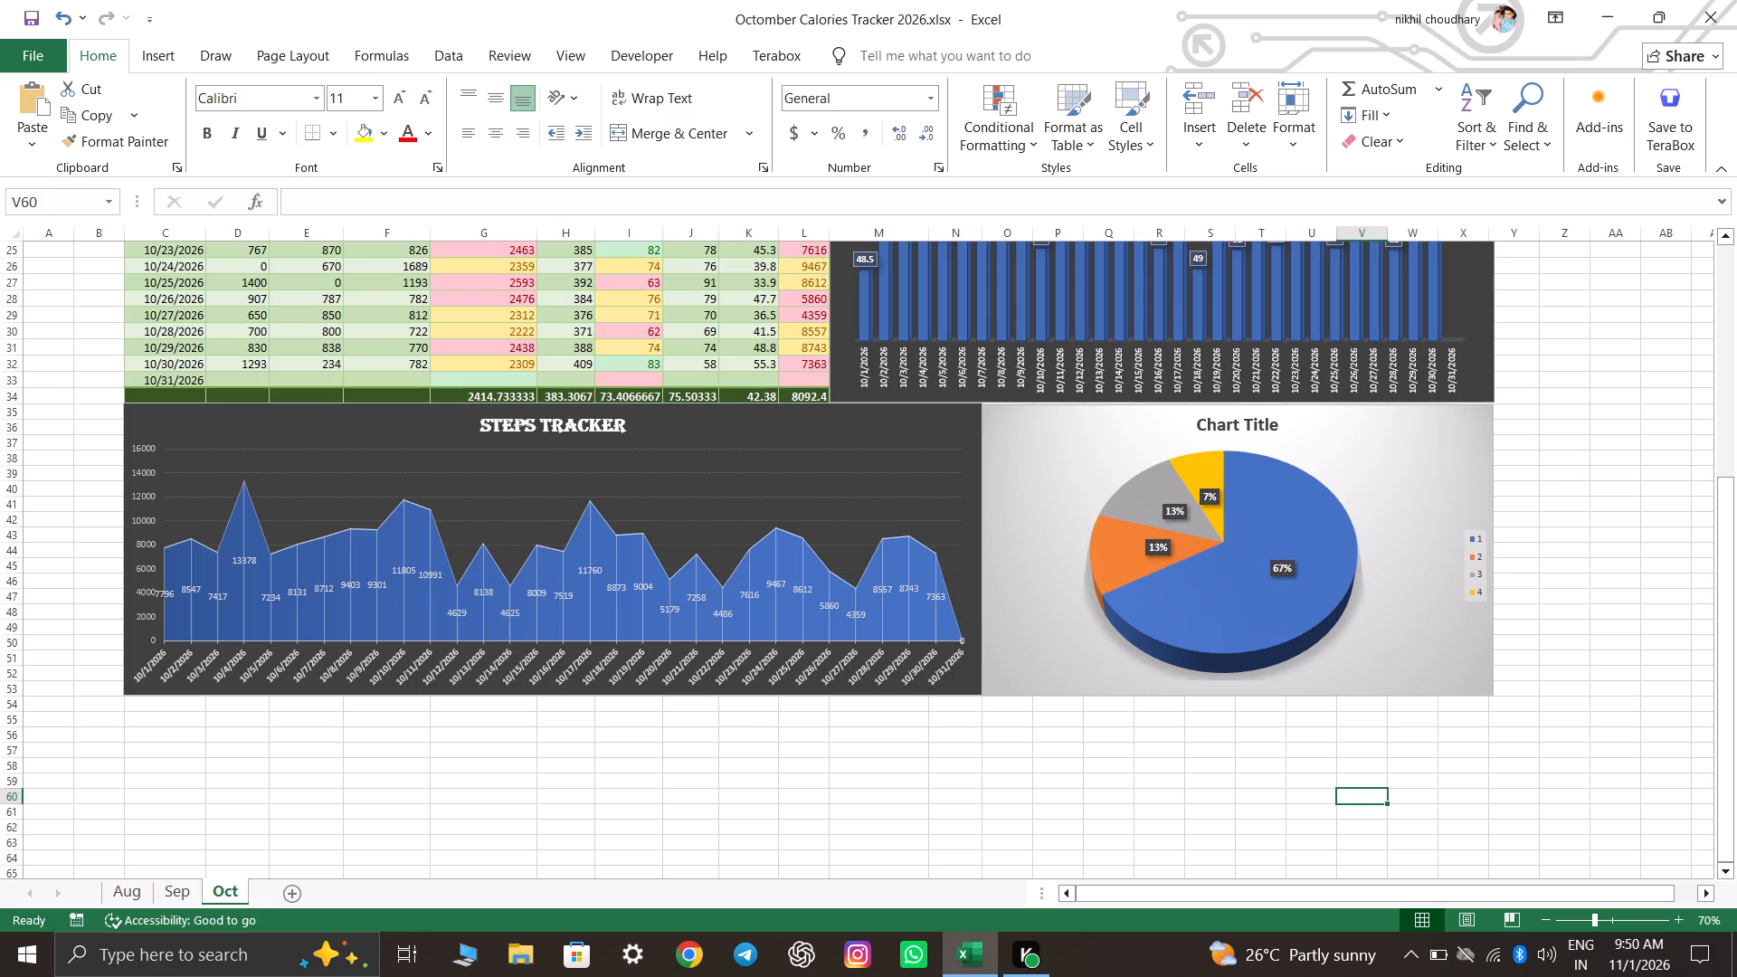
Change the title of October's 3-D pie chart to Nutrition Intake.
{"action": "left_click", "coordinate": [1239, 419]}
{"action": "left_click", "coordinate": [1246, 429]}
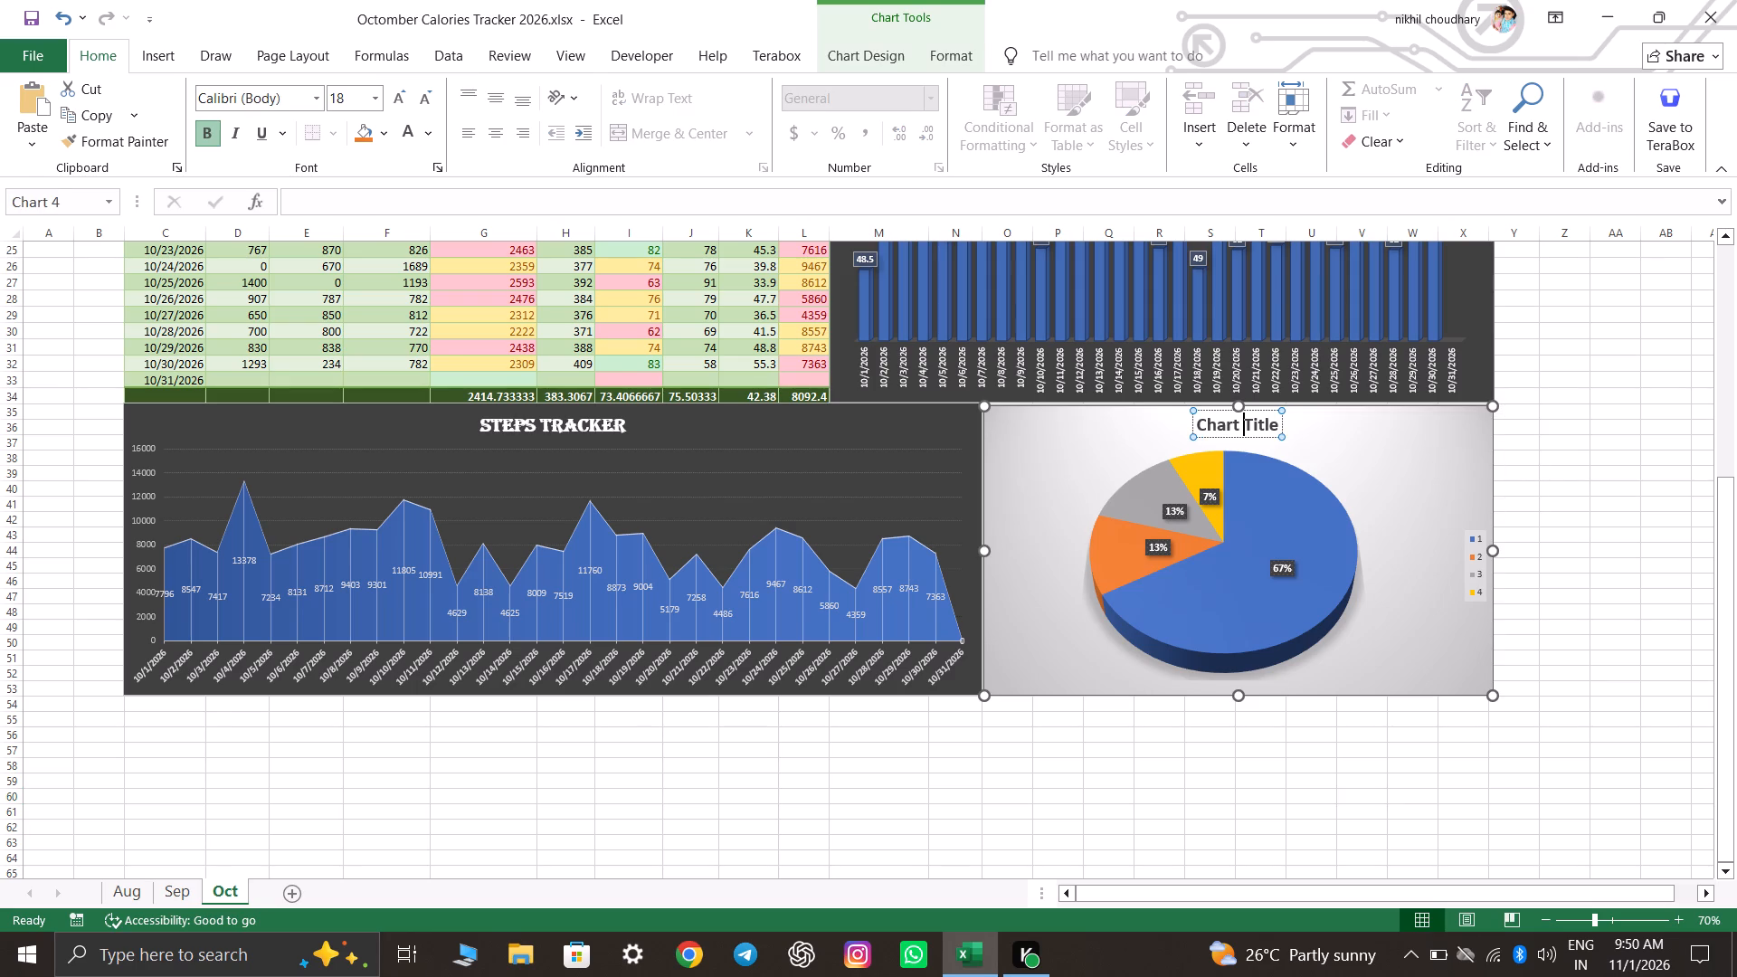
{"action": "key", "text": "ctrl+a"}
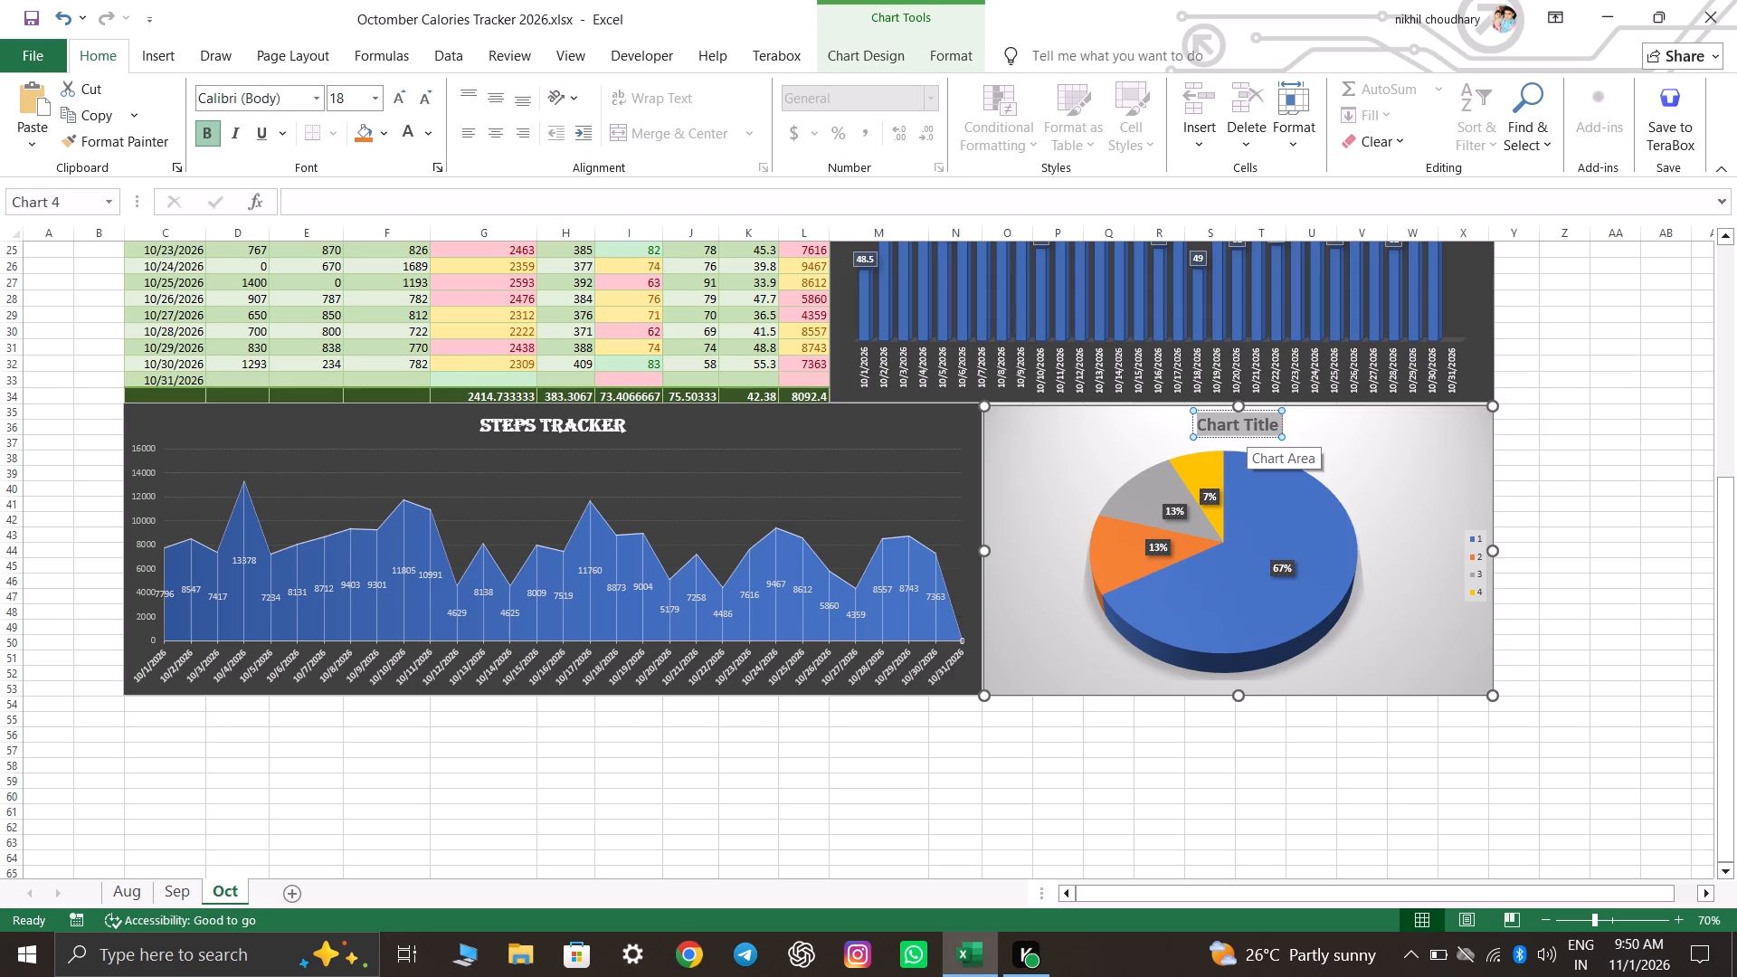
{"action": "type", "text": "Nutrition Intake"}
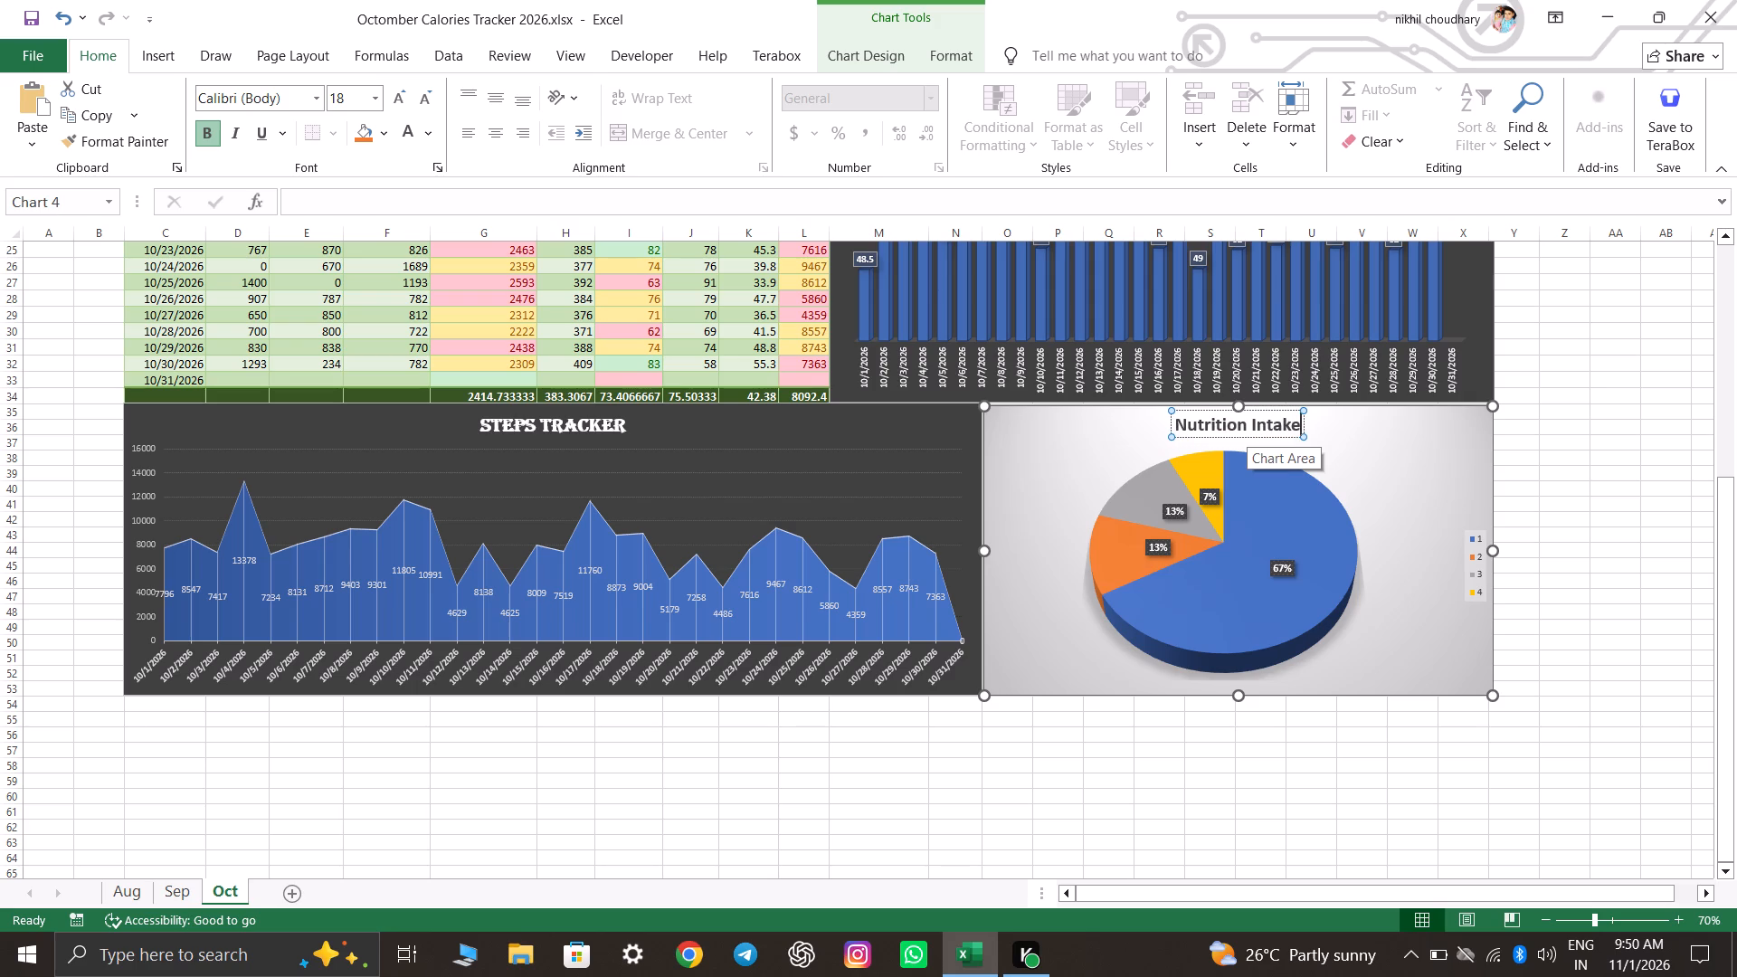
Format the Nutrition Intake title of October's 3-D pie chart in black Algerian font.
{"action": "key", "text": "ctrl+a"}
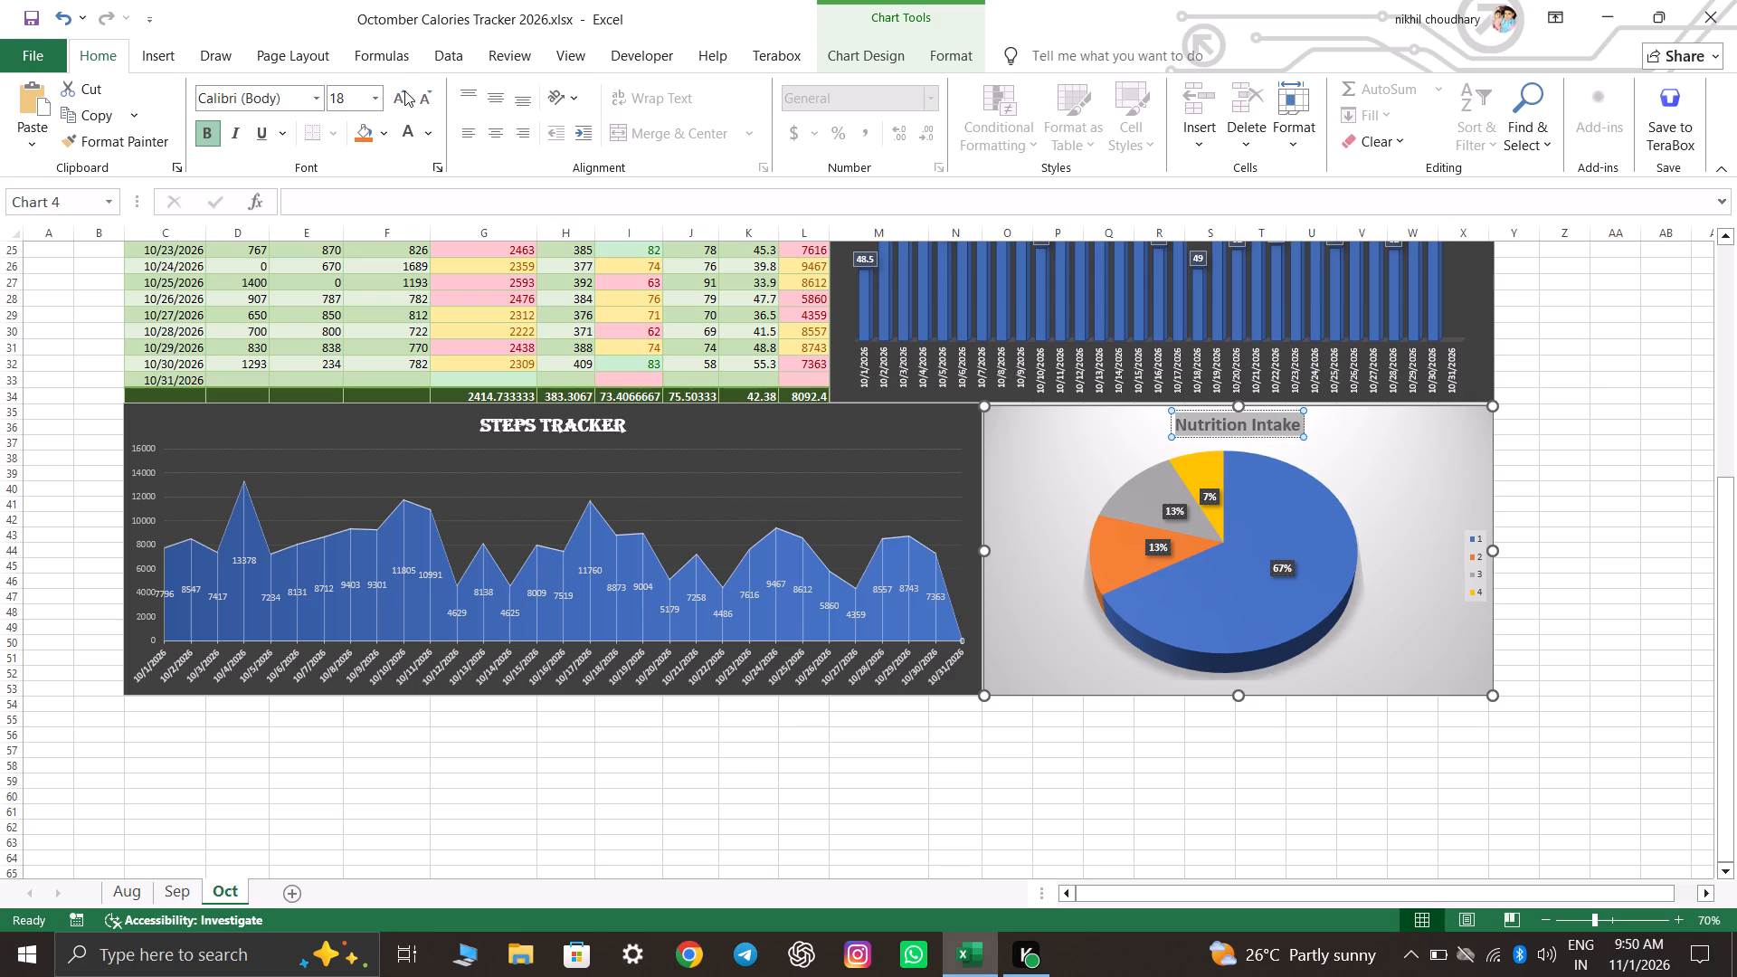
{"action": "left_click", "coordinate": [308, 98]}
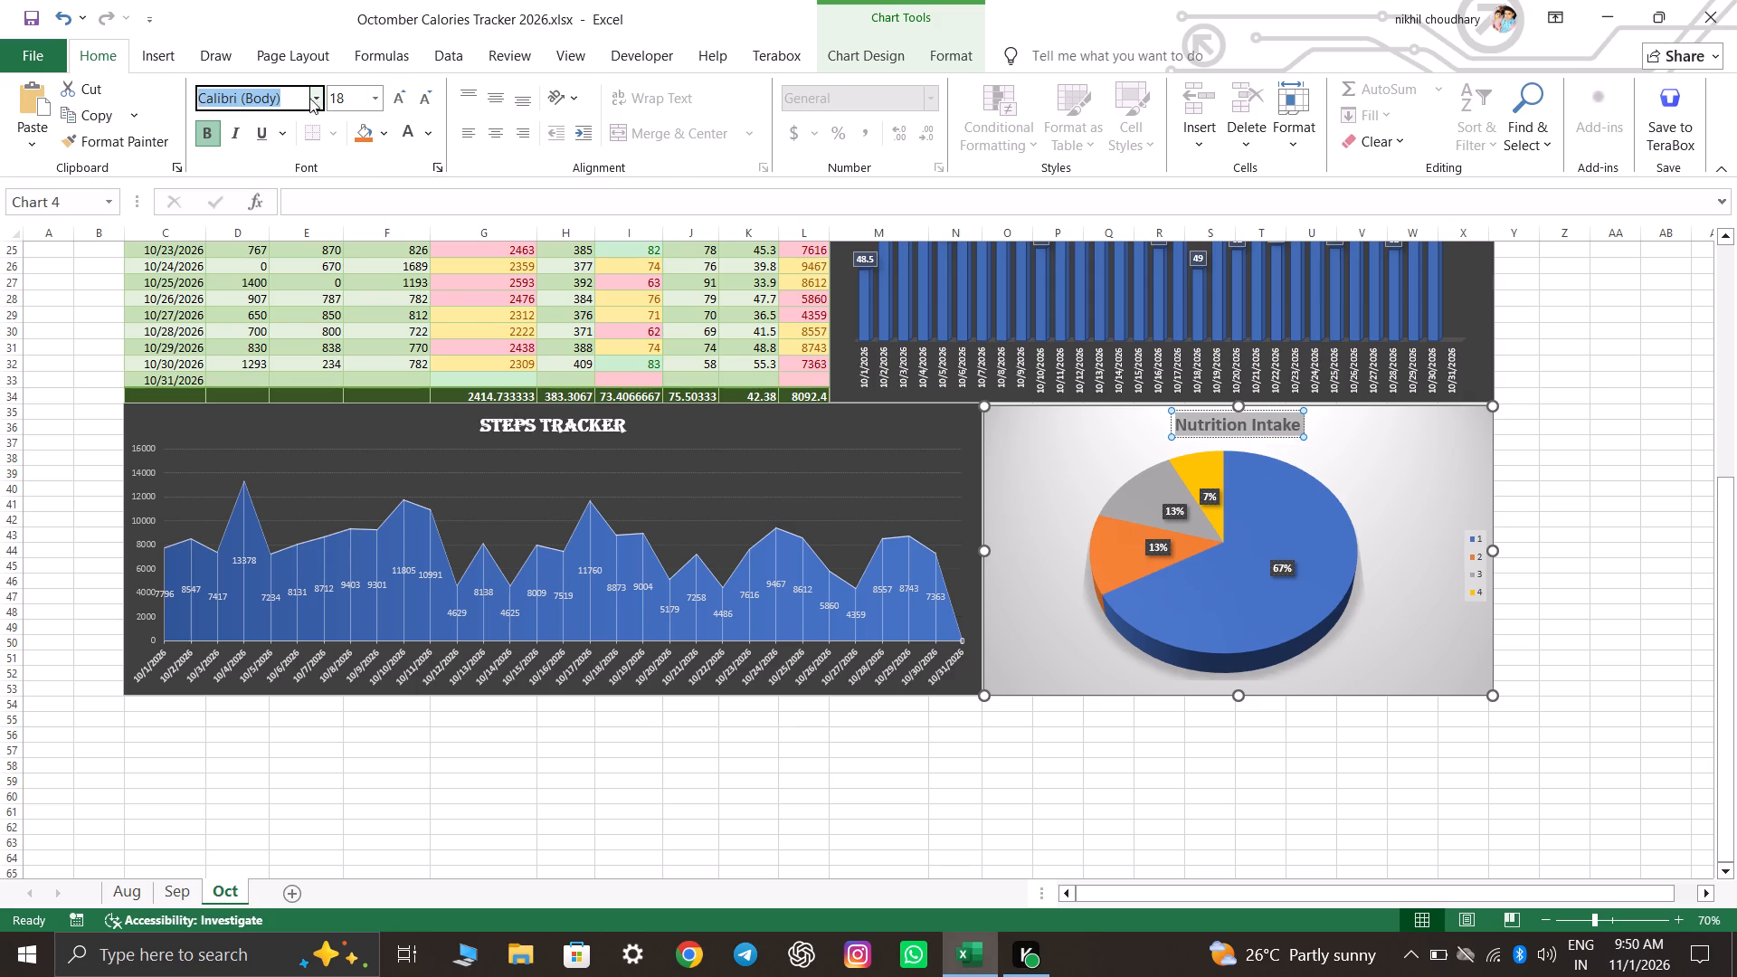
{"action": "left_click", "coordinate": [315, 95]}
{"action": "left_click", "coordinate": [294, 226]}
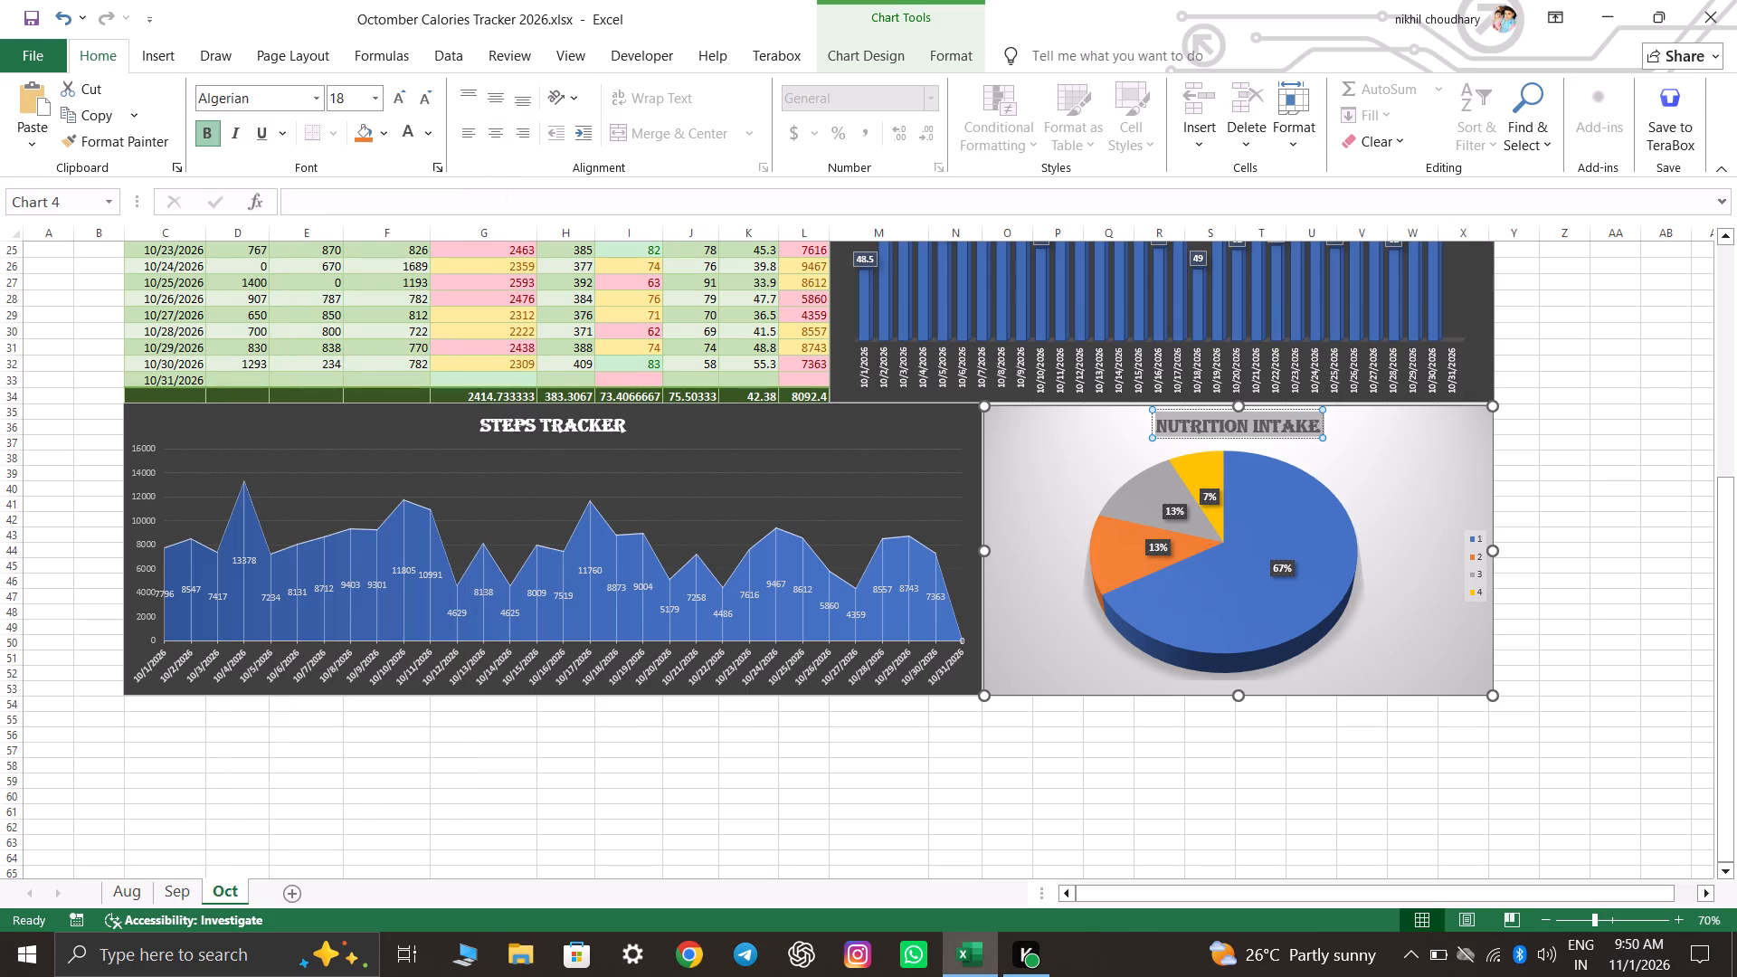
{"action": "left_click", "coordinate": [427, 132]}
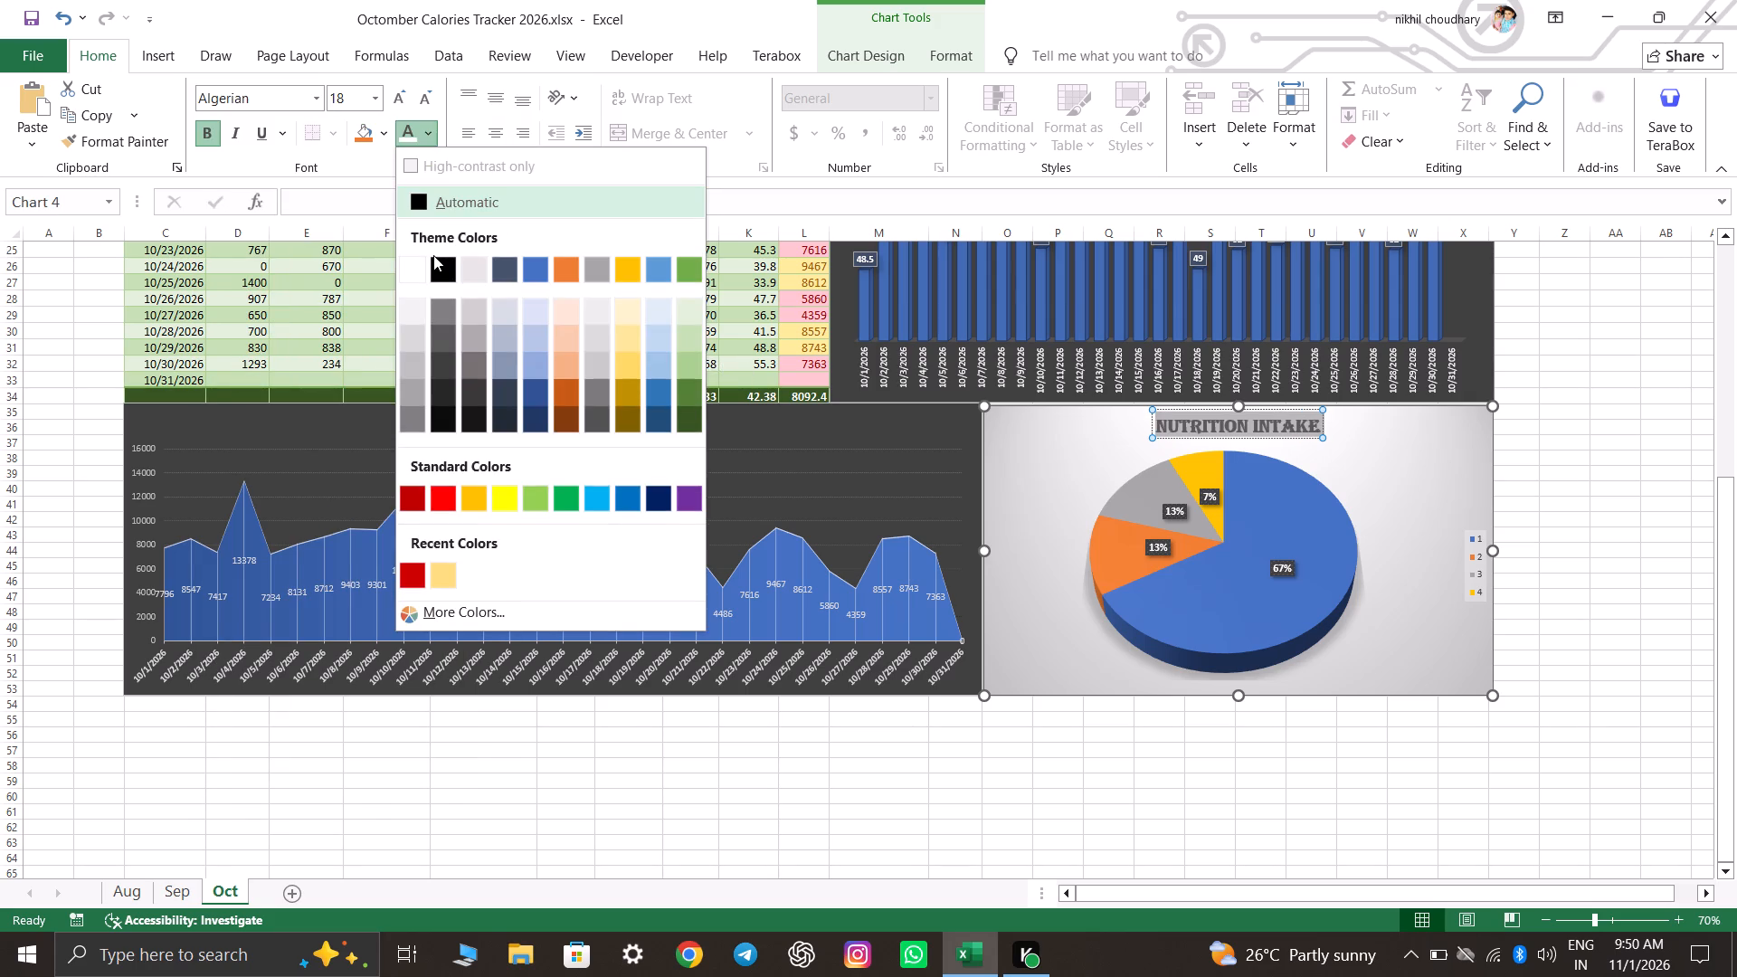
{"action": "left_click", "coordinate": [433, 255]}
{"action": "left_click", "coordinate": [441, 261]}
{"action": "left_click", "coordinate": [1429, 813]}
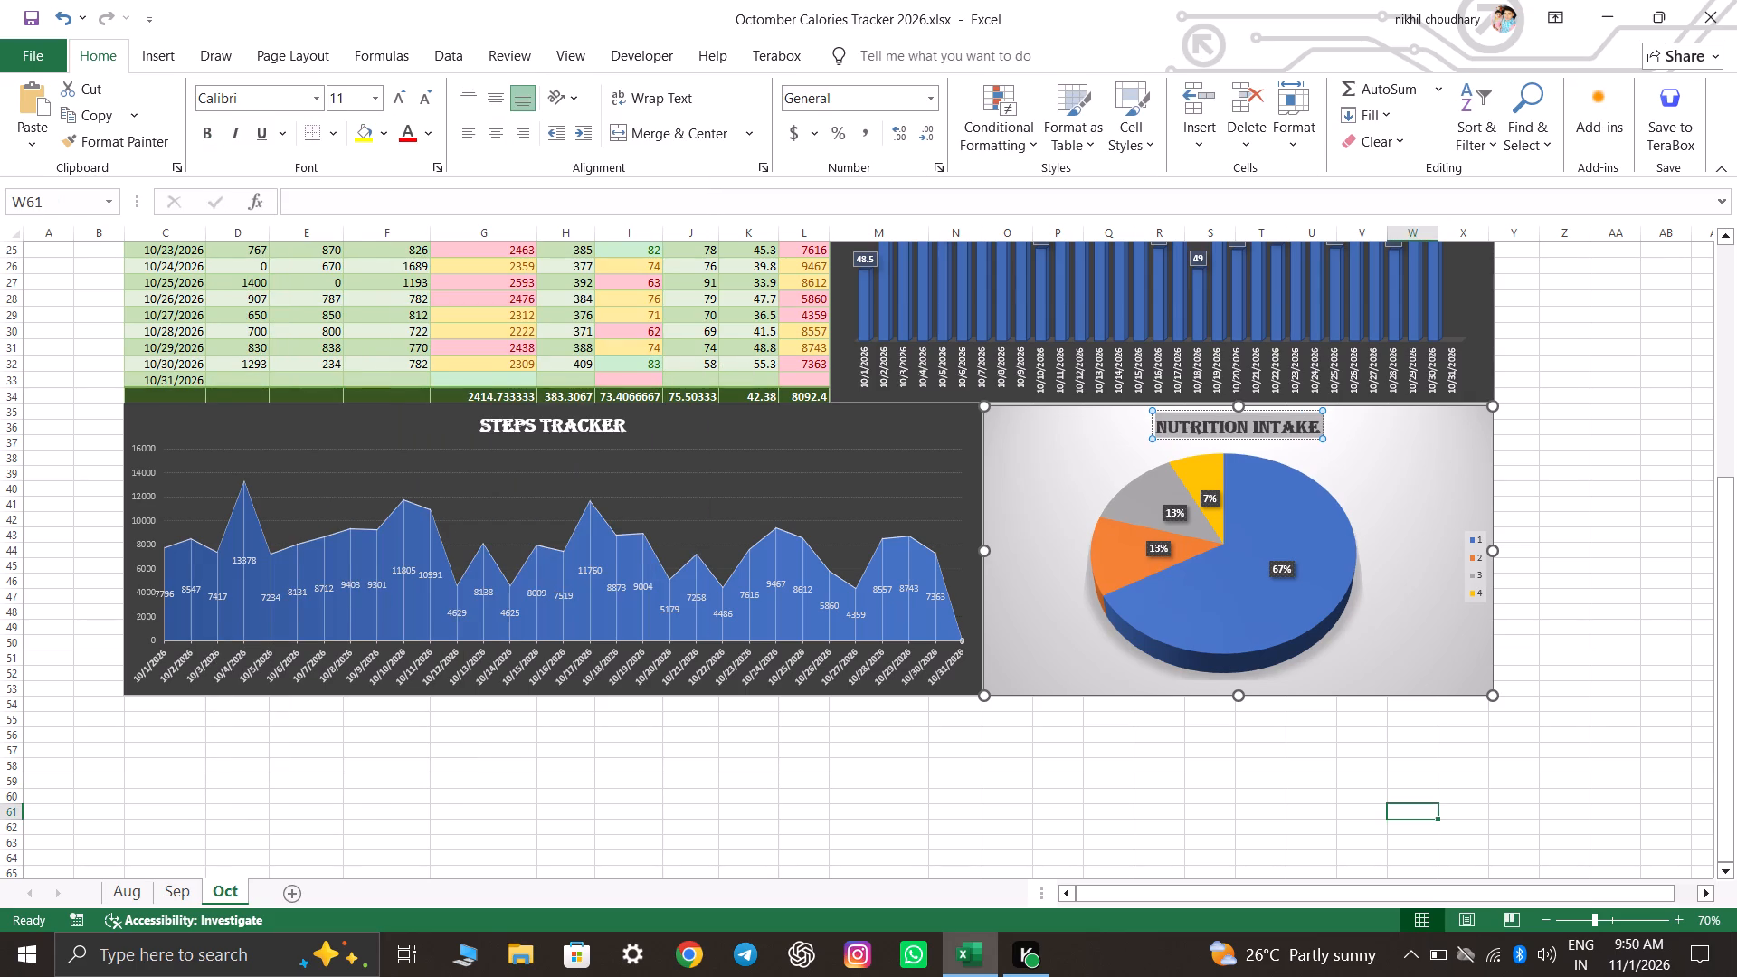
Look over the October sheet's table and all four charts to check their layout and titles.
{"action": "scroll", "coordinate": [1659, 678], "scroll_direction": "up", "scroll_amount": 2}
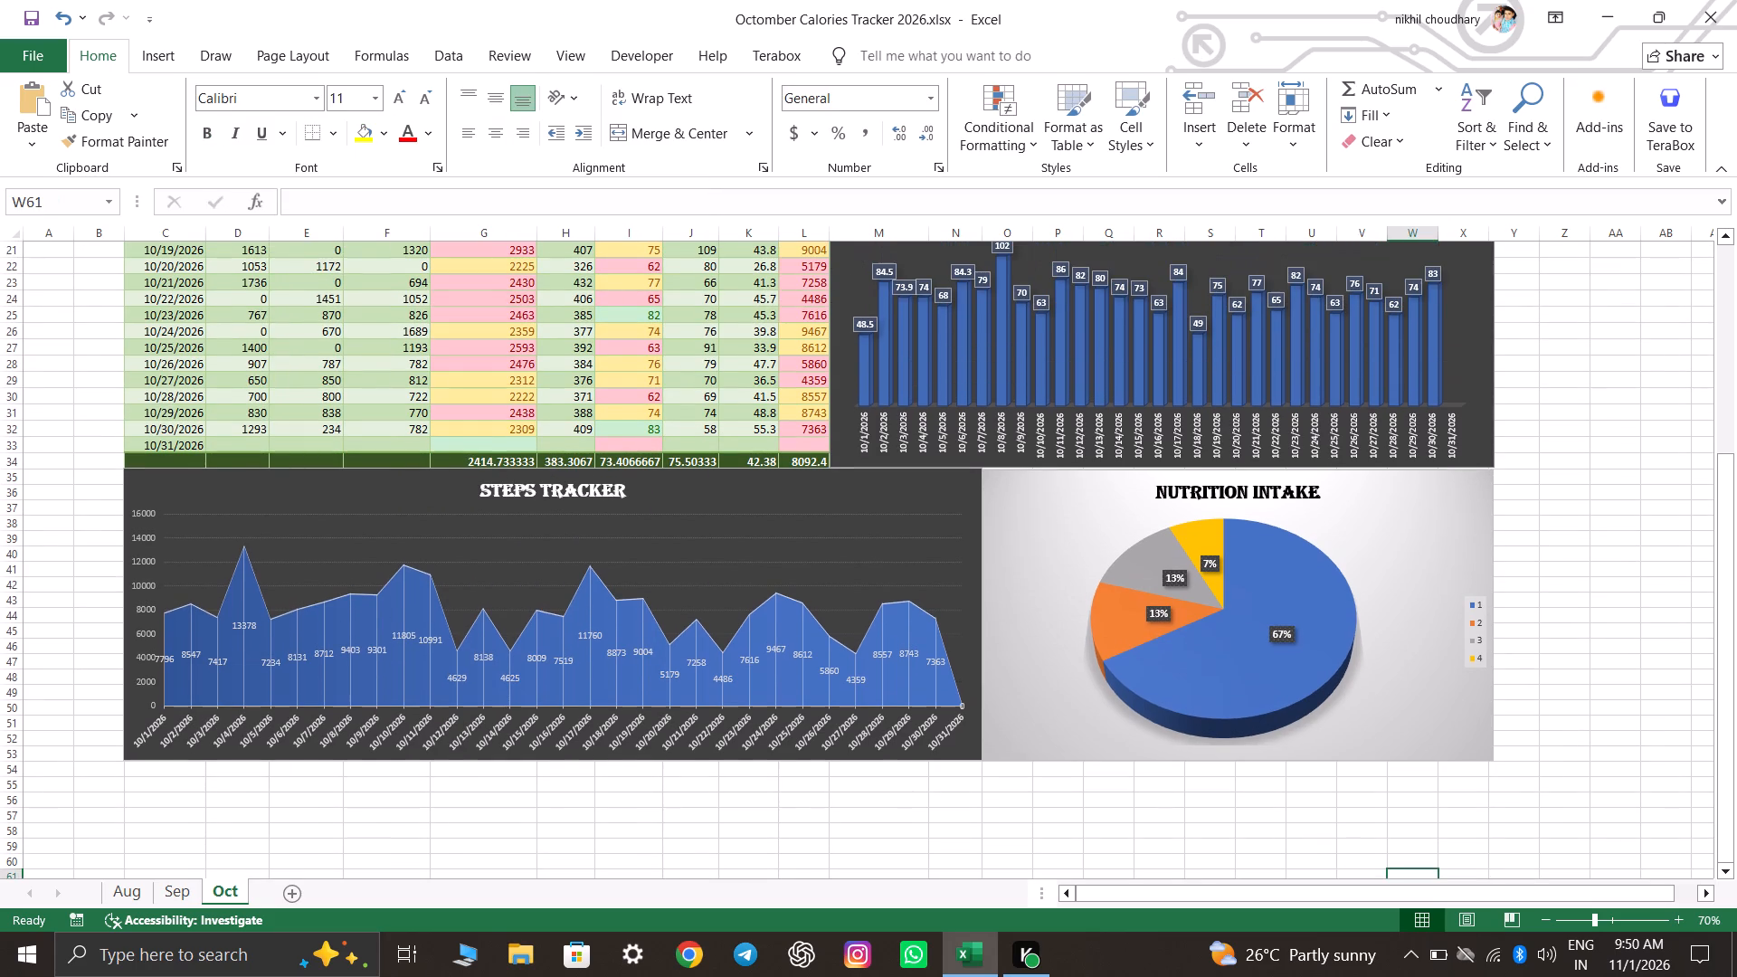
{"action": "left_click", "coordinate": [1659, 678]}
{"action": "scroll", "coordinate": [1659, 678], "scroll_direction": "up", "scroll_amount": 12}
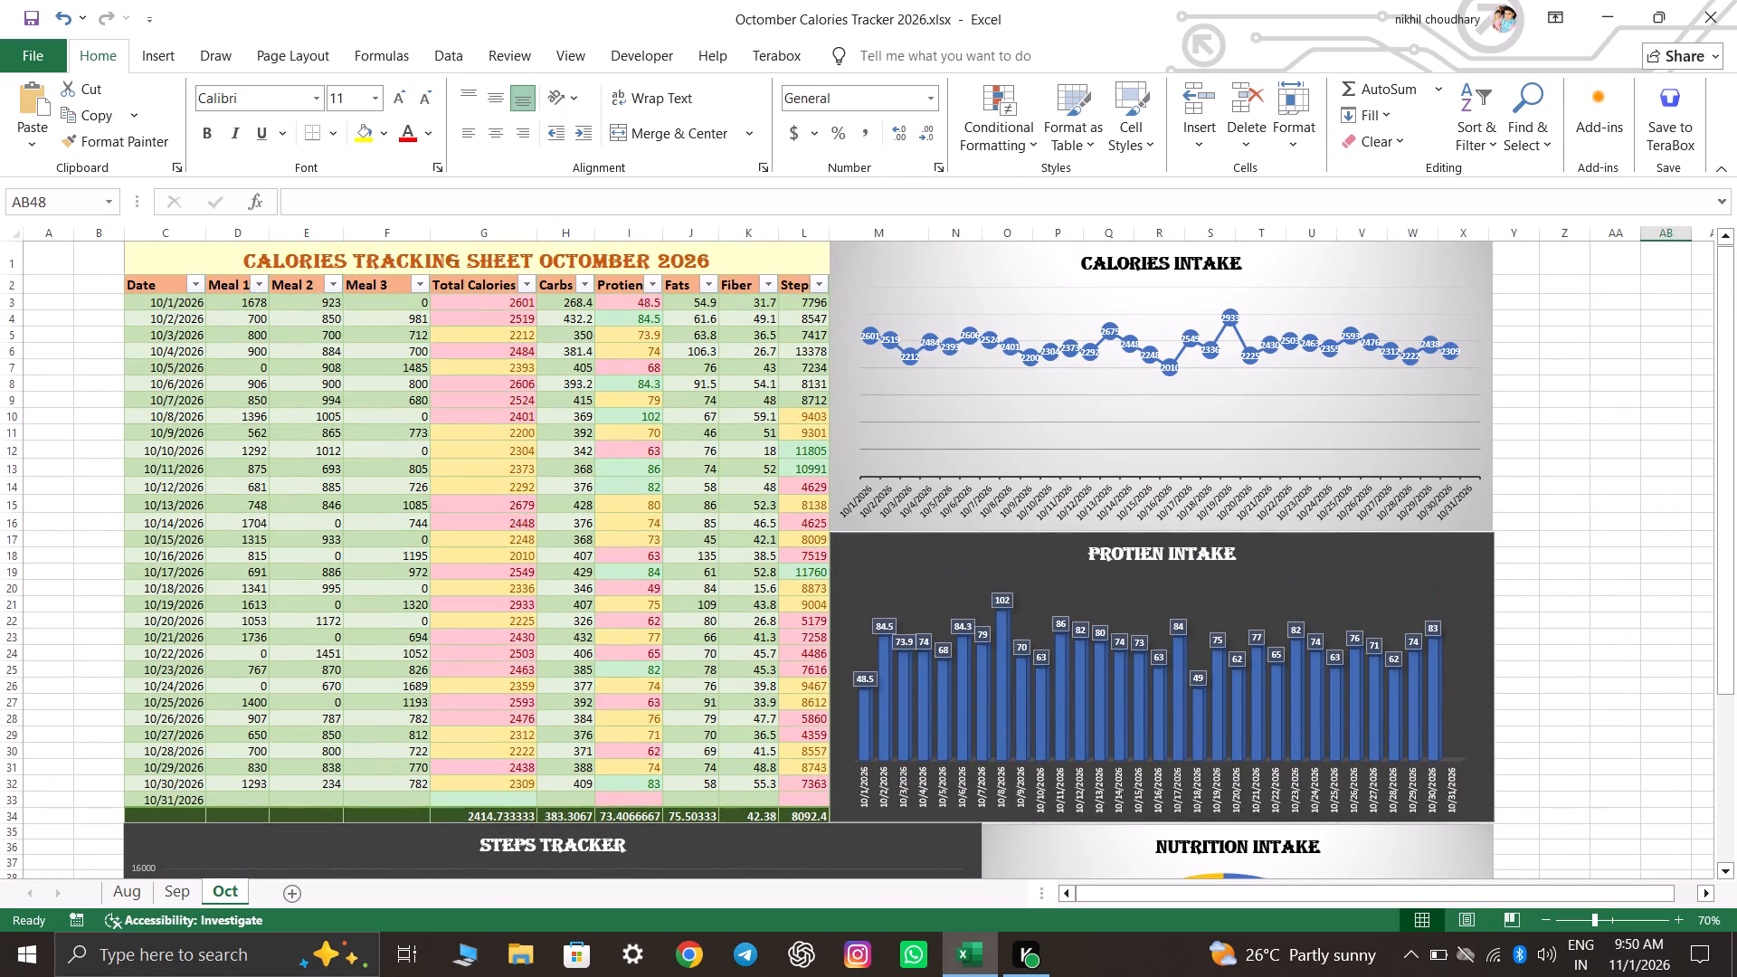
{"action": "scroll", "coordinate": [1659, 678], "scroll_direction": "down", "scroll_amount": 9}
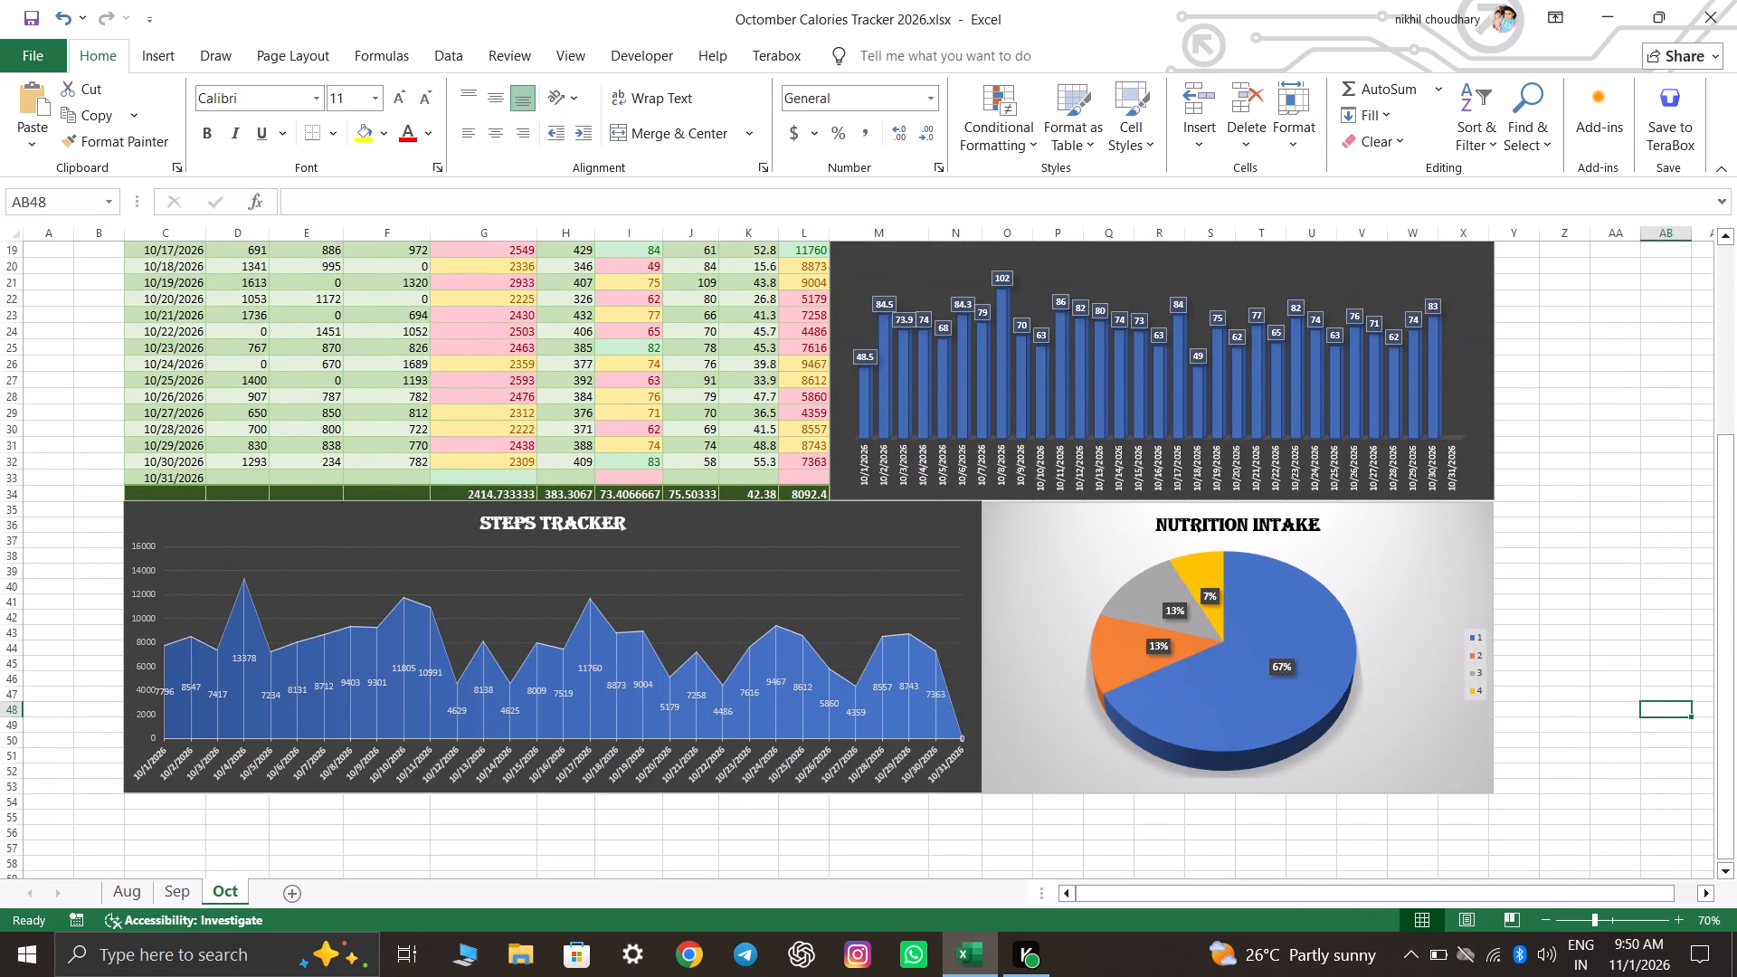
{"action": "scroll", "coordinate": [1664, 662], "scroll_direction": "down", "scroll_amount": 3}
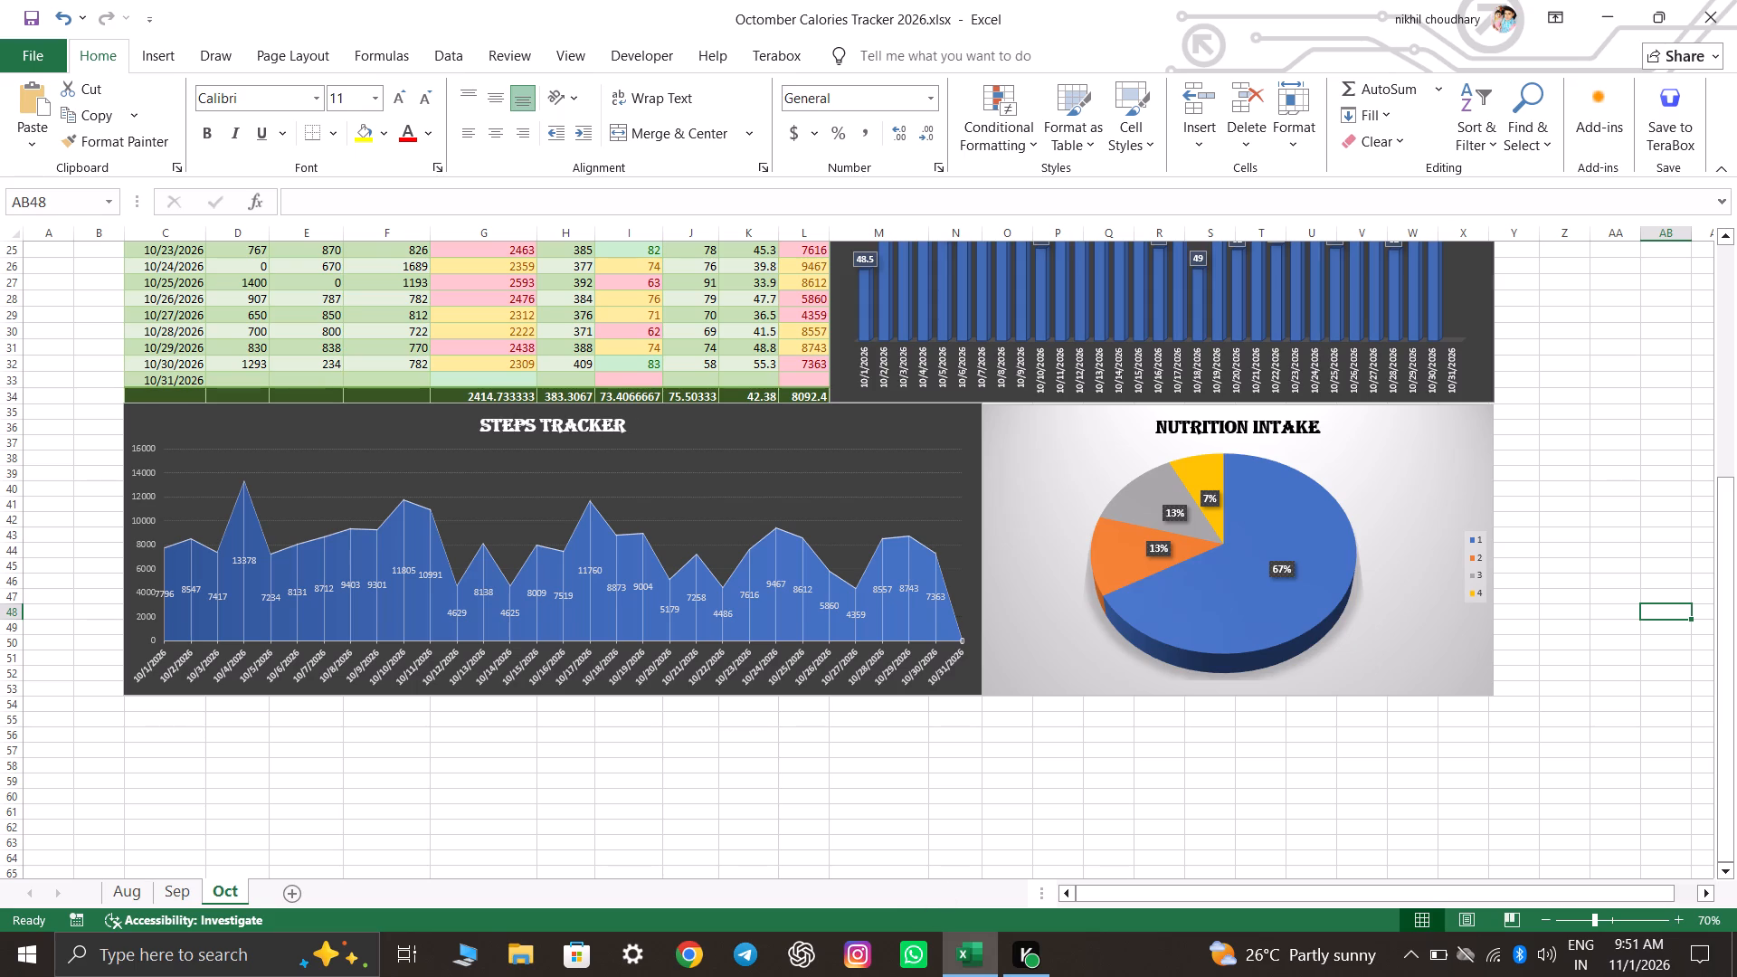
Apply the light grey gradient style with dark-boxed percentage labels to the nutrition pie chart on the Sep sheet.
{"action": "left_click", "coordinate": [185, 888]}
{"action": "scroll", "coordinate": [1454, 704], "scroll_direction": "down", "scroll_amount": 5}
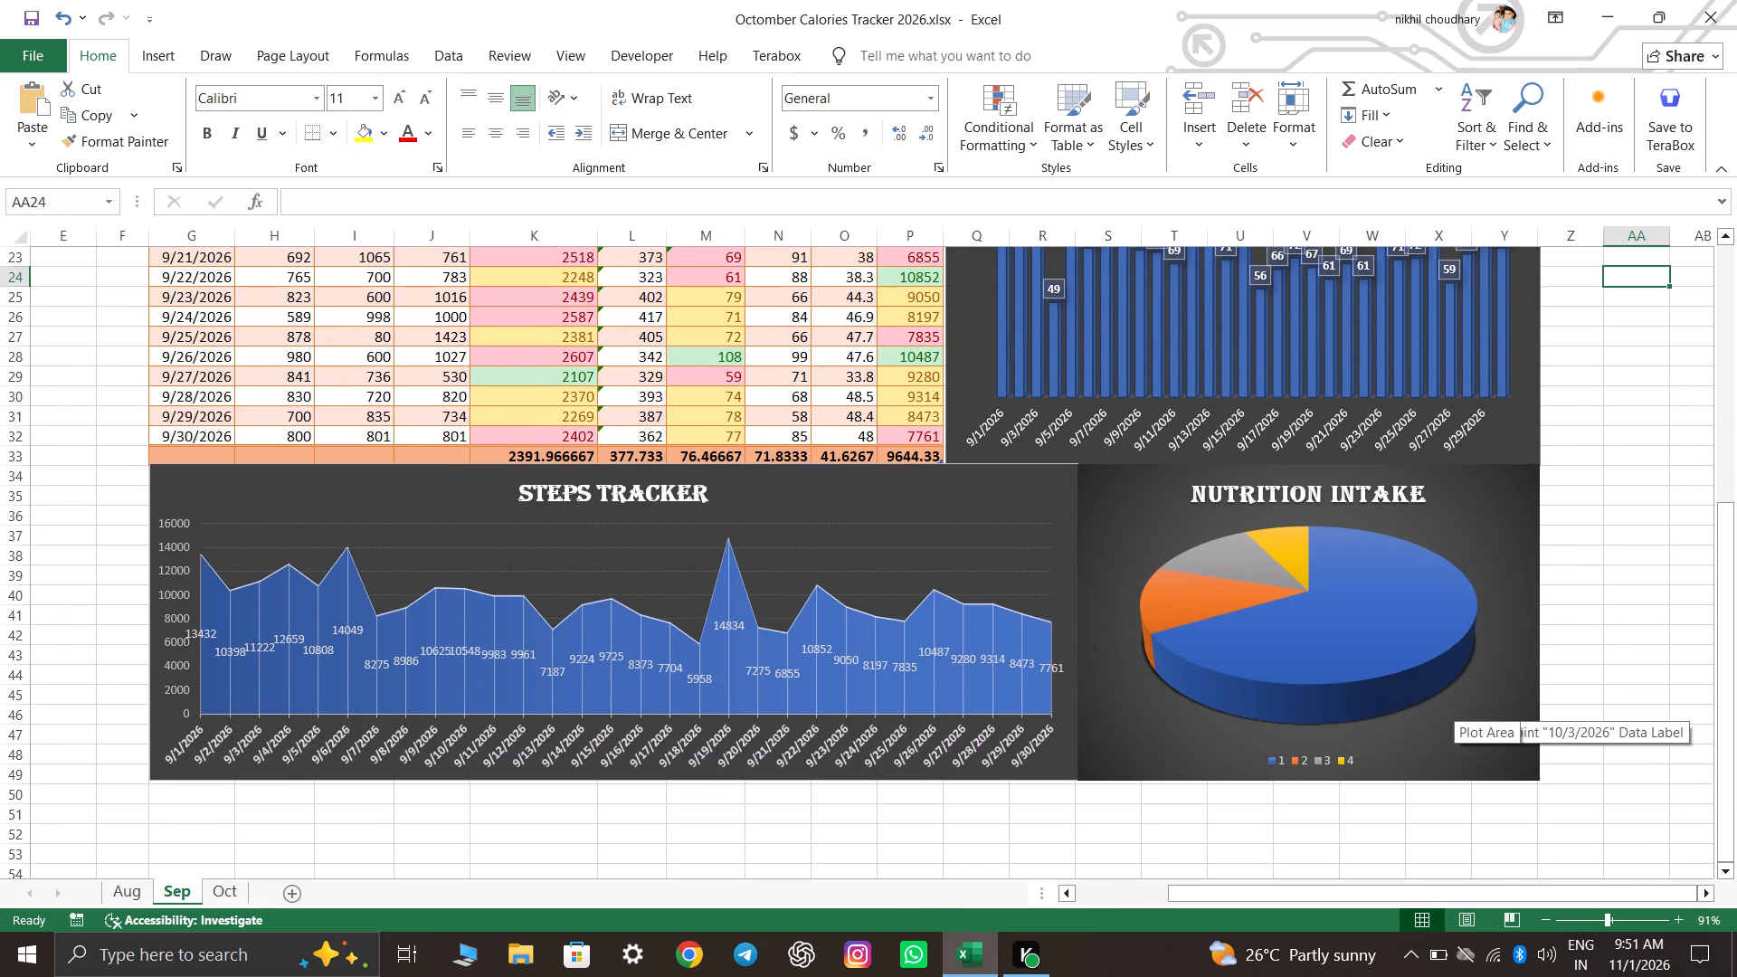
{"action": "double_click", "coordinate": [1492, 528]}
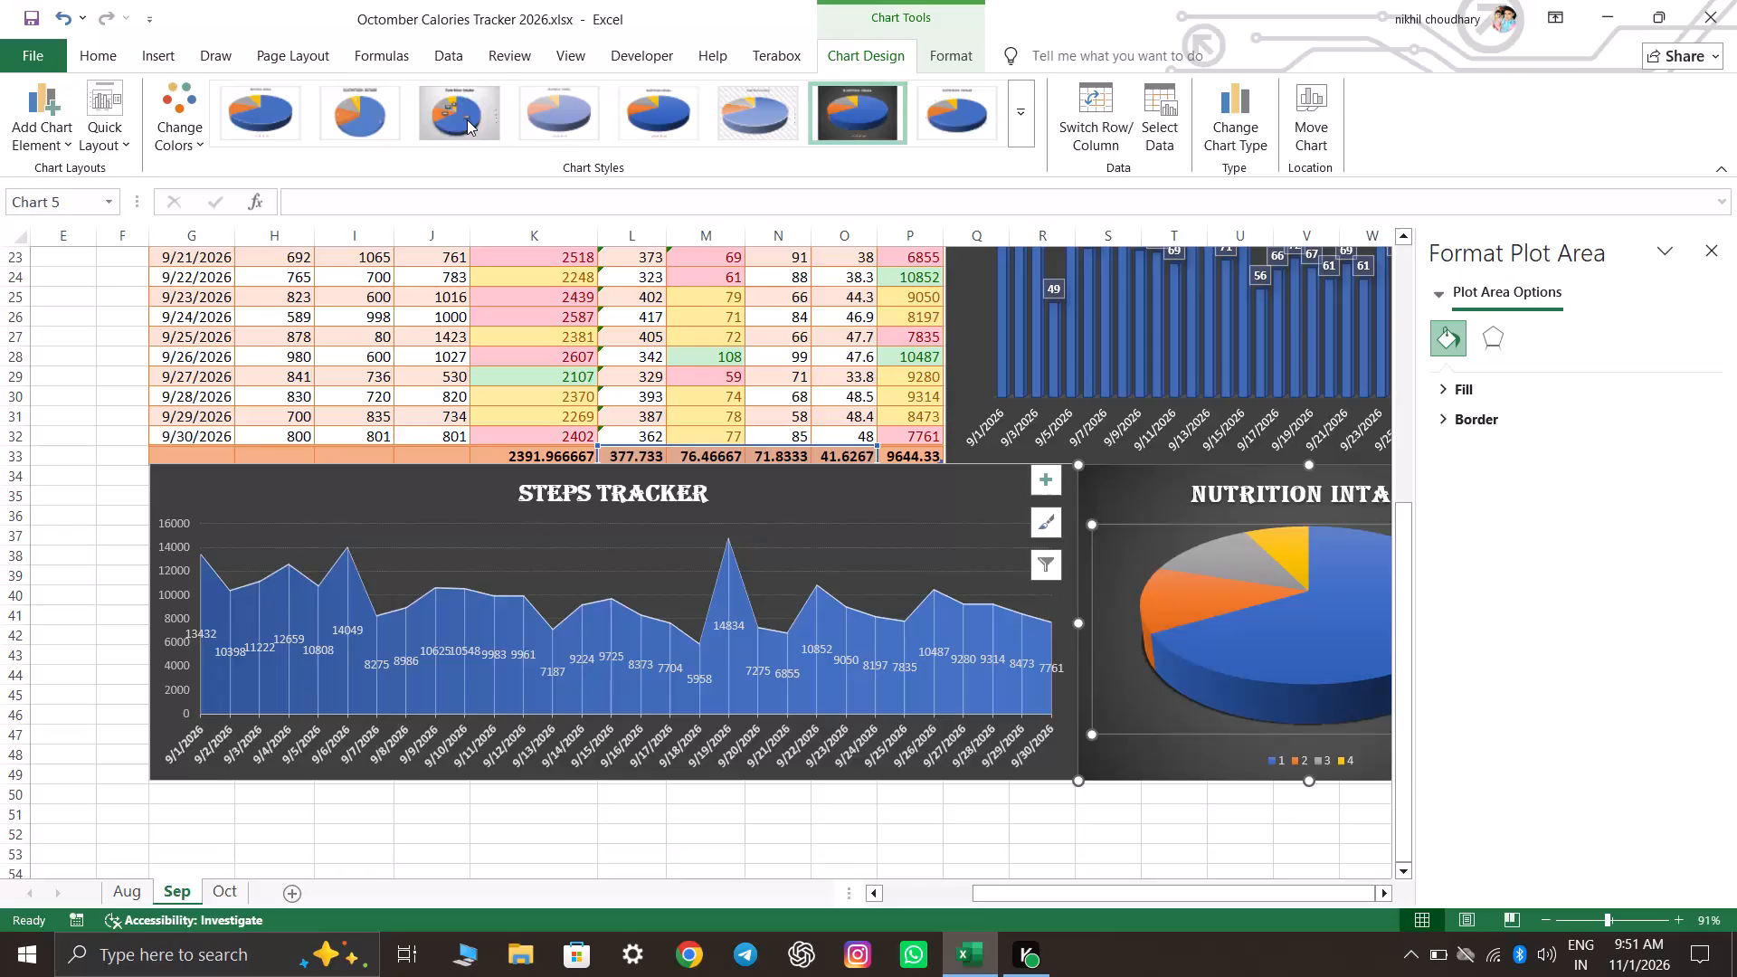
{"action": "left_click", "coordinate": [467, 119]}
{"action": "left_click", "coordinate": [983, 828]}
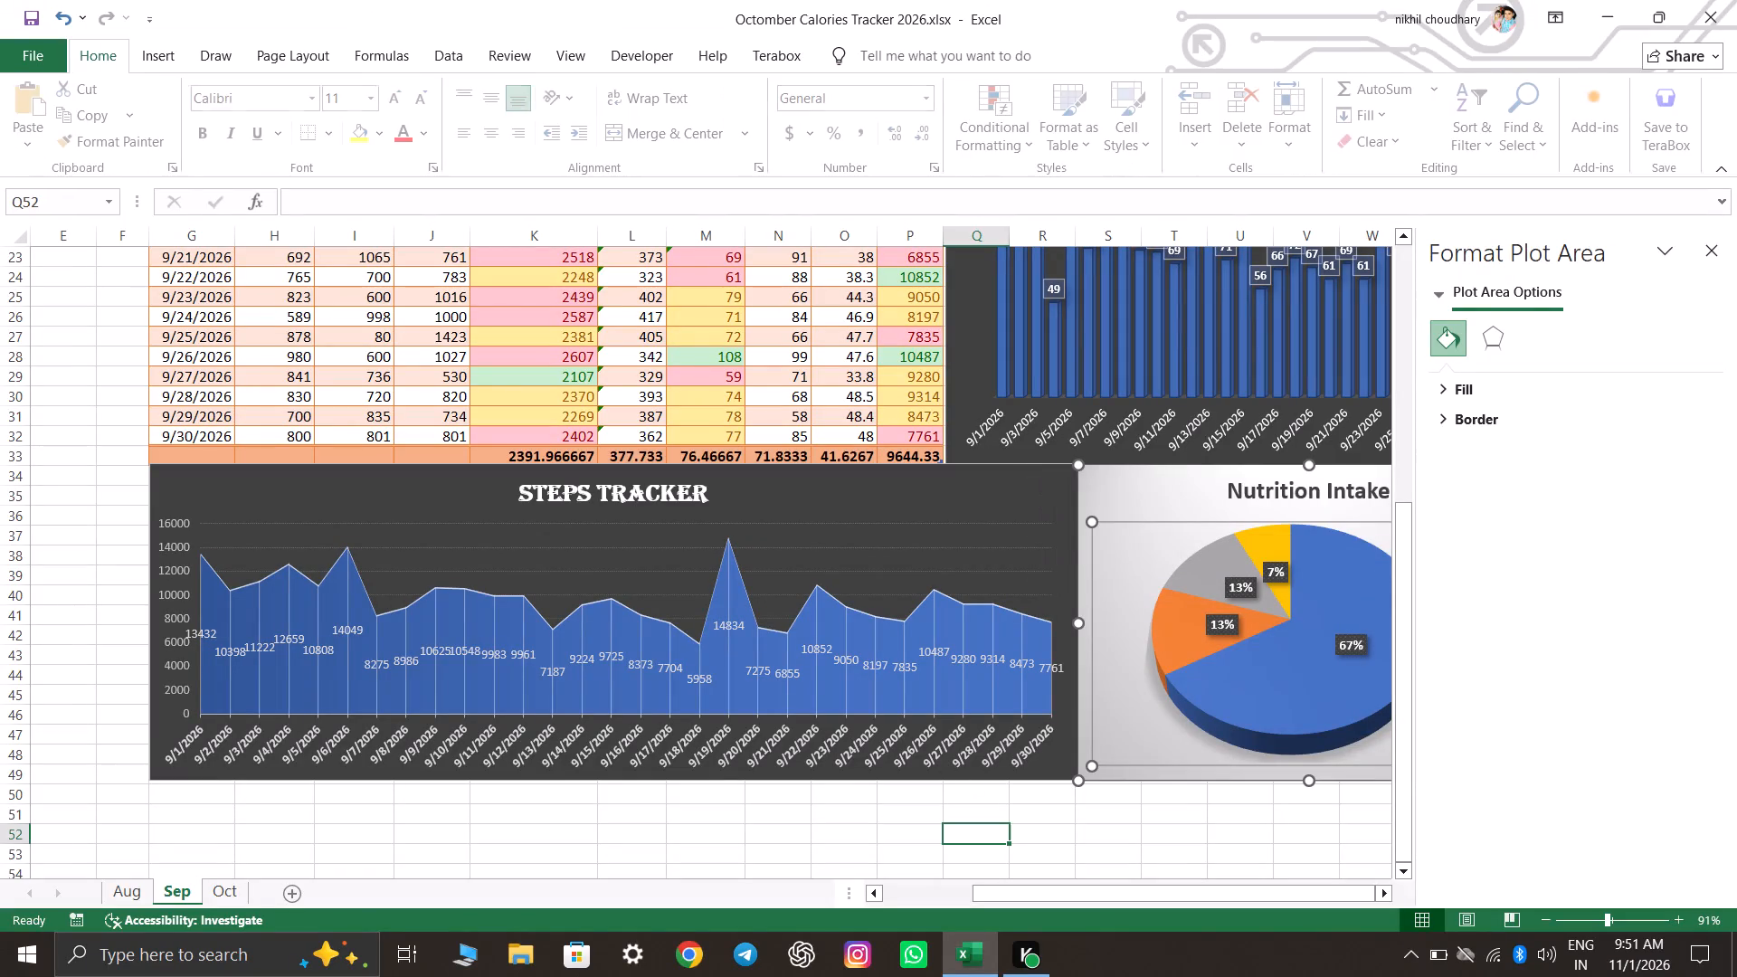
Save the workbook from the Sep sheet and again from the Oct sheet.
{"action": "key", "text": "ctrl+s"}
{"action": "key", "text": "ctrl+s"}
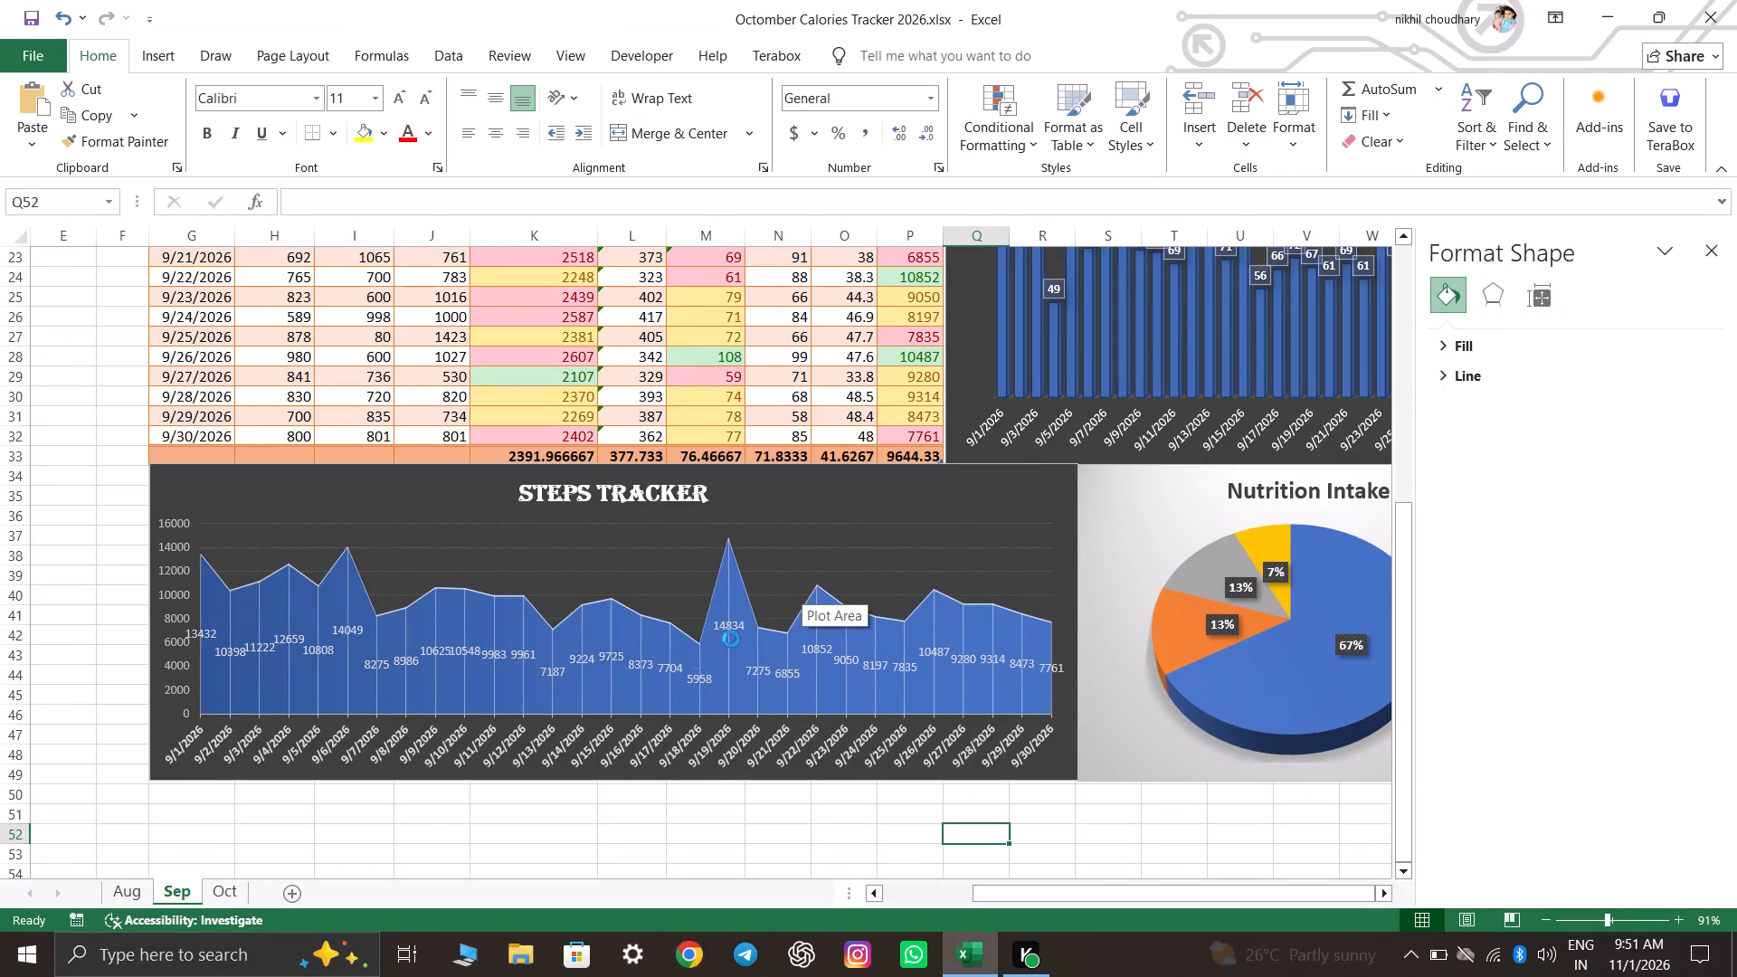
{"action": "key", "text": "ctrl+s"}
{"action": "key", "text": "ctrl+s"}
{"action": "key", "text": "ctrl+s"}
{"action": "left_click", "coordinate": [233, 900]}
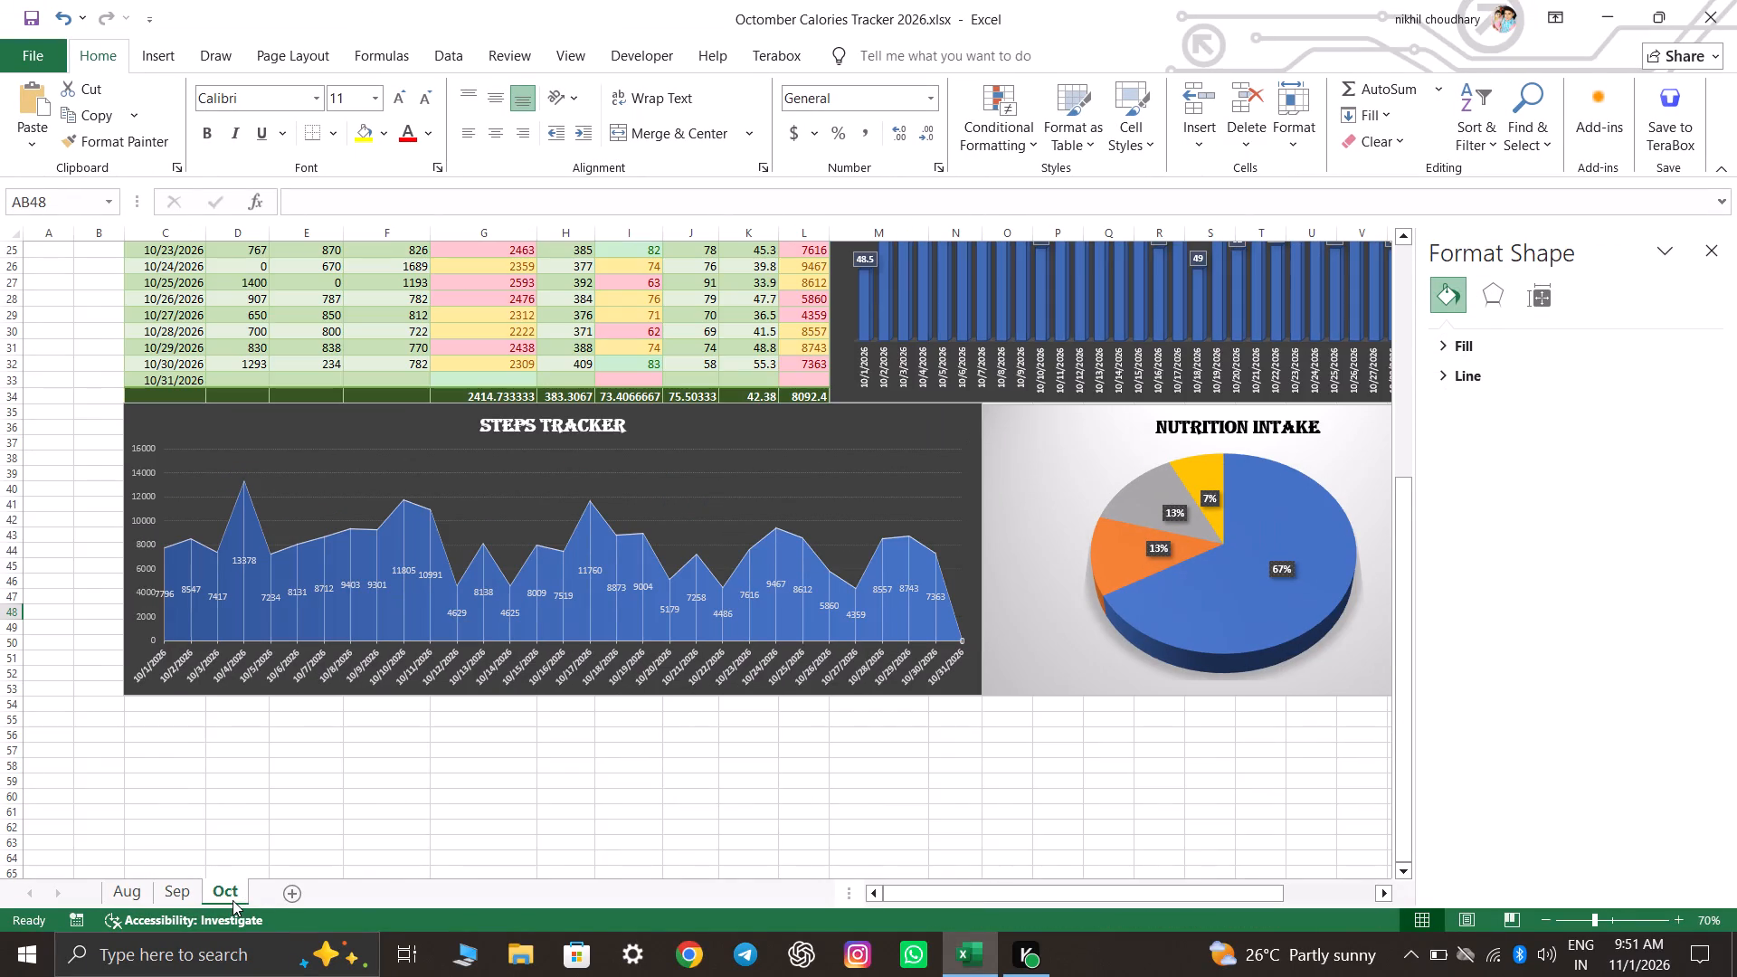
{"action": "key", "text": "ctrl+s"}
{"action": "key", "text": "ctrl+s"}
{"action": "key", "text": "ctrl+s"}
{"action": "key", "text": "ctrl+s"}
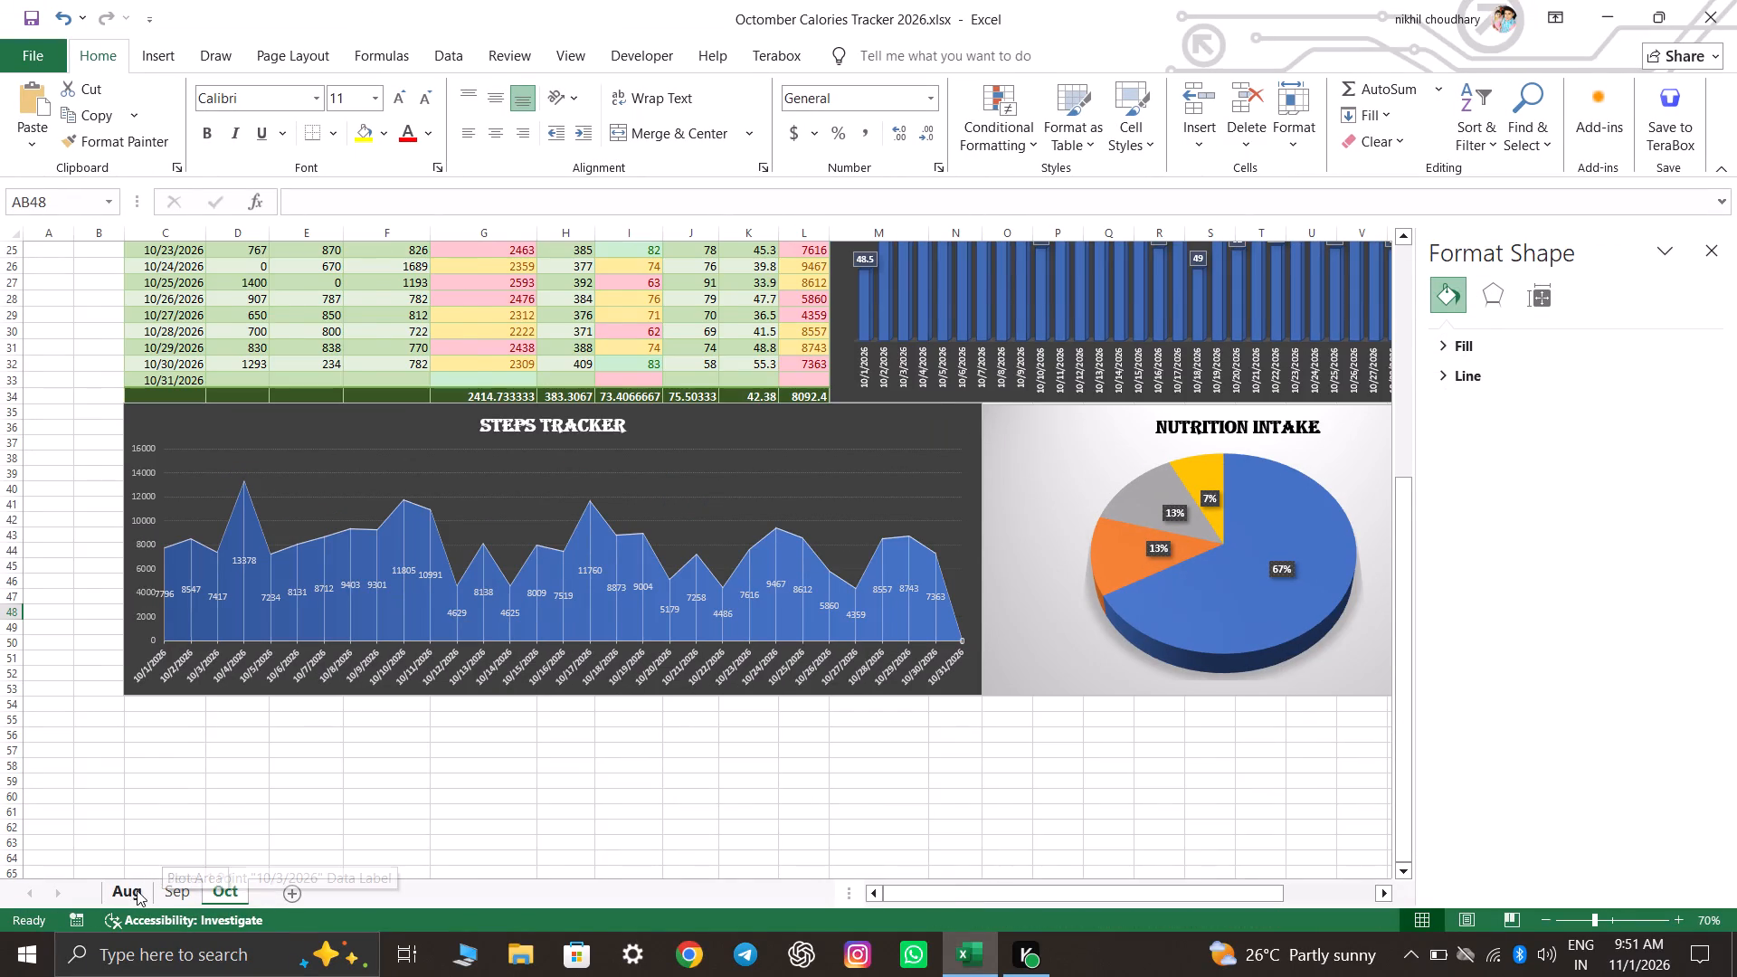
Apply the light grey gradient style with dark-boxed percentage labels to the nutrition pie chart on the Aug sheet.
{"action": "left_click", "coordinate": [137, 890]}
{"action": "double_click", "coordinate": [1136, 655]}
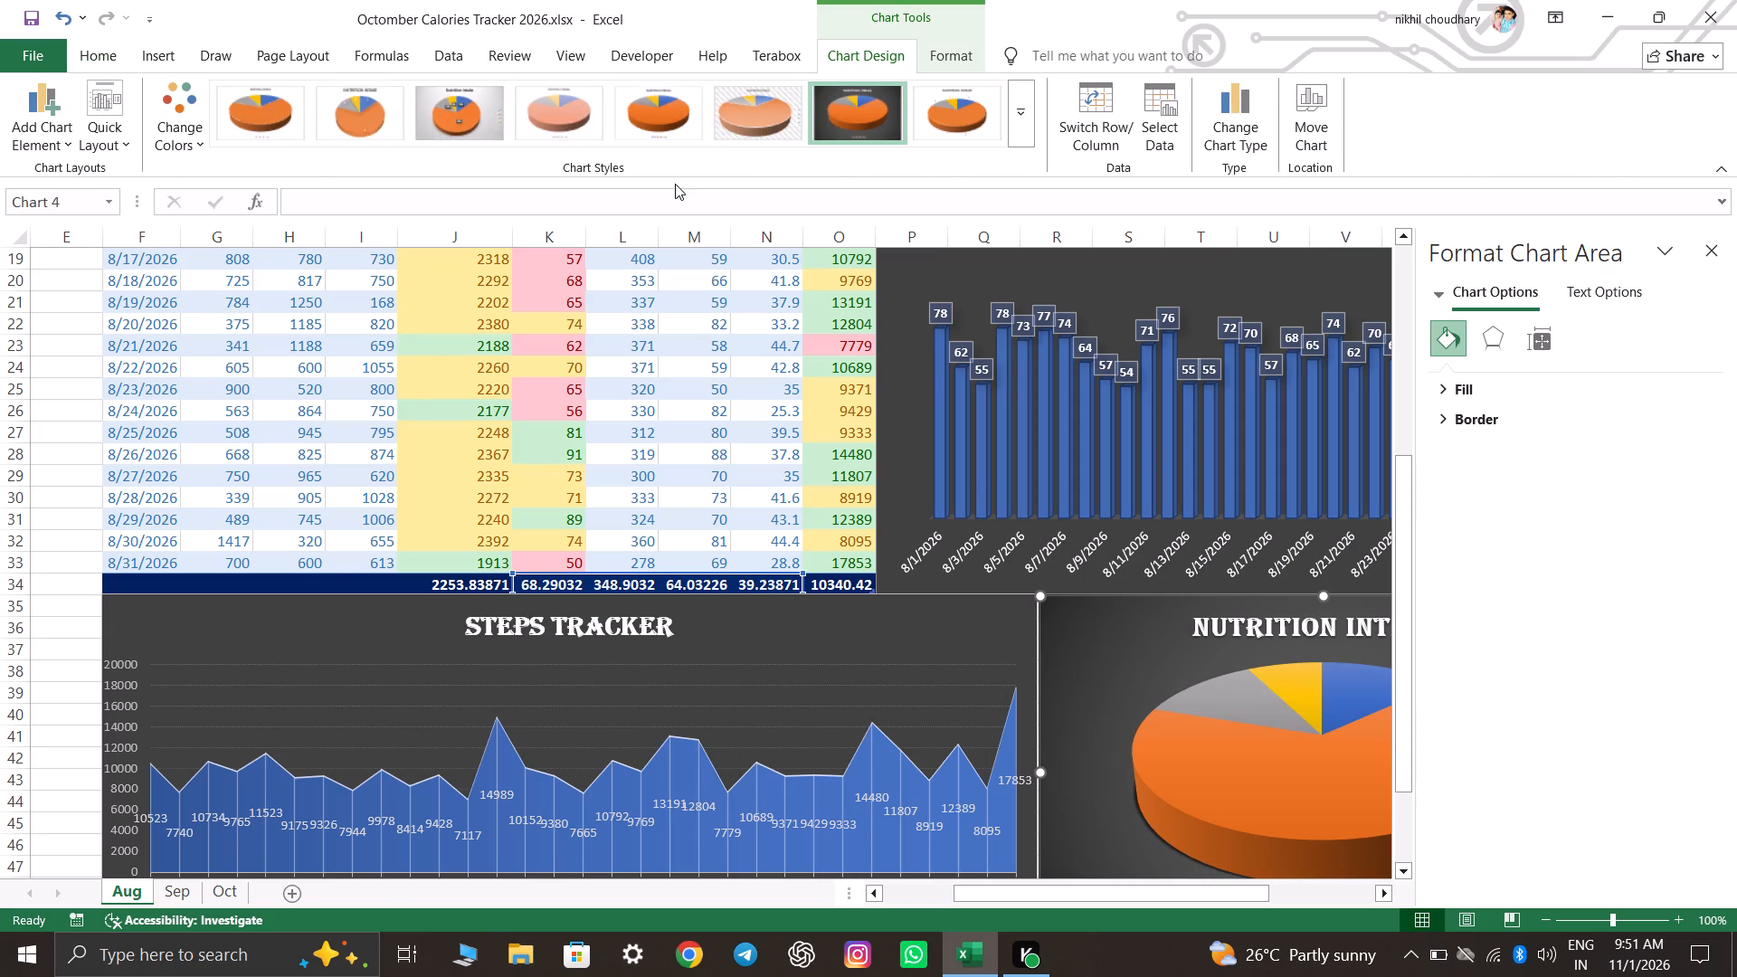
{"action": "left_click", "coordinate": [483, 131]}
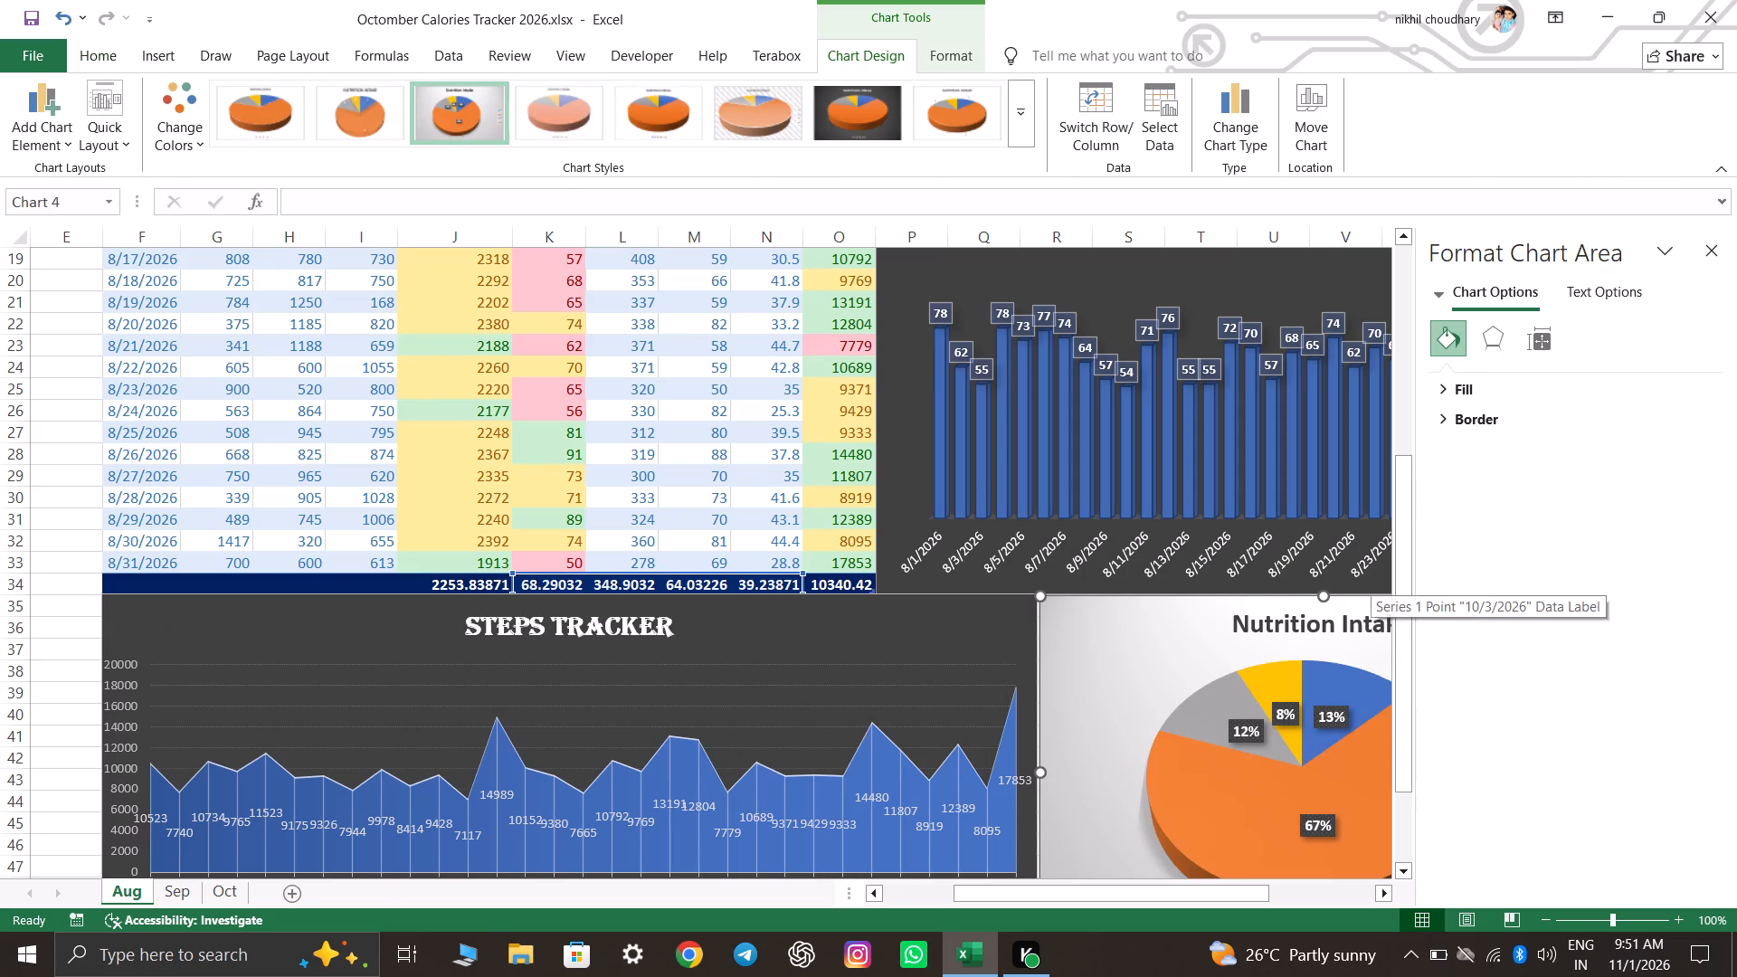
{"action": "scroll", "coordinate": [1371, 578], "scroll_direction": "down", "scroll_amount": 6}
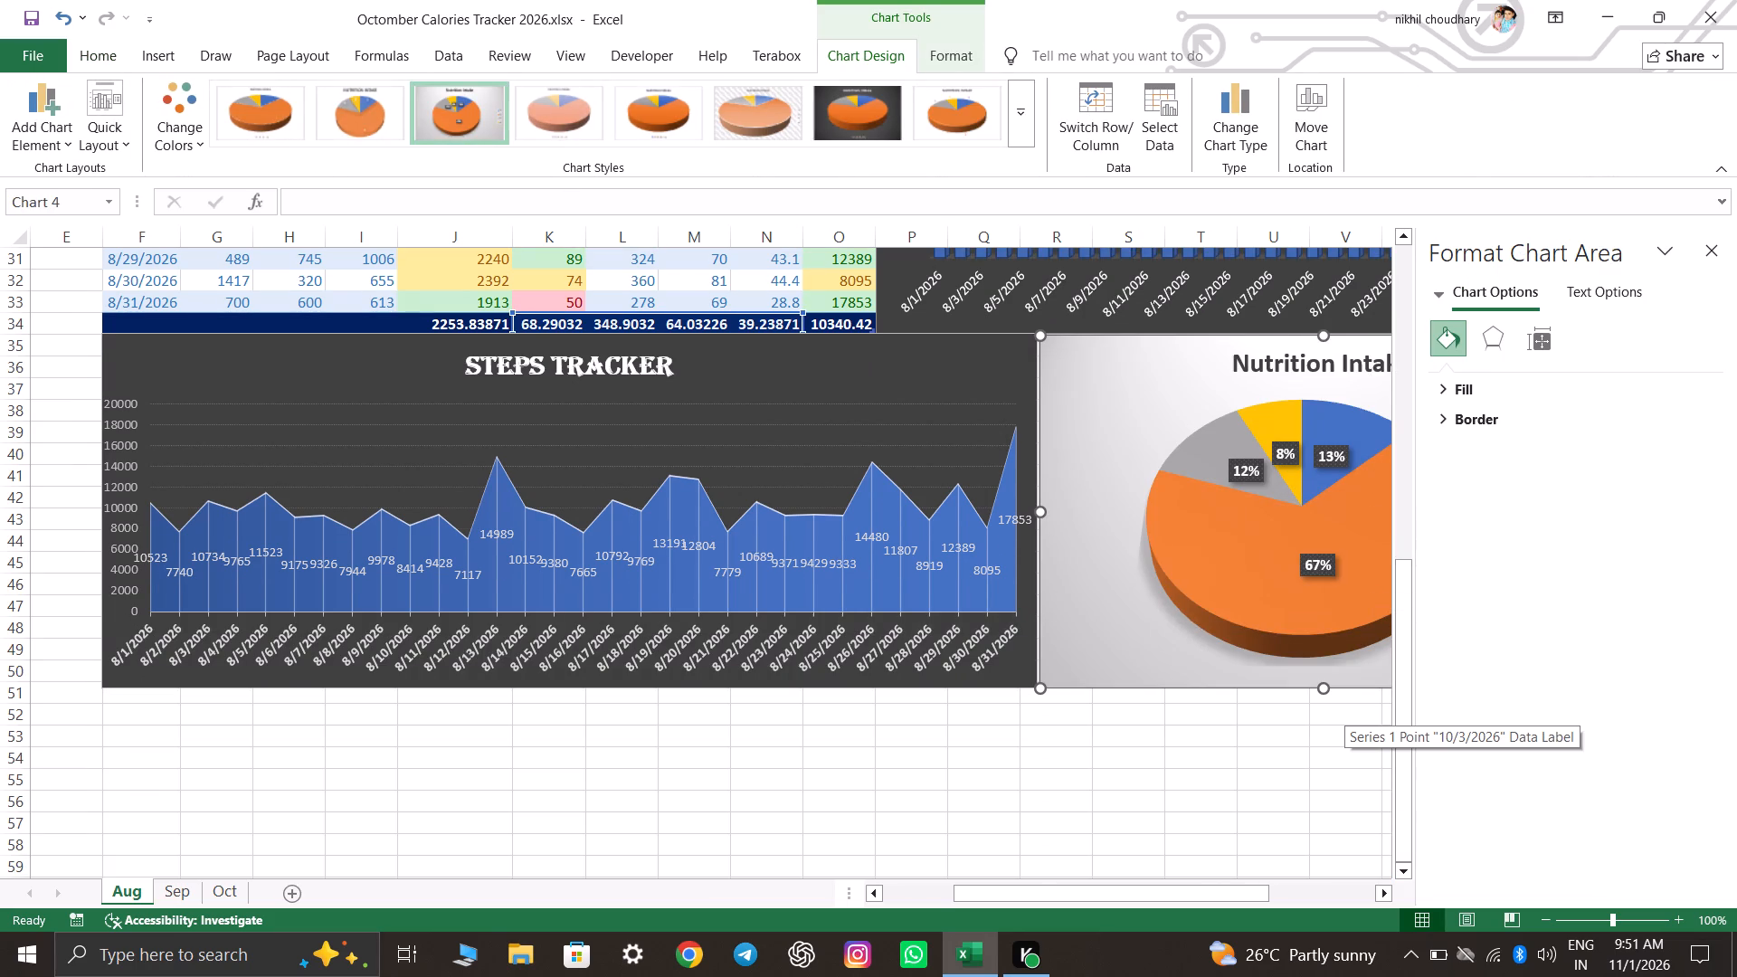
{"action": "left_click", "coordinate": [1298, 754]}
Save the workbook and close the Format Shape pane.
{"action": "key", "text": "ctrl+s"}
{"action": "key", "text": "ctrl+s"}
{"action": "key", "text": "ctrl+s"}
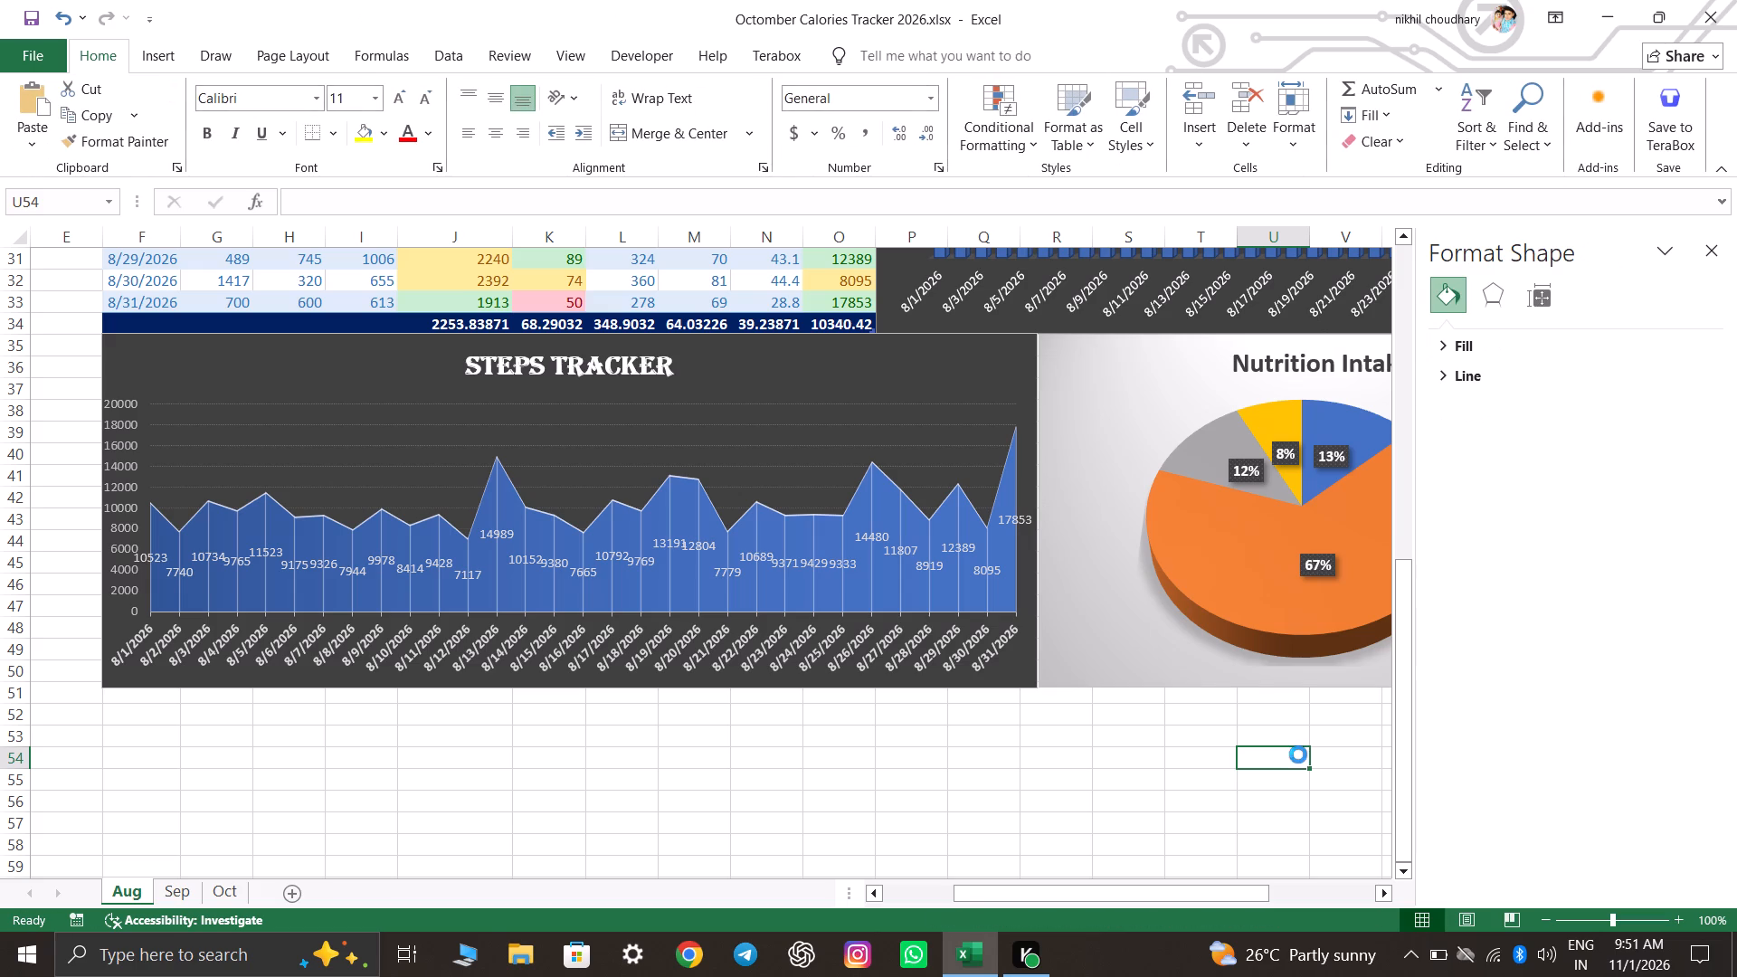
{"action": "left_click", "coordinate": [1298, 754]}
{"action": "left_click", "coordinate": [1713, 251]}
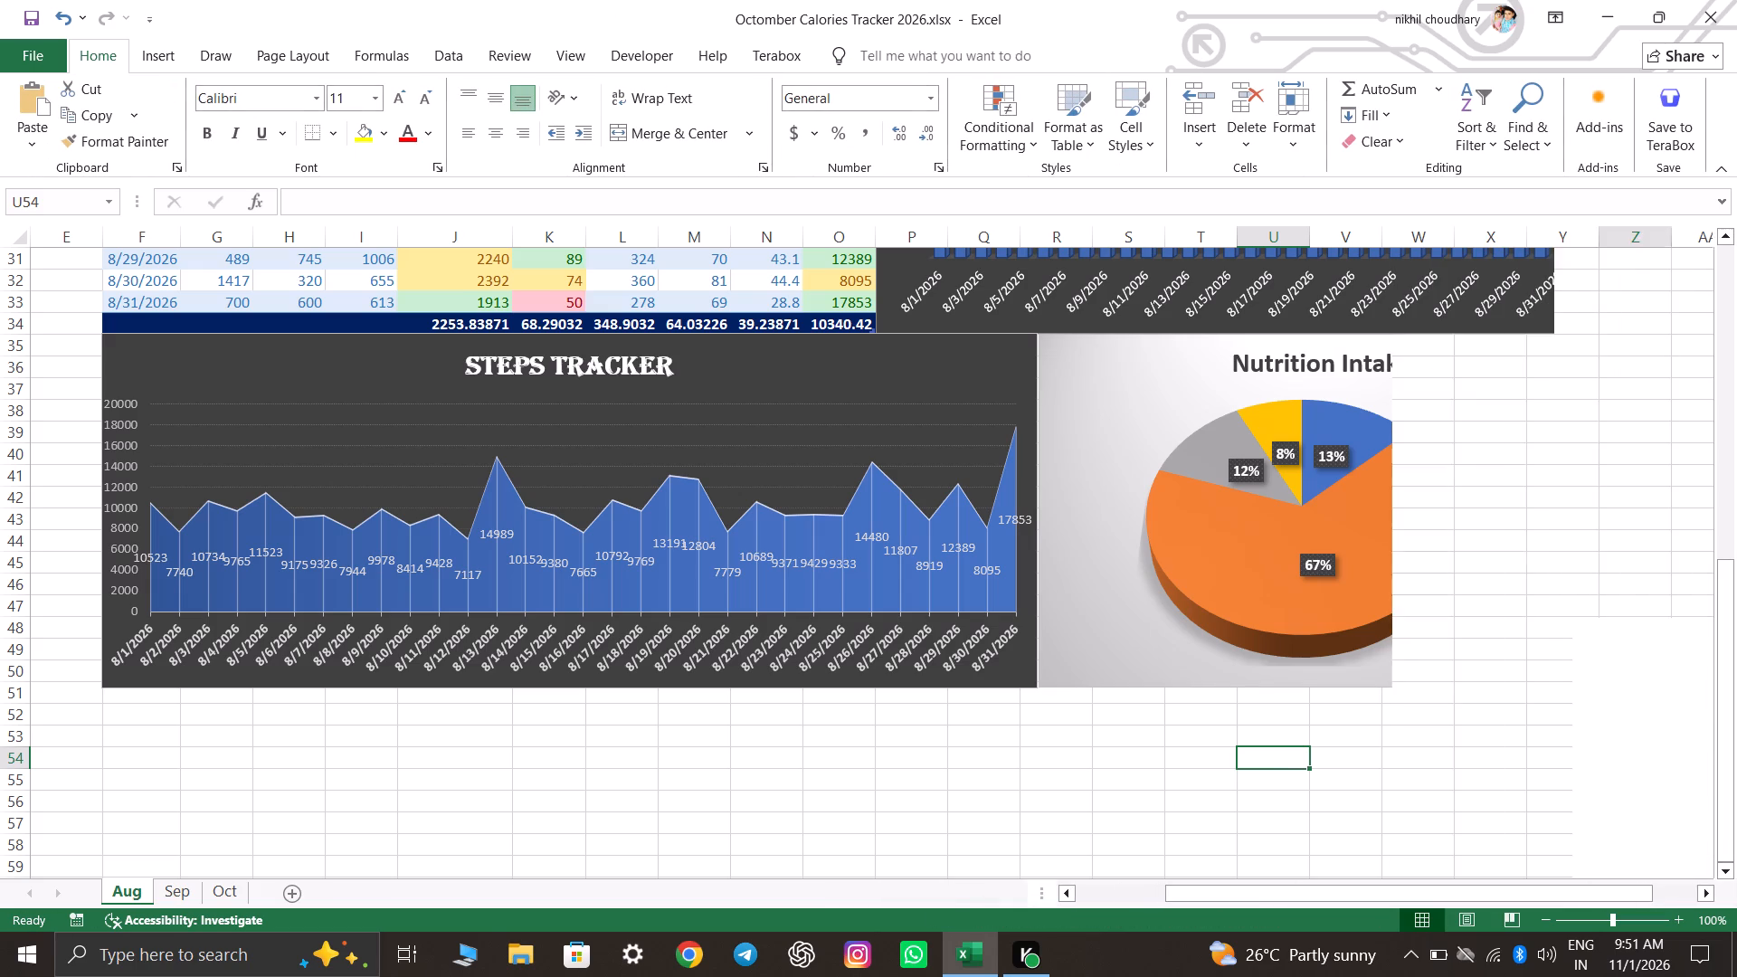
Format the Nutrition Intake title of August's pie chart in black Algerian font.
{"action": "double_click", "coordinate": [1353, 356]}
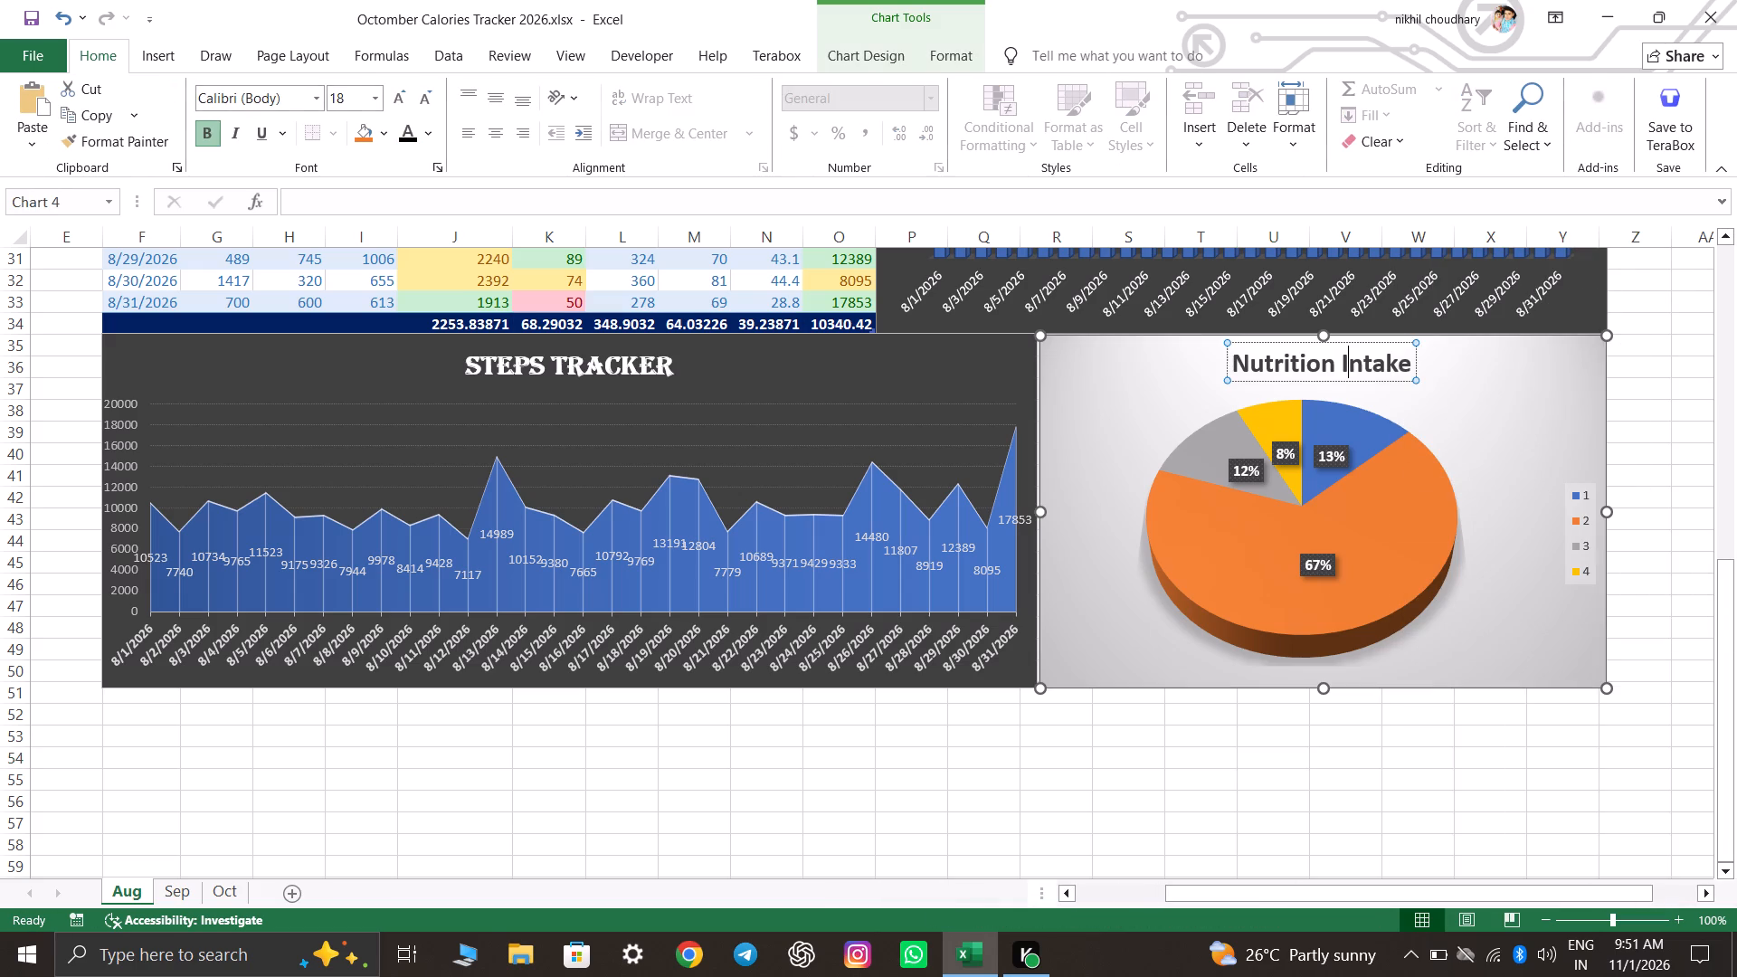
{"action": "key", "text": "ctrl+a"}
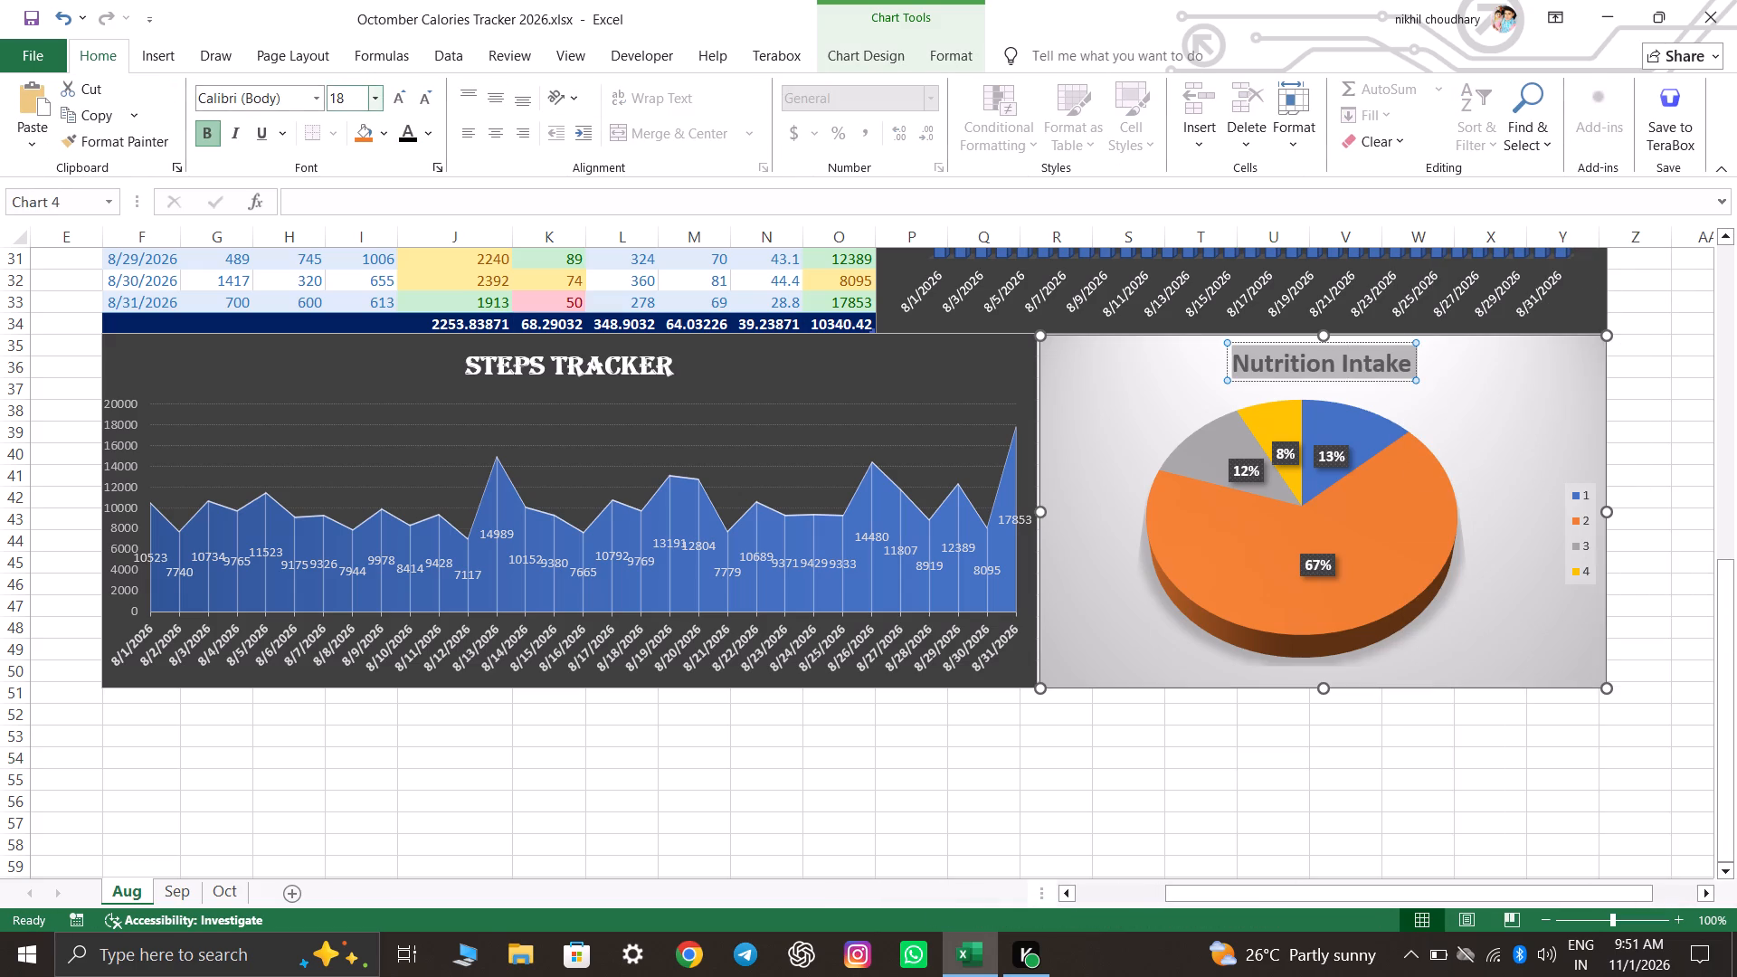
{"action": "left_click", "coordinate": [316, 100]}
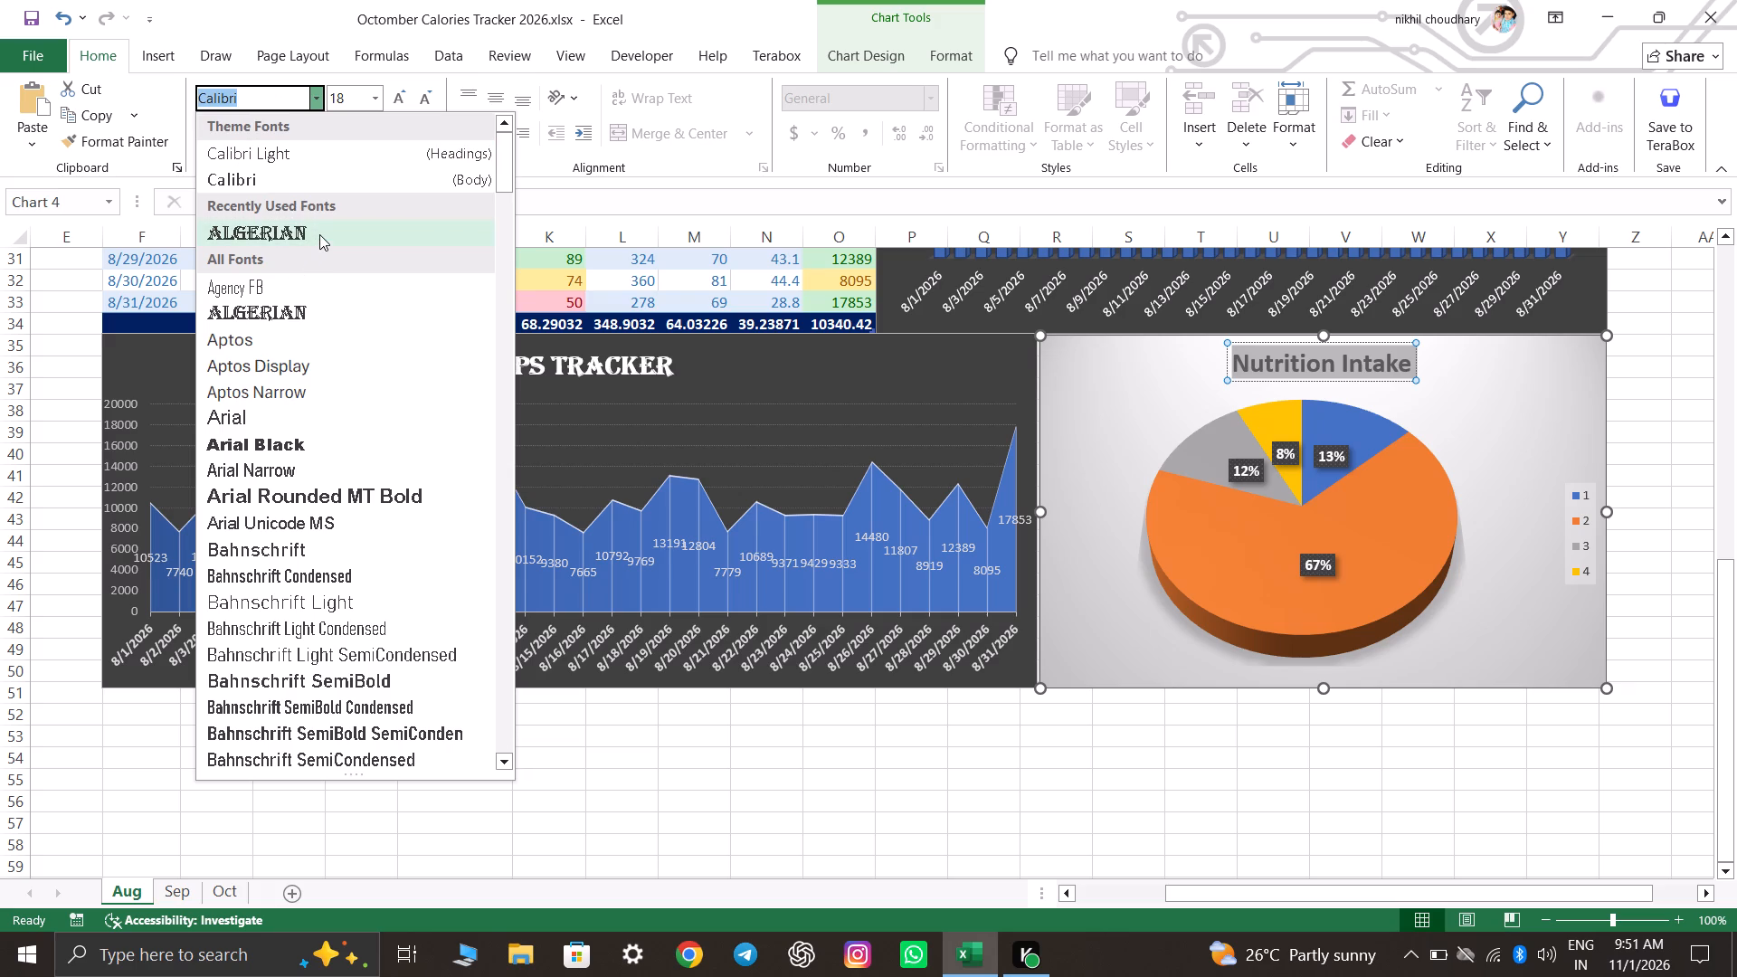
{"action": "left_click", "coordinate": [319, 234]}
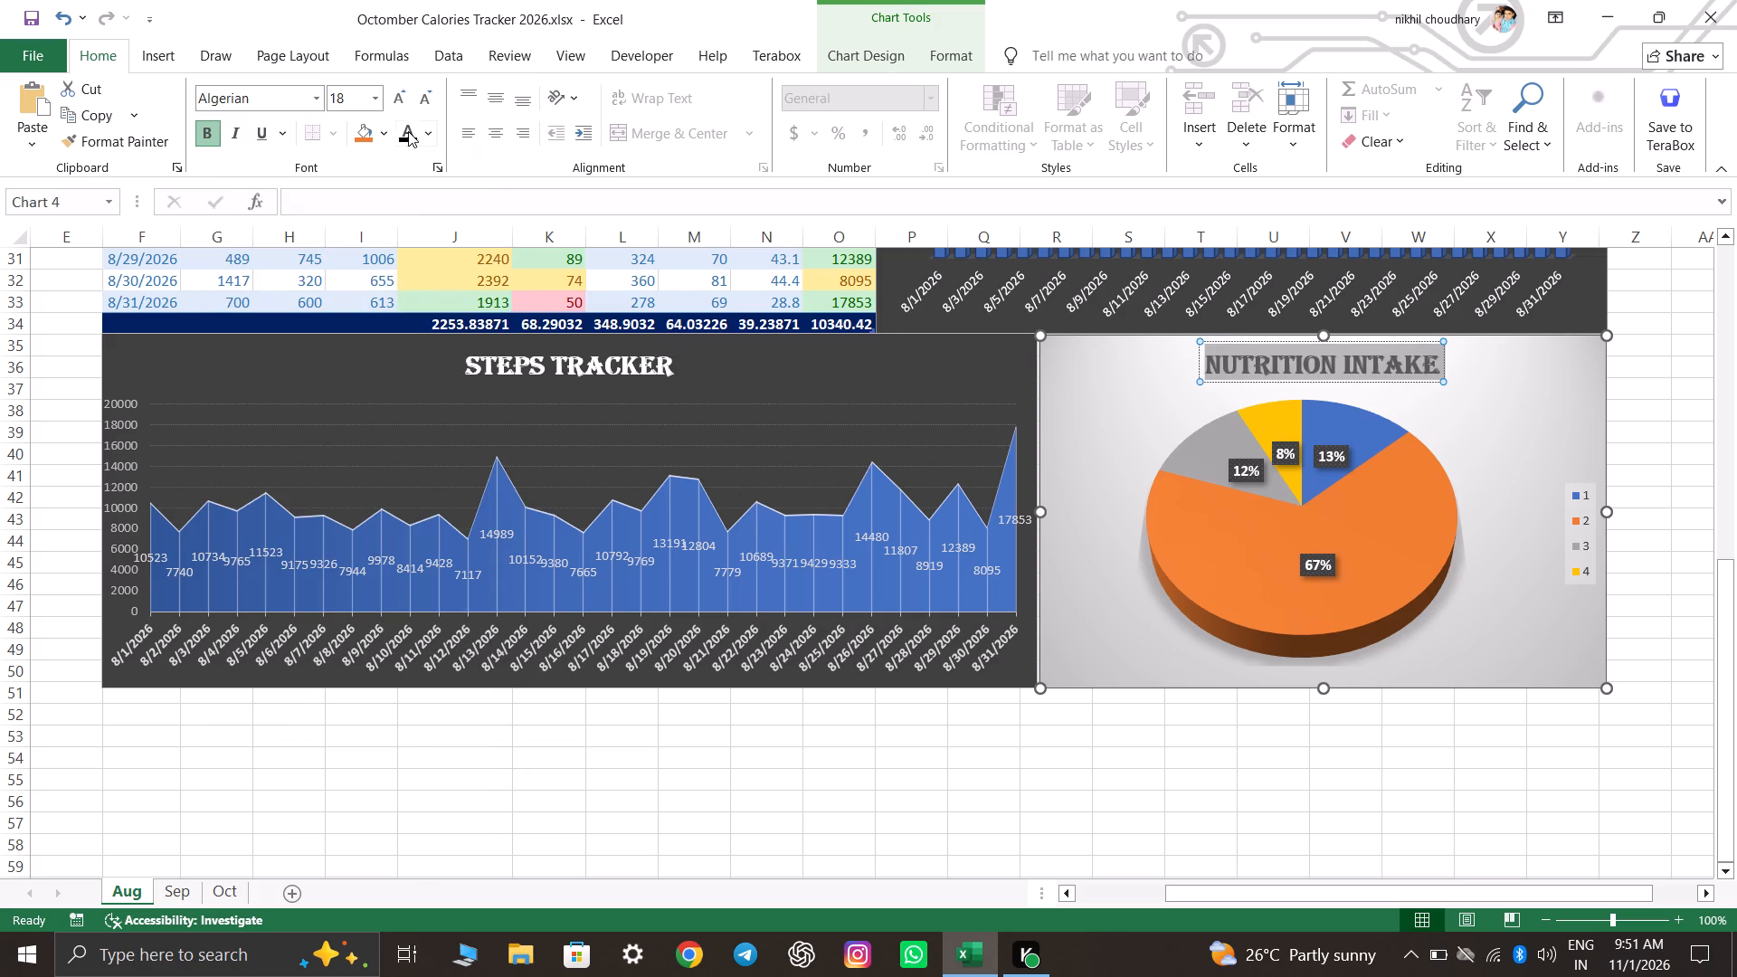
{"action": "left_click", "coordinate": [408, 131]}
{"action": "left_click", "coordinate": [1022, 782]}
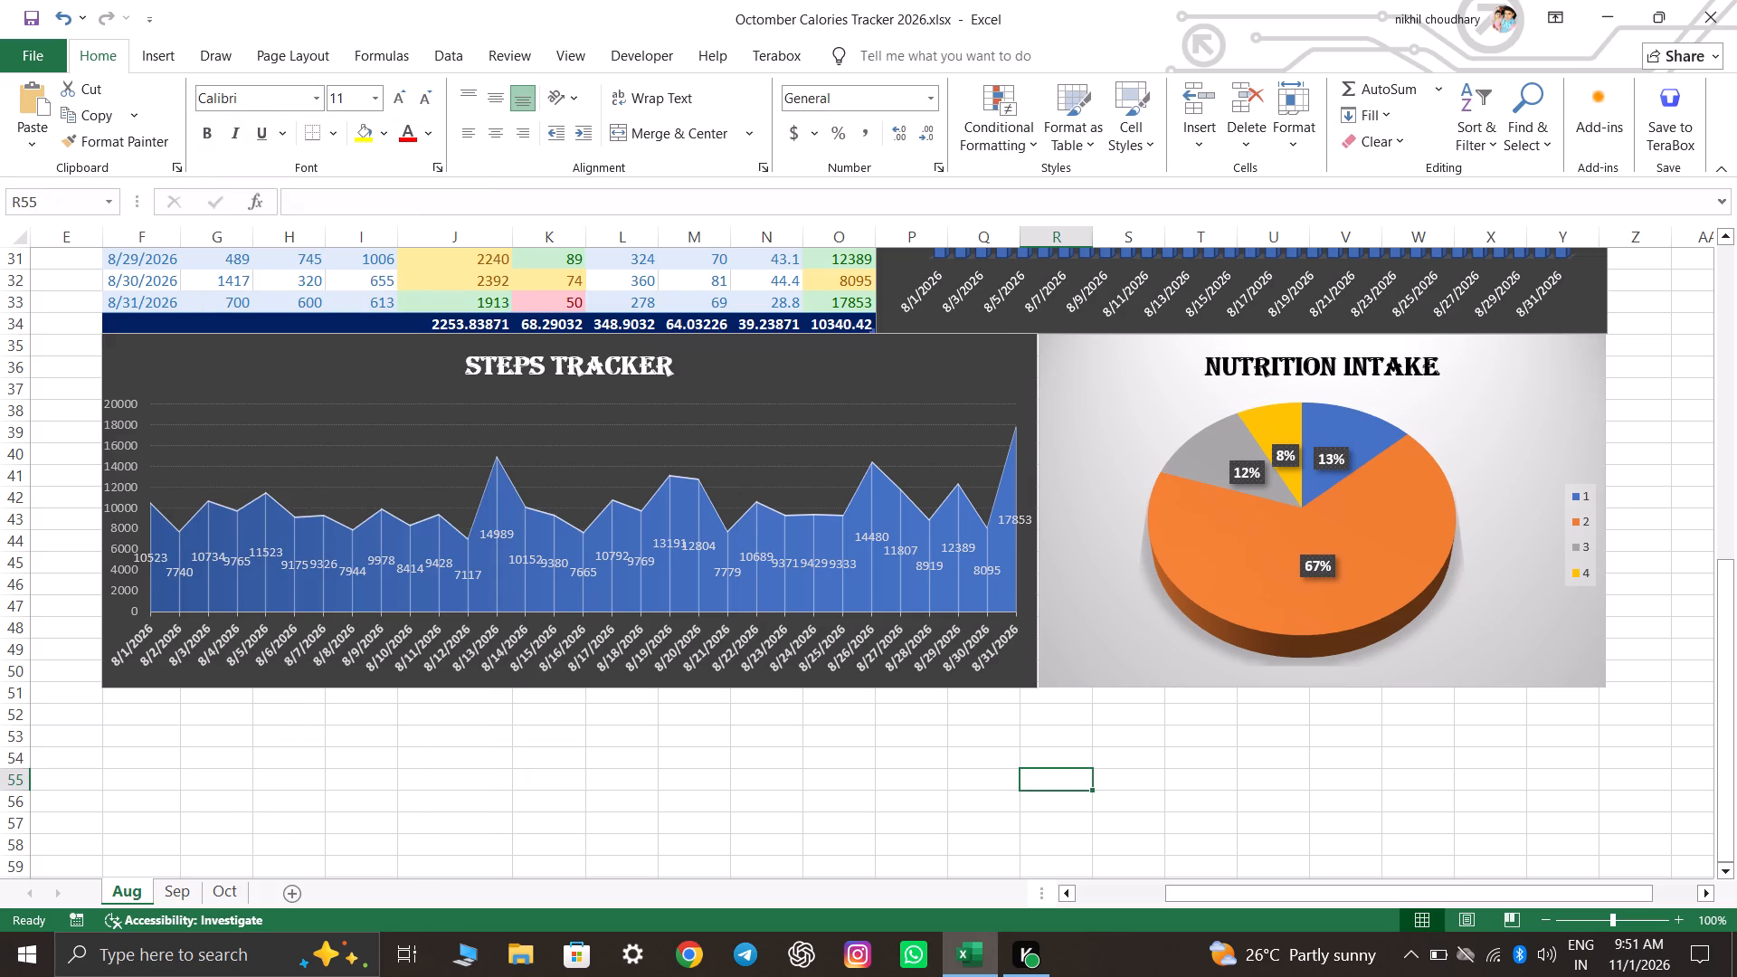
Save the workbook with August's restyled pie chart title.
{"action": "key", "text": "ctrl+s"}
{"action": "key", "text": "ctrl+s"}
{"action": "key", "text": "ctrl+s"}
{"action": "key", "text": "ctrl+s"}
{"action": "key", "text": "ctrl+s"}
Format the Nutrition Intake title of September's pie chart in black Algerian font.
{"action": "left_click", "coordinate": [185, 895]}
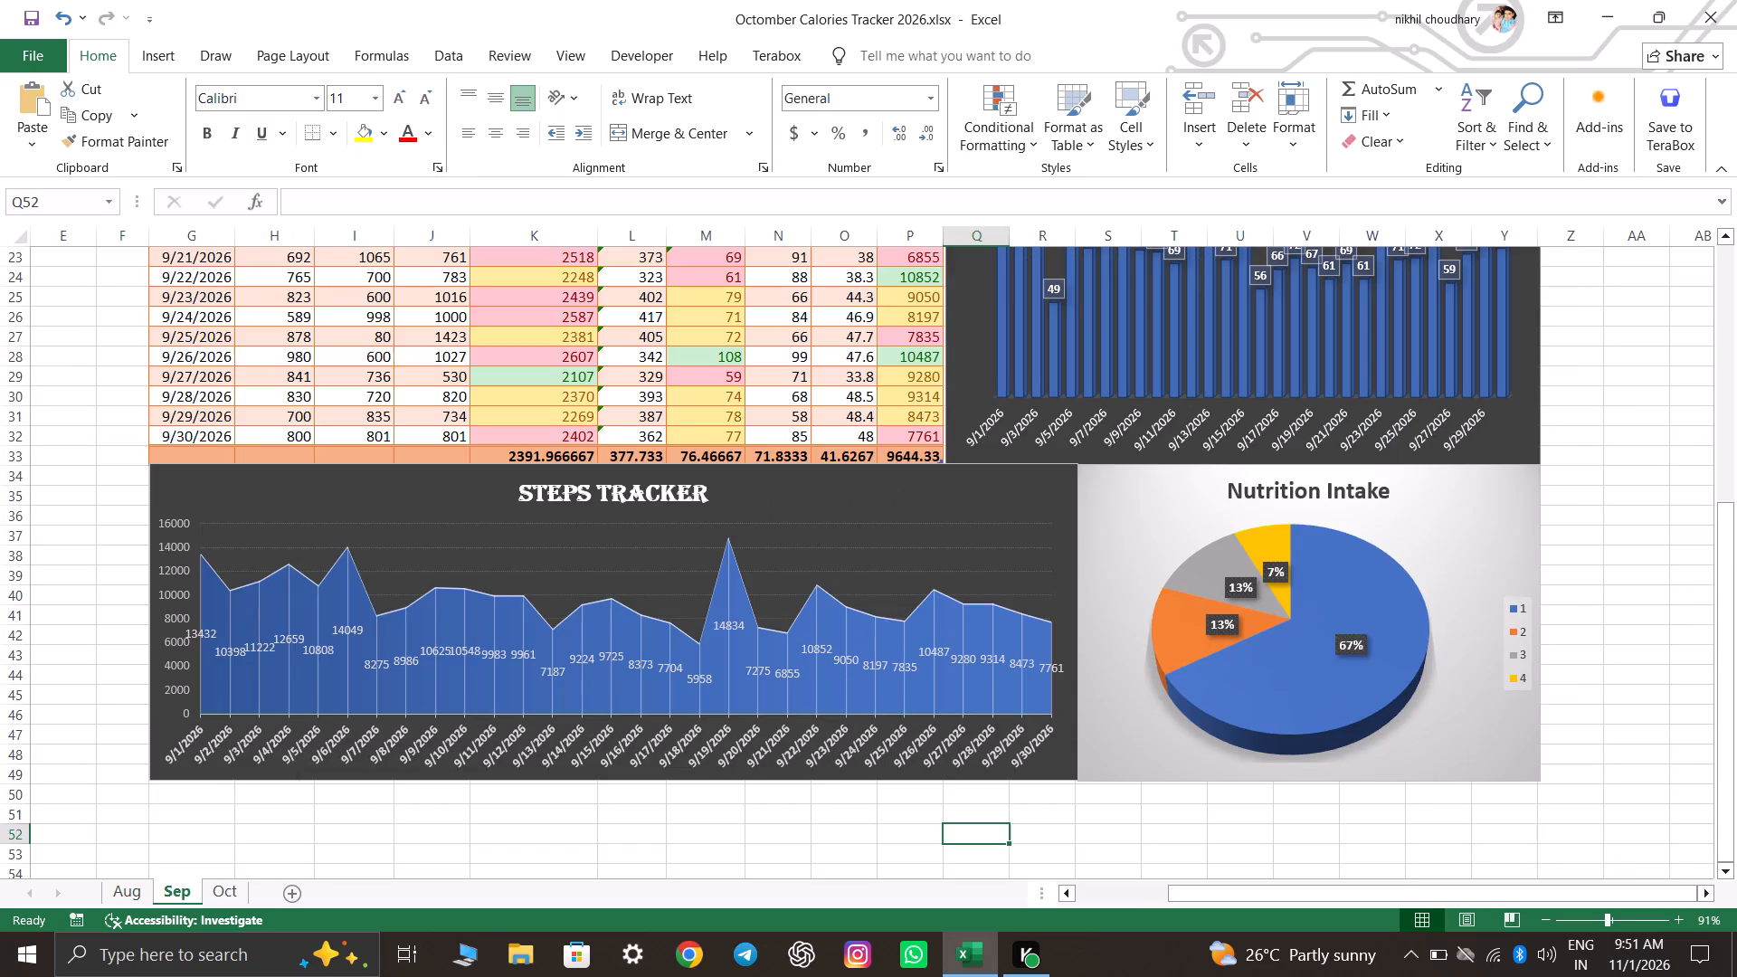
{"action": "left_click", "coordinate": [1320, 498]}
{"action": "left_click", "coordinate": [1320, 487]}
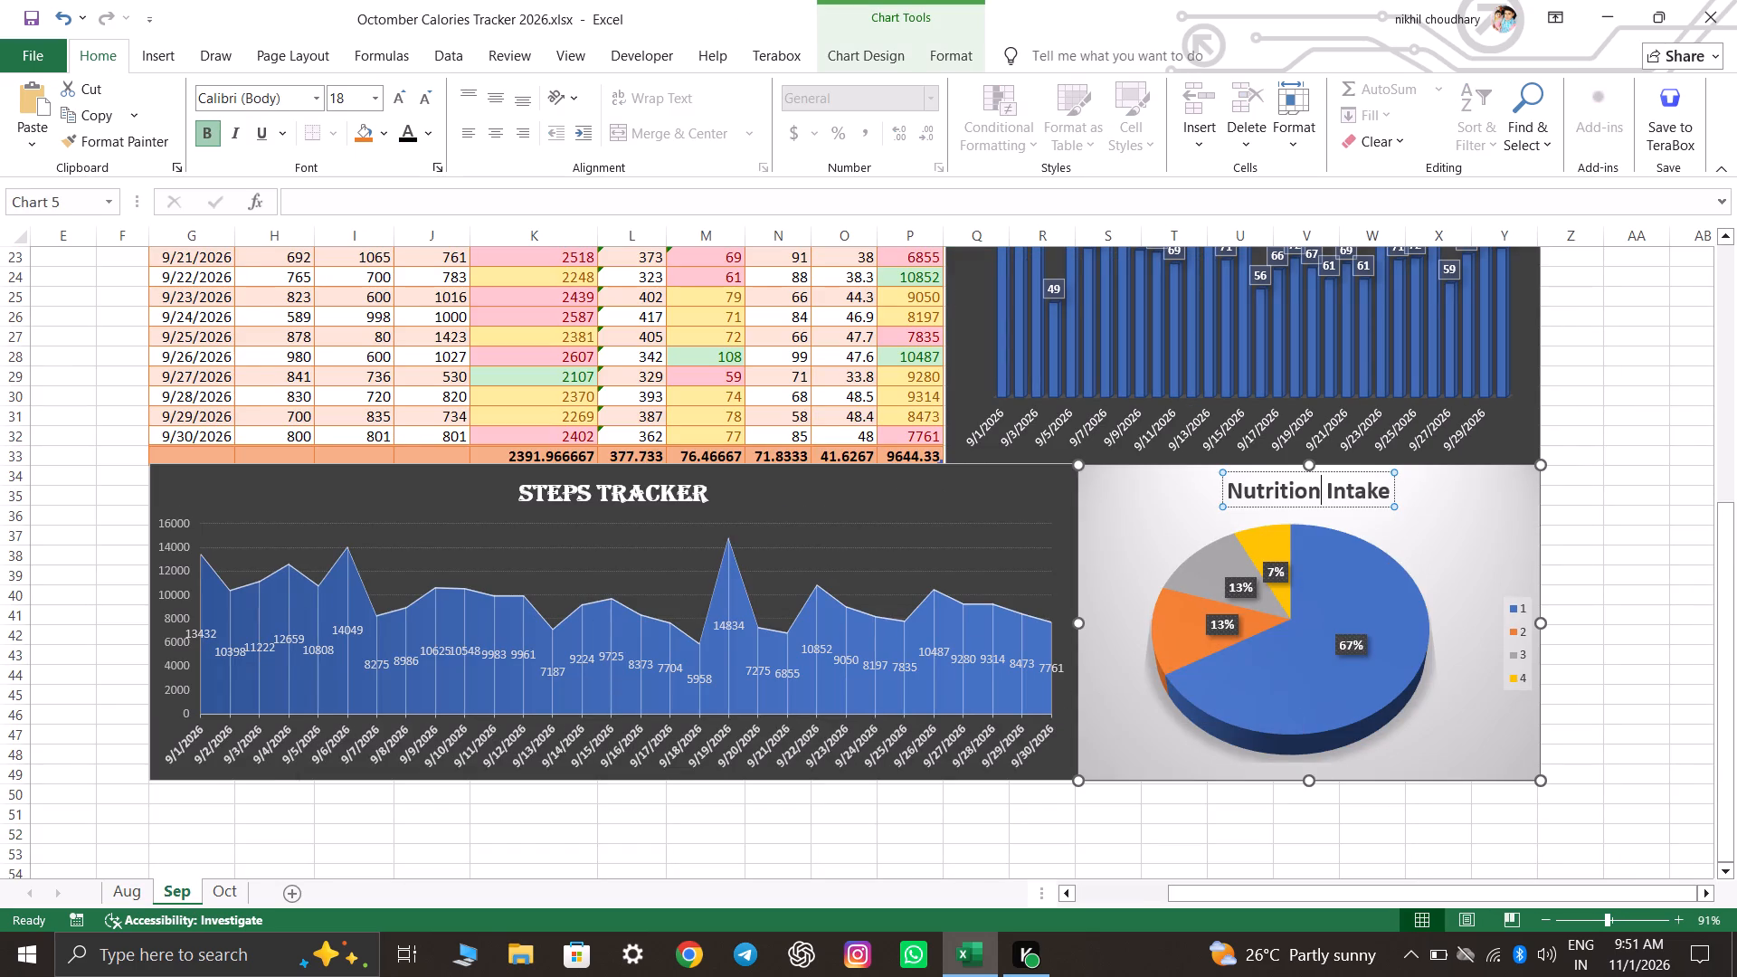
{"action": "key", "text": "ctrl+a"}
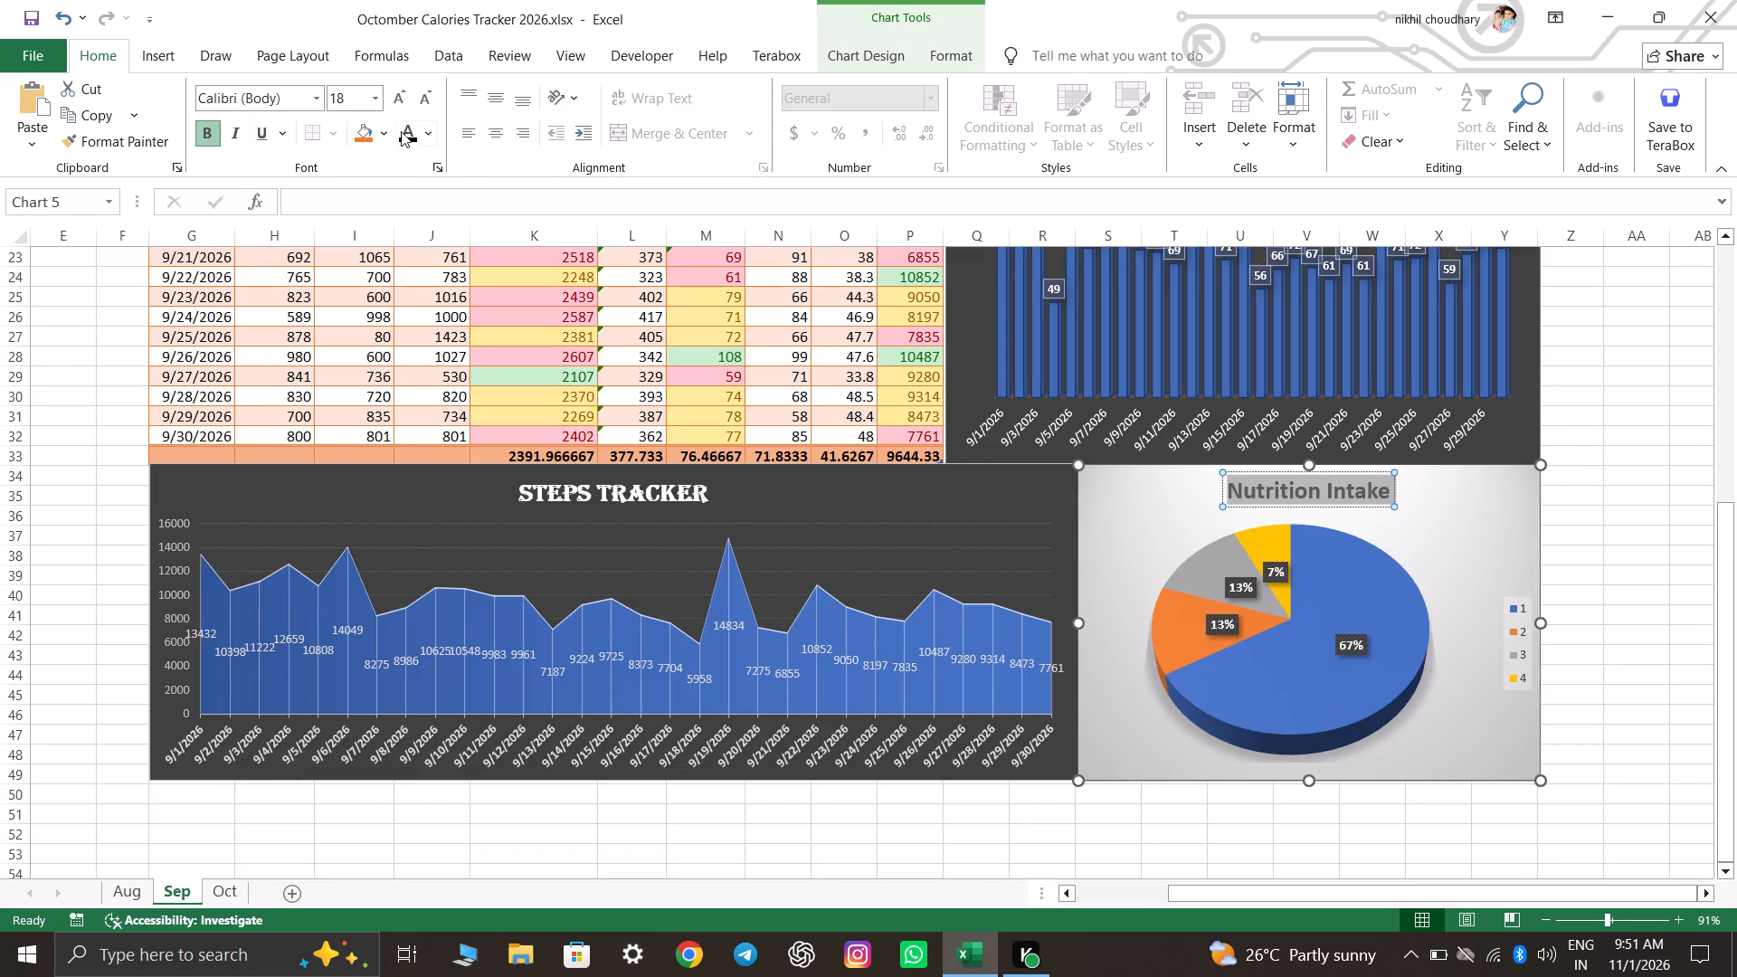
{"action": "left_click", "coordinate": [401, 134]}
{"action": "left_click", "coordinate": [318, 95]}
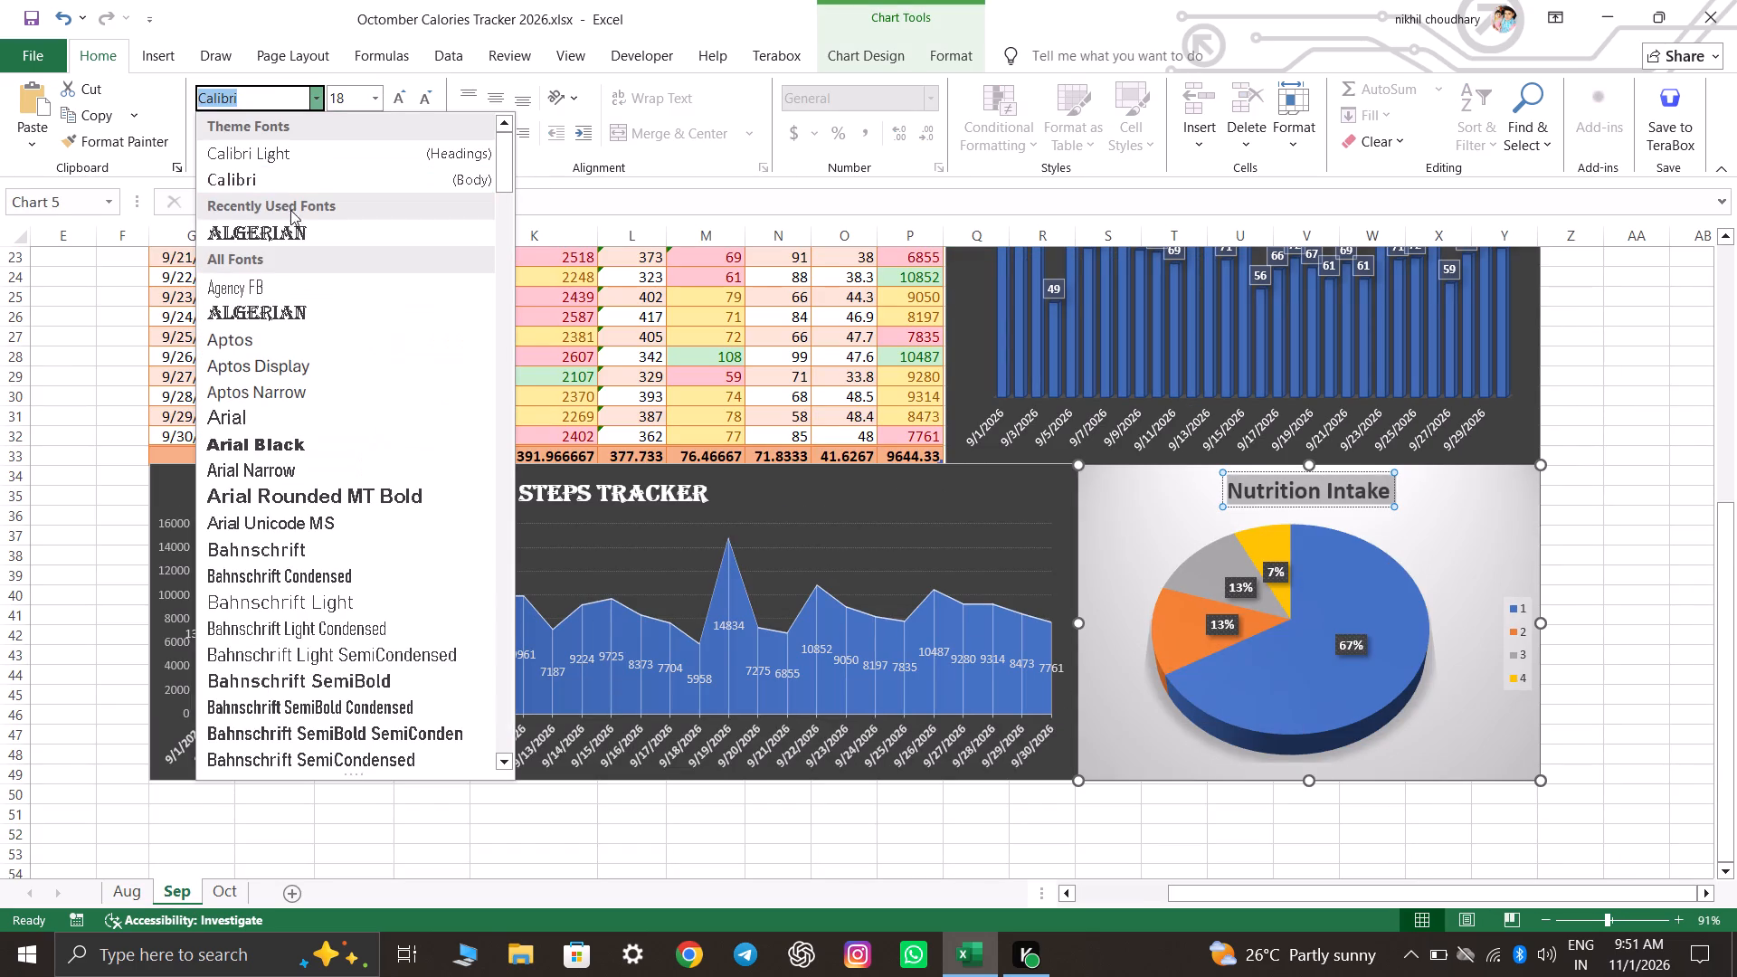
{"action": "left_click", "coordinate": [299, 223]}
{"action": "left_click", "coordinate": [812, 825]}
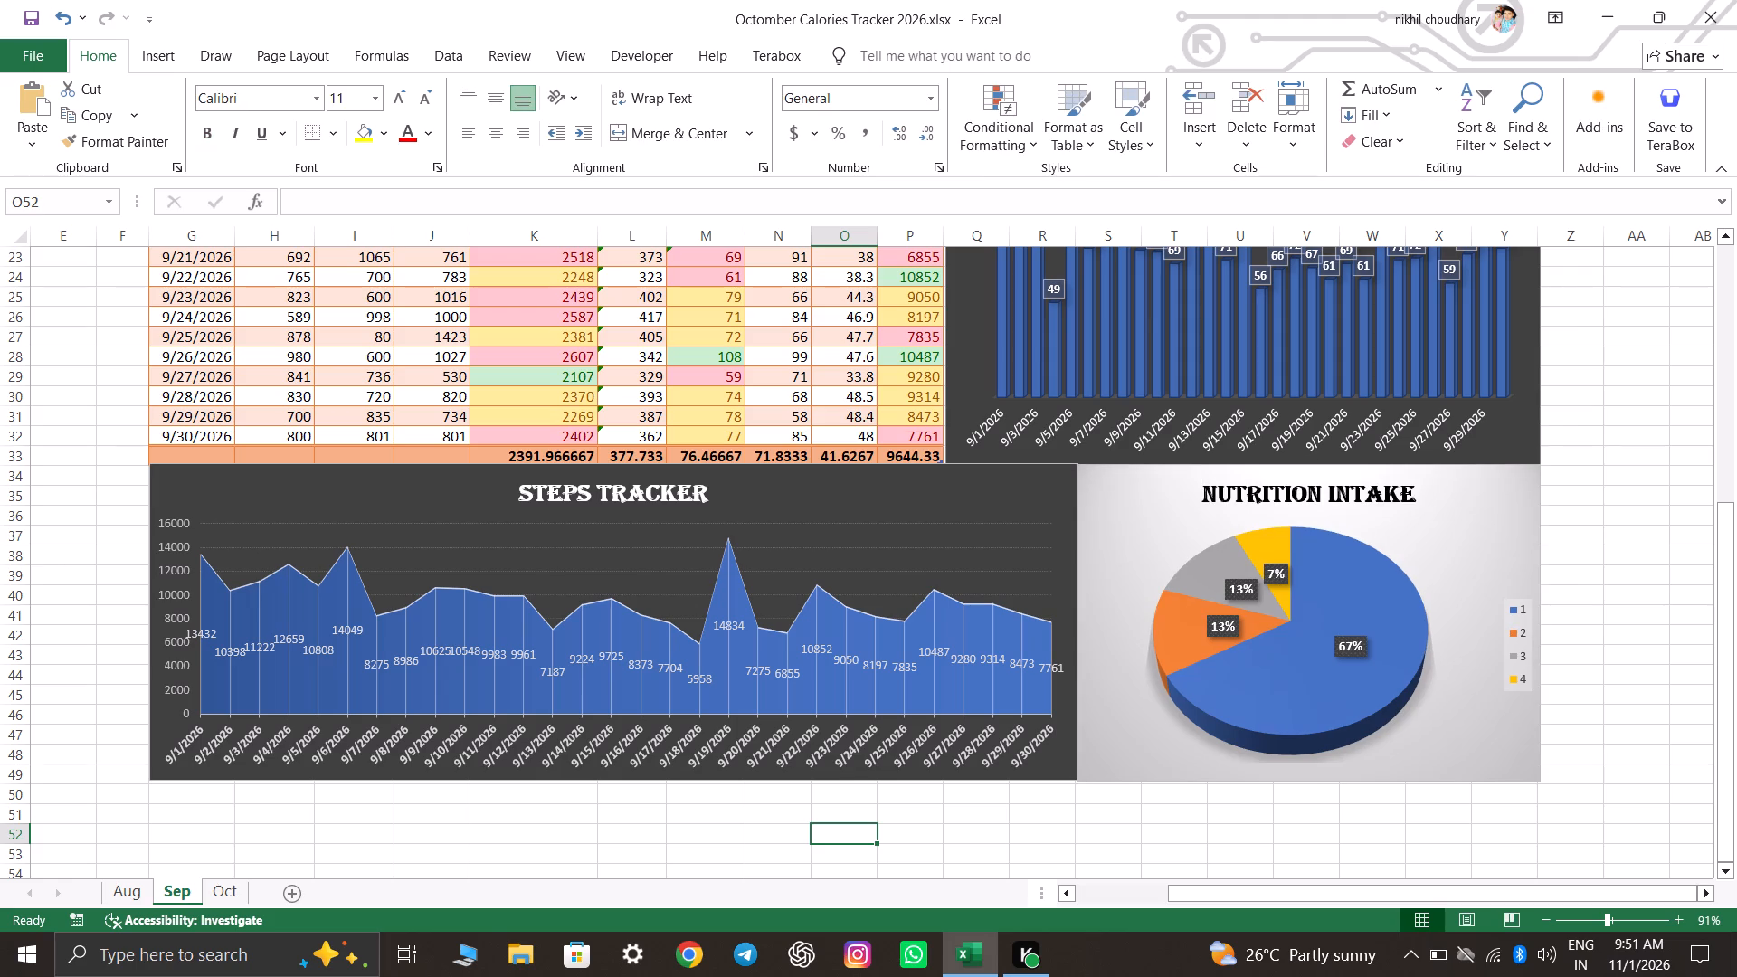
Save the workbook with September's restyled pie chart title.
{"action": "key", "text": "ctrl+s"}
{"action": "key", "text": "ctrl+s"}
{"action": "key", "text": "ctrl+s"}
{"action": "key", "text": "ctrl+s"}
Apply the black font colour to the Nutrition Intake title of October's pie chart.
{"action": "left_click", "coordinate": [230, 896]}
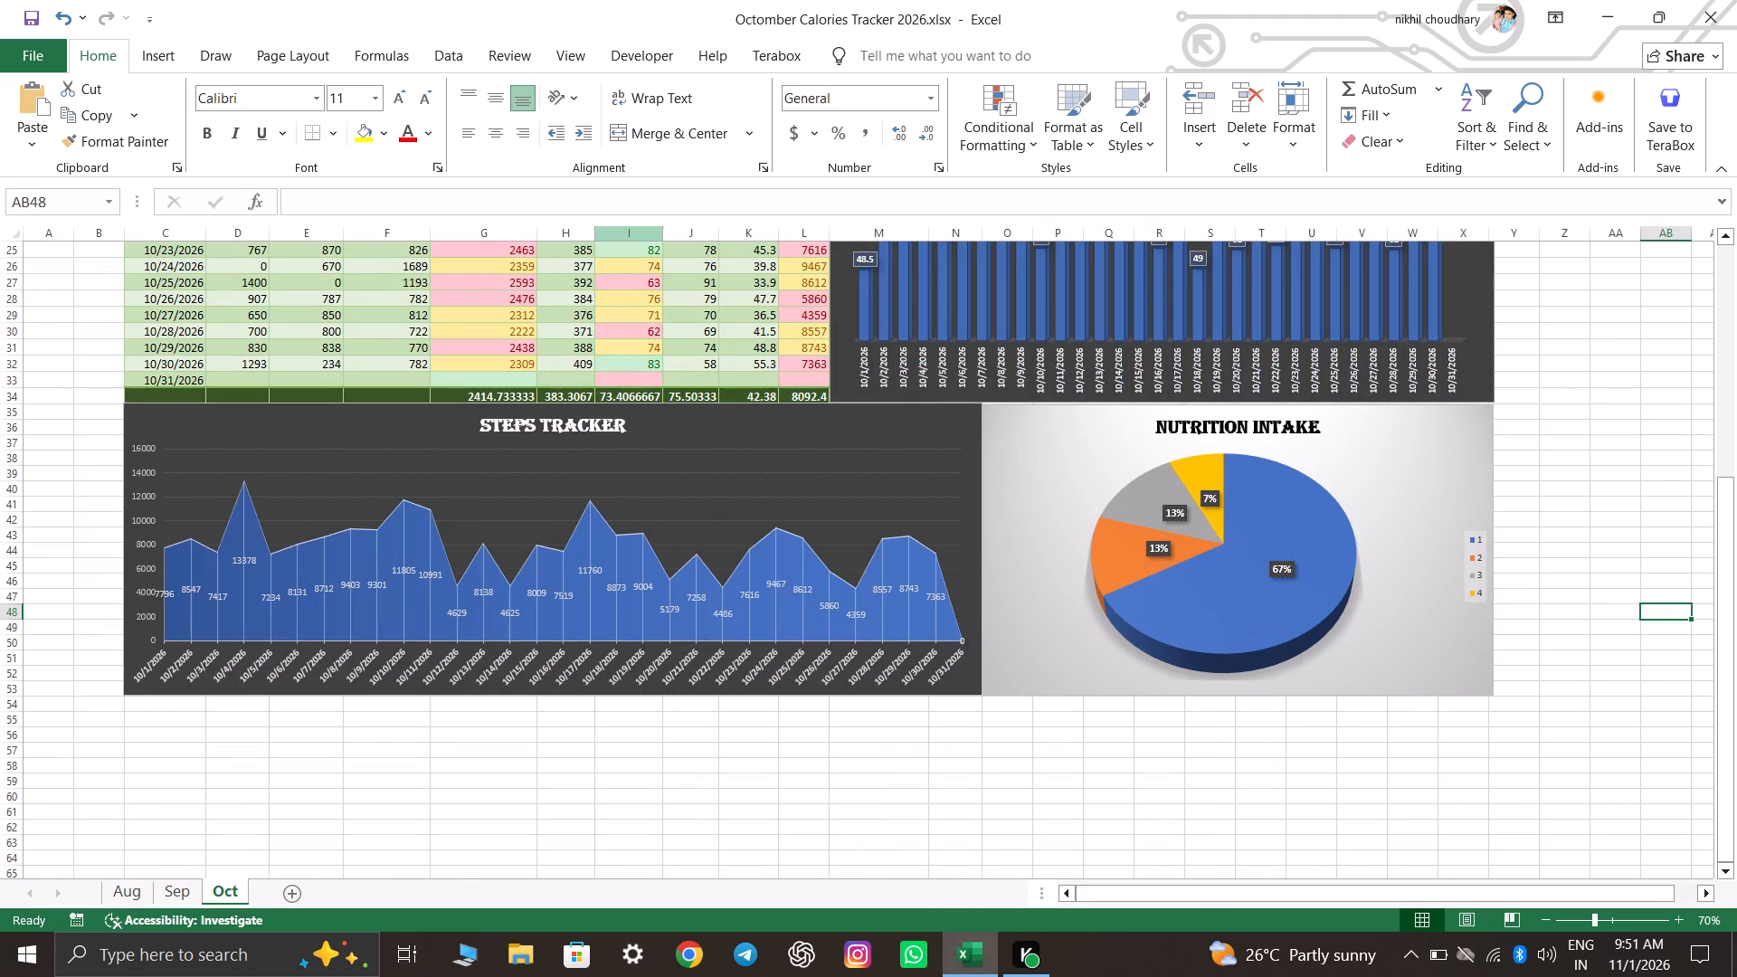
{"action": "left_click", "coordinate": [1290, 438]}
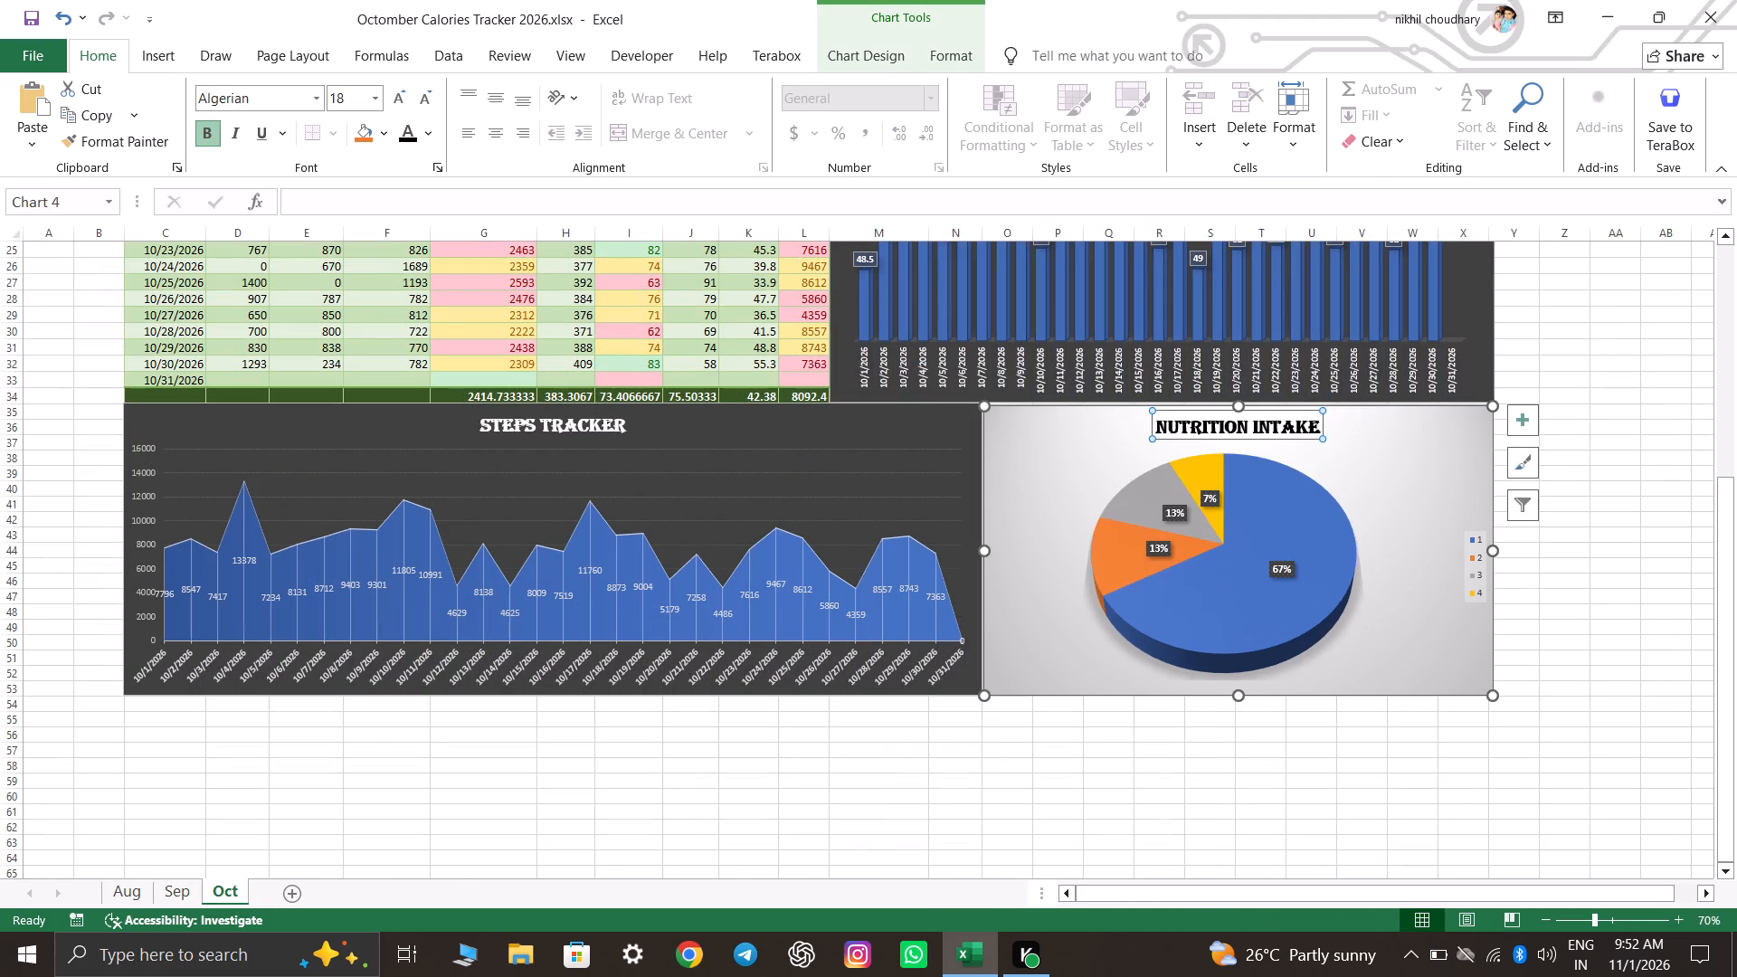
{"action": "left_click", "coordinate": [1269, 423]}
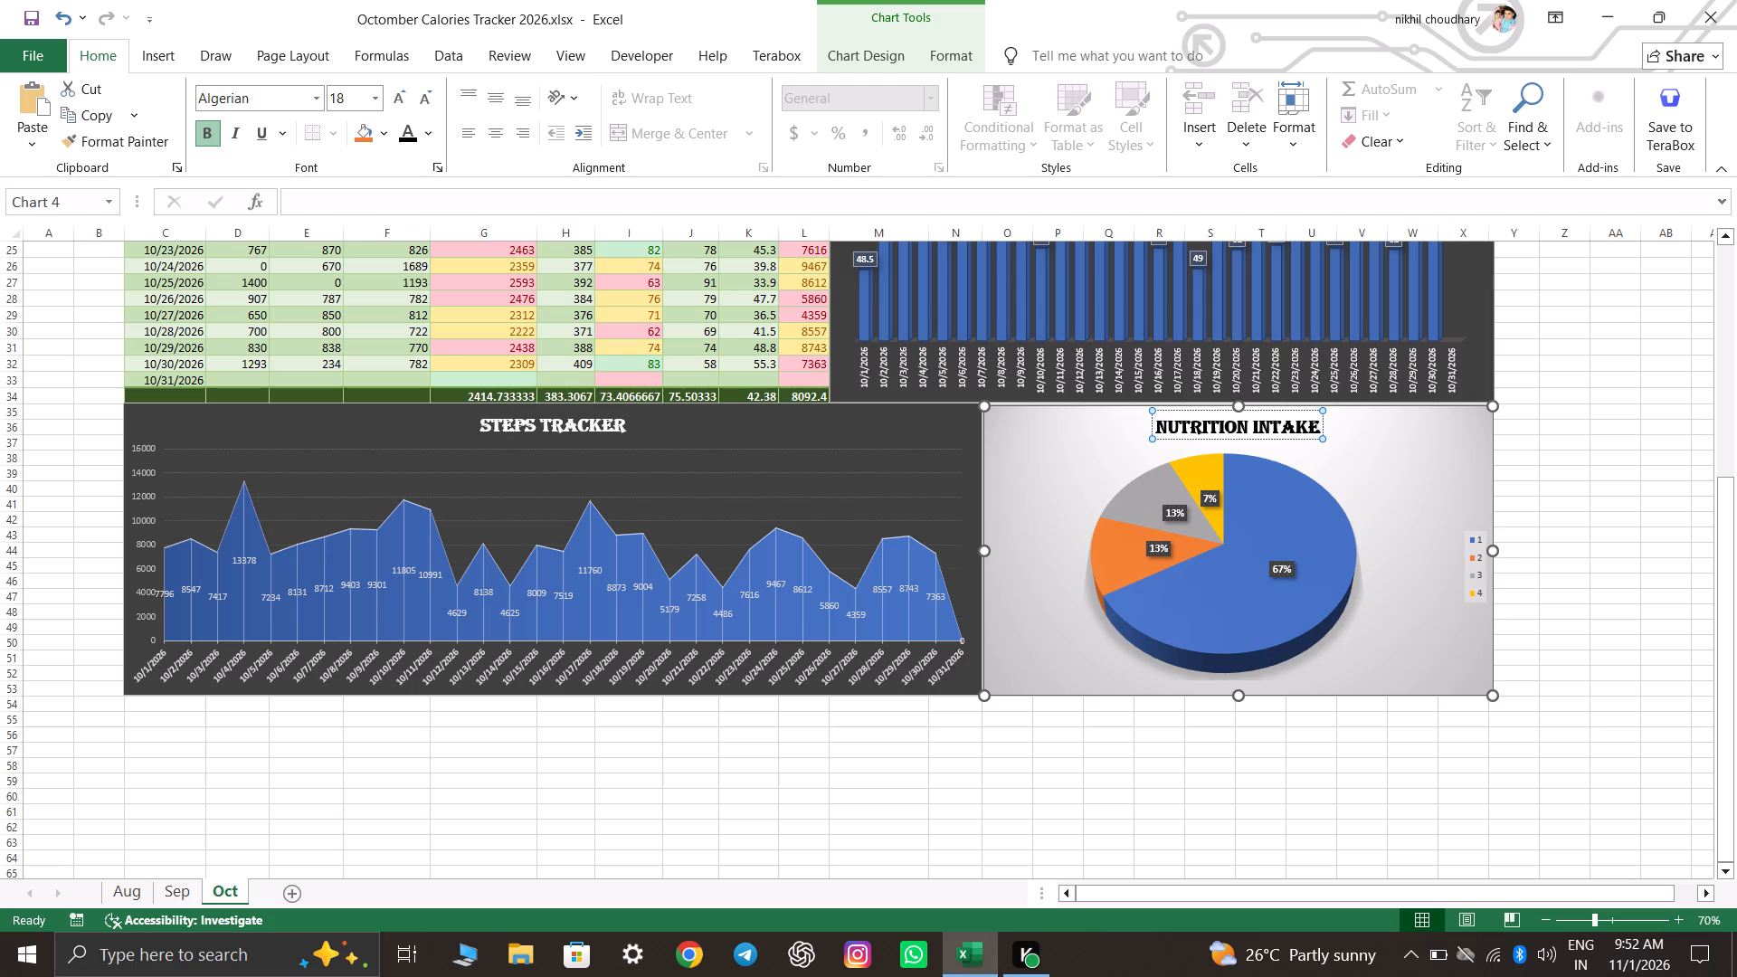
{"action": "key", "text": "ctrl+a"}
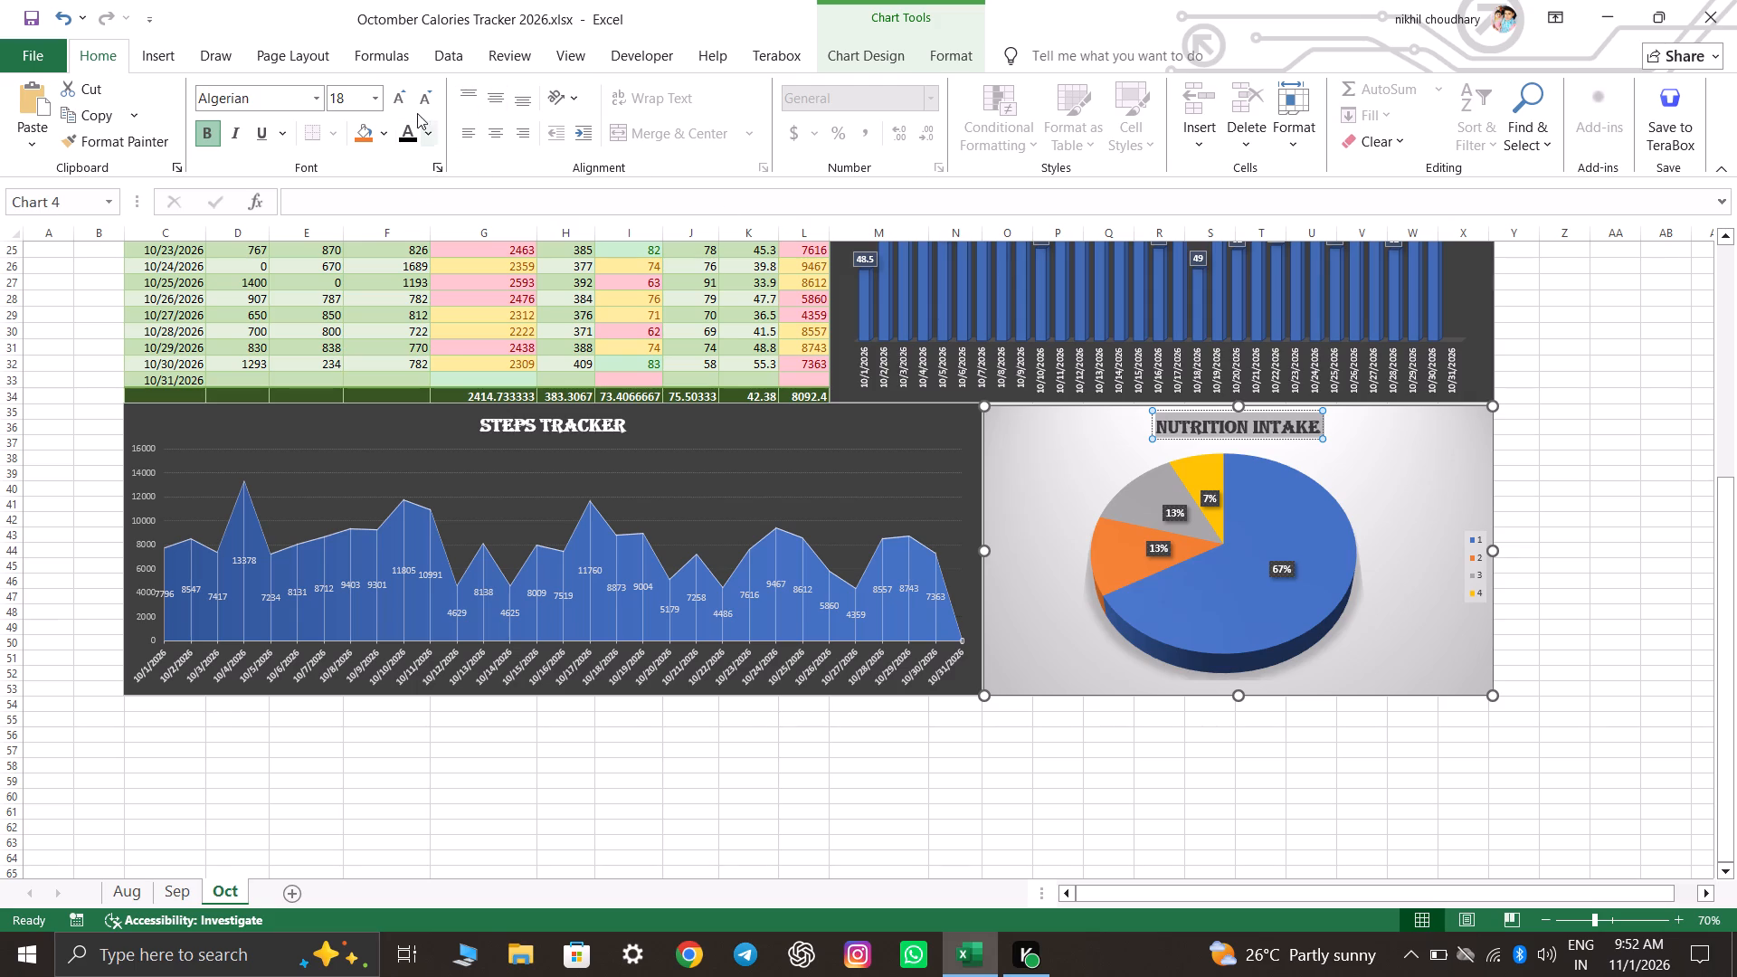
{"action": "left_click", "coordinate": [407, 132]}
{"action": "left_click", "coordinate": [1080, 742]}
Compare the charts and their titles across the September, October and August sheets, examining August's full set of charts.
{"action": "left_click", "coordinate": [178, 887]}
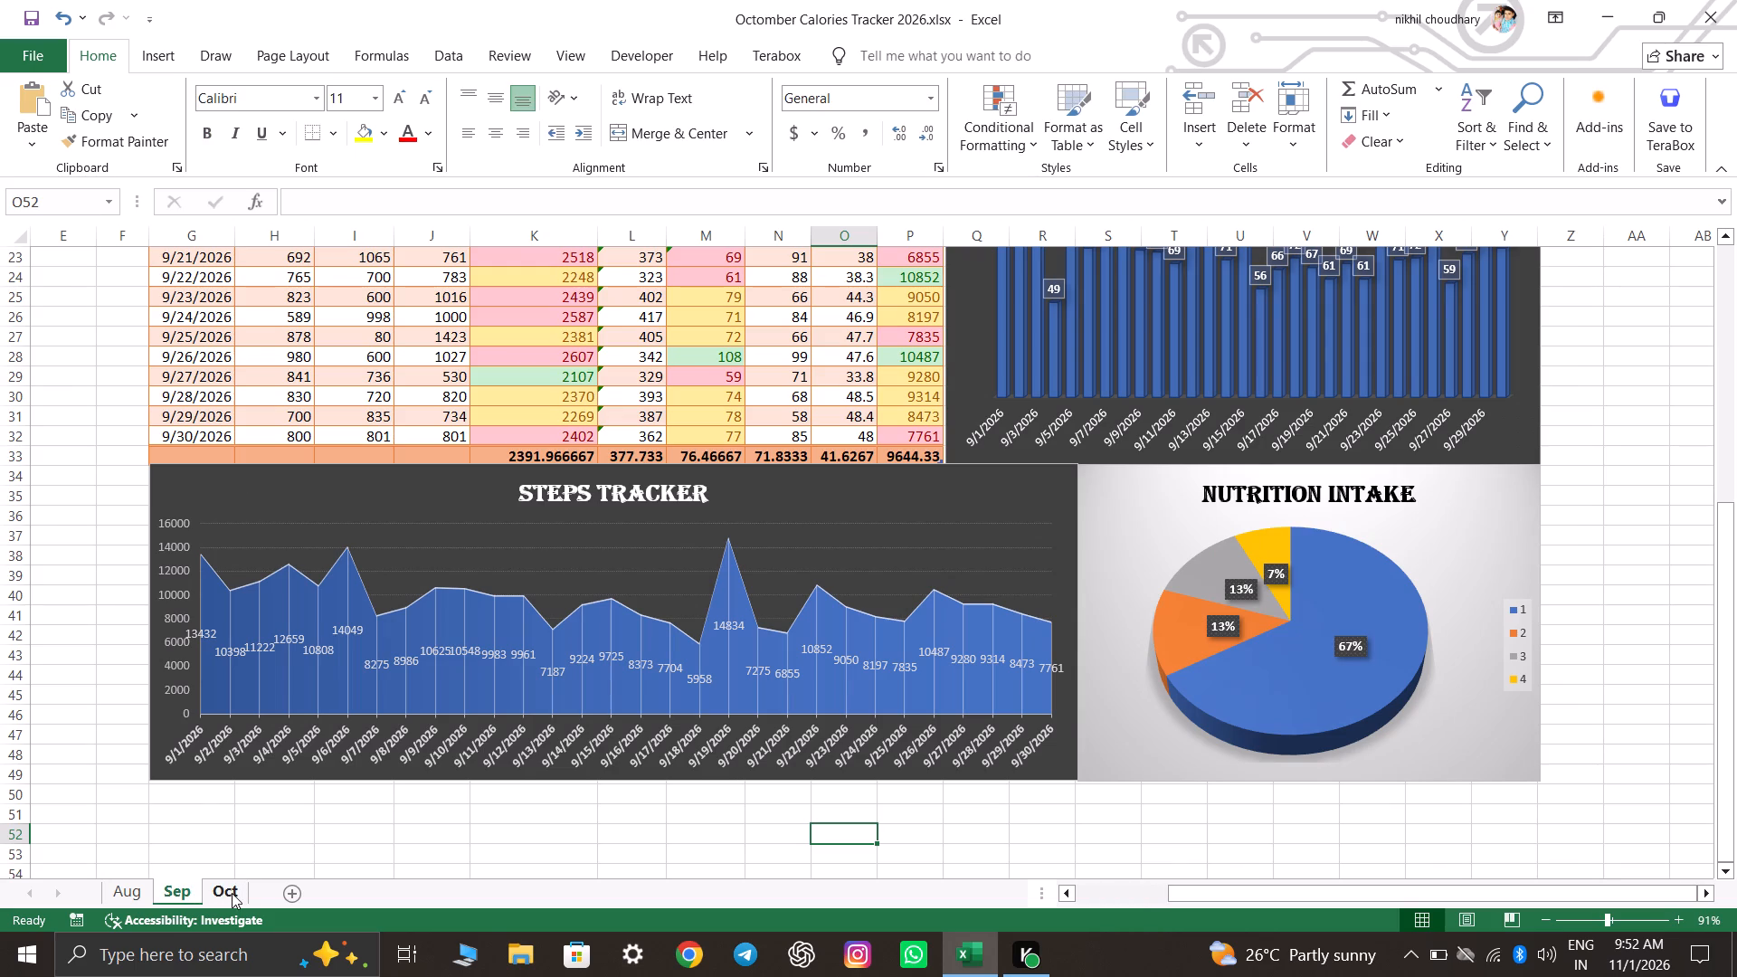
{"action": "left_click", "coordinate": [230, 895]}
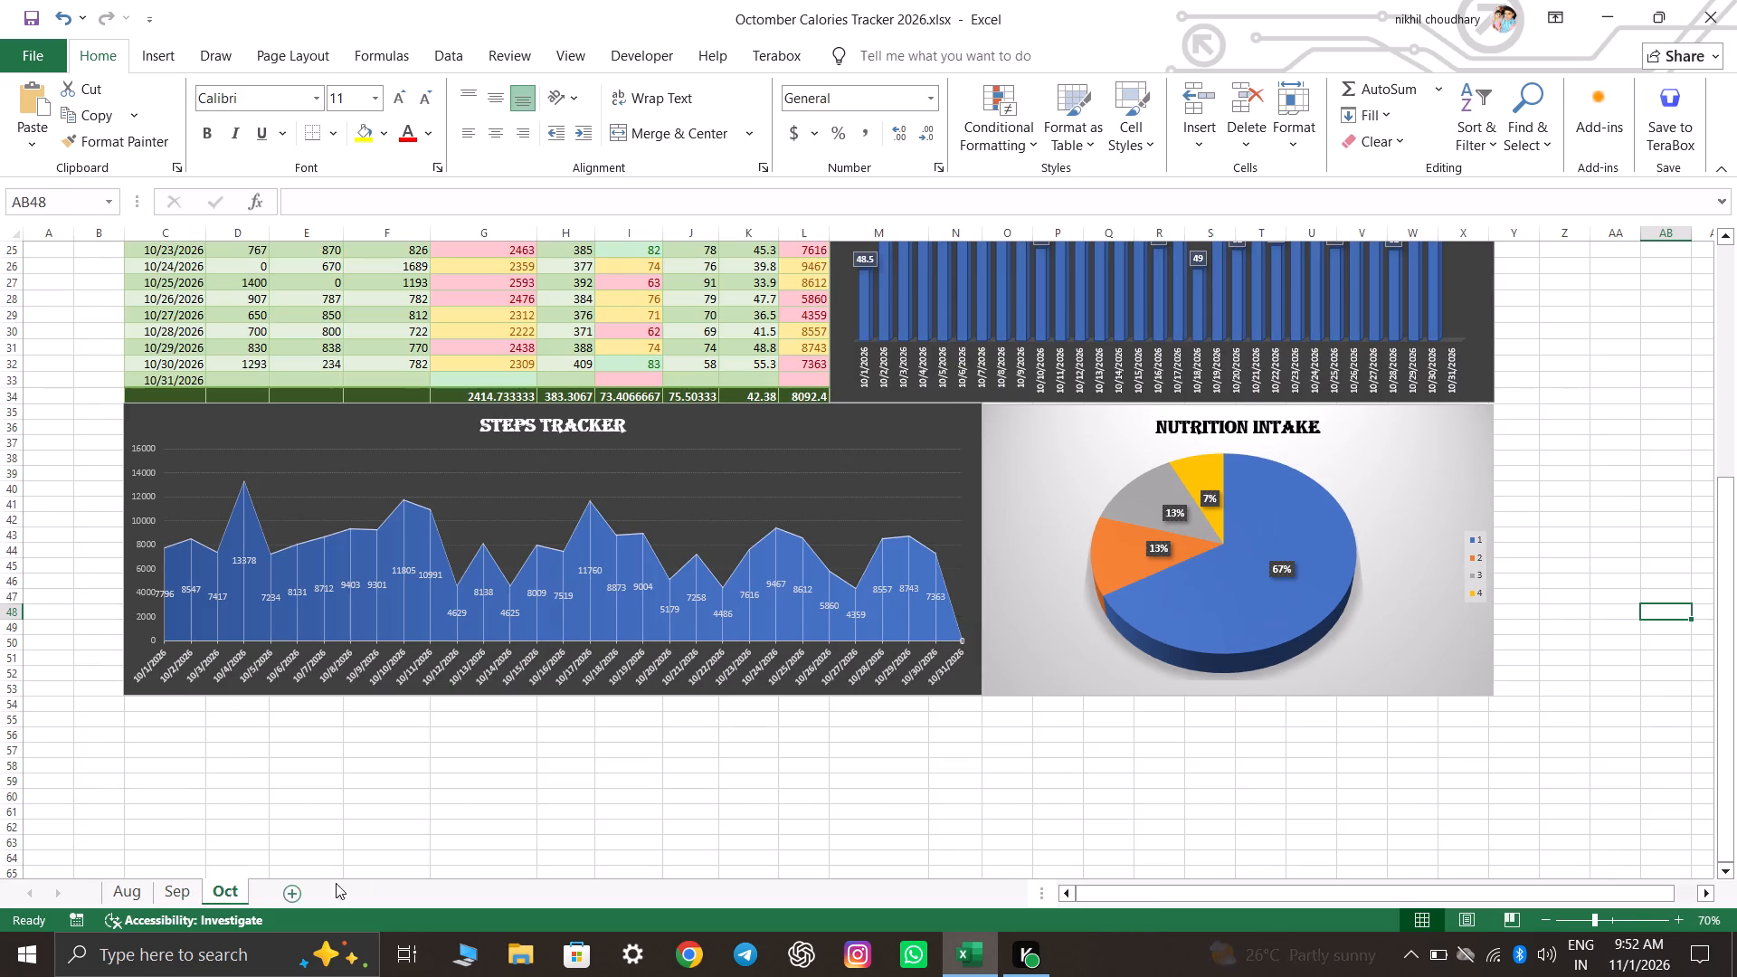
{"action": "left_click", "coordinate": [1362, 777]}
{"action": "scroll", "coordinate": [1360, 773], "scroll_direction": "up", "scroll_amount": 1}
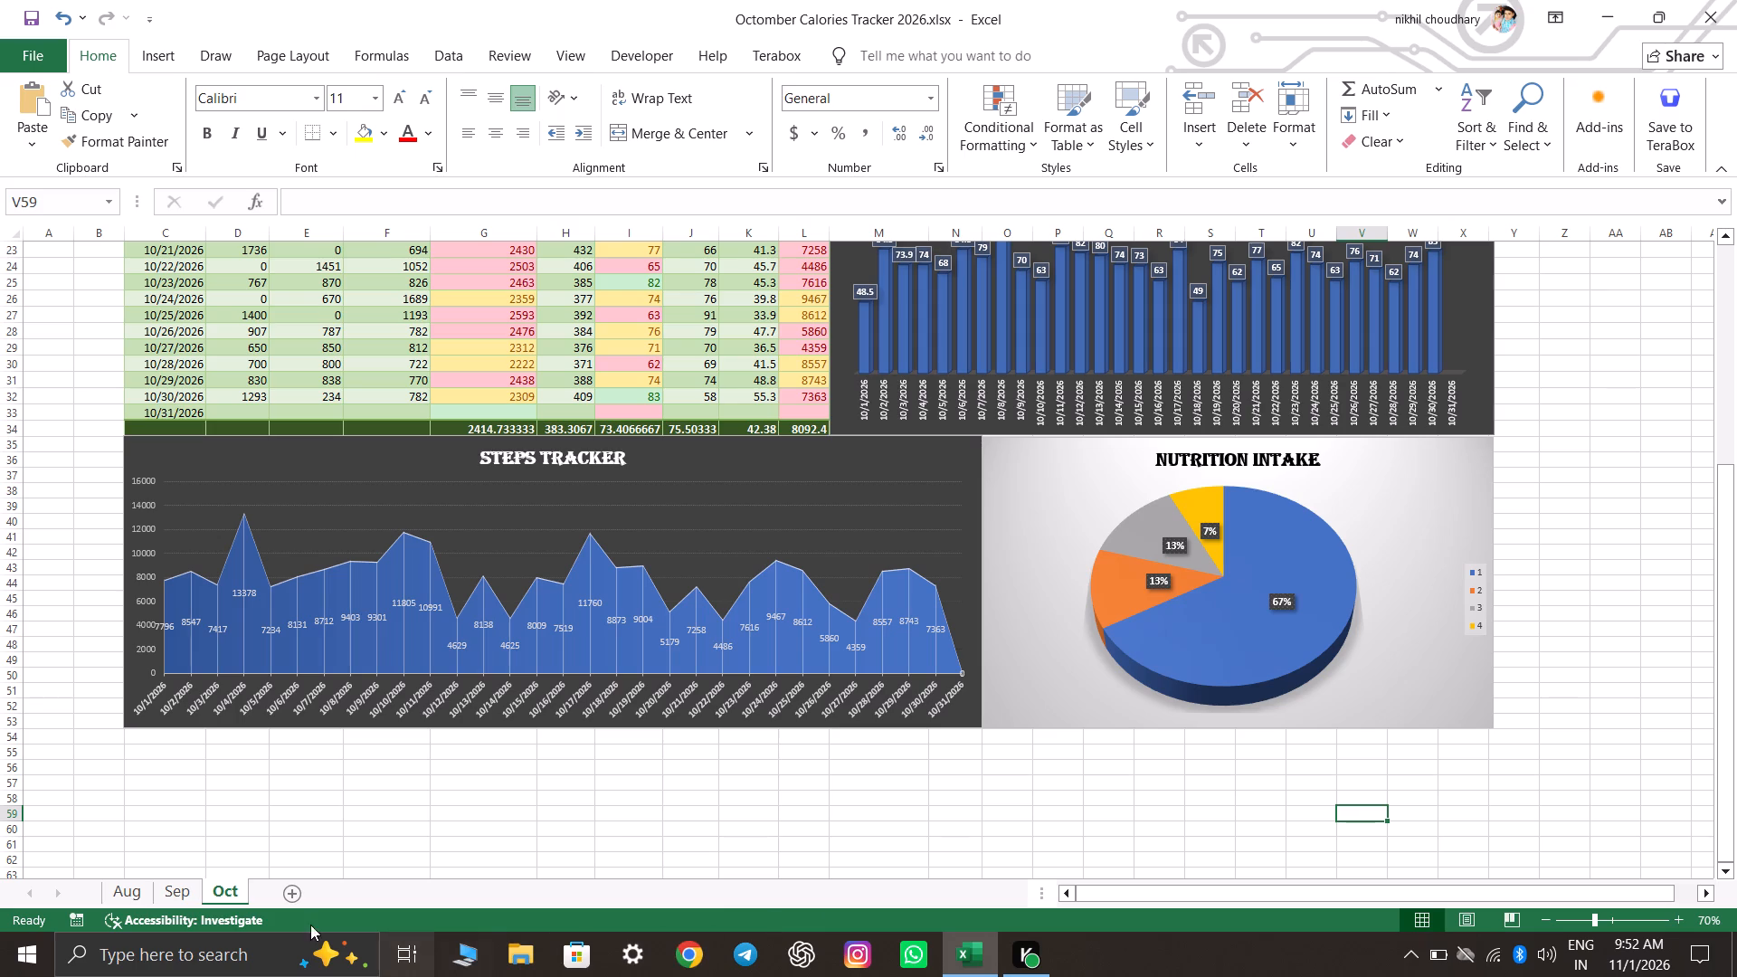
{"action": "left_click", "coordinate": [185, 896]}
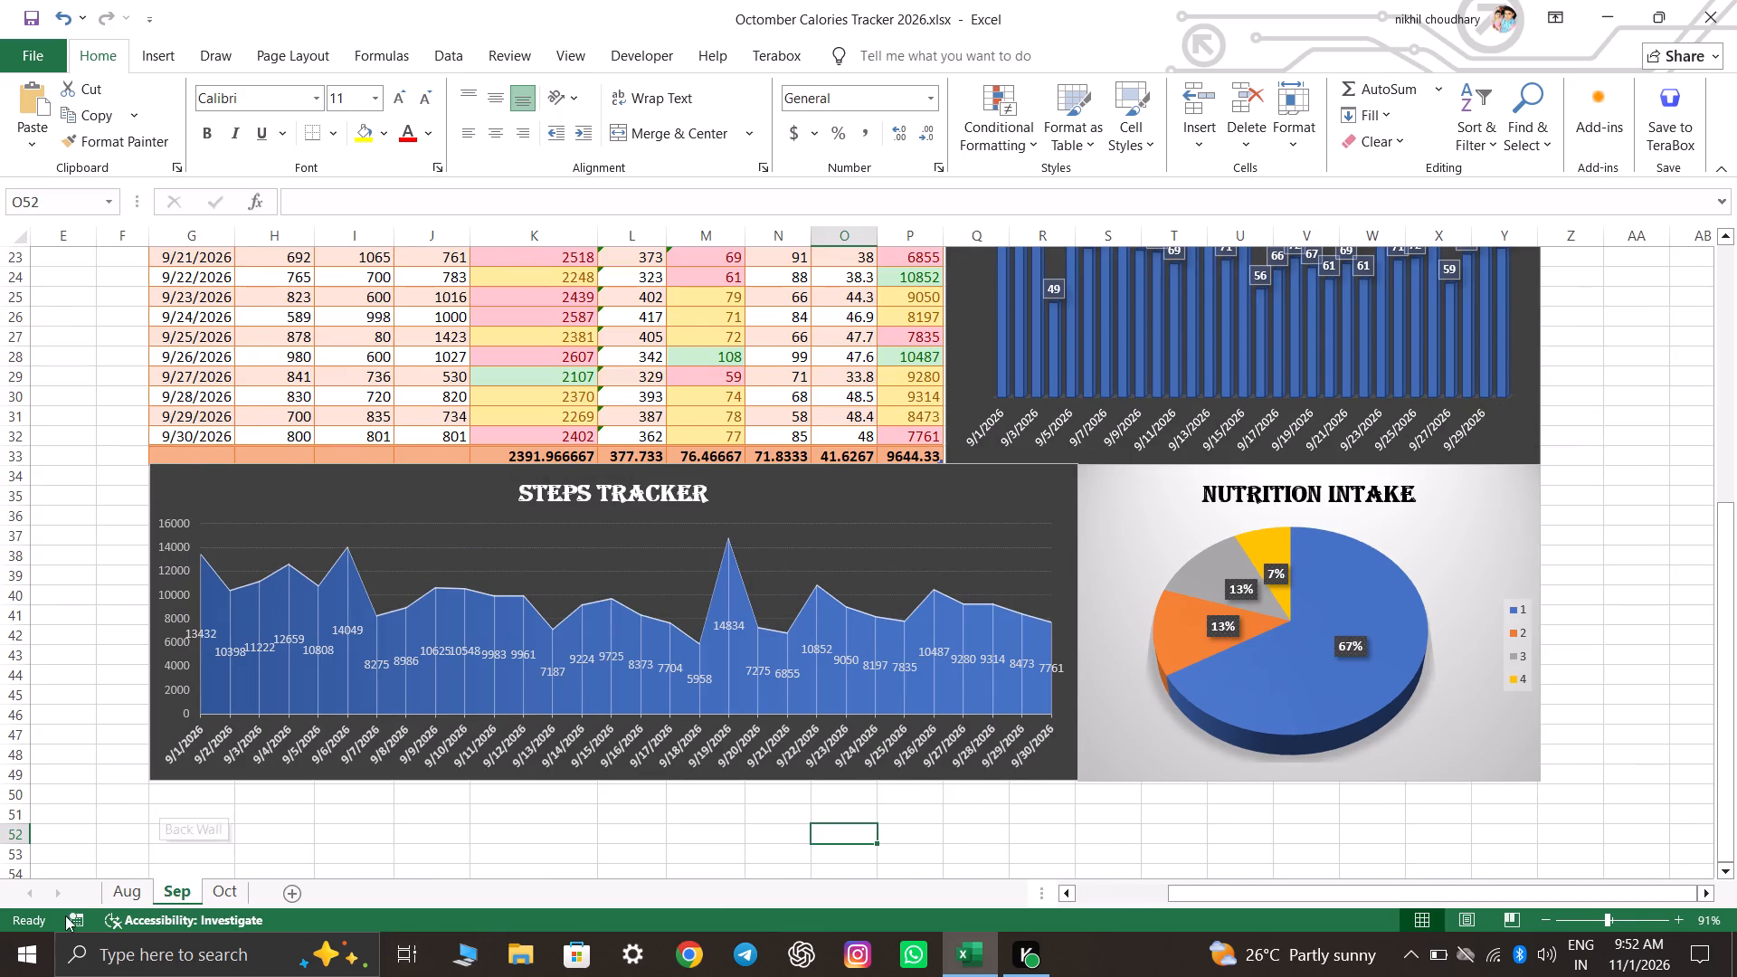
{"action": "left_click", "coordinate": [122, 894]}
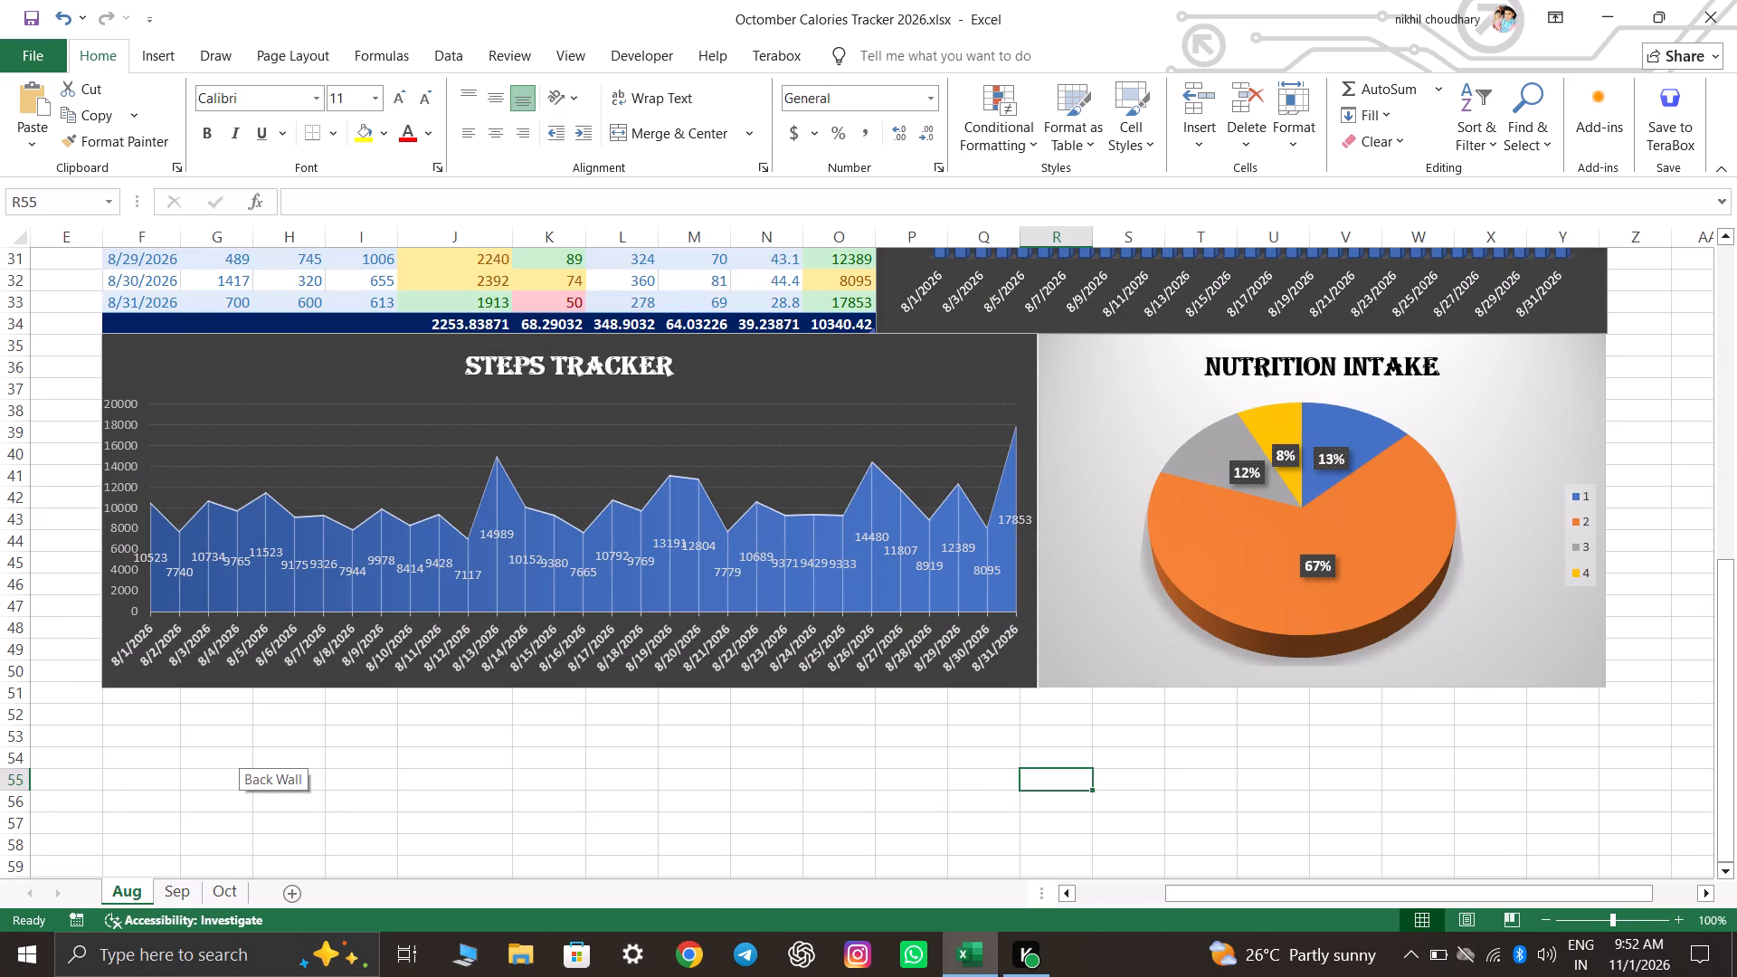
{"action": "scroll", "coordinate": [1500, 760], "scroll_direction": "up", "scroll_amount": 15}
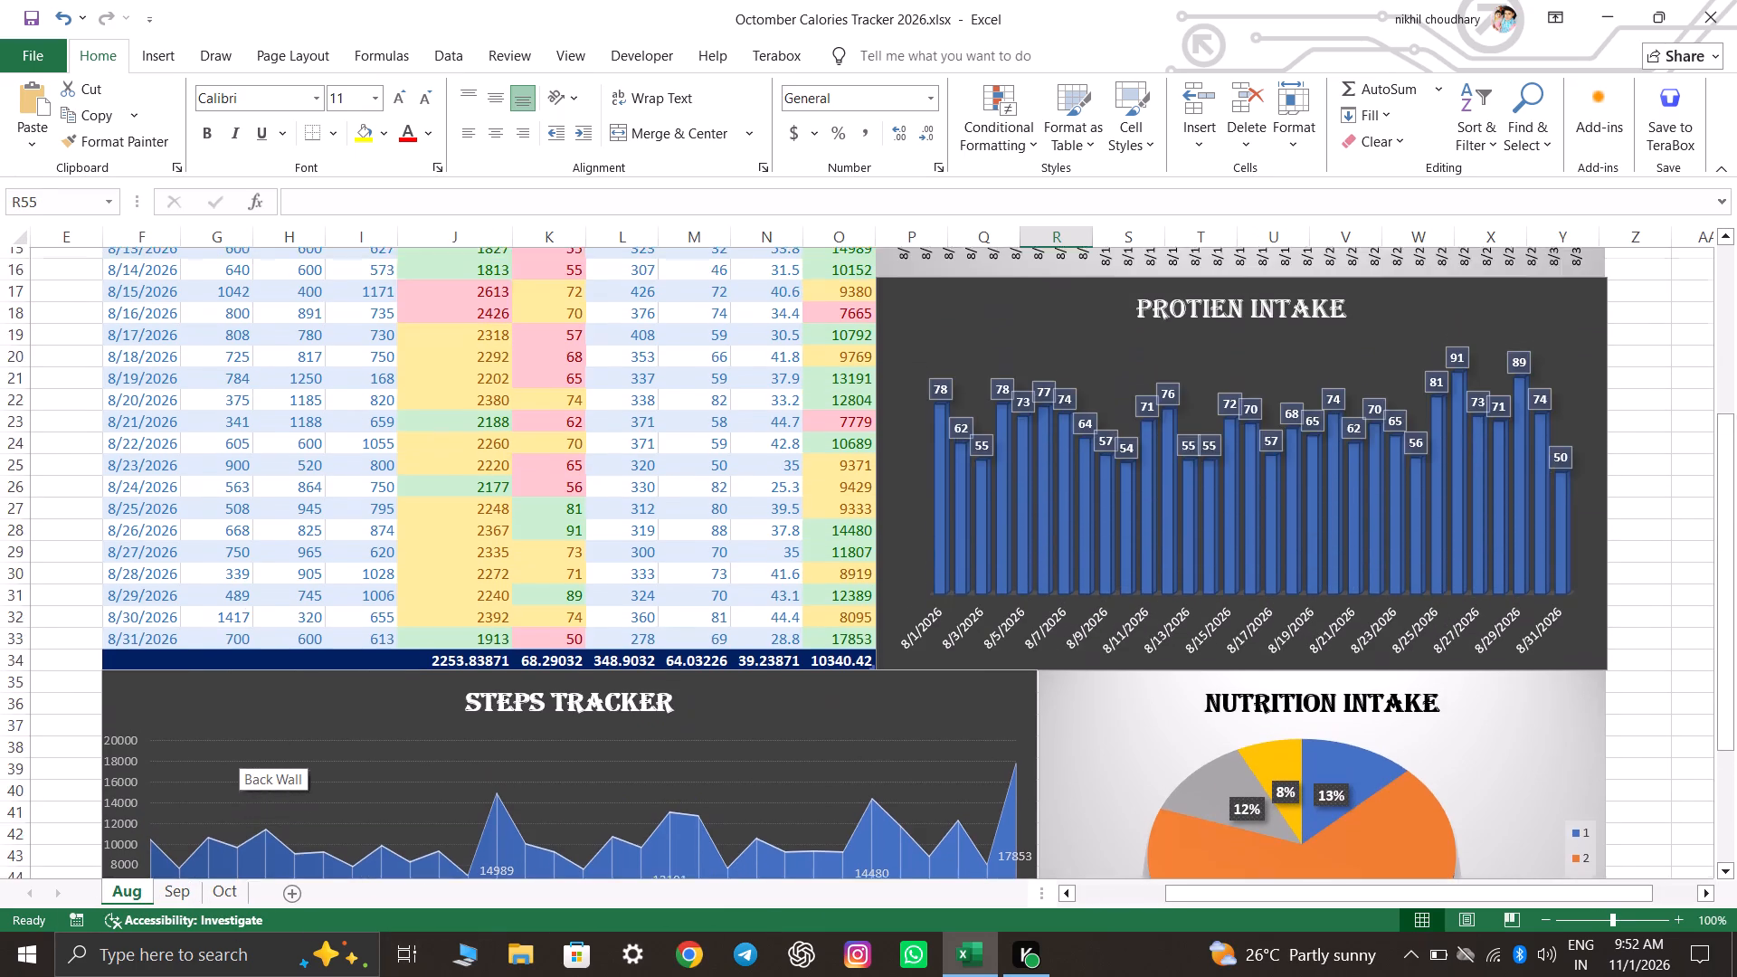
{"action": "scroll", "coordinate": [1500, 760], "scroll_direction": "up", "scroll_amount": 9}
{"action": "scroll", "coordinate": [1521, 732], "scroll_direction": "down", "scroll_amount": 7}
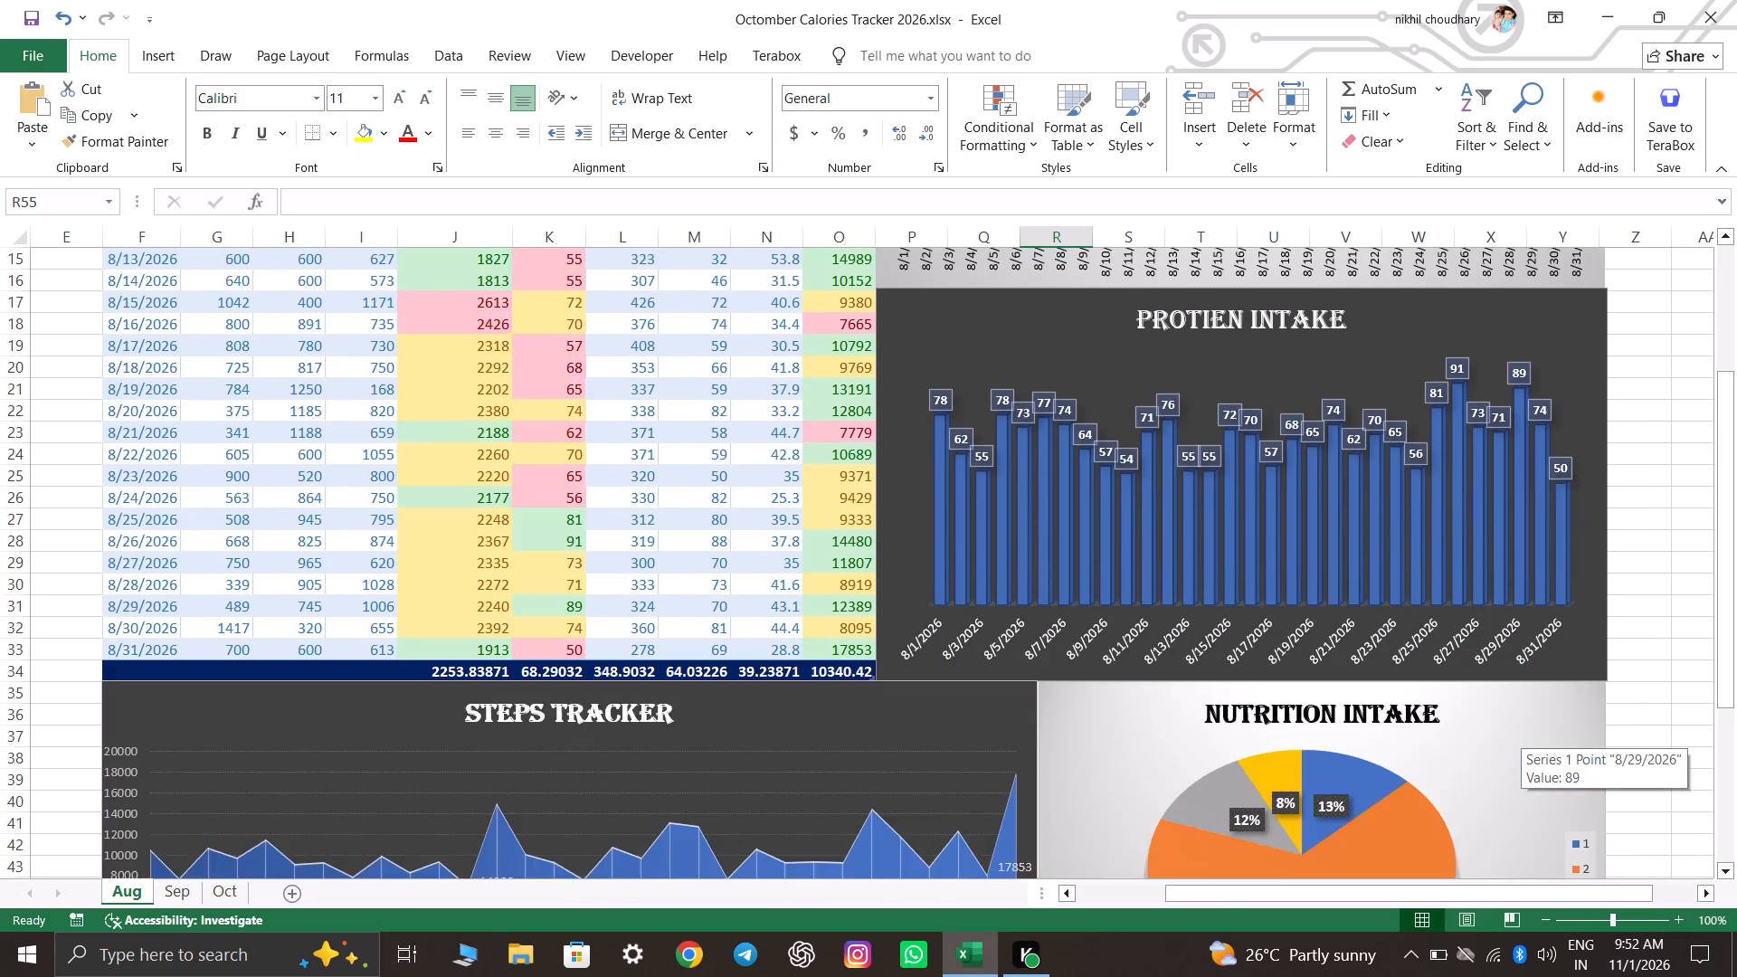
{"action": "scroll", "coordinate": [1551, 681], "scroll_direction": "down", "scroll_amount": 8}
{"action": "left_click", "coordinate": [1396, 839]}
{"action": "scroll", "coordinate": [1391, 841], "scroll_direction": "up", "scroll_amount": 2}
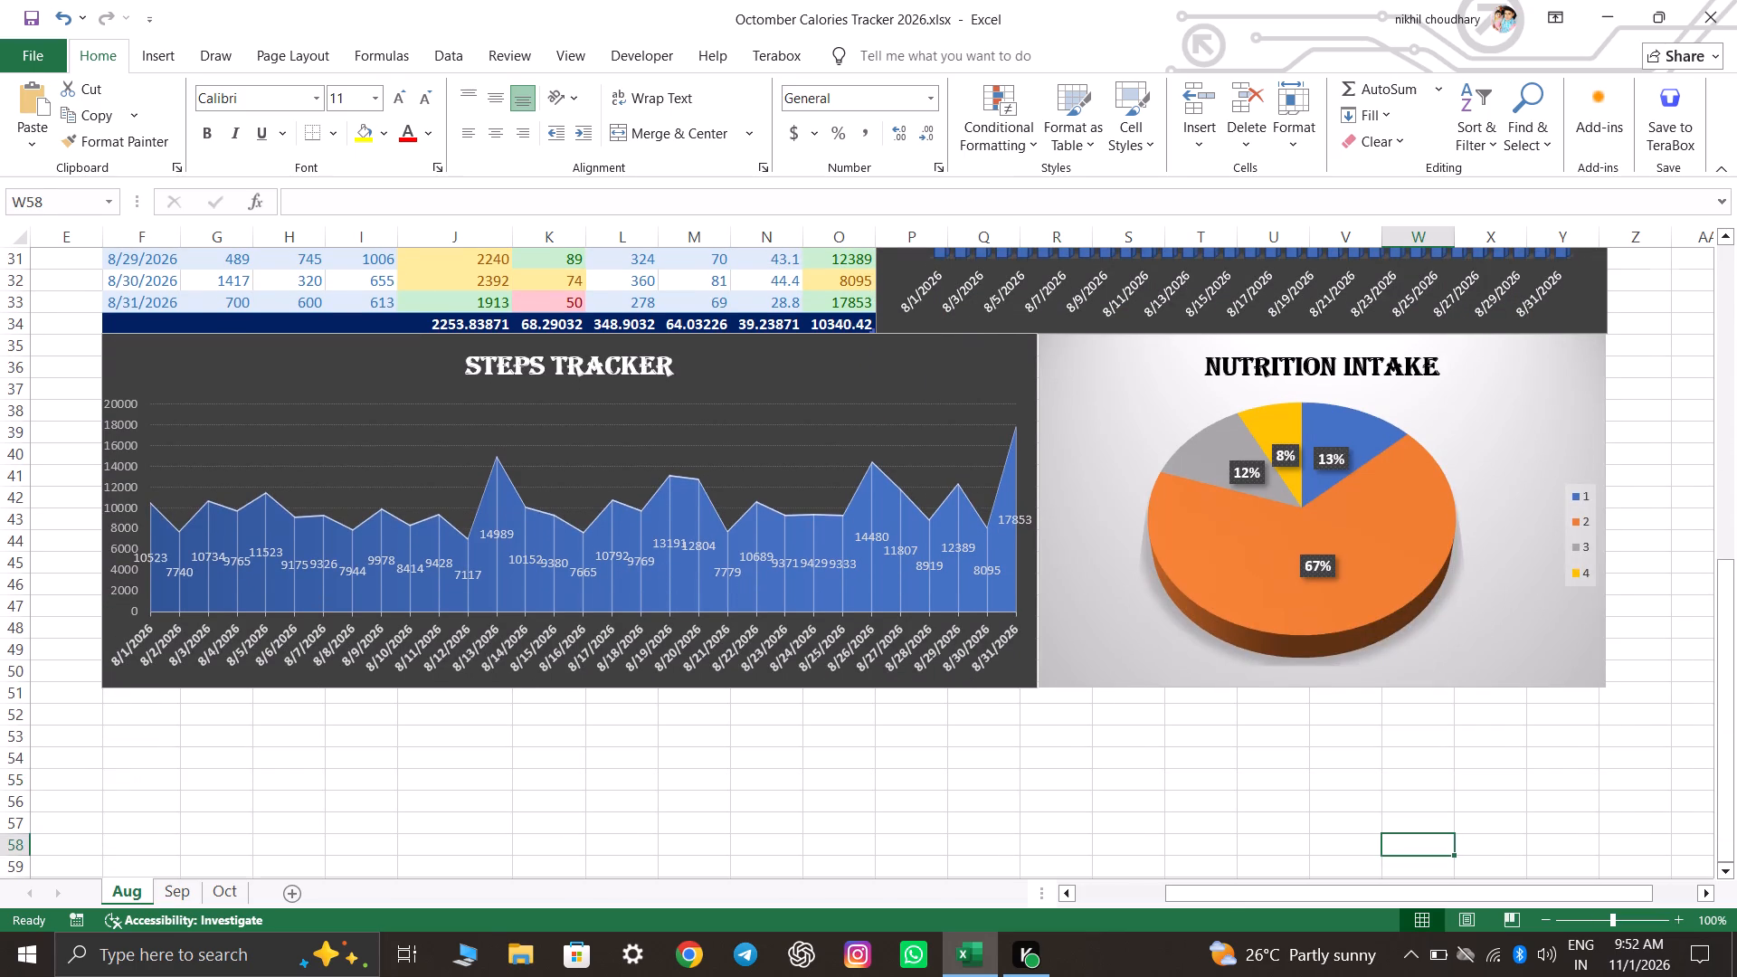
{"action": "scroll", "coordinate": [1391, 841], "scroll_direction": "up", "scroll_amount": 18}
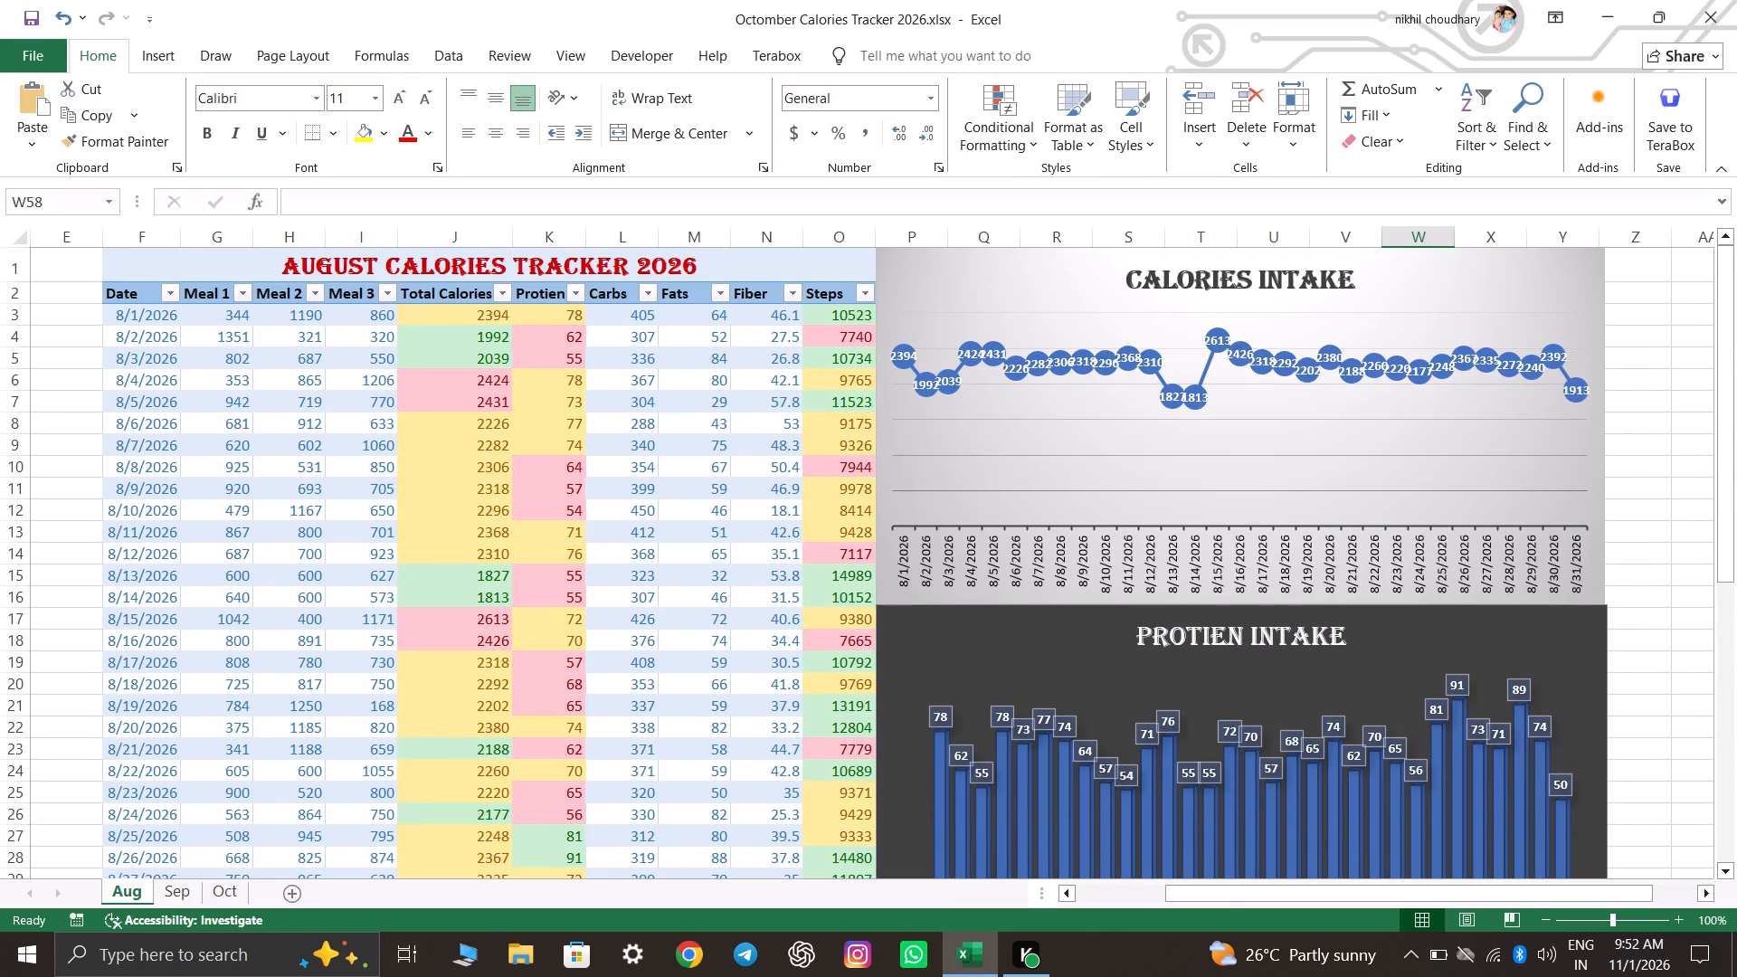
{"action": "left_click", "coordinate": [1670, 581]}
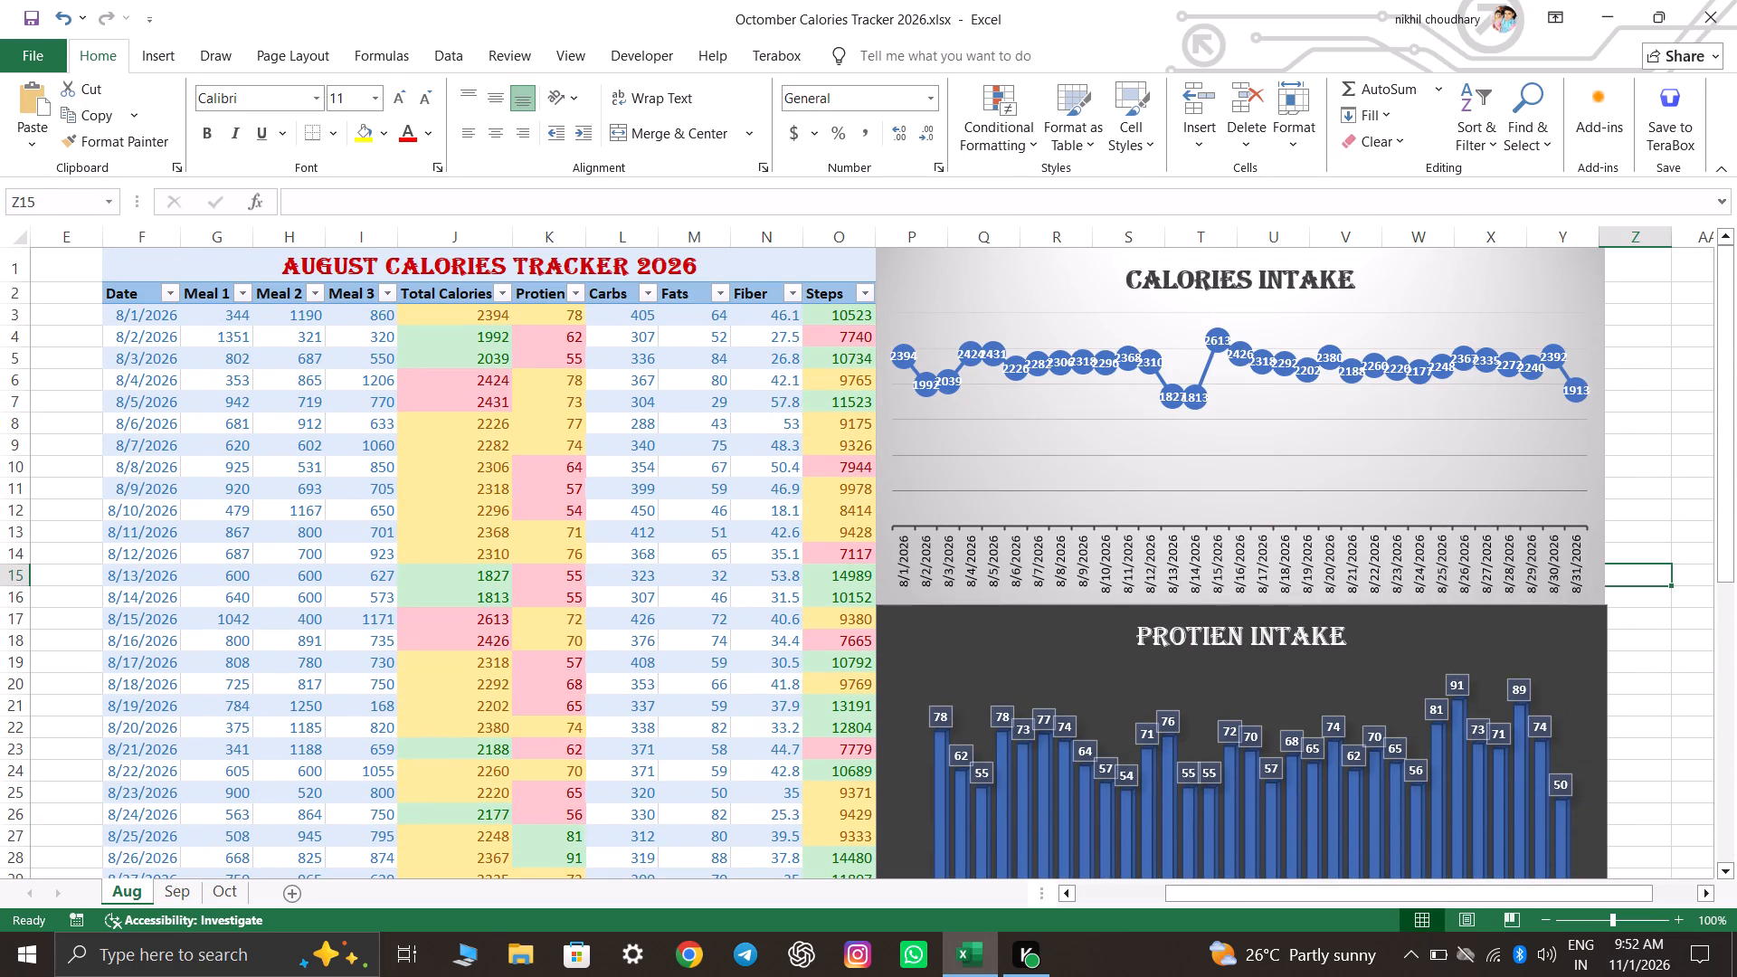
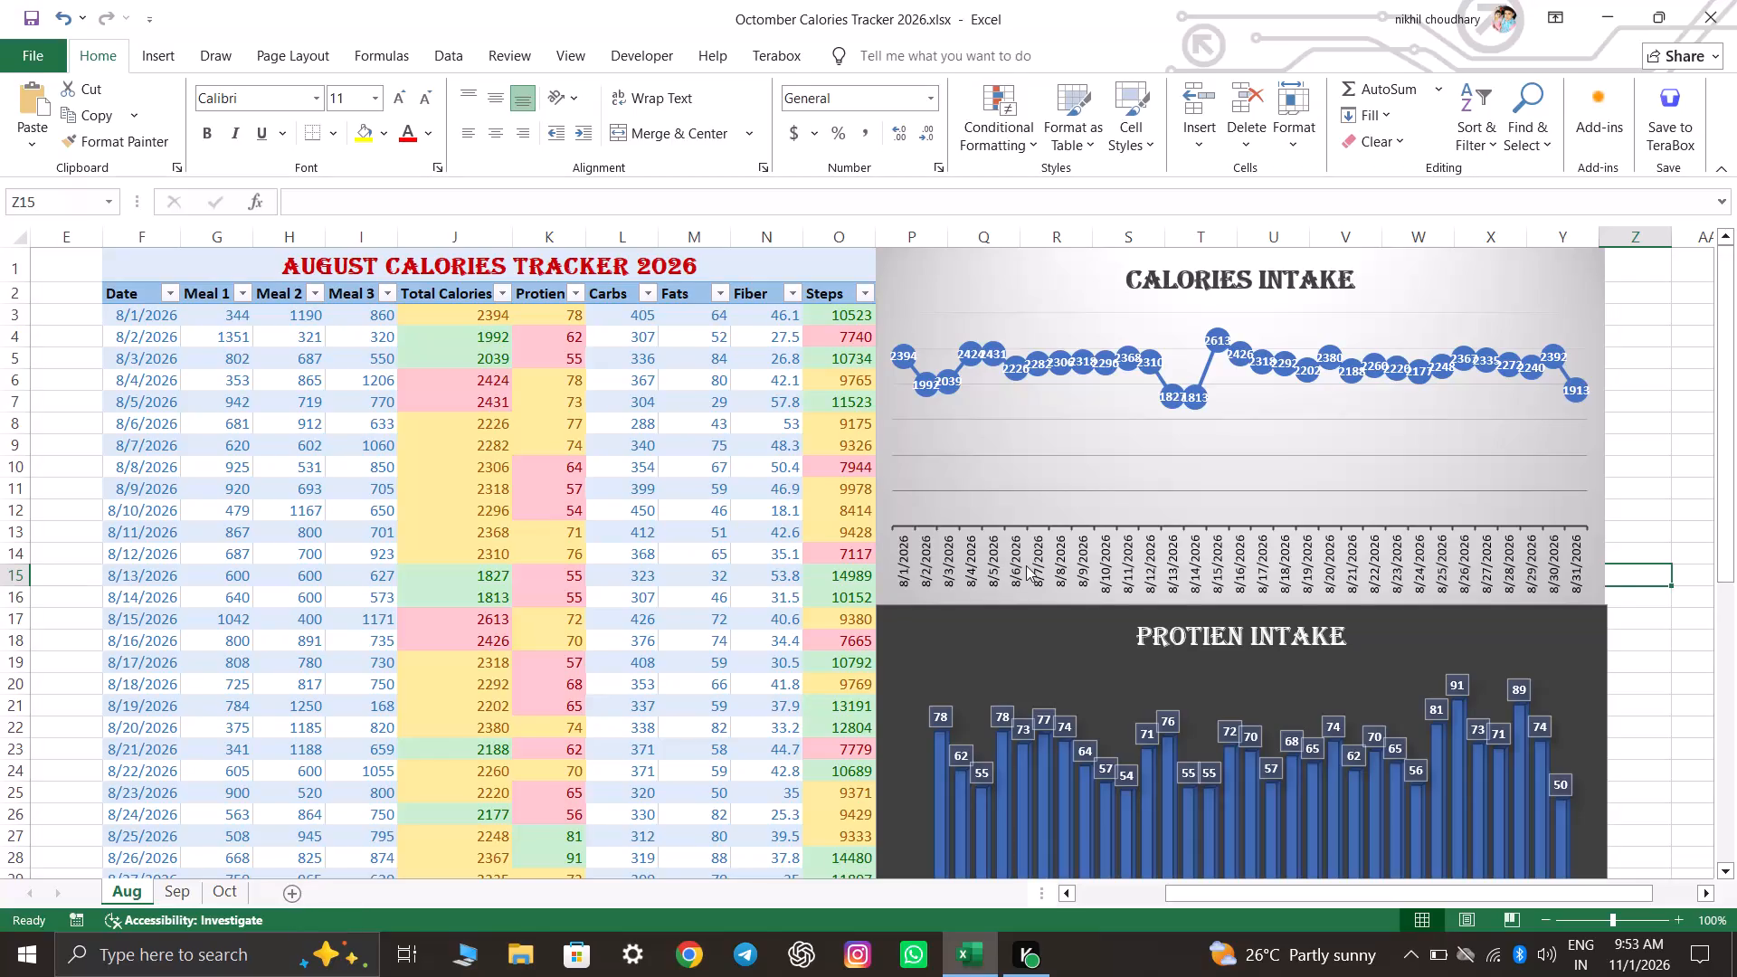
Examine August's charts from Calories Intake and Protien Intake down to Steps Tracker and Nutrition Intake.
{"action": "left_click", "coordinate": [1653, 428]}
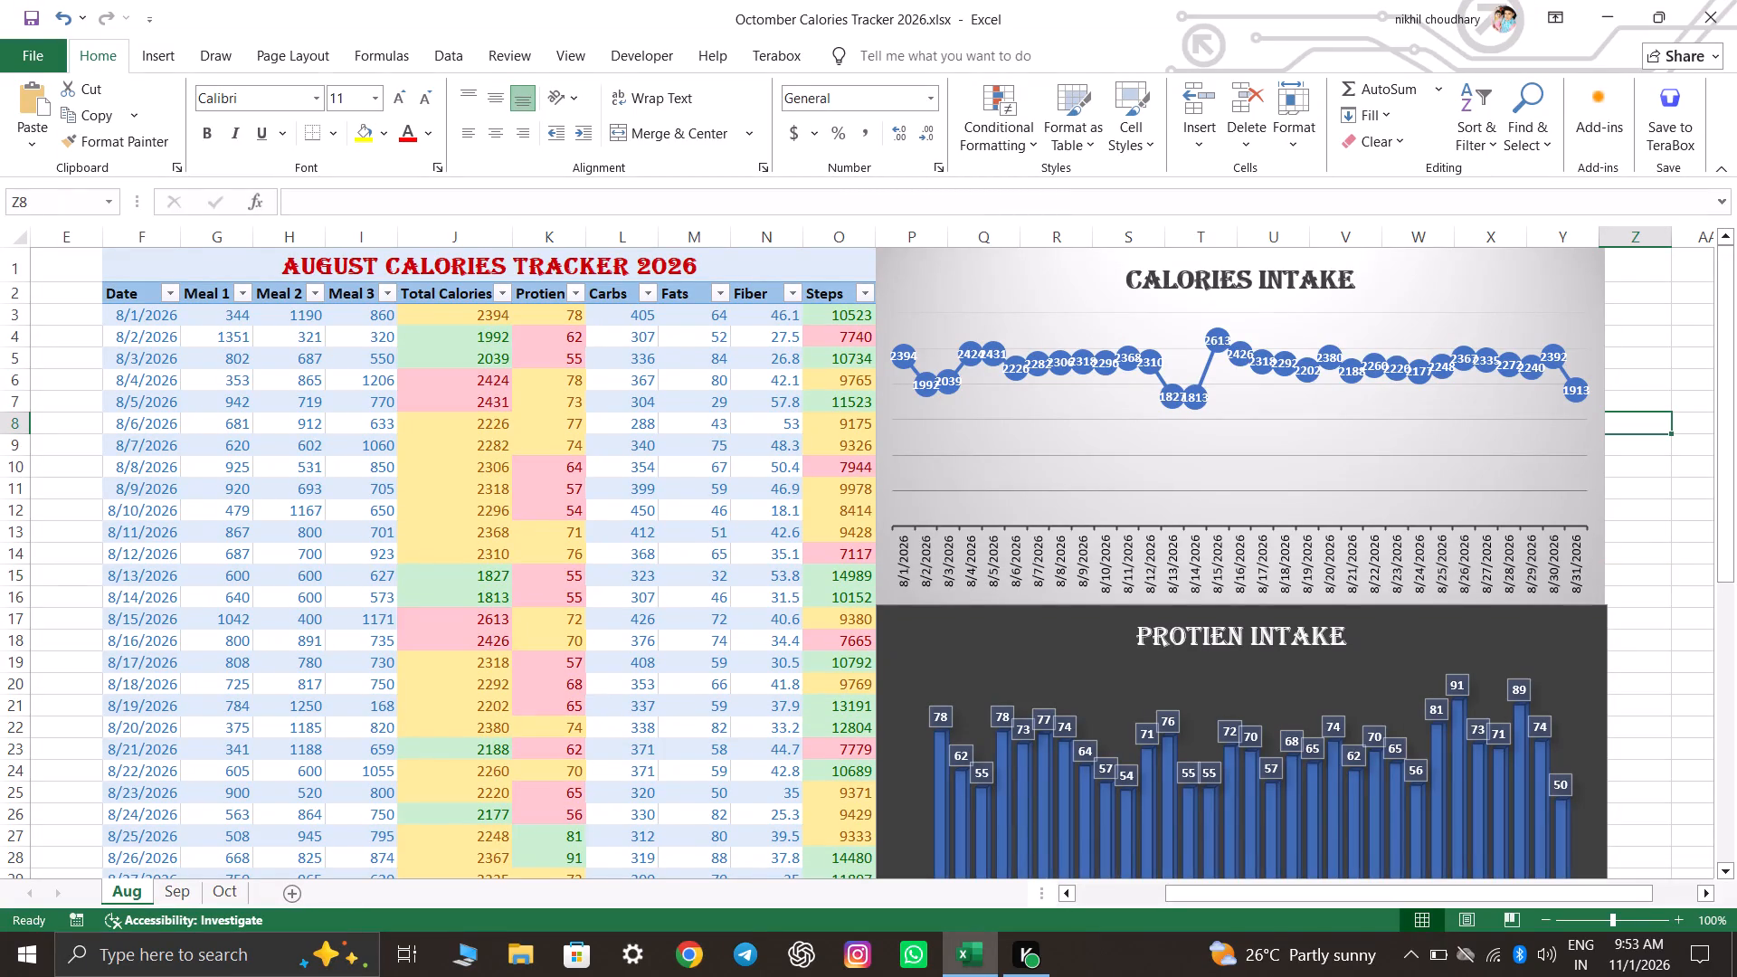
{"action": "scroll", "coordinate": [1417, 478], "scroll_direction": "up", "scroll_amount": 3}
{"action": "left_click", "coordinate": [1514, 280]}
{"action": "left_click", "coordinate": [1506, 270]}
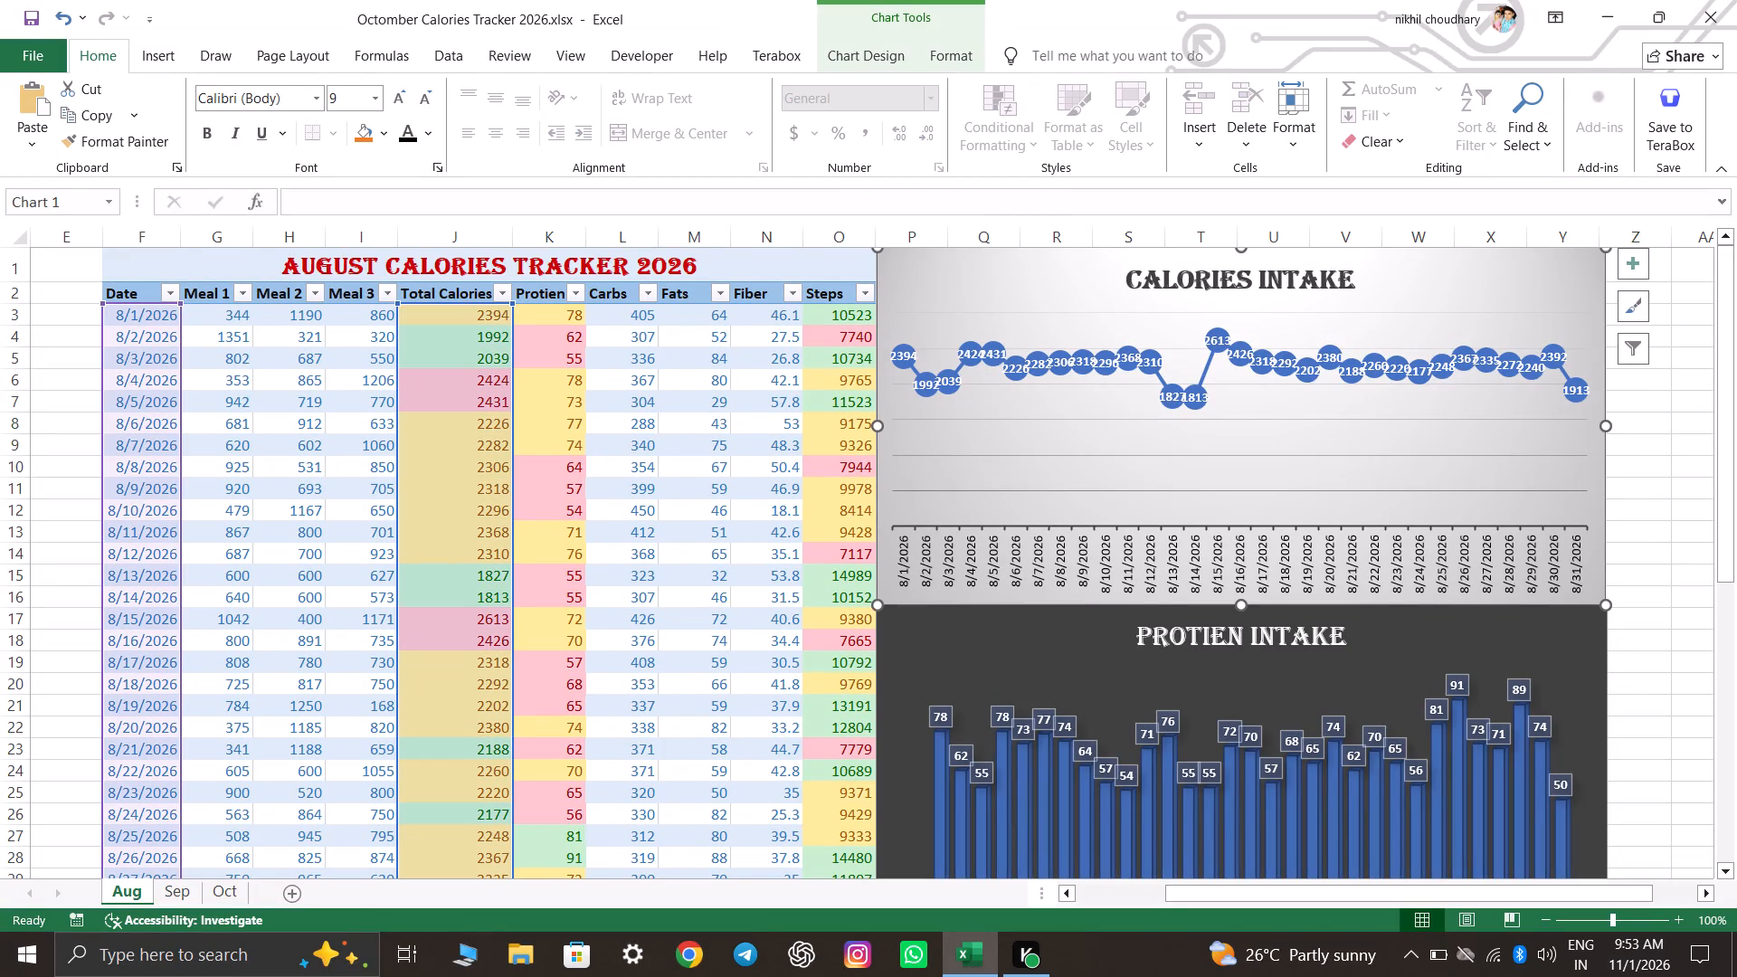
{"action": "left_click", "coordinate": [1650, 433]}
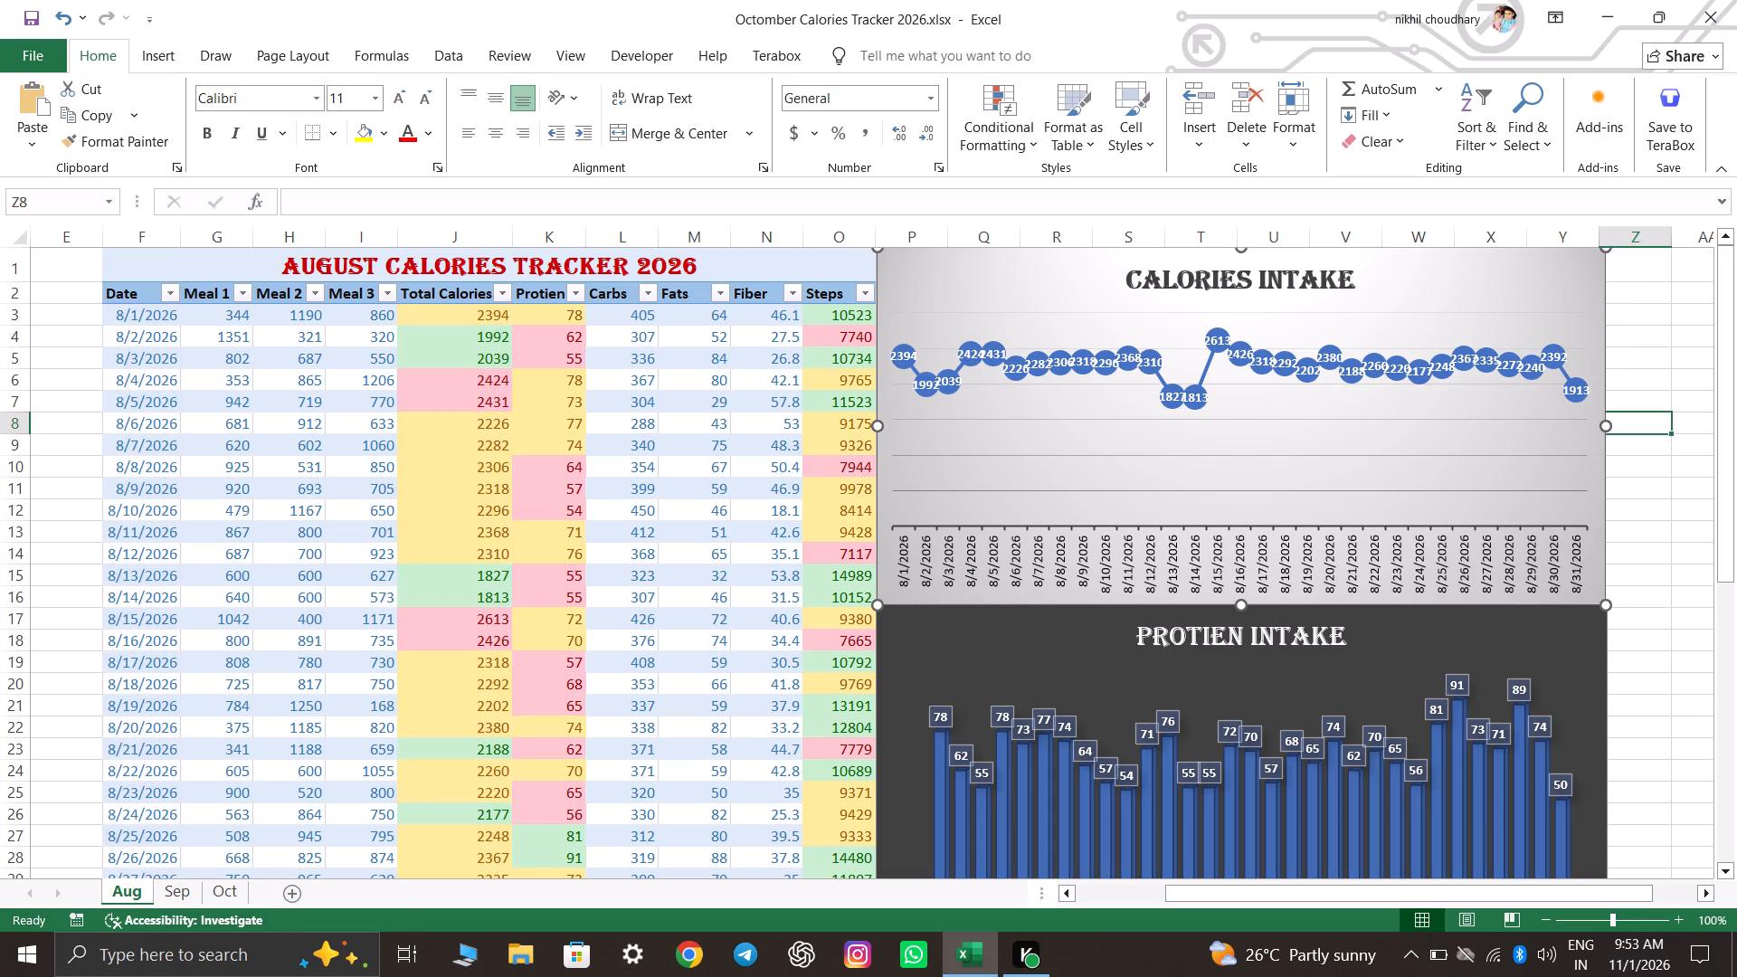
{"action": "scroll", "coordinate": [1639, 424], "scroll_direction": "down", "scroll_amount": 5}
{"action": "scroll", "coordinate": [1650, 513], "scroll_direction": "down", "scroll_amount": 3}
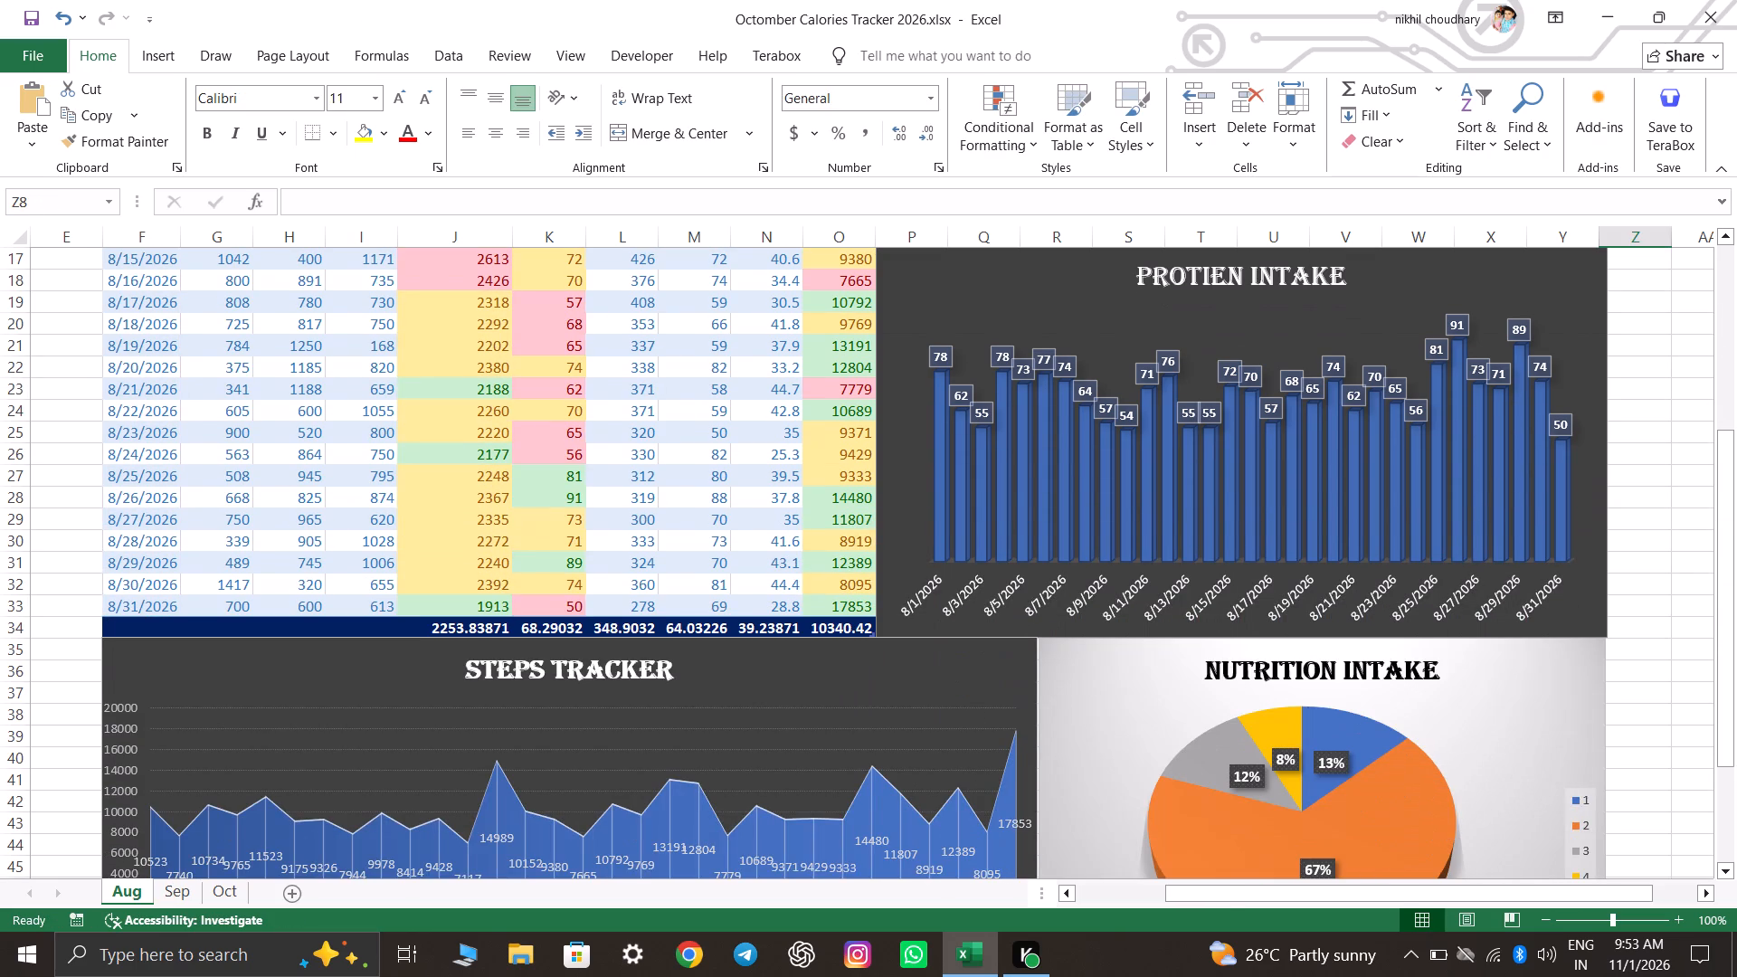
{"action": "scroll", "coordinate": [1650, 513], "scroll_direction": "down", "scroll_amount": 8}
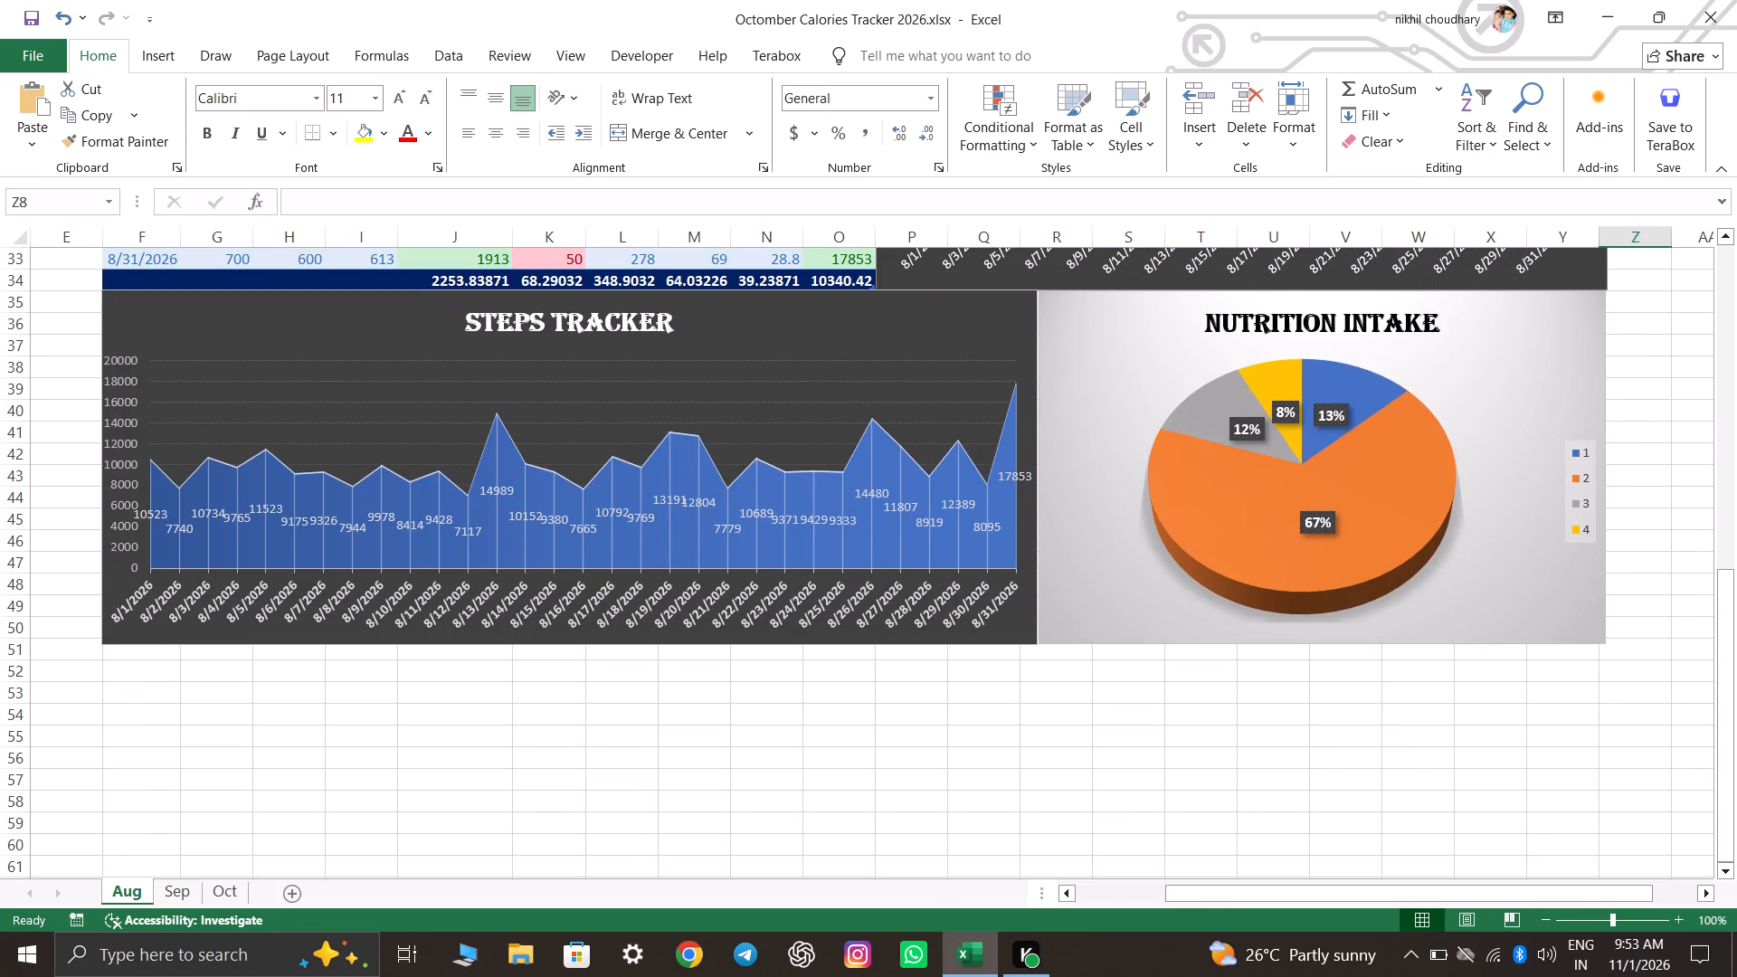
{"action": "left_click", "coordinate": [1599, 695]}
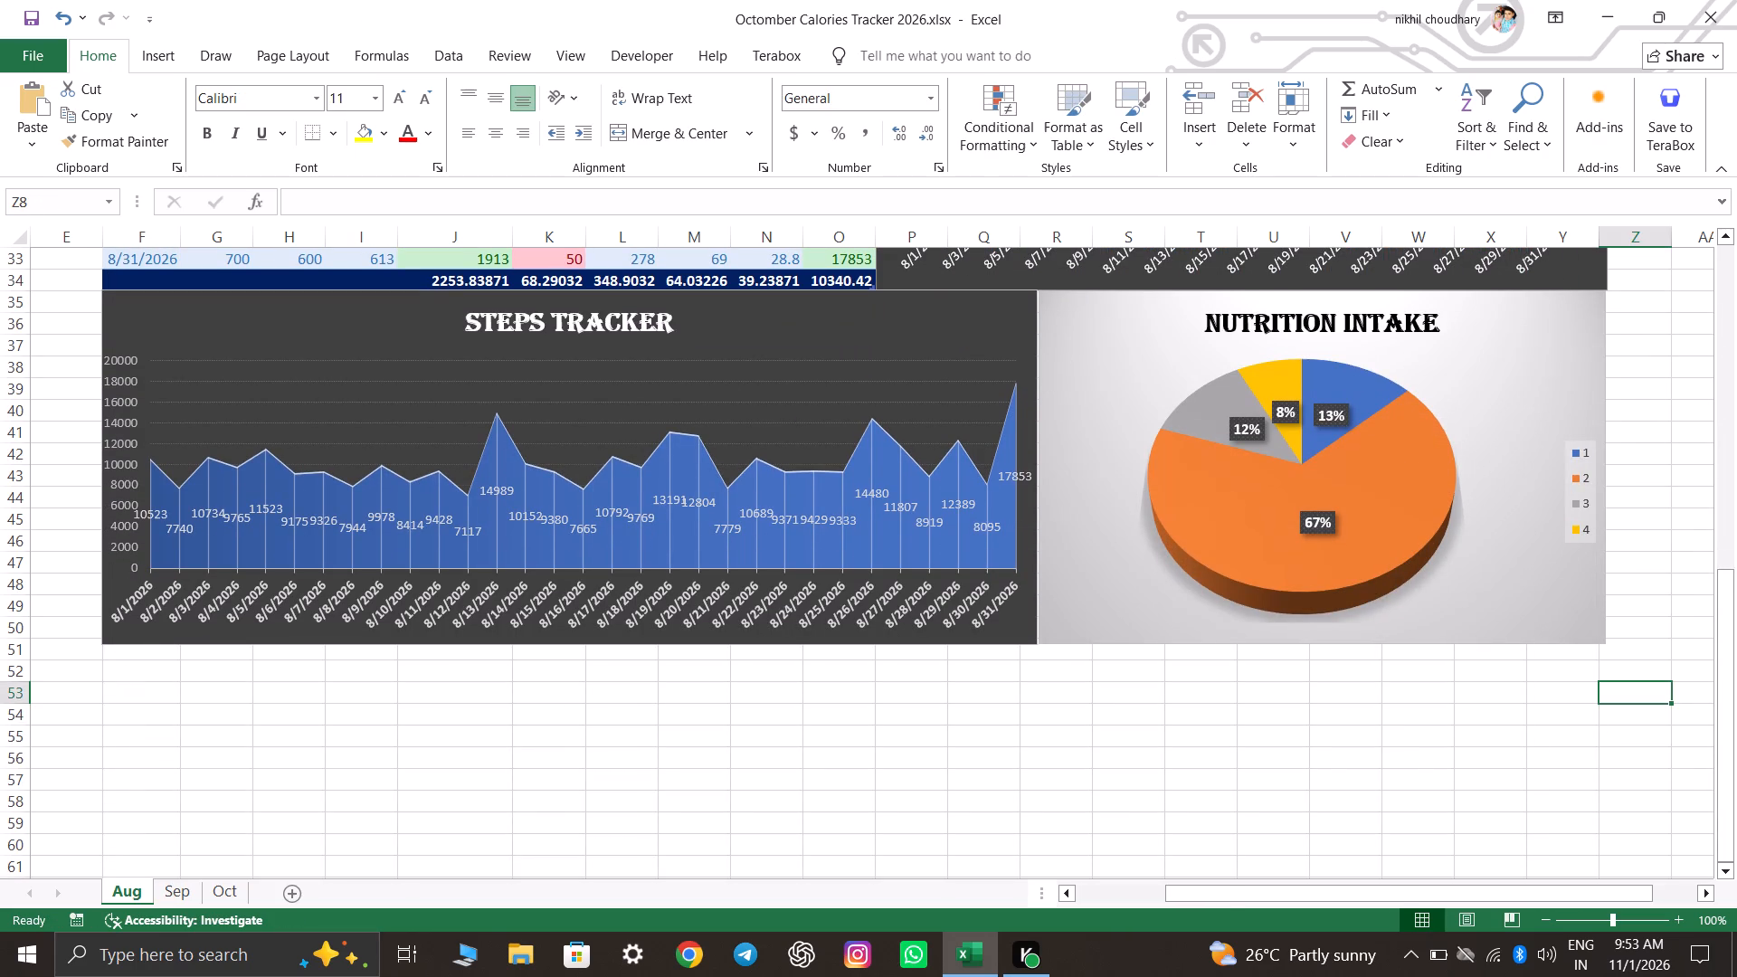
Compare the Steps Tracker and Nutrition Intake charts across the September, October and August sheets, ending at October's upper charts.
{"action": "left_click", "coordinate": [189, 886]}
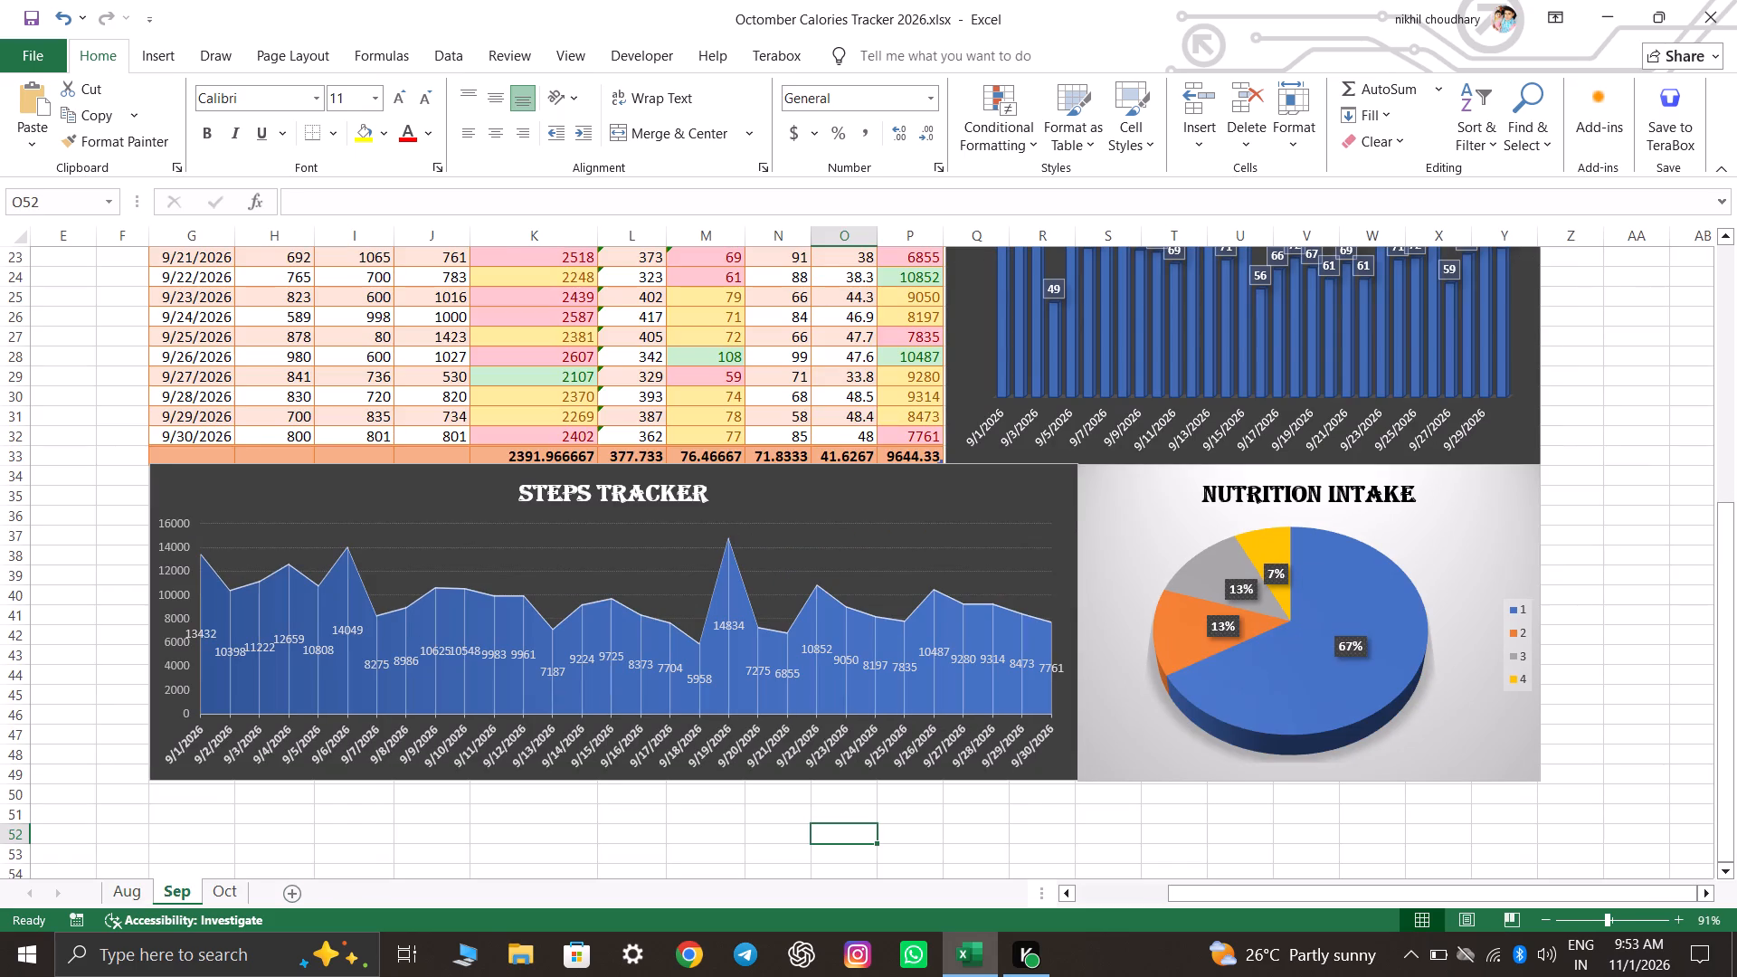
{"action": "left_click", "coordinate": [214, 901]}
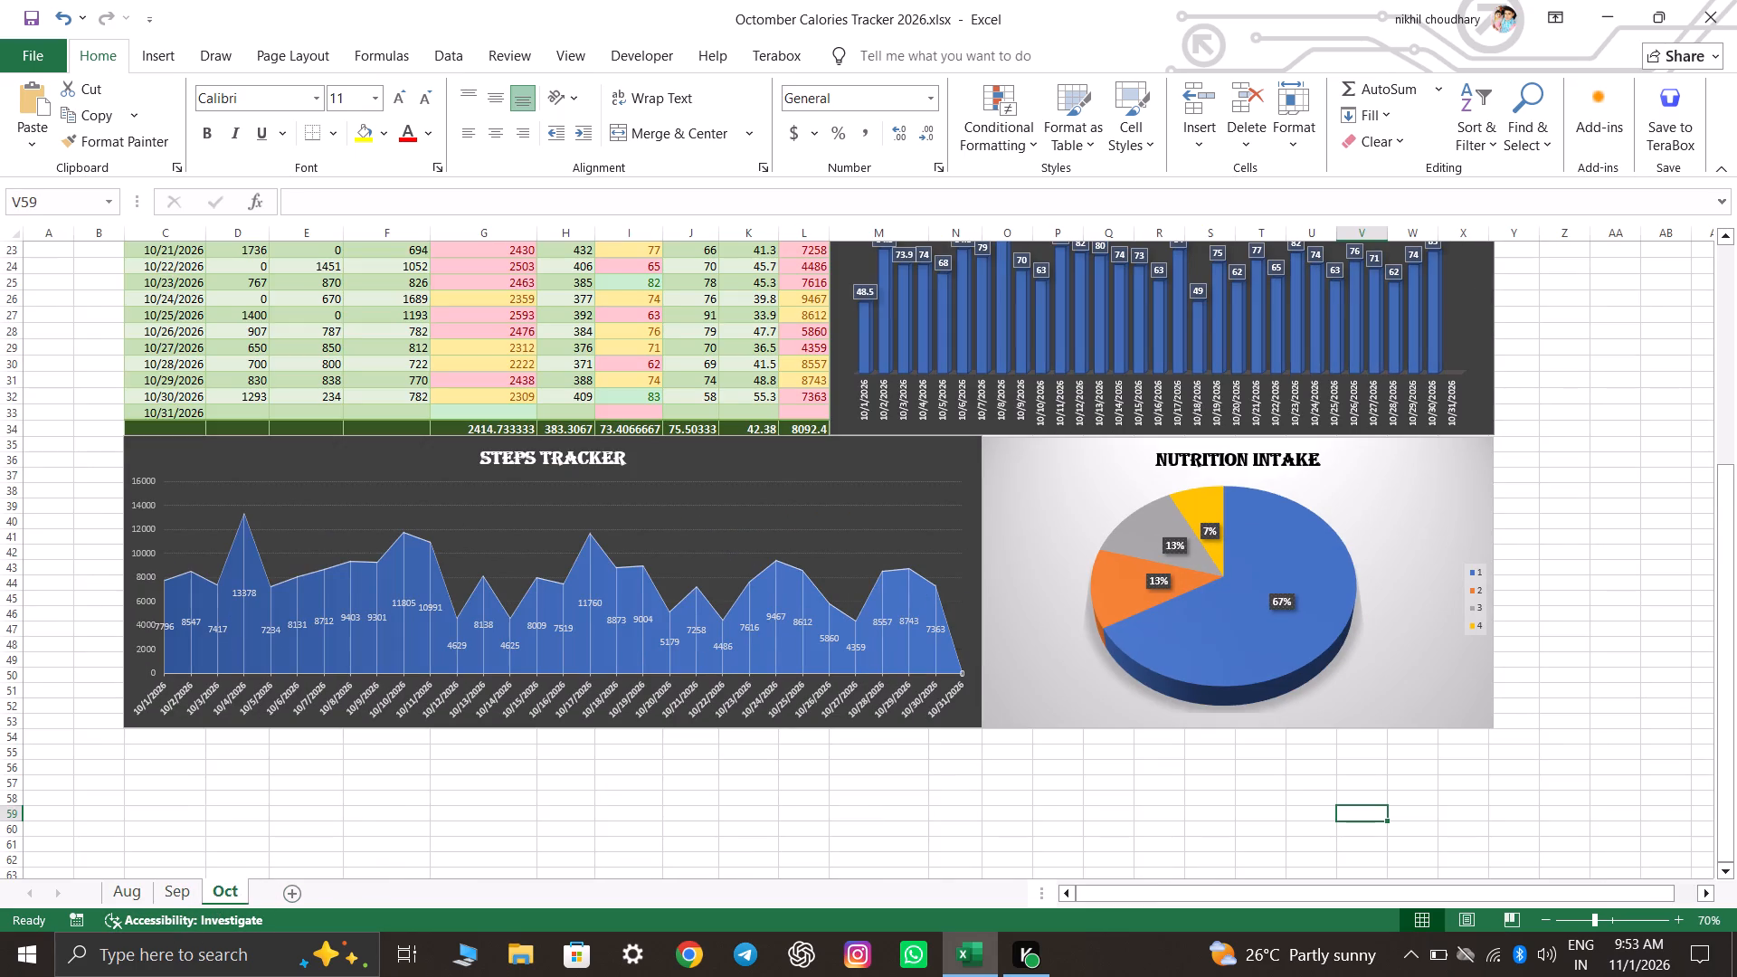
{"action": "left_click", "coordinate": [132, 892]}
{"action": "left_click", "coordinate": [171, 886]}
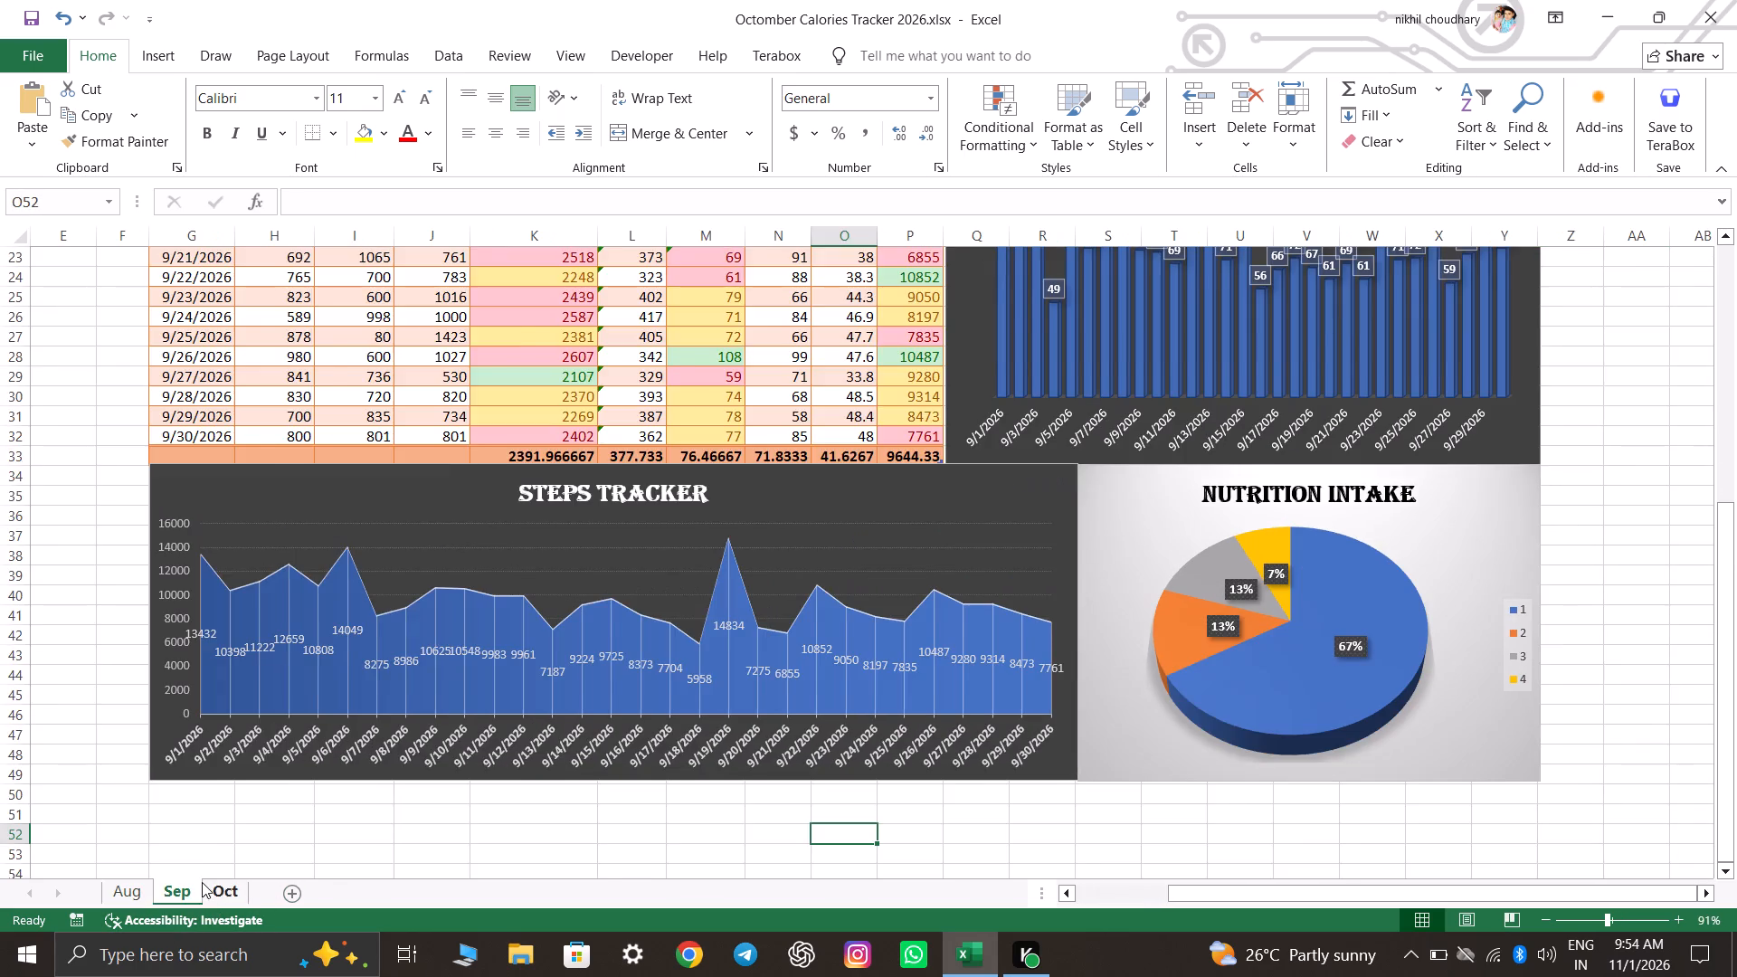
{"action": "left_click", "coordinate": [202, 882]}
{"action": "left_click", "coordinate": [114, 896]}
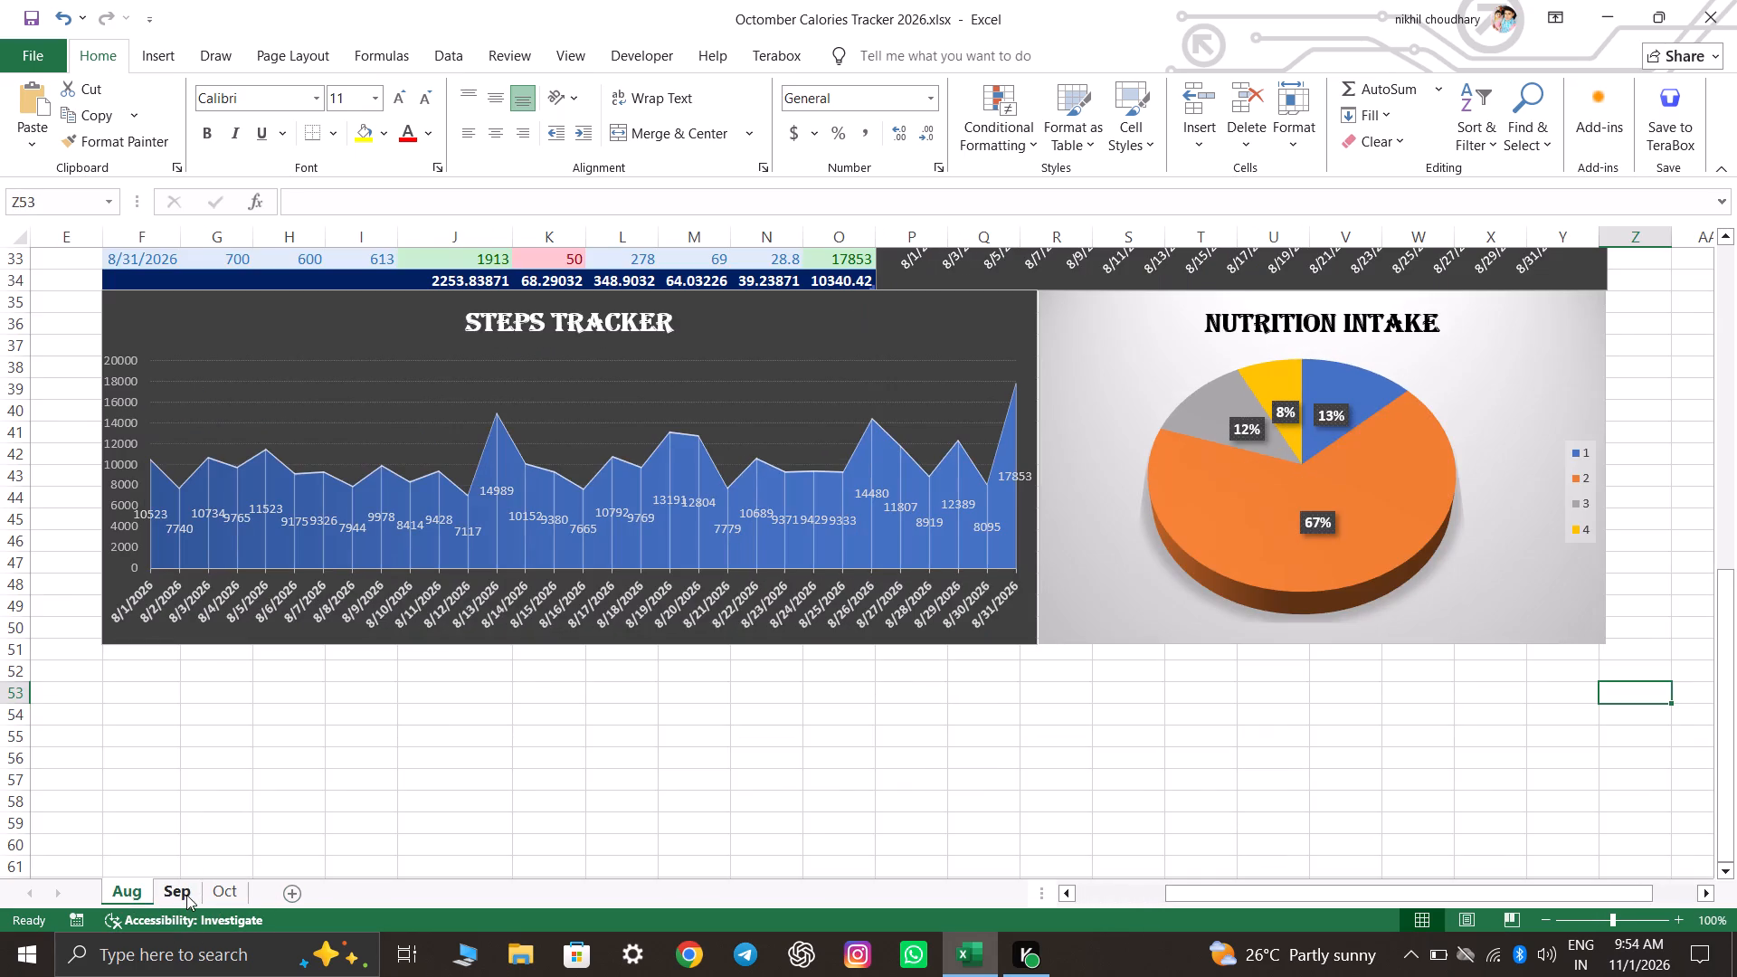
{"action": "left_click", "coordinate": [186, 895]}
{"action": "left_click", "coordinate": [234, 889]}
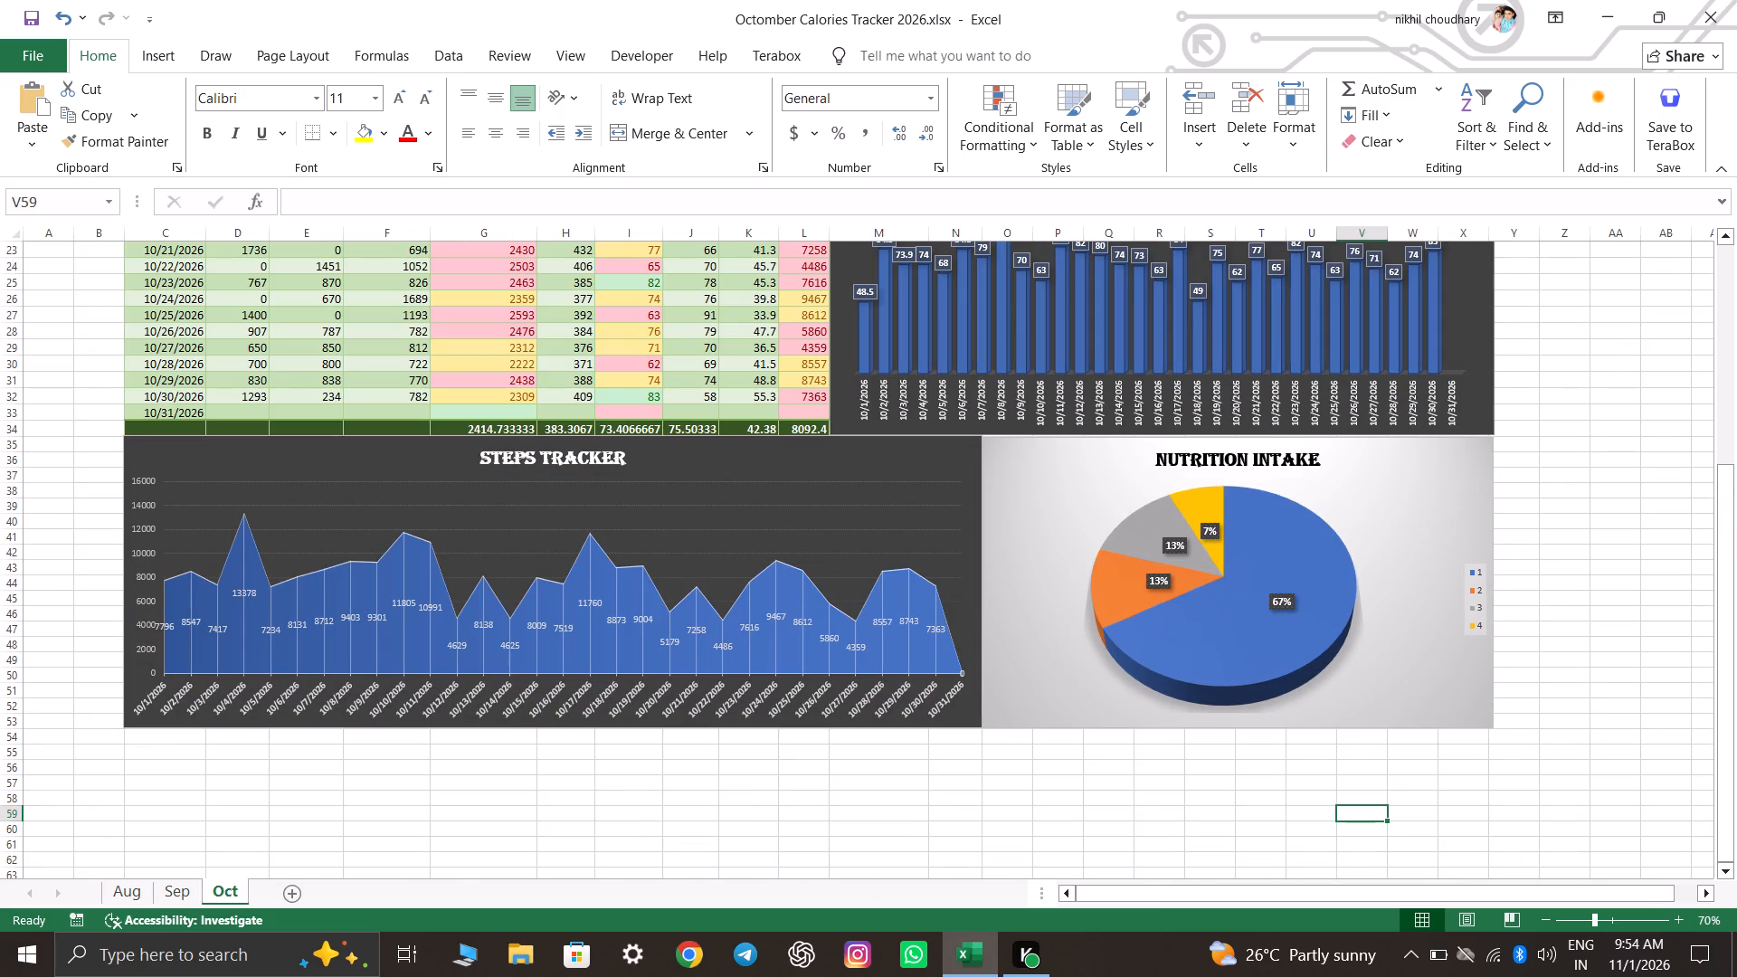
{"action": "scroll", "coordinate": [1626, 670], "scroll_direction": "up", "scroll_amount": 3}
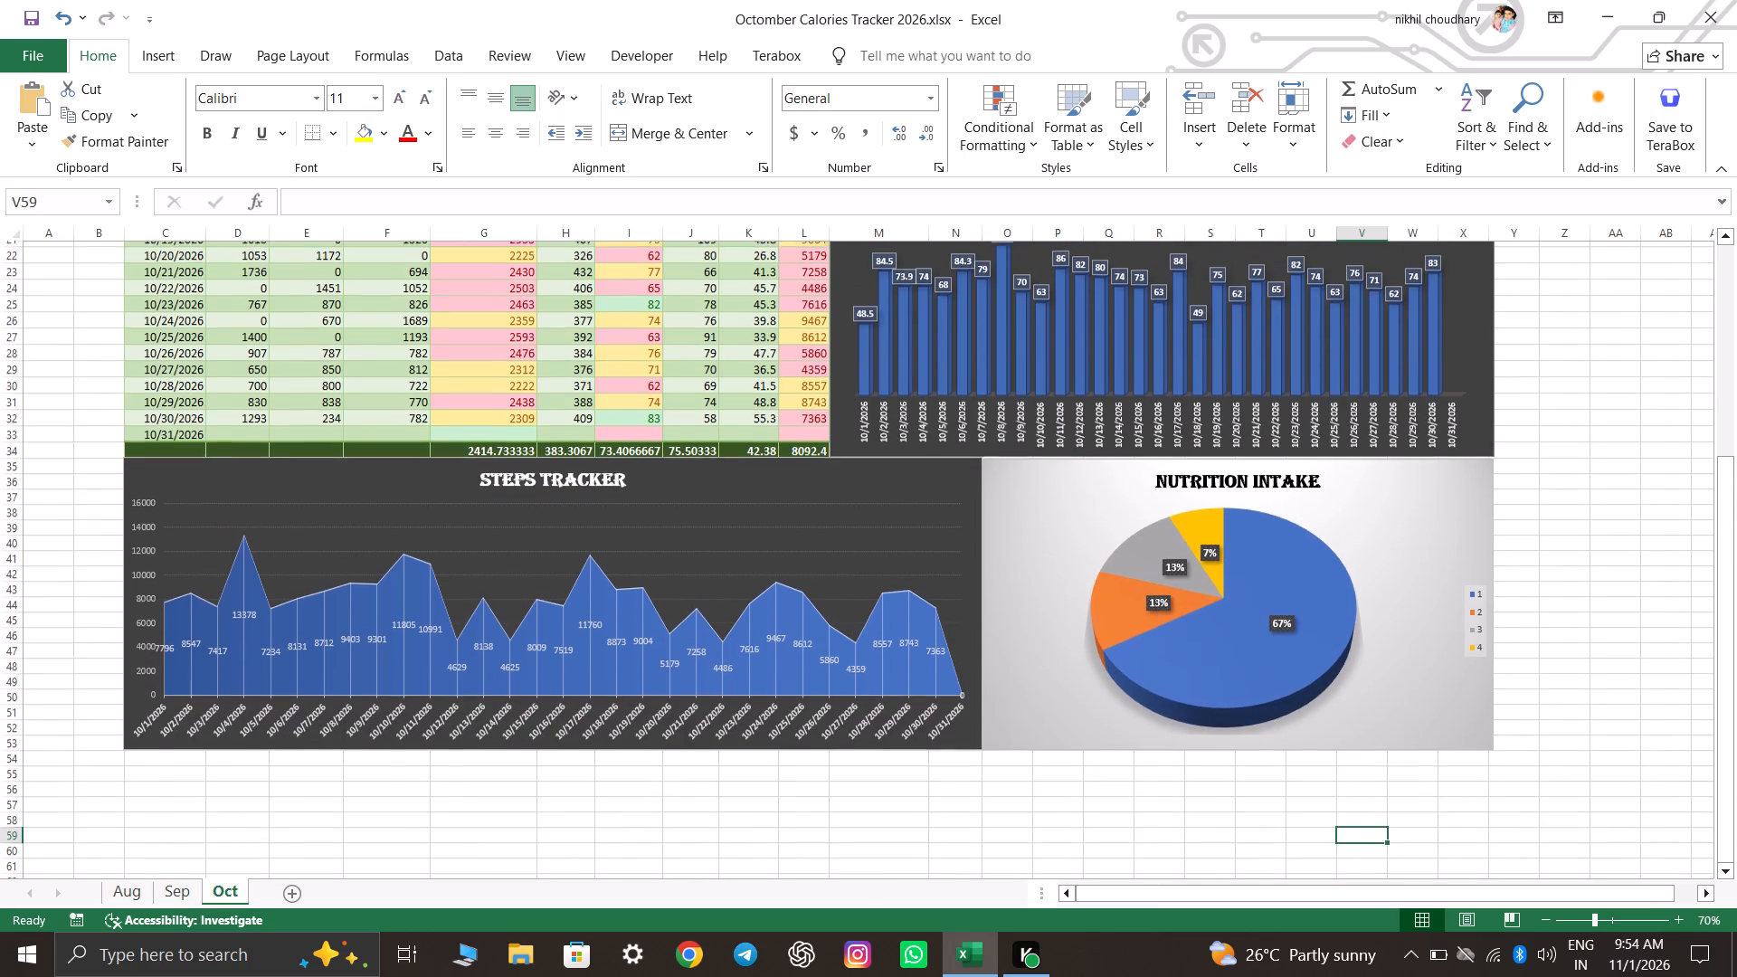
{"action": "scroll", "coordinate": [1627, 669], "scroll_direction": "up", "scroll_amount": 17}
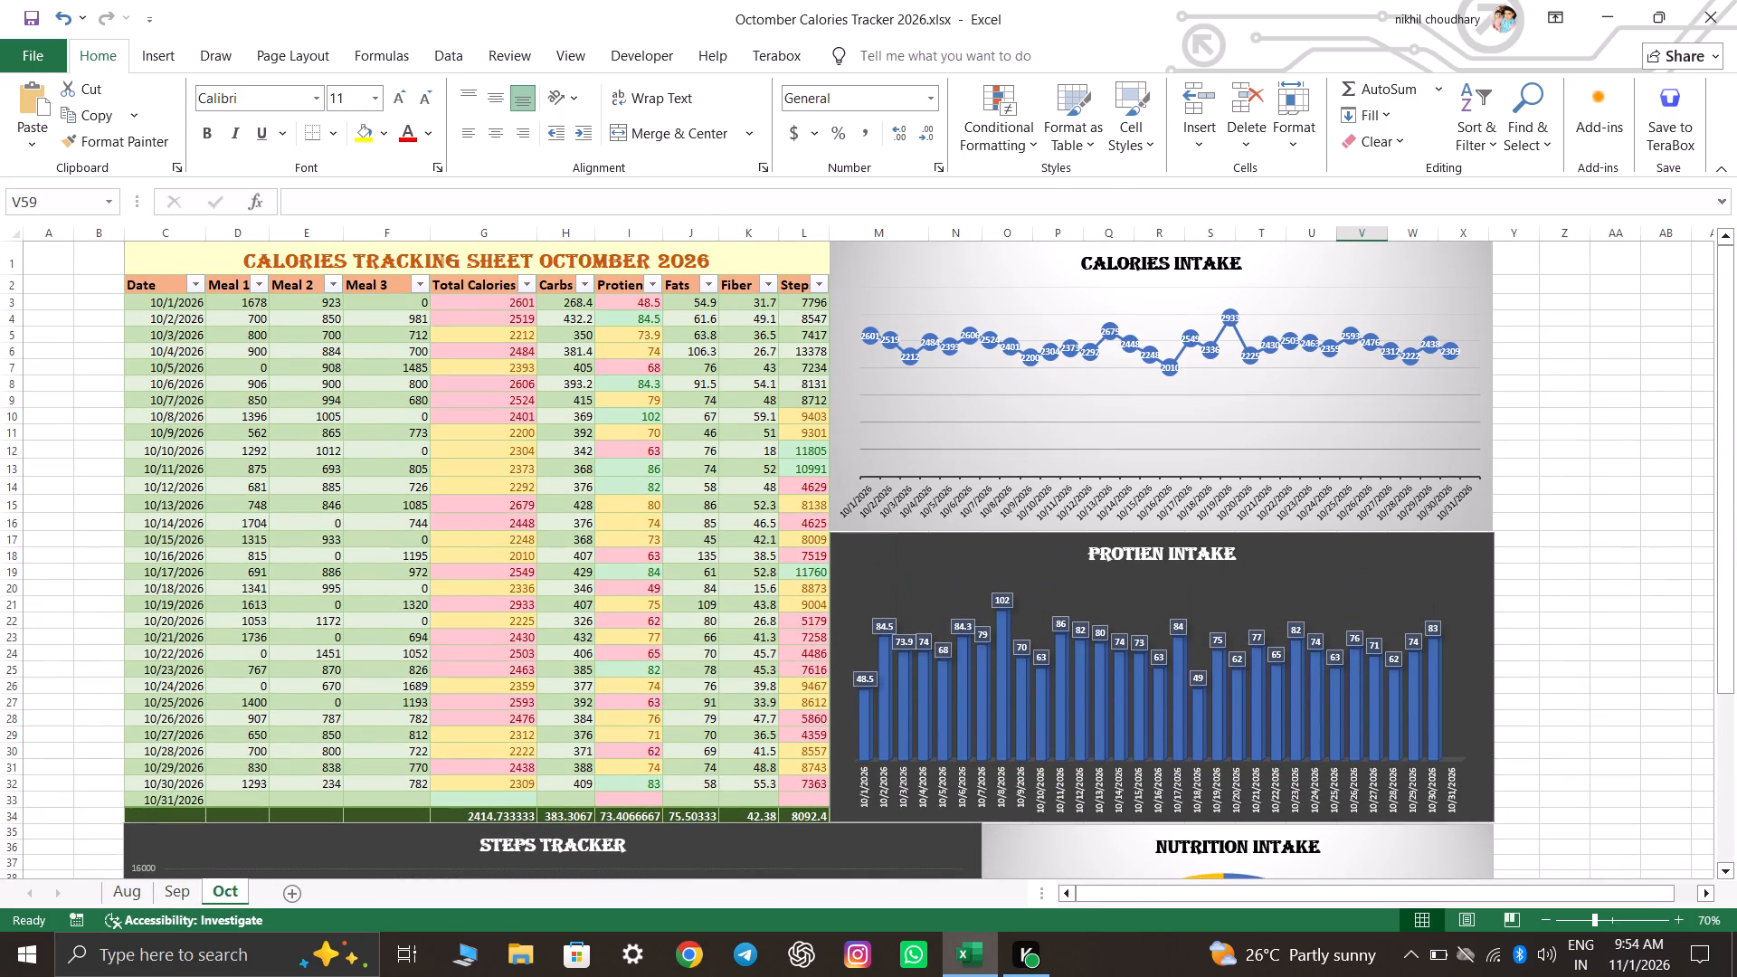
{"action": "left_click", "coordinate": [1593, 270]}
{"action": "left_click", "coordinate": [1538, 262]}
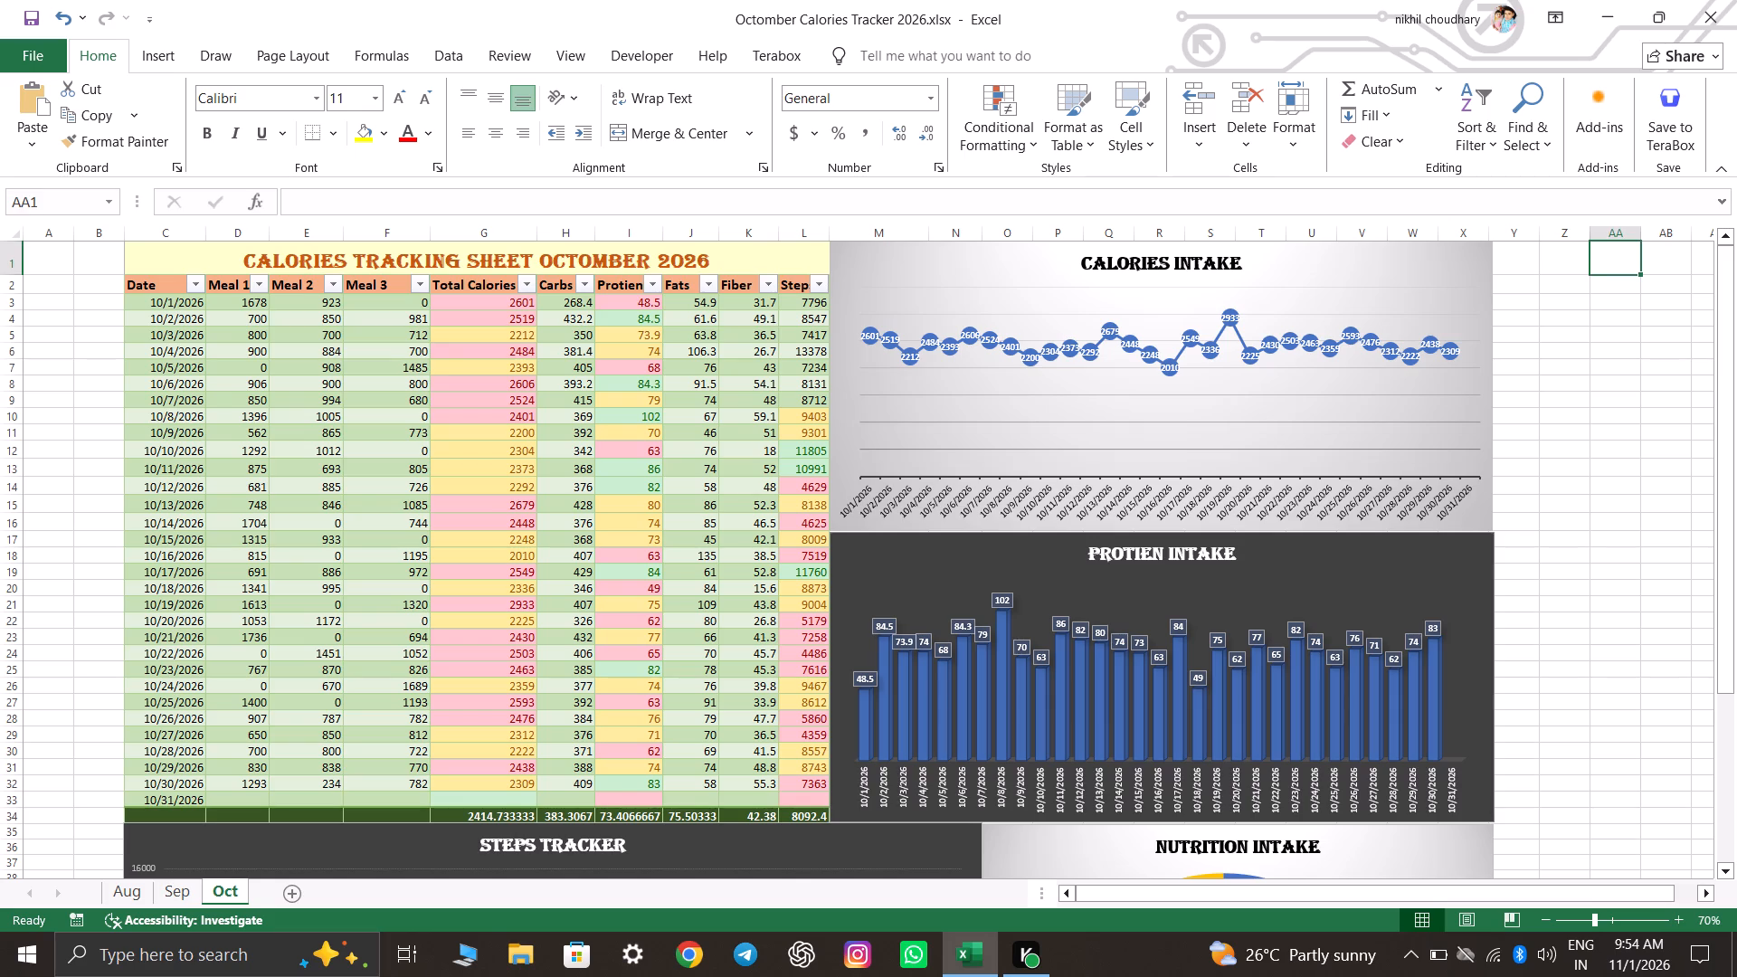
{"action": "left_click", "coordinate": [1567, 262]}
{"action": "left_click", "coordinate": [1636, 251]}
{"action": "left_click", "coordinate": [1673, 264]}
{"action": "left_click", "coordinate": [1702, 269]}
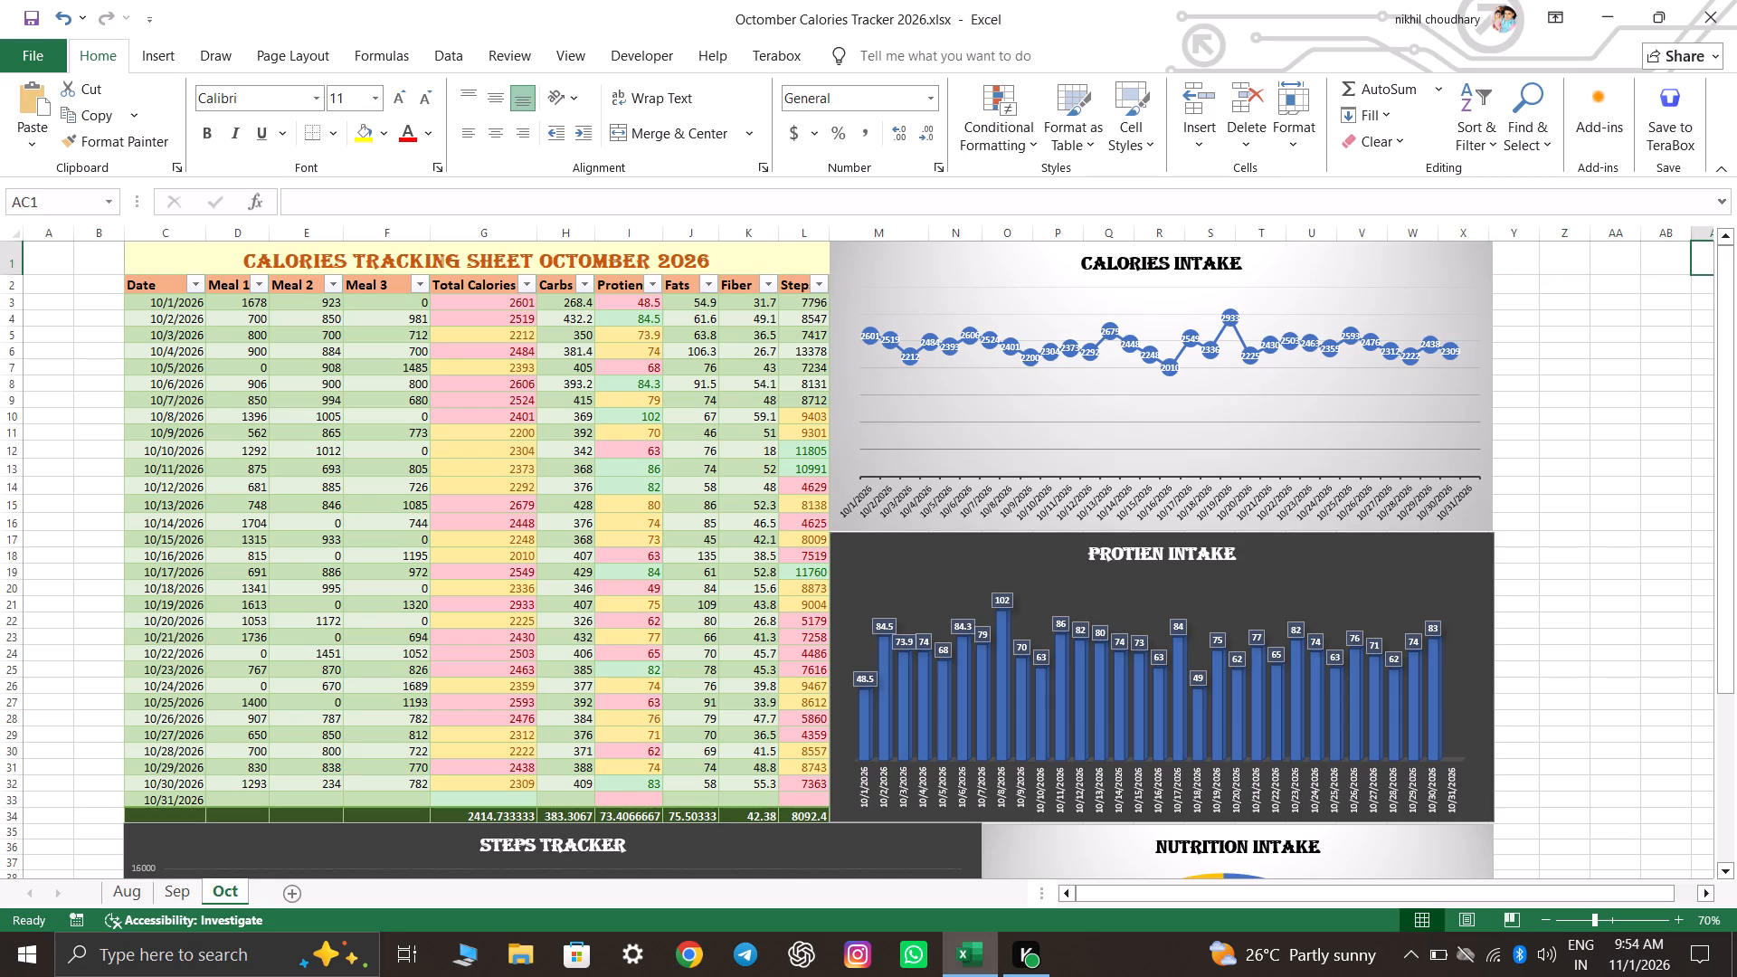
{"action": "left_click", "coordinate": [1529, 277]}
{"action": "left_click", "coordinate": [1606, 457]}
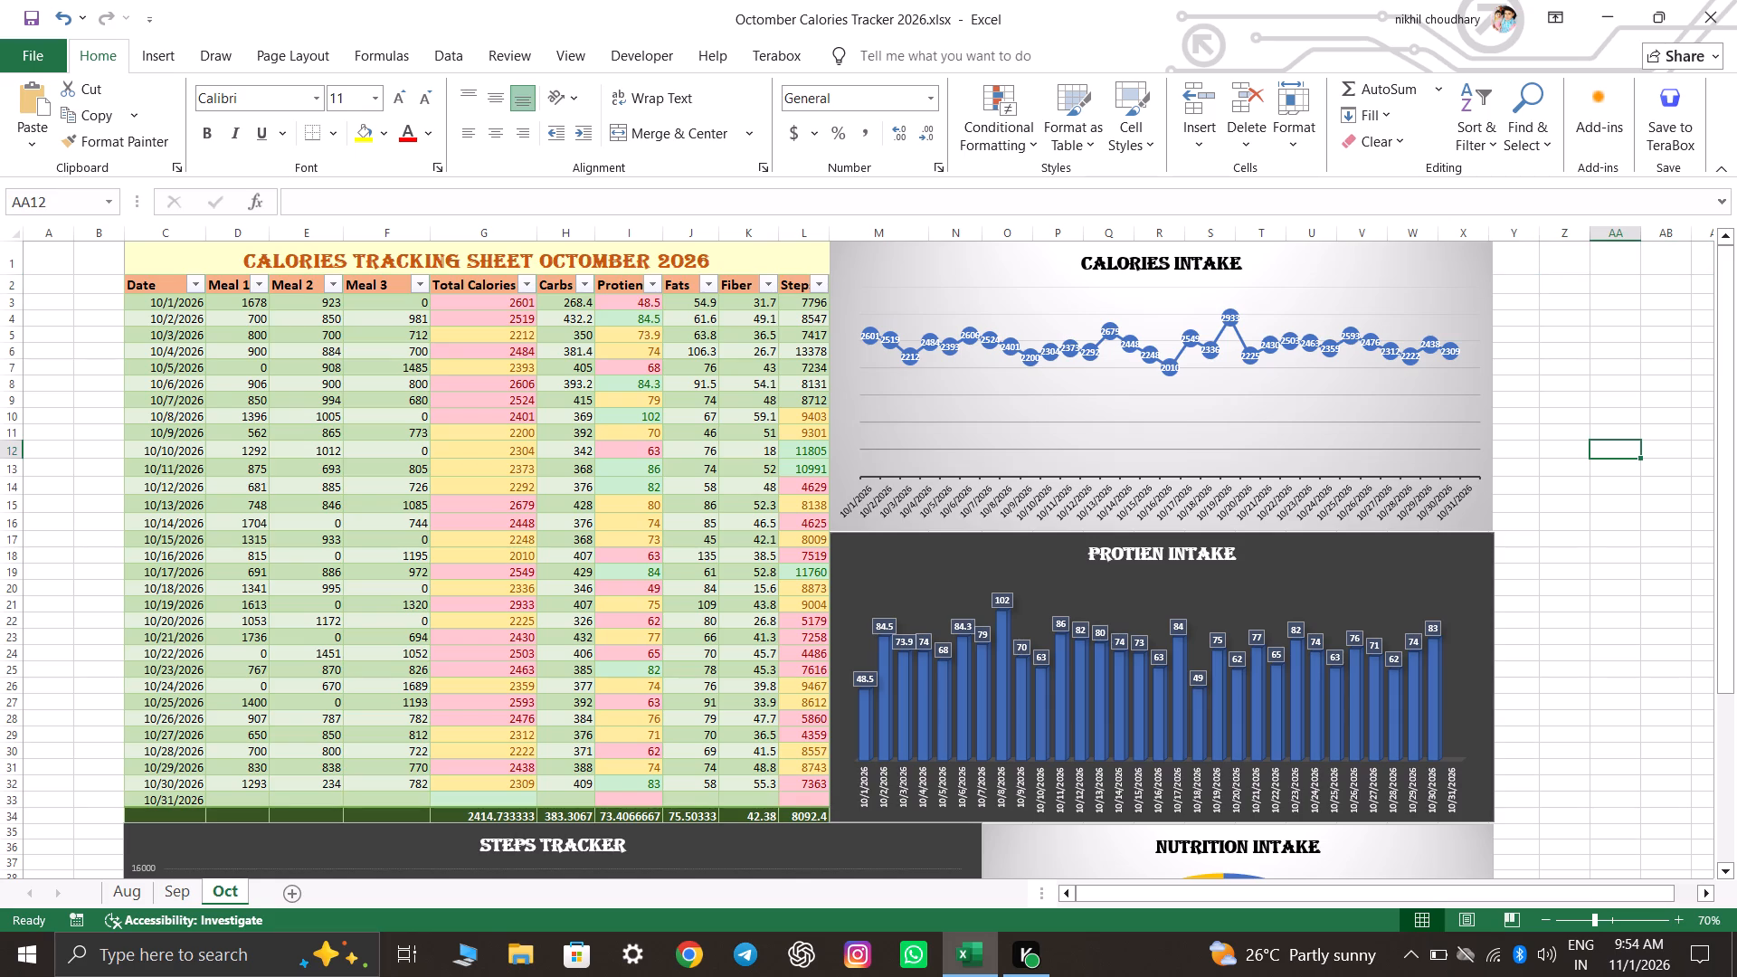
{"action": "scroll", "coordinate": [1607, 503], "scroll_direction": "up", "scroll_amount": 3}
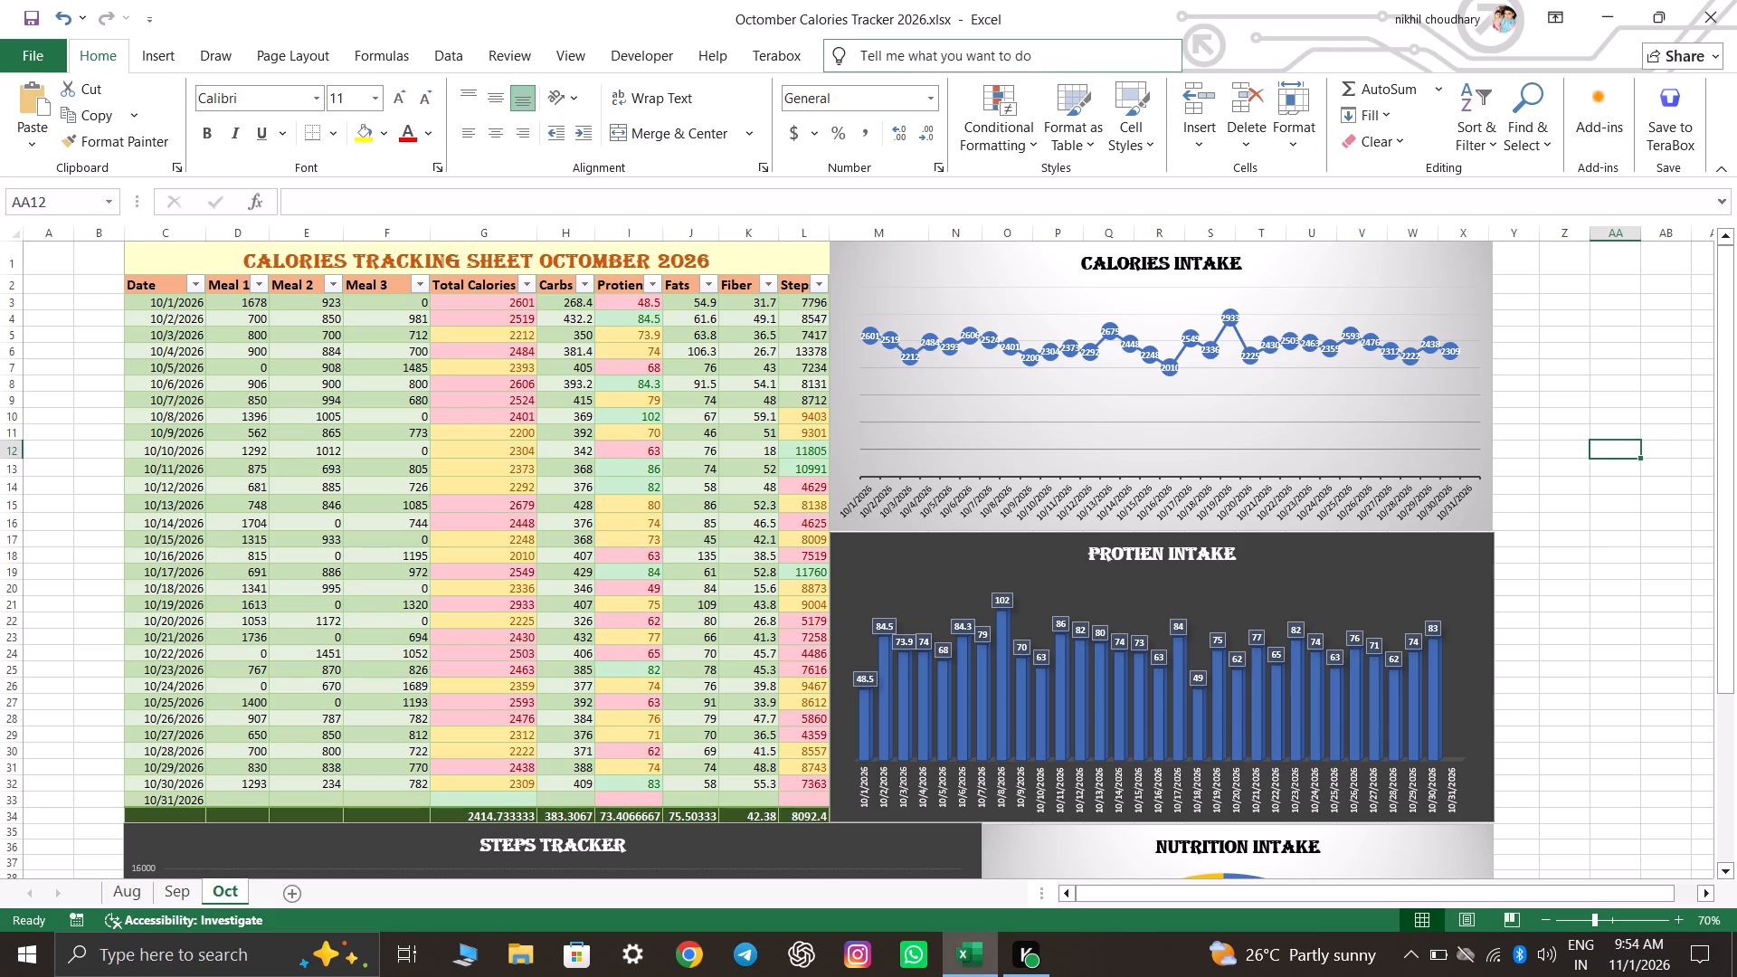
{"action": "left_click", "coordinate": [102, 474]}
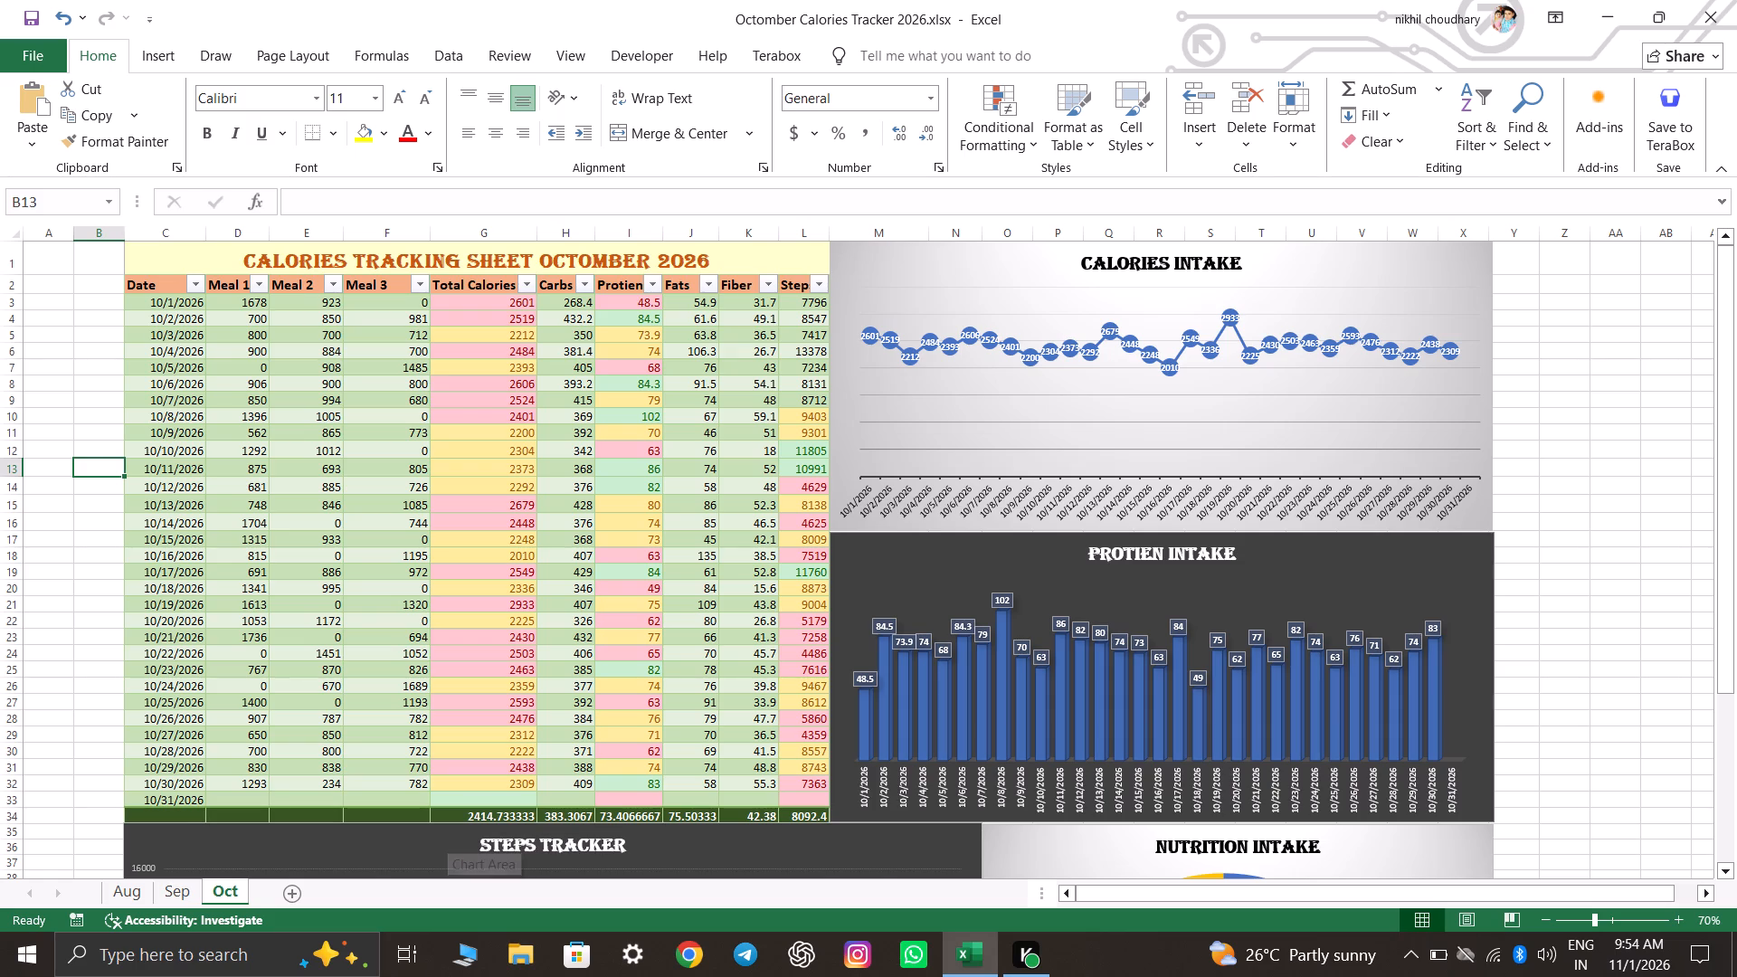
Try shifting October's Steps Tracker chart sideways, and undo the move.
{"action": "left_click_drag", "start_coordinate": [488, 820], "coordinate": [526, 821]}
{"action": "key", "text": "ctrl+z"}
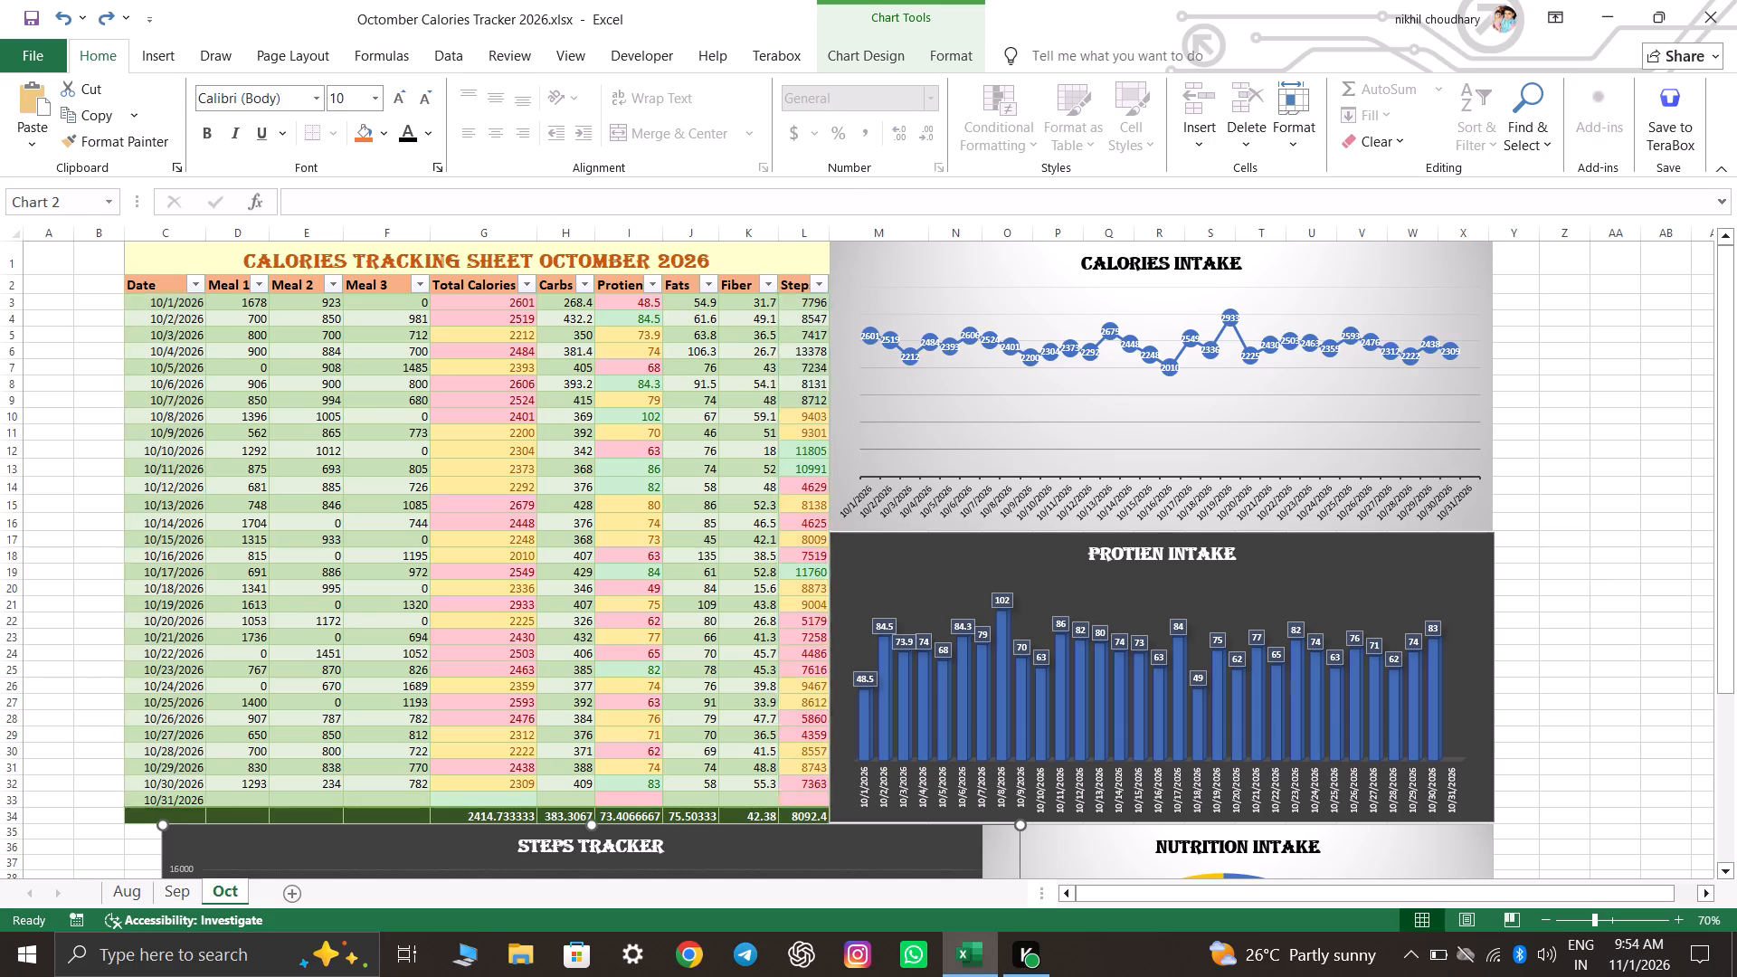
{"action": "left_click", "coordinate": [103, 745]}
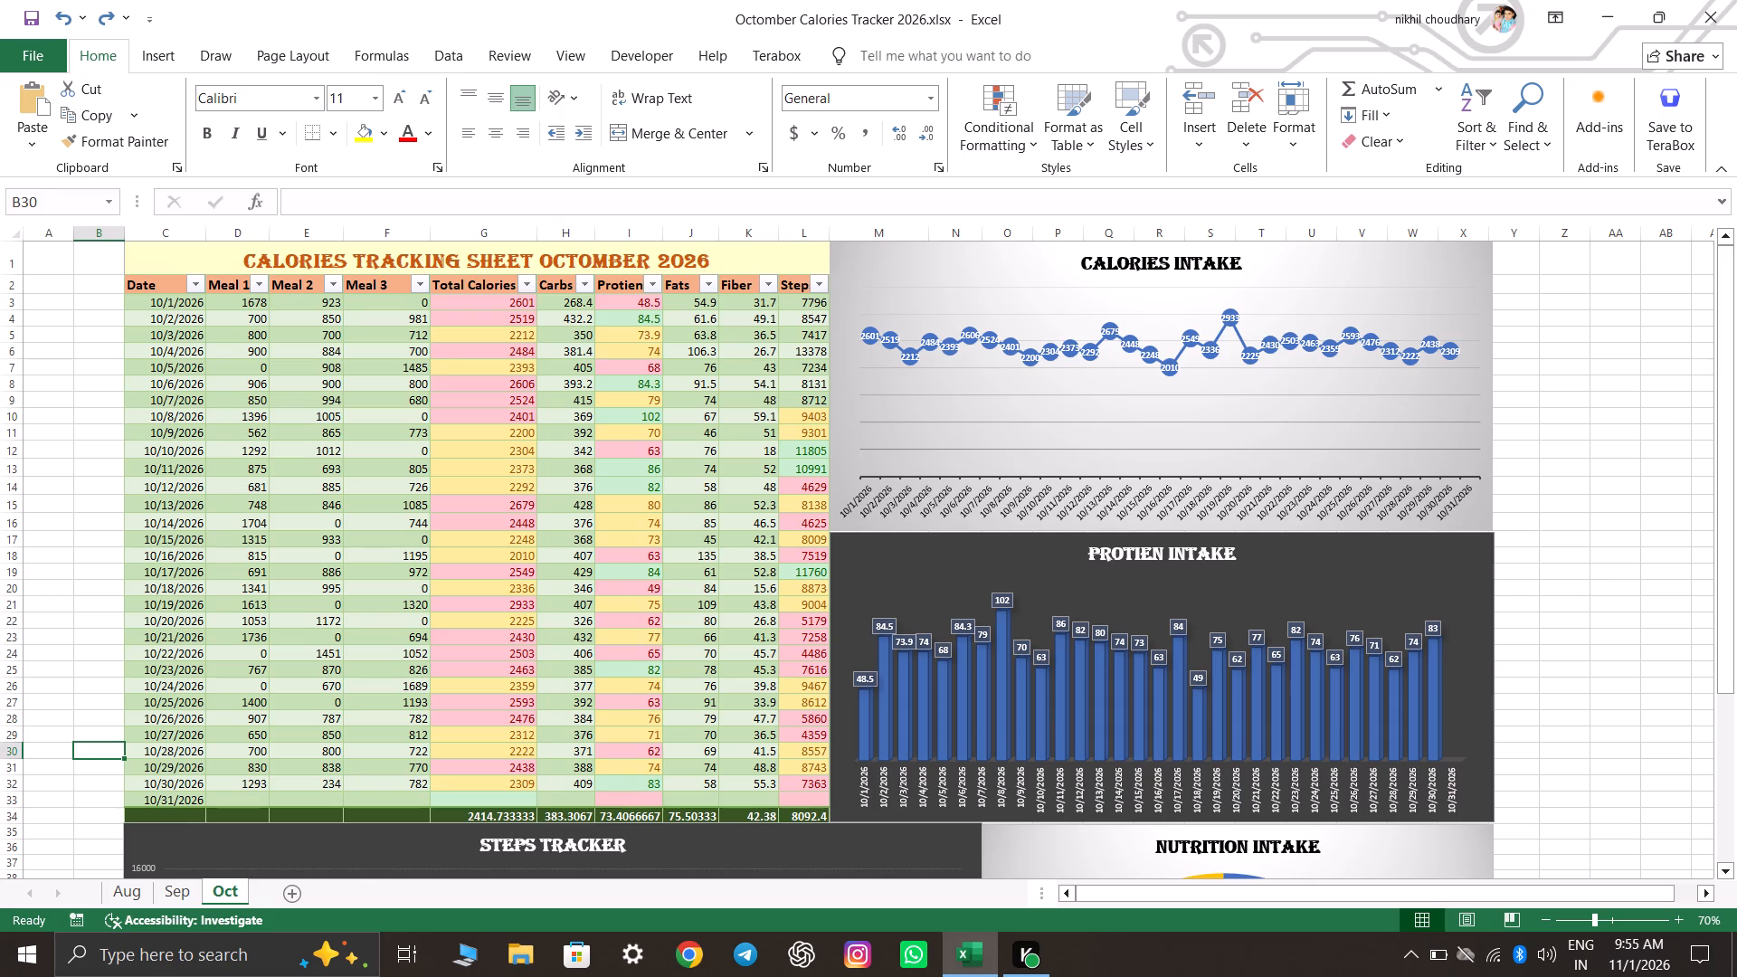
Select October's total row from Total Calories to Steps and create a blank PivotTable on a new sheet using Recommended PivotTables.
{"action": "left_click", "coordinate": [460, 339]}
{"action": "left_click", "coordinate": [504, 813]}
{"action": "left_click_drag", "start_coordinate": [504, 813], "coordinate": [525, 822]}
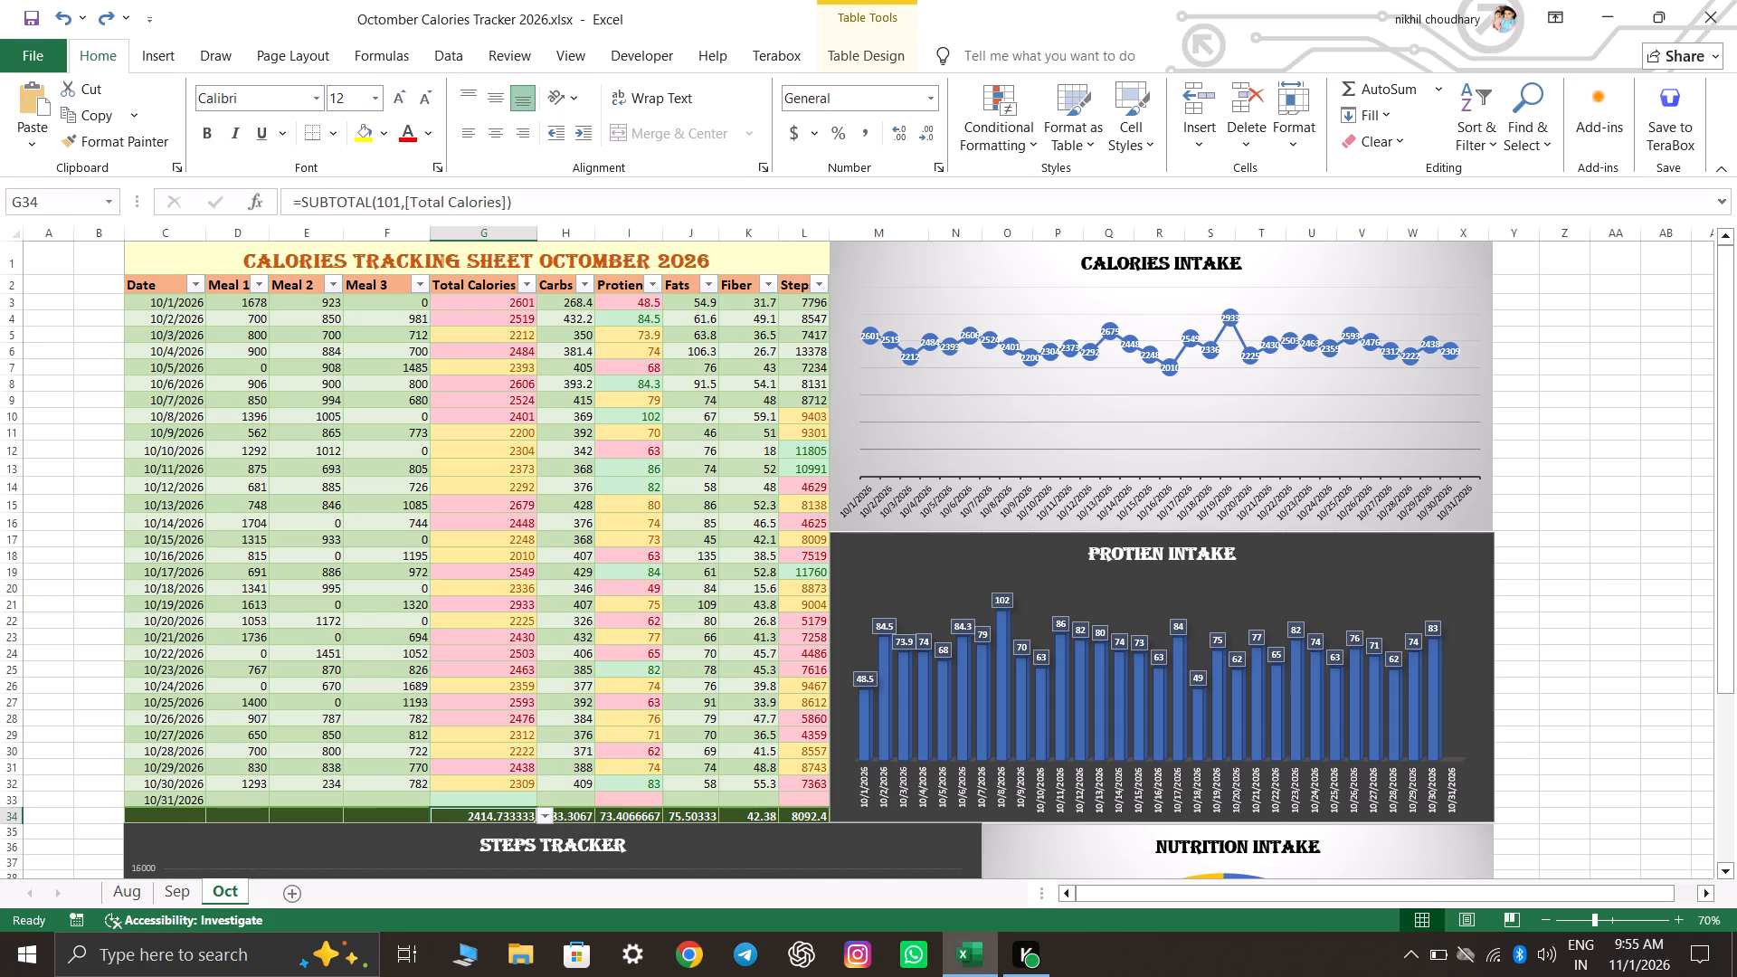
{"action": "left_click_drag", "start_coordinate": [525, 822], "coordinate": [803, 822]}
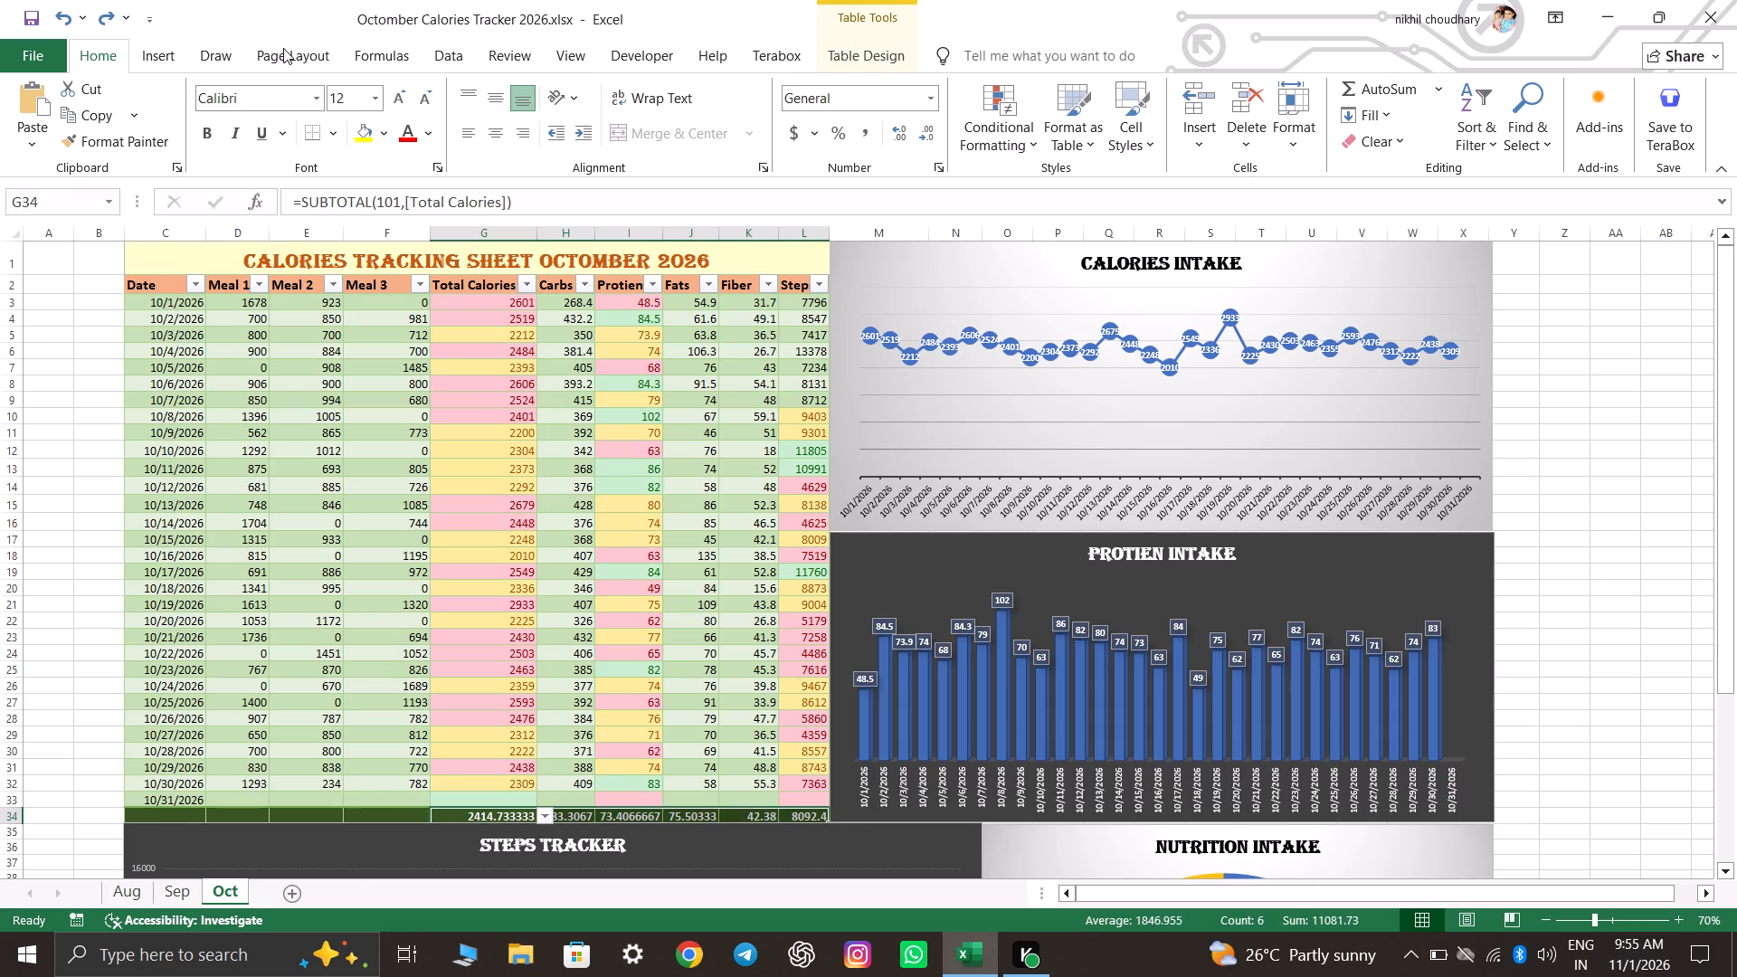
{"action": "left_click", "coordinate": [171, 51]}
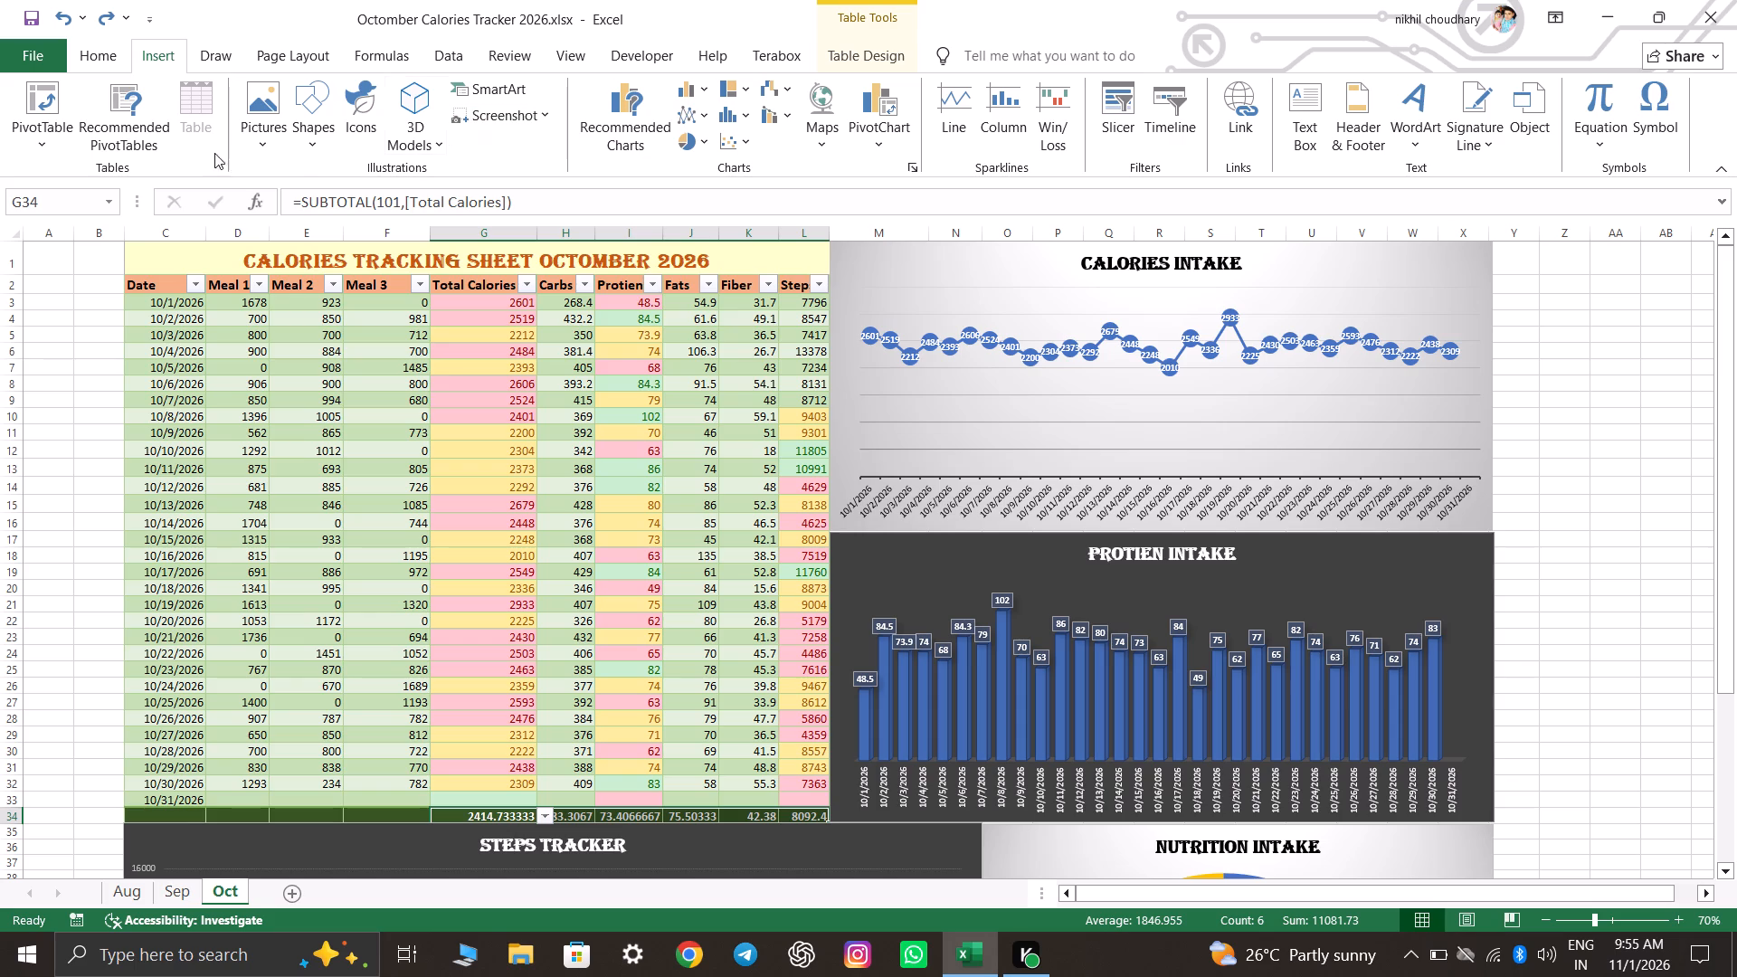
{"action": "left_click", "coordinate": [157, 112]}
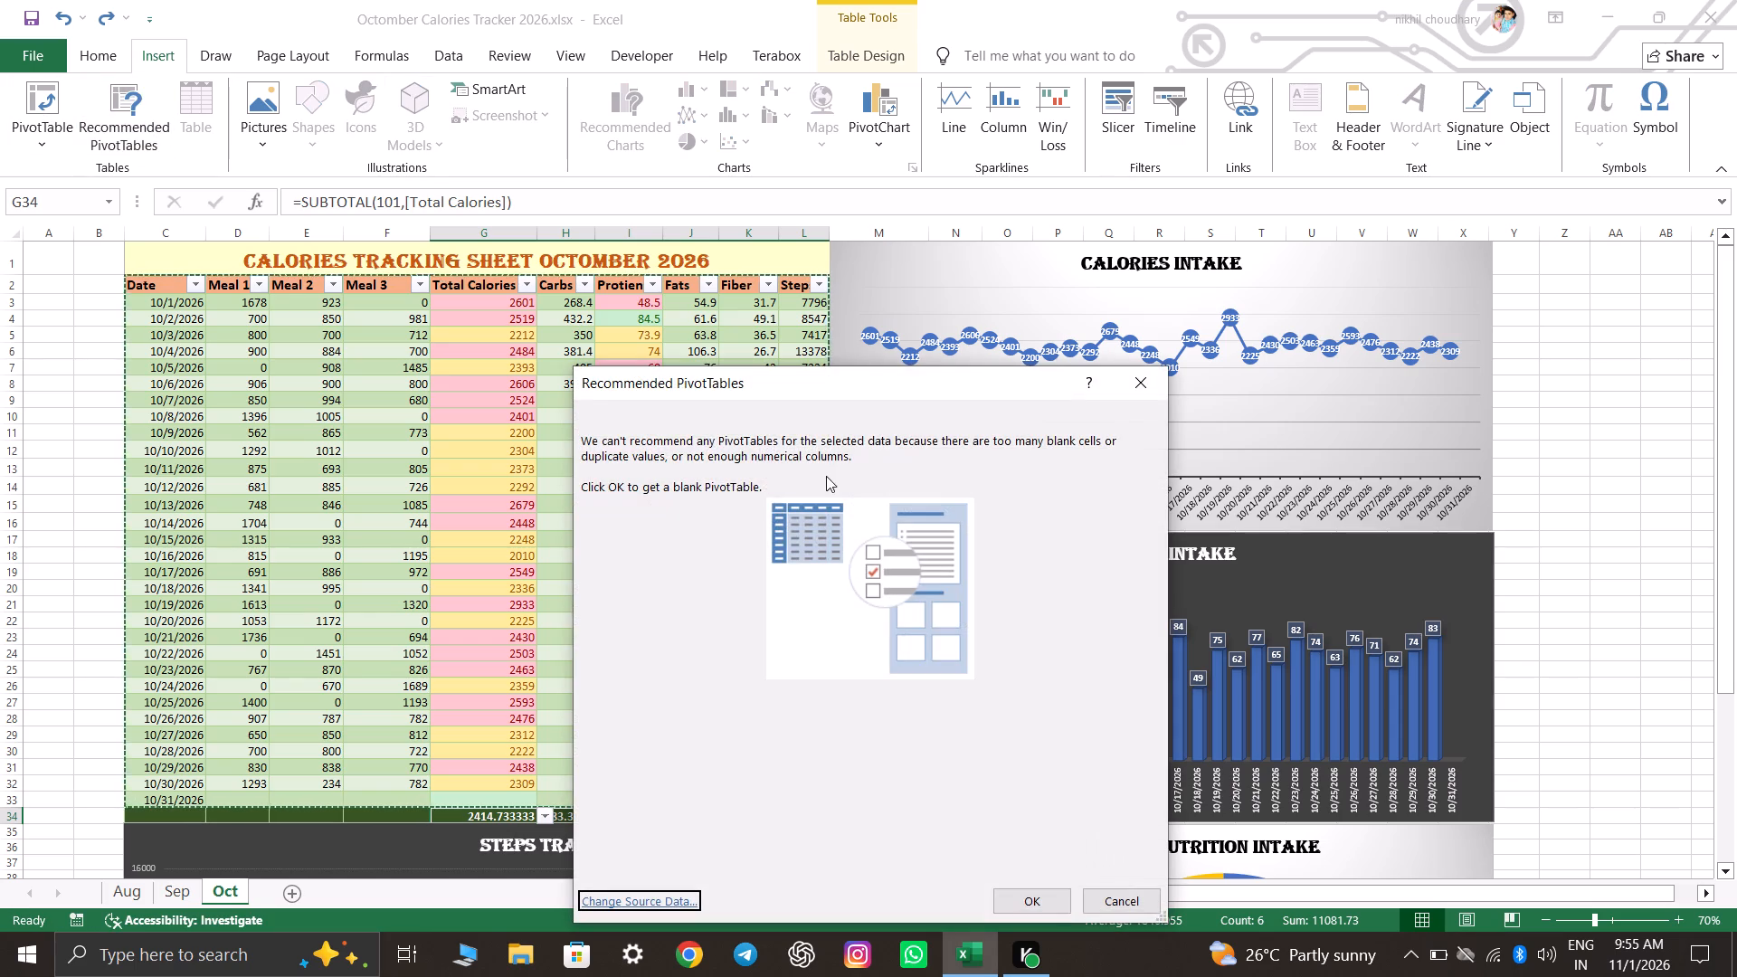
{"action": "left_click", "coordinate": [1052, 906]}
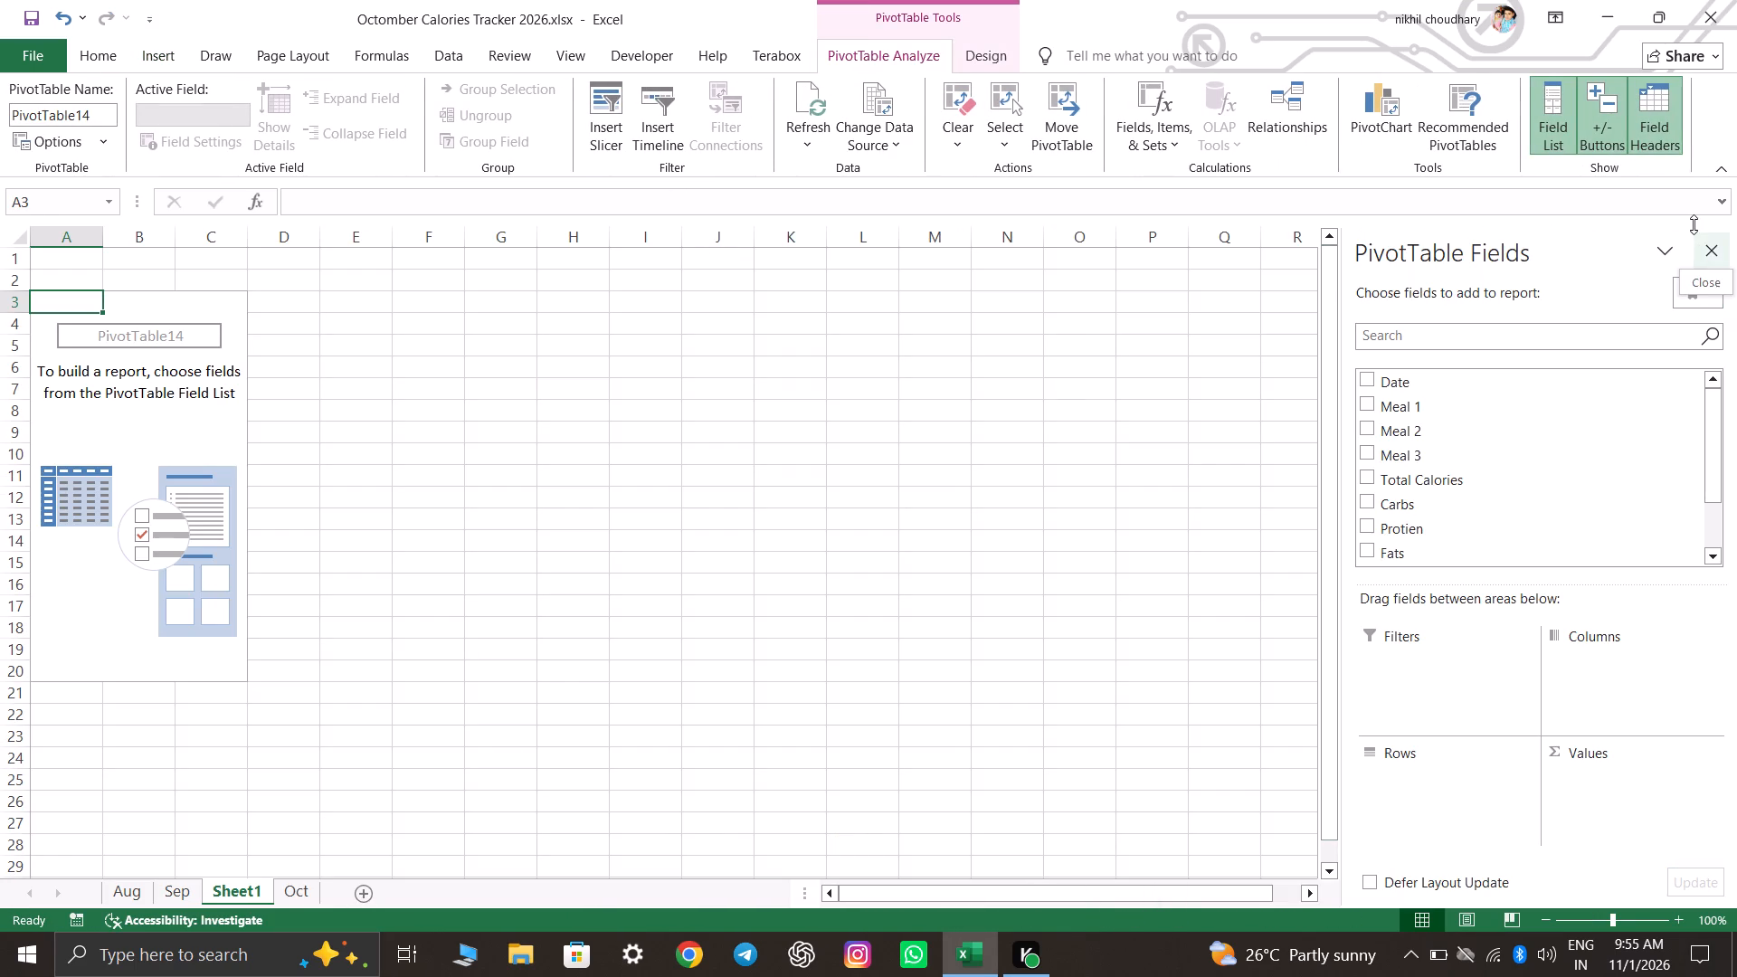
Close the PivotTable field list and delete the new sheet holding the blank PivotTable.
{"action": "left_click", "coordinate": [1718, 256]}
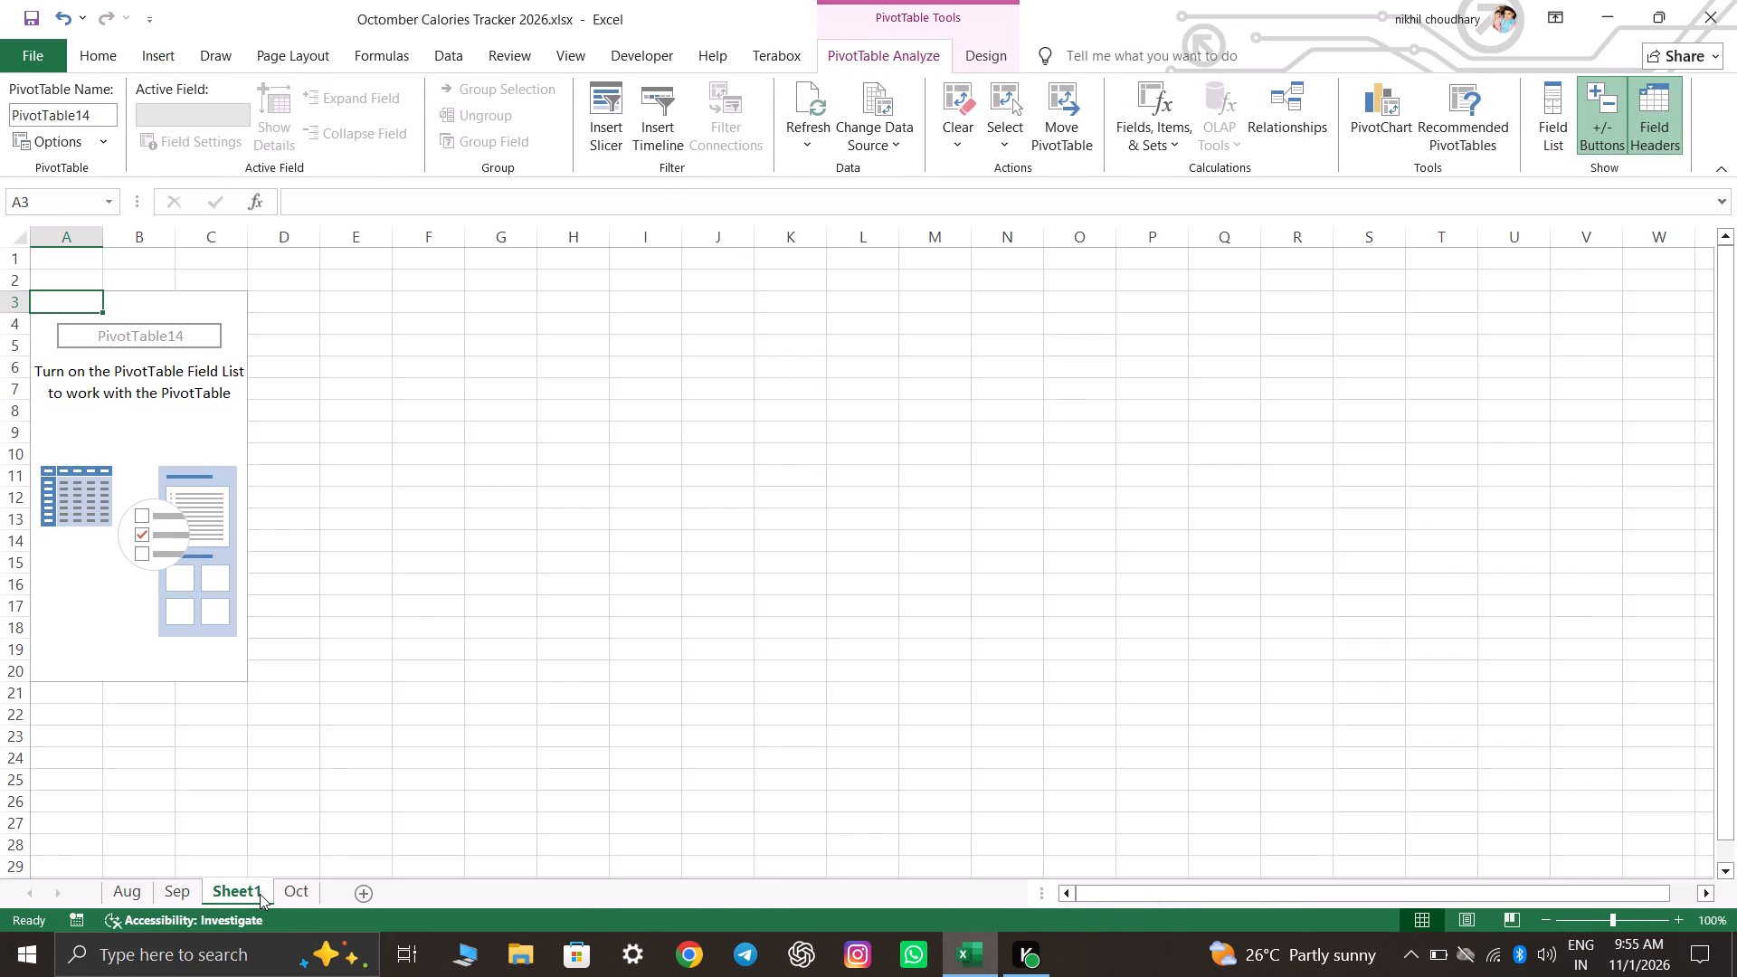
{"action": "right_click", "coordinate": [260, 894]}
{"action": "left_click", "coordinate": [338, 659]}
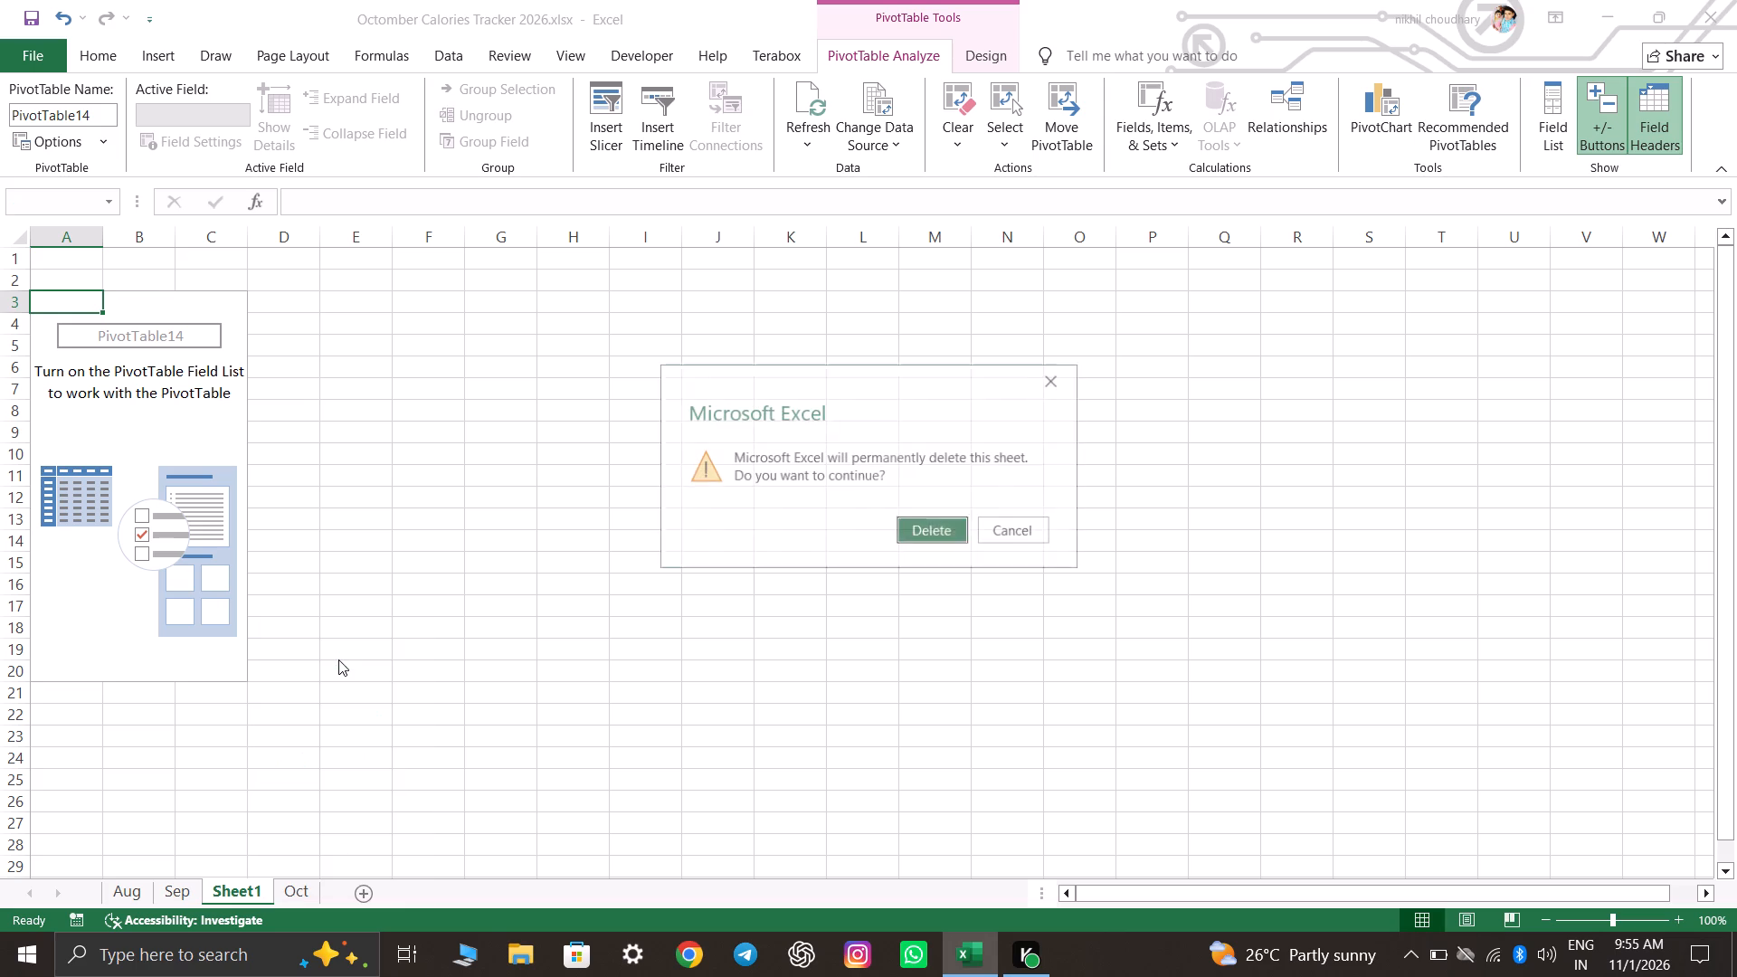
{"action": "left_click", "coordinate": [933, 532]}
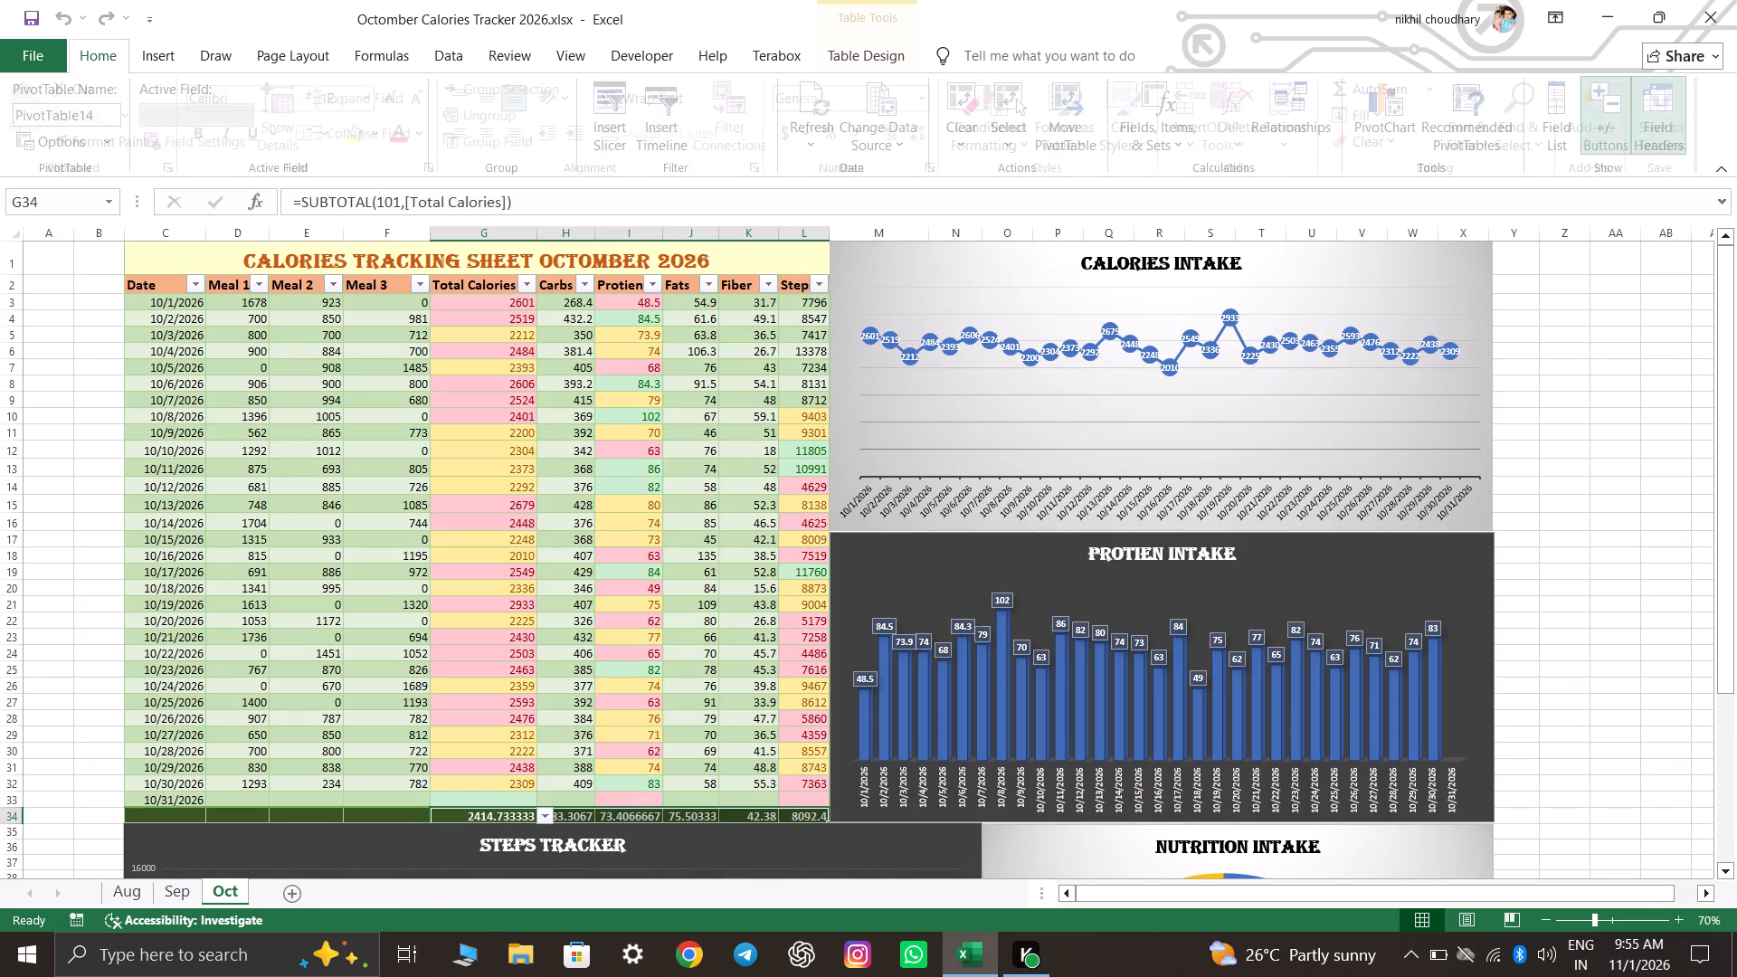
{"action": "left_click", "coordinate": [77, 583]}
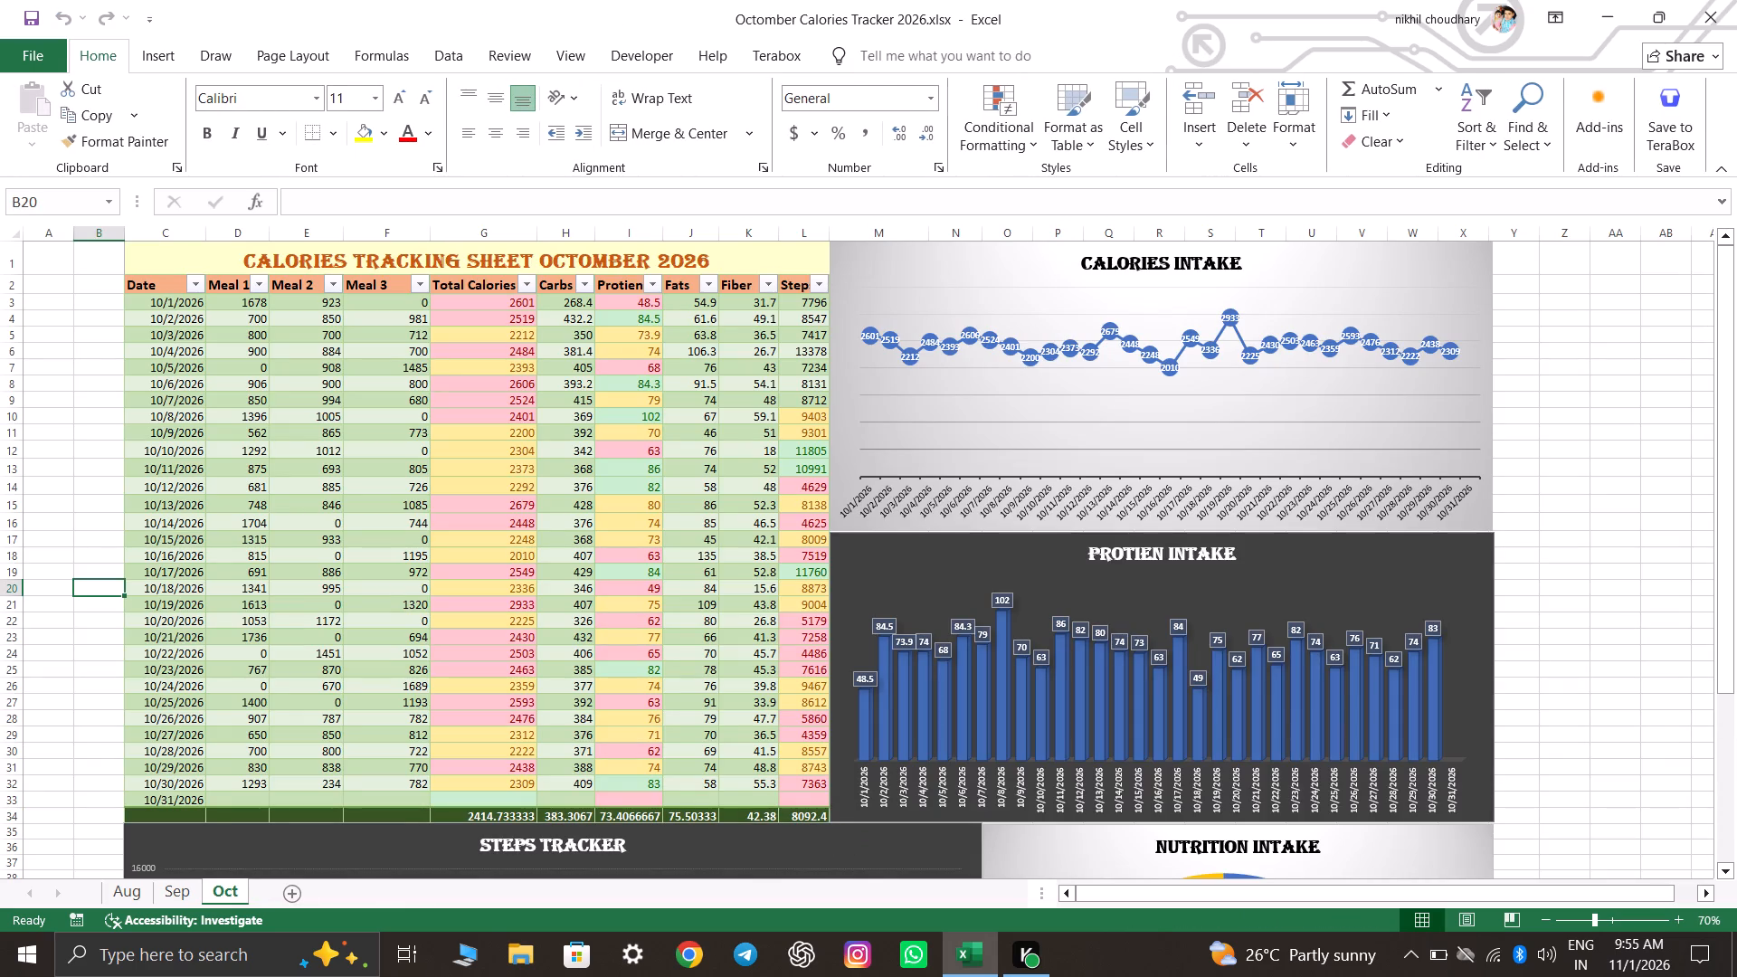
Widen October's Calories Intake chart so its outer edge reaches the end of column Y.
{"action": "scroll", "coordinate": [1570, 521], "scroll_direction": "down", "scroll_amount": 5}
{"action": "scroll", "coordinate": [1680, 622], "scroll_direction": "down", "scroll_amount": 4}
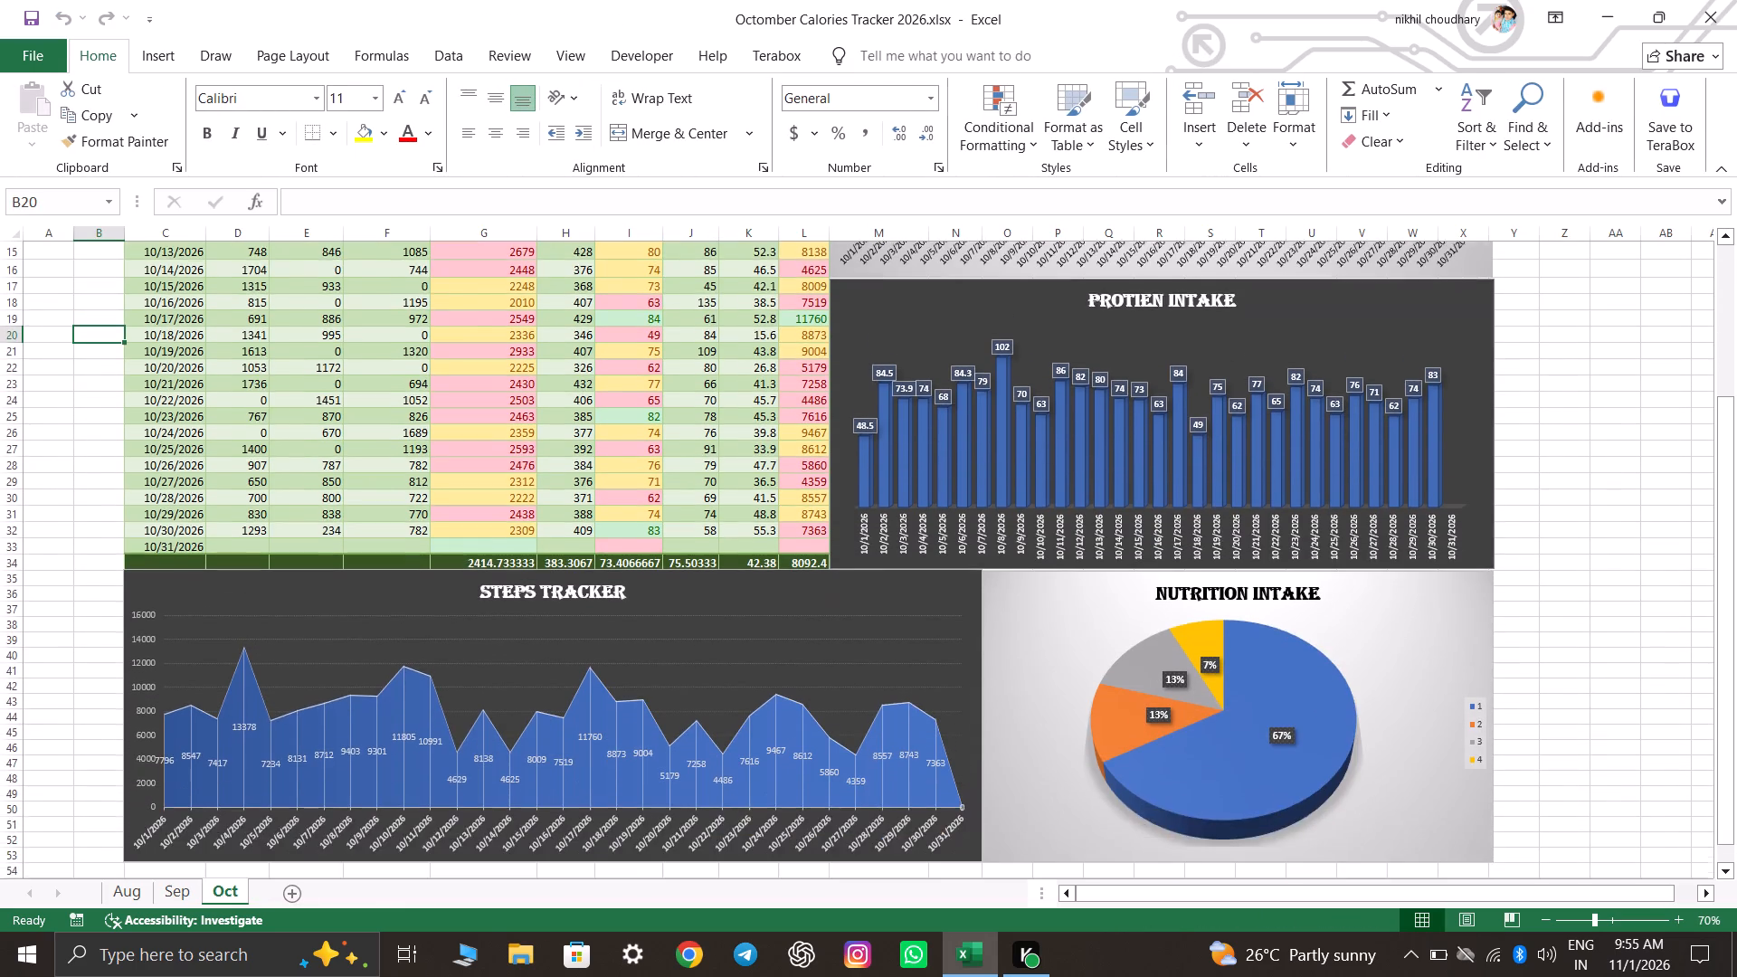
{"action": "scroll", "coordinate": [1678, 625], "scroll_direction": "up", "scroll_amount": 16}
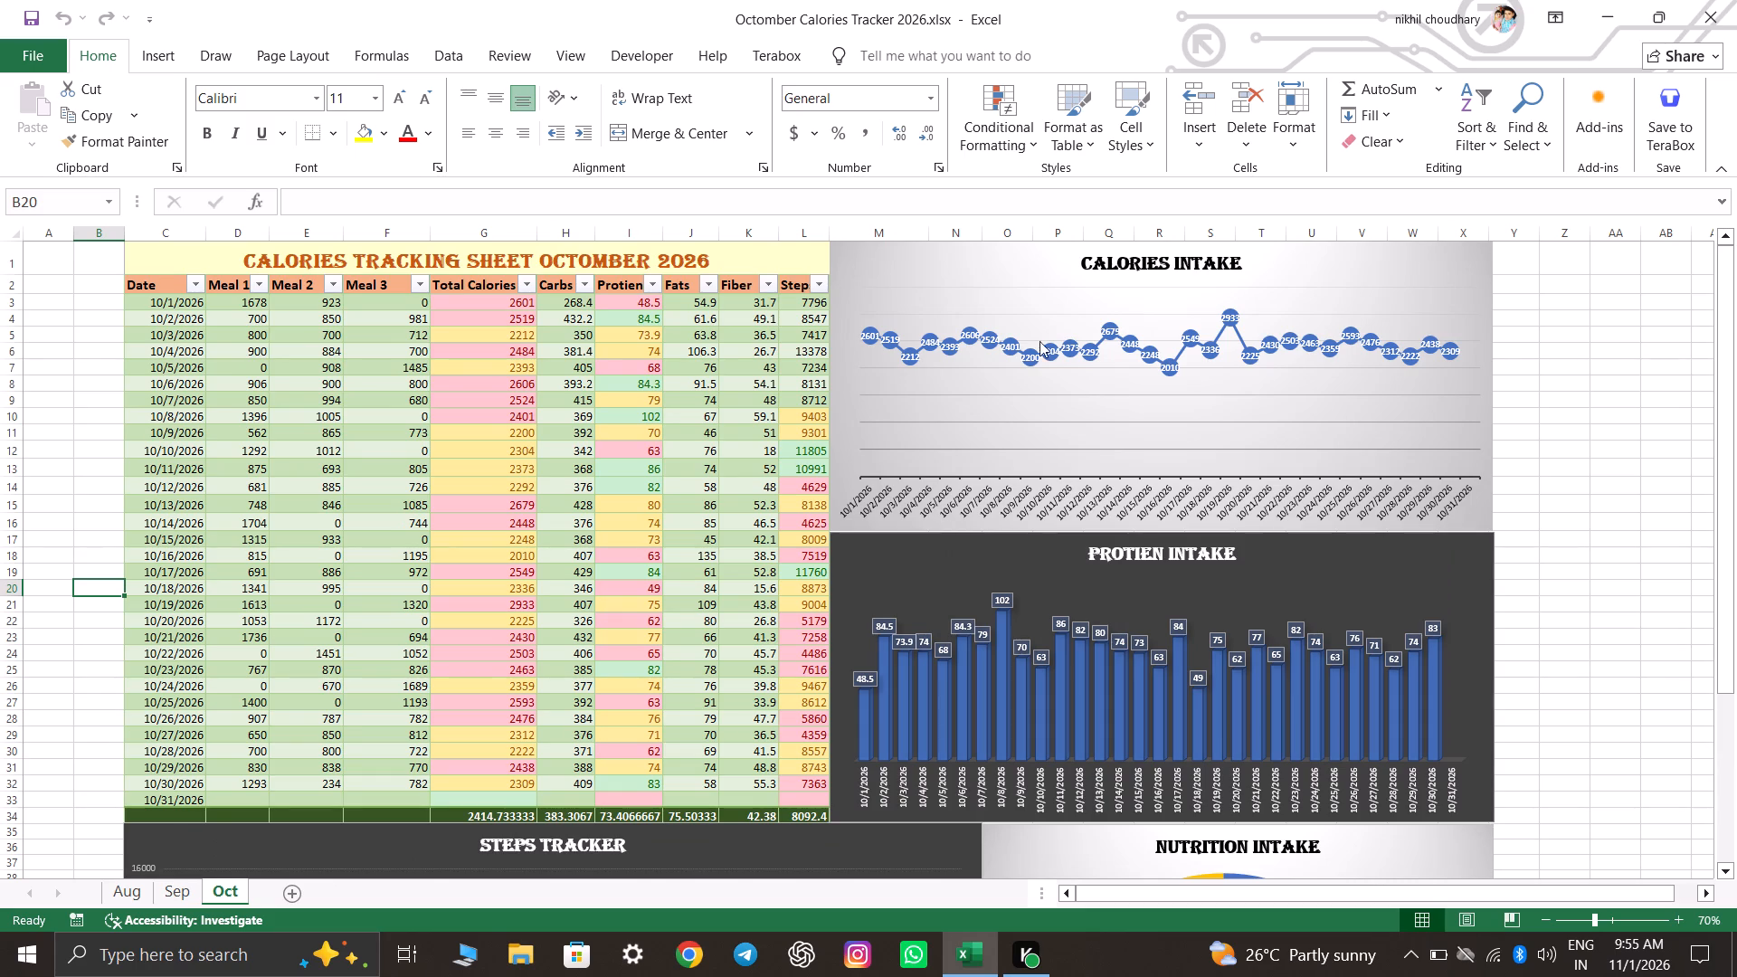
{"action": "left_click", "coordinate": [773, 259]}
{"action": "left_click", "coordinate": [1646, 451]}
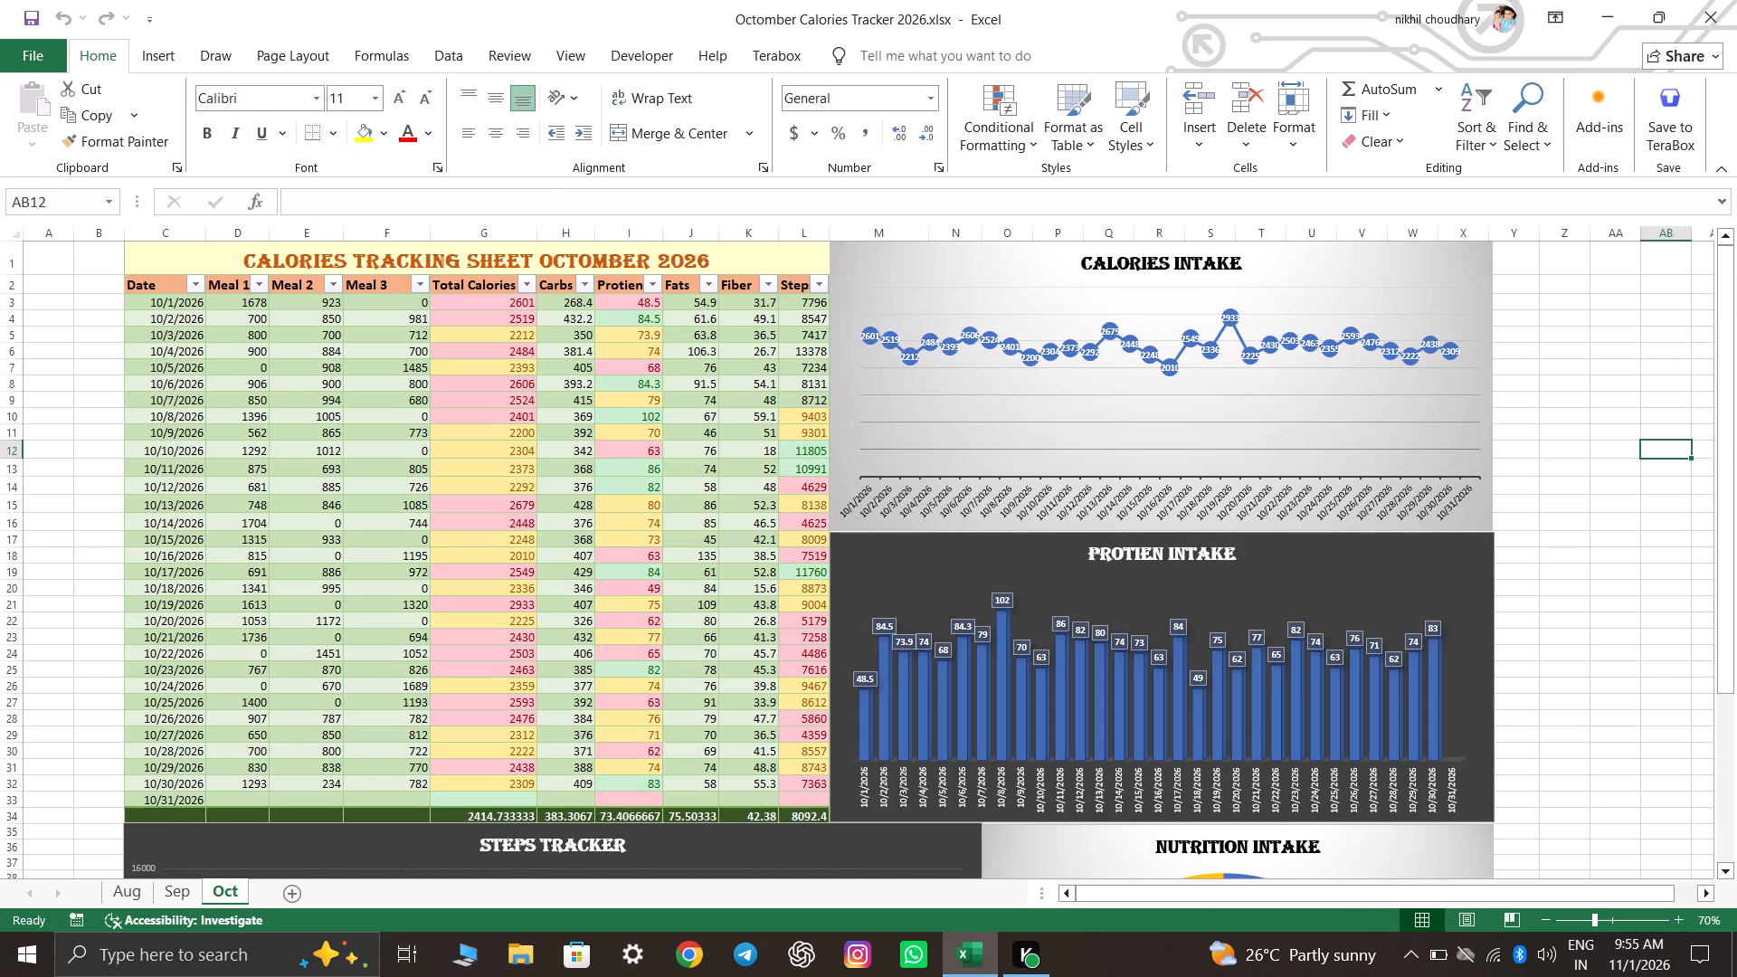
{"action": "left_click", "coordinate": [1462, 391]}
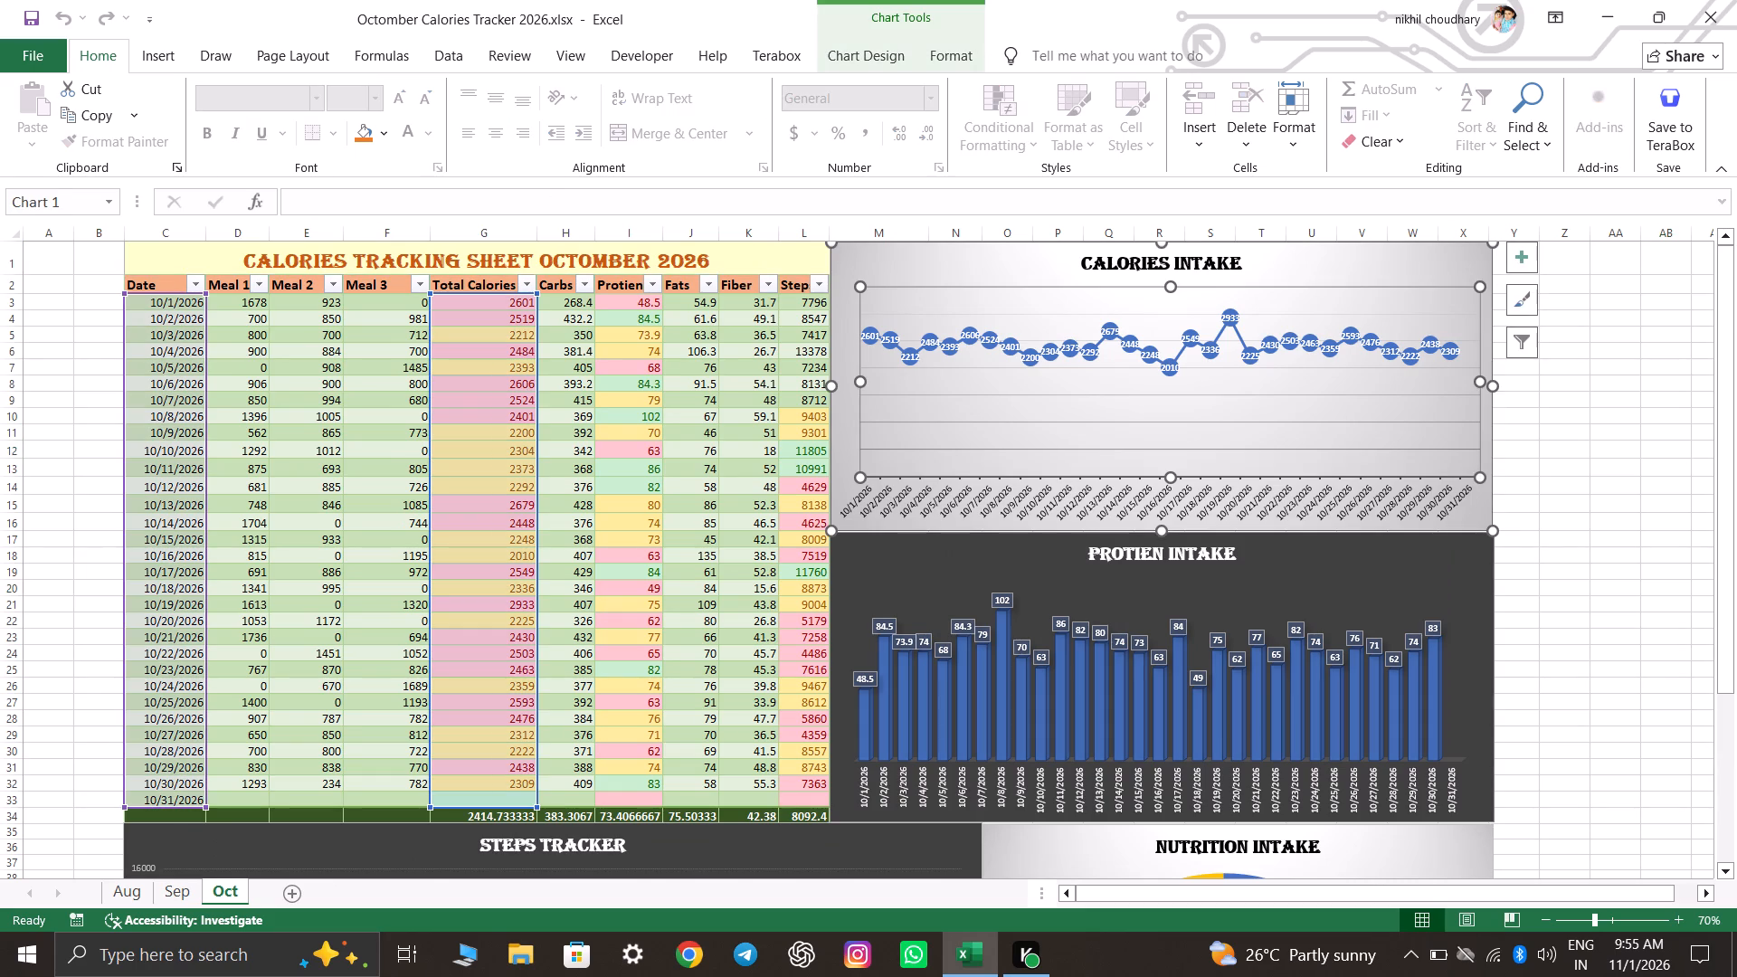
{"action": "left_click_drag", "start_coordinate": [1492, 529], "coordinate": [1503, 532]}
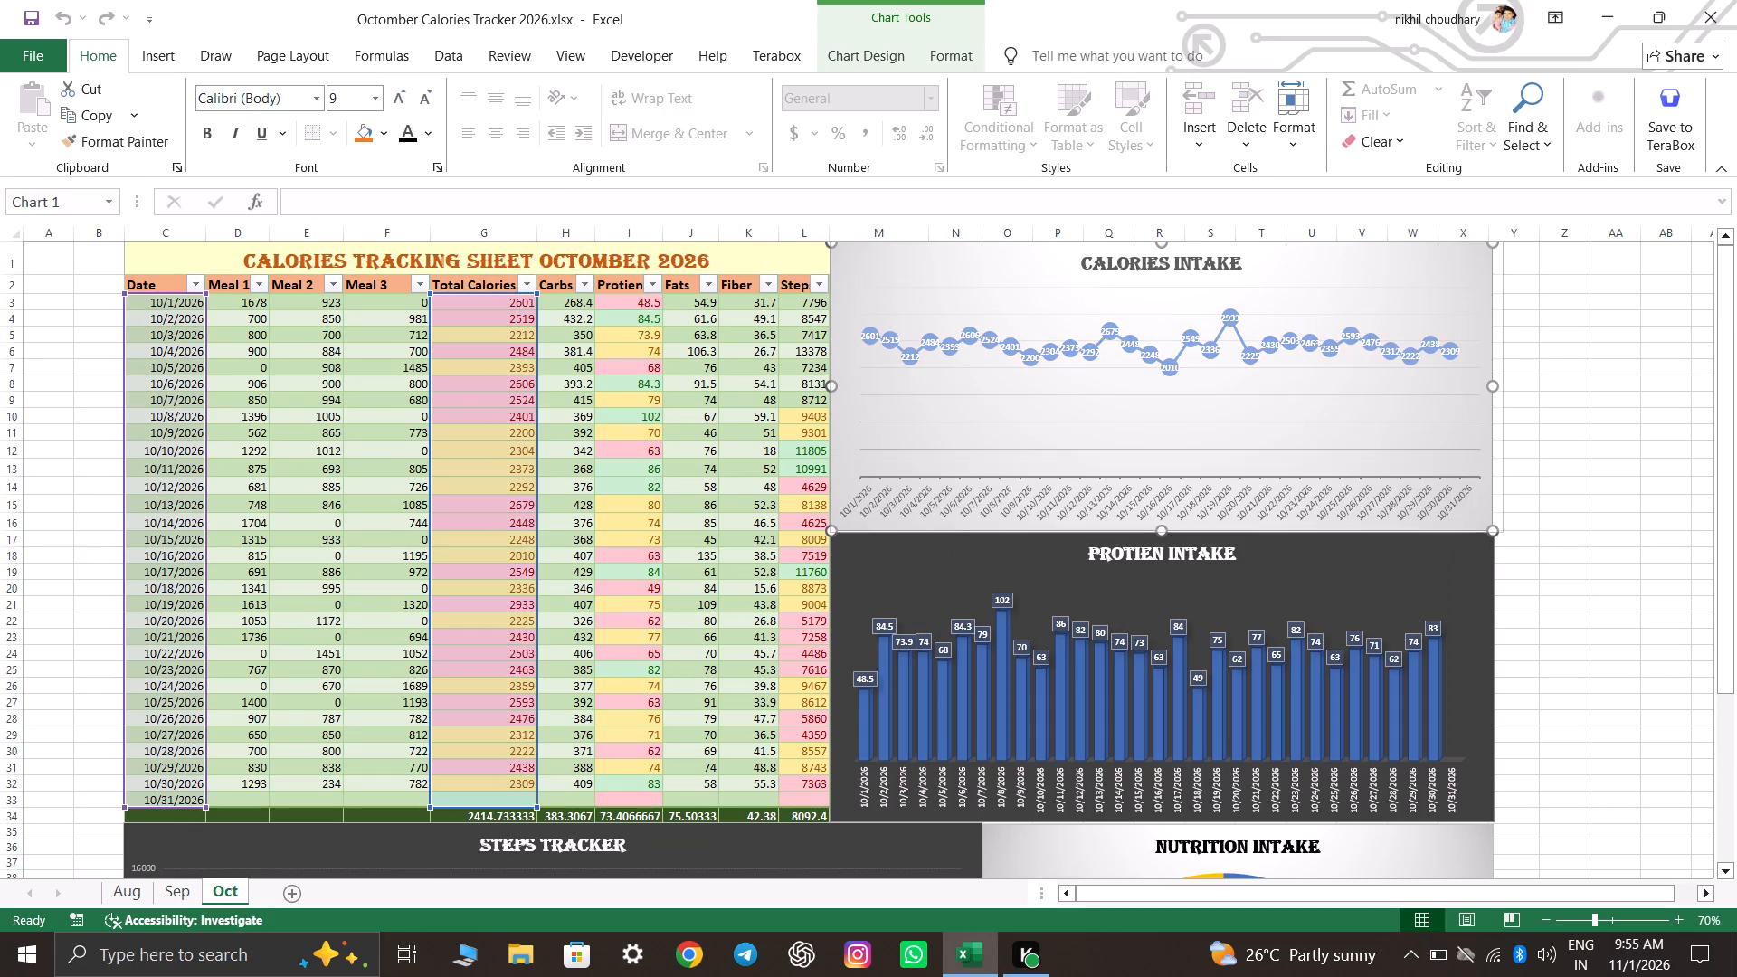
{"action": "left_click_drag", "start_coordinate": [1503, 532], "coordinate": [1542, 530]}
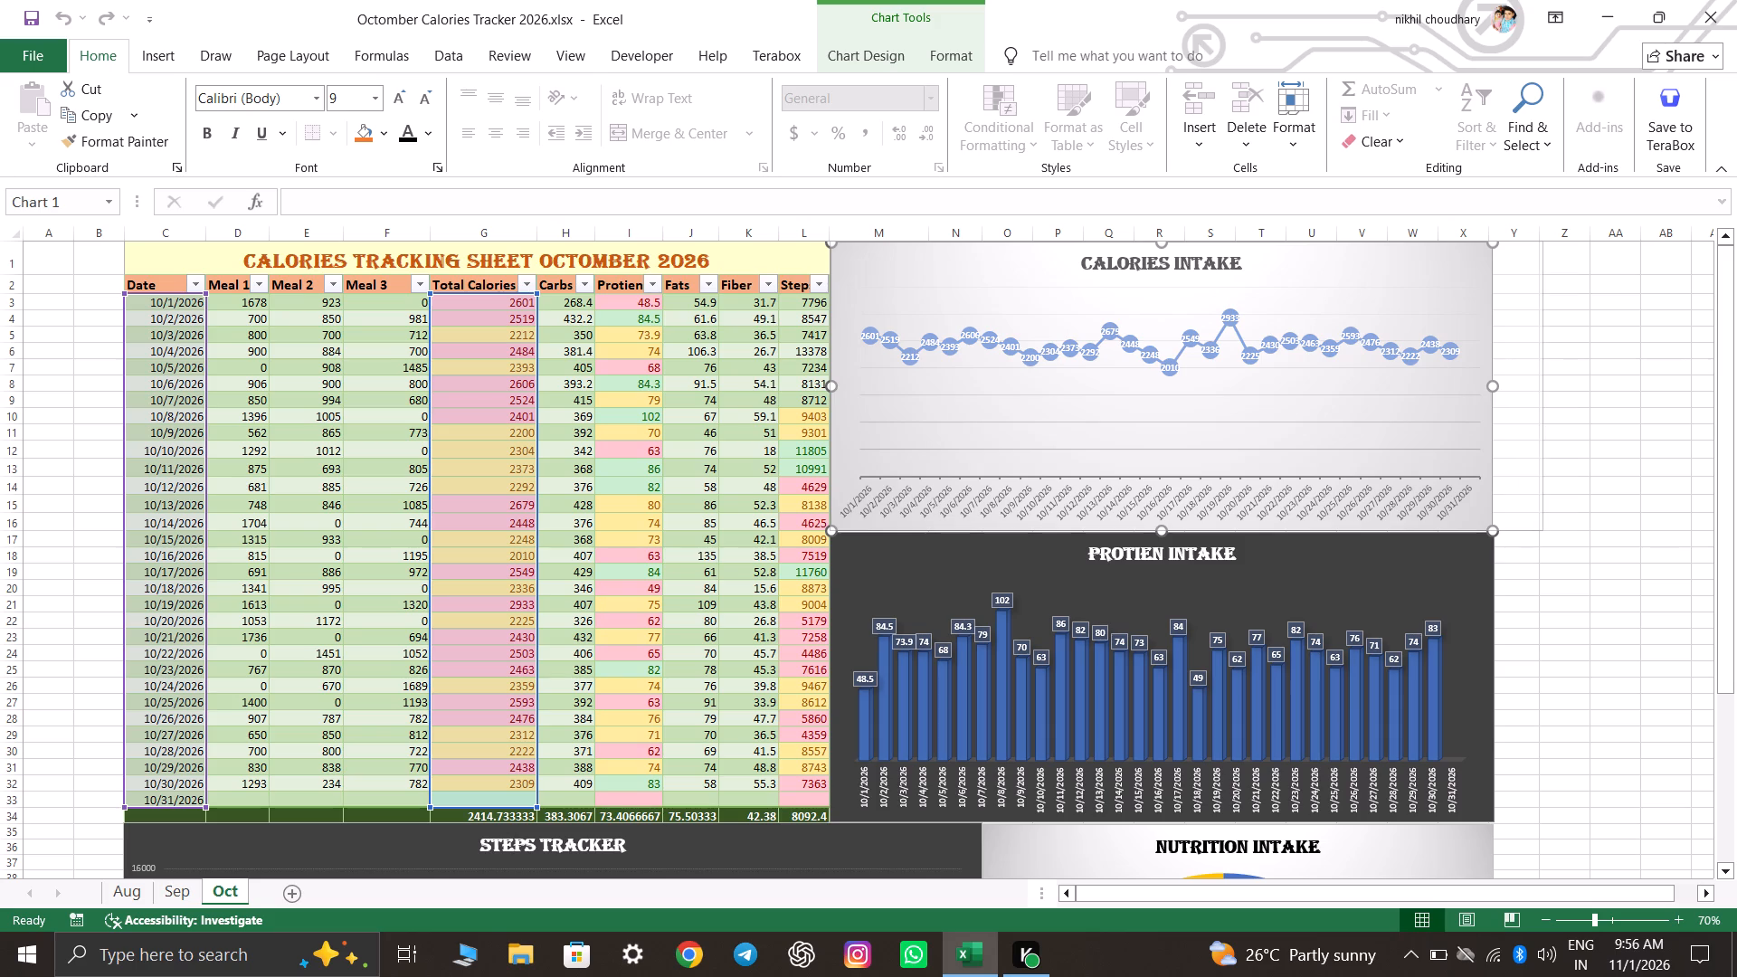
{"action": "left_click_drag", "start_coordinate": [1542, 530], "coordinate": [1537, 530]}
{"action": "left_click_drag", "start_coordinate": [1537, 530], "coordinate": [1542, 530]}
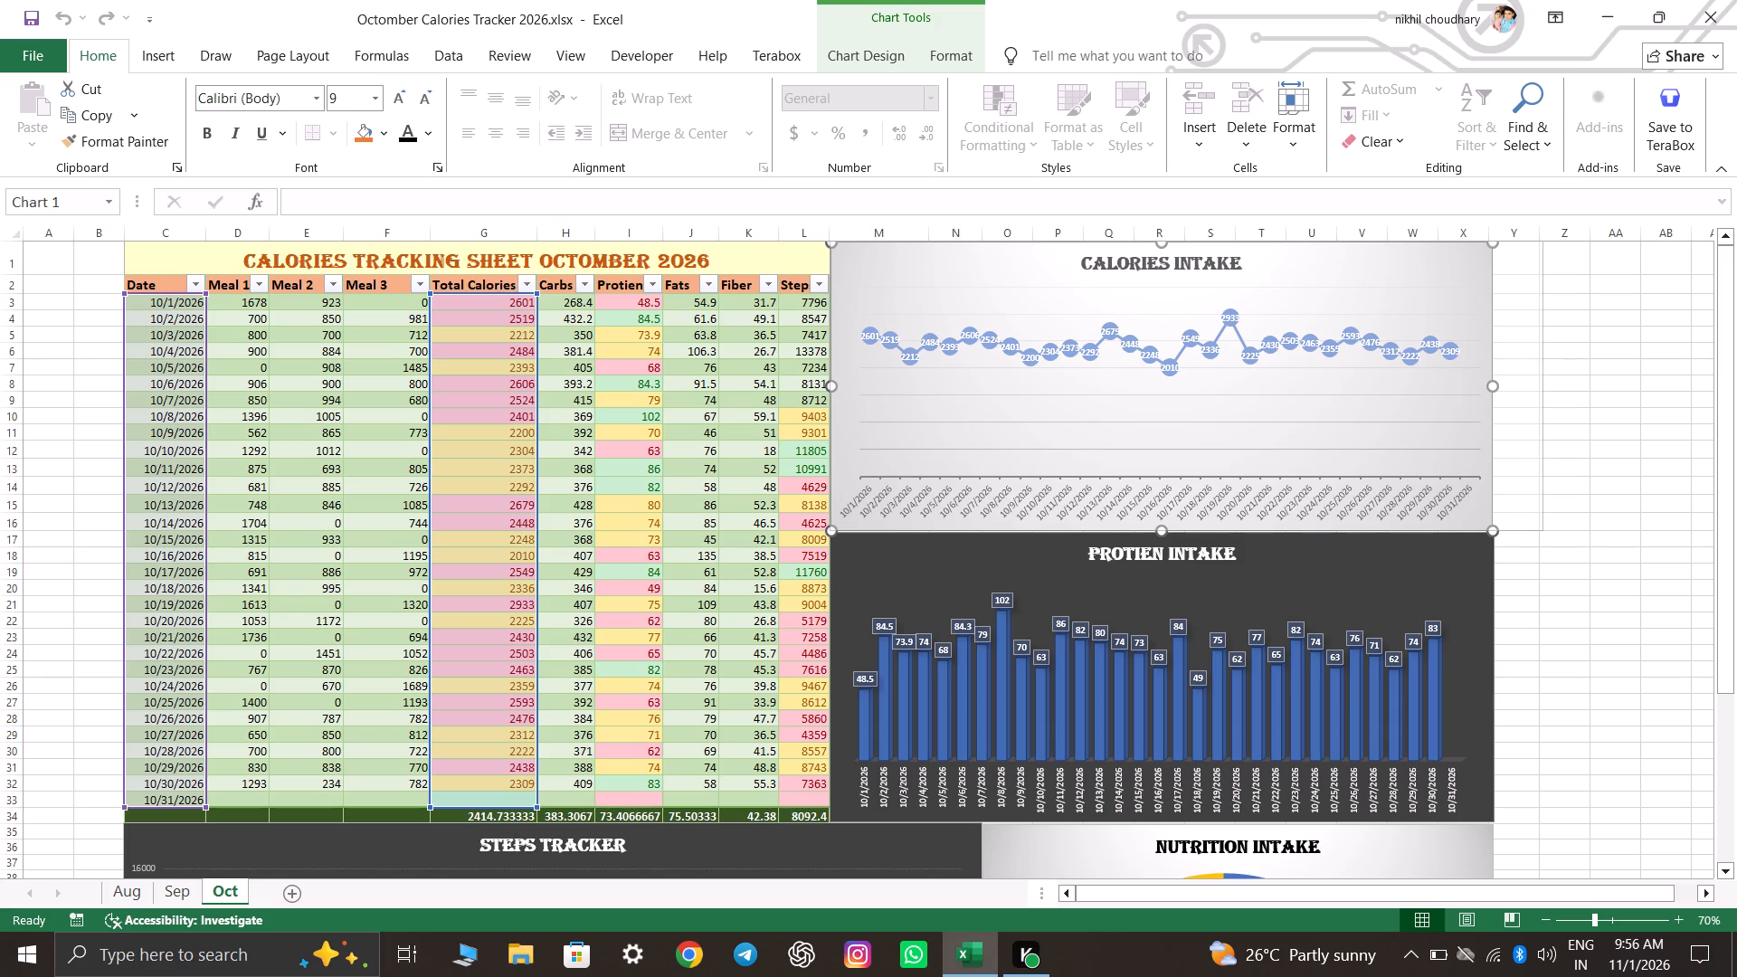
{"action": "left_click_drag", "start_coordinate": [1542, 530], "coordinate": [1540, 530]}
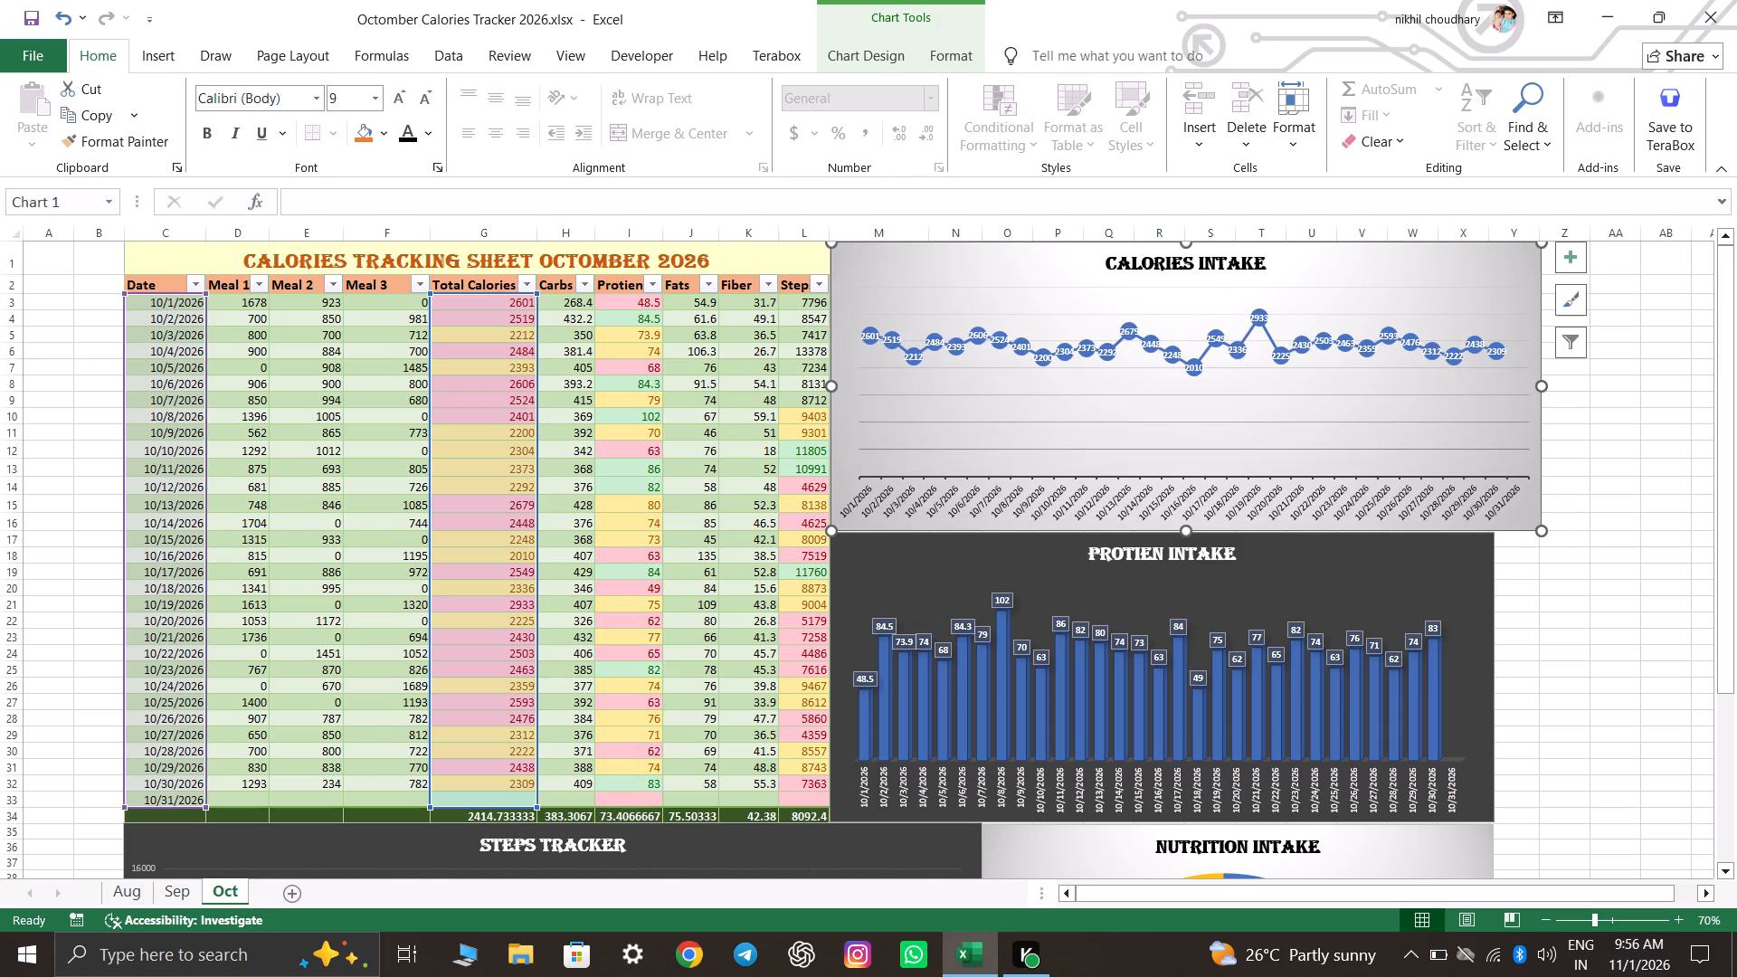
Widen October's Protien Intake chart to the end of column Y and fit its top edge flush beneath the Calories Intake chart.
{"action": "left_click", "coordinate": [1582, 634]}
{"action": "left_click", "coordinate": [1464, 565]}
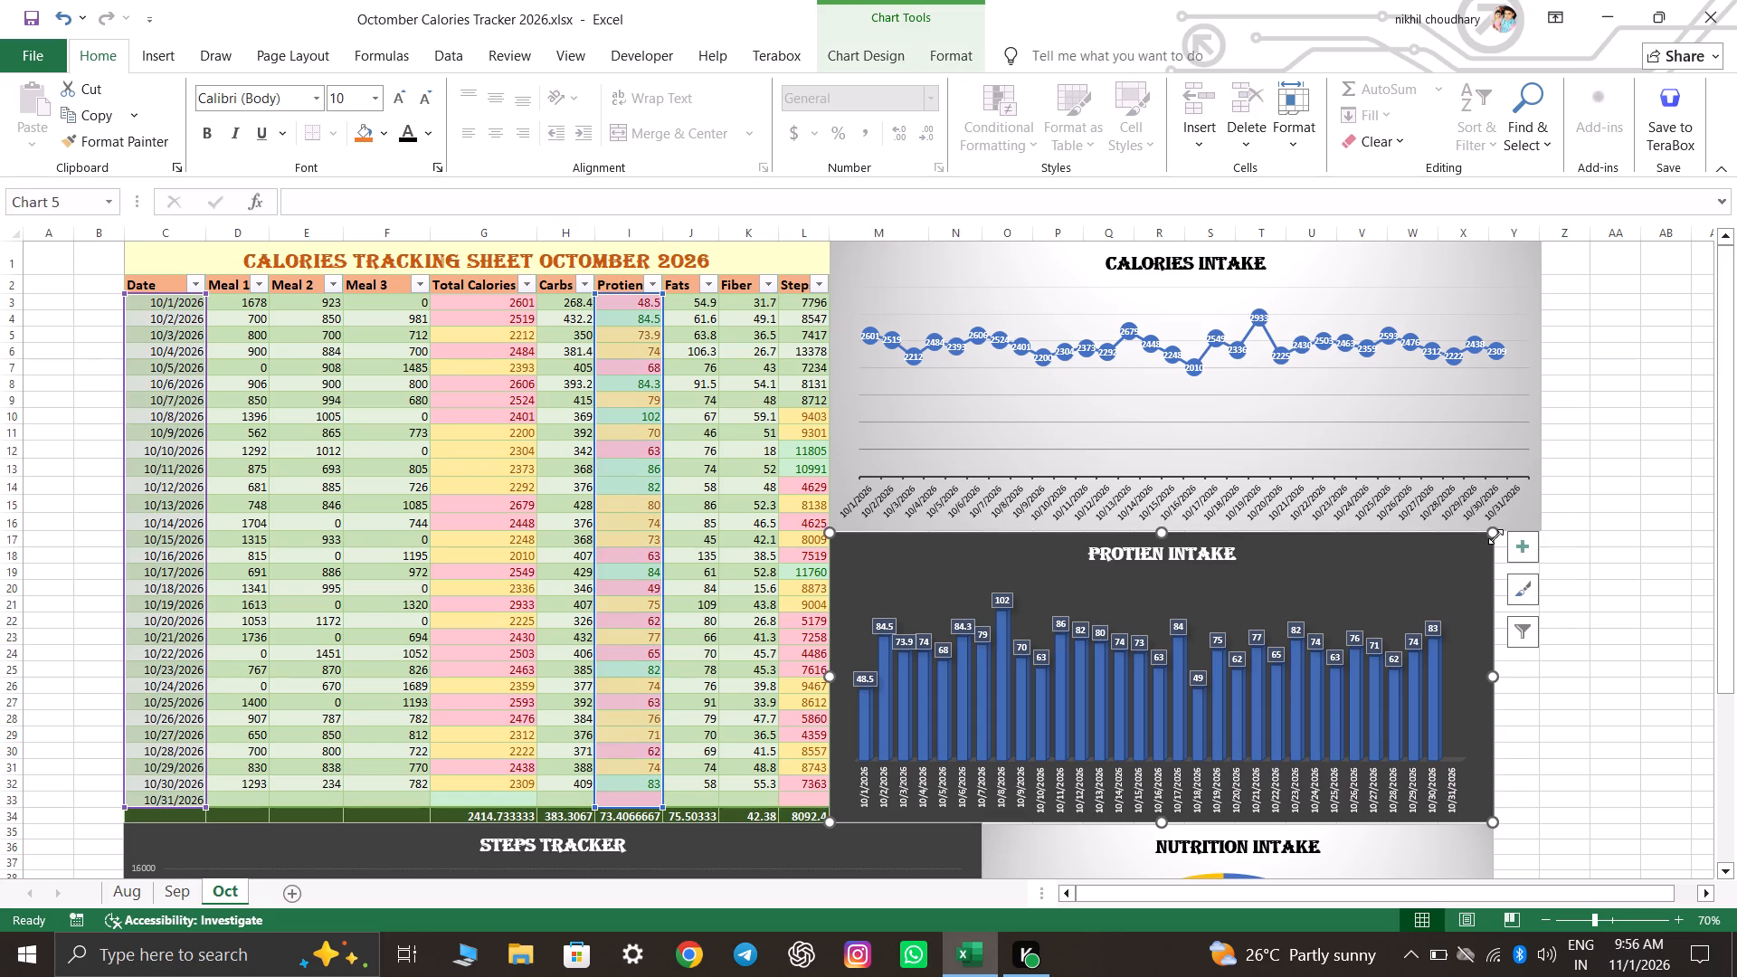
{"action": "left_click_drag", "start_coordinate": [1495, 535], "coordinate": [1531, 532]}
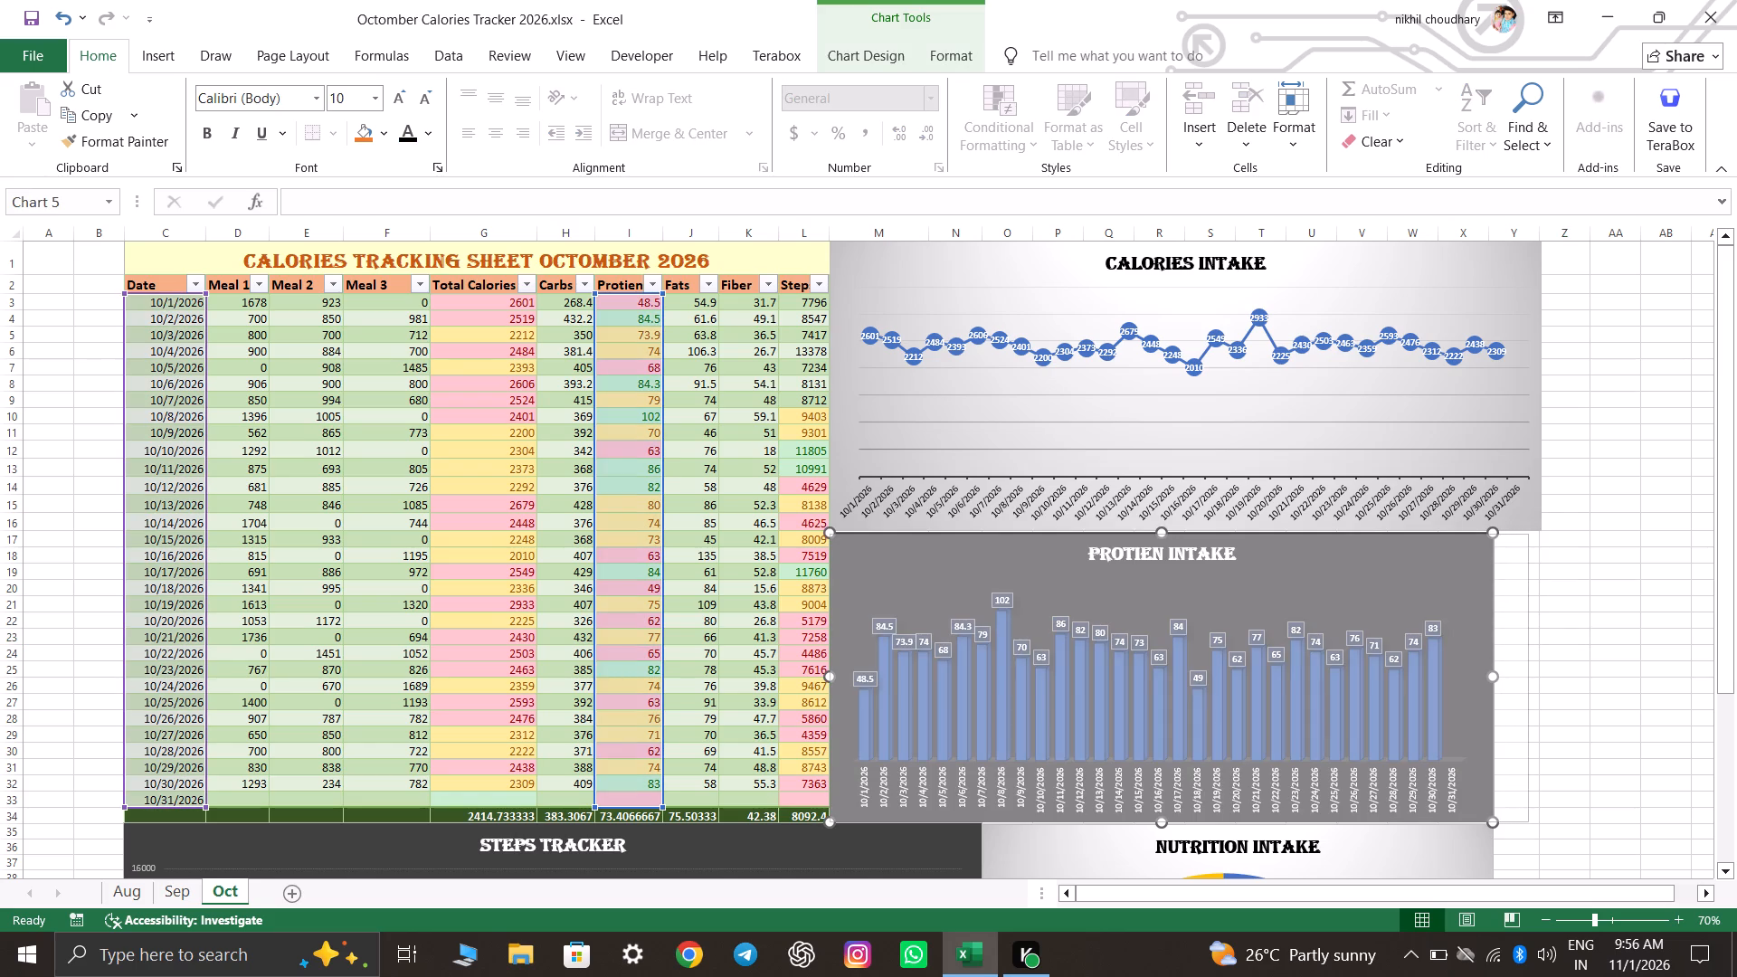
{"action": "left_click_drag", "start_coordinate": [1531, 532], "coordinate": [1542, 535]}
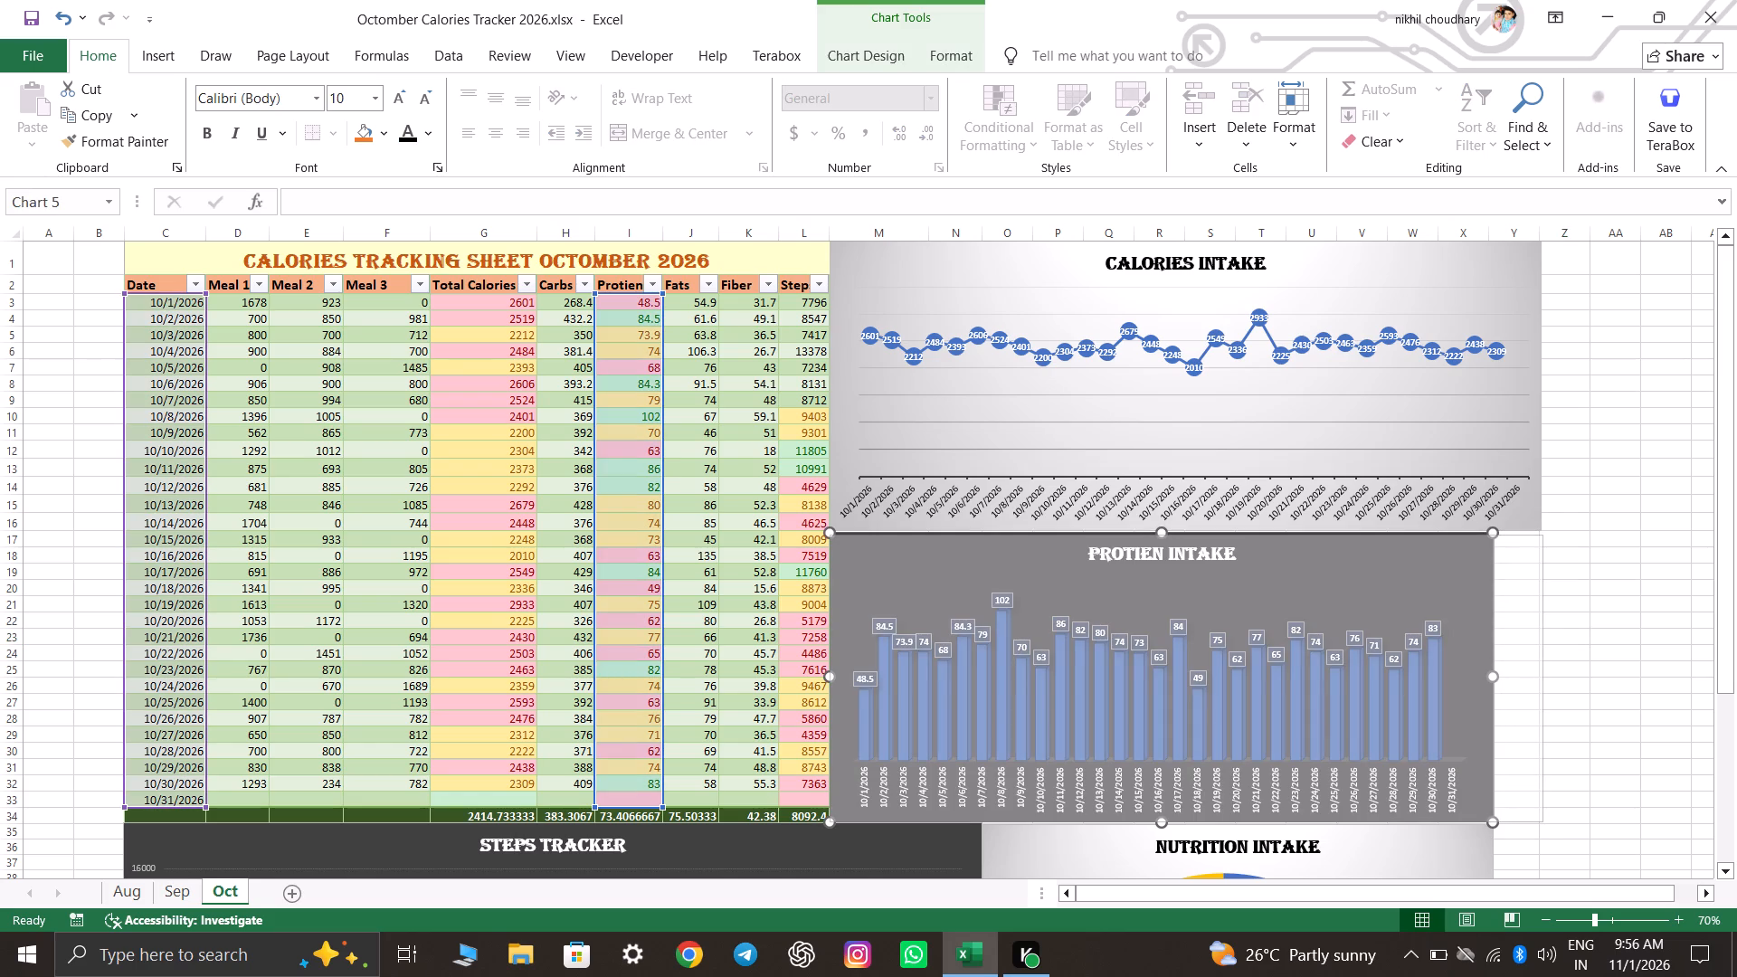
{"action": "left_click", "coordinate": [1595, 493]}
{"action": "left_click", "coordinate": [1516, 567]}
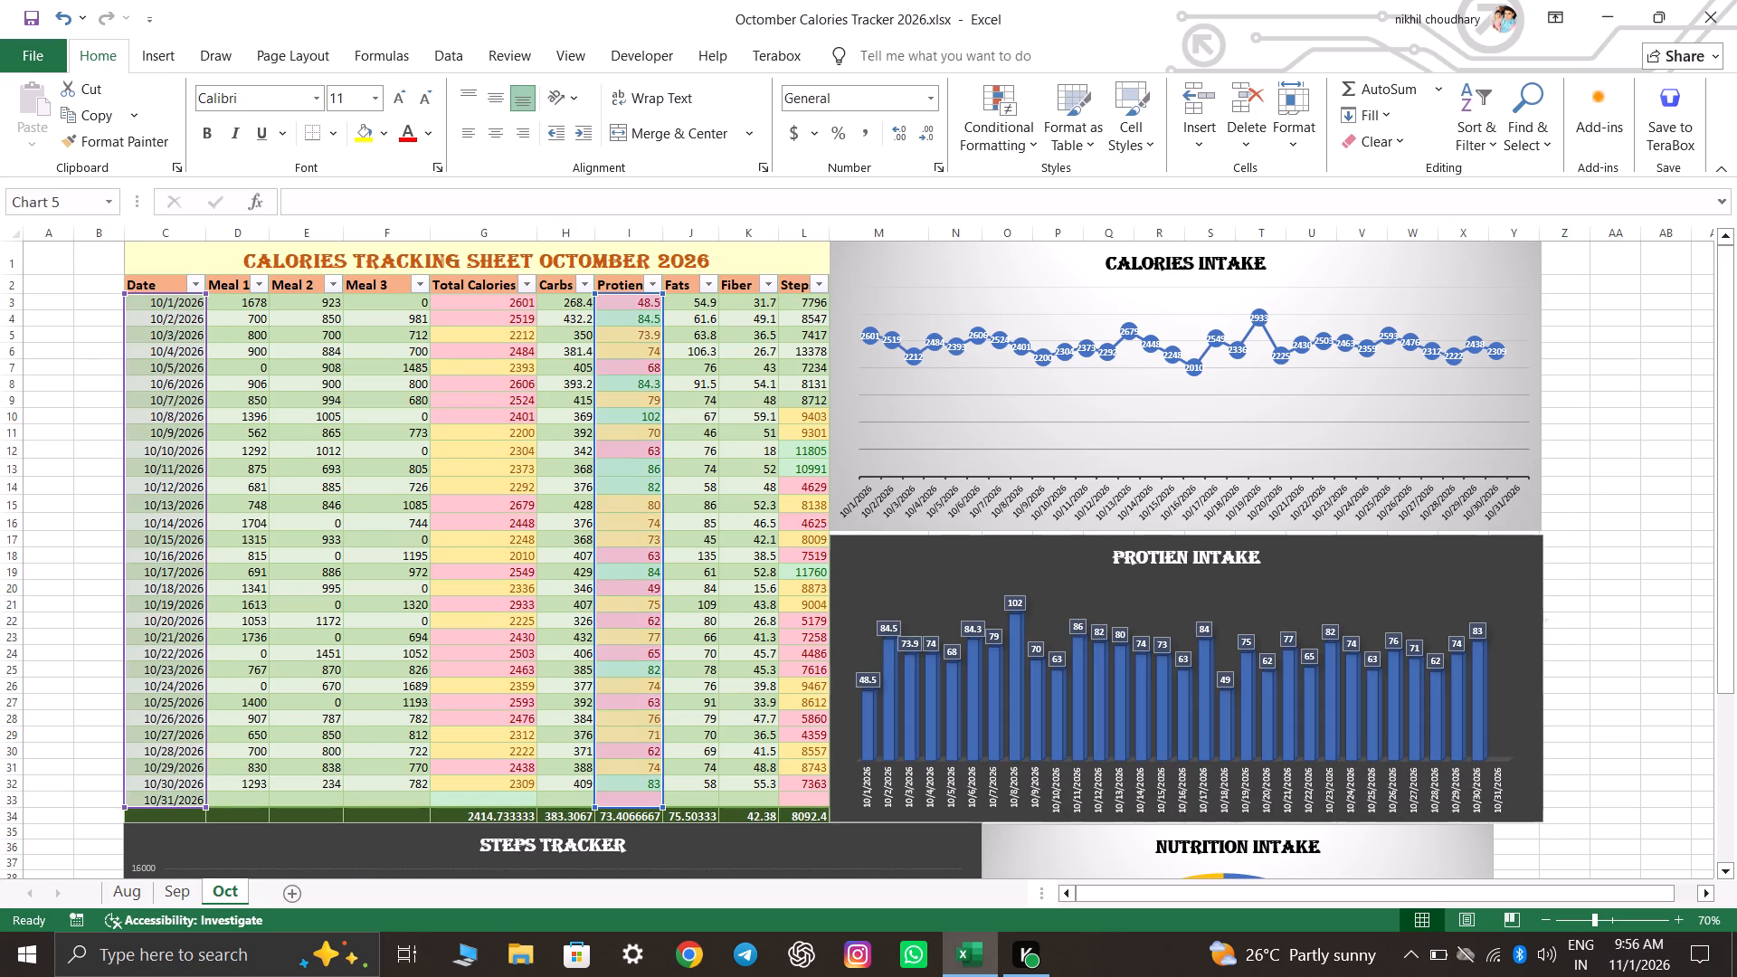
{"action": "left_click", "coordinate": [1542, 535]}
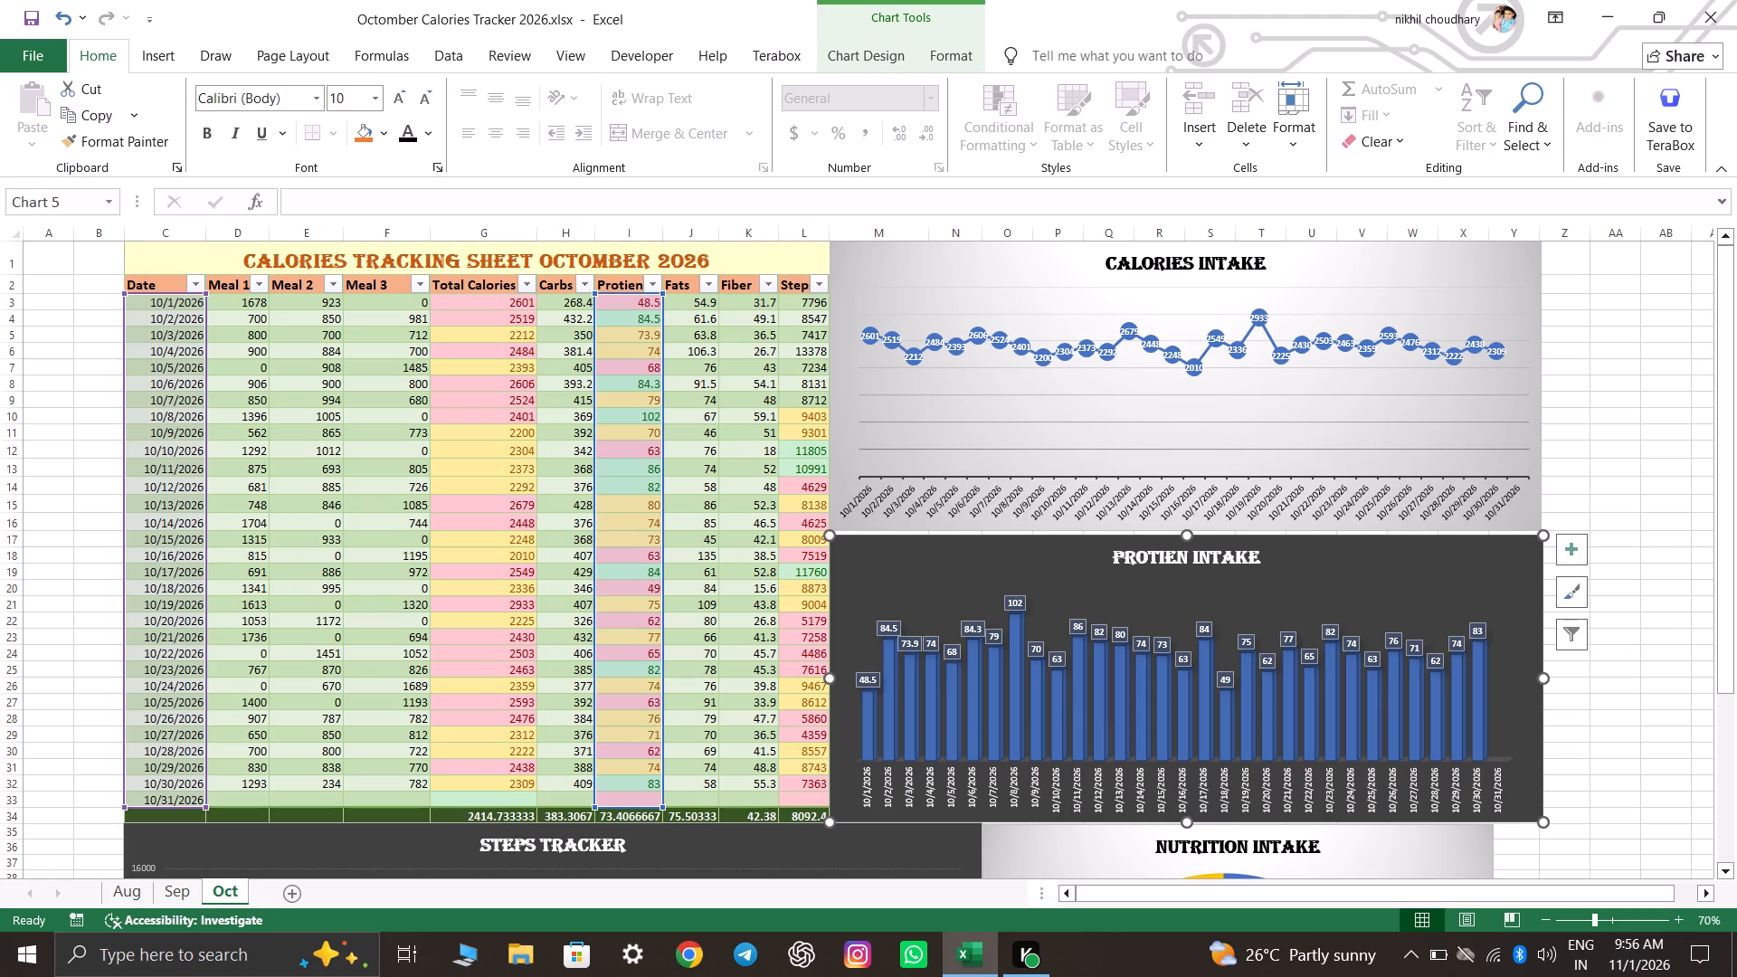
{"action": "left_click", "coordinate": [1602, 520]}
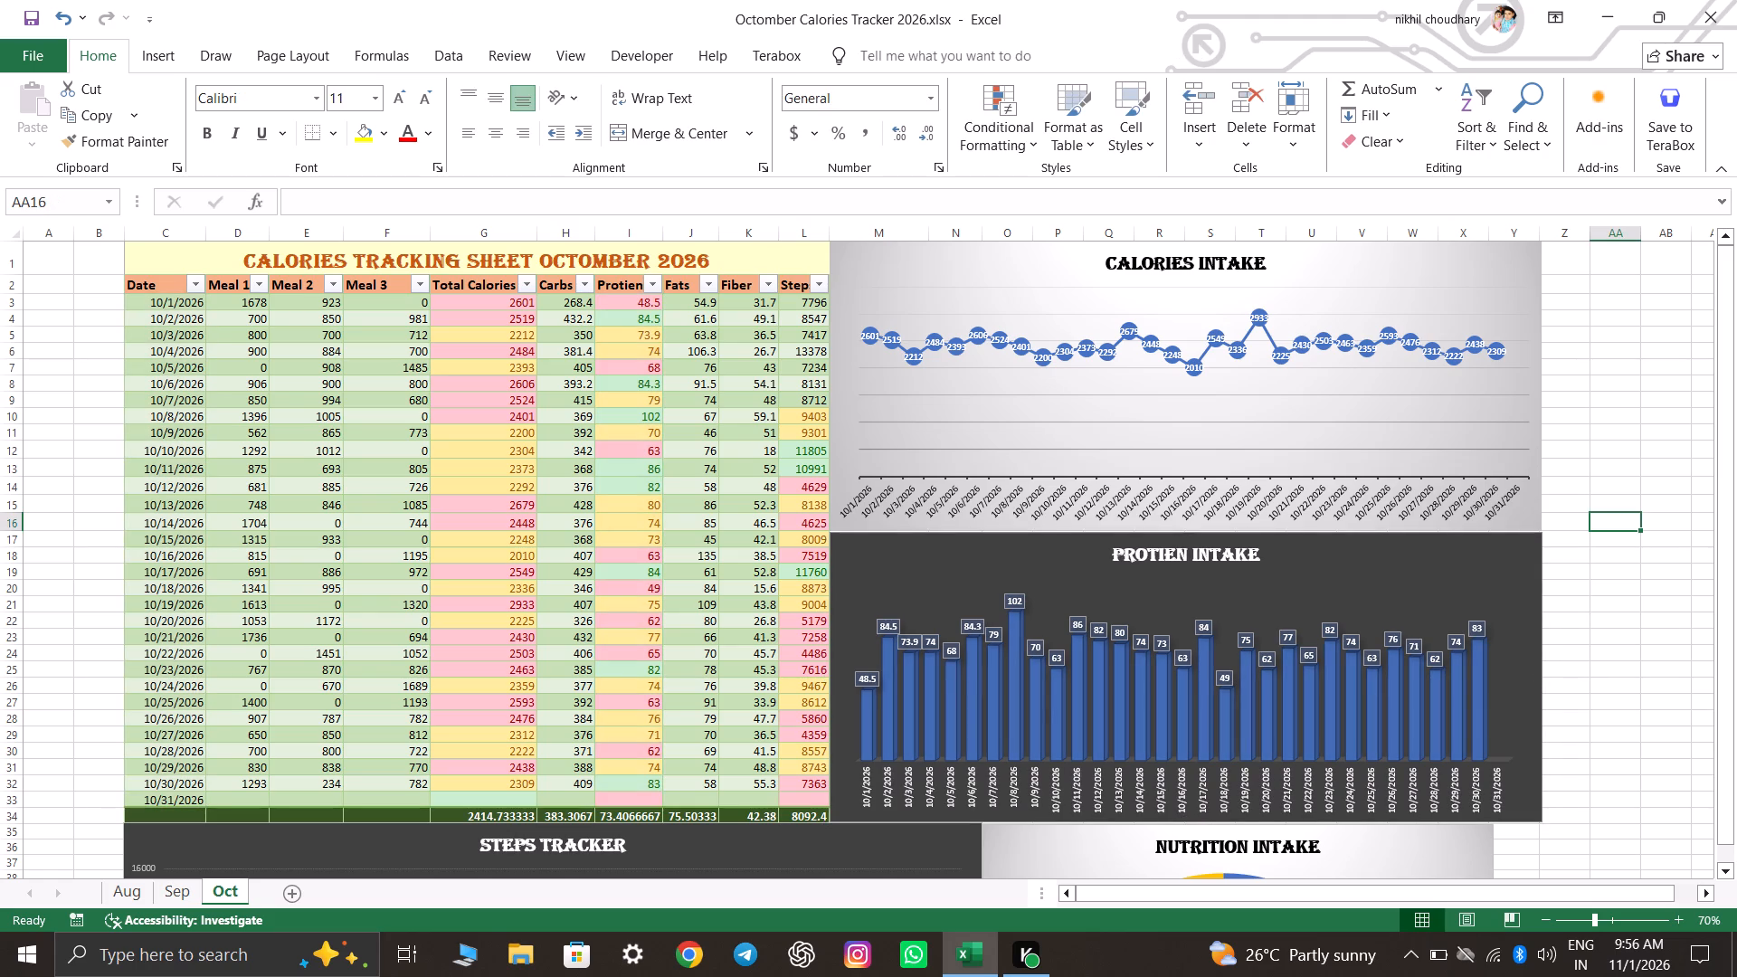
Move October's Nutrition Intake pie sideways to end at column Y, directly beneath the Protien Intake chart.
{"action": "scroll", "coordinate": [1620, 588], "scroll_direction": "down", "scroll_amount": 9}
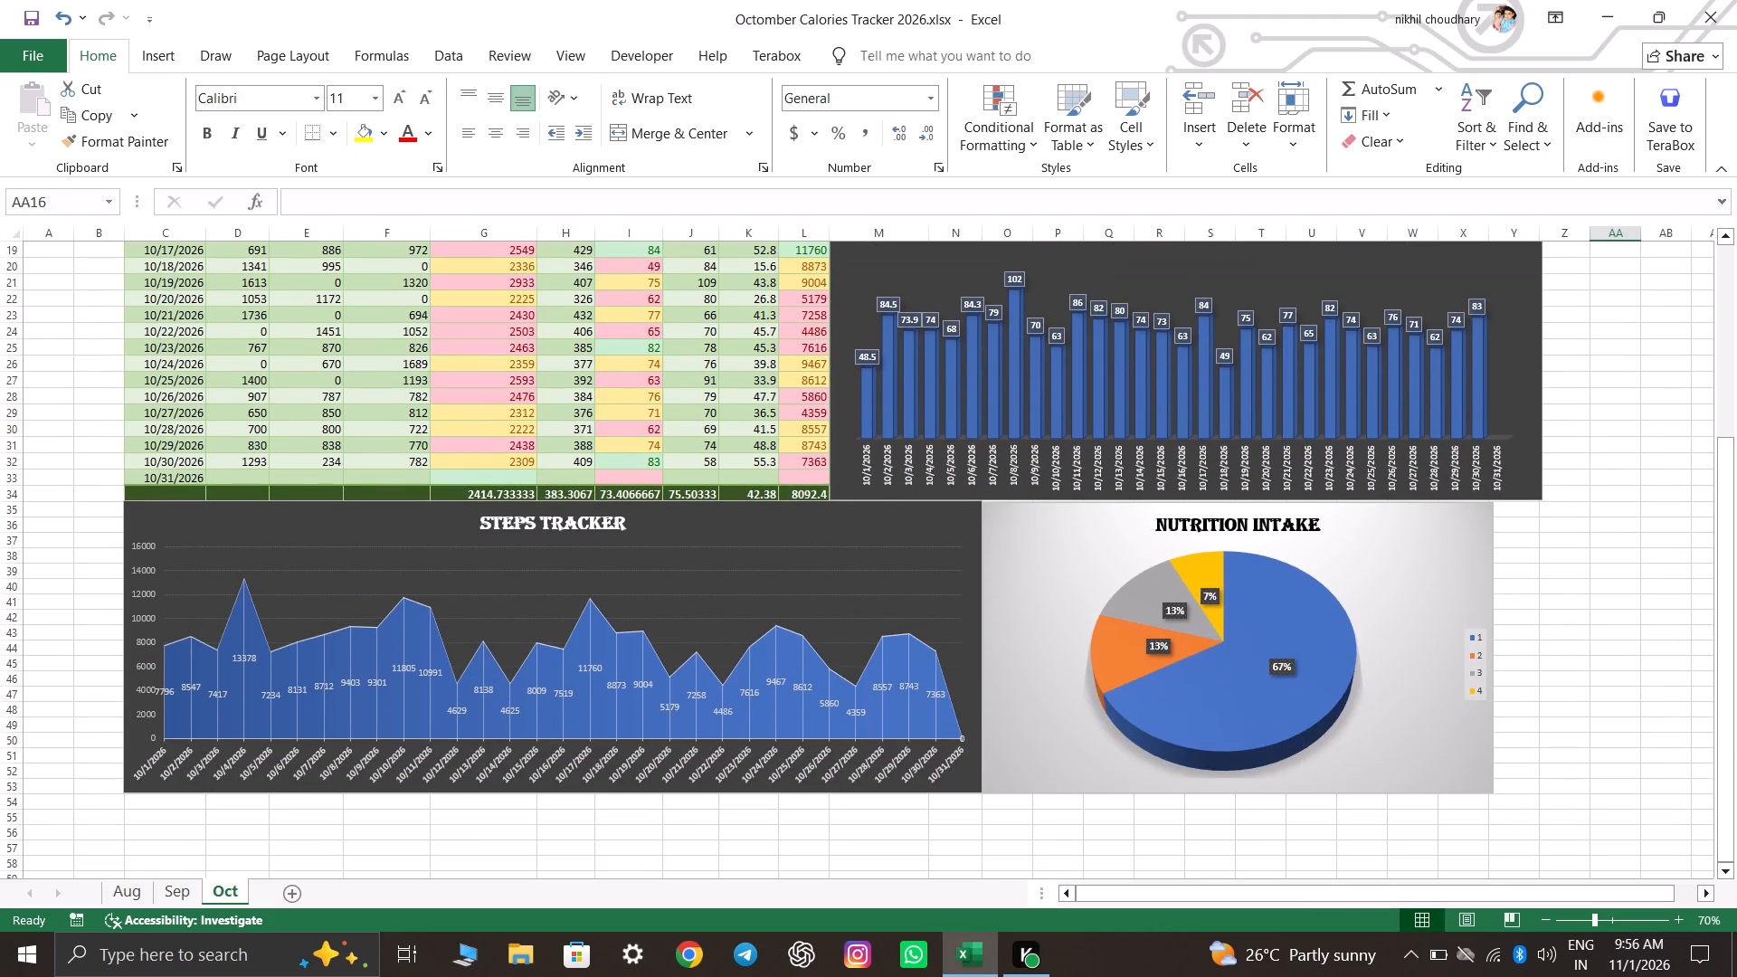
{"action": "left_click_drag", "start_coordinate": [1381, 519], "coordinate": [1382, 518]}
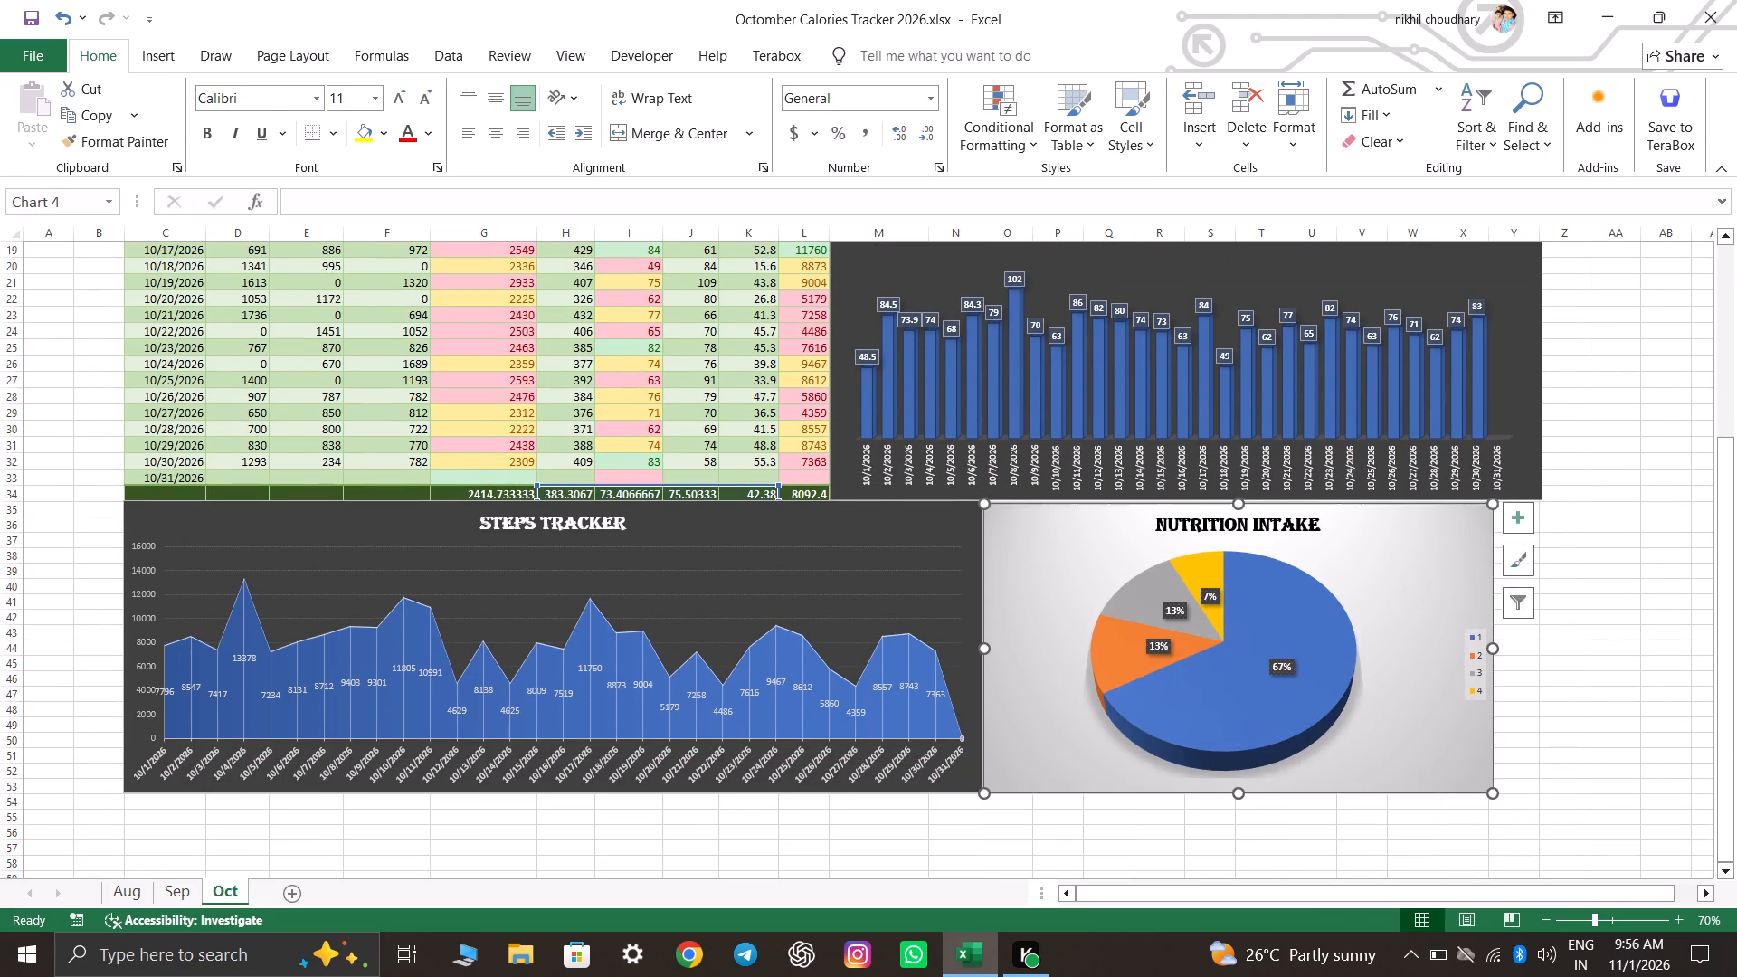
{"action": "left_click_drag", "start_coordinate": [1382, 518], "coordinate": [1429, 519]}
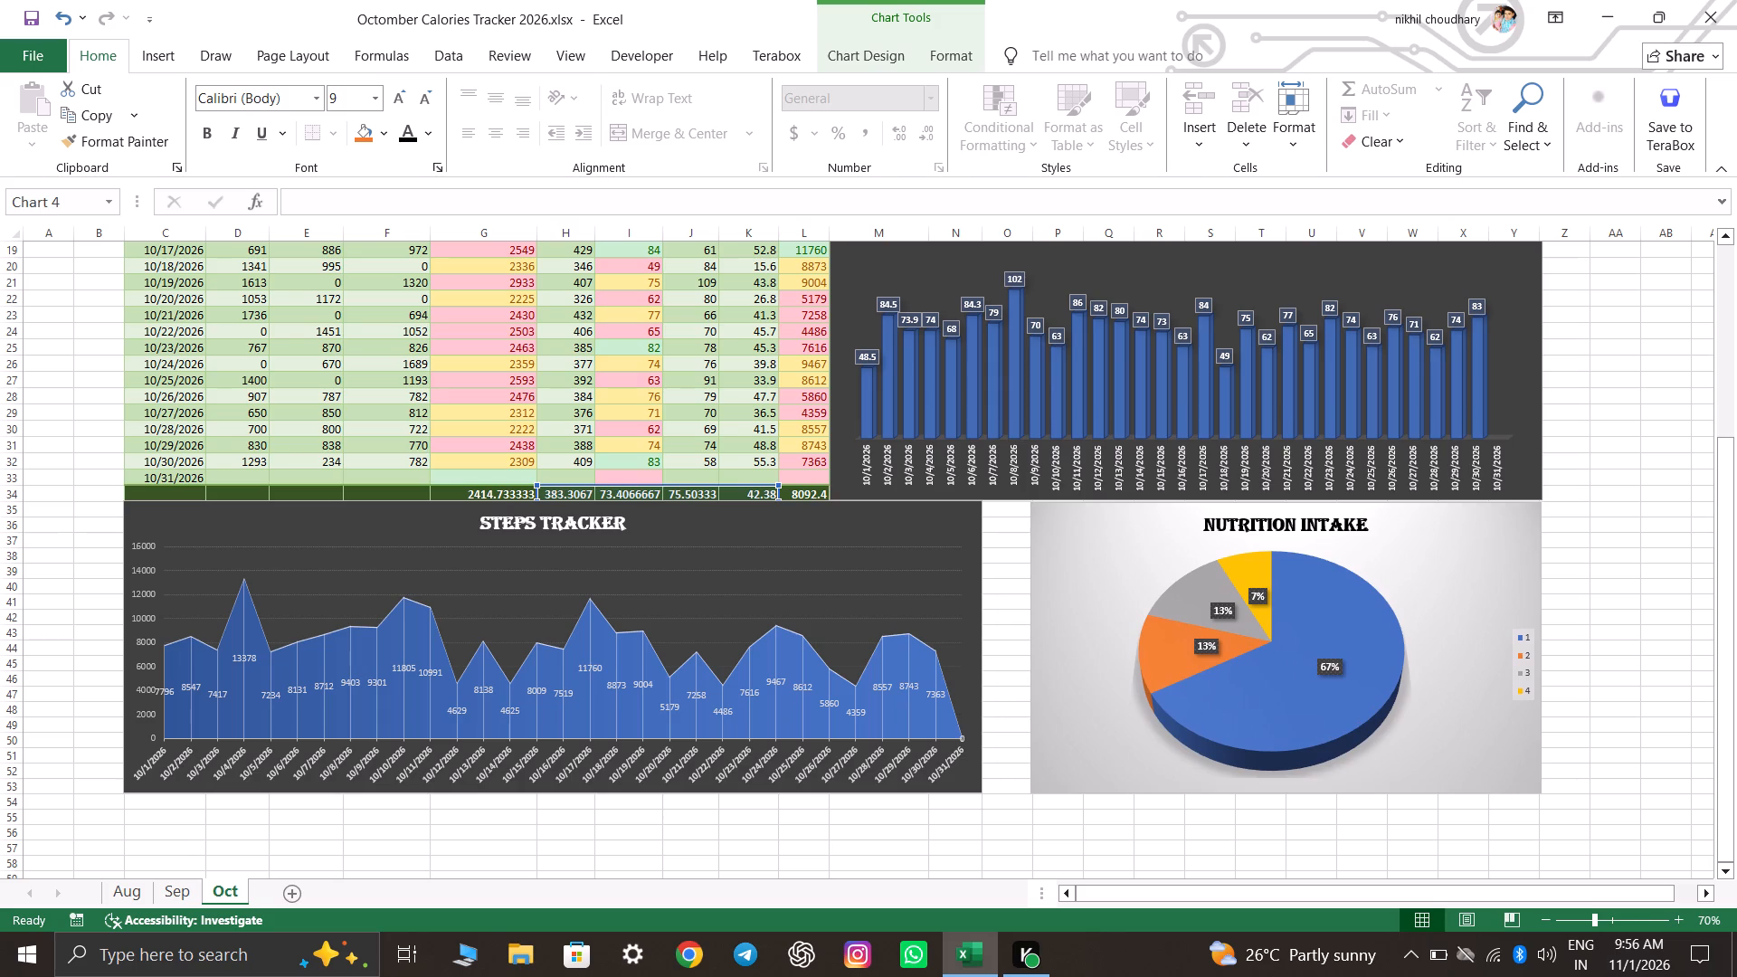
{"action": "left_click_drag", "start_coordinate": [1429, 519], "coordinate": [1429, 517]}
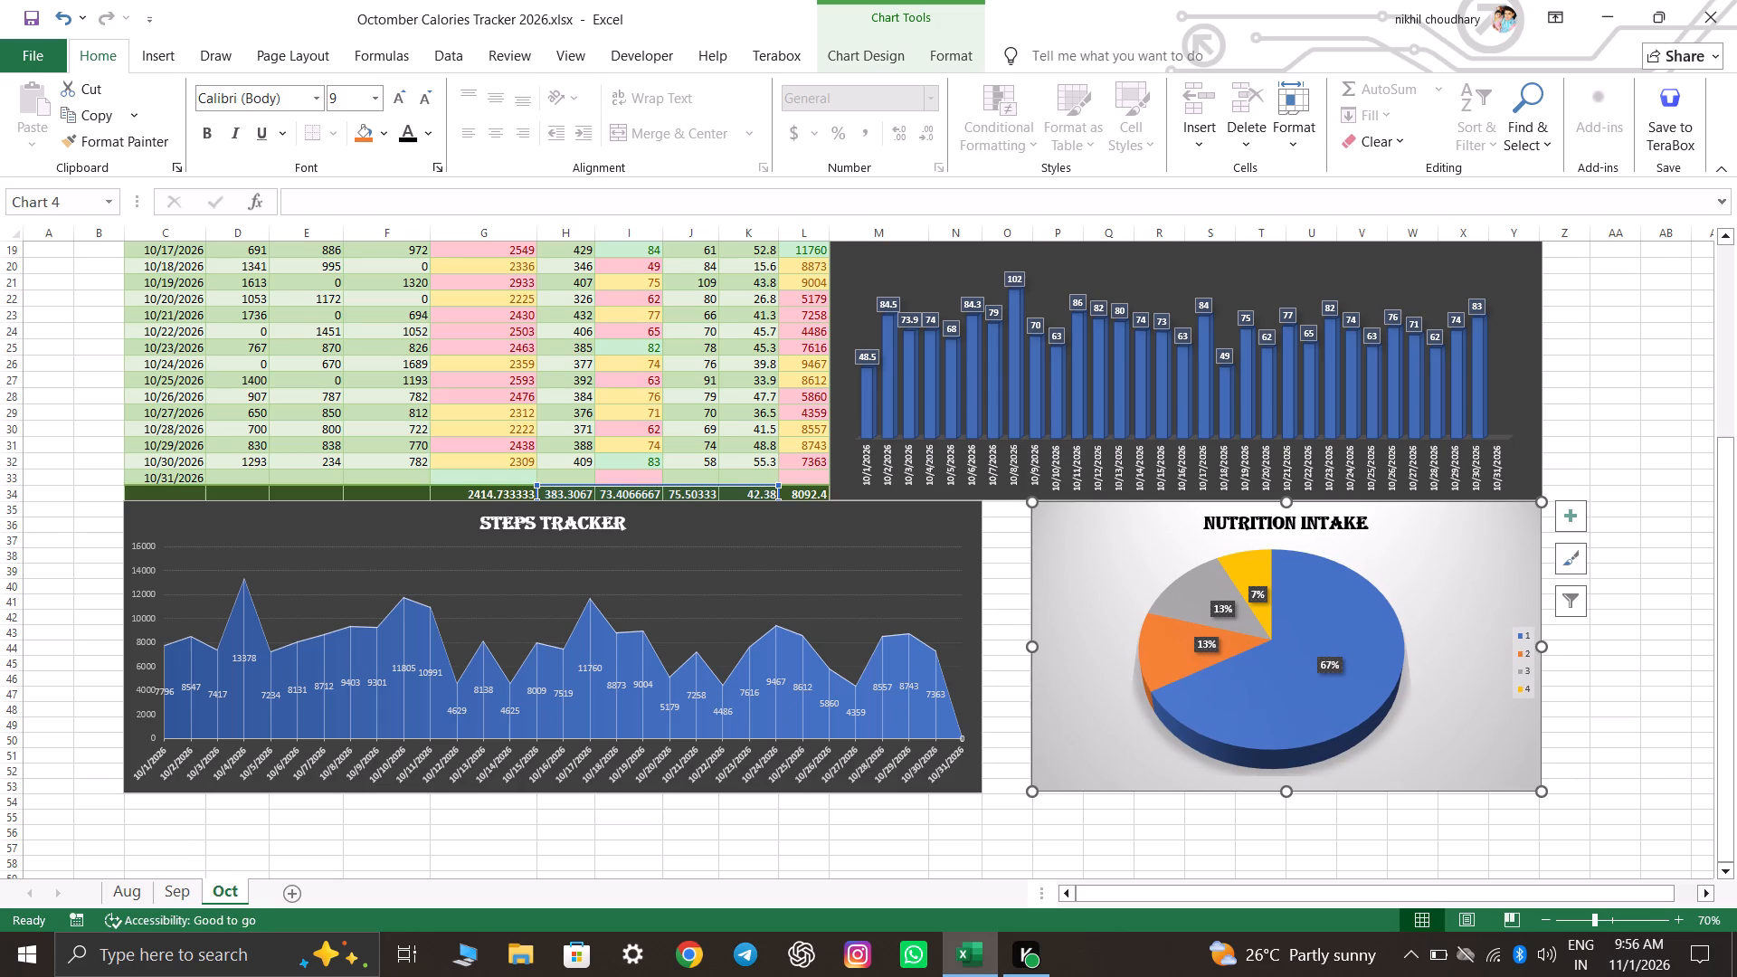
{"action": "left_click", "coordinate": [1641, 625]}
Enlarge October's Steps Tracker chart to close the gap to the Nutrition Intake pie and the Protien Intake chart above.
{"action": "left_click", "coordinate": [965, 525]}
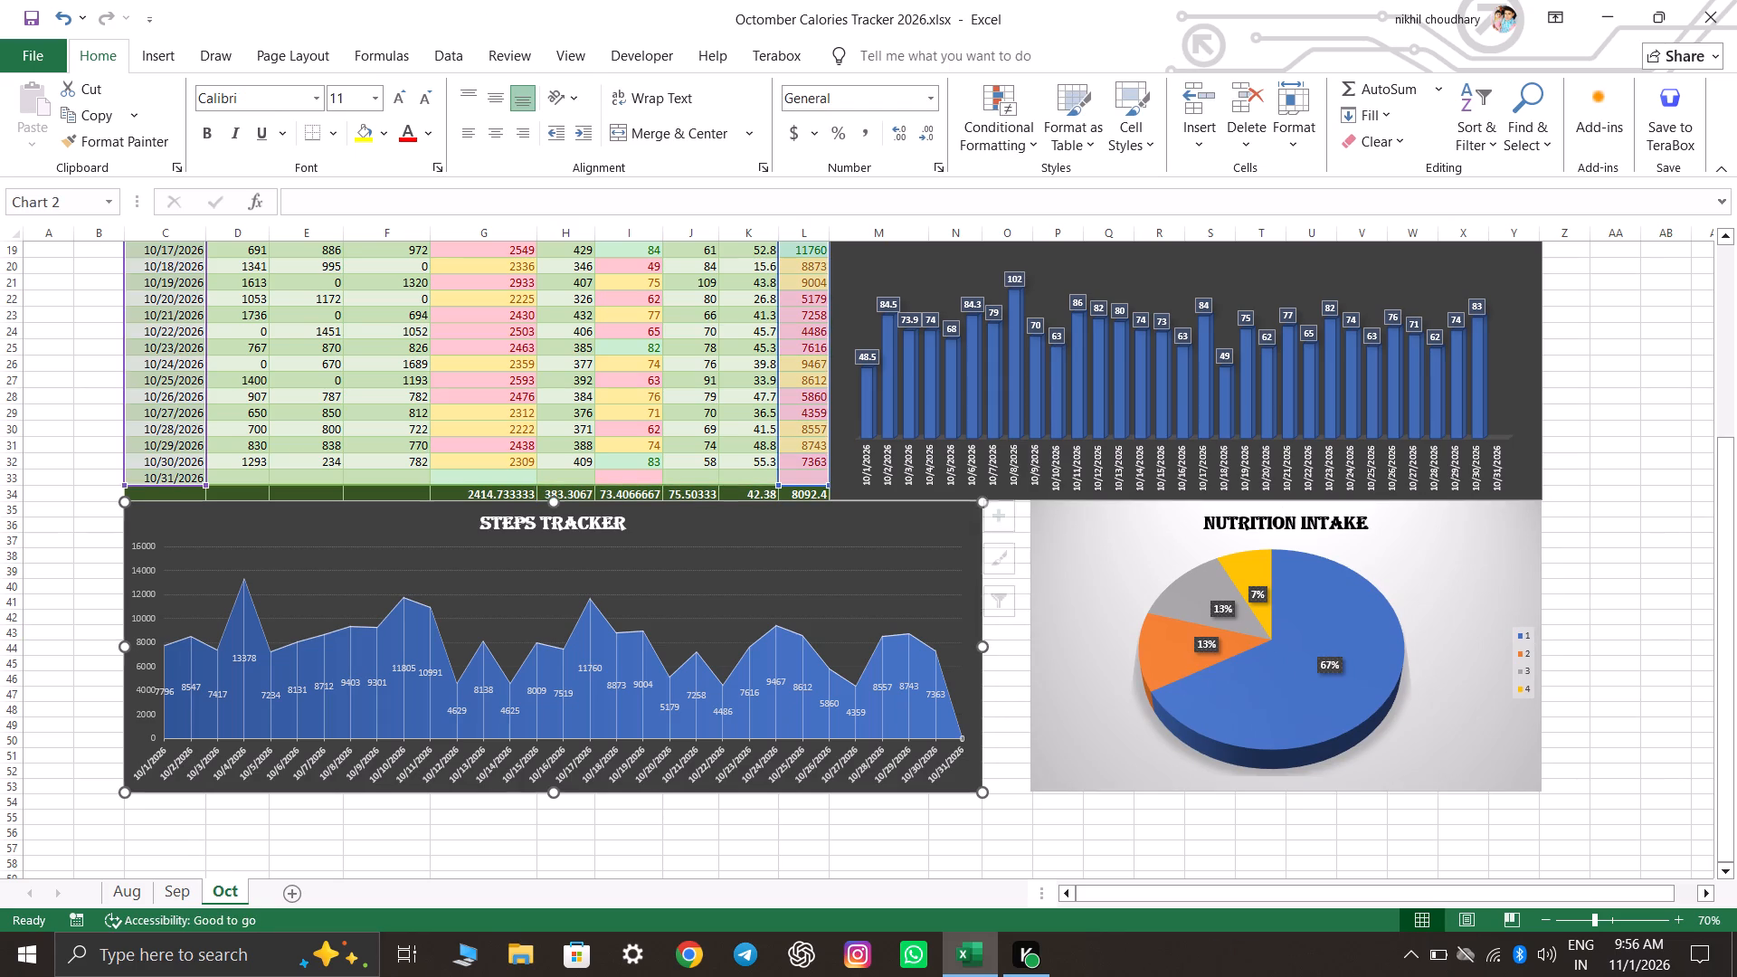
{"action": "left_click_drag", "start_coordinate": [987, 502], "coordinate": [1030, 507]}
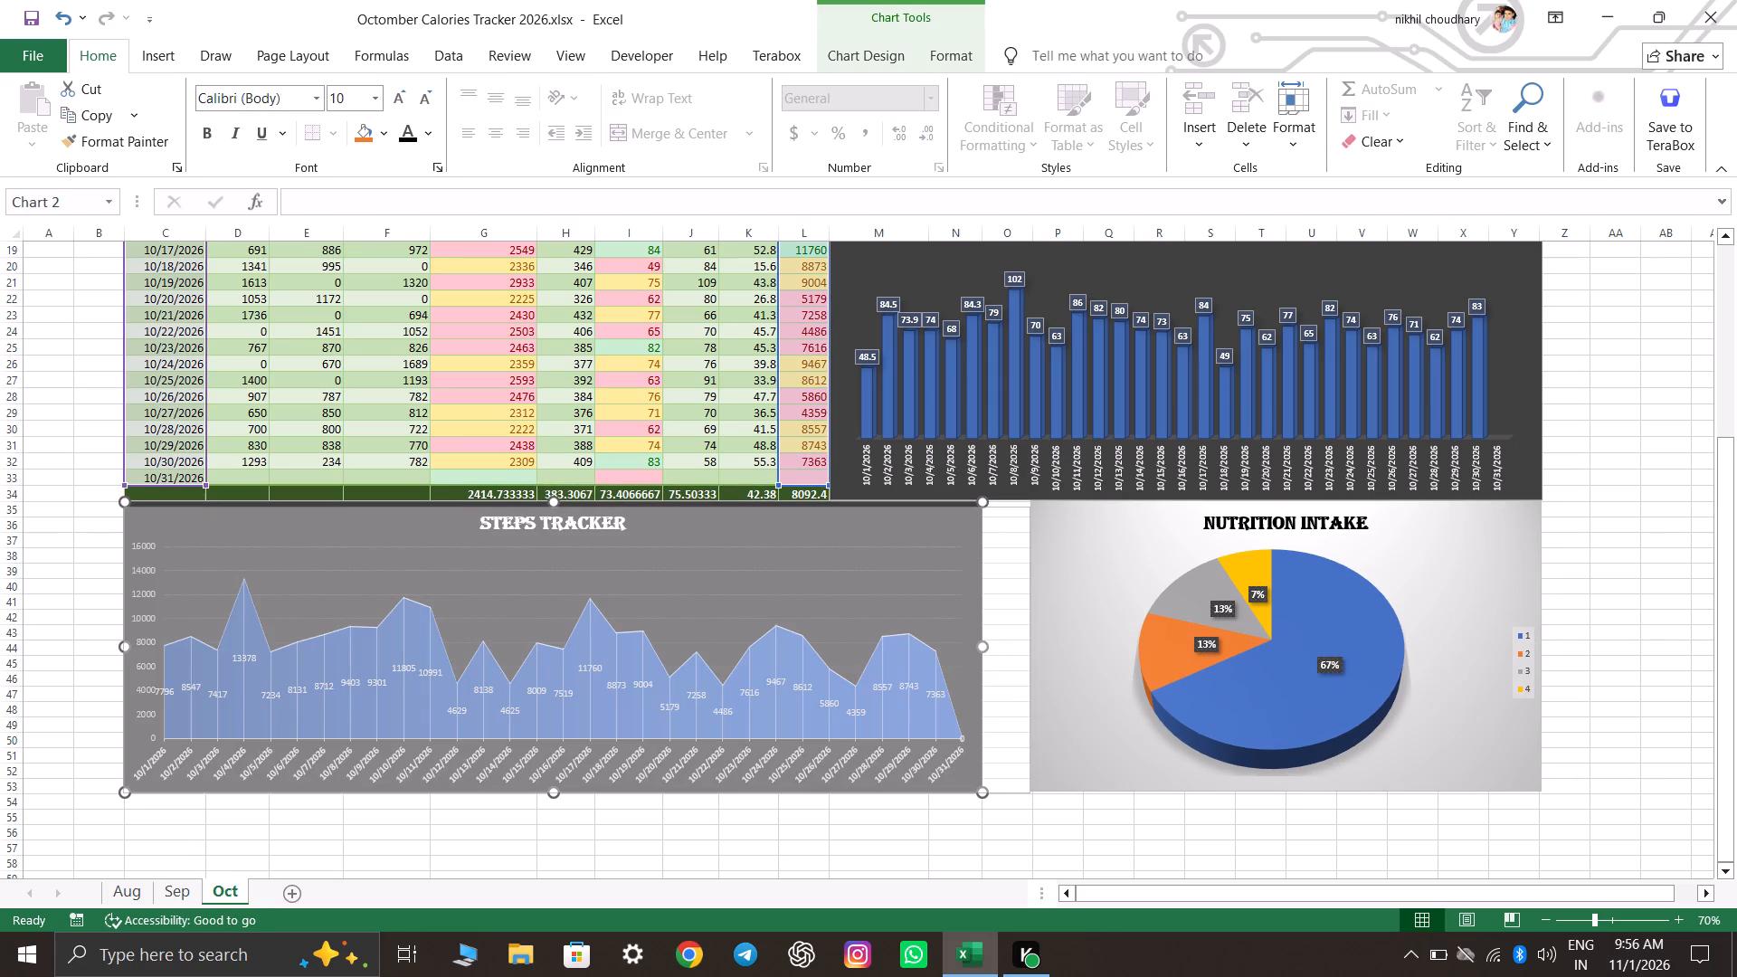
{"action": "left_click_drag", "start_coordinate": [1030, 507], "coordinate": [1032, 501]}
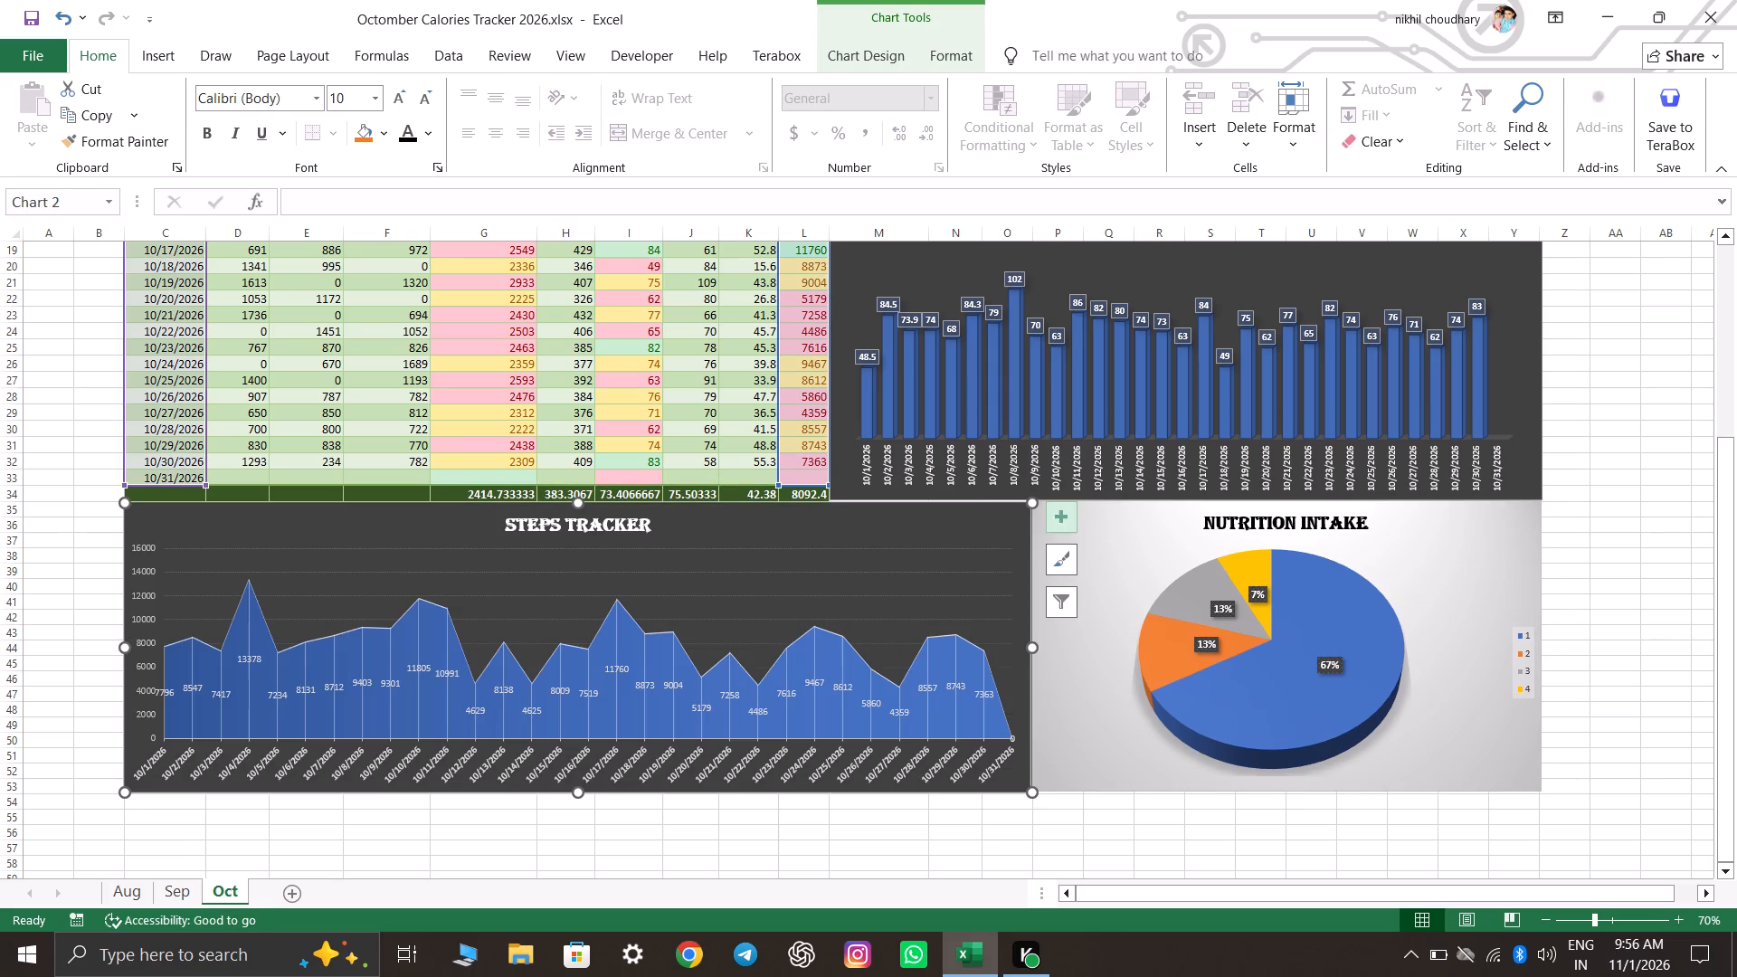
{"action": "left_click", "coordinate": [1246, 834]}
{"action": "left_click", "coordinate": [1007, 524]}
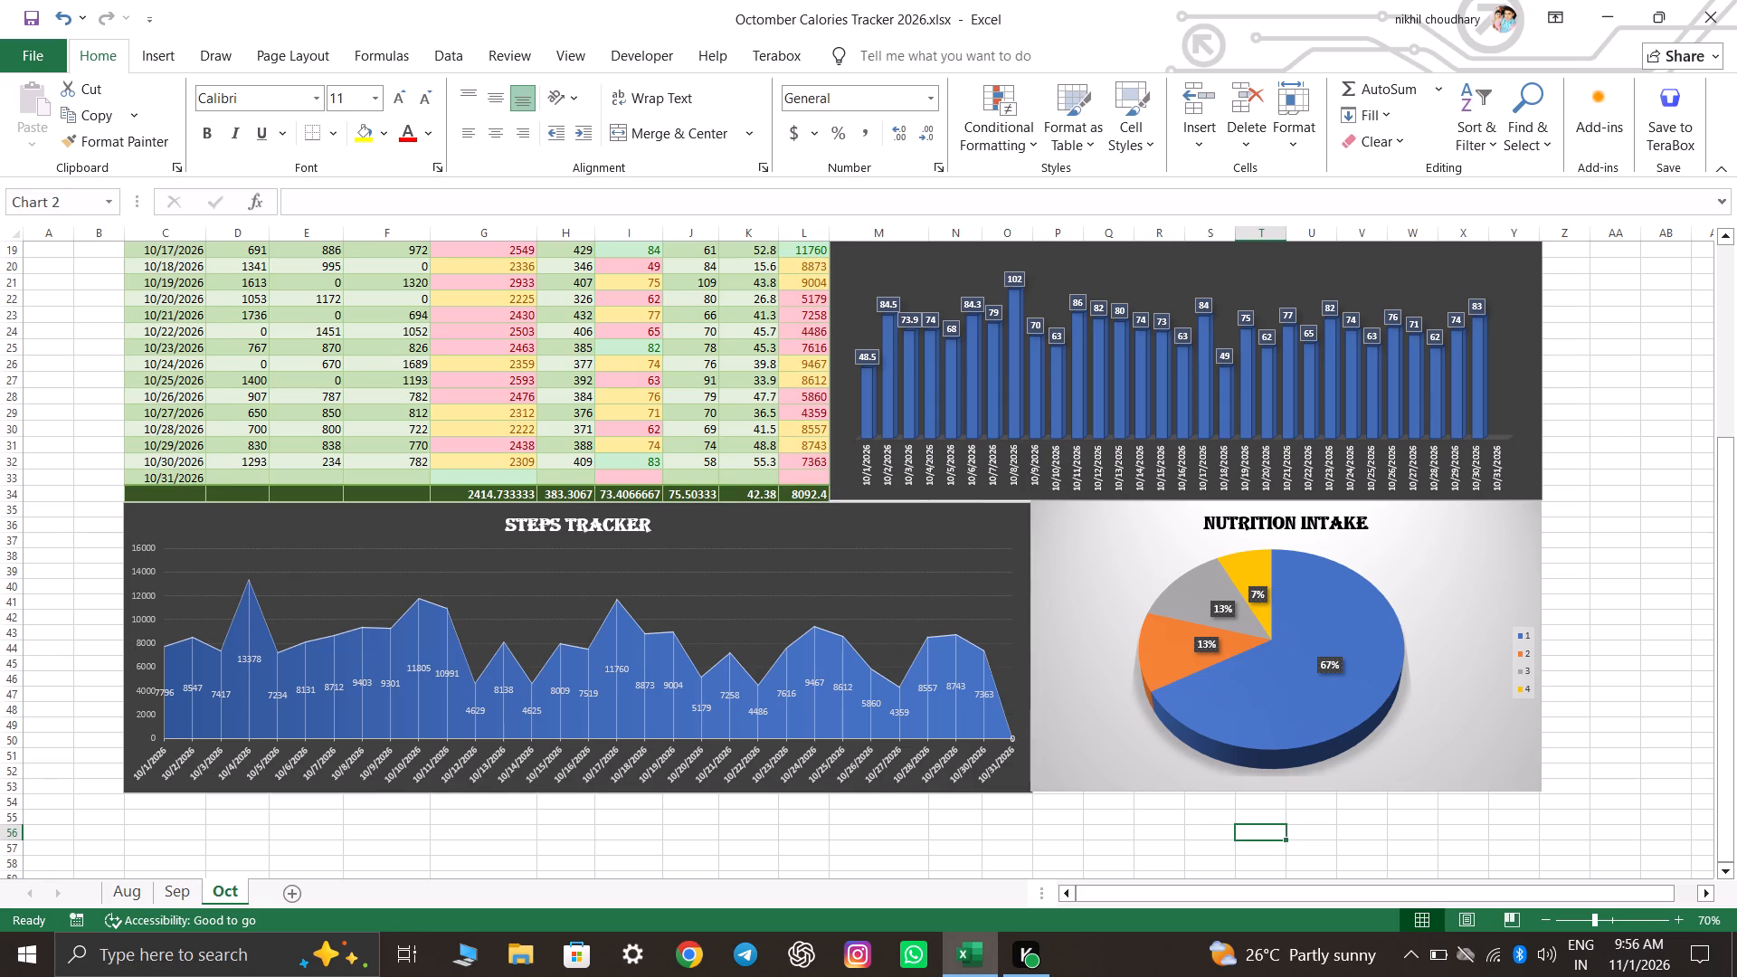
{"action": "left_click", "coordinate": [1030, 503]}
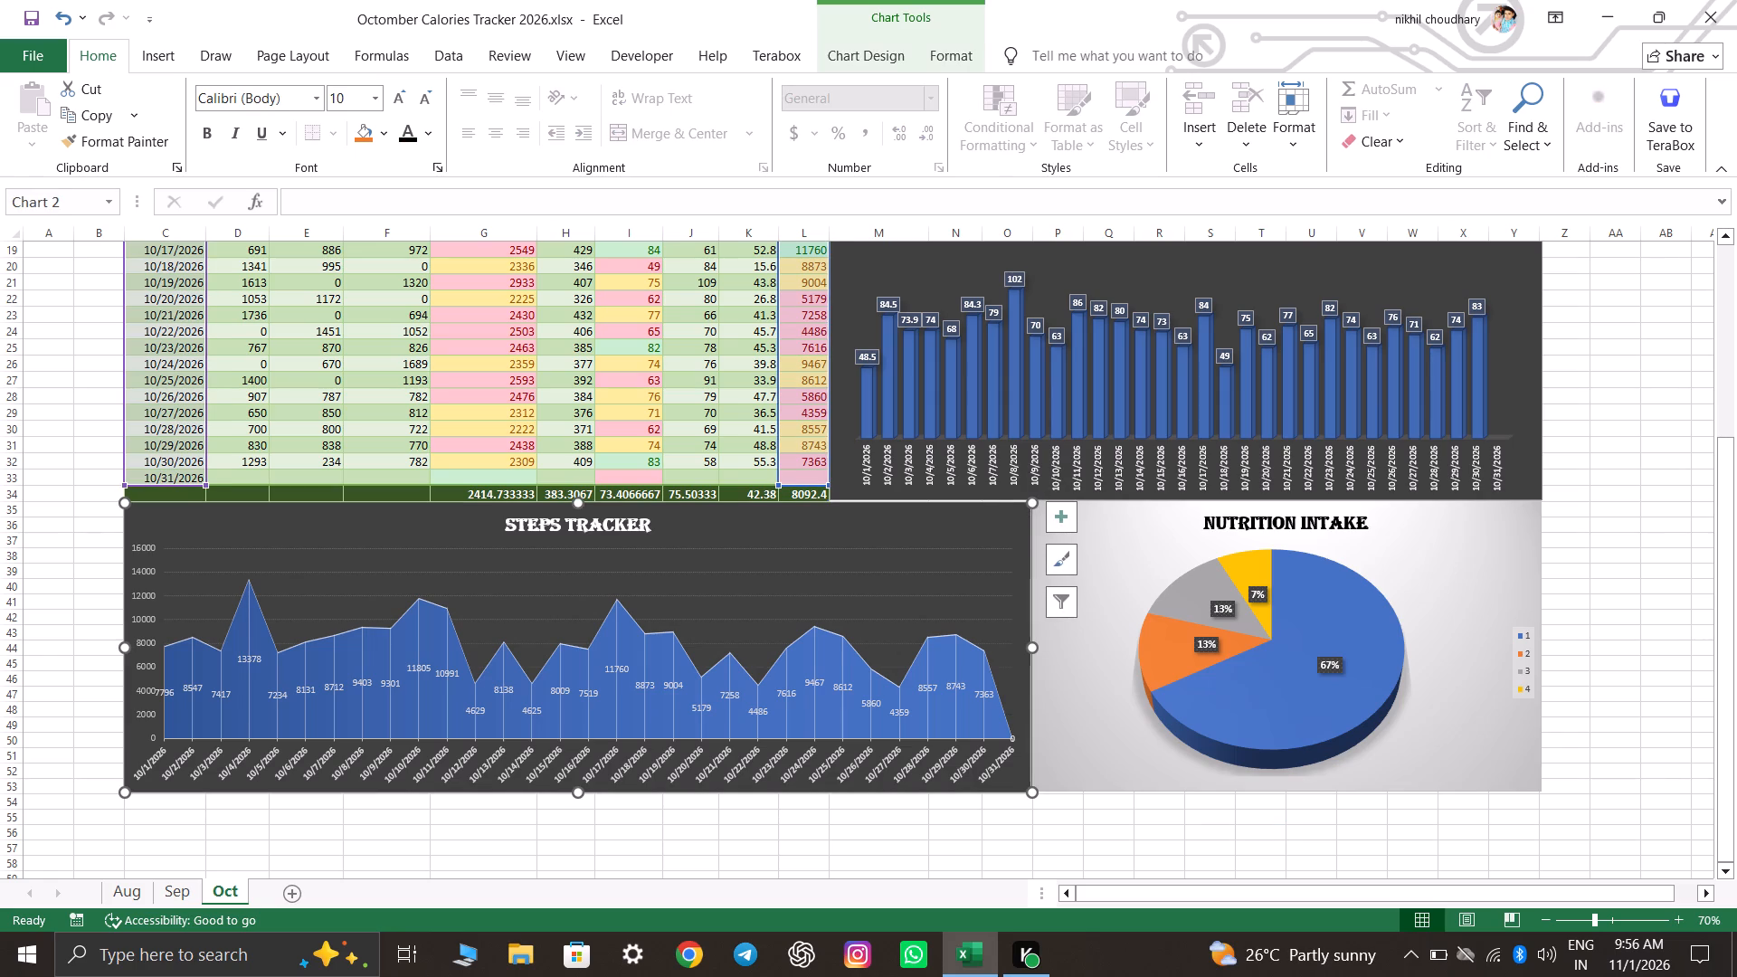
{"action": "left_click", "coordinate": [1222, 818]}
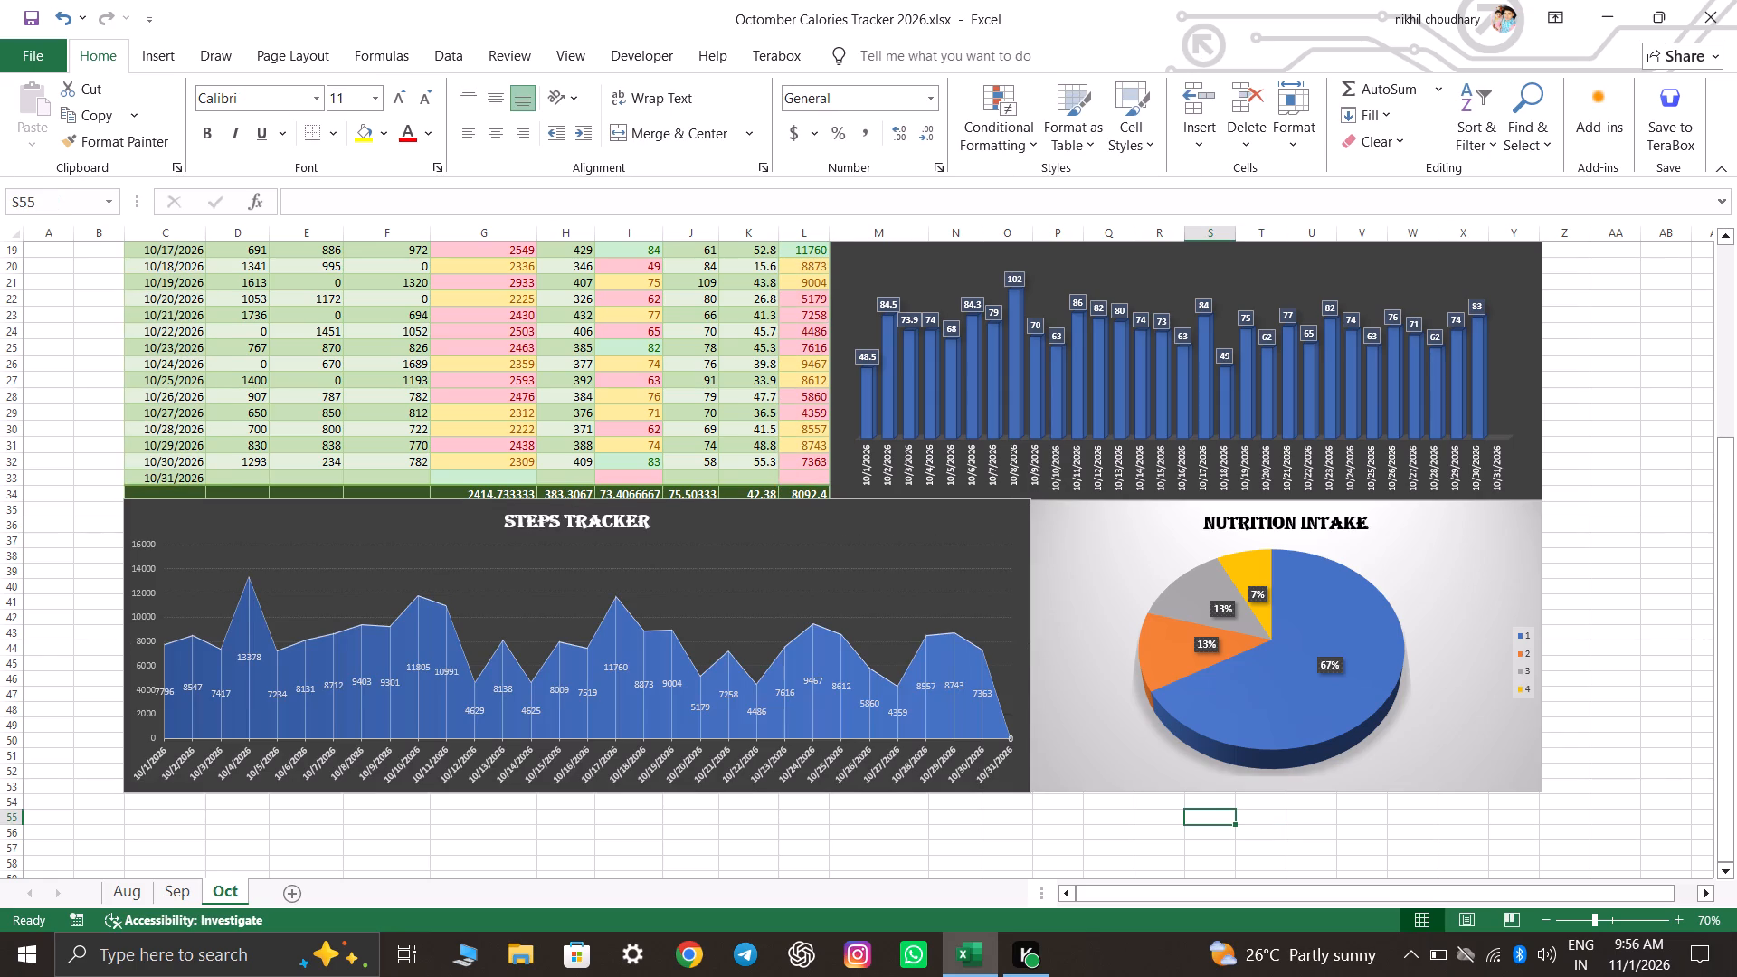
Save the workbook.
{"action": "key", "text": "ctrl+s"}
{"action": "key", "text": "ctrl+s"}
{"action": "key", "text": "ctrl+s"}
{"action": "key", "text": "ctrl+s"}
{"action": "key", "text": "ctrl+s"}
{"action": "key", "text": "ctrl+s"}
{"action": "key", "text": "ctrl+s"}
{"action": "key", "text": "ctrl+s"}
{"action": "key", "text": "ctrl+s"}
{"action": "key", "text": "ctrl+s"}
{"action": "key", "text": "ctrl+s"}
{"action": "key", "text": "ctrl+s"}
{"action": "key", "text": "ctrl+s"}
{"action": "key", "text": "ctrl+s"}
{"action": "key", "text": "ctrl+s"}
{"action": "key", "text": "ctrl+s"}
Widen the Calories Intake chart on the Sep sheet so its outer edge reaches the end of column Z.
{"action": "left_click", "coordinate": [172, 887]}
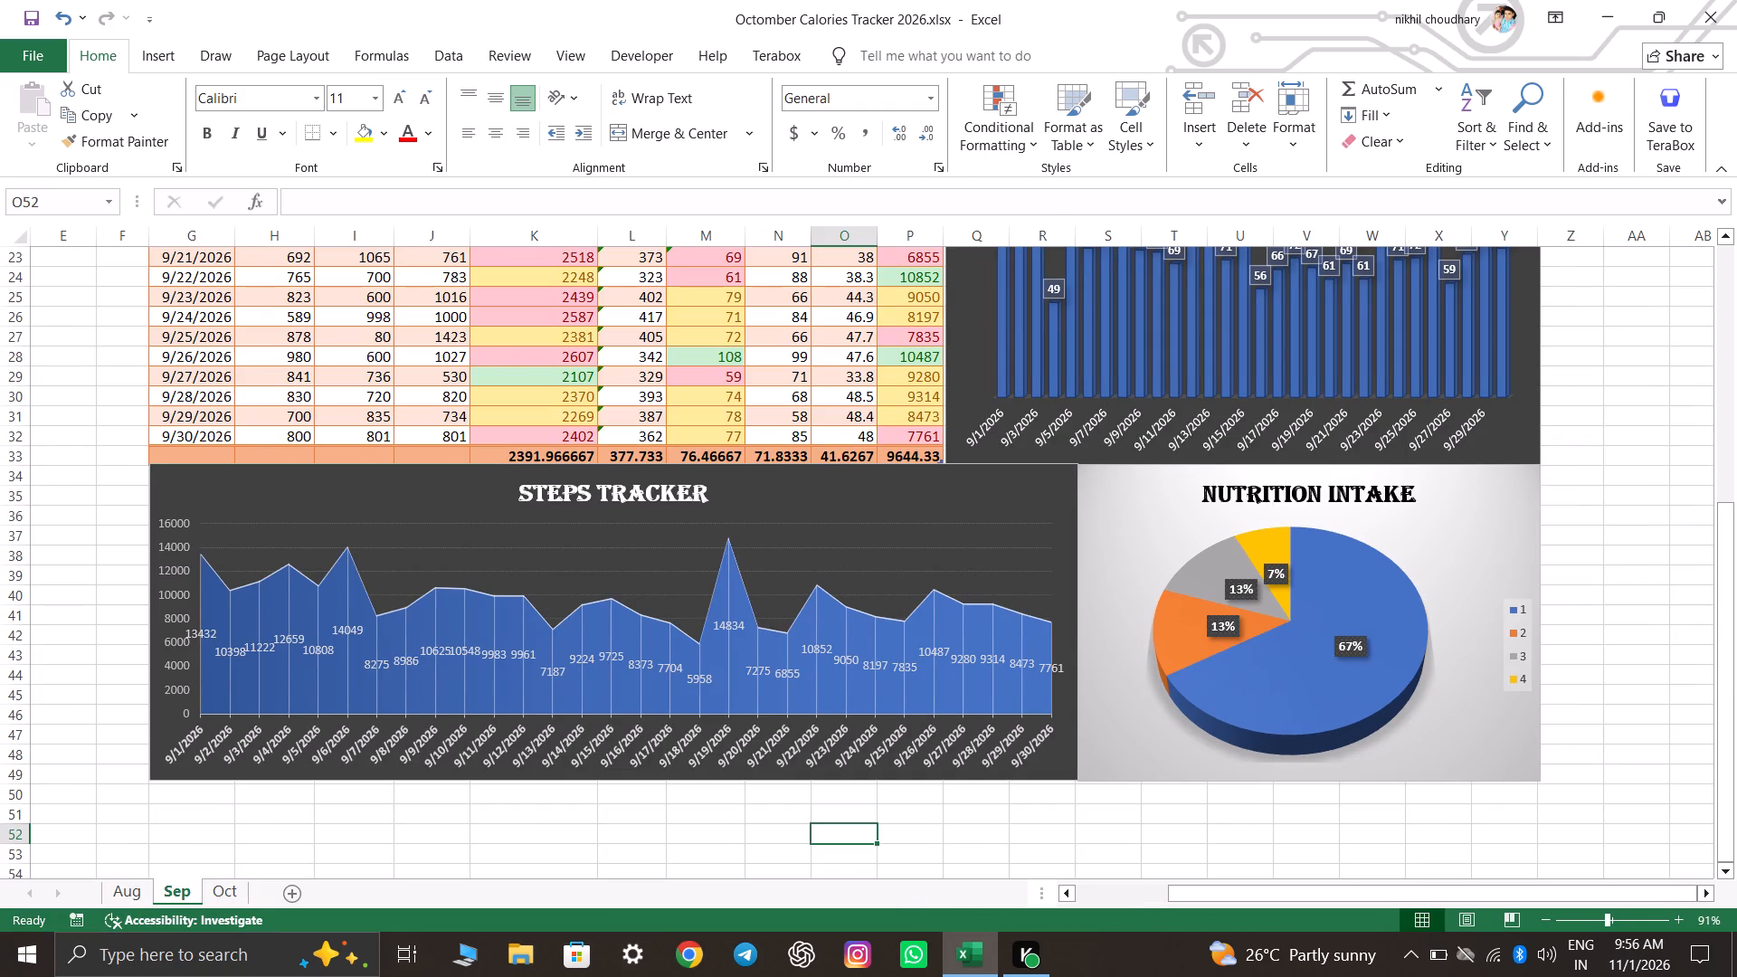
{"action": "scroll", "coordinate": [1462, 616], "scroll_direction": "up", "scroll_amount": 12}
{"action": "scroll", "coordinate": [1491, 475], "scroll_direction": "up", "scroll_amount": 4}
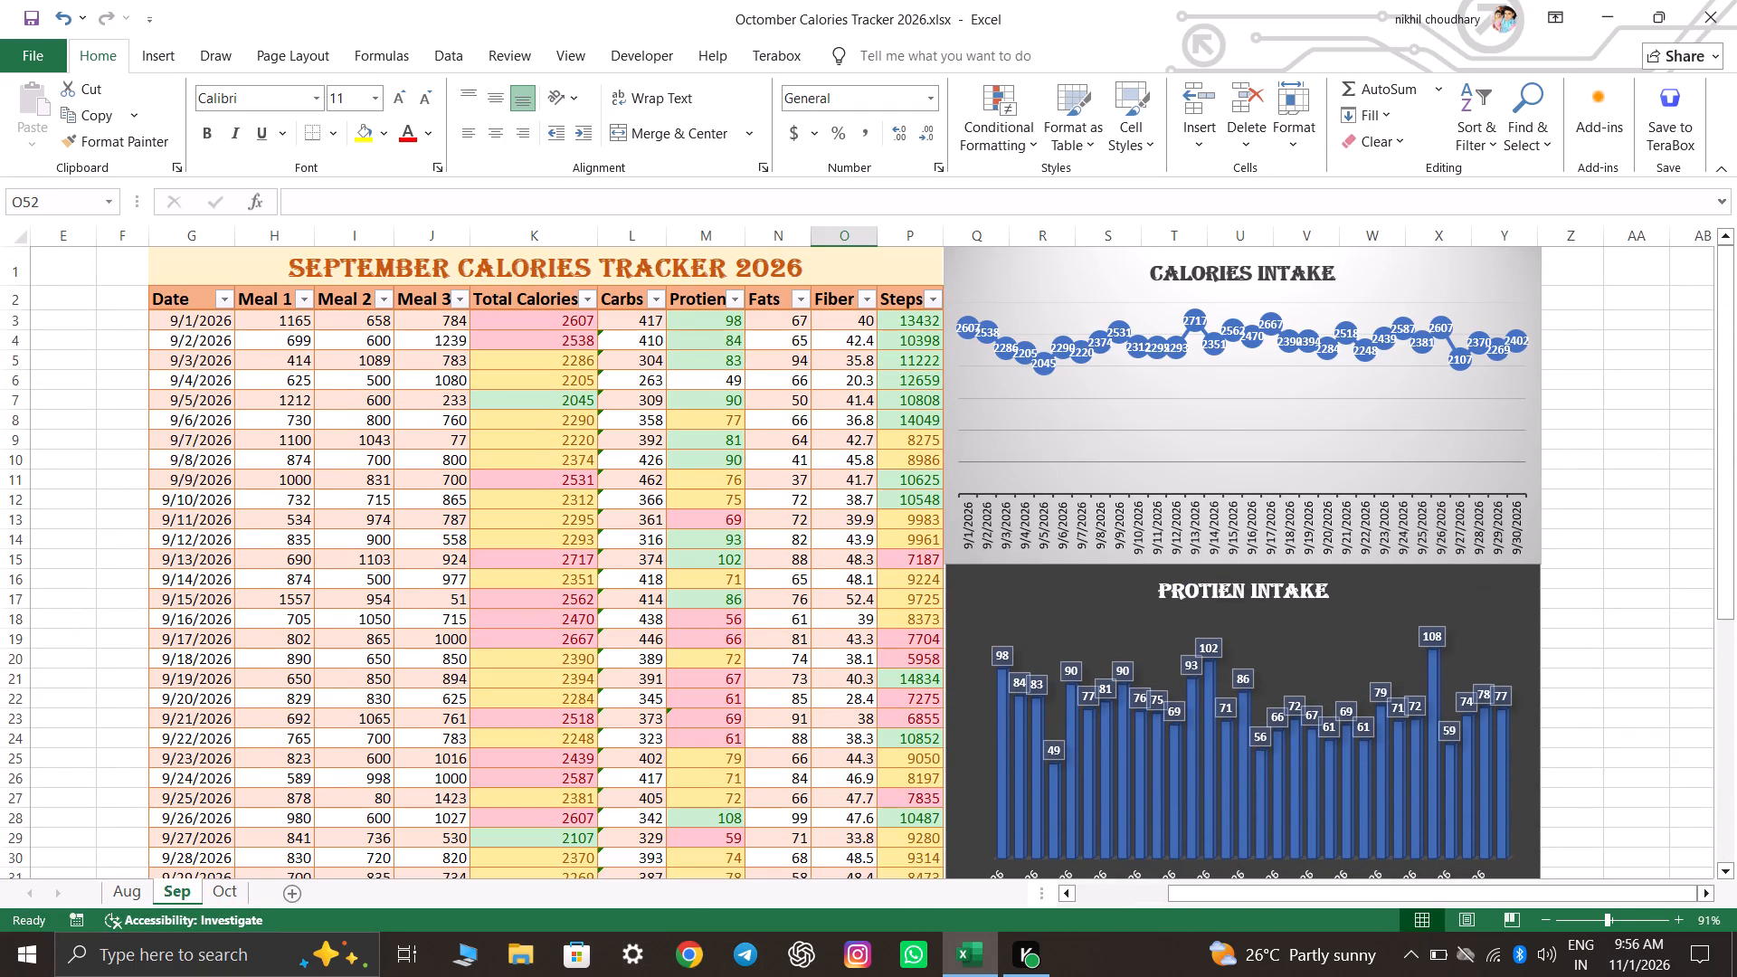
{"action": "left_click", "coordinate": [1517, 255]}
{"action": "left_click_drag", "start_coordinate": [1540, 249], "coordinate": [1540, 248]}
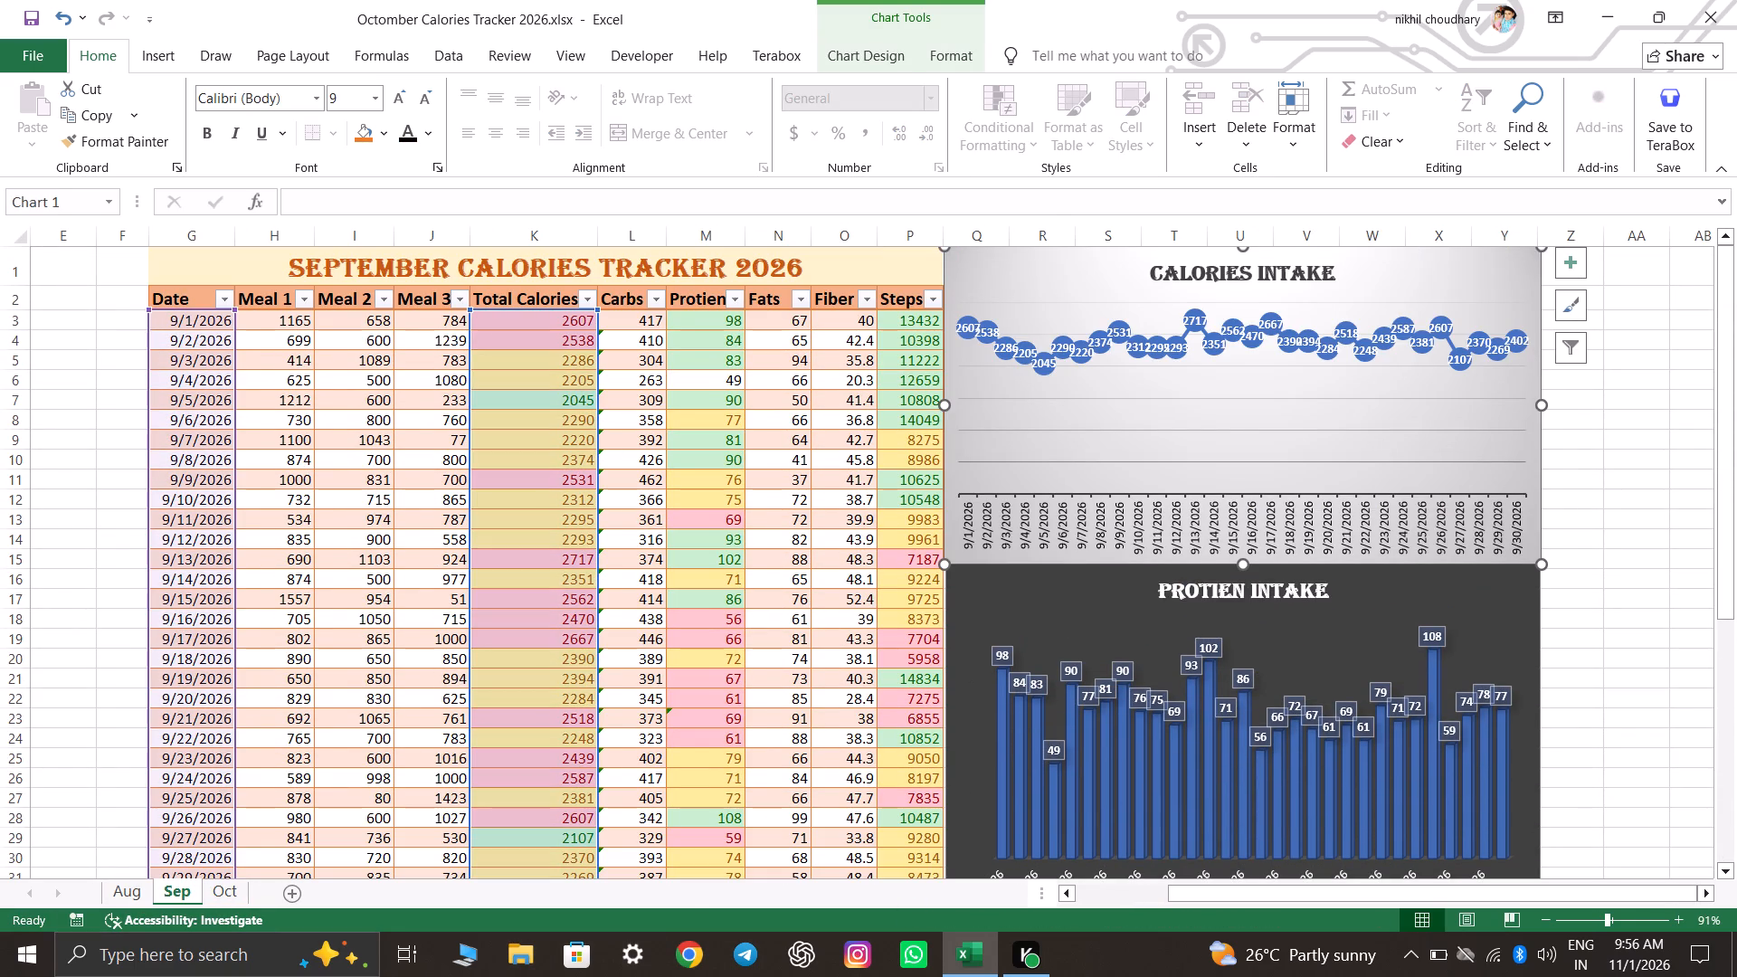
{"action": "left_click_drag", "start_coordinate": [1540, 248], "coordinate": [1603, 244]}
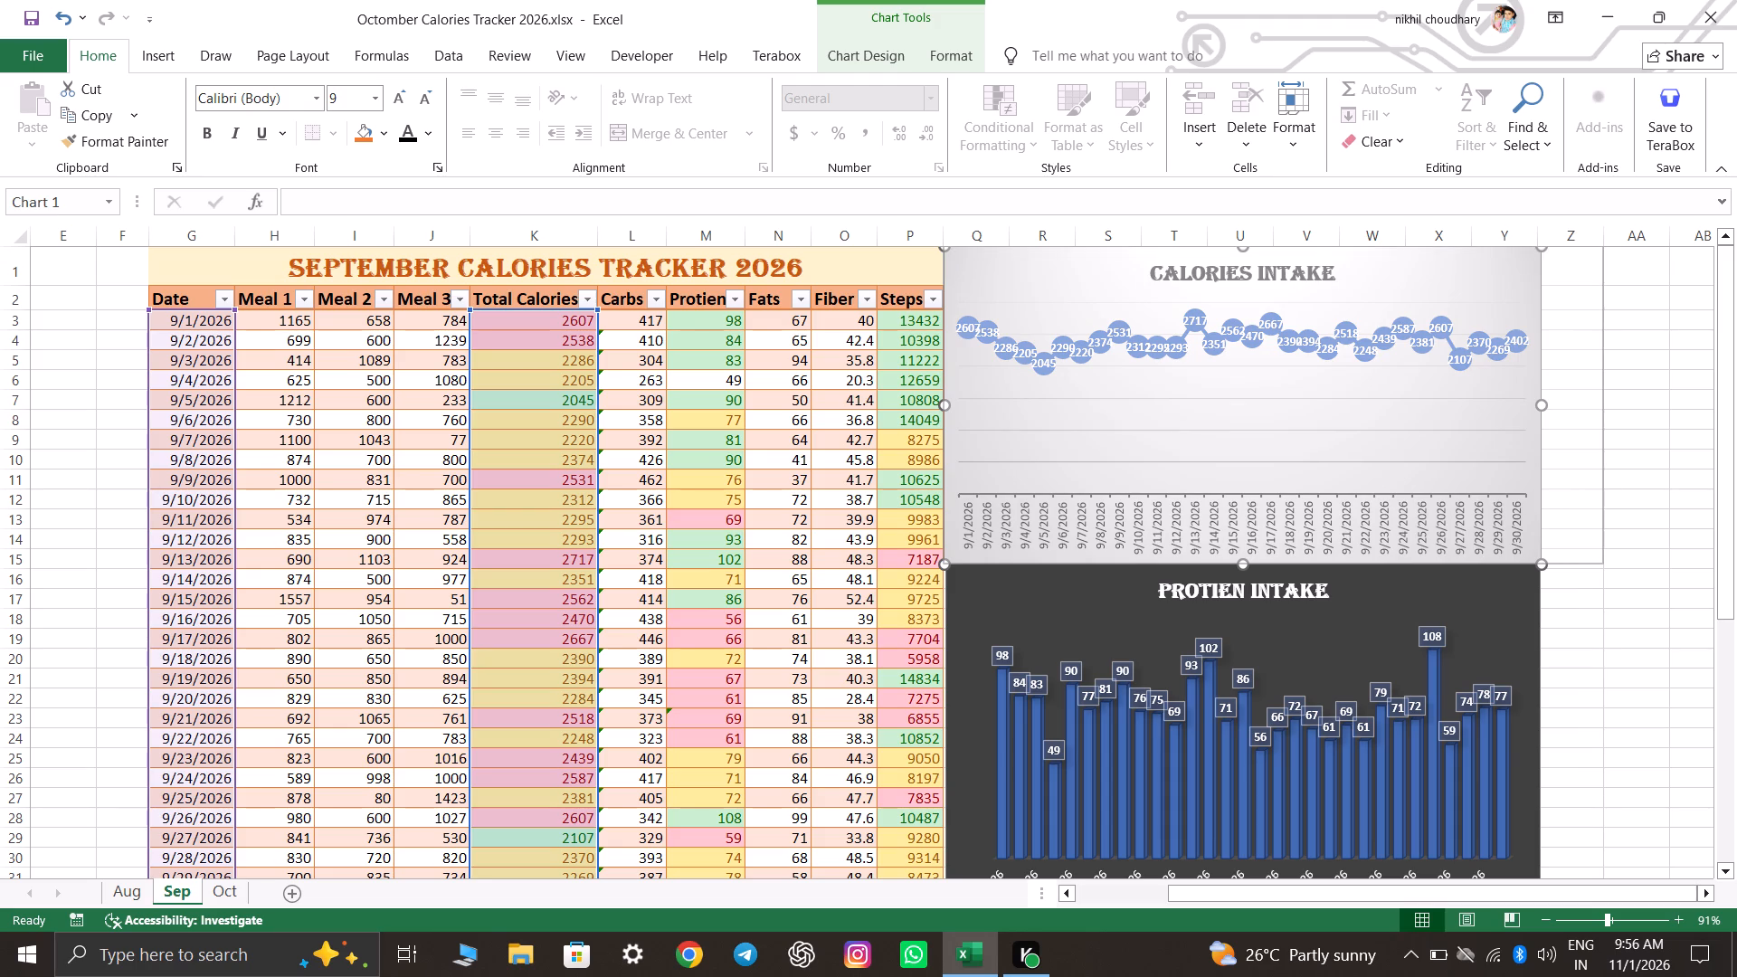
{"action": "left_click_drag", "start_coordinate": [1603, 244], "coordinate": [1604, 244]}
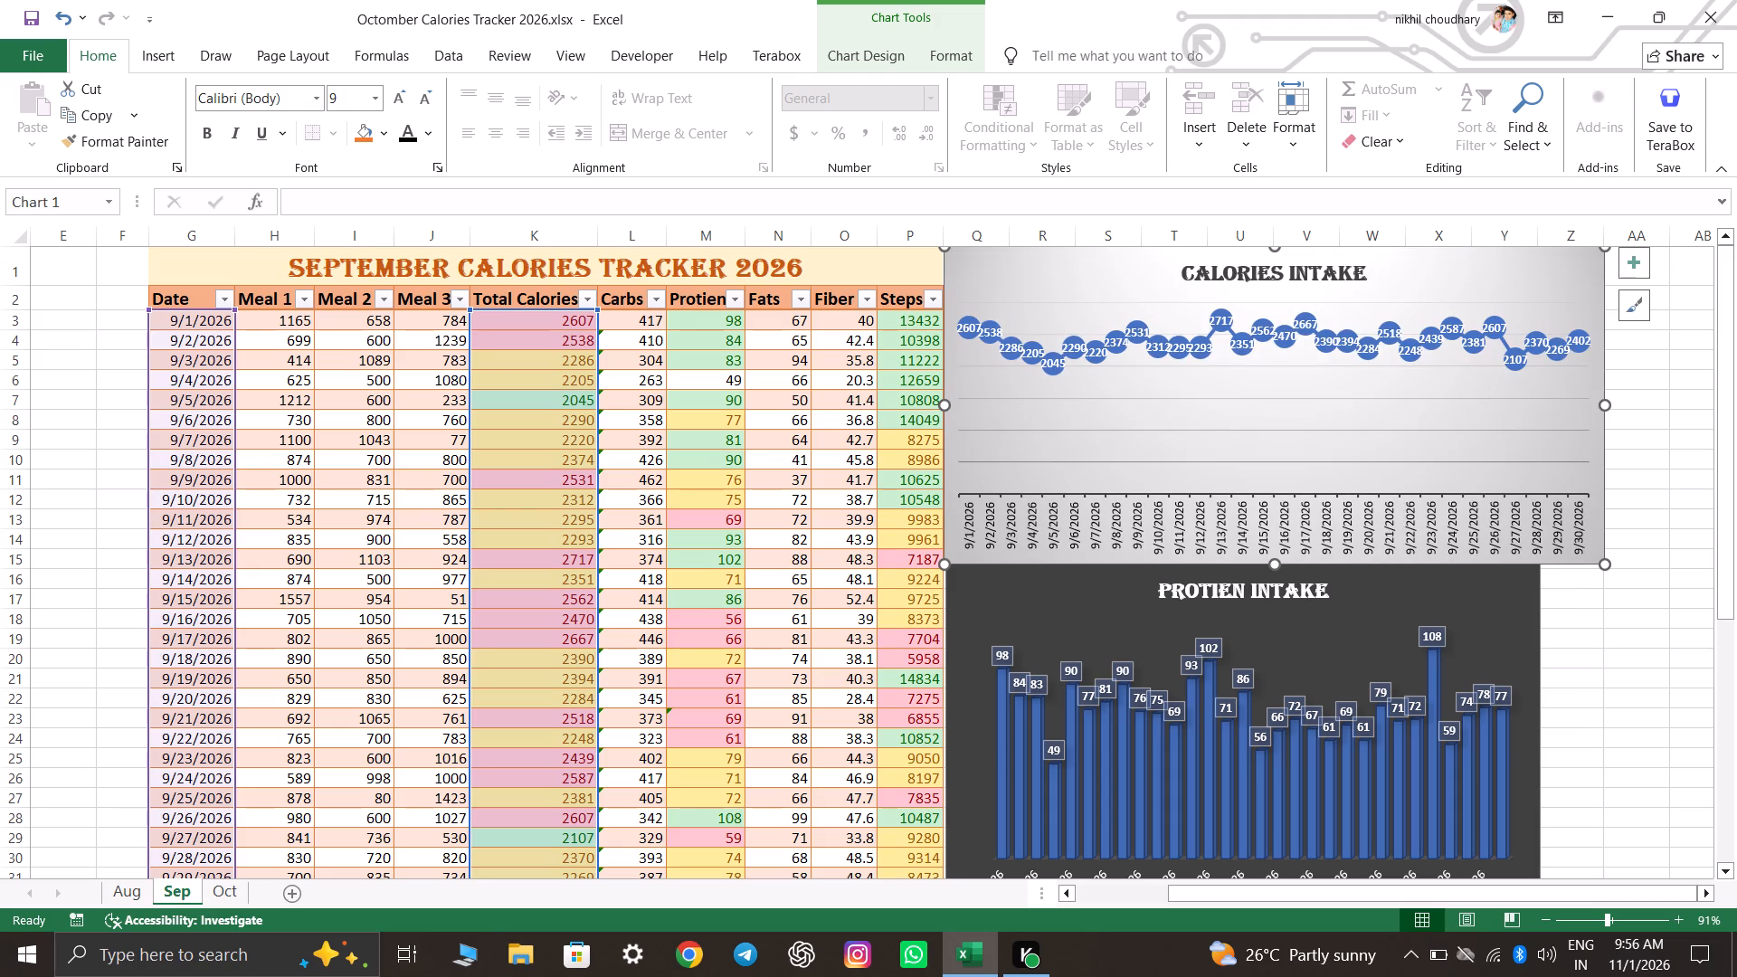
Widen September's Protien Intake chart to the end of column Z, matching the Calories Intake chart above.
{"action": "left_click", "coordinate": [1524, 584]}
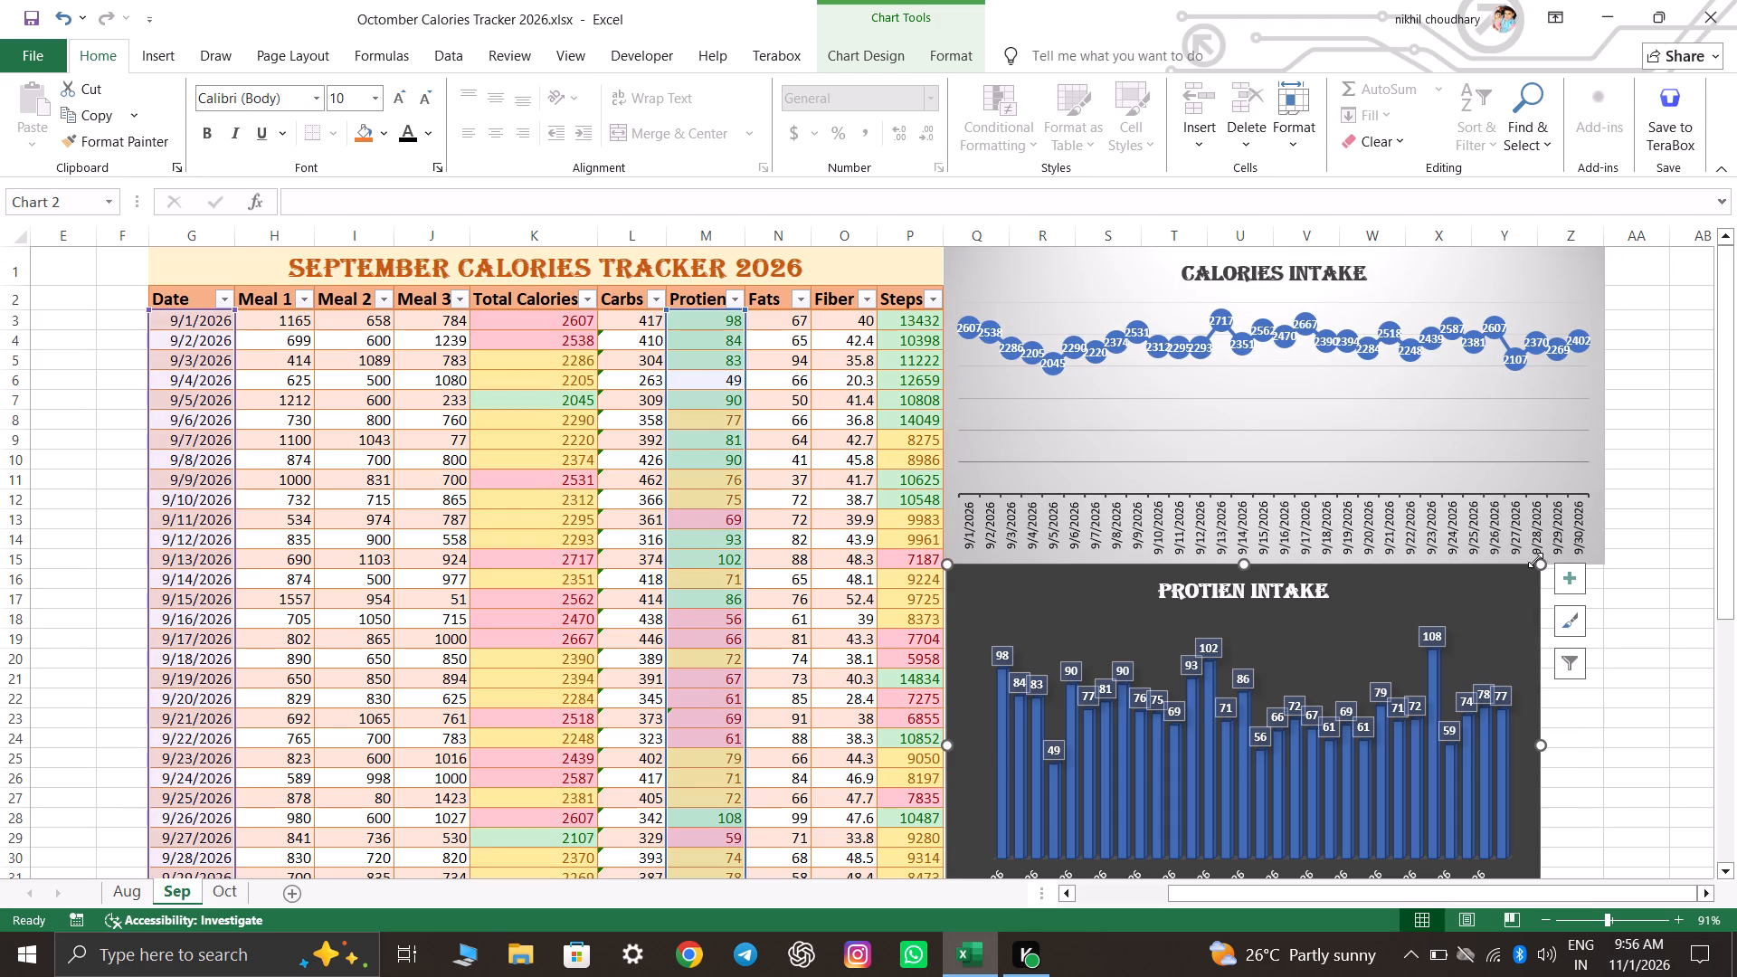
{"action": "left_click_drag", "start_coordinate": [1535, 560], "coordinate": [1608, 566]}
Move September's Nutrition Intake pie sideways to end at column Z, flush beneath the Protien Intake chart.
{"action": "scroll", "coordinate": [1681, 602], "scroll_direction": "down", "scroll_amount": 8}
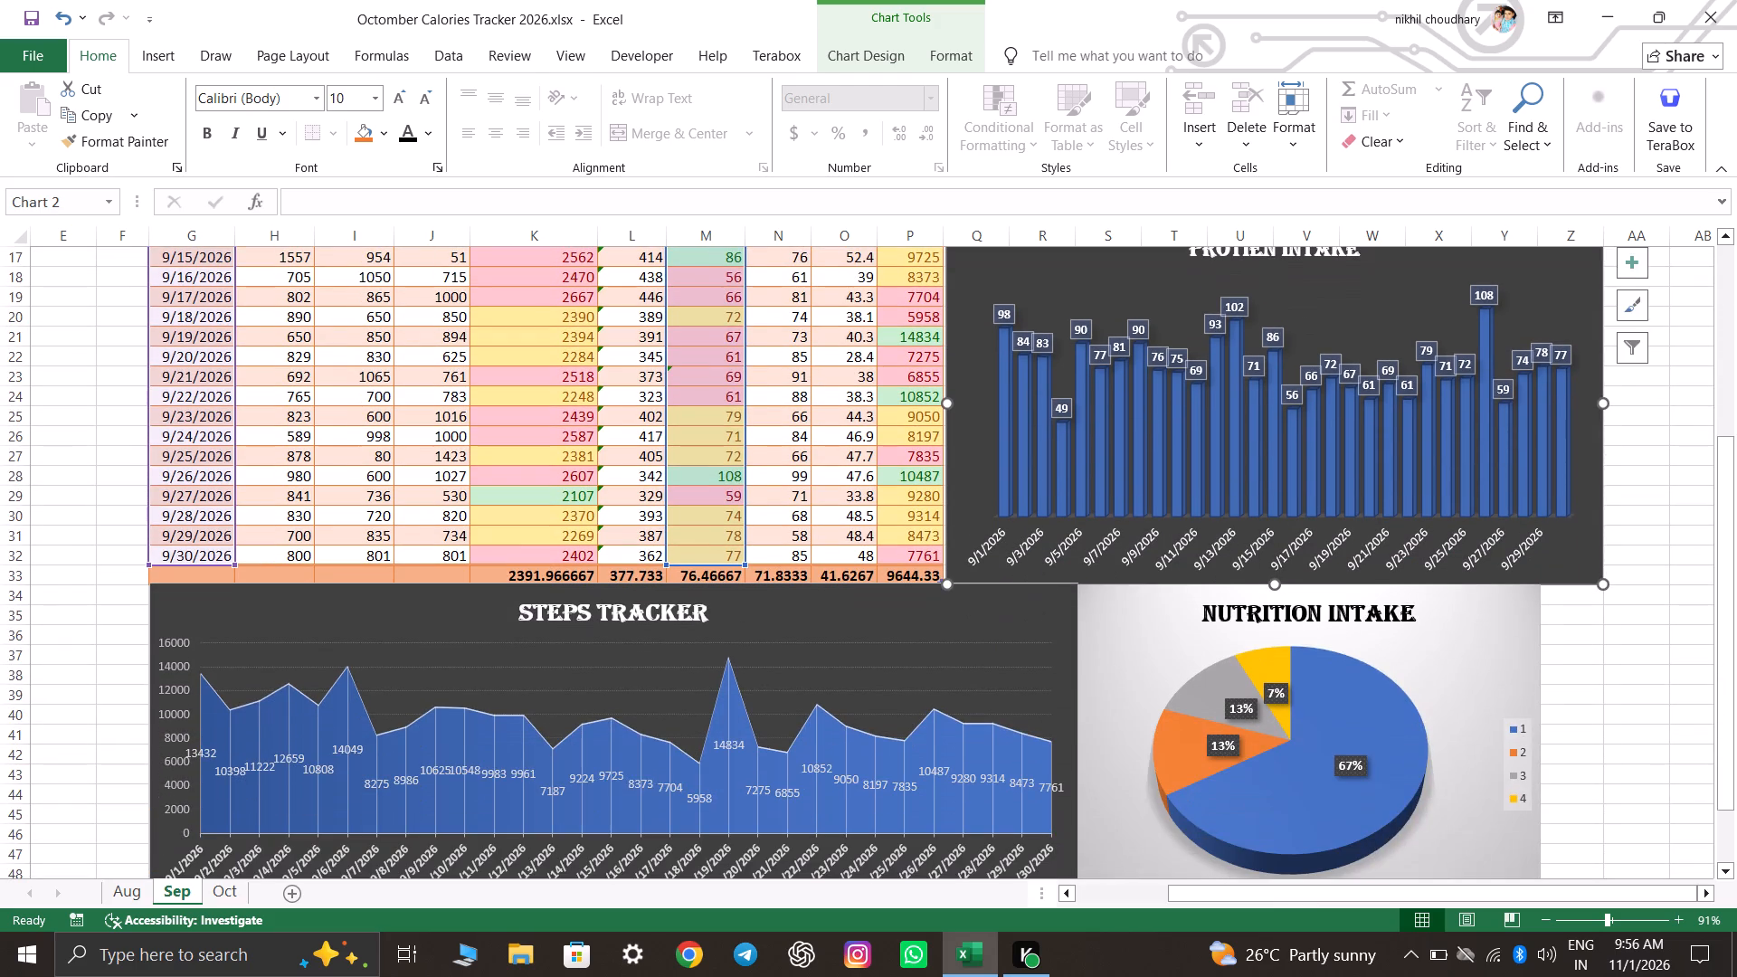
{"action": "left_click", "coordinate": [1629, 669]}
{"action": "left_click_drag", "start_coordinate": [1500, 605], "coordinate": [1552, 611]}
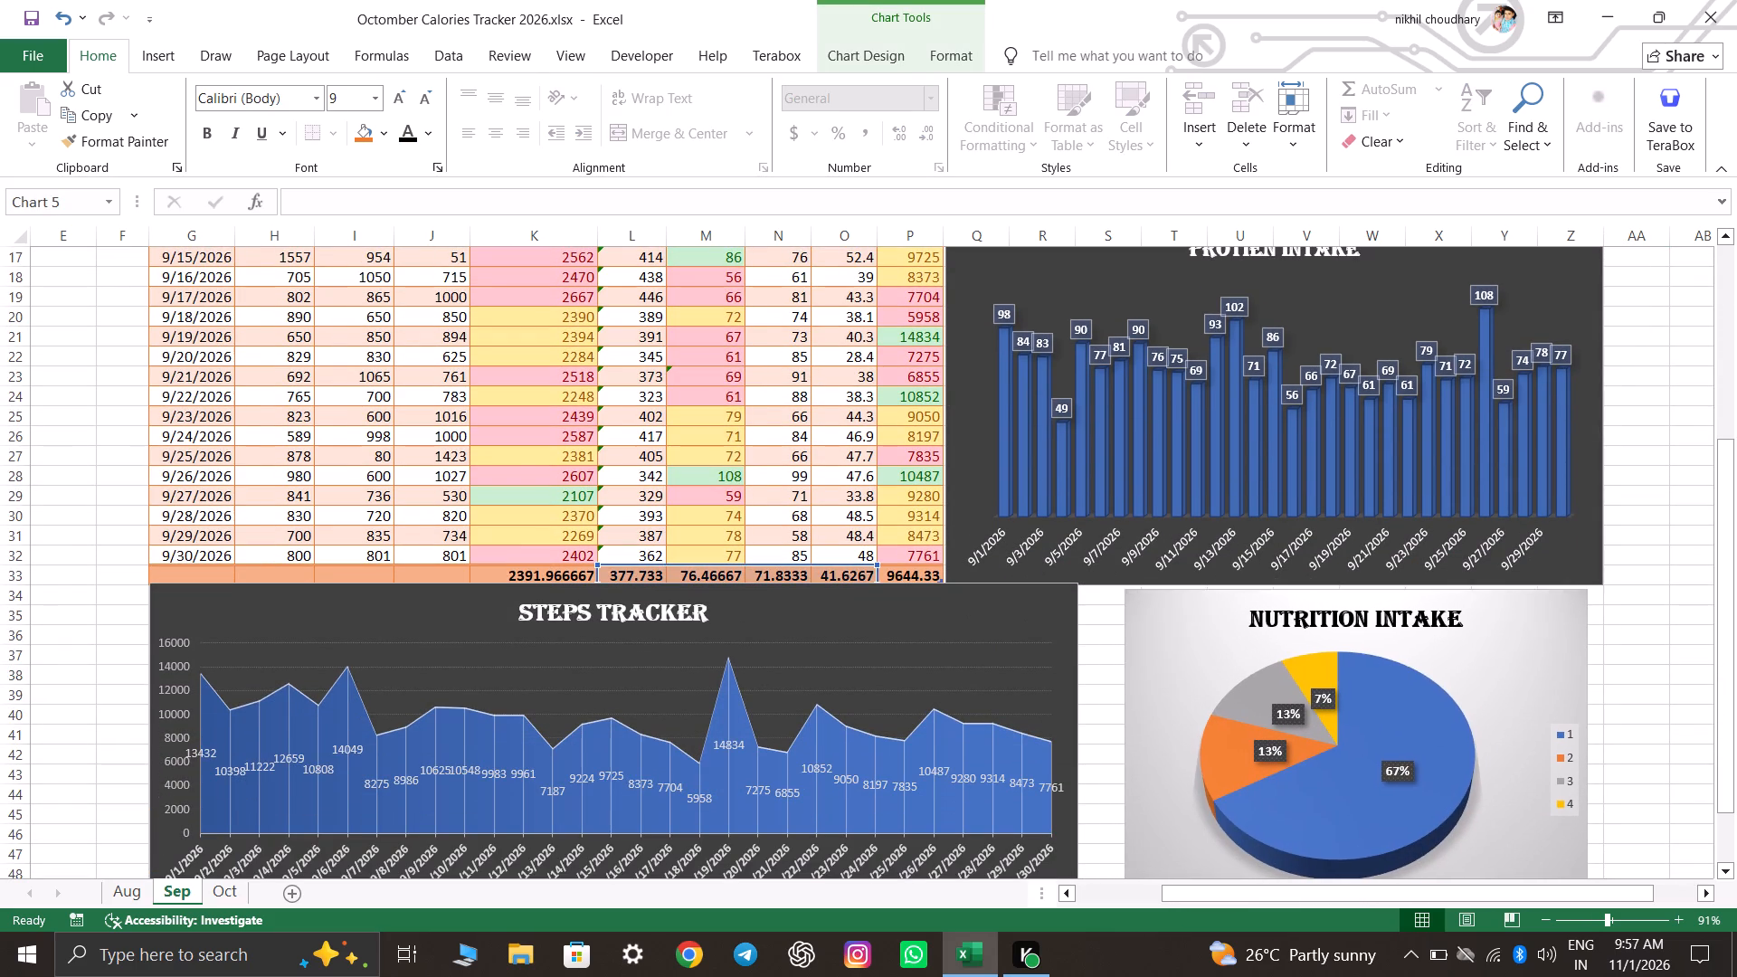
{"action": "left_click_drag", "start_coordinate": [1552, 611], "coordinate": [1562, 605]}
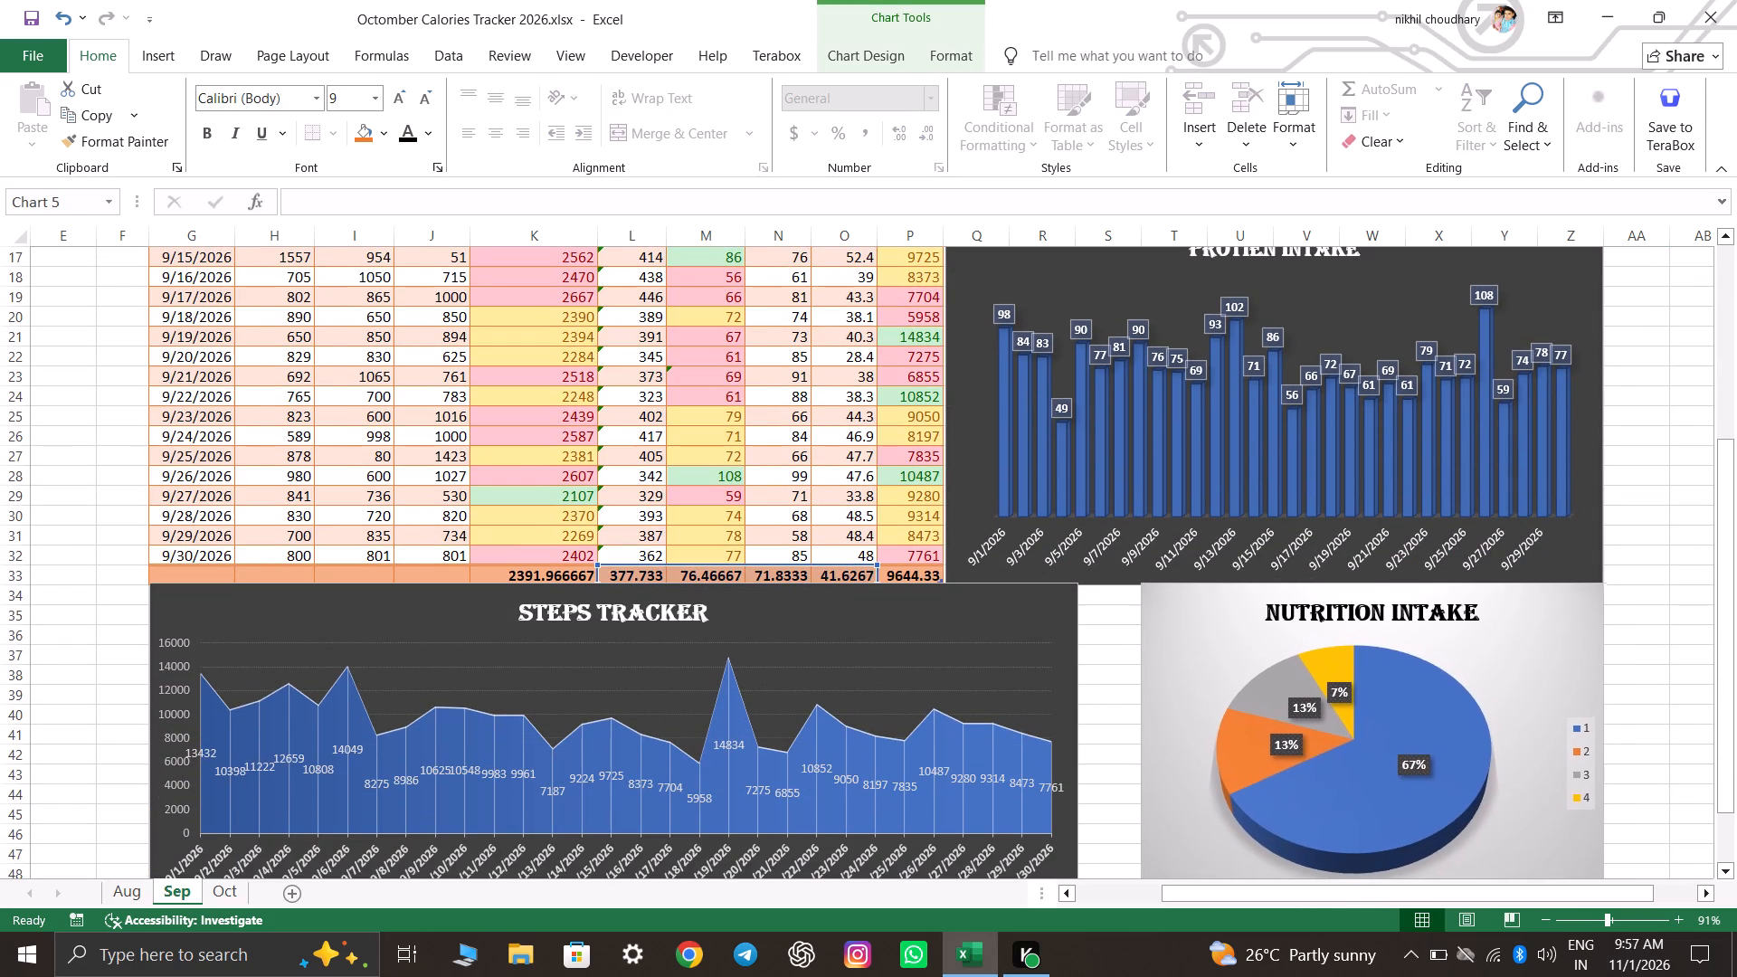
Widen September's Steps Tracker chart until its edge meets the Nutrition Intake pie beside it.
{"action": "left_click_drag", "start_coordinate": [1562, 605], "coordinate": [1561, 608]}
{"action": "scroll", "coordinate": [1657, 433], "scroll_direction": "down", "scroll_amount": 6}
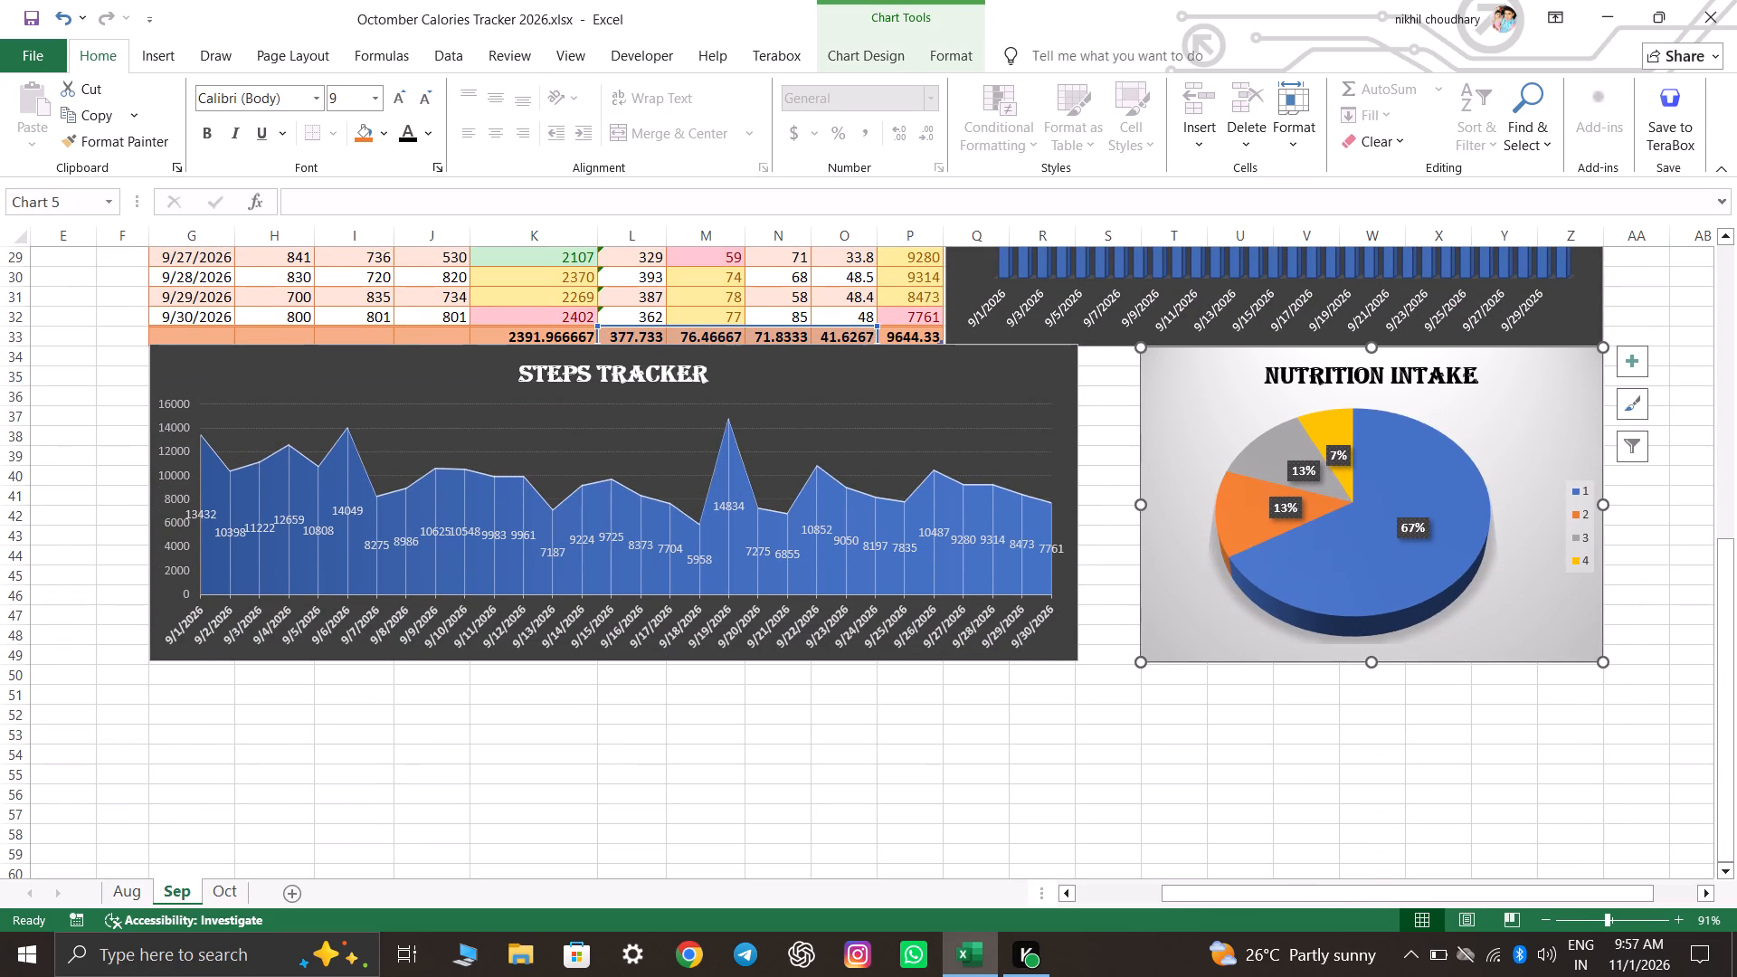
{"action": "left_click", "coordinate": [1062, 362]}
{"action": "left_click_drag", "start_coordinate": [1073, 347], "coordinate": [1122, 361]}
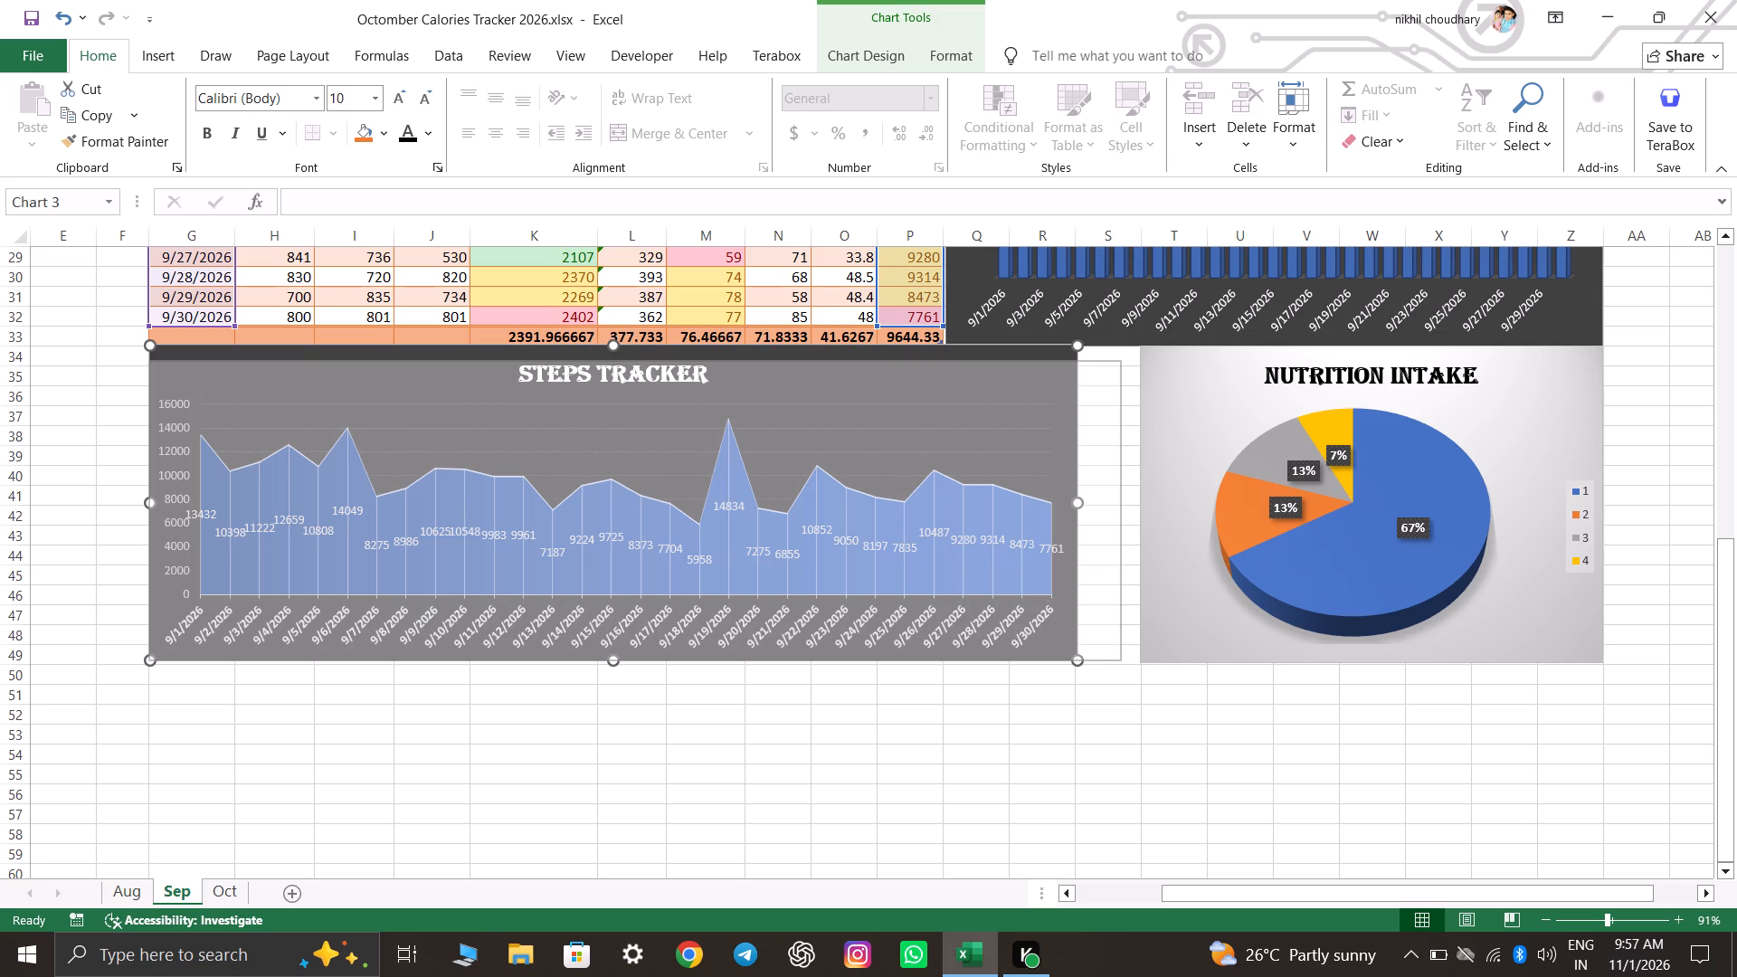
{"action": "left_click_drag", "start_coordinate": [1122, 361], "coordinate": [1138, 348]}
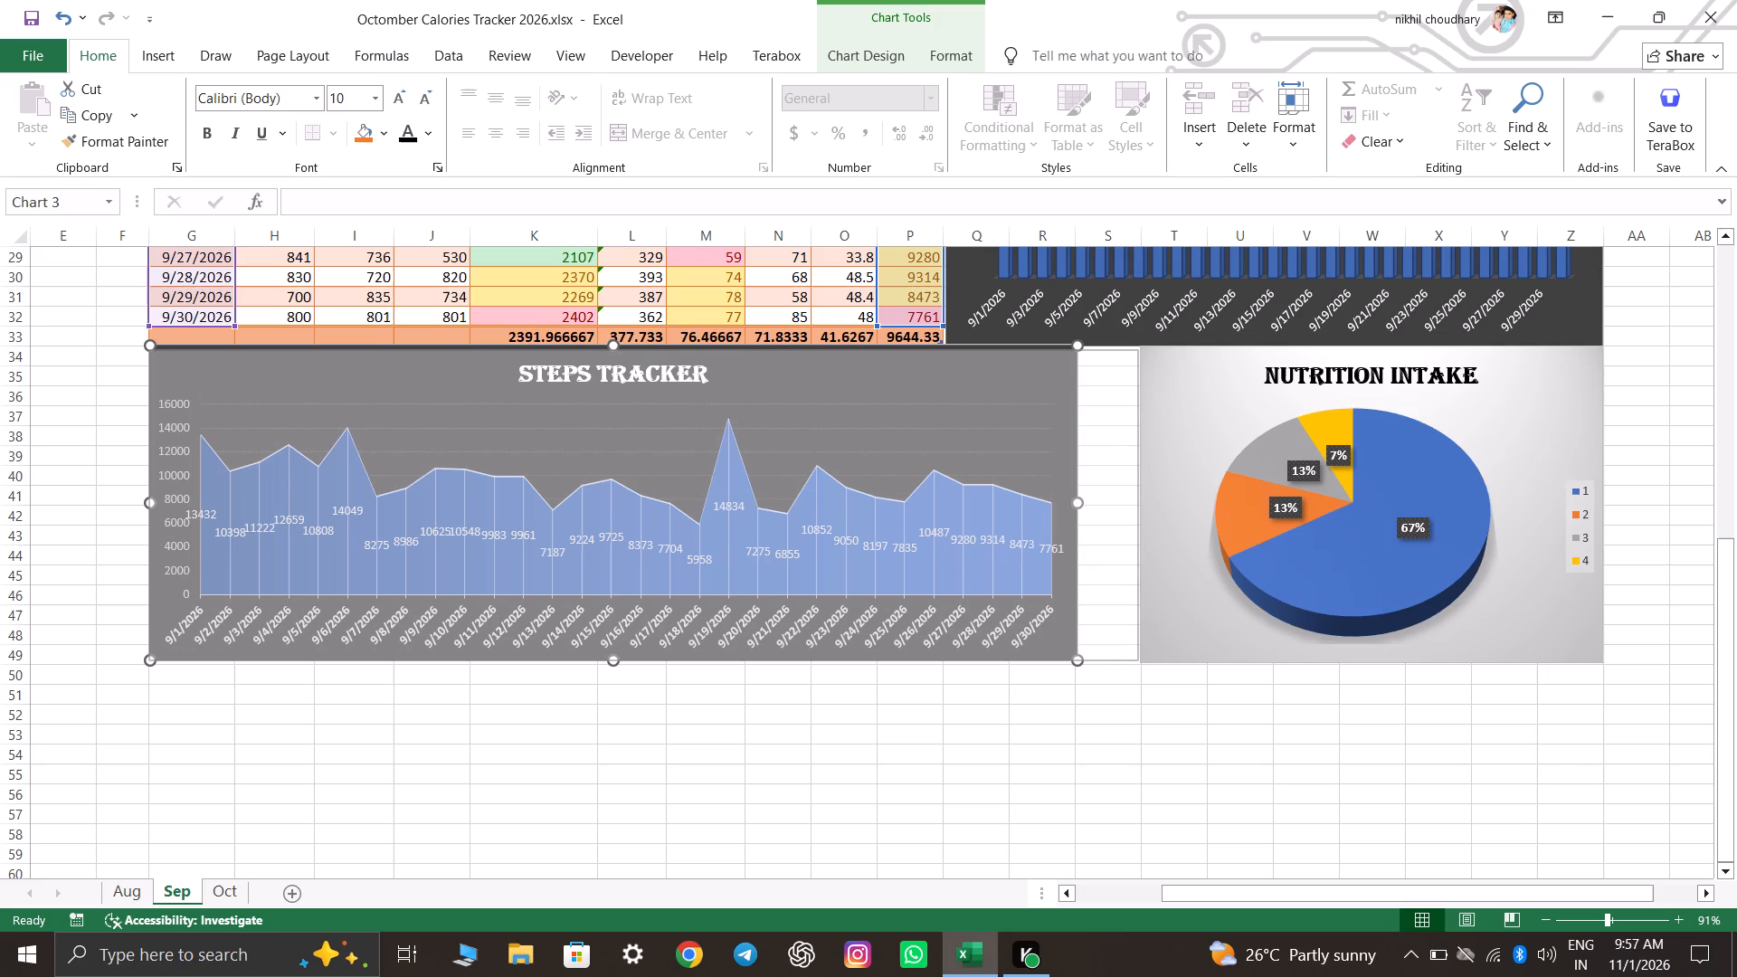
{"action": "left_click_drag", "start_coordinate": [1138, 348], "coordinate": [1138, 344]}
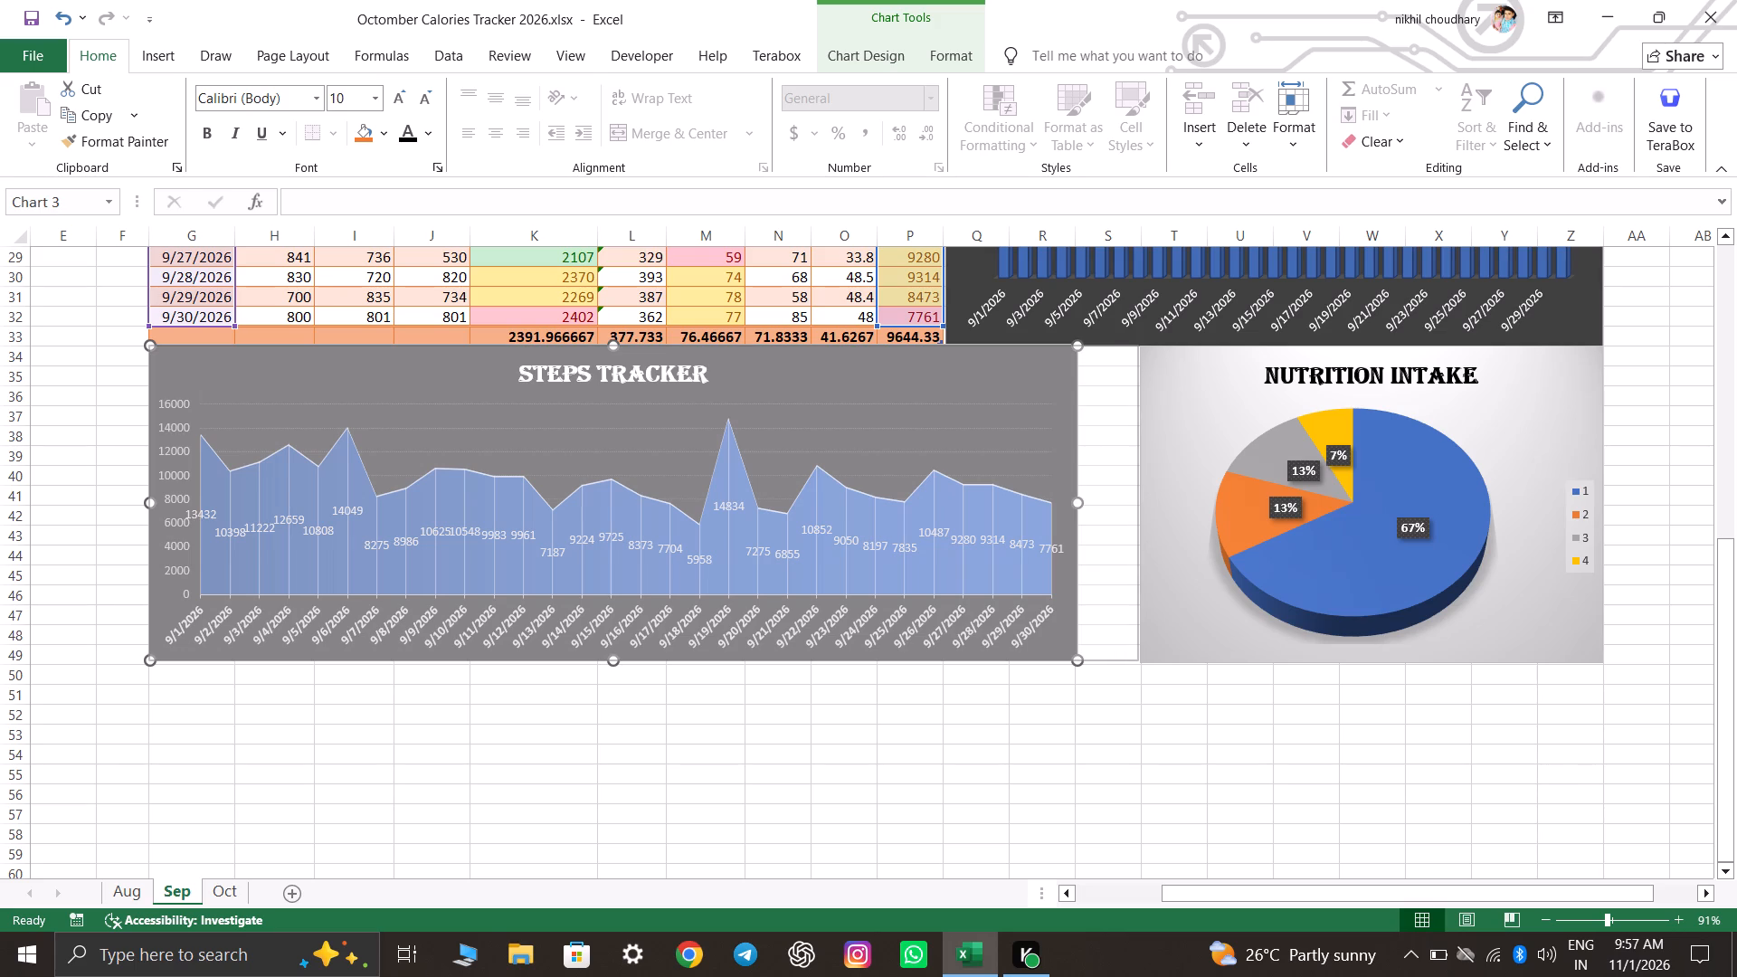
{"action": "left_click", "coordinate": [1248, 742]}
{"action": "left_click", "coordinate": [1106, 645]}
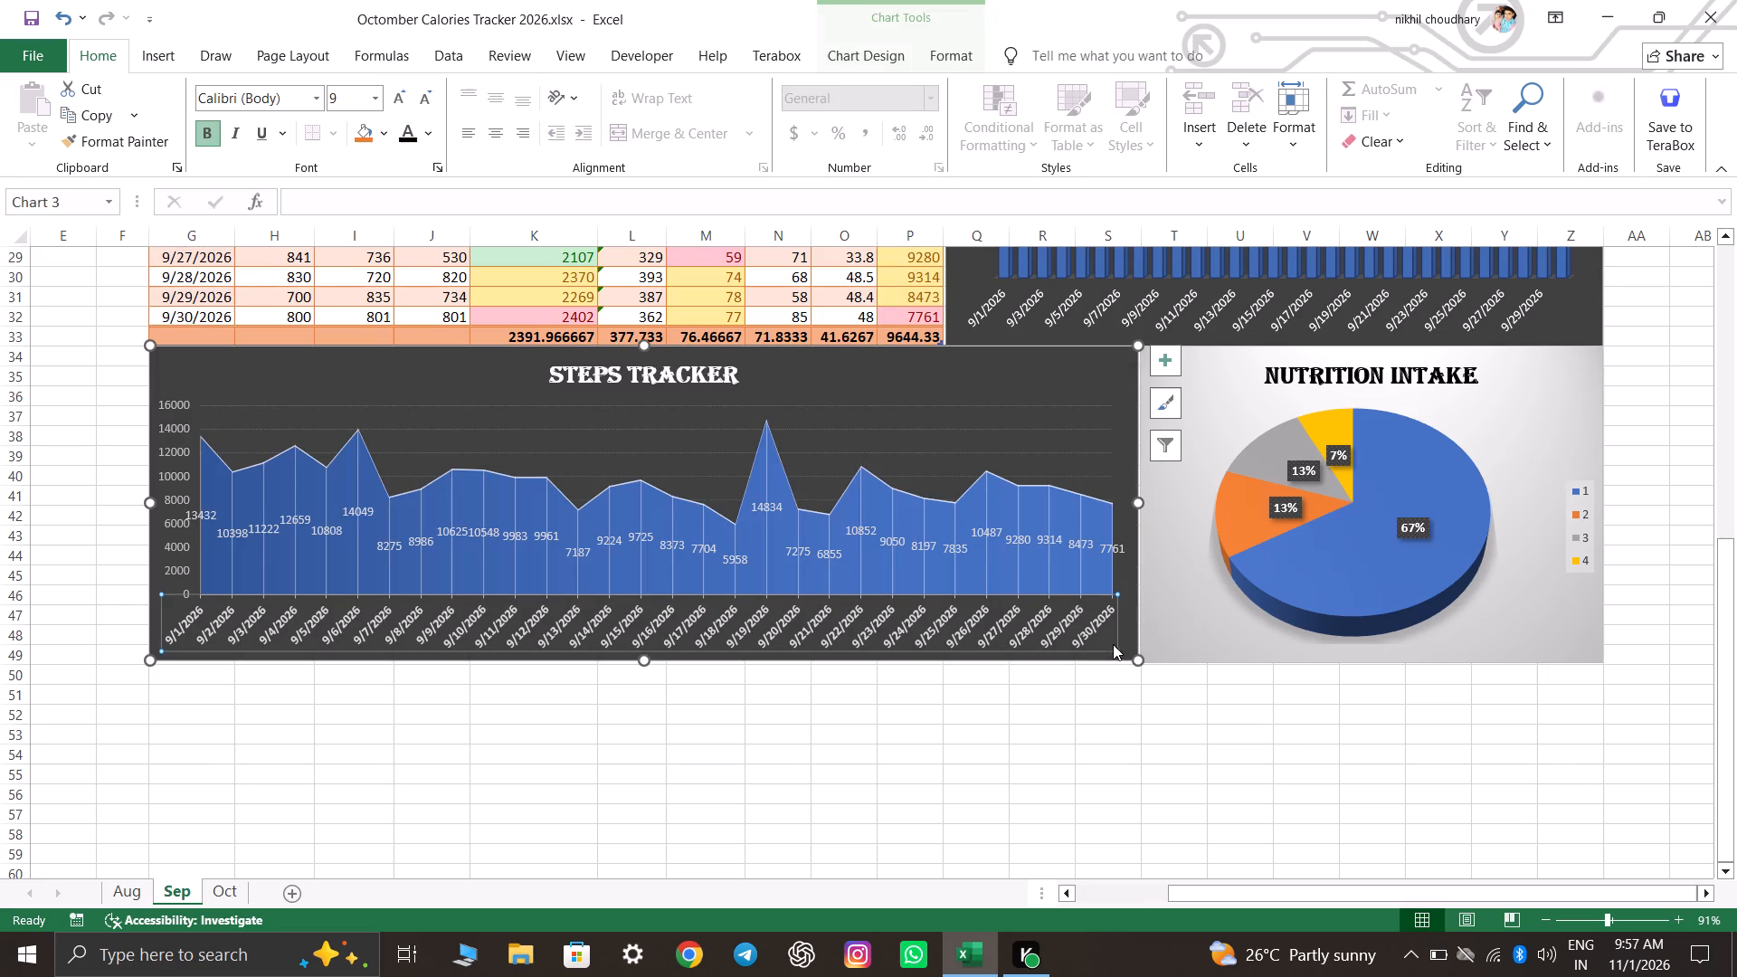
{"action": "left_click", "coordinate": [1138, 655]}
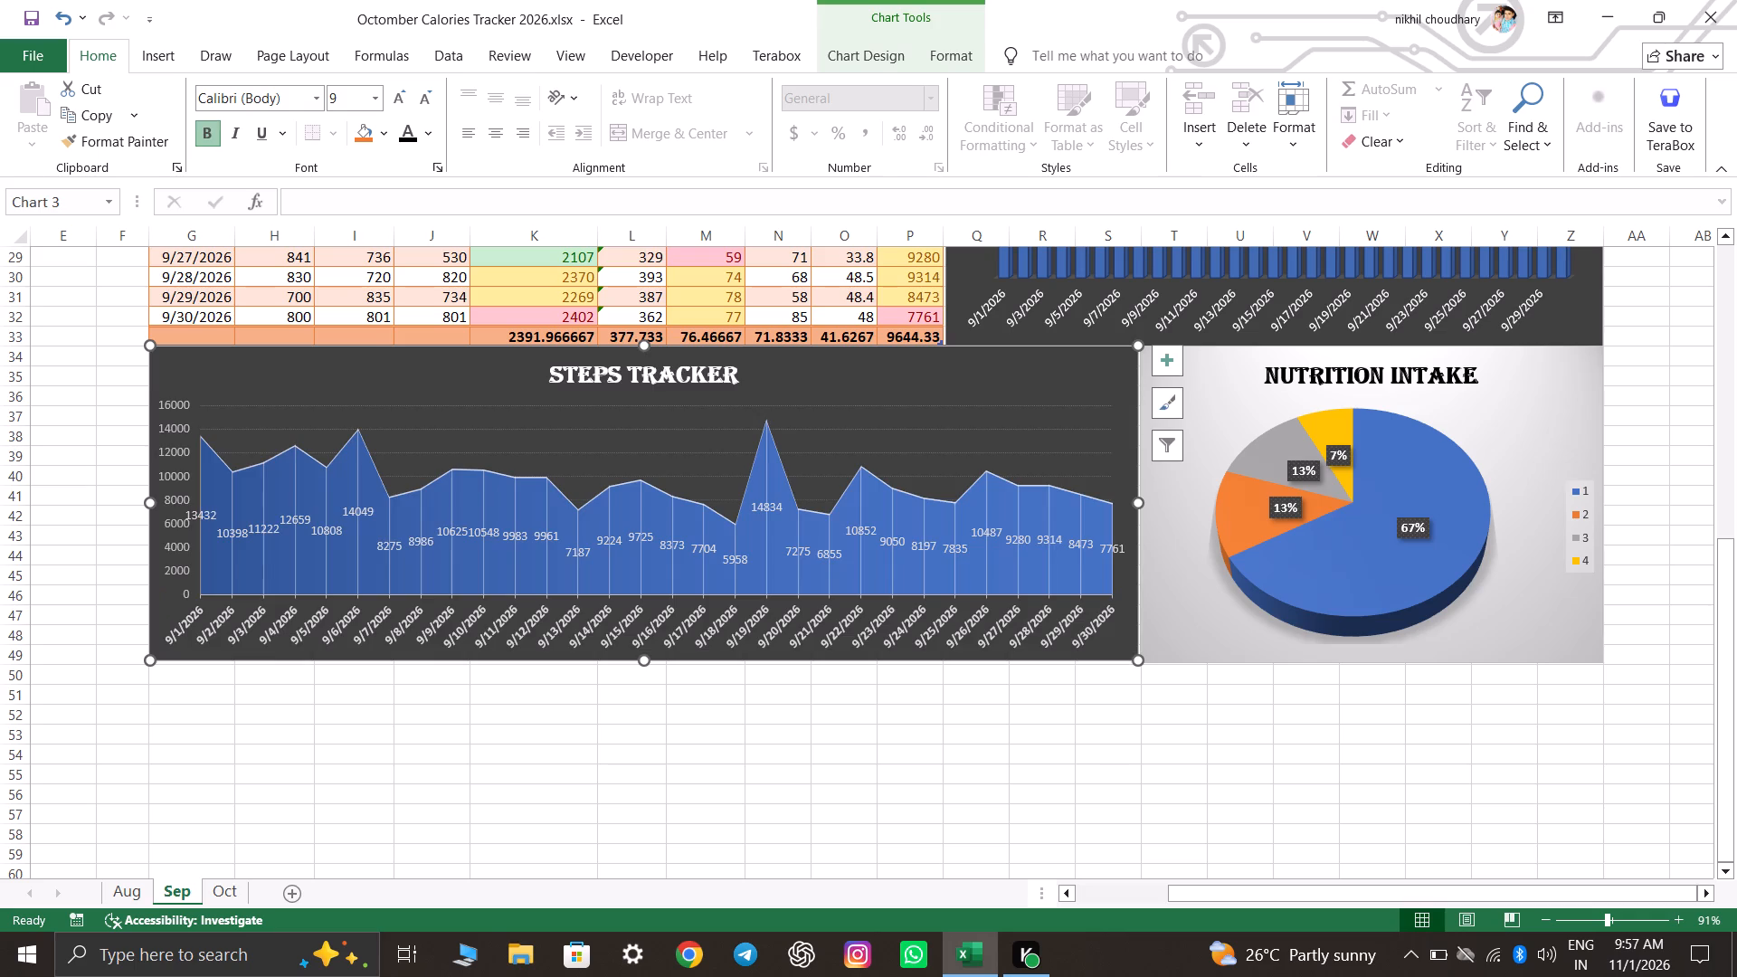
{"action": "left_click", "coordinate": [1207, 737]}
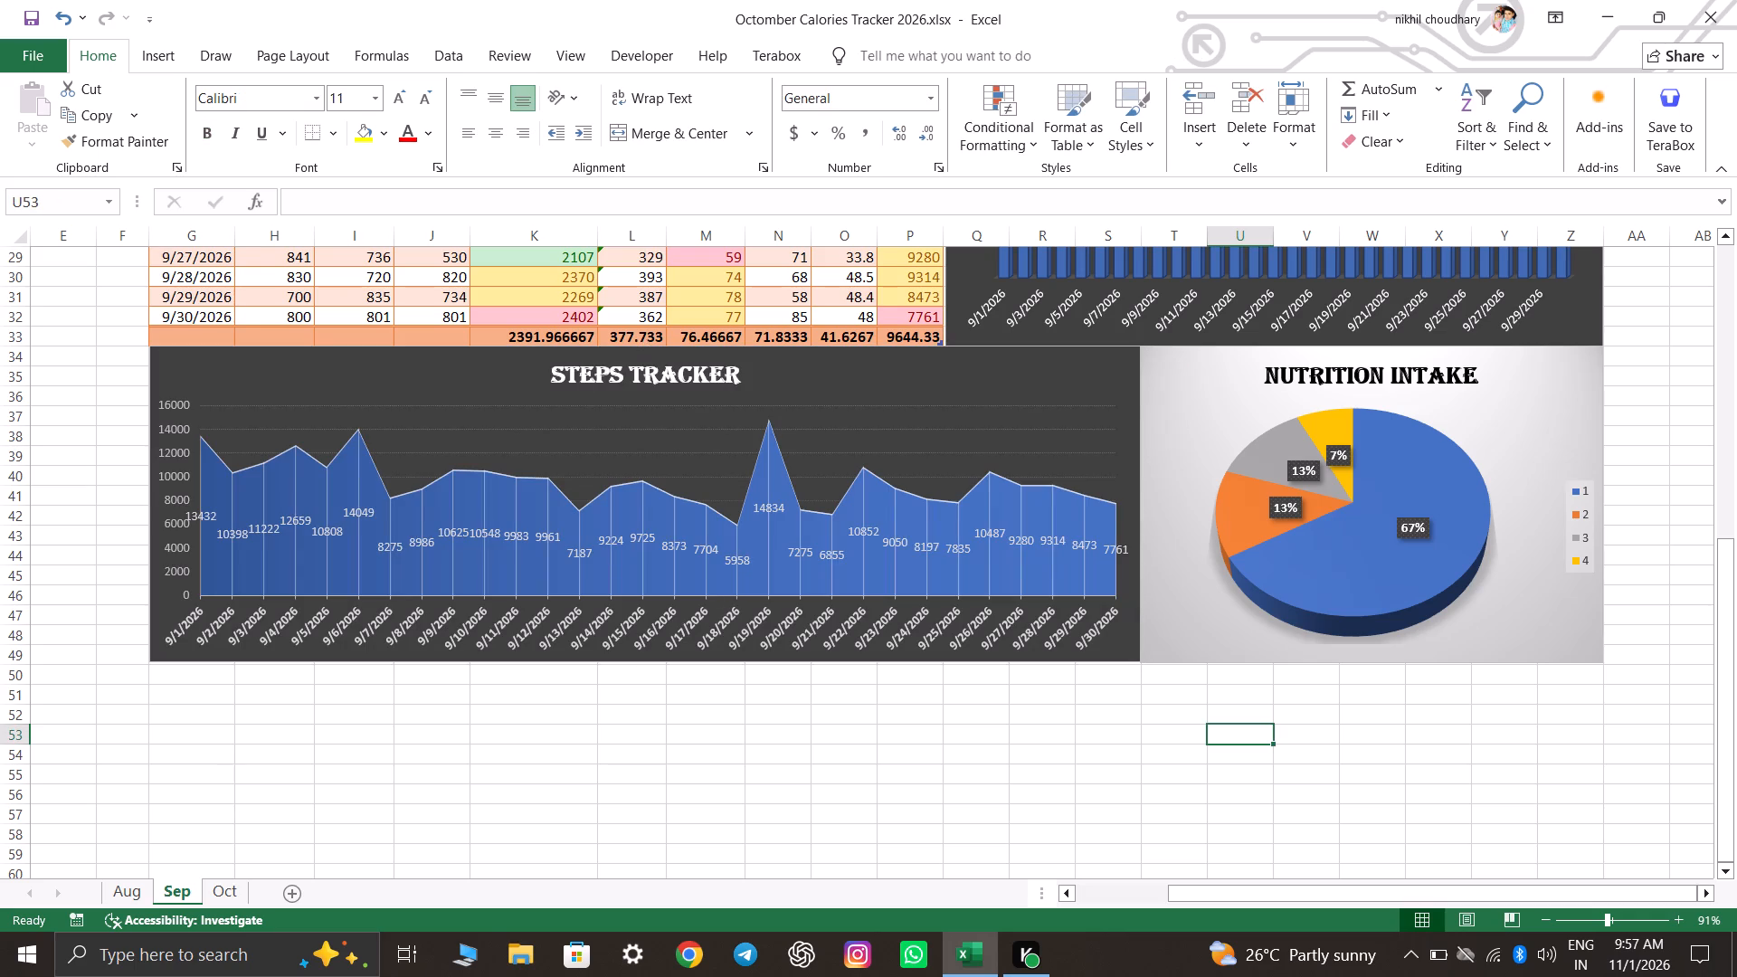
Save the workbook.
{"action": "key", "text": "ctrl+s"}
{"action": "key", "text": "ctrl+s"}
{"action": "key", "text": "ctrl+s"}
{"action": "key", "text": "ctrl+s"}
{"action": "key", "text": "ctrl+s"}
On the Aug sheet, widen column Y to about 17 so the Calories and Protien Intake charts stretch with it.
{"action": "left_click", "coordinate": [128, 895]}
{"action": "scroll", "coordinate": [997, 713], "scroll_direction": "up", "scroll_amount": 15}
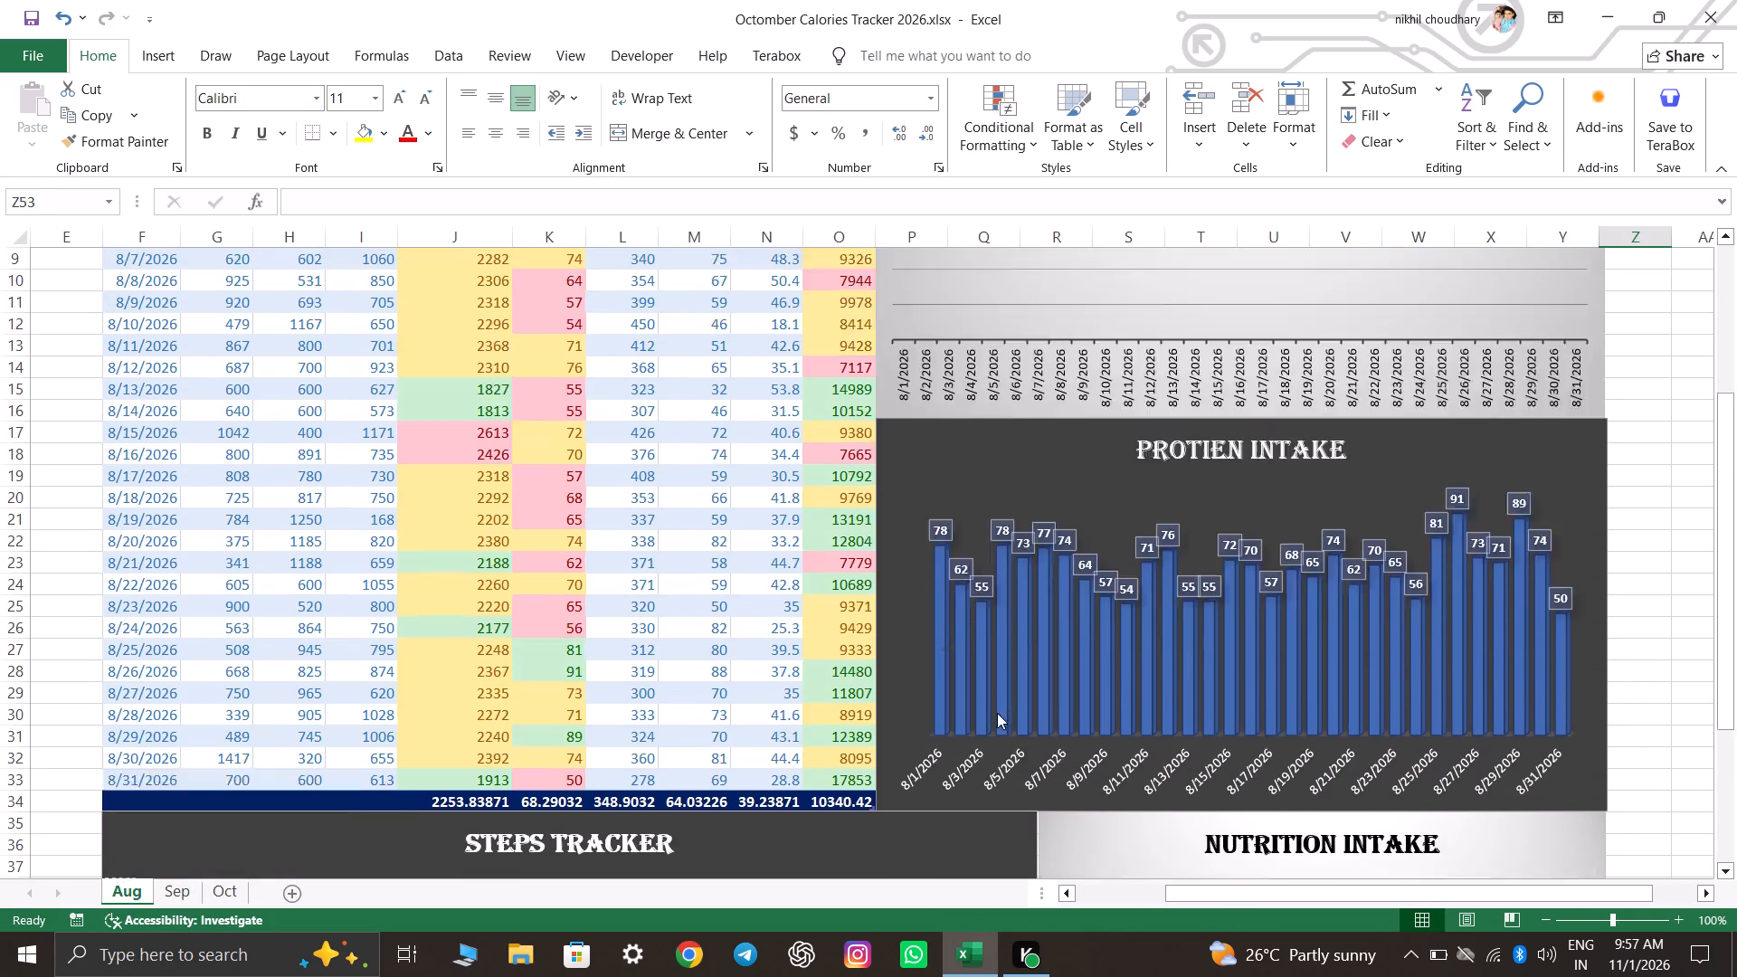
{"action": "scroll", "coordinate": [997, 713], "scroll_direction": "up", "scroll_amount": 1}
{"action": "left_click", "coordinate": [1539, 301]}
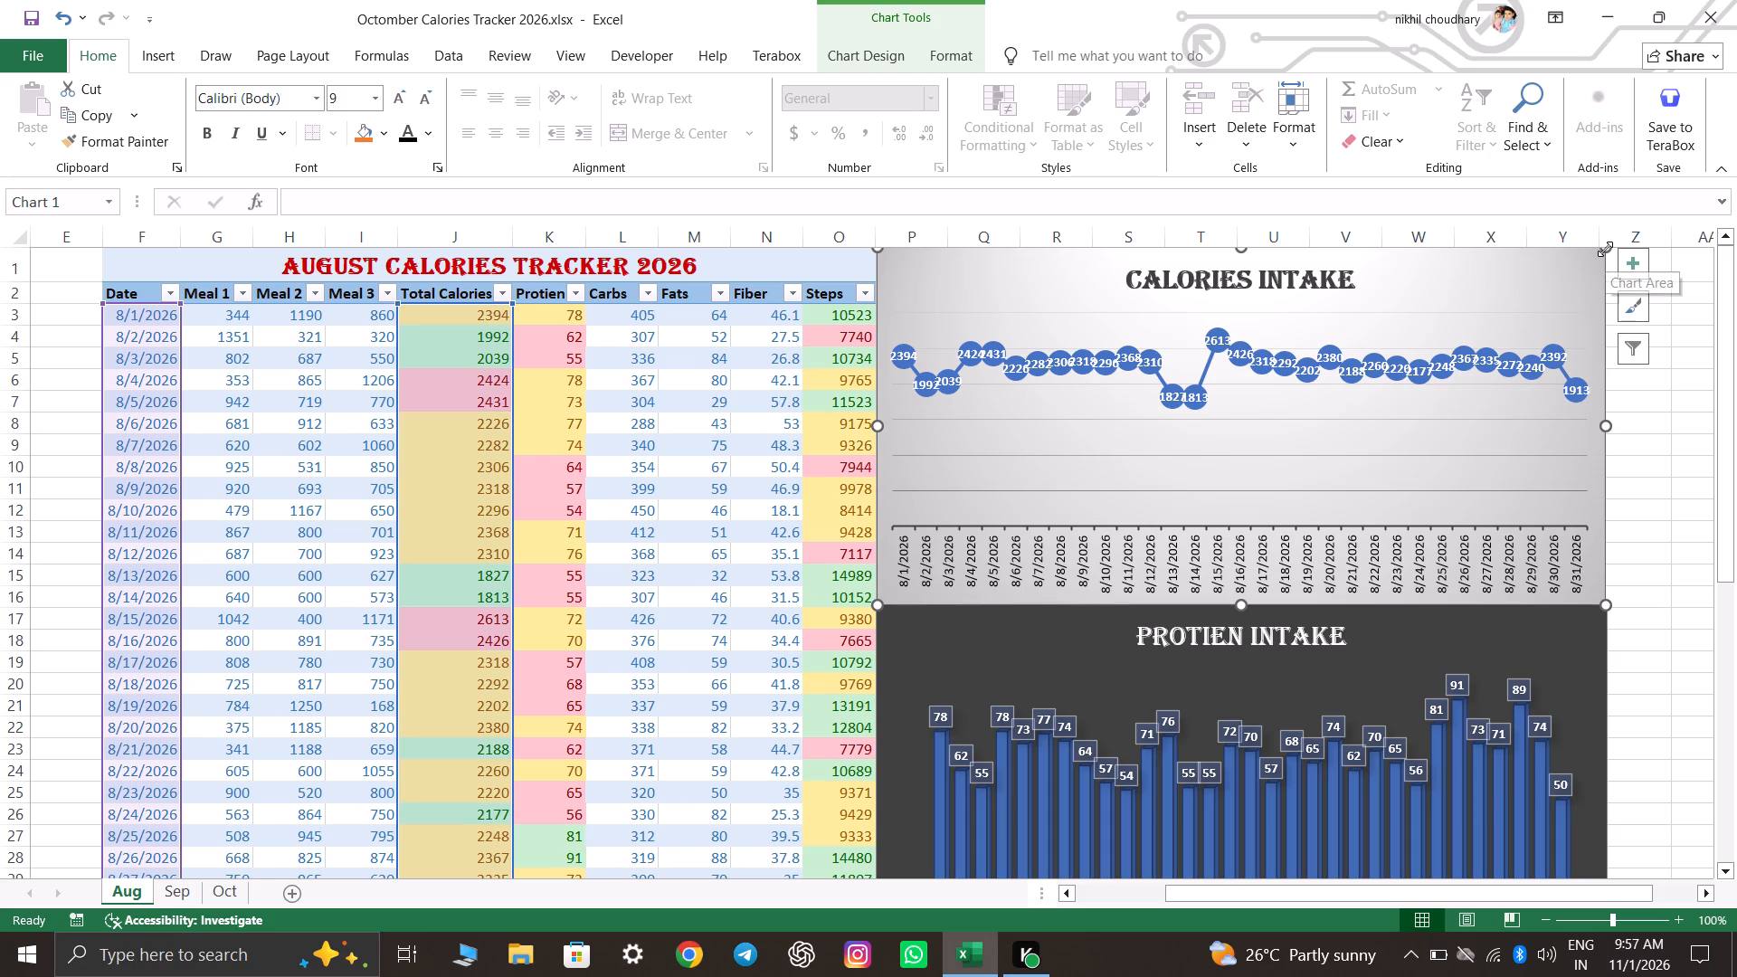
{"action": "left_click_drag", "start_coordinate": [1606, 247], "coordinate": [1676, 252]}
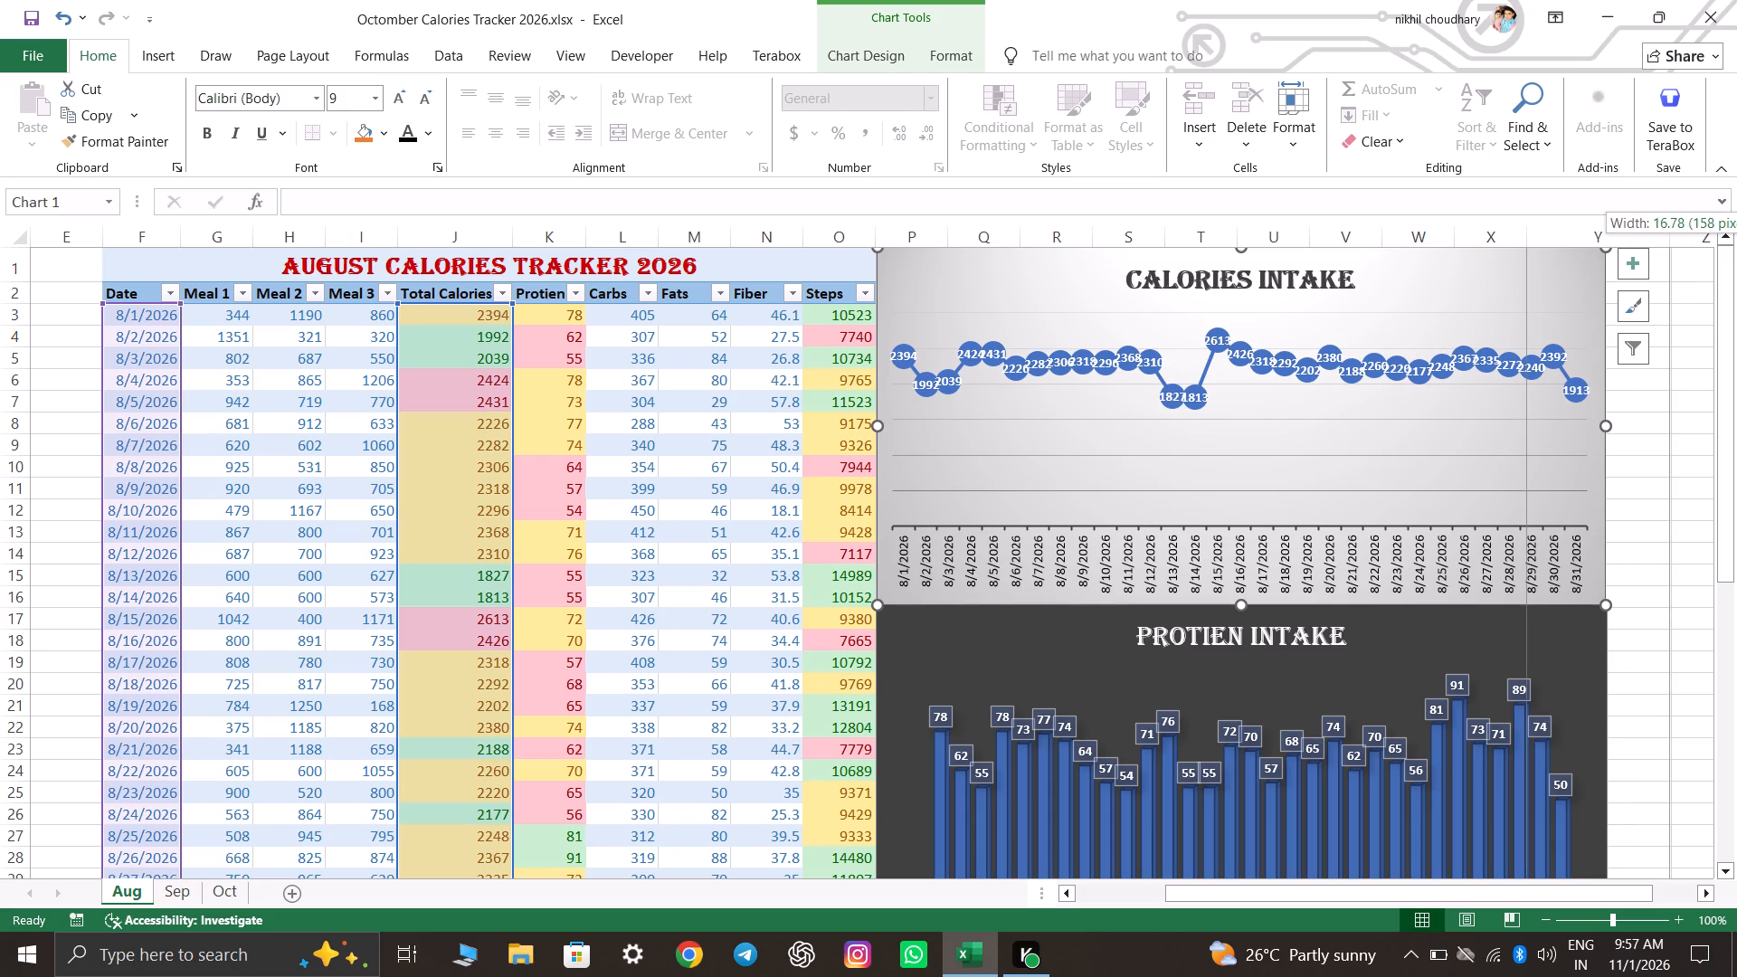
{"action": "left_click_drag", "start_coordinate": [1676, 252], "coordinate": [1676, 251]}
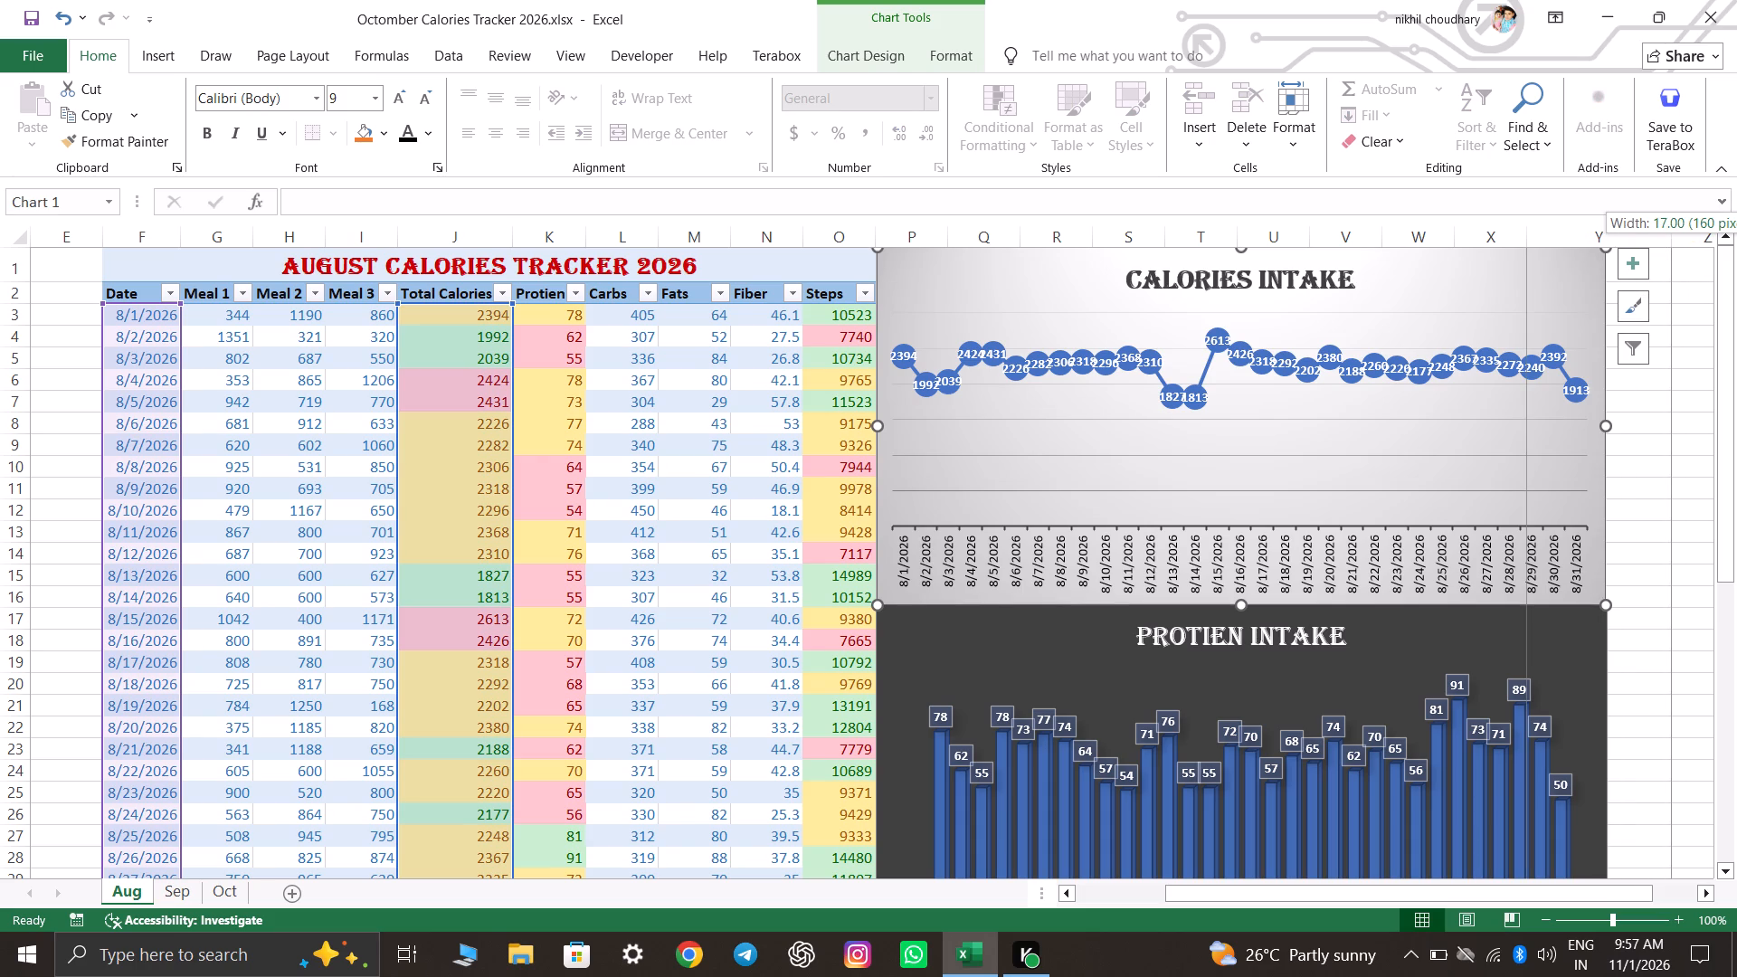
{"action": "left_click_drag", "start_coordinate": [1676, 251], "coordinate": [1677, 251]}
Narrow August's Nutrition Intake pie by its inner edge to about the end of column R, keeping its outer edge in place.
{"action": "scroll", "coordinate": [1697, 537], "scroll_direction": "down", "scroll_amount": 4}
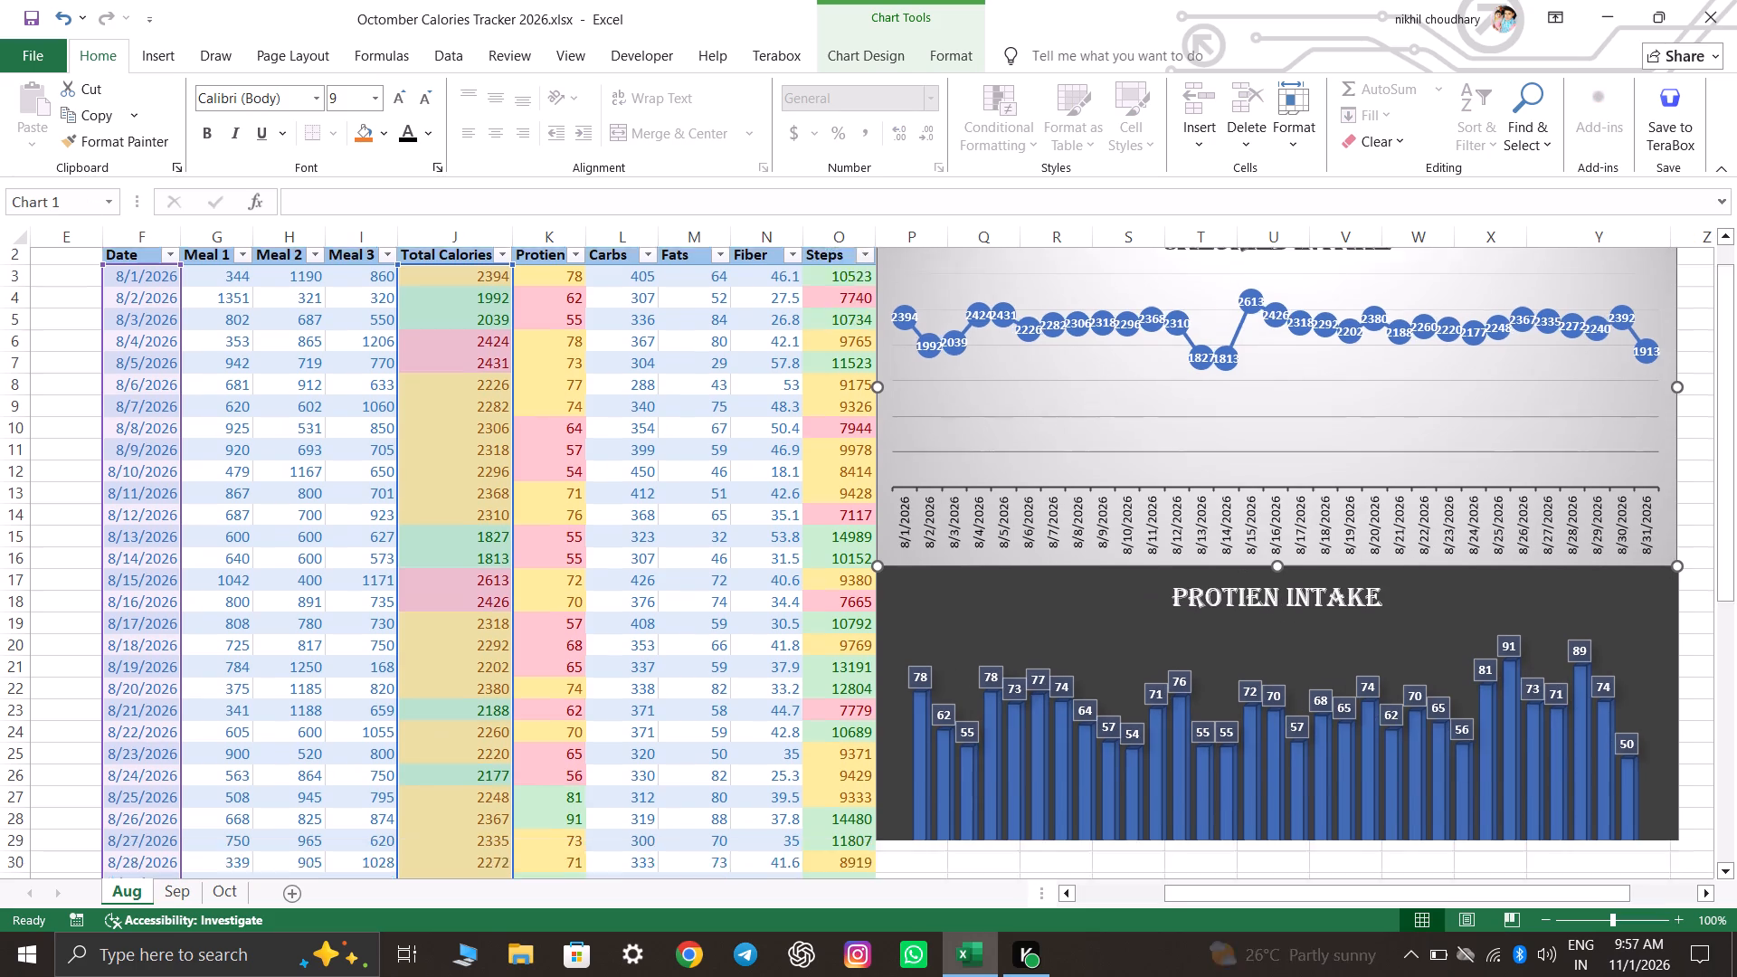
{"action": "scroll", "coordinate": [1697, 537], "scroll_direction": "down", "scroll_amount": 1}
{"action": "scroll", "coordinate": [1698, 536], "scroll_direction": "up", "scroll_amount": 2}
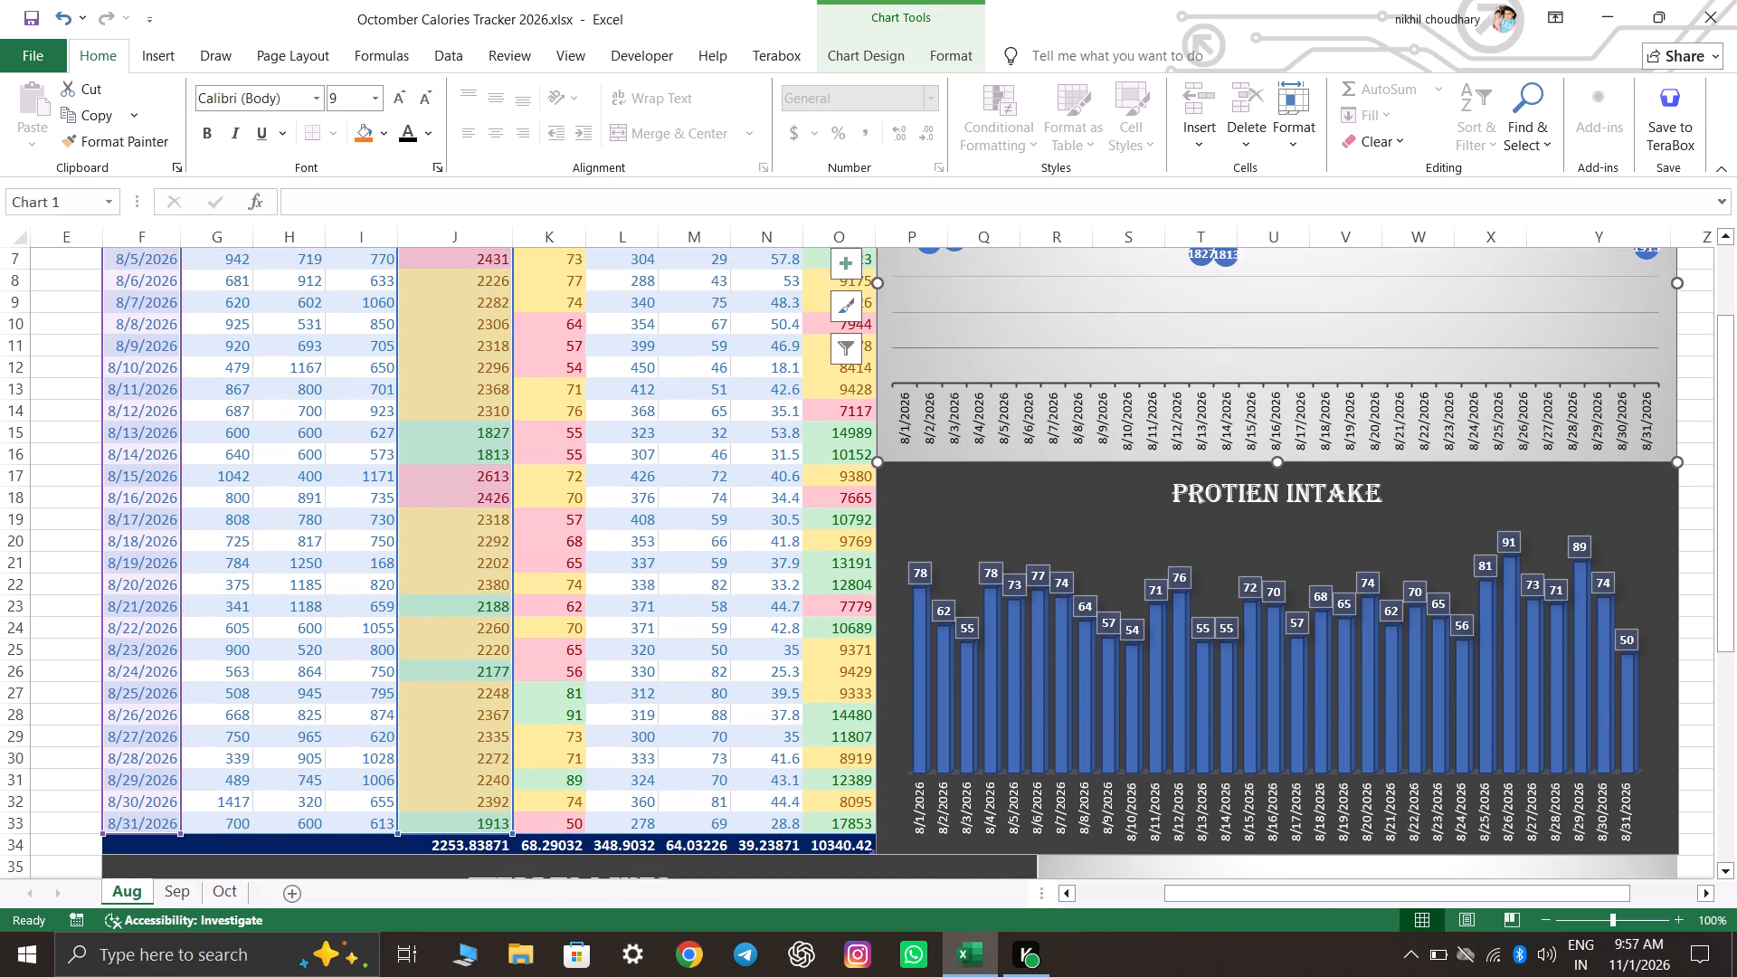
{"action": "scroll", "coordinate": [1698, 536], "scroll_direction": "down", "scroll_amount": 3, "text": "ctrl"}
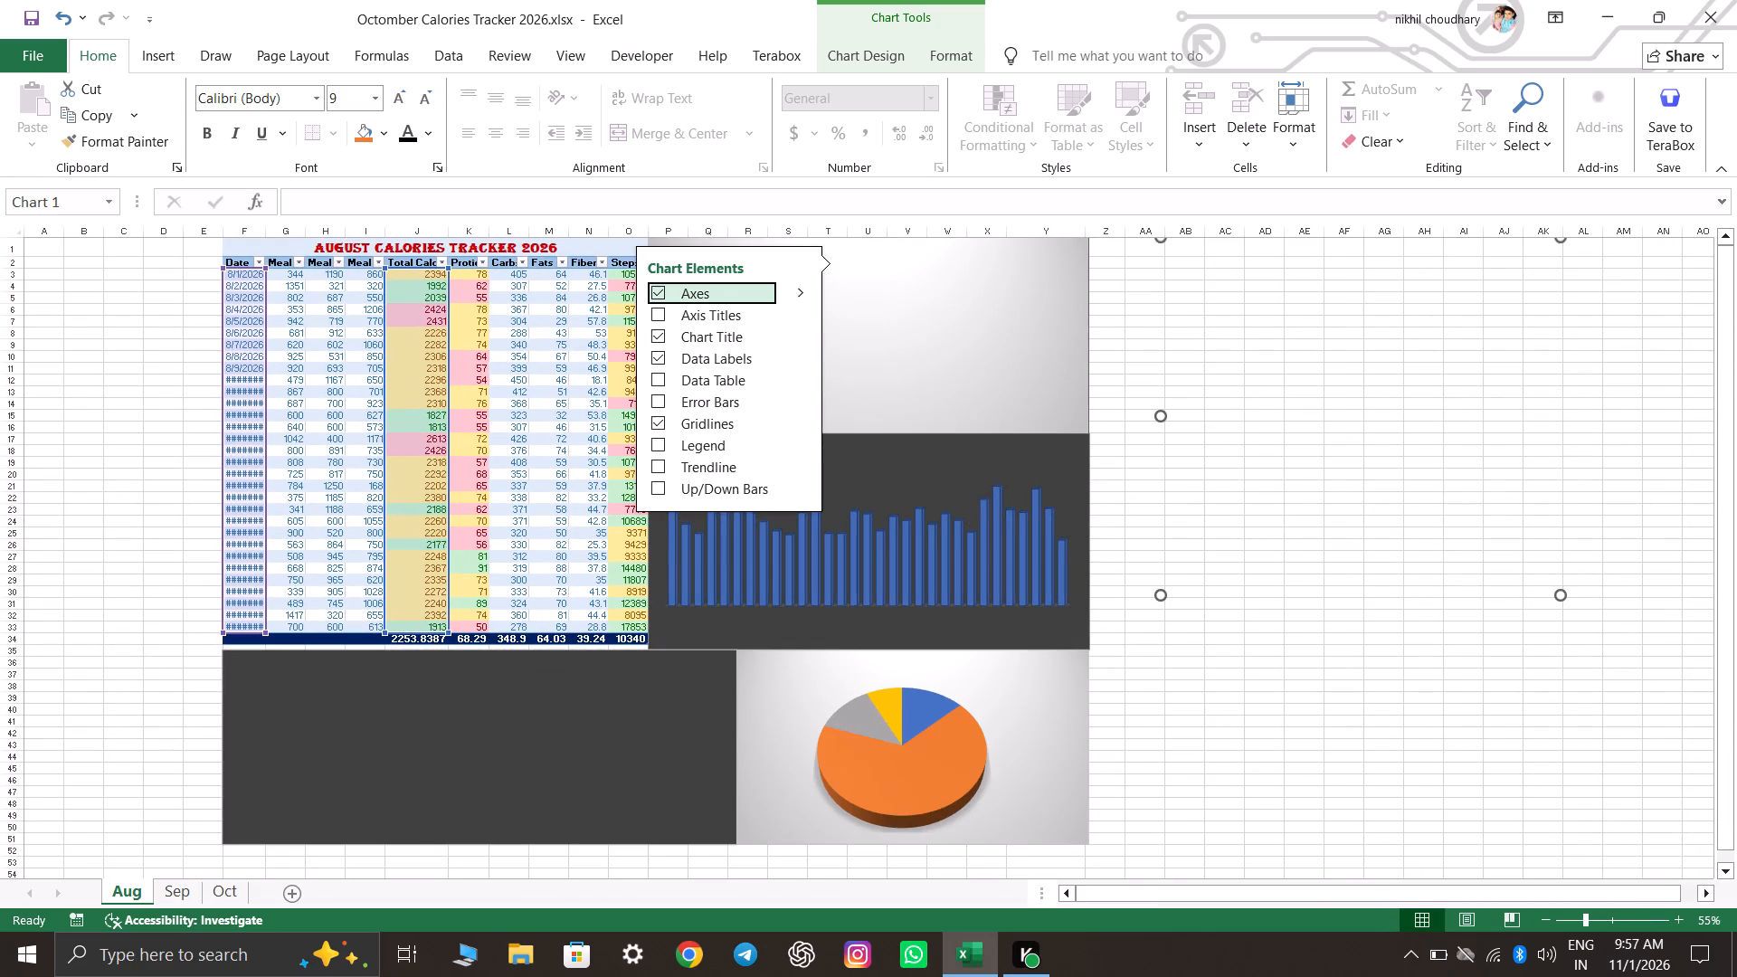
{"action": "left_click", "coordinate": [1312, 522]}
{"action": "scroll", "coordinate": [1312, 522], "scroll_direction": "down", "scroll_amount": 4}
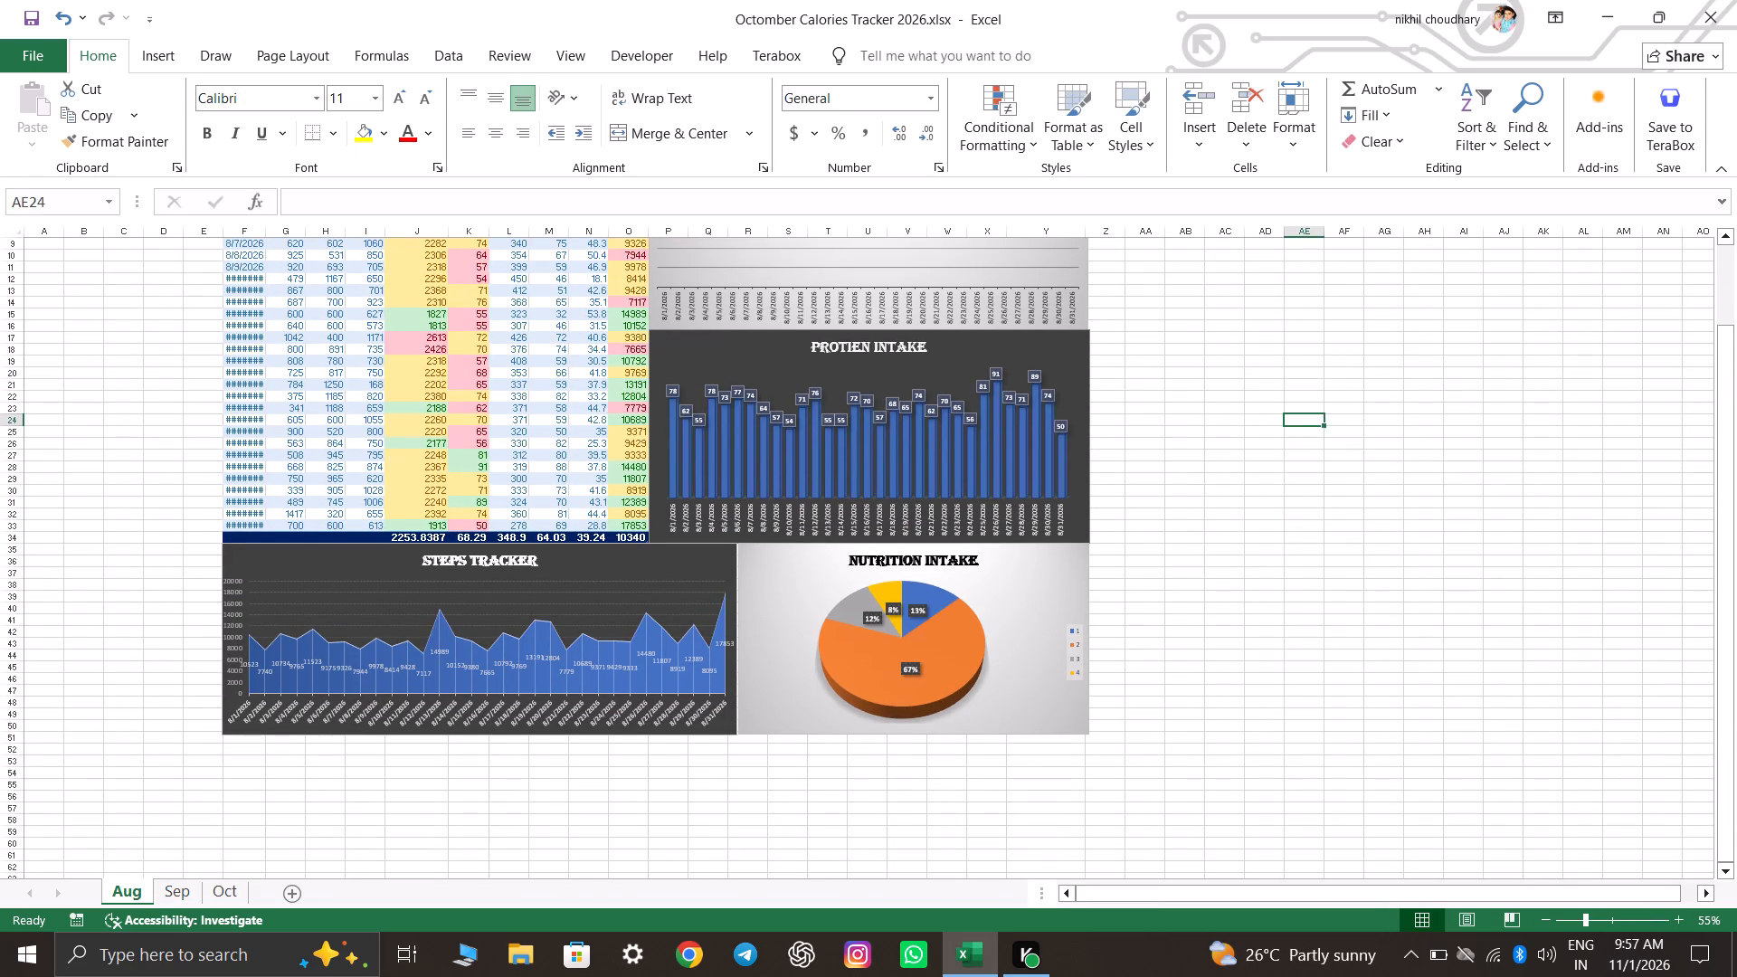
{"action": "left_click", "coordinate": [784, 560]}
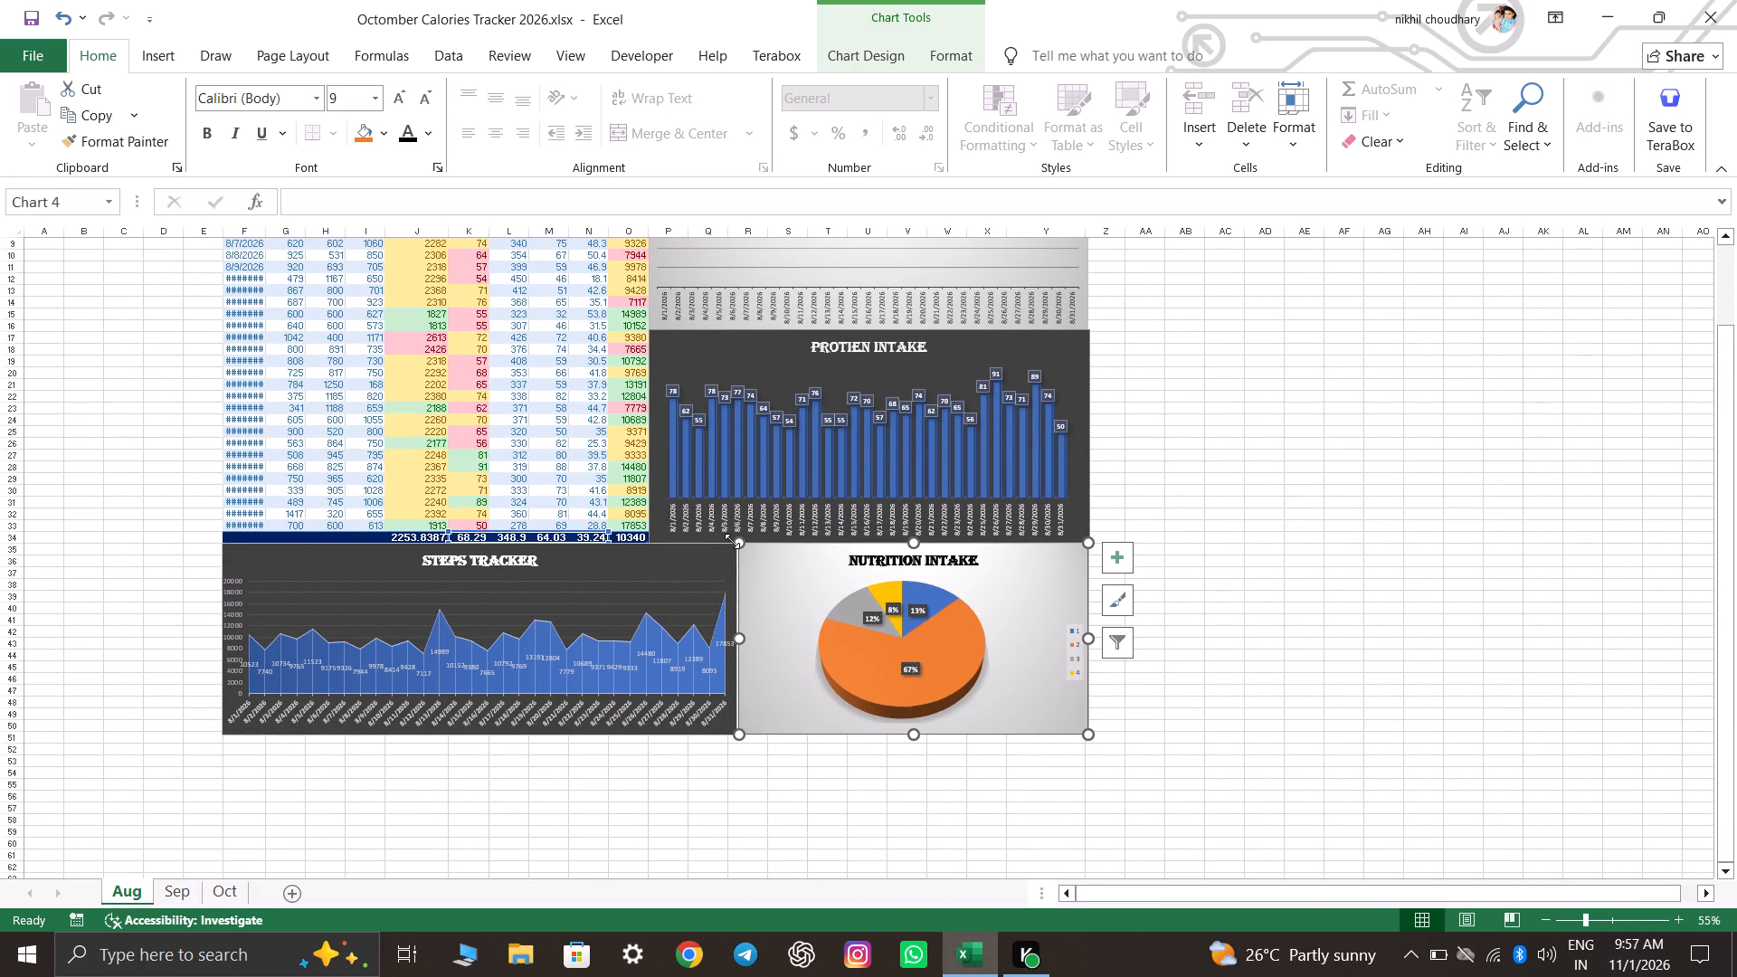
{"action": "left_click_drag", "start_coordinate": [736, 543], "coordinate": [767, 541]}
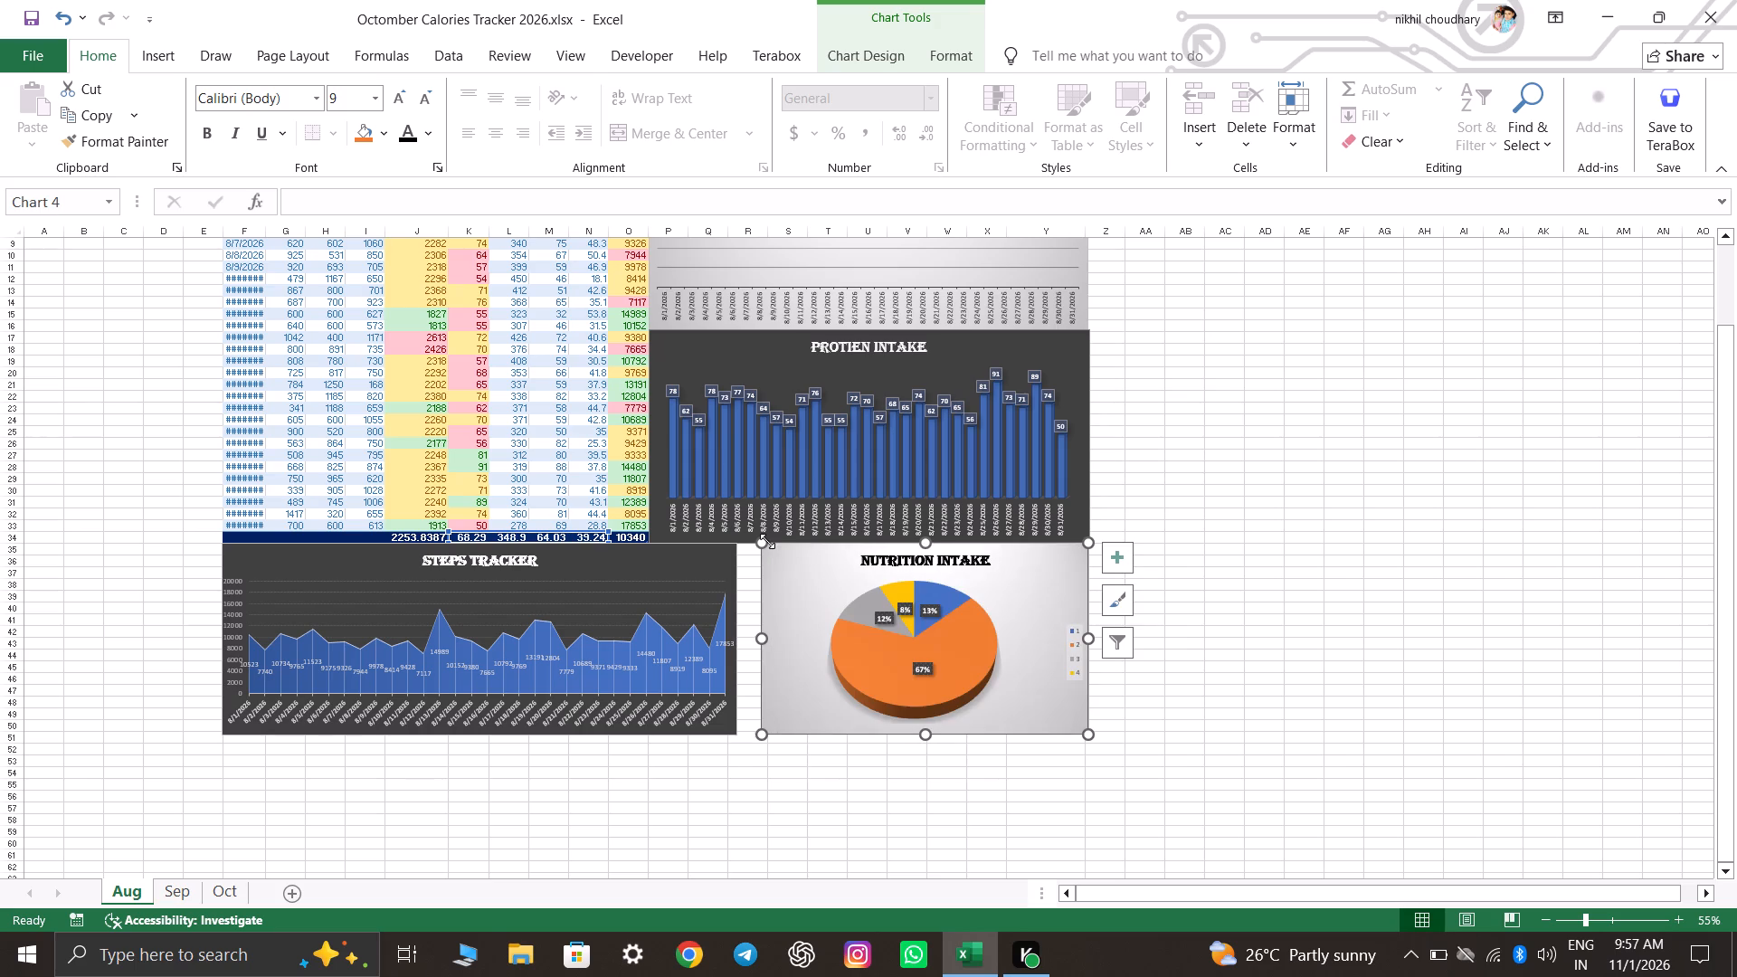
{"action": "left_click", "coordinate": [777, 790]}
Widen August's Steps Tracker chart to close the gap up to the Nutrition Intake pie.
{"action": "left_click", "coordinate": [725, 543]}
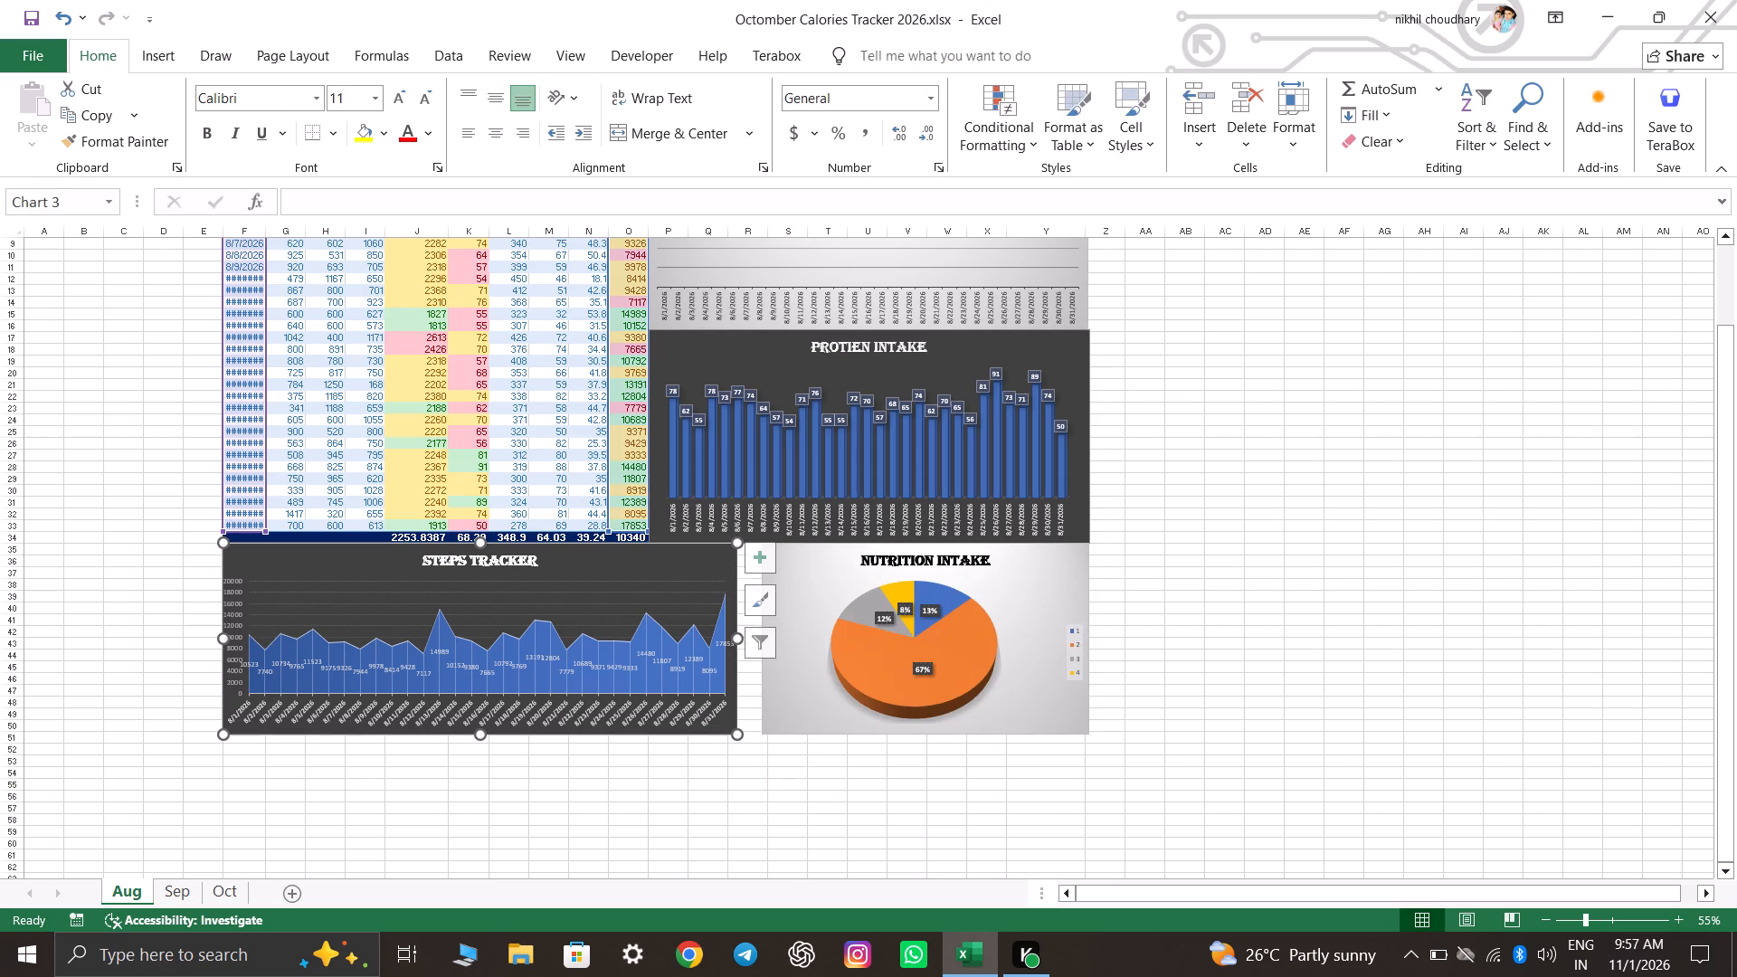
{"action": "left_click_drag", "start_coordinate": [738, 538], "coordinate": [760, 542]}
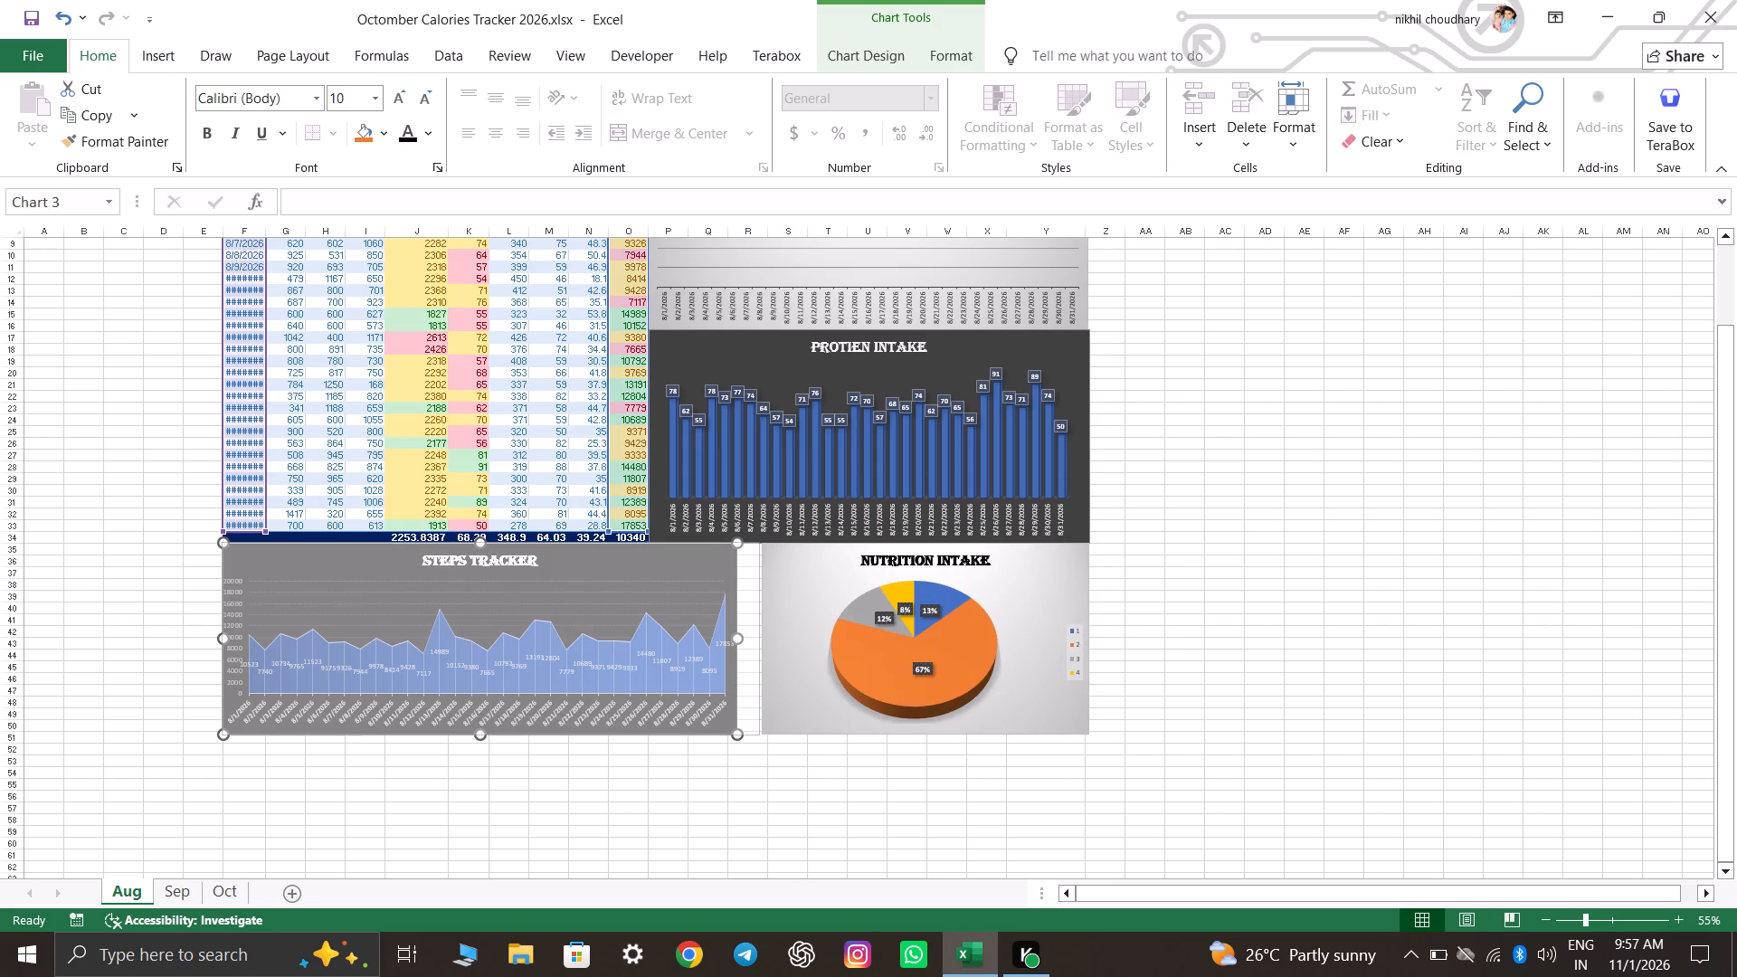
{"action": "left_click_drag", "start_coordinate": [760, 542], "coordinate": [760, 544]}
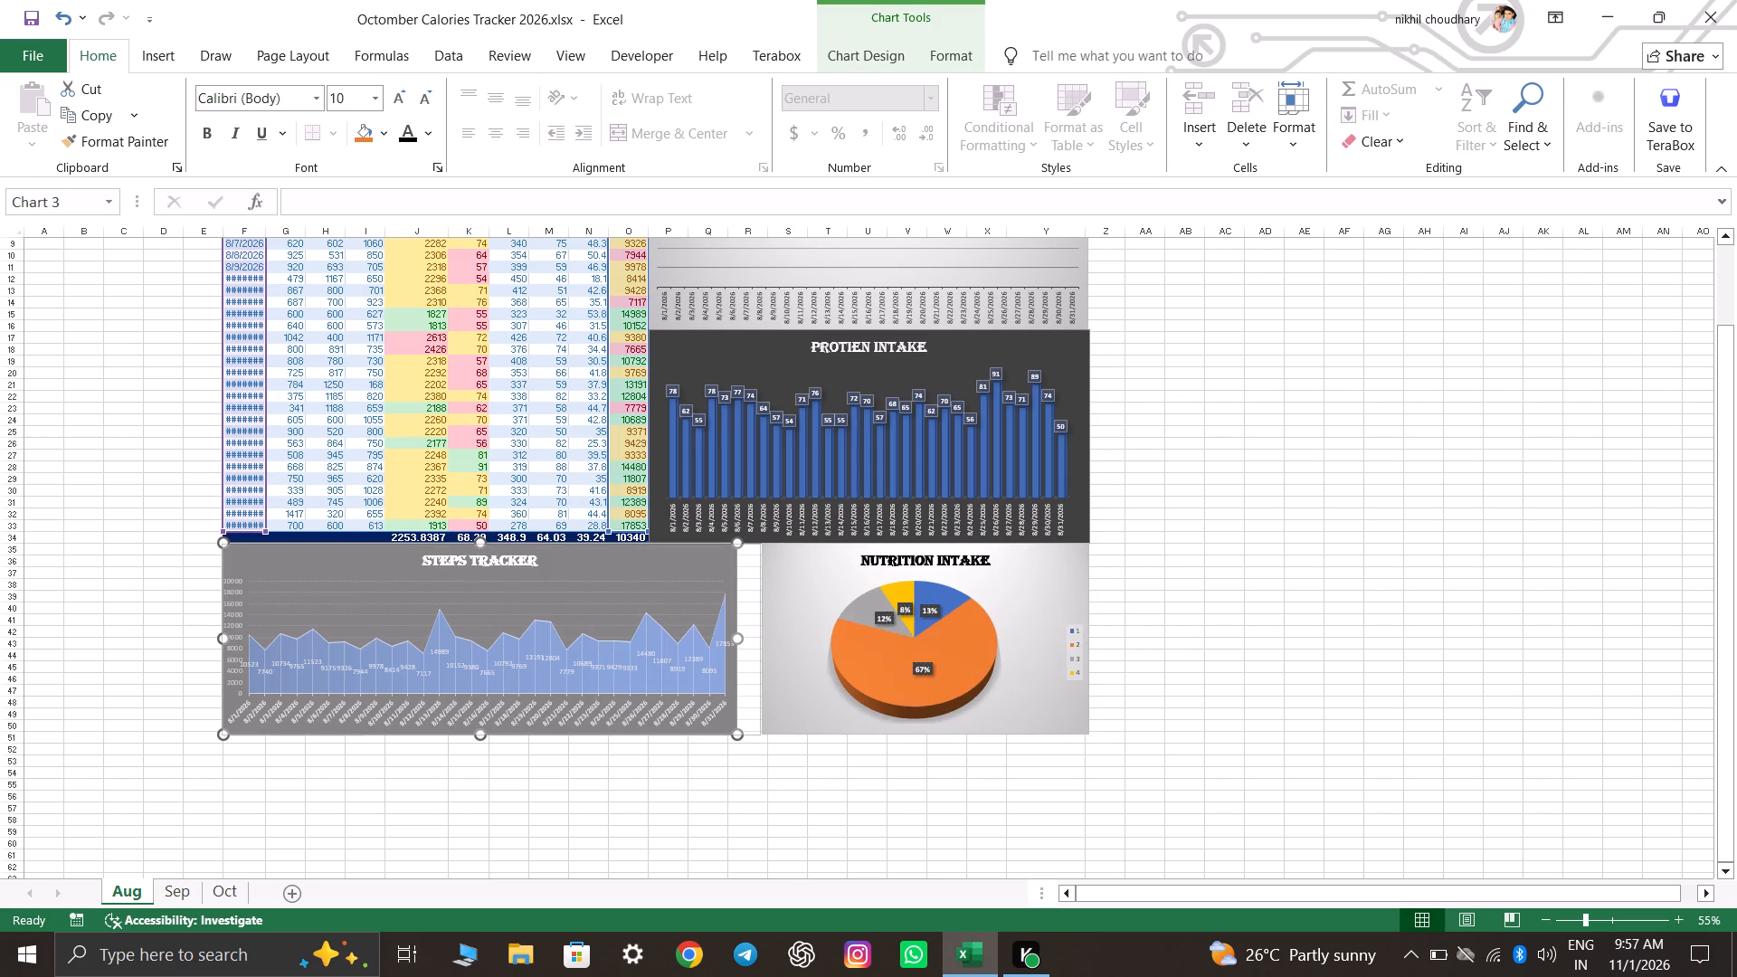
{"action": "left_click_drag", "start_coordinate": [760, 544], "coordinate": [764, 544]}
{"action": "left_click", "coordinate": [795, 784]}
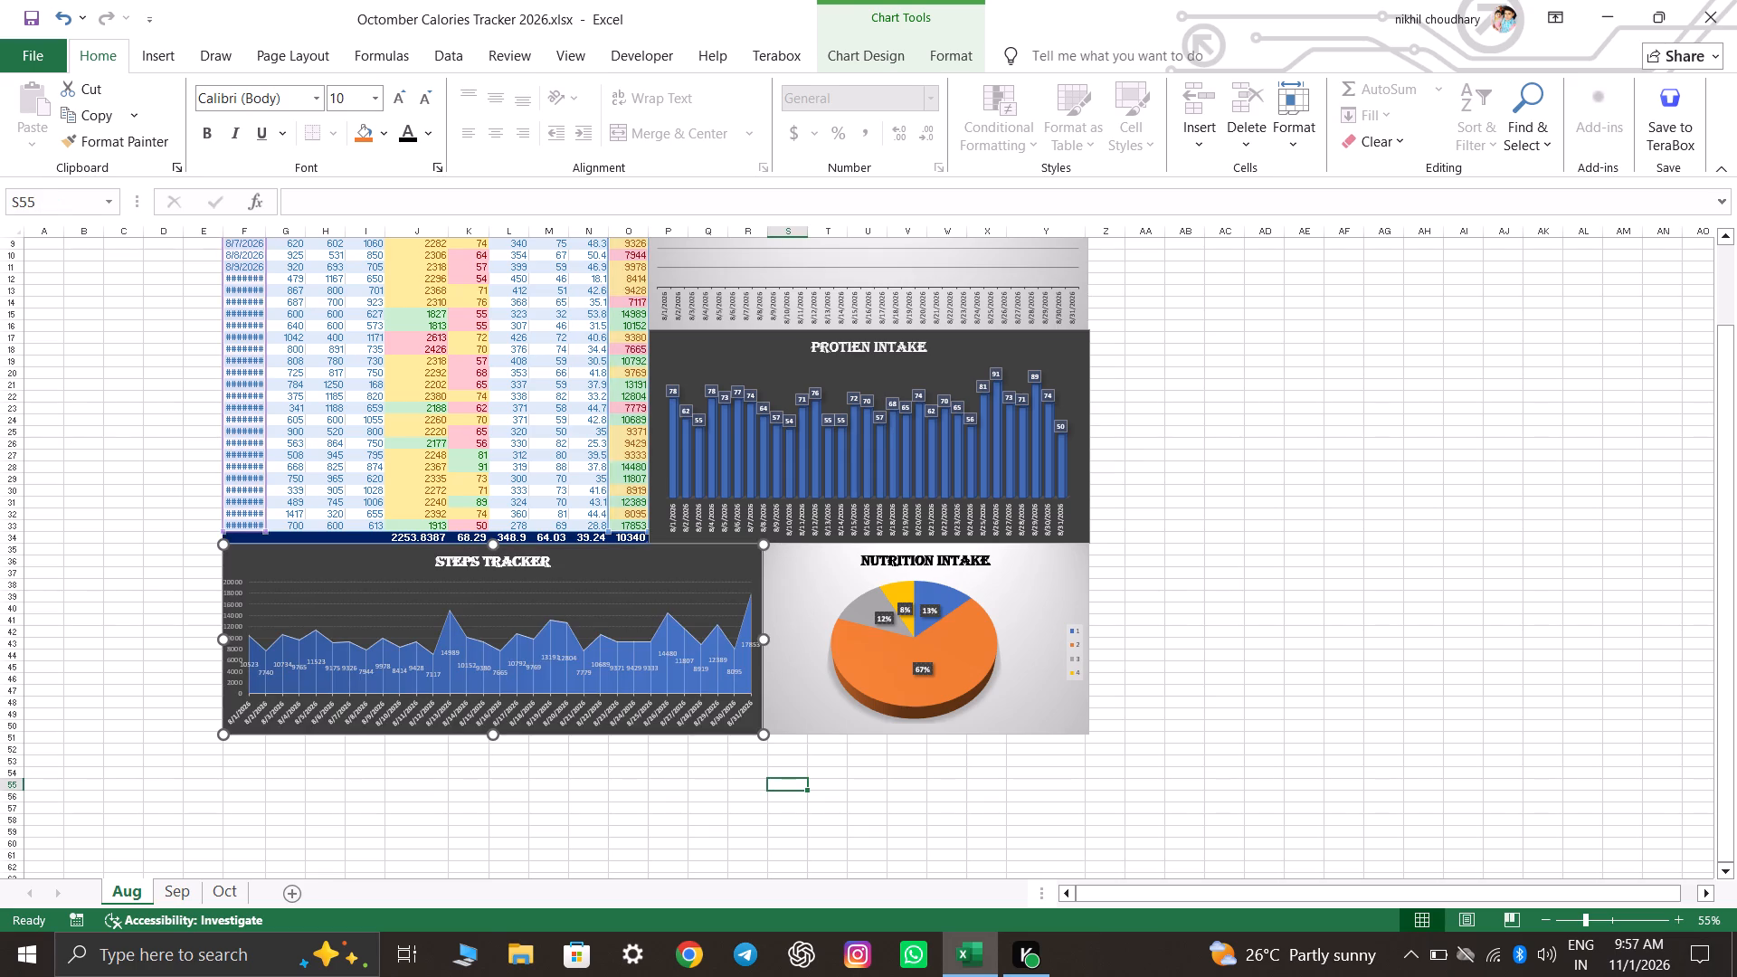
{"action": "scroll", "coordinate": [1377, 694], "scroll_direction": "up", "scroll_amount": 5}
{"action": "left_click", "coordinate": [1367, 666]}
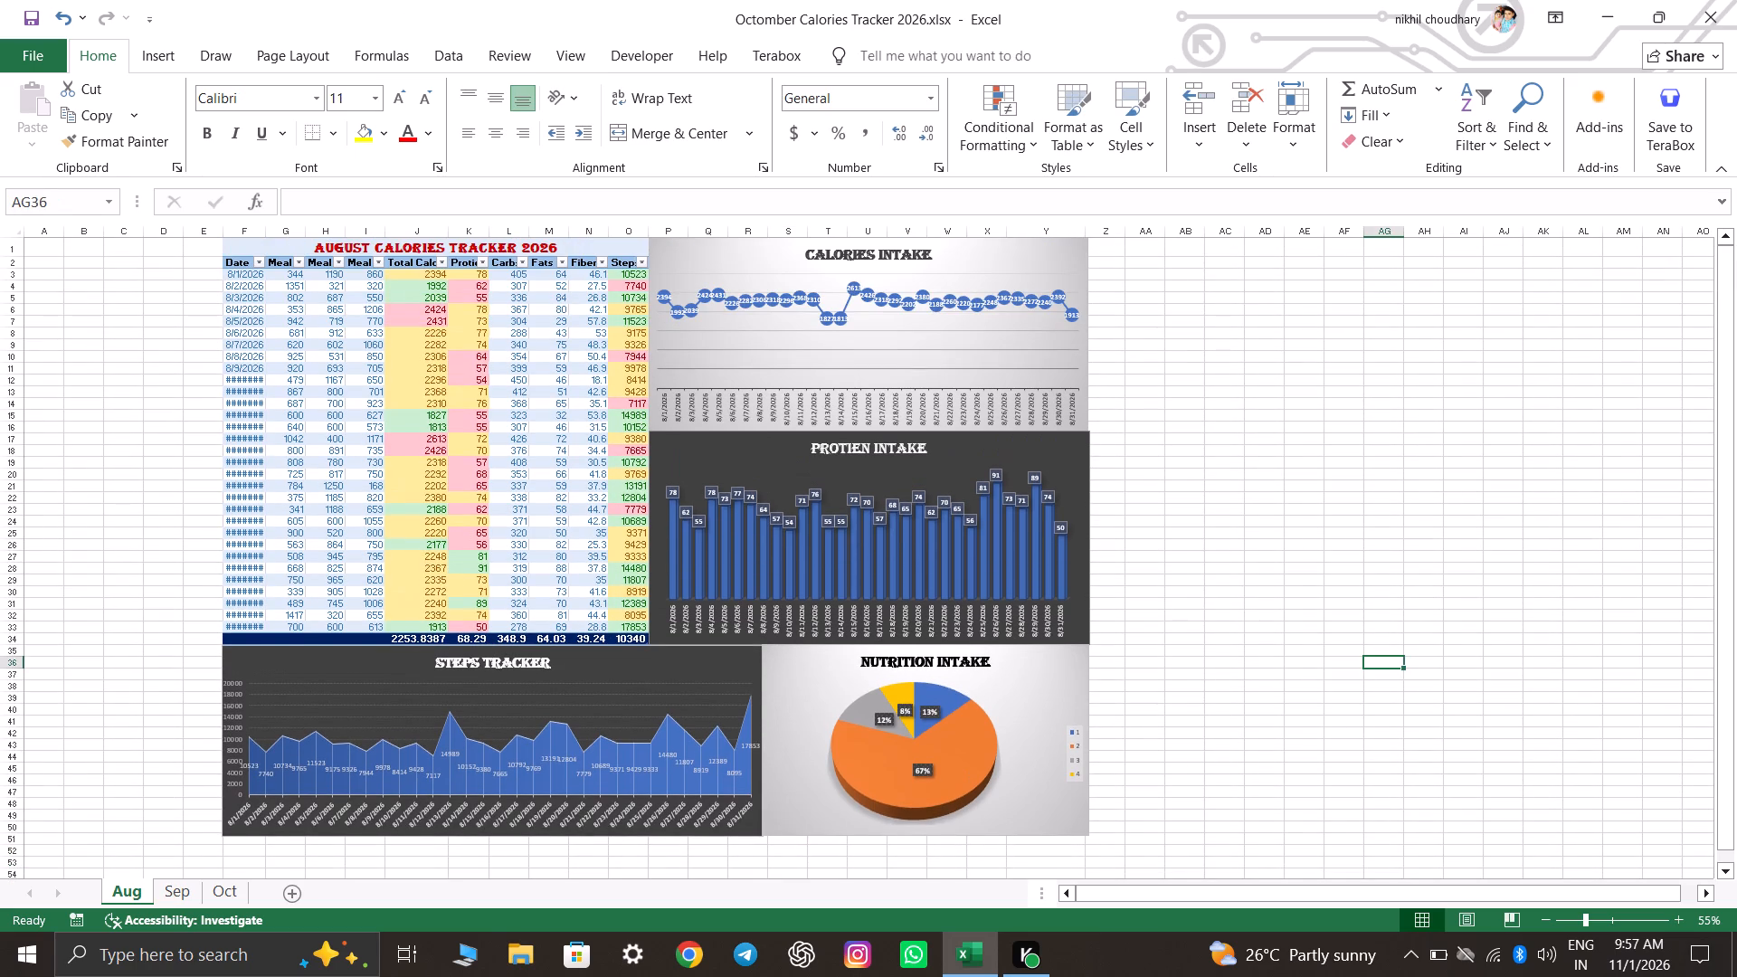
Save the workbook.
{"action": "key", "text": "ctrl+s"}
{"action": "key", "text": "ctrl+s"}
{"action": "key", "text": "ctrl+s"}
{"action": "key", "text": "ctrl+s"}
{"action": "key", "text": "ctrl+s"}
{"action": "key", "text": "ctrl+s"}
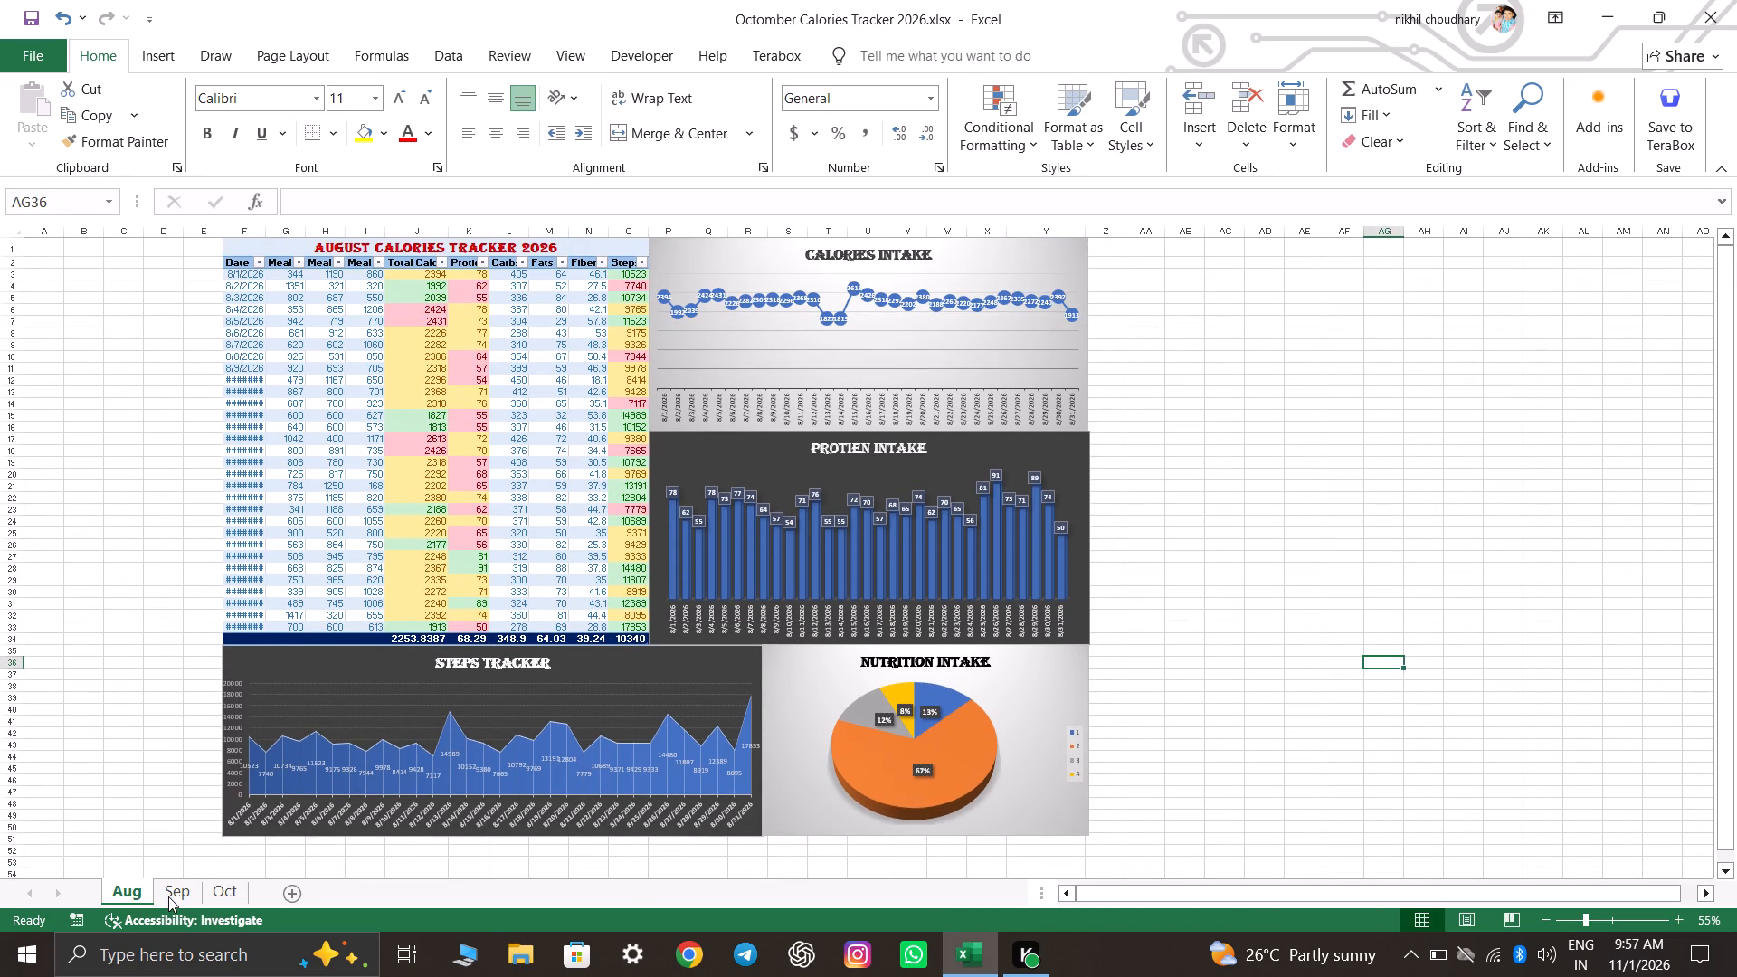
Review the Aug, Sep and Oct sheets, comparing their chart layouts and alignment against the data tables.
{"action": "left_click", "coordinate": [168, 896]}
{"action": "left_click", "coordinate": [239, 878]}
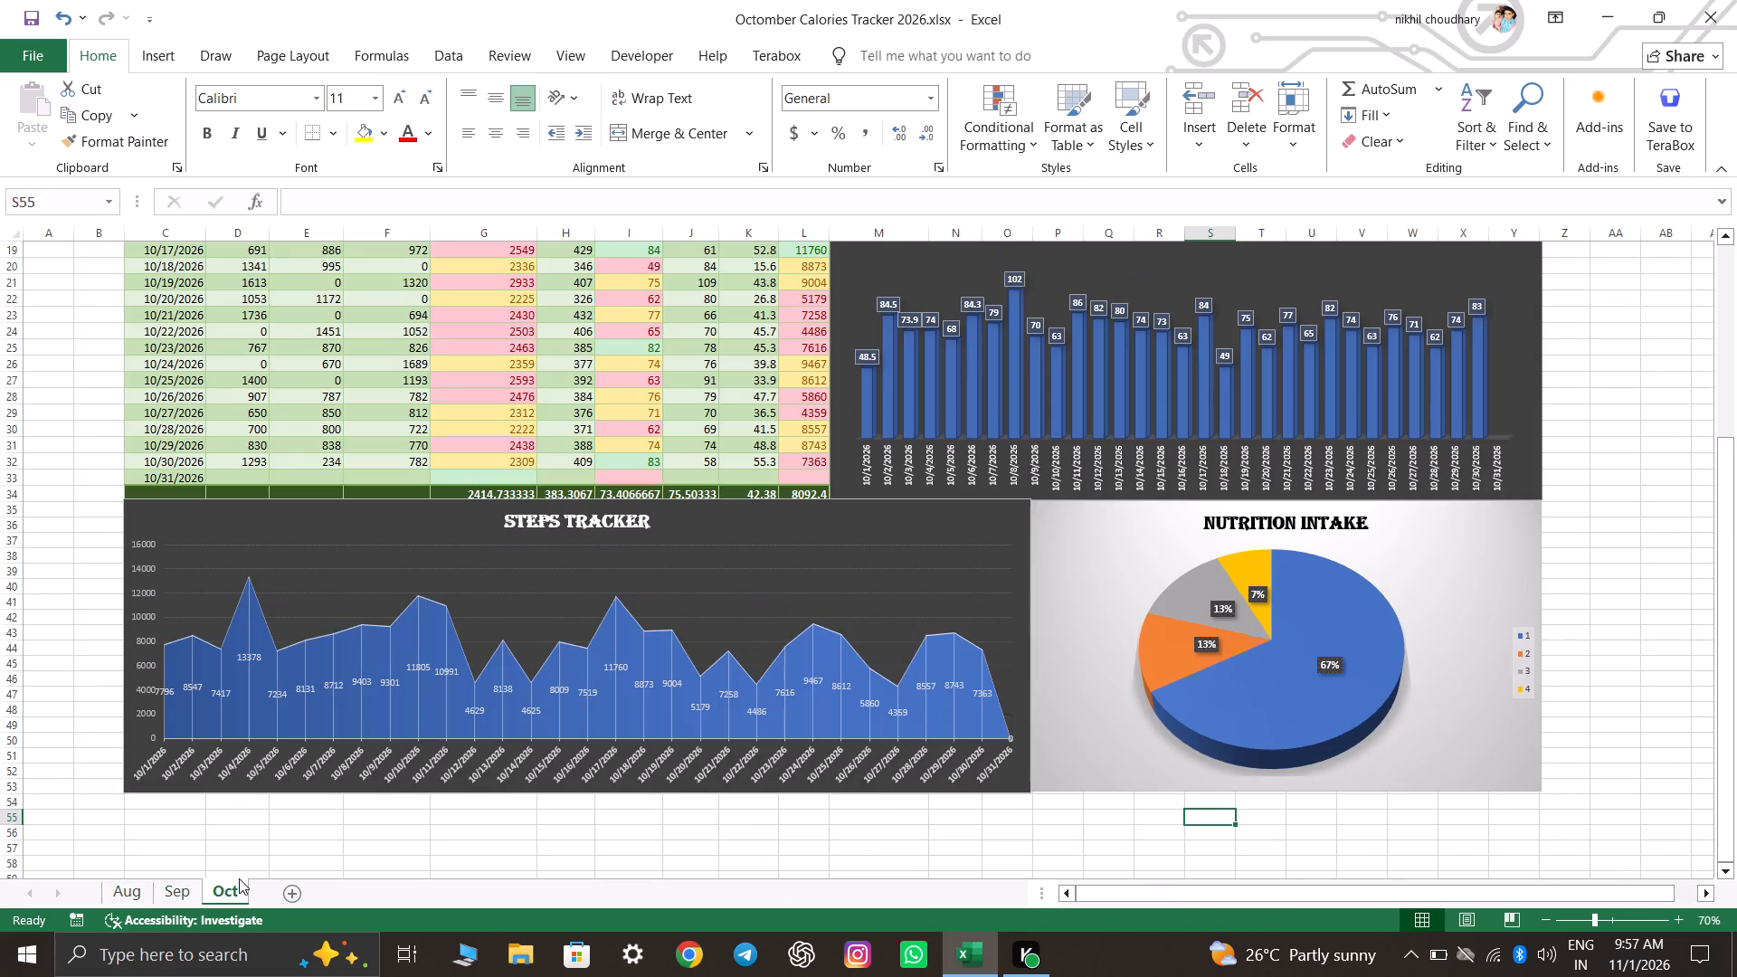
{"action": "left_click", "coordinate": [136, 892]}
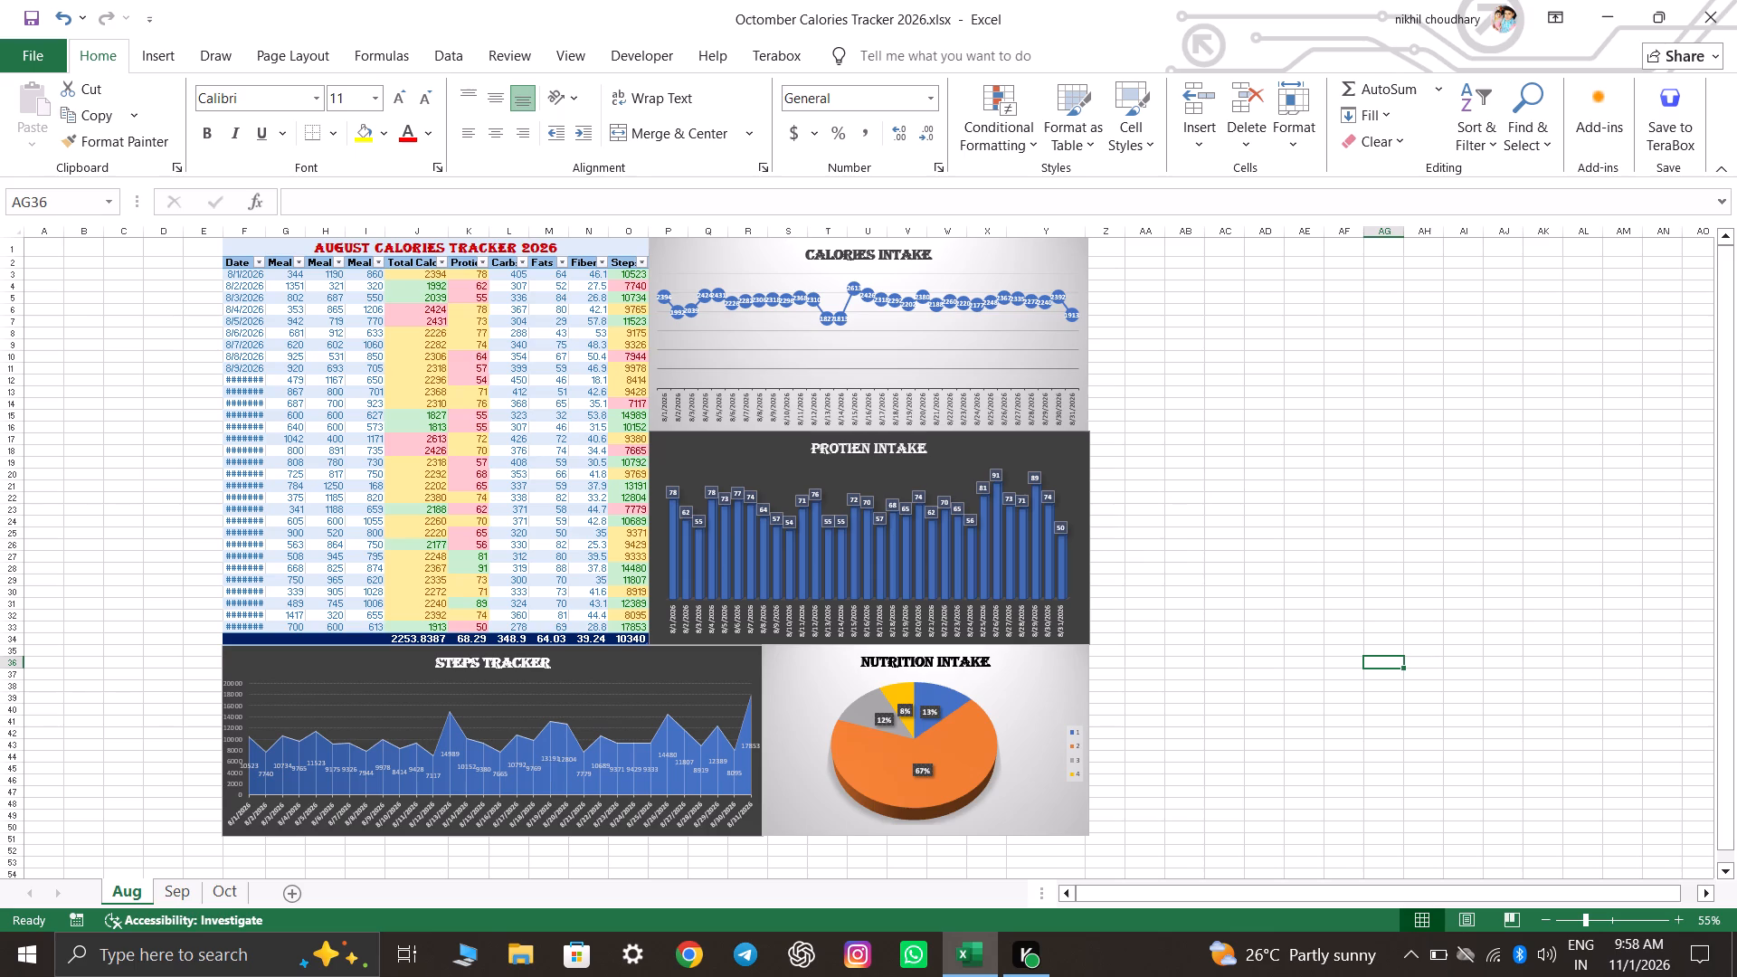
{"action": "left_click", "coordinate": [178, 898]}
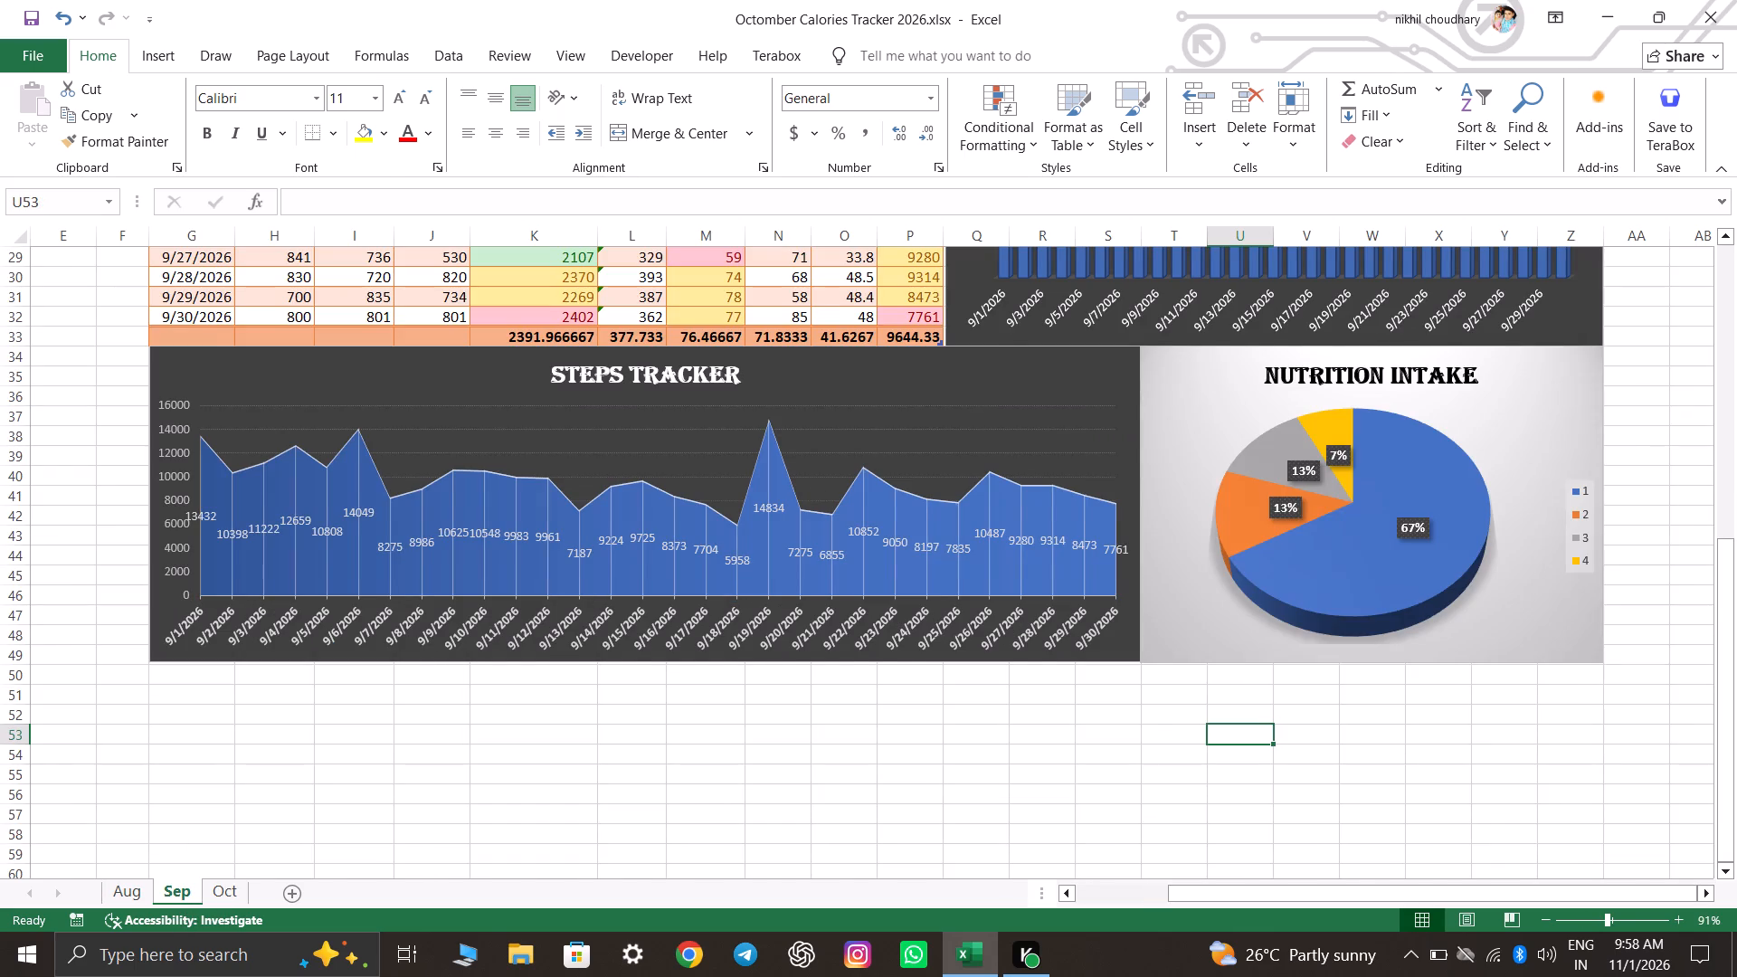
{"action": "scroll", "coordinate": [636, 862], "scroll_direction": "up", "scroll_amount": 19}
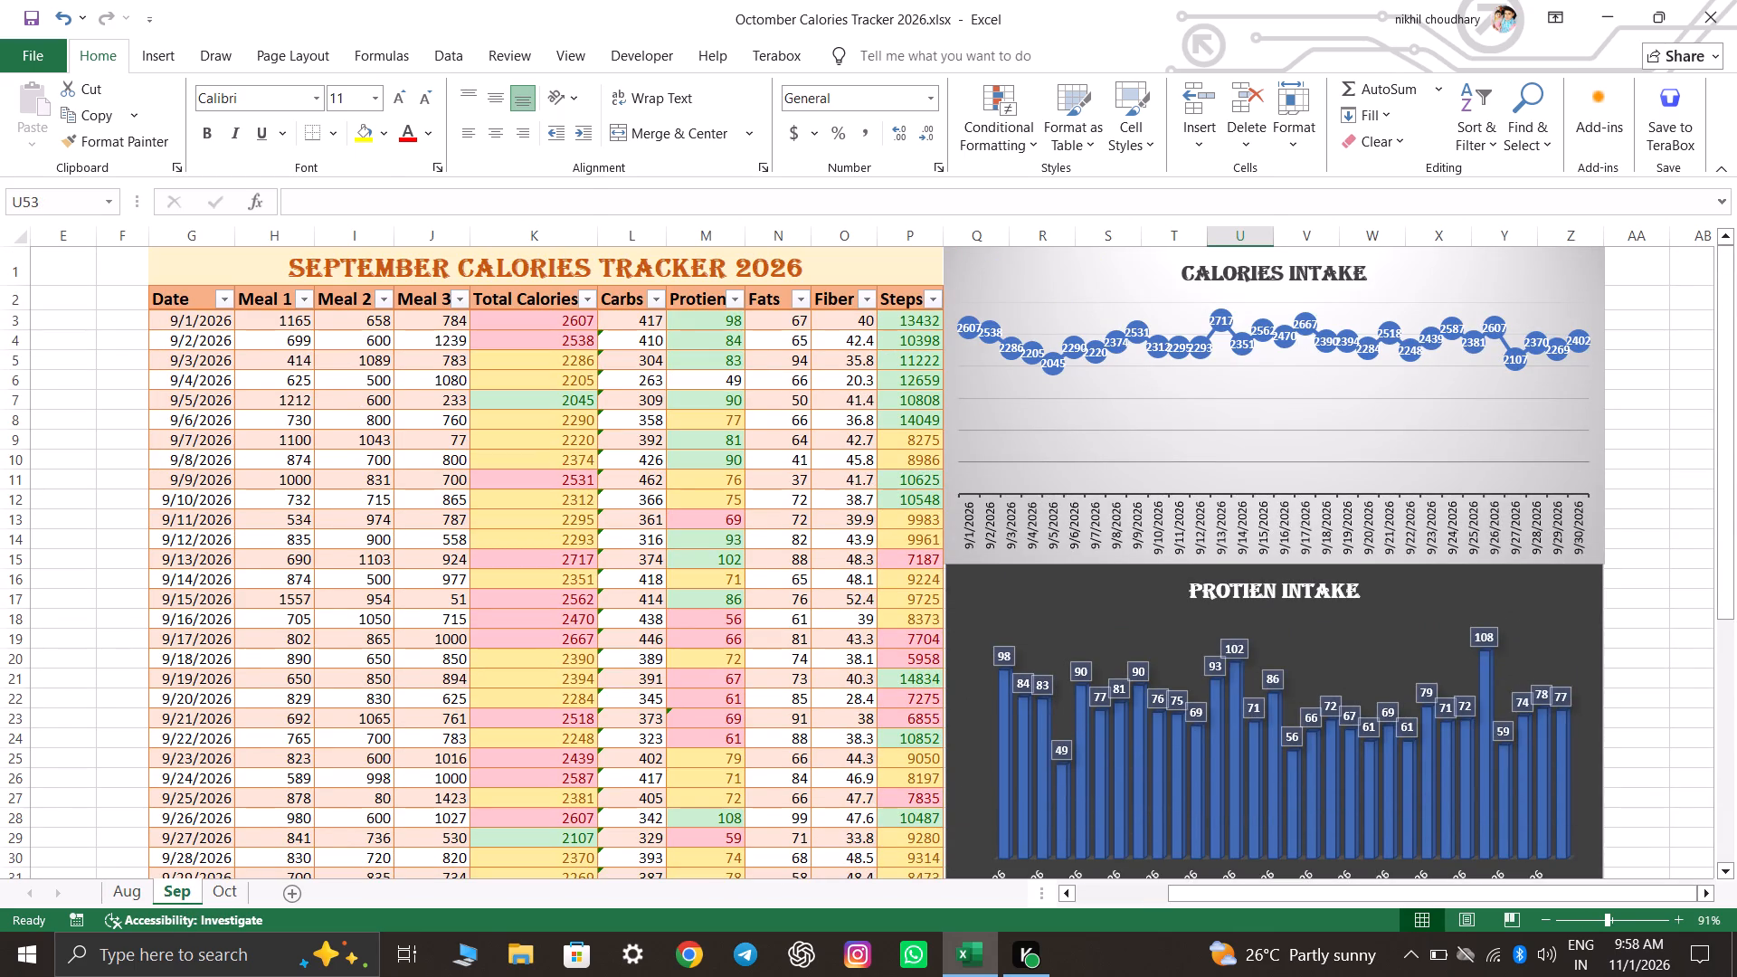
{"action": "left_click", "coordinate": [233, 894]}
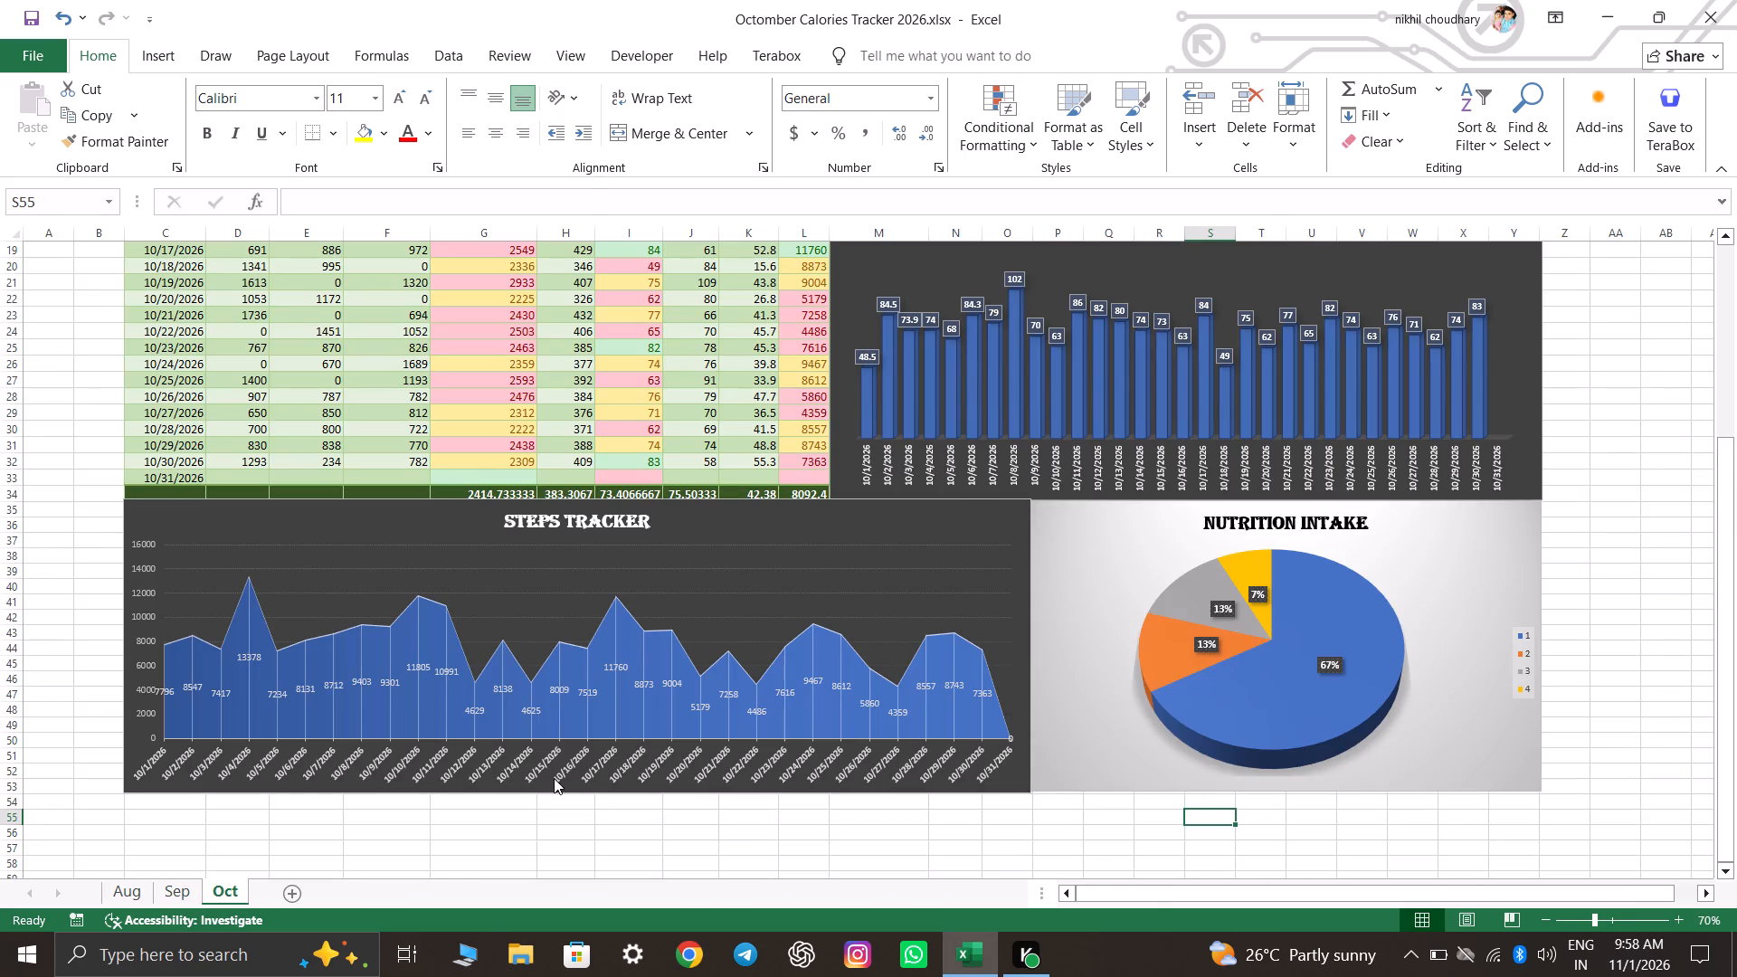
{"action": "scroll", "coordinate": [605, 614], "scroll_direction": "up", "scroll_amount": 11}
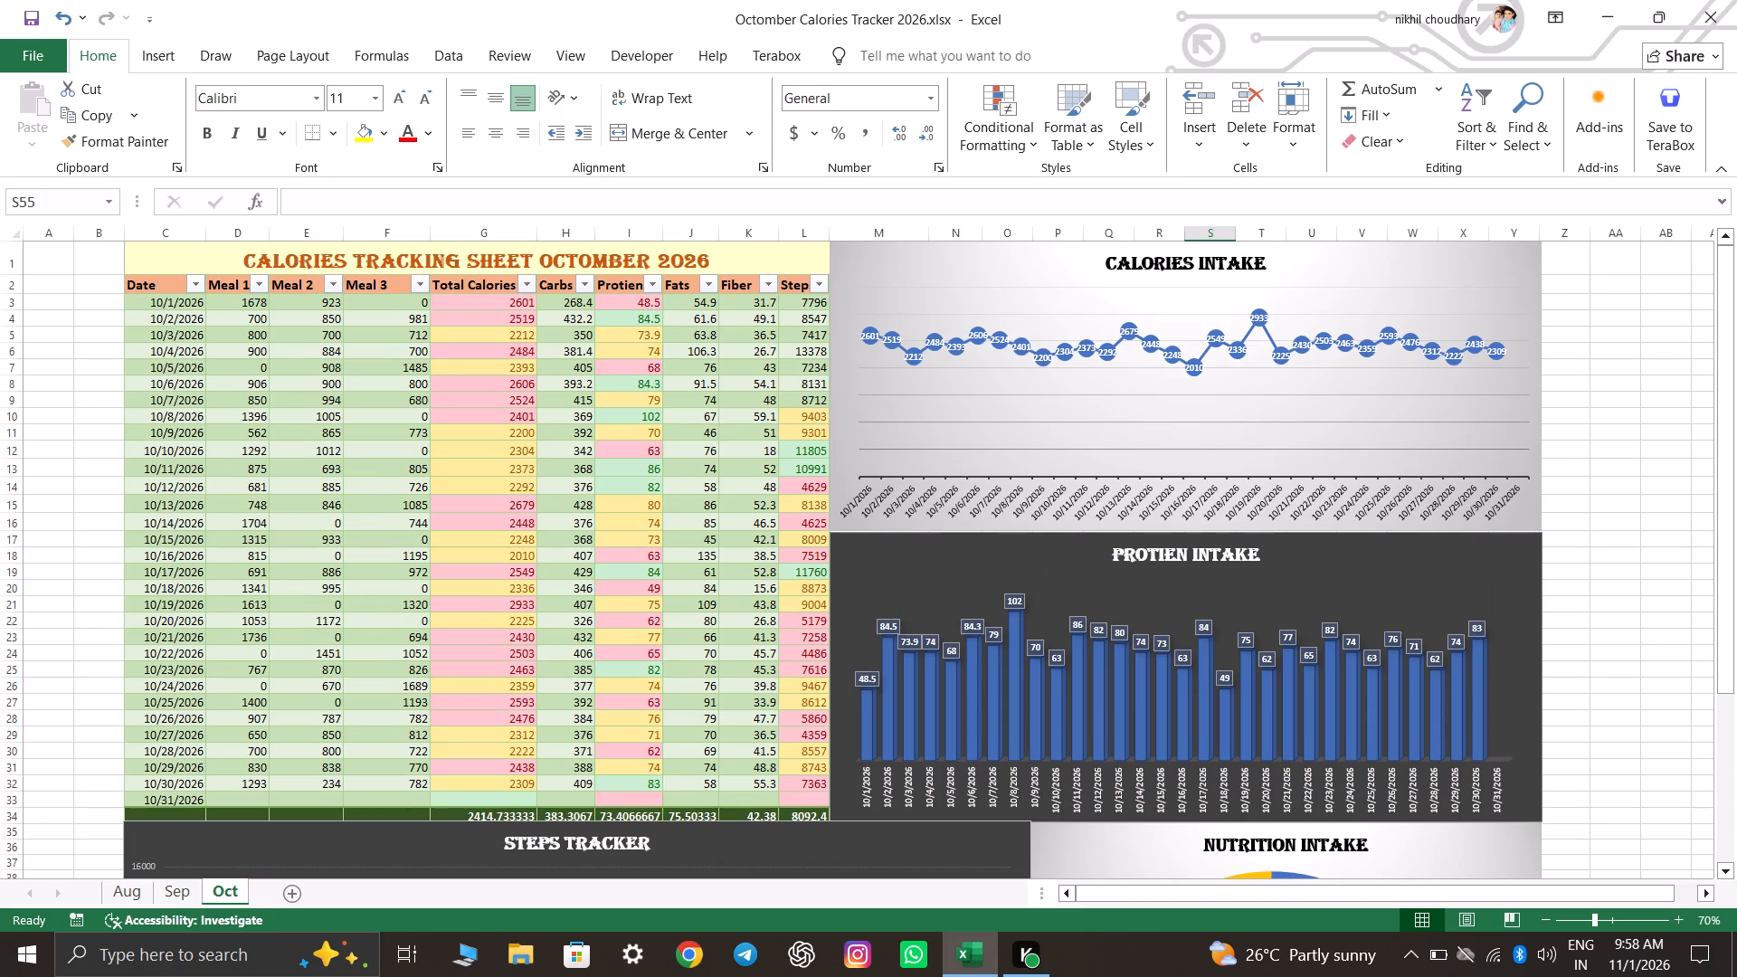
{"action": "left_click", "coordinate": [169, 890]}
{"action": "left_click", "coordinate": [229, 888]}
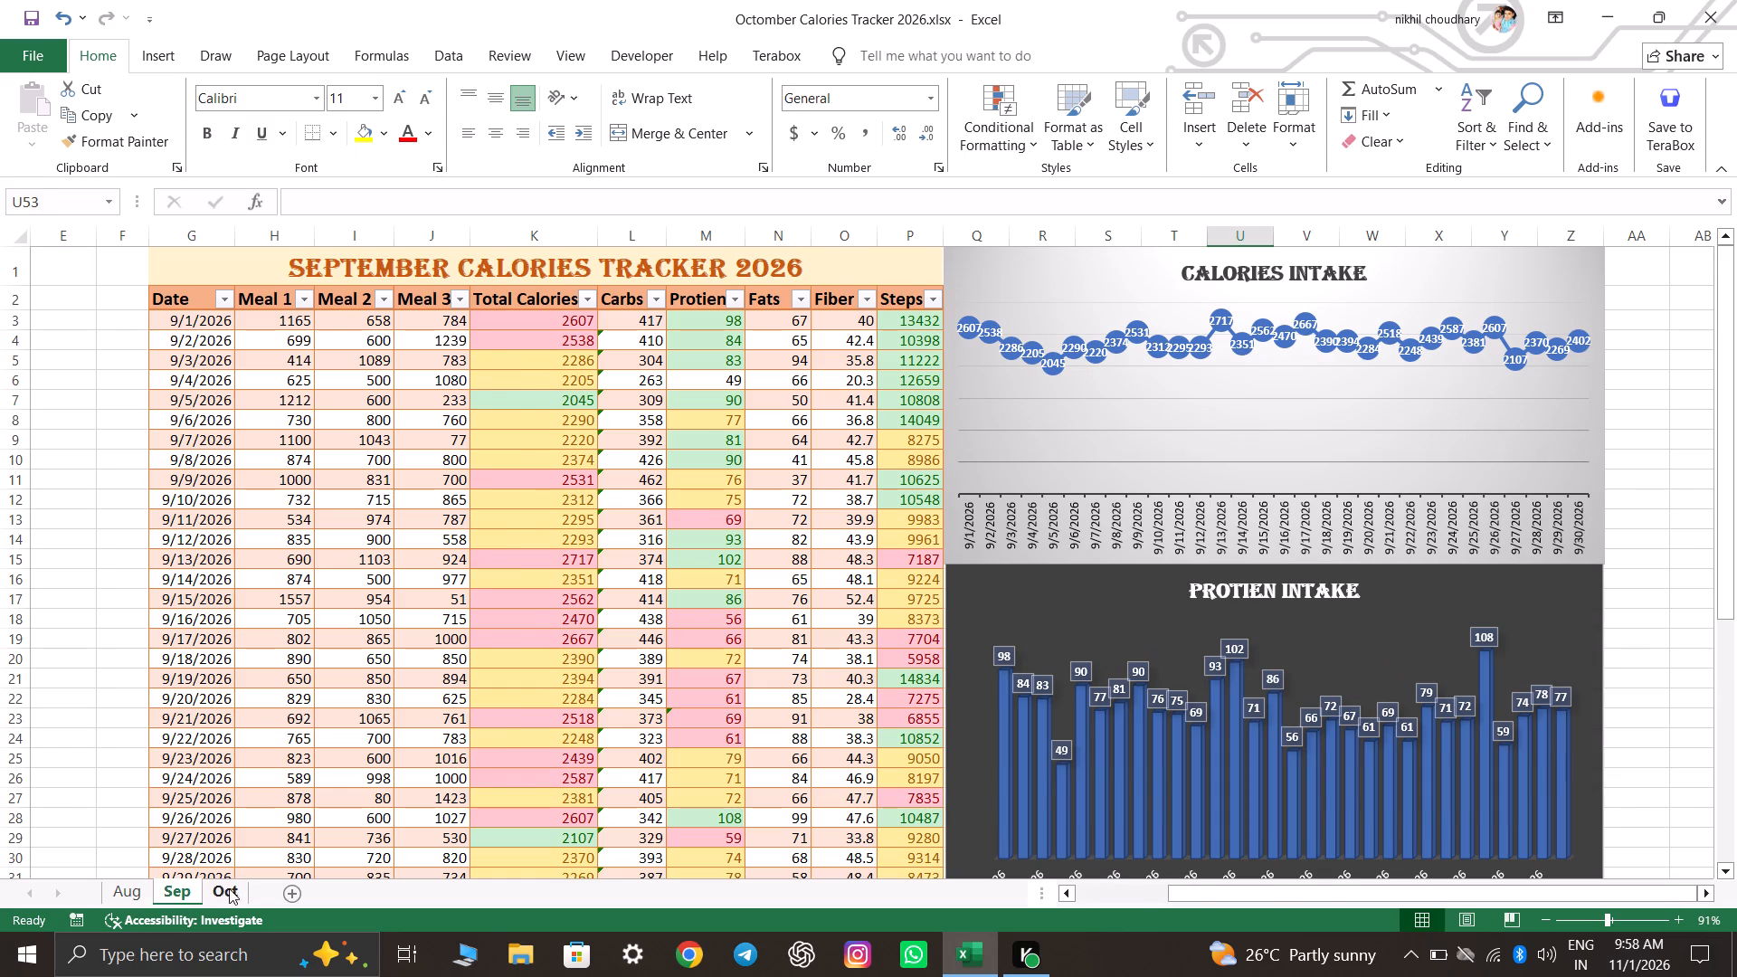
{"action": "scroll", "coordinate": [948, 391], "scroll_direction": "up", "scroll_amount": 3}
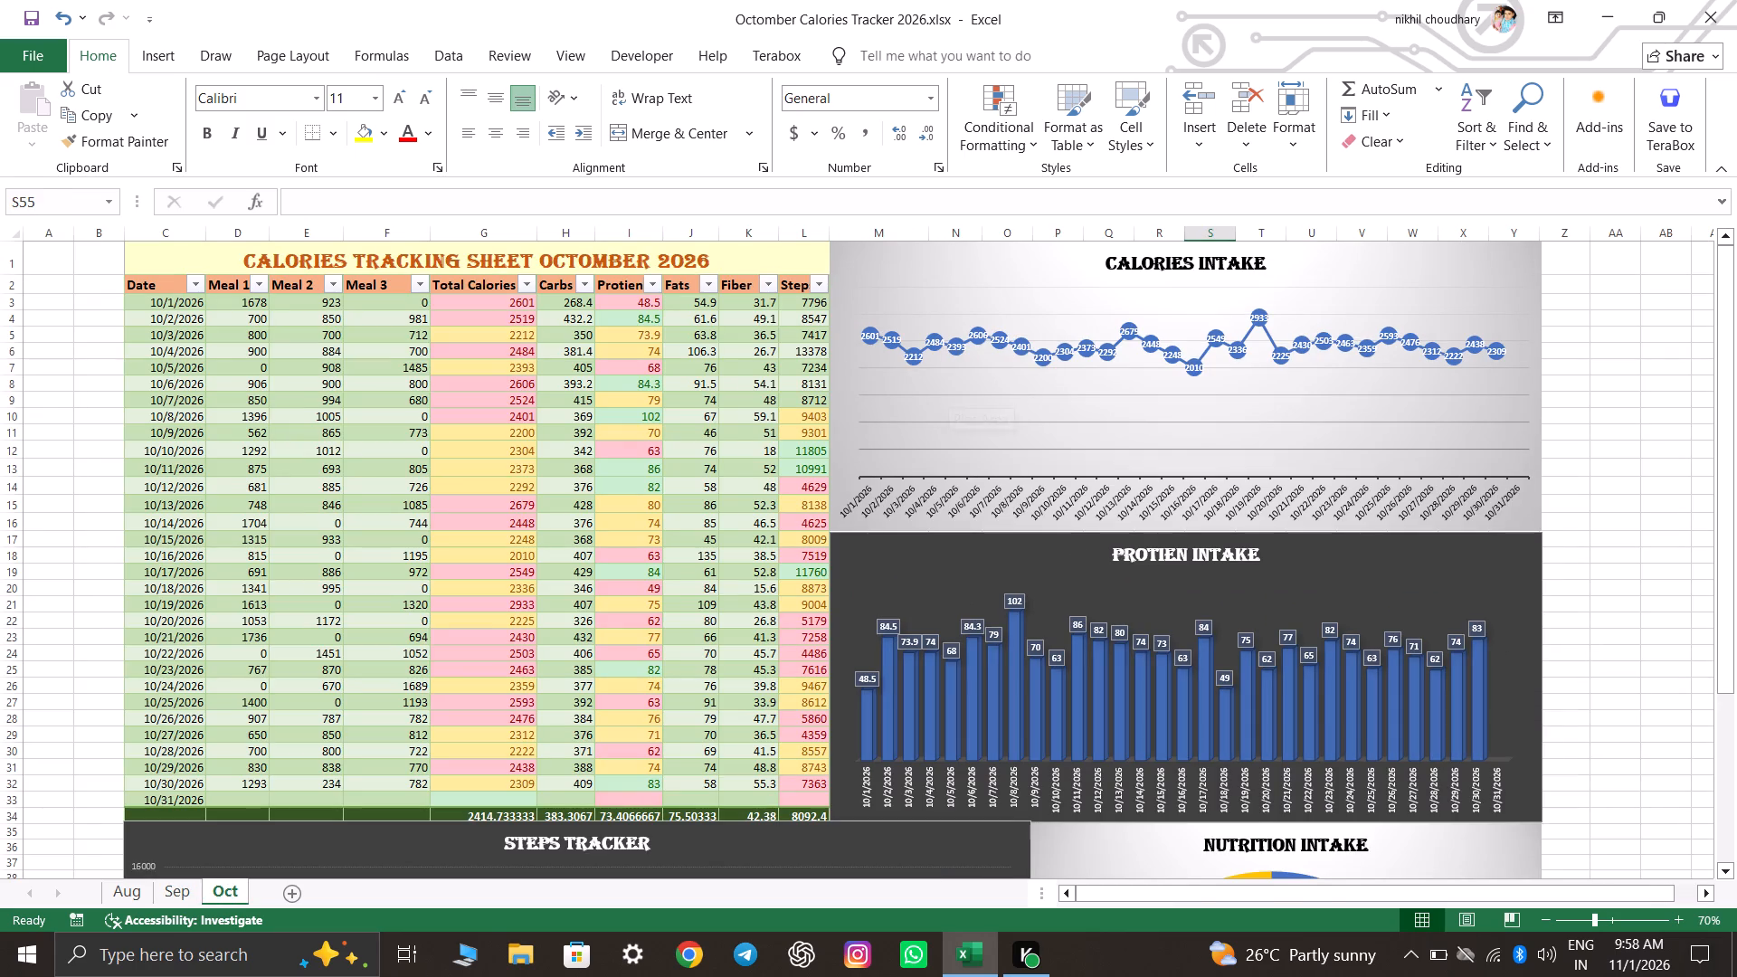
Shift October's Calories Intake chart slightly sideways, away from the data table, and select the Protien Intake chart below it.
{"action": "left_click", "coordinate": [901, 264]}
{"action": "left_click", "coordinate": [890, 257]}
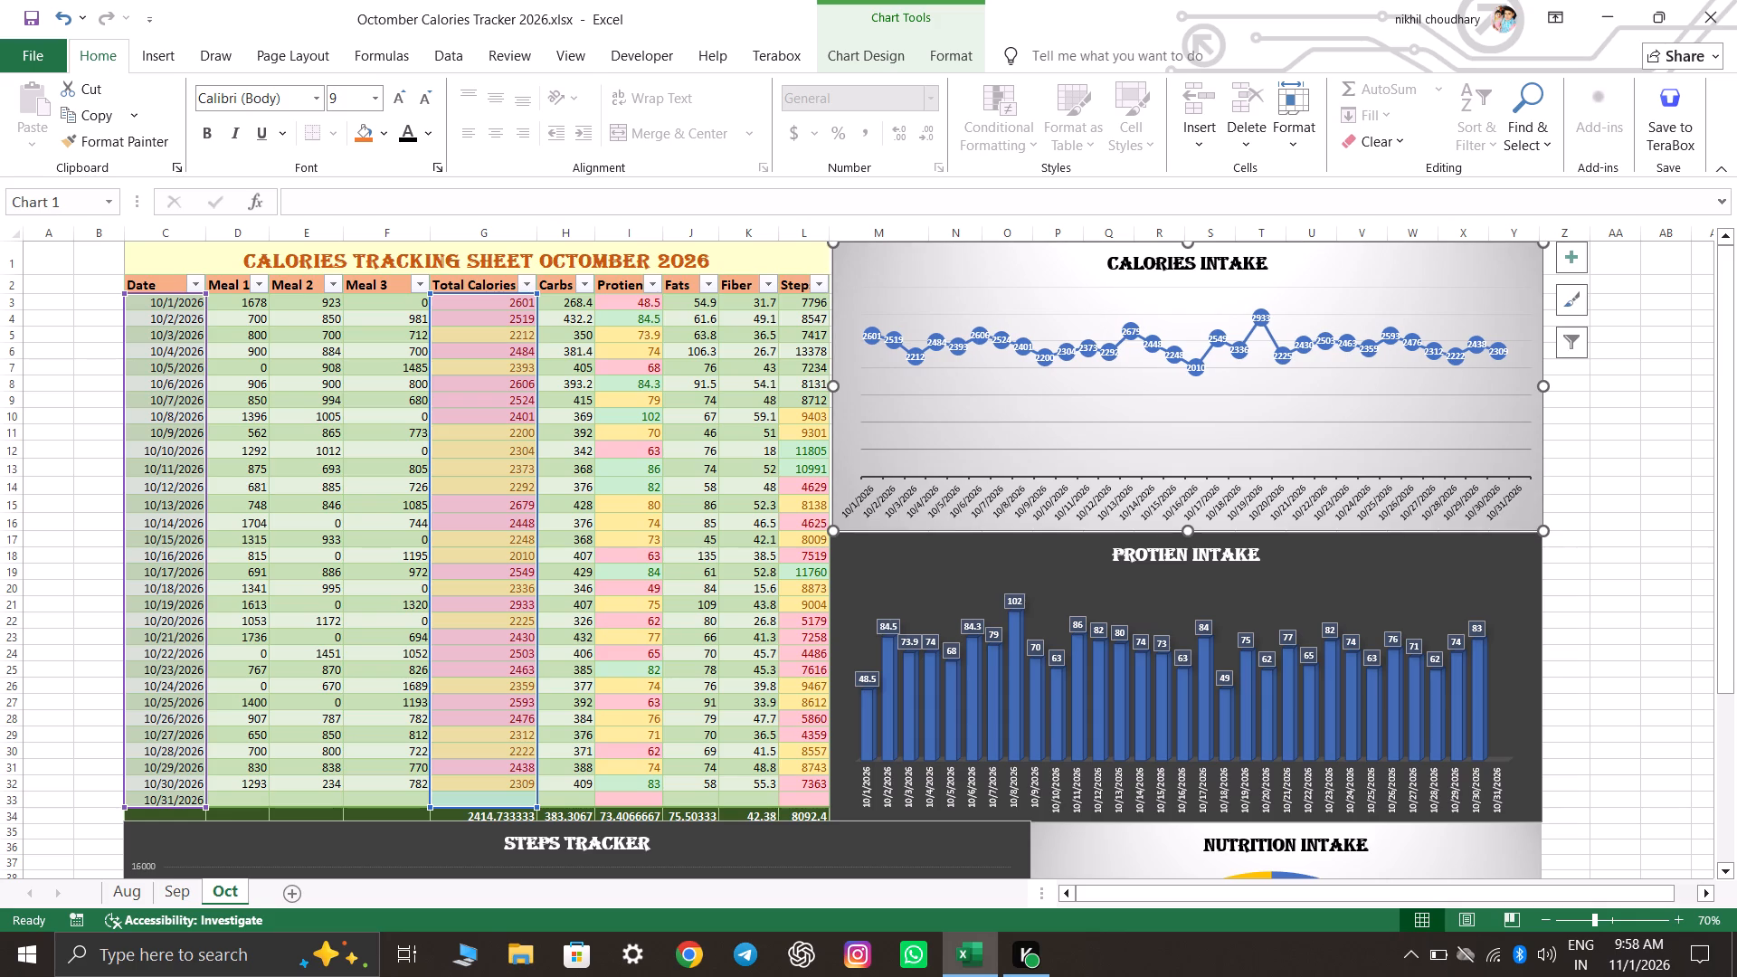
{"action": "left_click", "coordinate": [925, 570]}
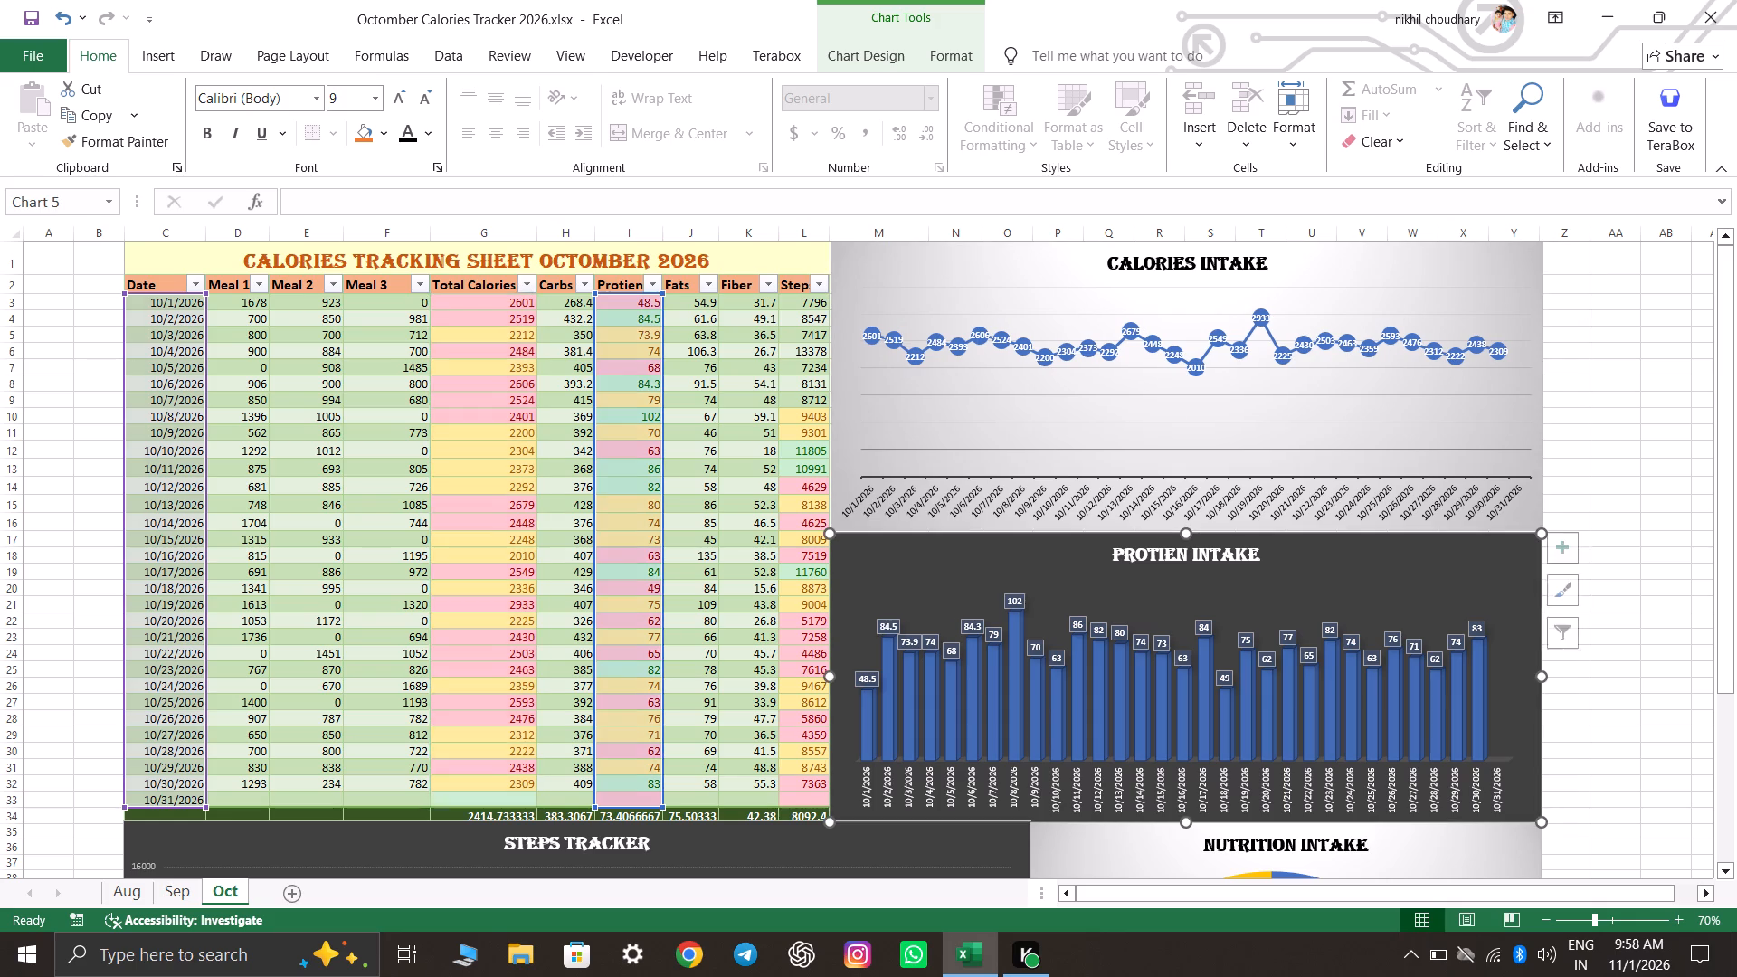
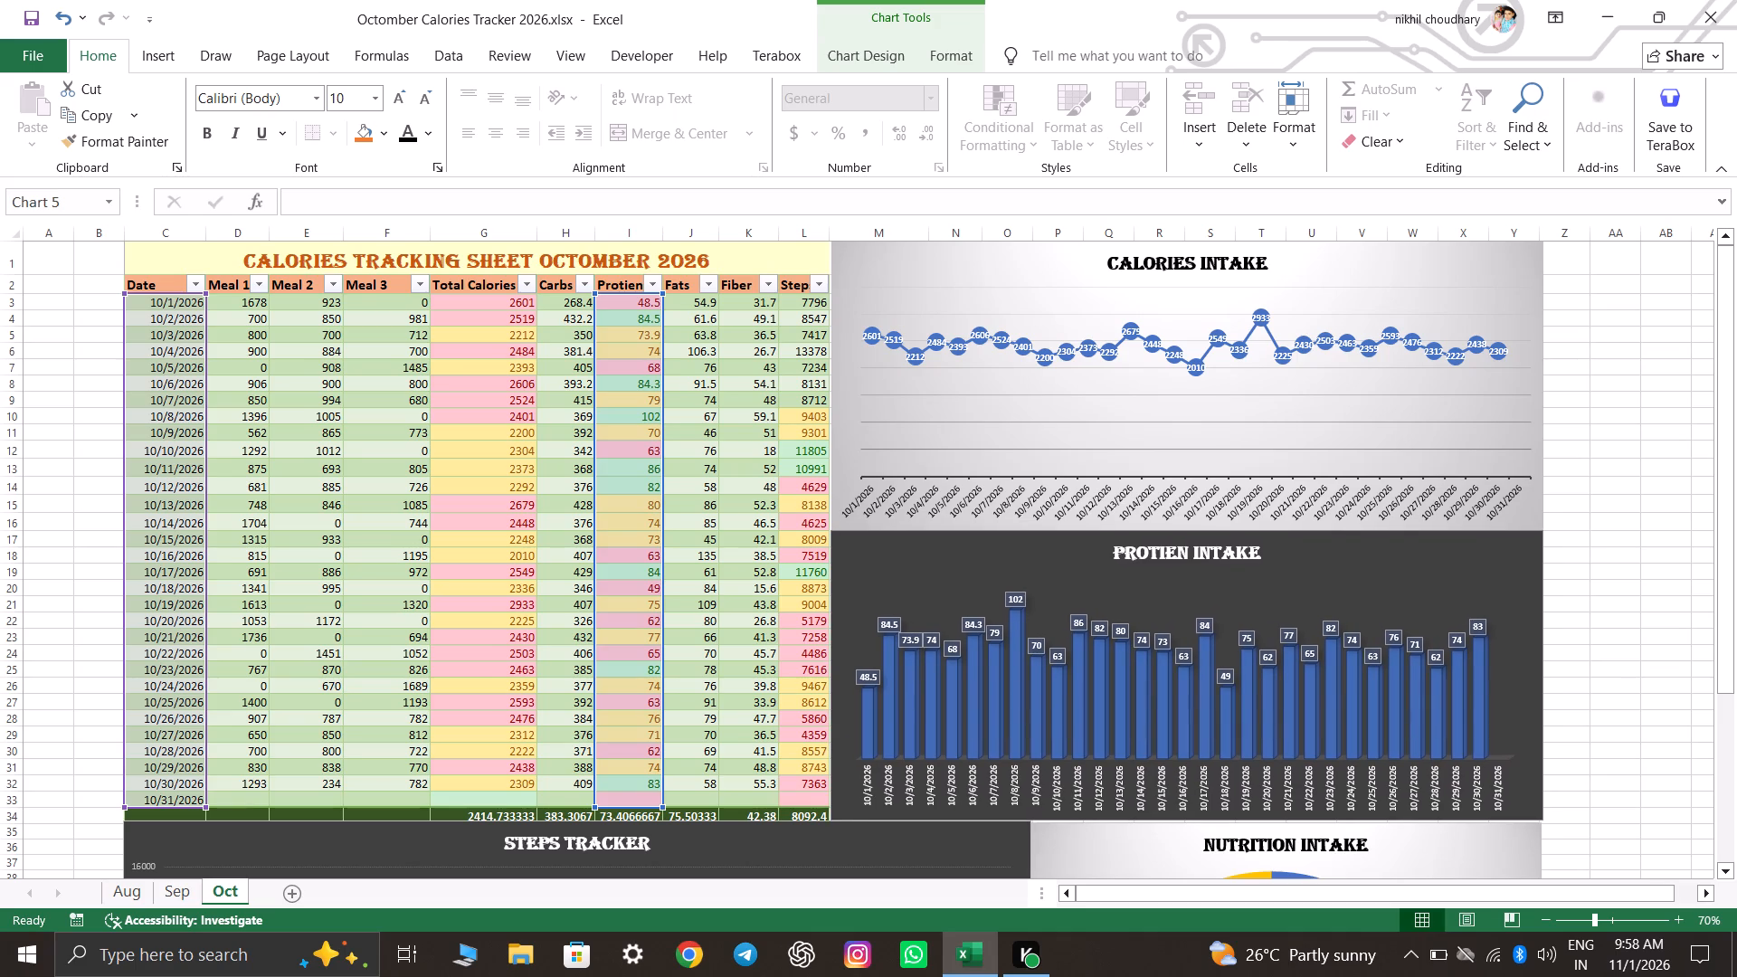
Nudge October's Steps Tracker chart slightly down, away from the bottom of the data table.
{"action": "left_click", "coordinate": [1595, 458]}
{"action": "scroll", "coordinate": [1561, 476], "scroll_direction": "down", "scroll_amount": 3}
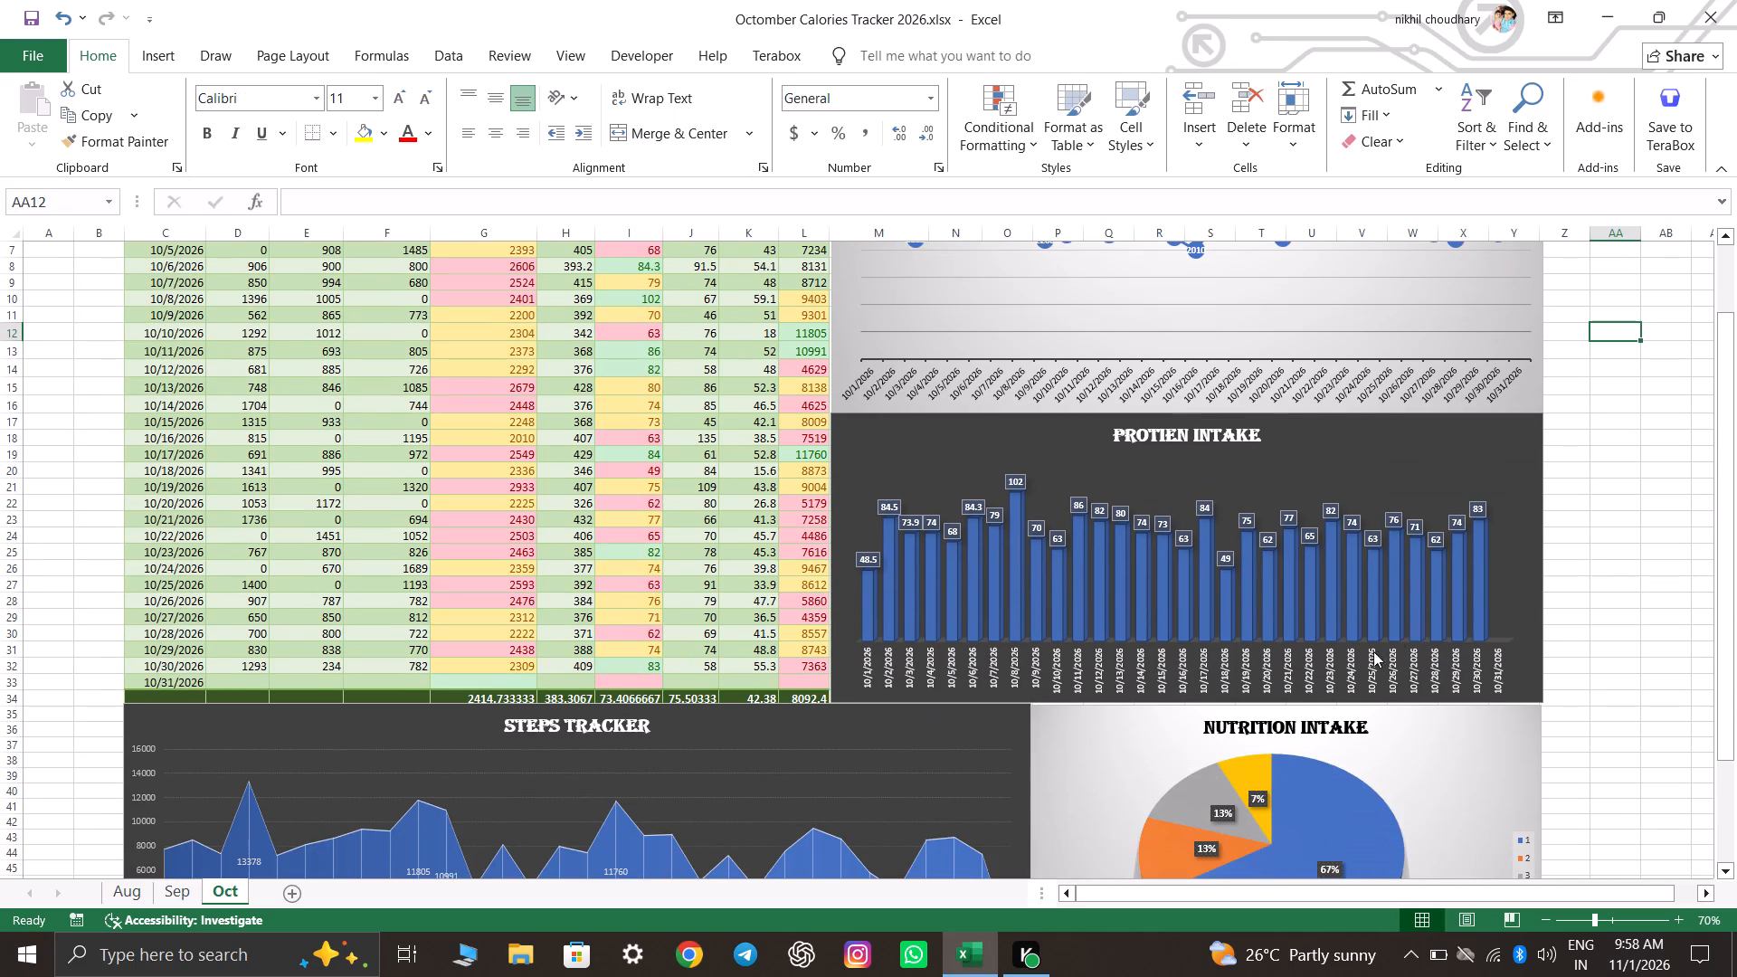
{"action": "scroll", "coordinate": [1325, 665], "scroll_direction": "down", "scroll_amount": 3}
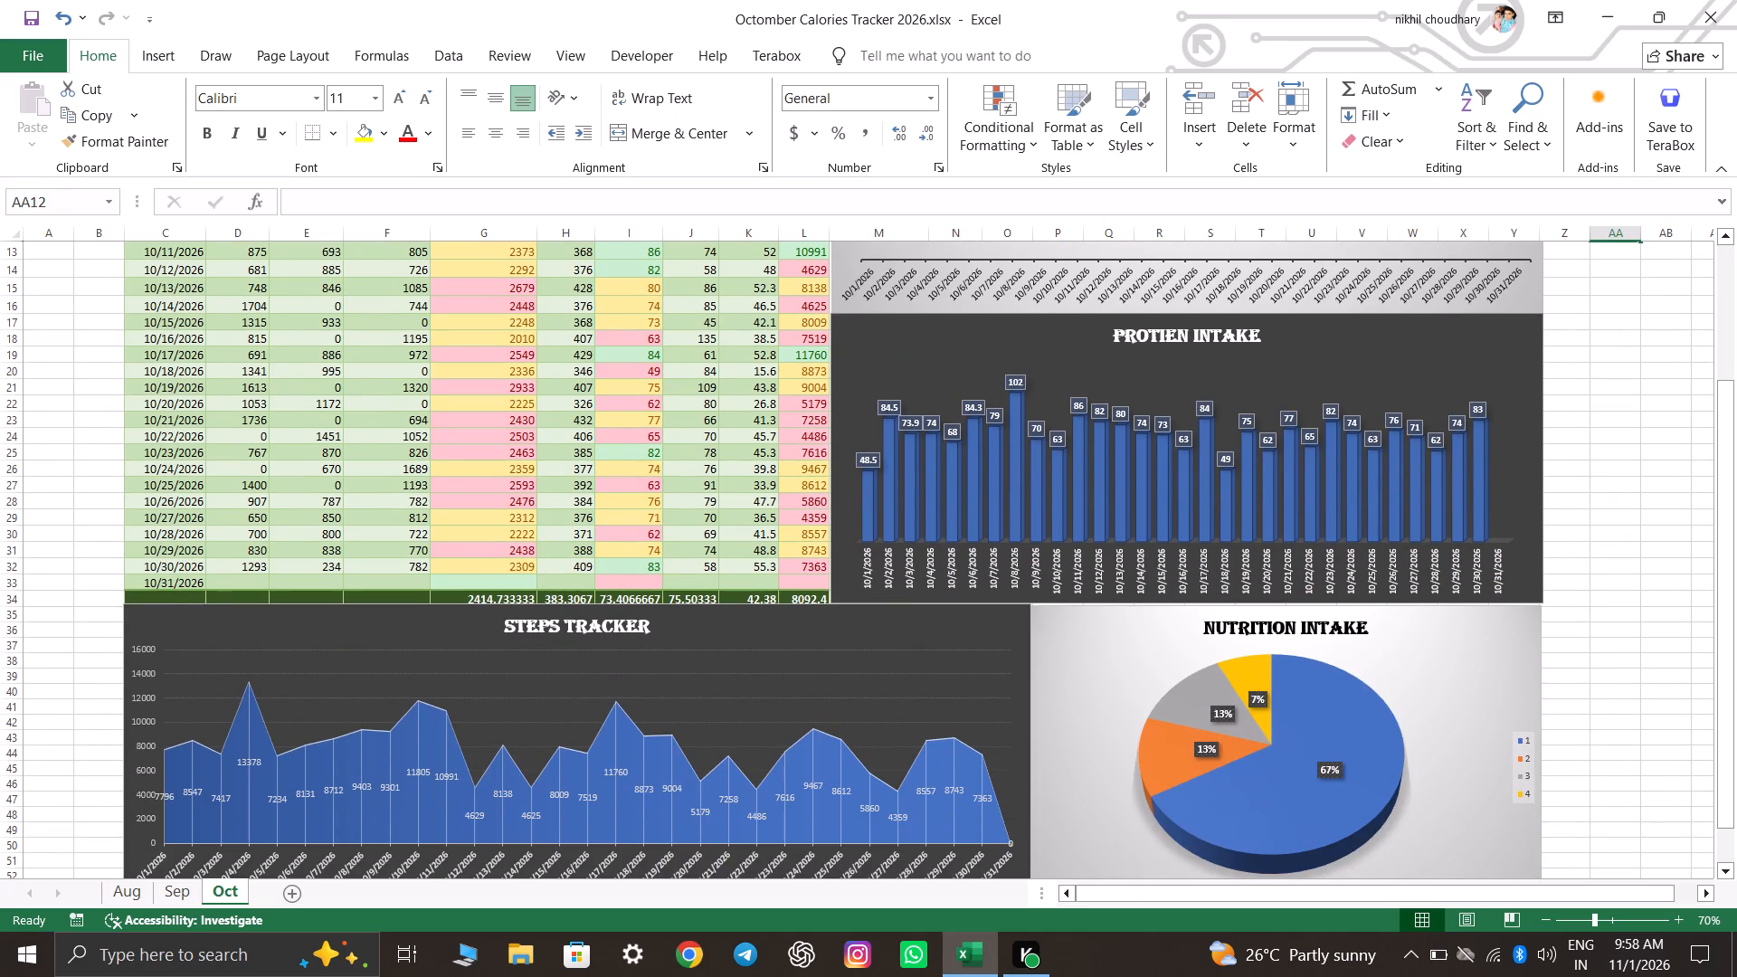
{"action": "left_click", "coordinate": [789, 615]}
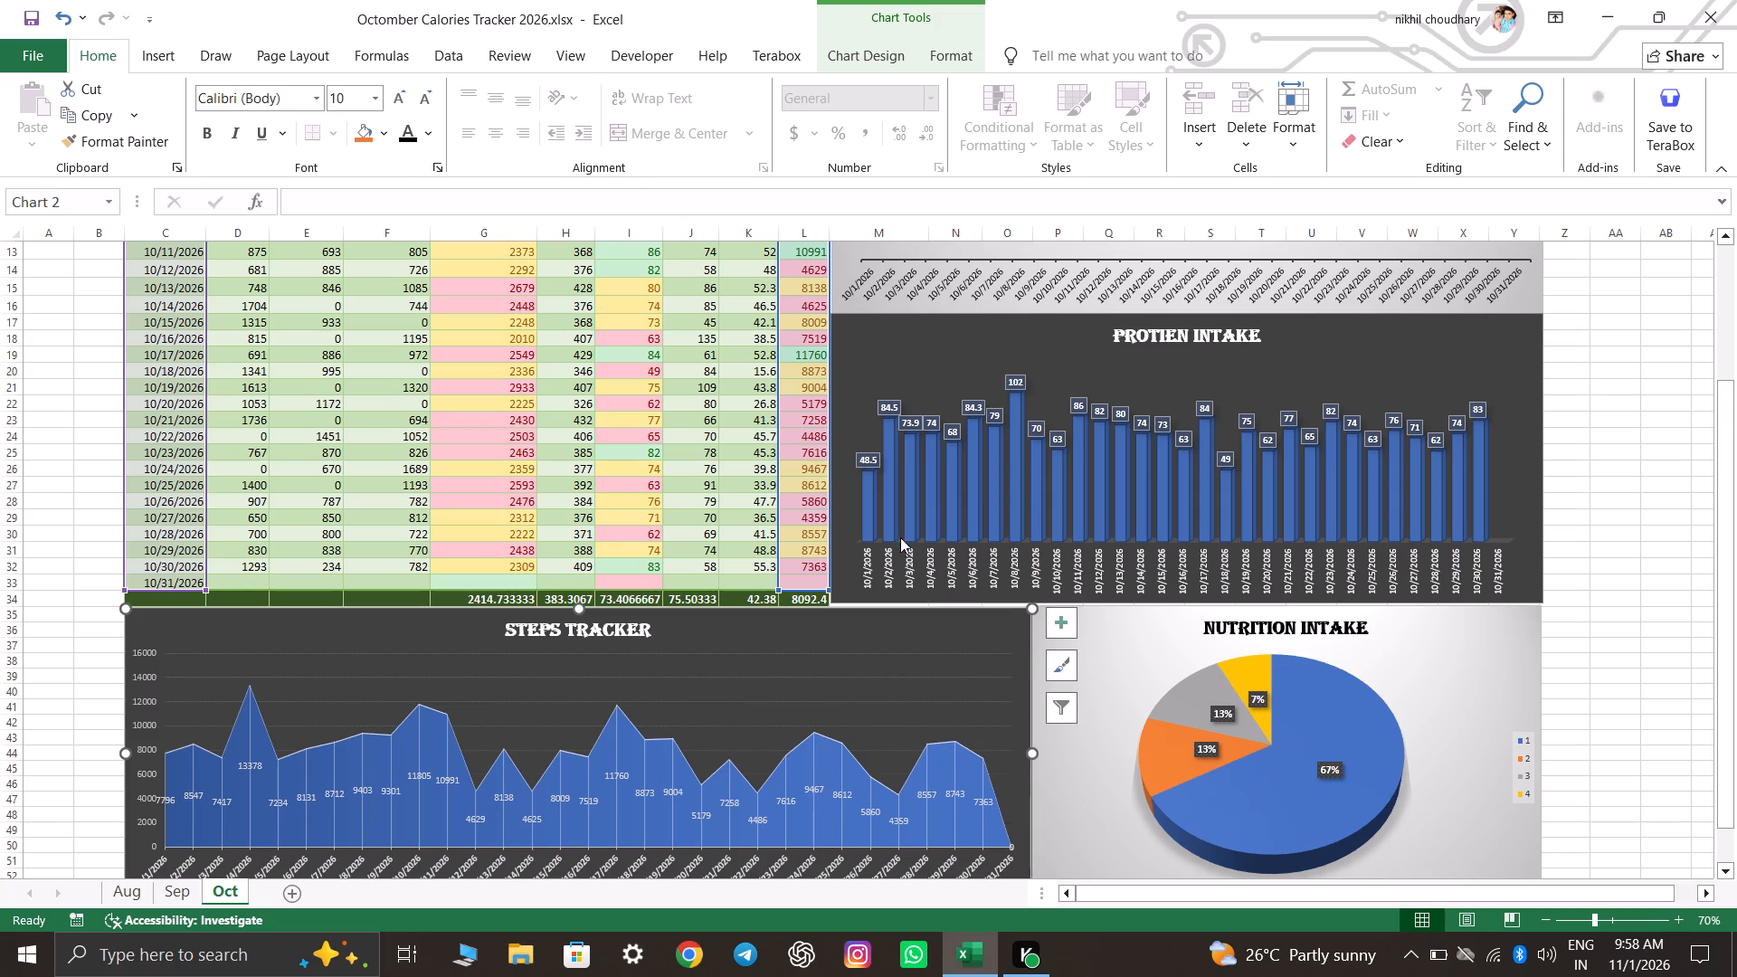
{"action": "left_click", "coordinate": [853, 509]}
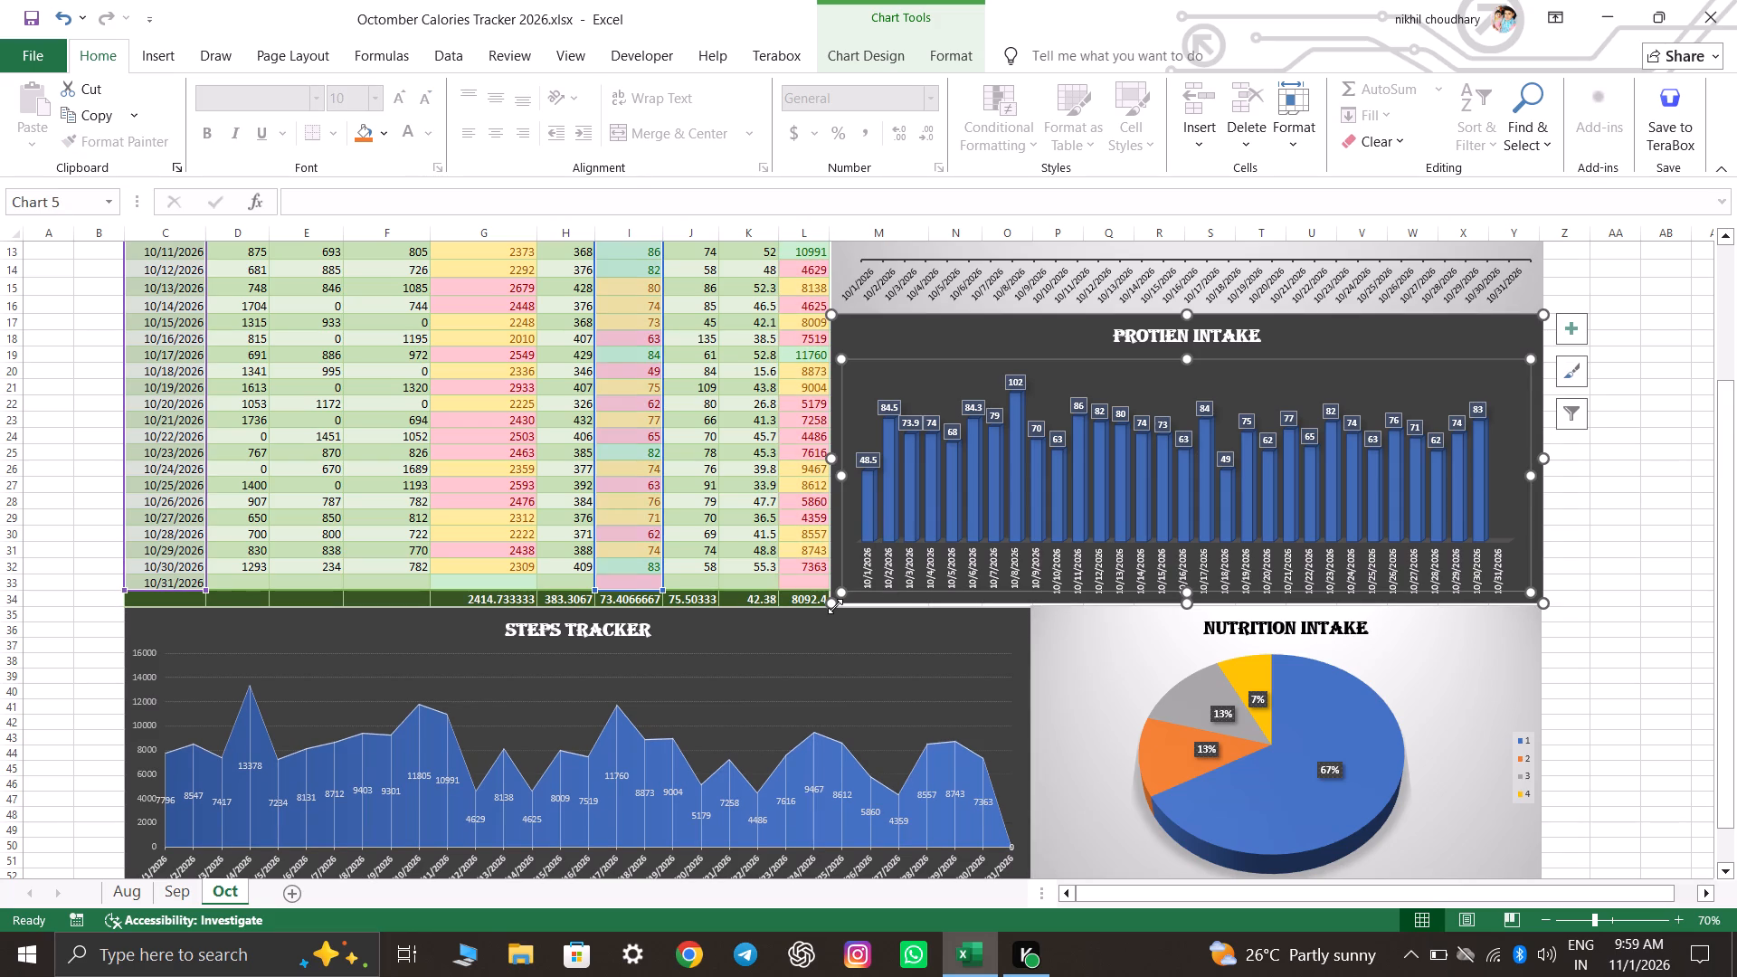
{"action": "left_click", "coordinate": [1615, 556]}
{"action": "scroll", "coordinate": [1611, 549], "scroll_direction": "down", "scroll_amount": 4}
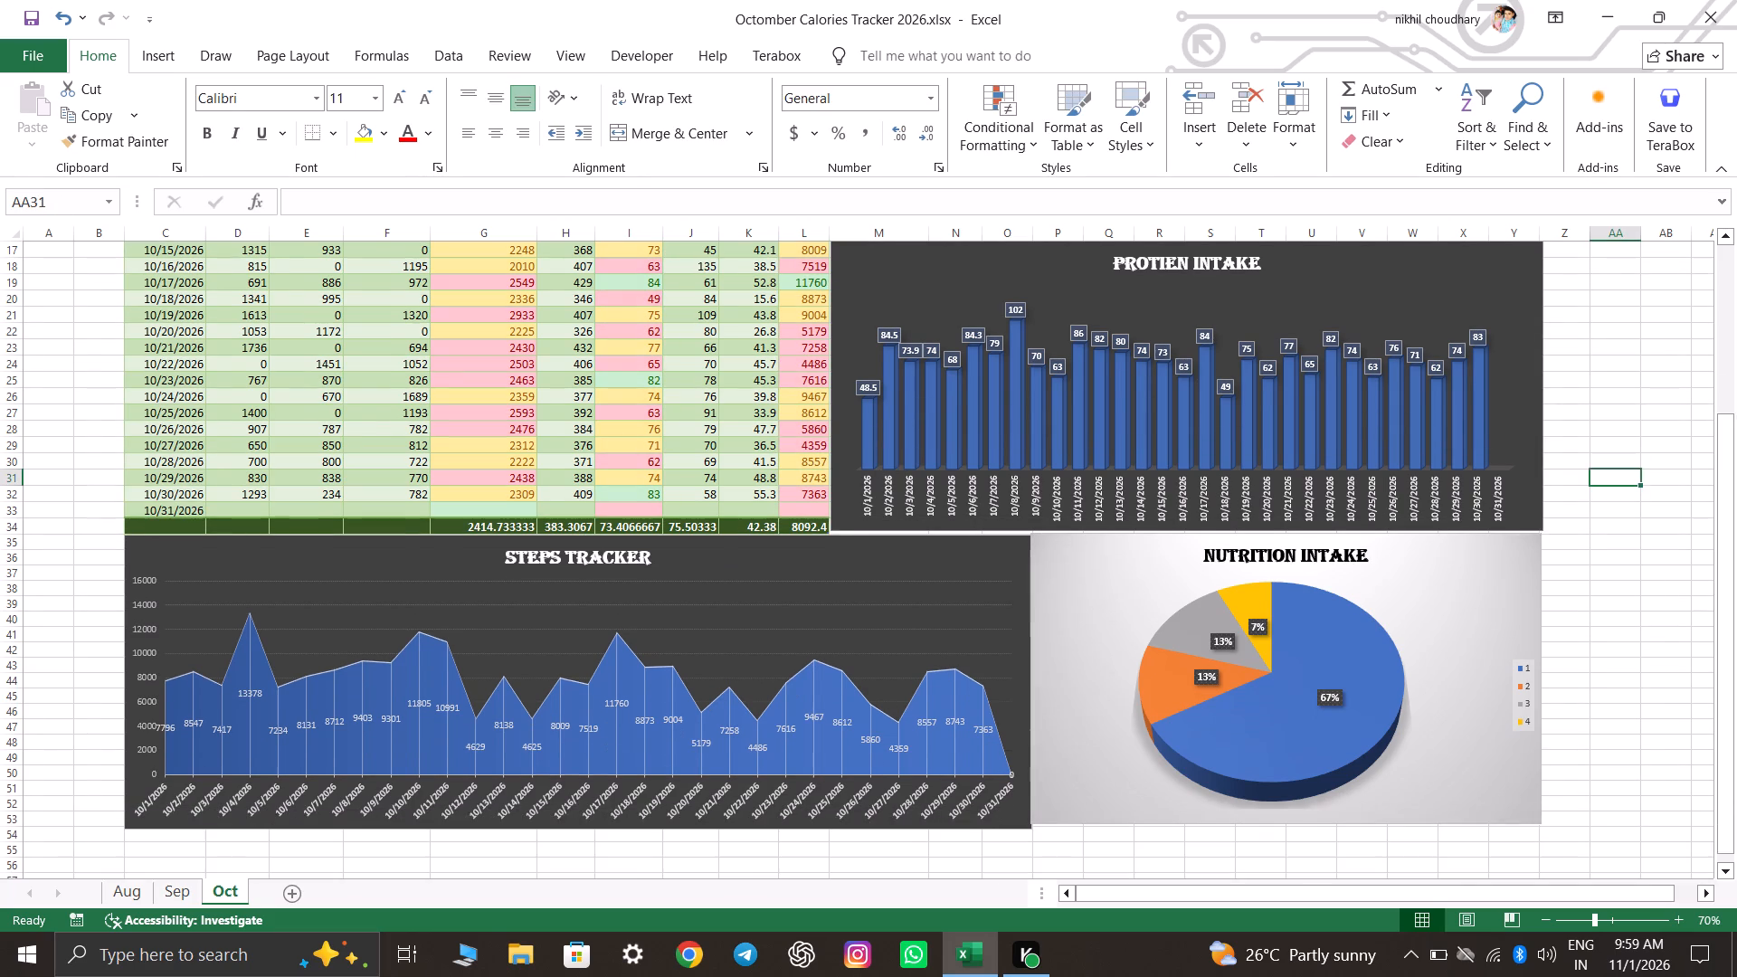
Shift October's Nutrition Intake pie slightly sideways, away from the Steps Tracker chart.
{"action": "left_click", "coordinate": [1116, 480]}
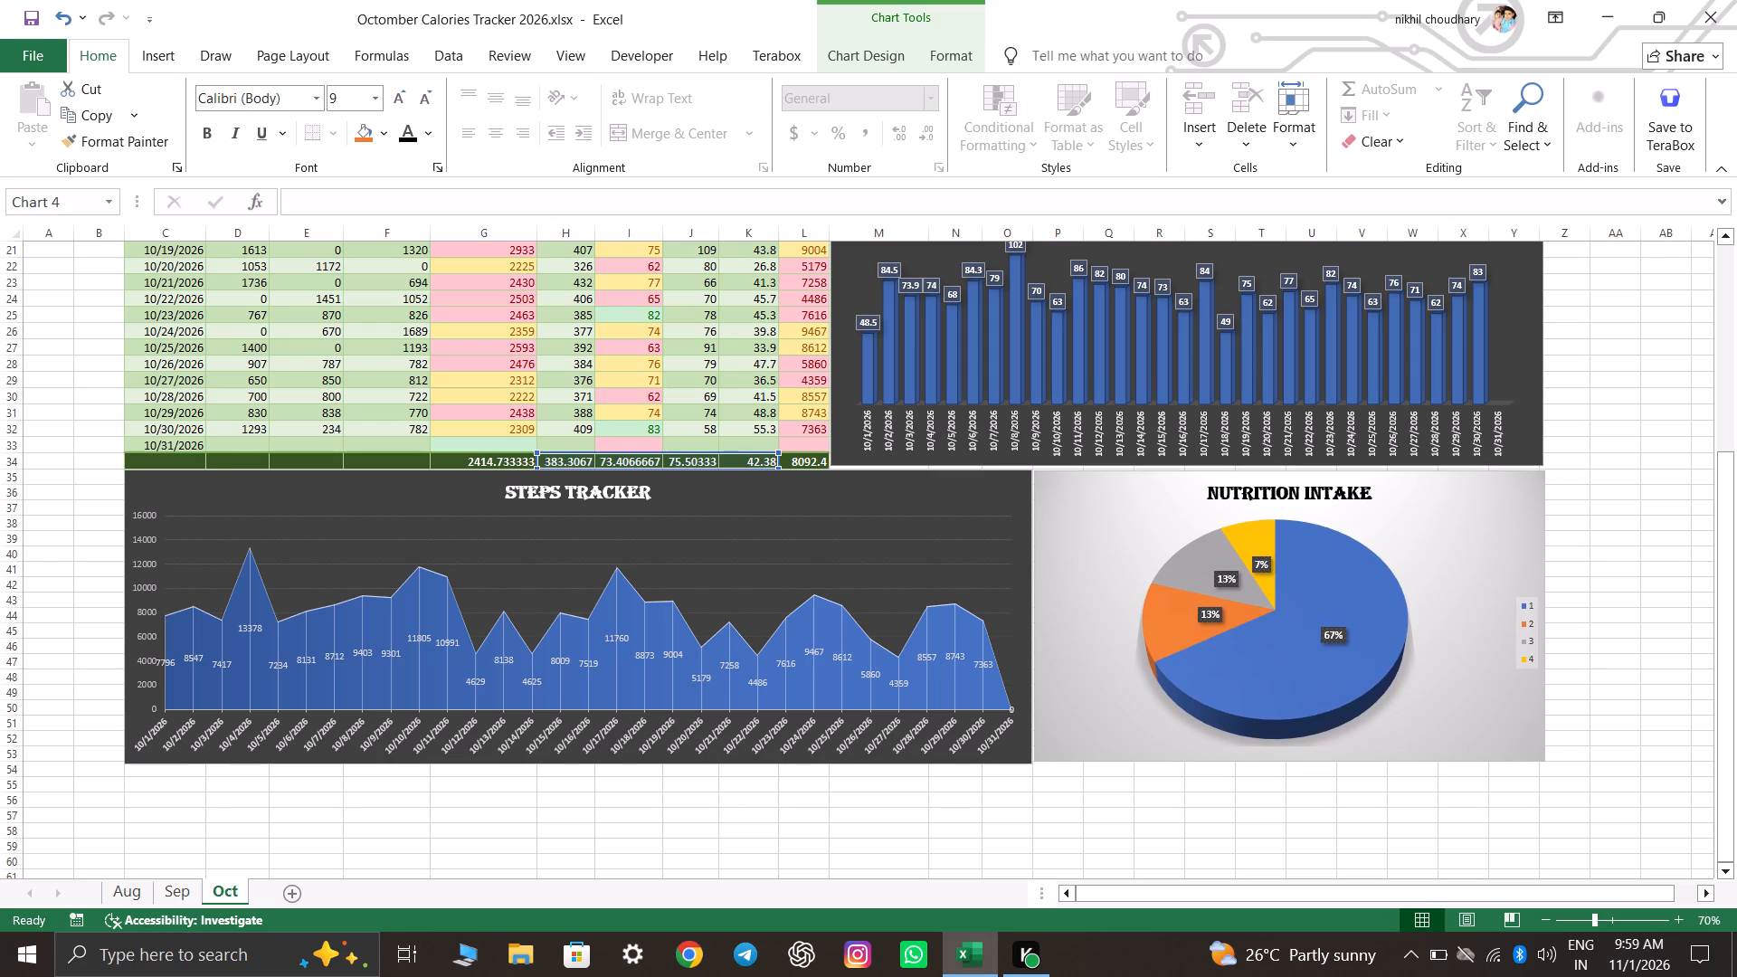
{"action": "left_click", "coordinate": [1601, 413]}
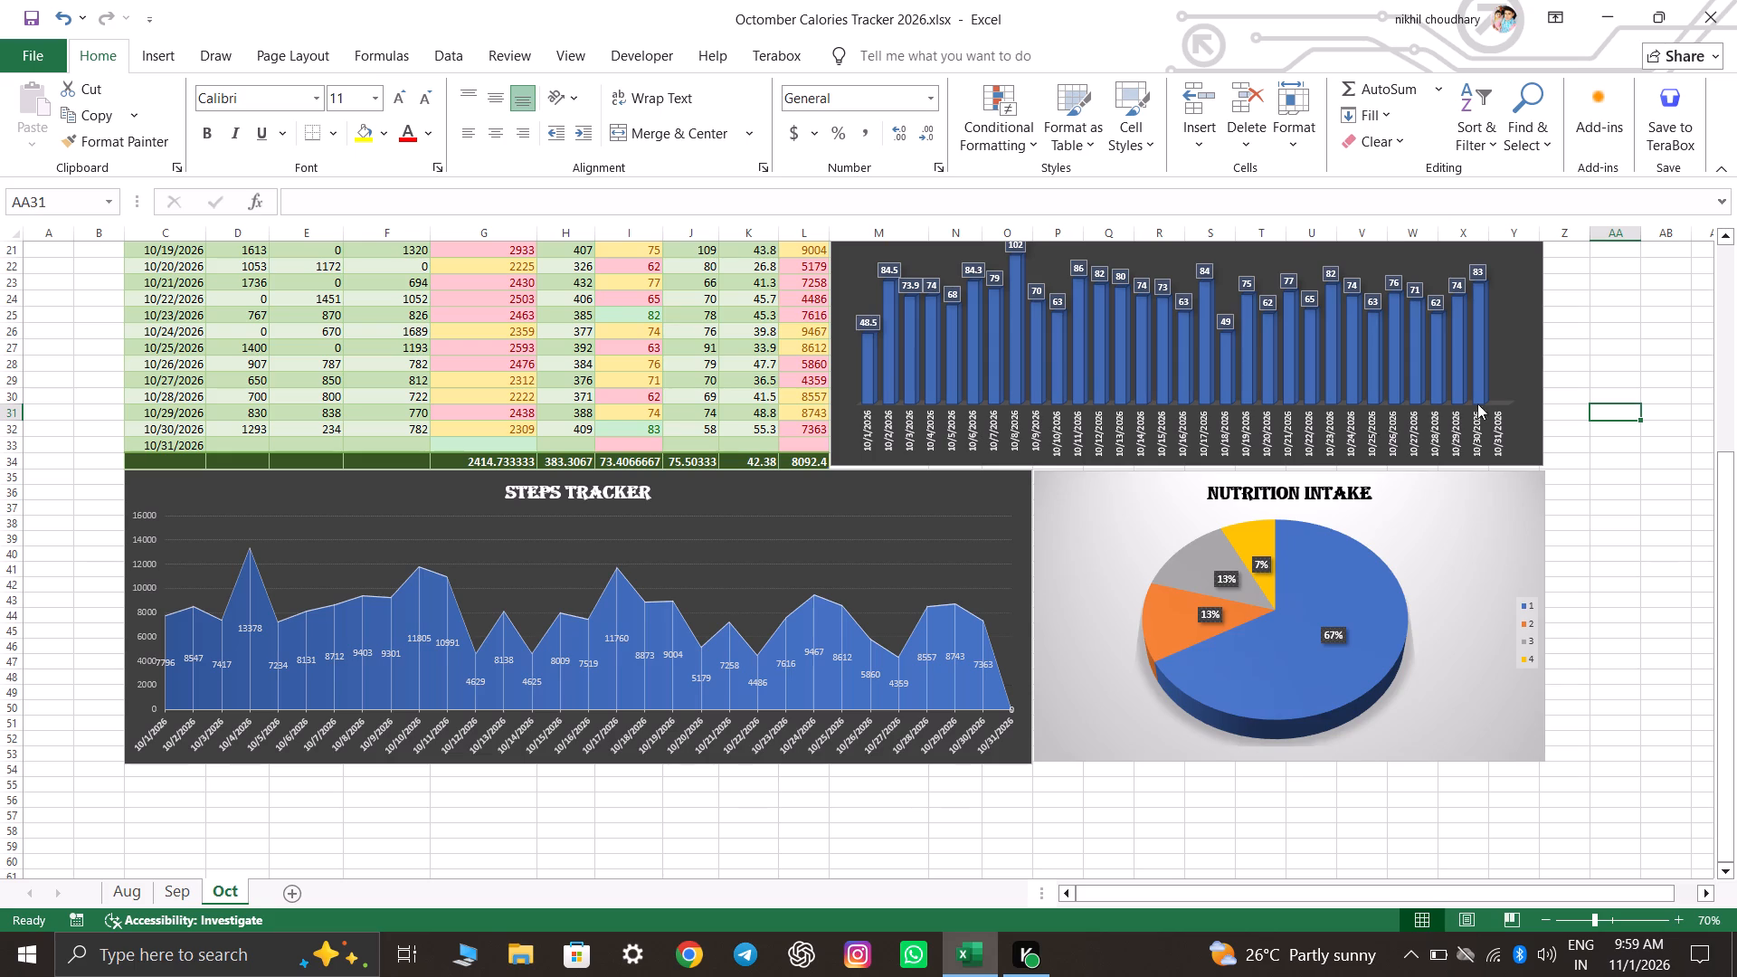
Adjust the bottom corner of October's Protien Intake chart so its lower edge meets the charts beneath it.
{"action": "left_click", "coordinate": [1540, 448]}
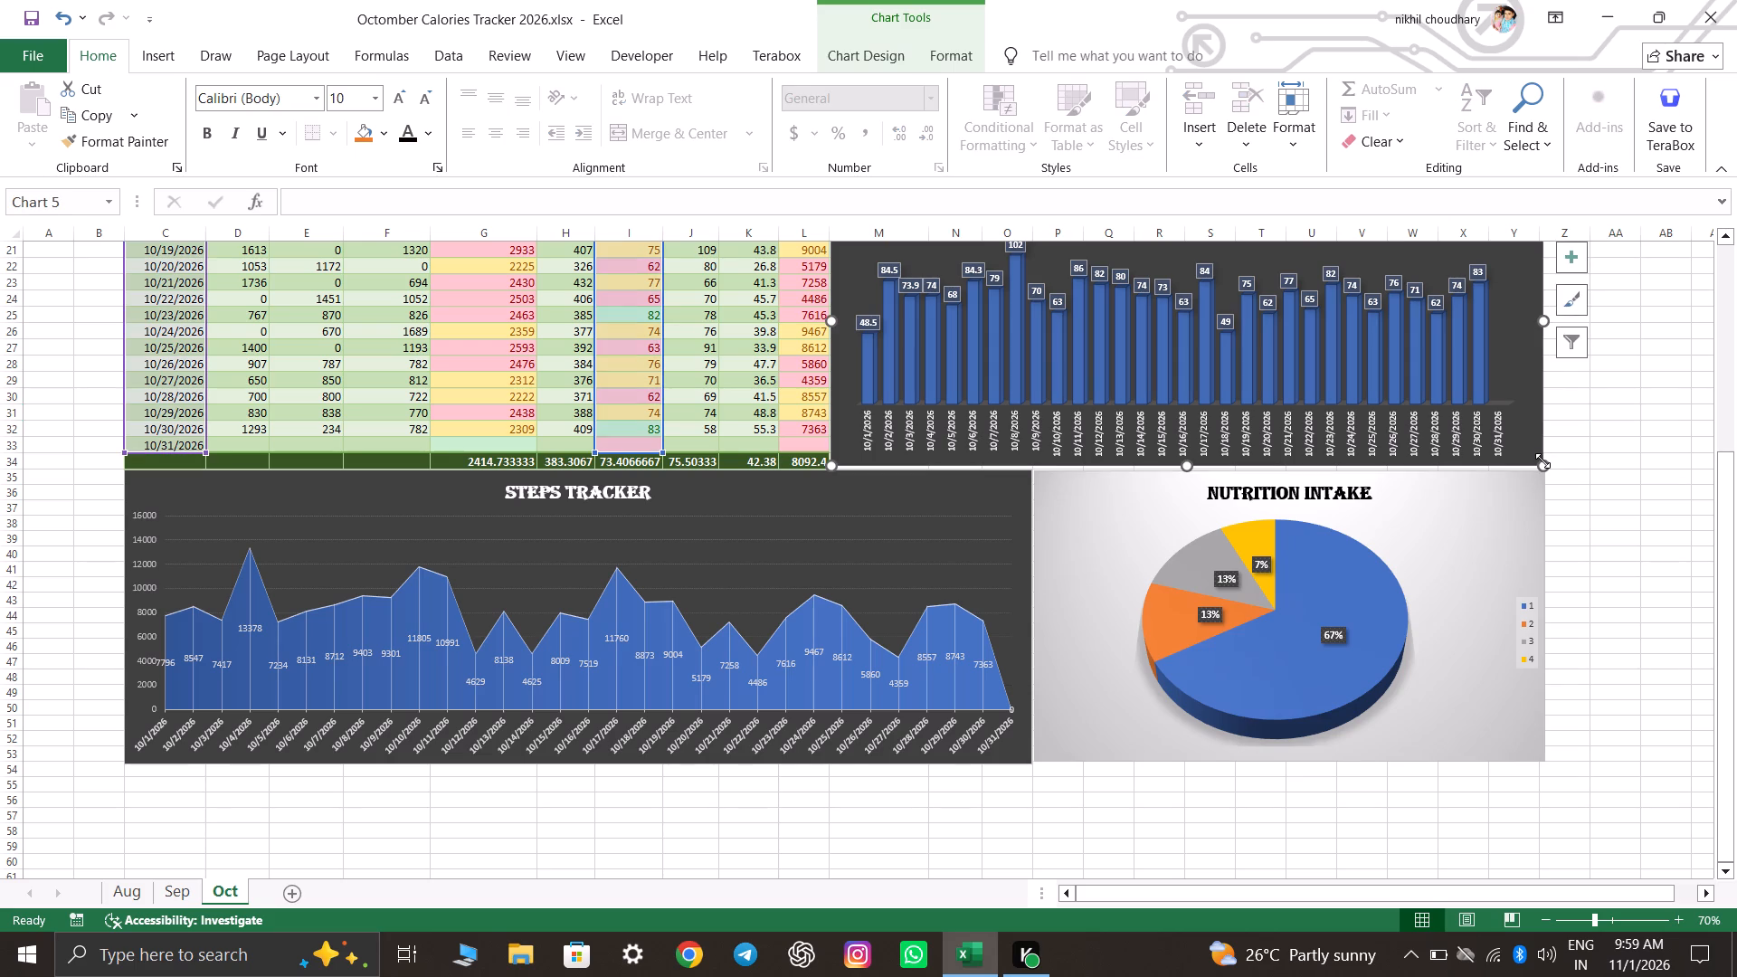
{"action": "left_click_drag", "start_coordinate": [1542, 460], "coordinate": [1543, 465]}
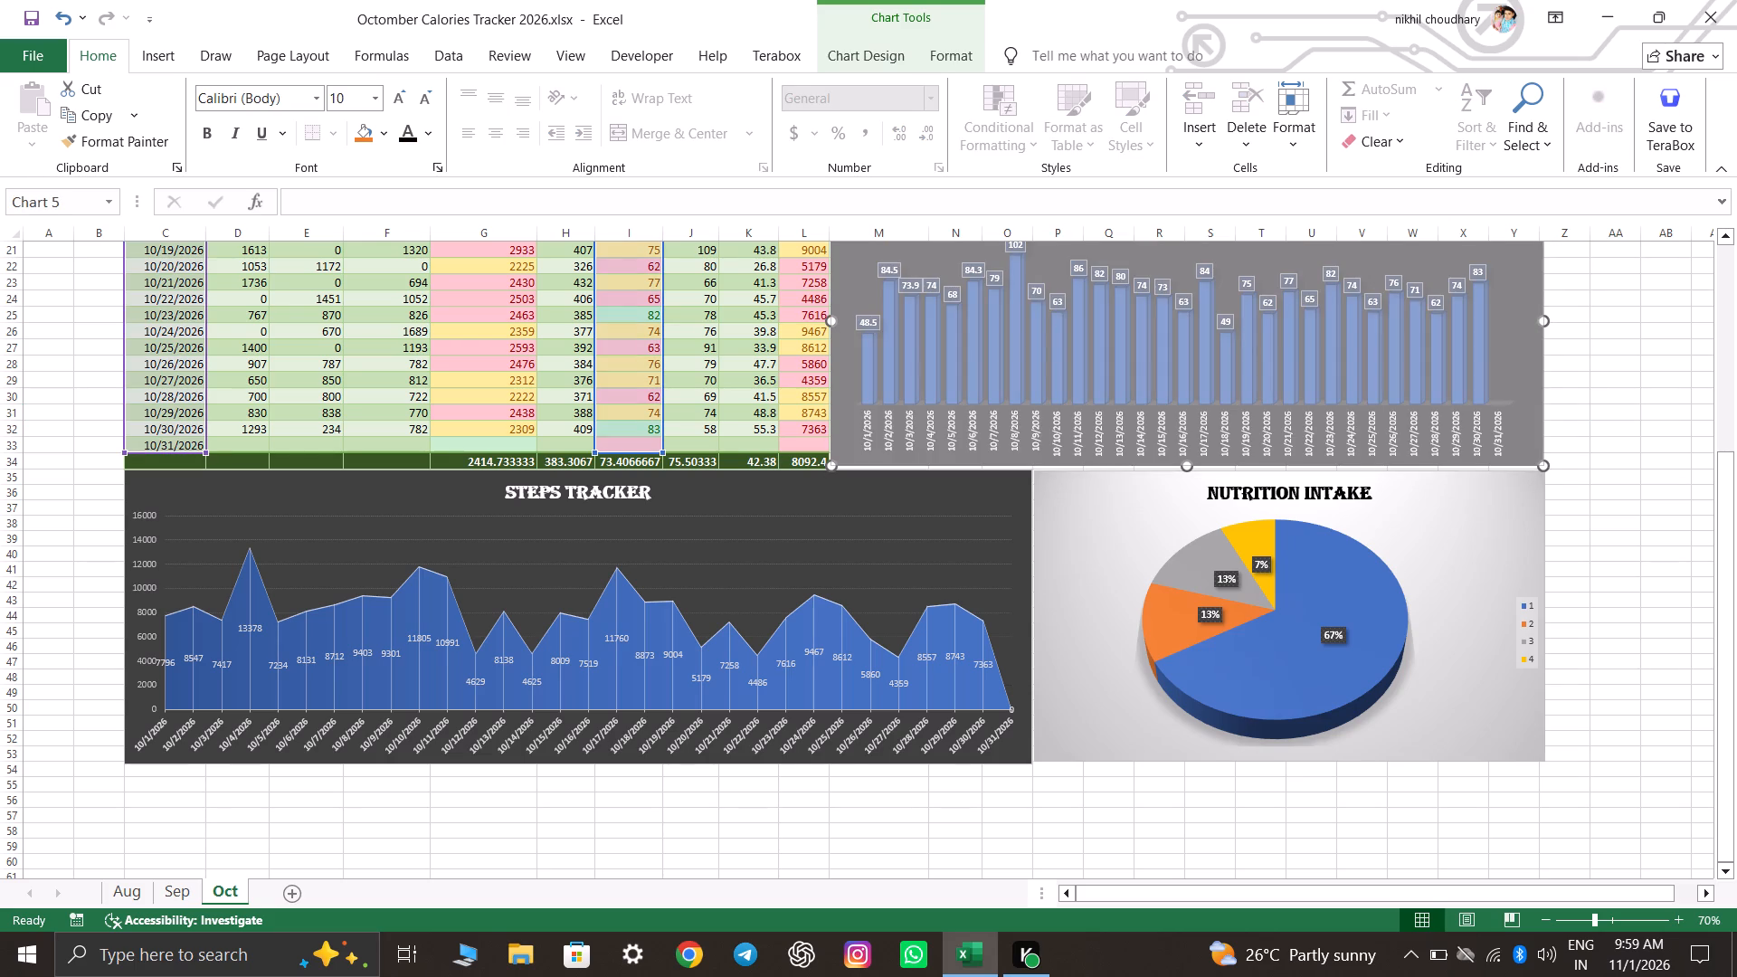
{"action": "left_click_drag", "start_coordinate": [1543, 465], "coordinate": [1548, 463]}
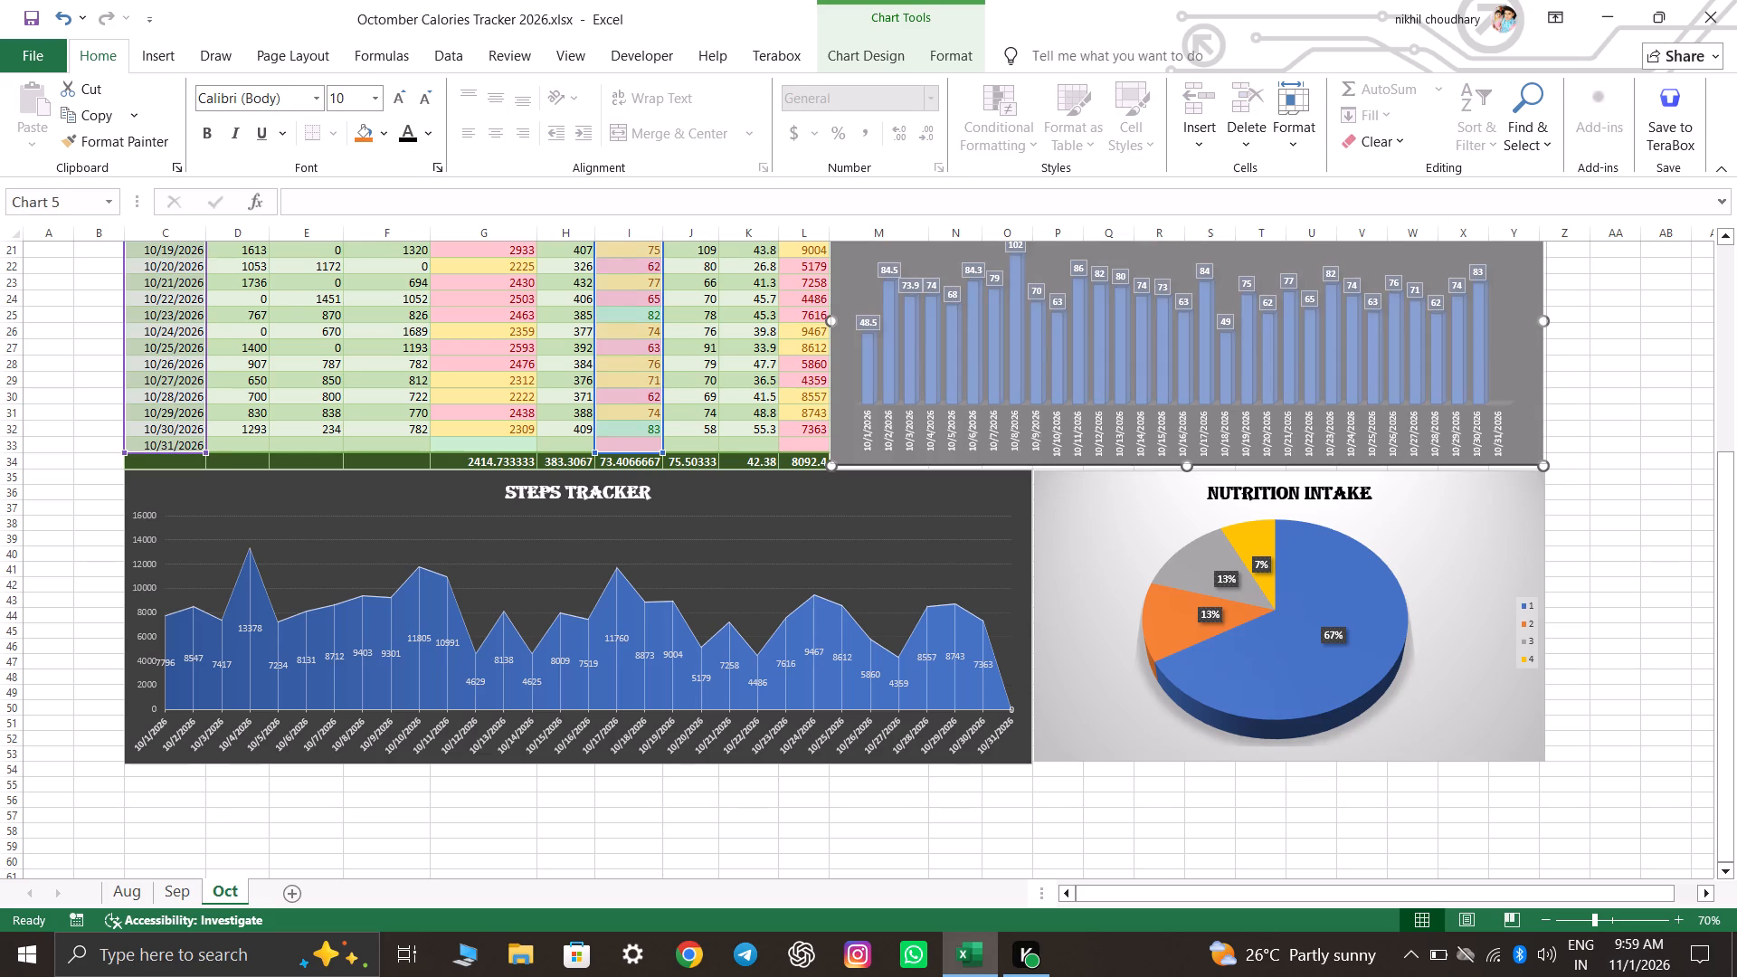
{"action": "left_click_drag", "start_coordinate": [1548, 463], "coordinate": [1542, 472]}
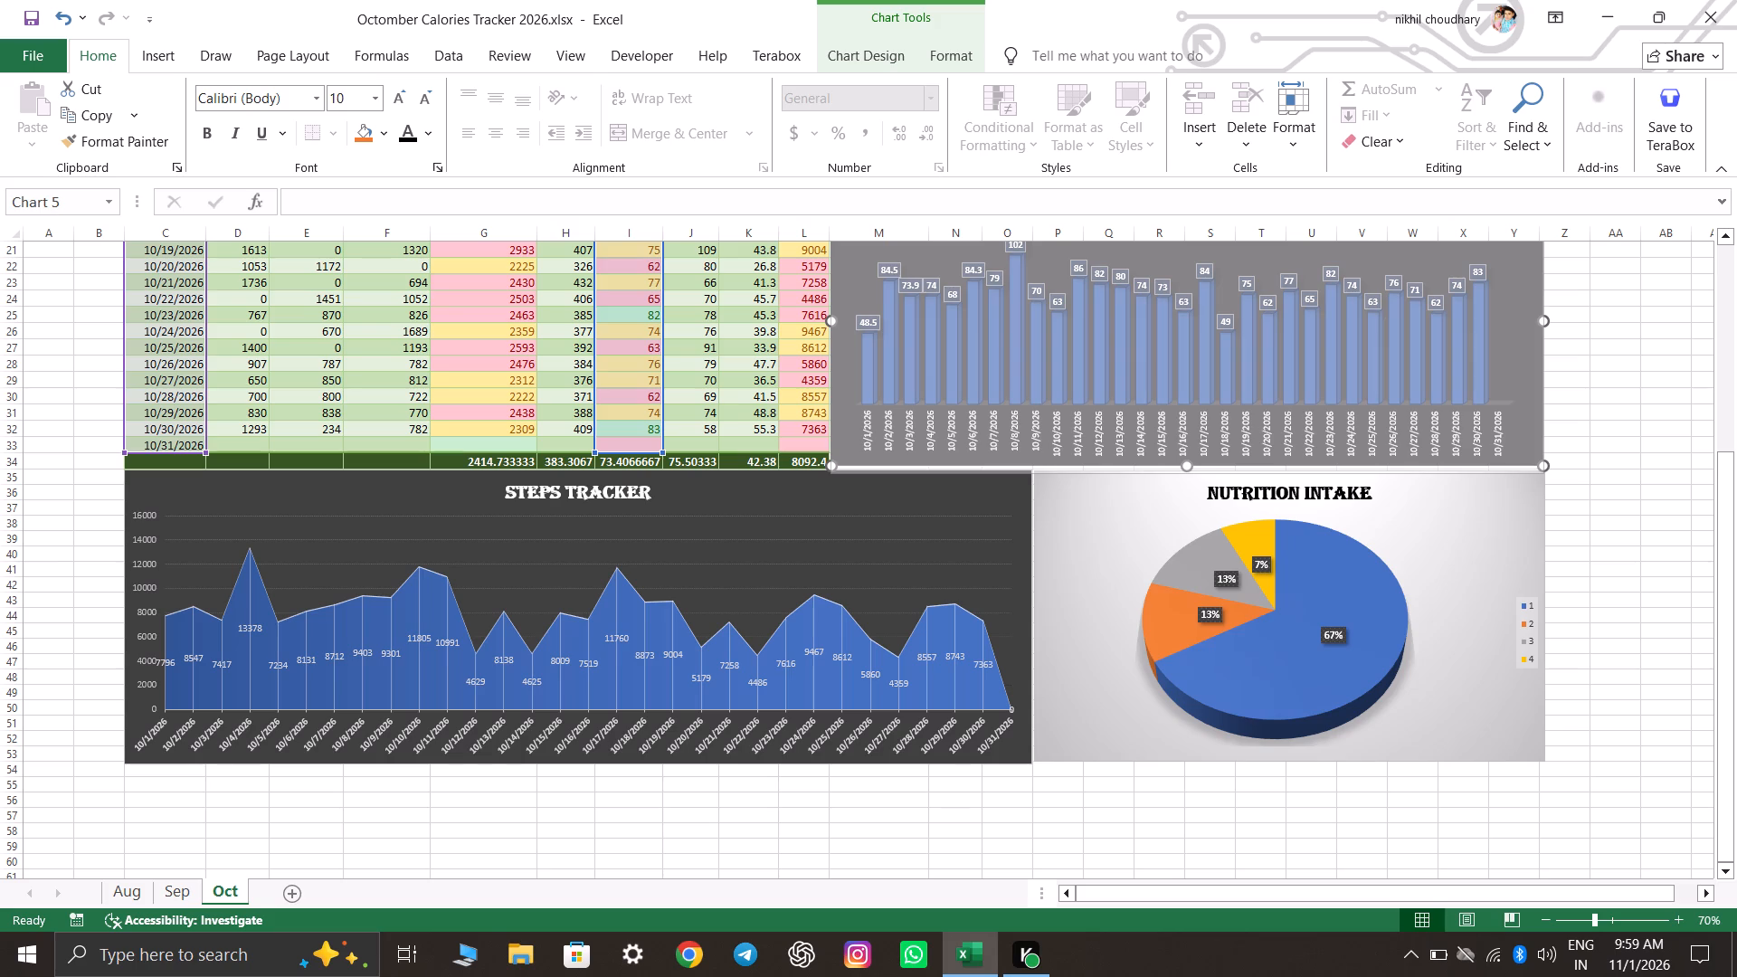
{"action": "left_click_drag", "start_coordinate": [1542, 472], "coordinate": [1542, 469]}
{"action": "left_click", "coordinate": [1628, 530]}
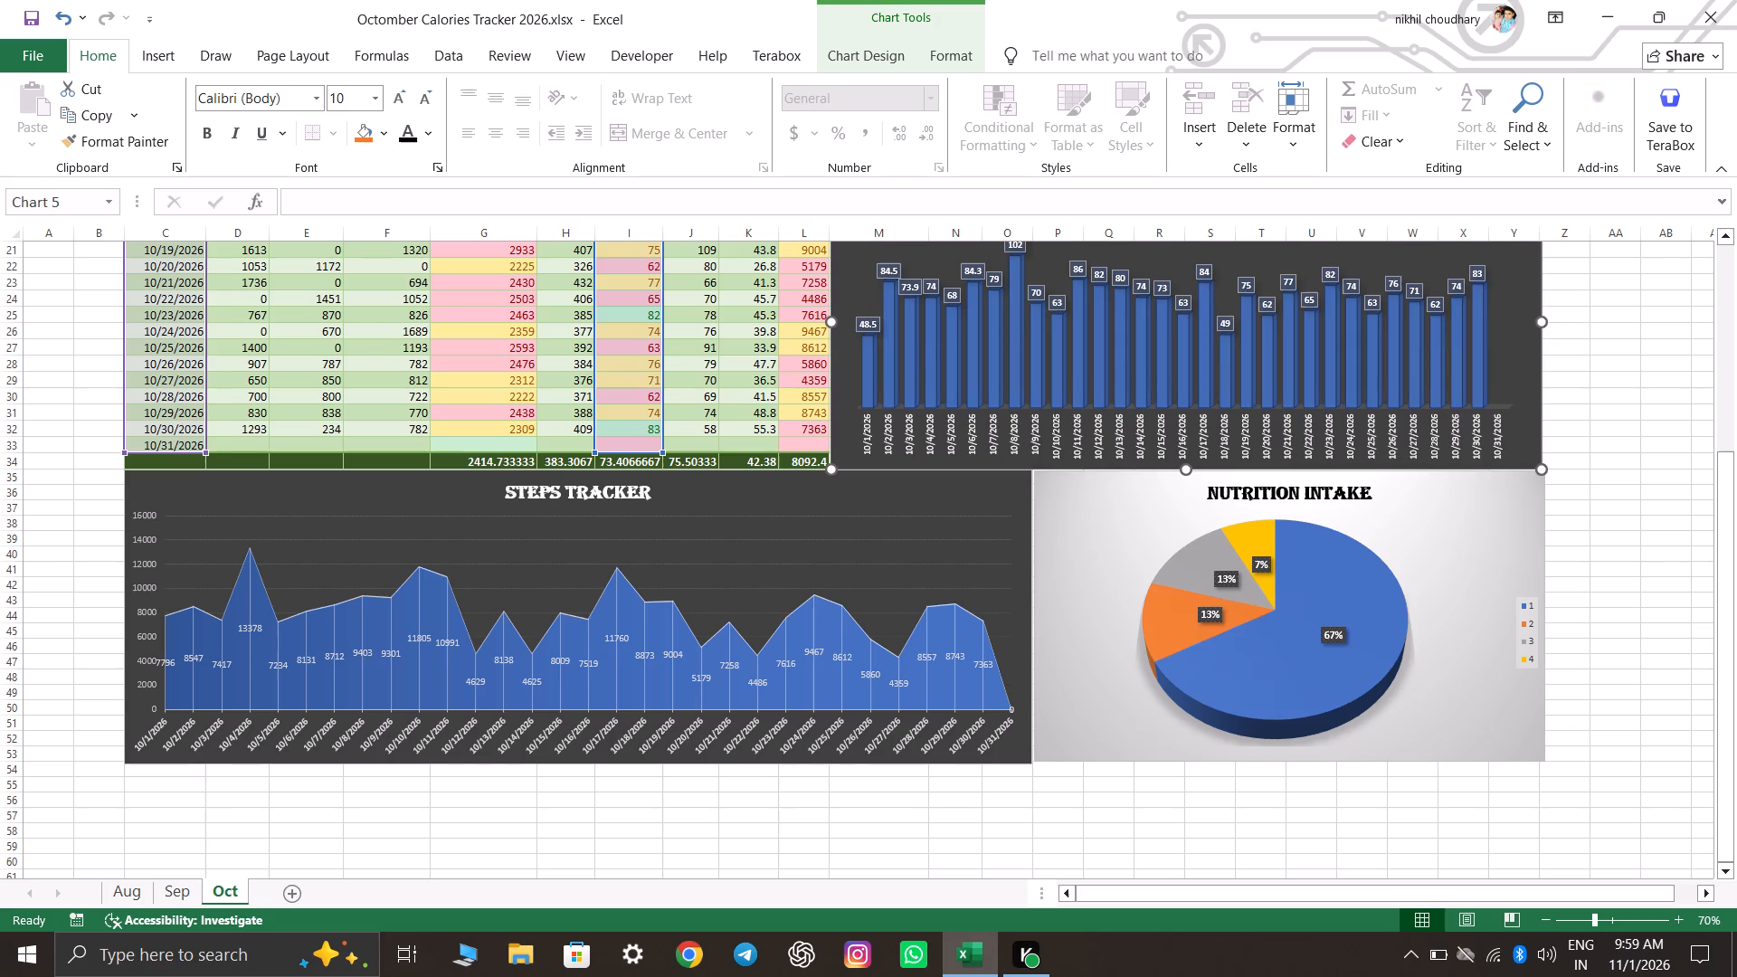
{"action": "scroll", "coordinate": [1340, 688], "scroll_direction": "up", "scroll_amount": 10}
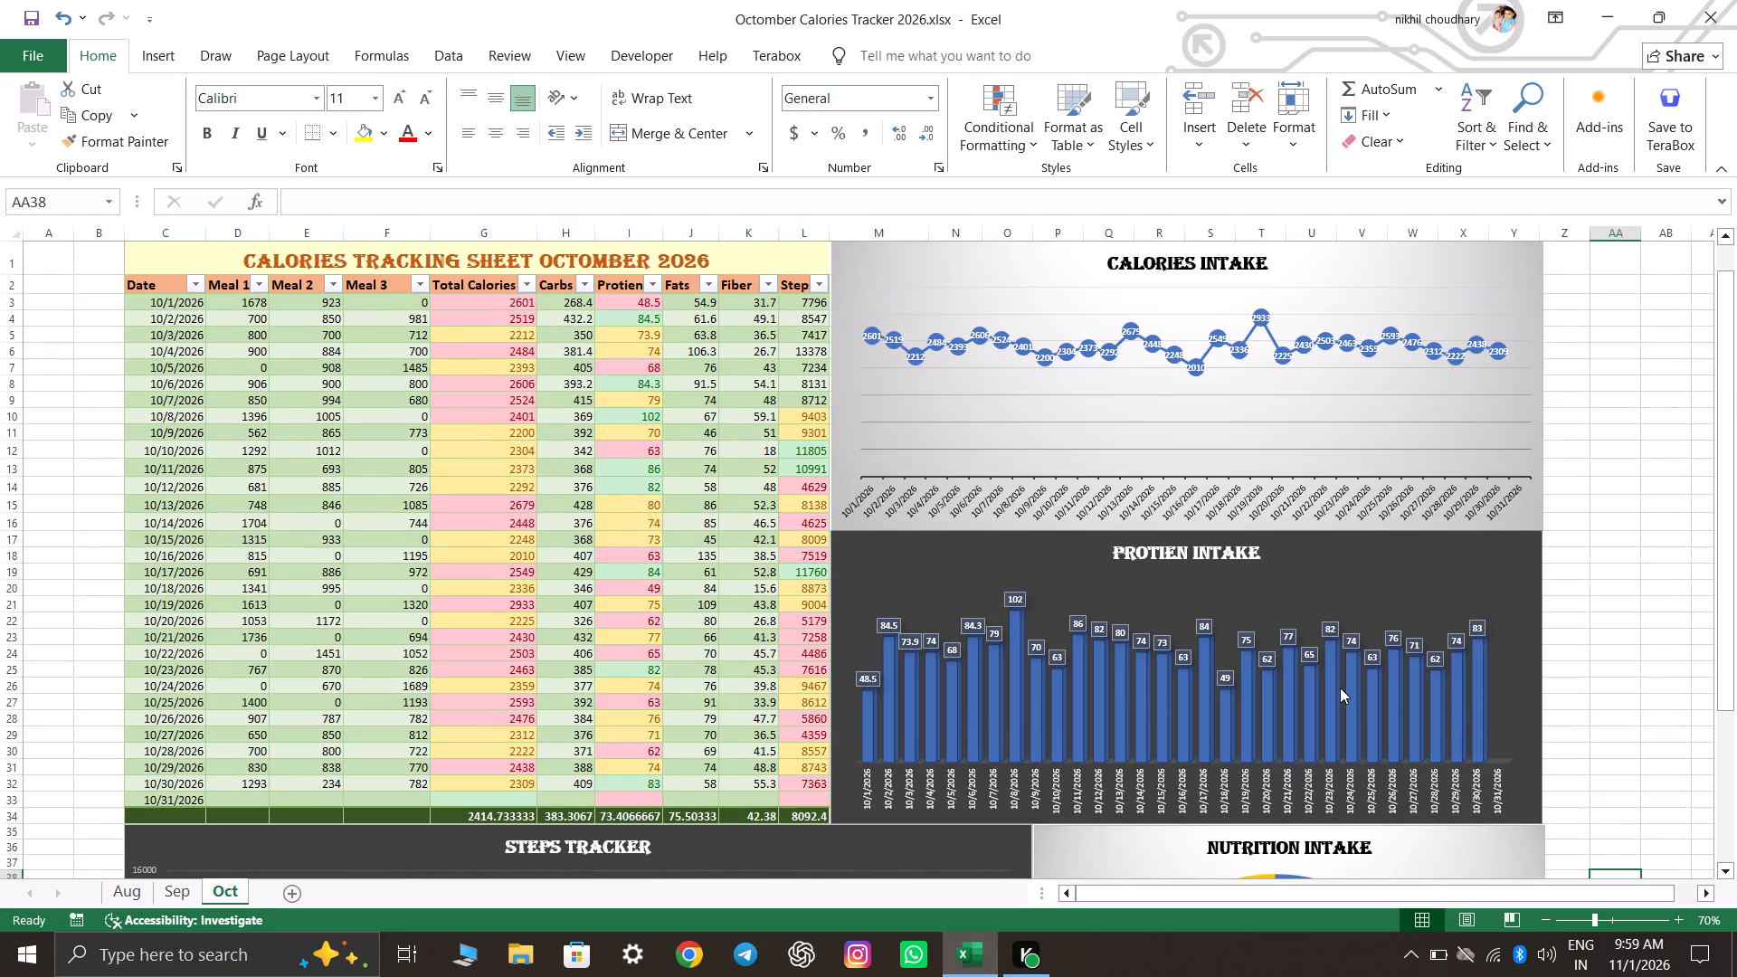
Save the workbook and check the October sheet's chart layout from the table down to the pie.
{"action": "key", "text": "ctrl+s"}
{"action": "key", "text": "ctrl+s"}
{"action": "key", "text": "ctrl+s"}
{"action": "key", "text": "ctrl+s"}
{"action": "key", "text": "ctrl+s"}
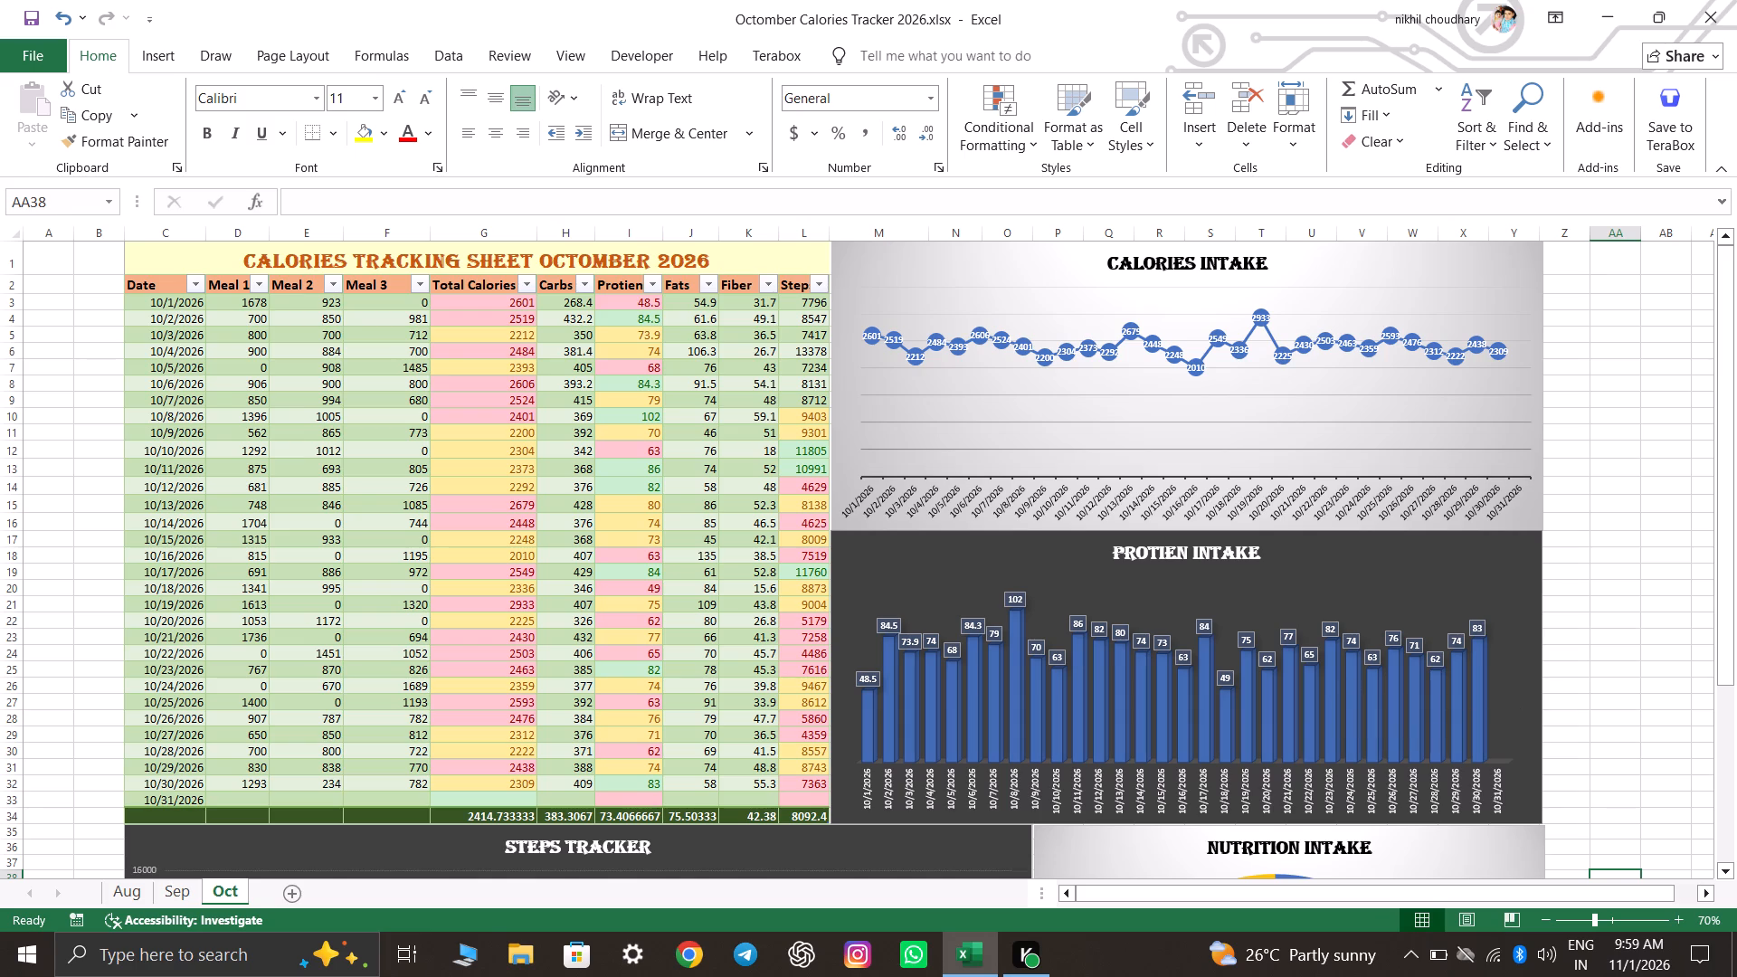
{"action": "left_click", "coordinate": [1612, 675]}
{"action": "scroll", "coordinate": [1605, 678], "scroll_direction": "up", "scroll_amount": 6}
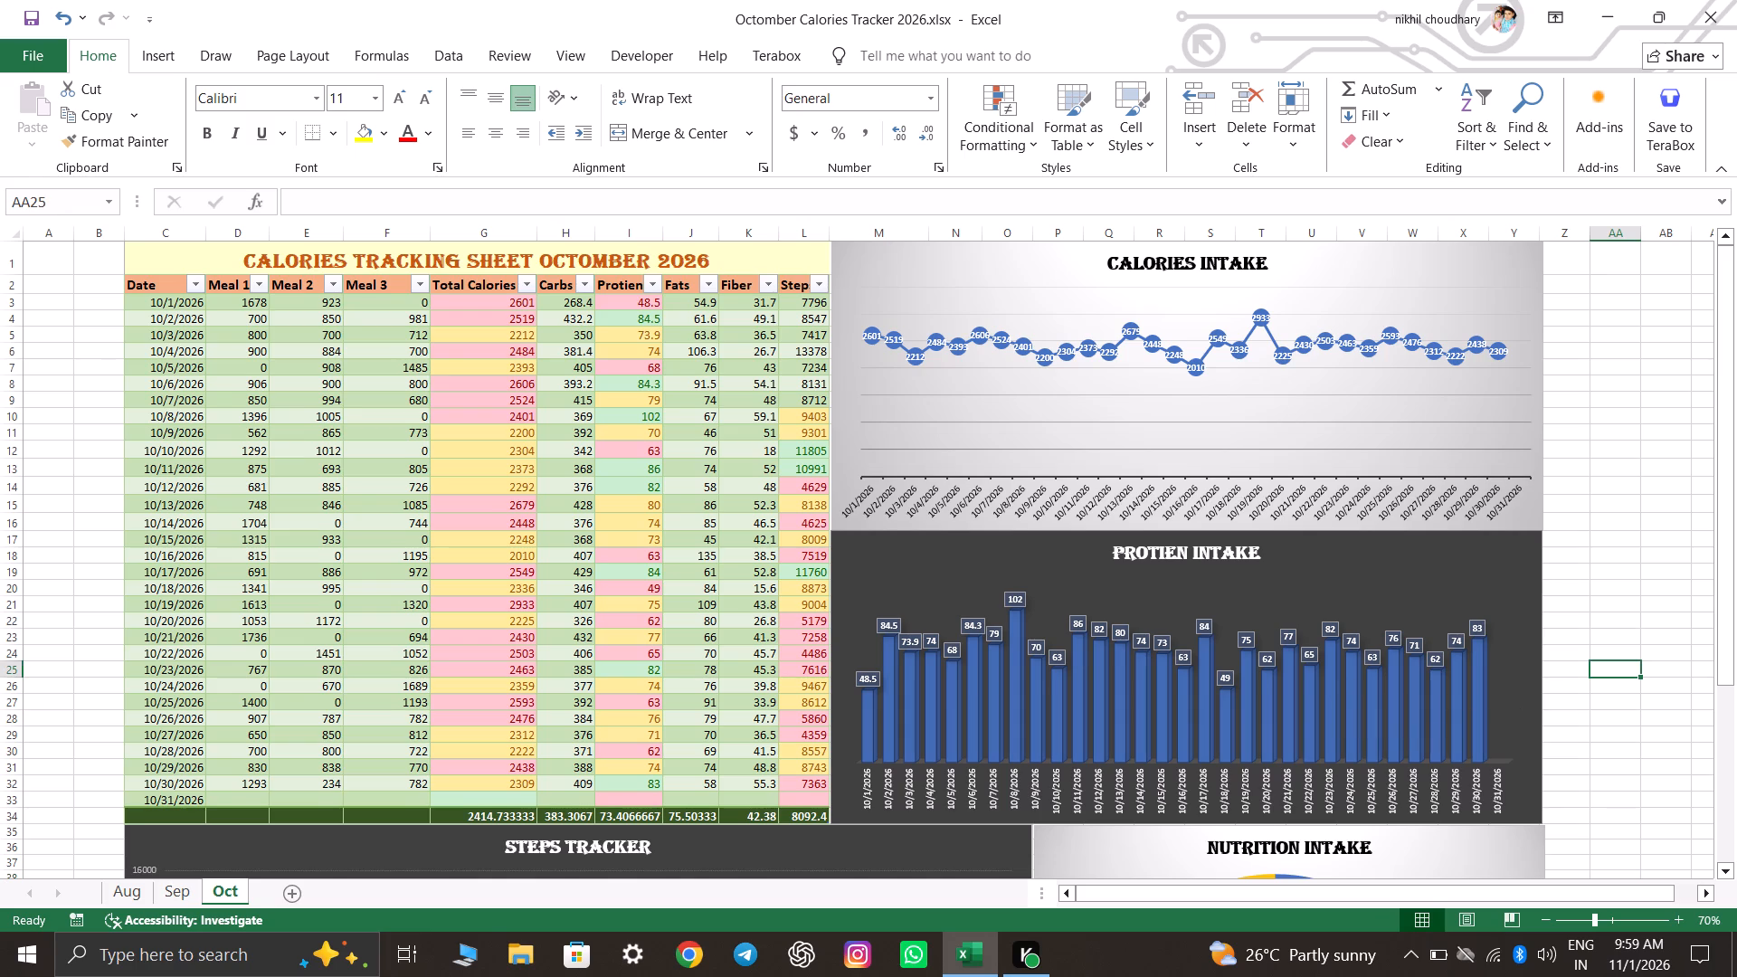
{"action": "scroll", "coordinate": [1605, 678], "scroll_direction": "down", "scroll_amount": 12}
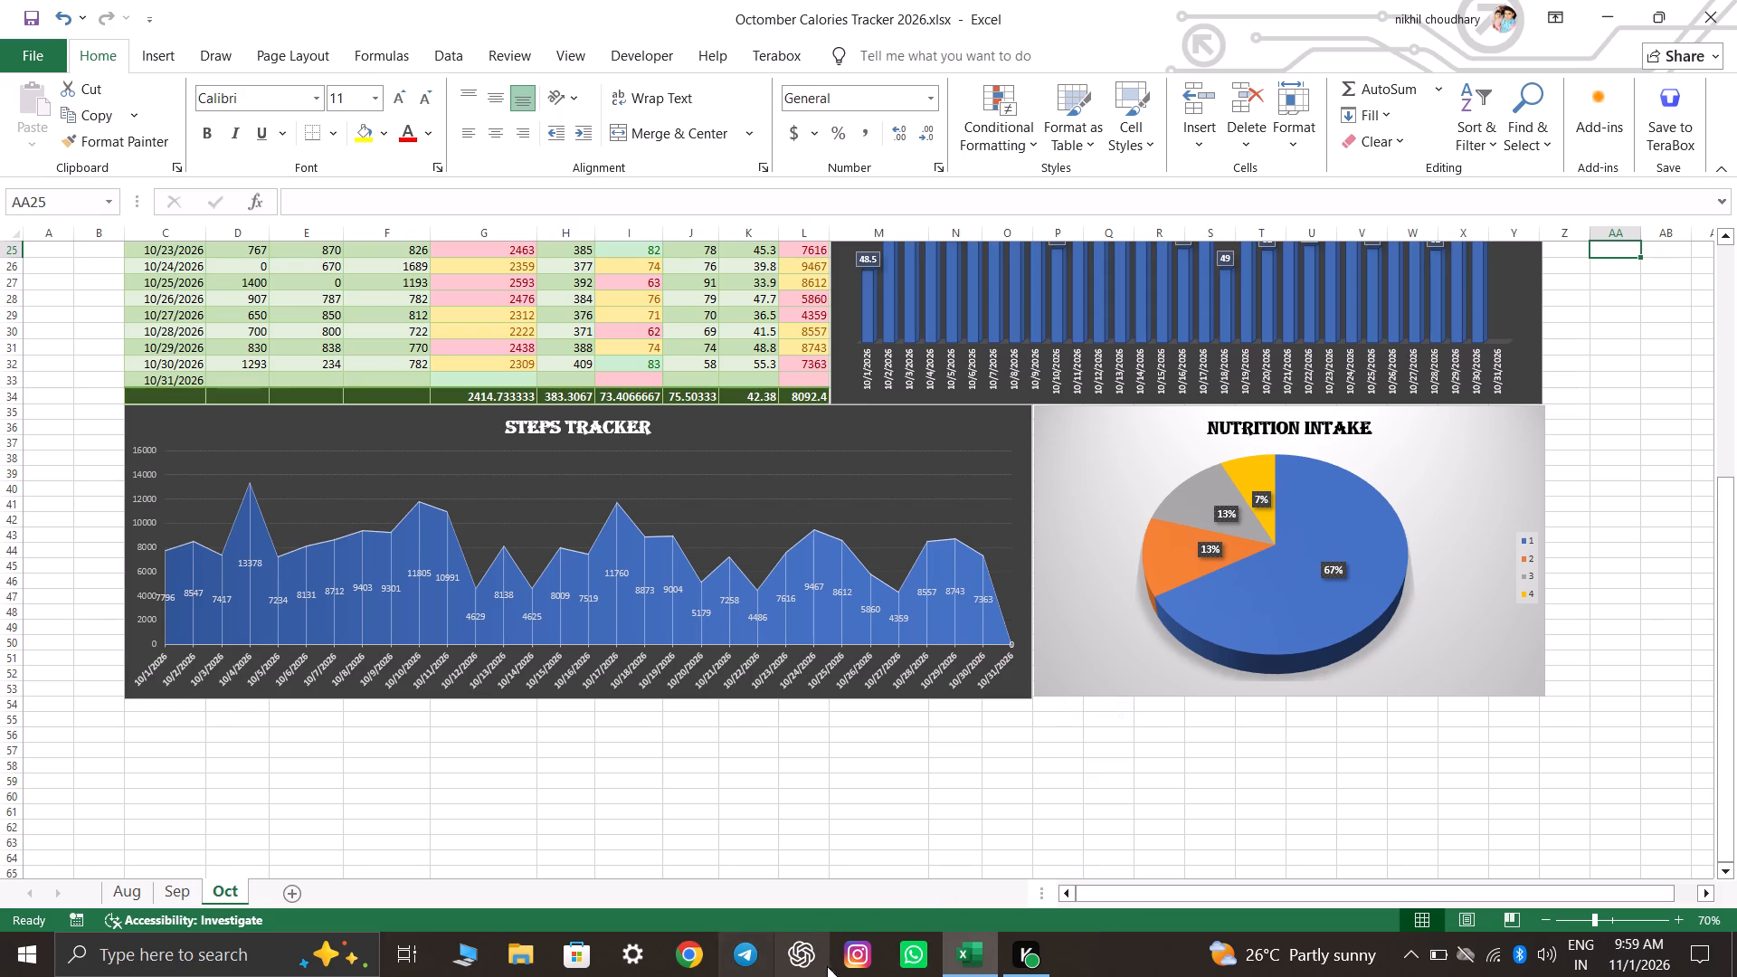
{"action": "left_click", "coordinate": [1110, 820]}
{"action": "key", "text": "ctrl+s"}
{"action": "key", "text": "ctrl+s"}
{"action": "key", "text": "ctrl+s"}
{"action": "key", "text": "ctrl+s"}
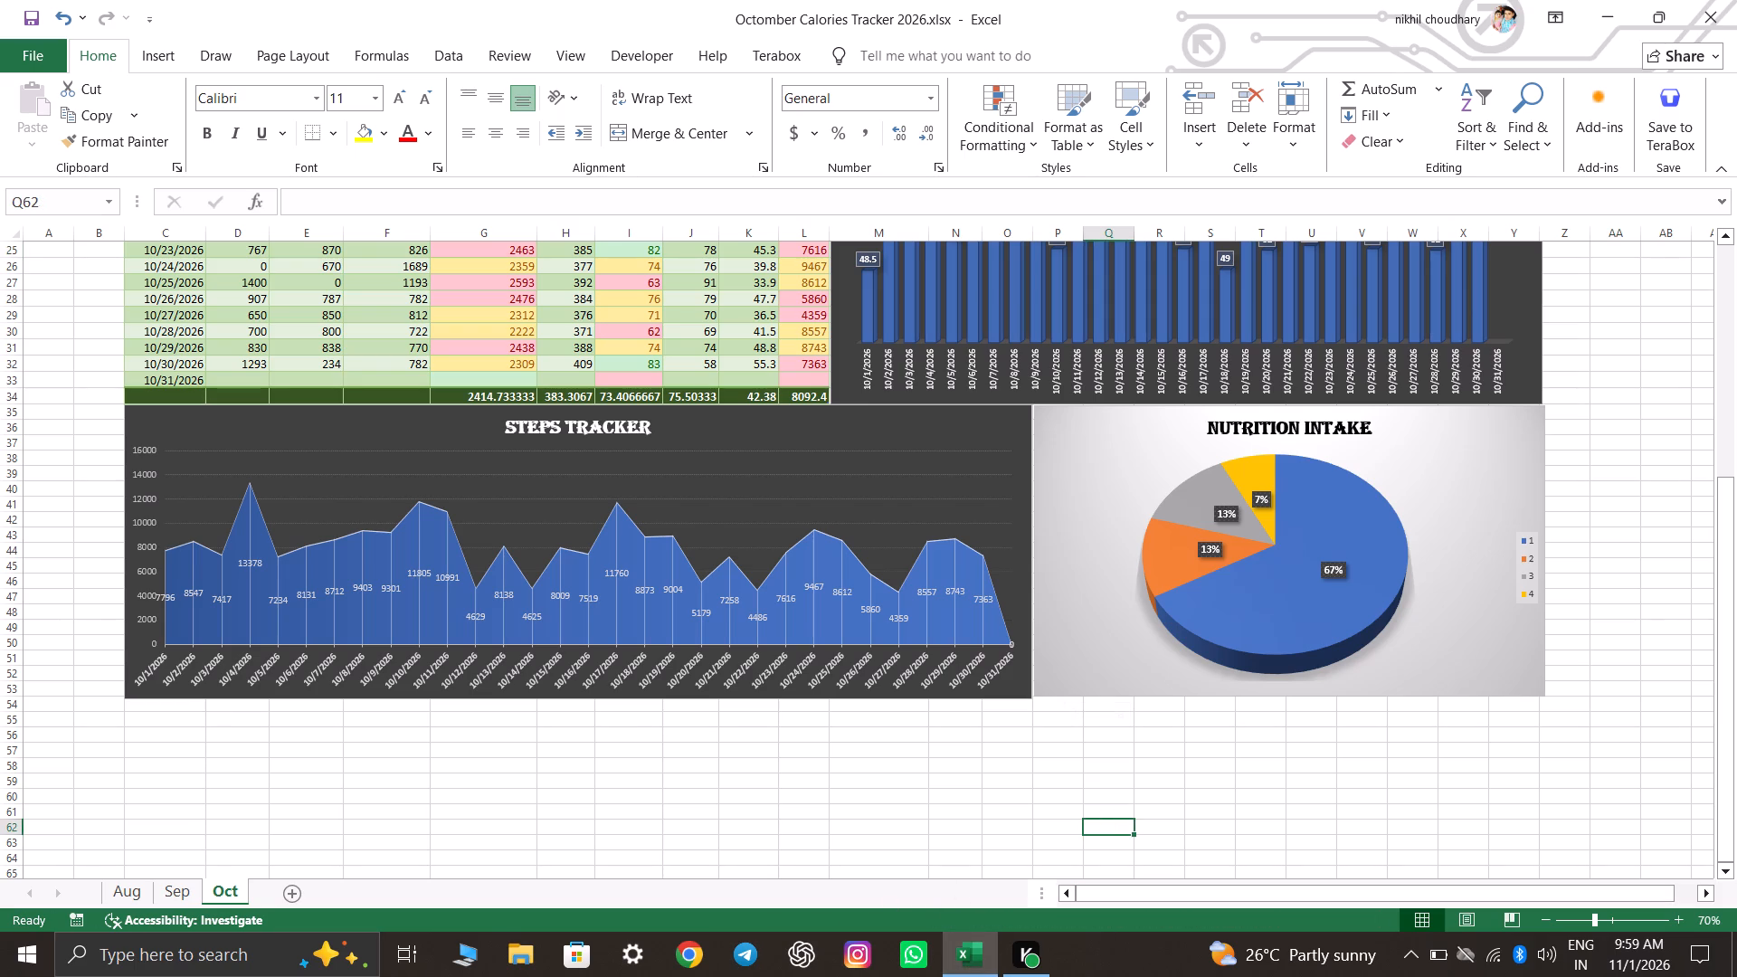
Go to the Sep sheet and the Aug sheet, saving the workbook on each.
{"action": "left_click", "coordinate": [185, 892]}
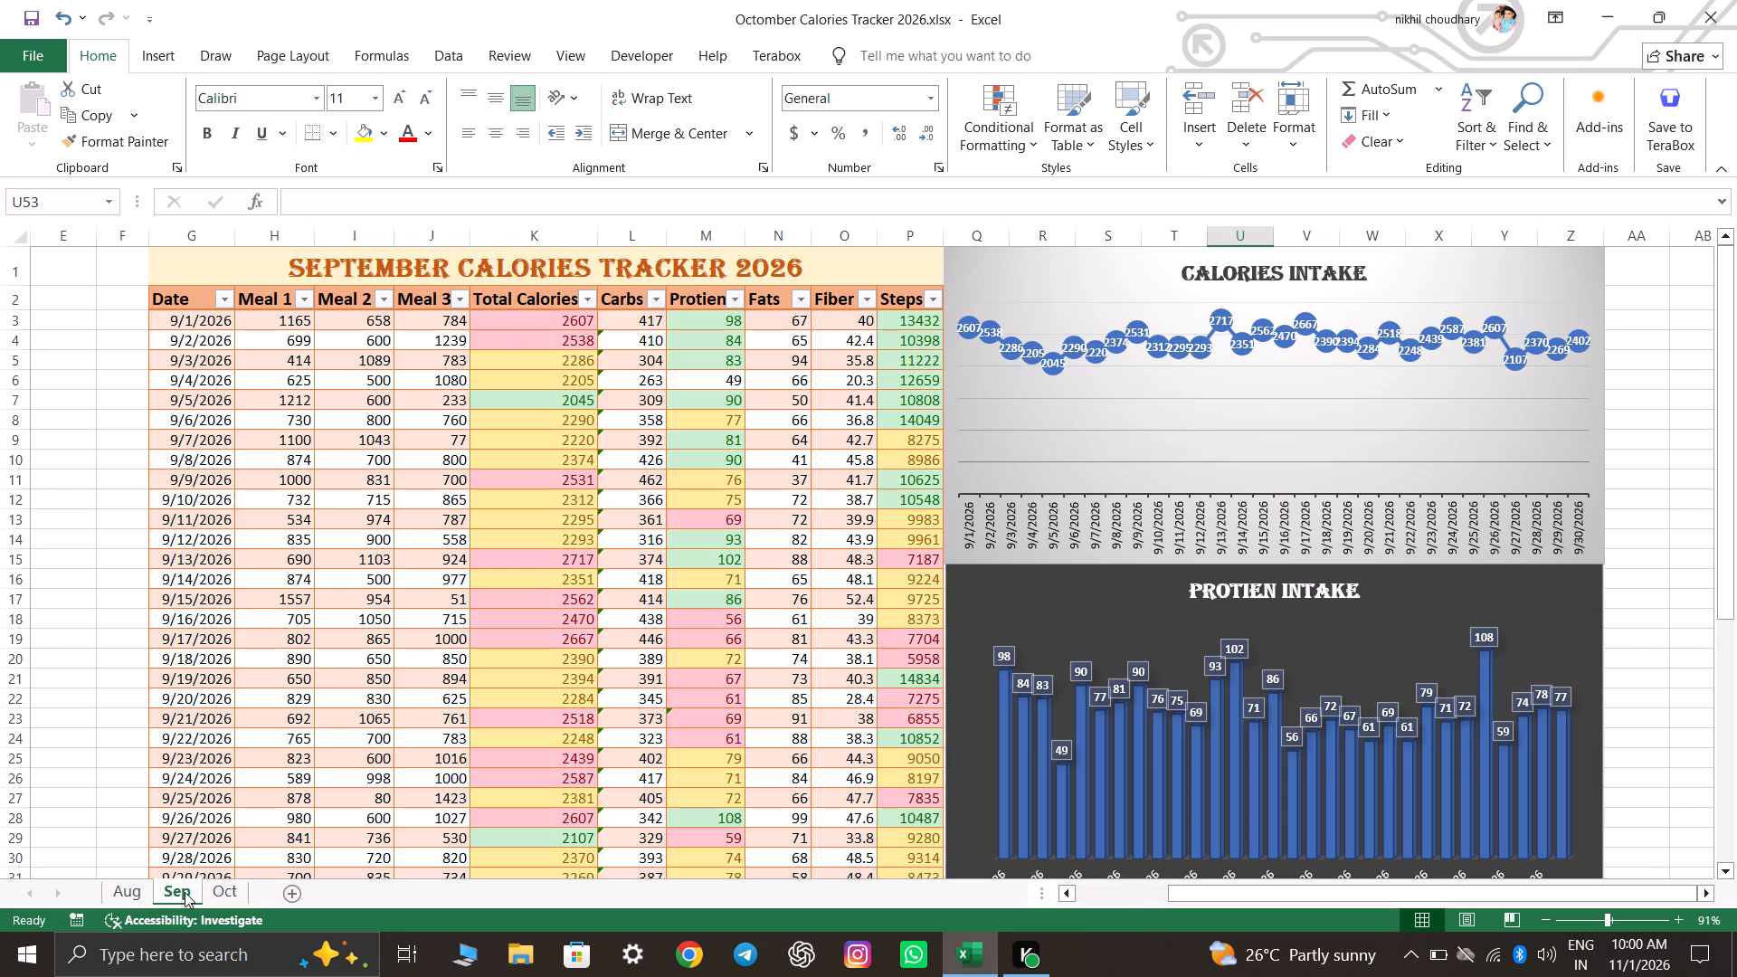
{"action": "key", "text": "ctrl+s"}
{"action": "key", "text": "ctrl+s"}
{"action": "key", "text": "ctrl+s"}
{"action": "key", "text": "ctrl+s"}
{"action": "key", "text": "ctrl+s"}
{"action": "left_click", "coordinate": [132, 895]}
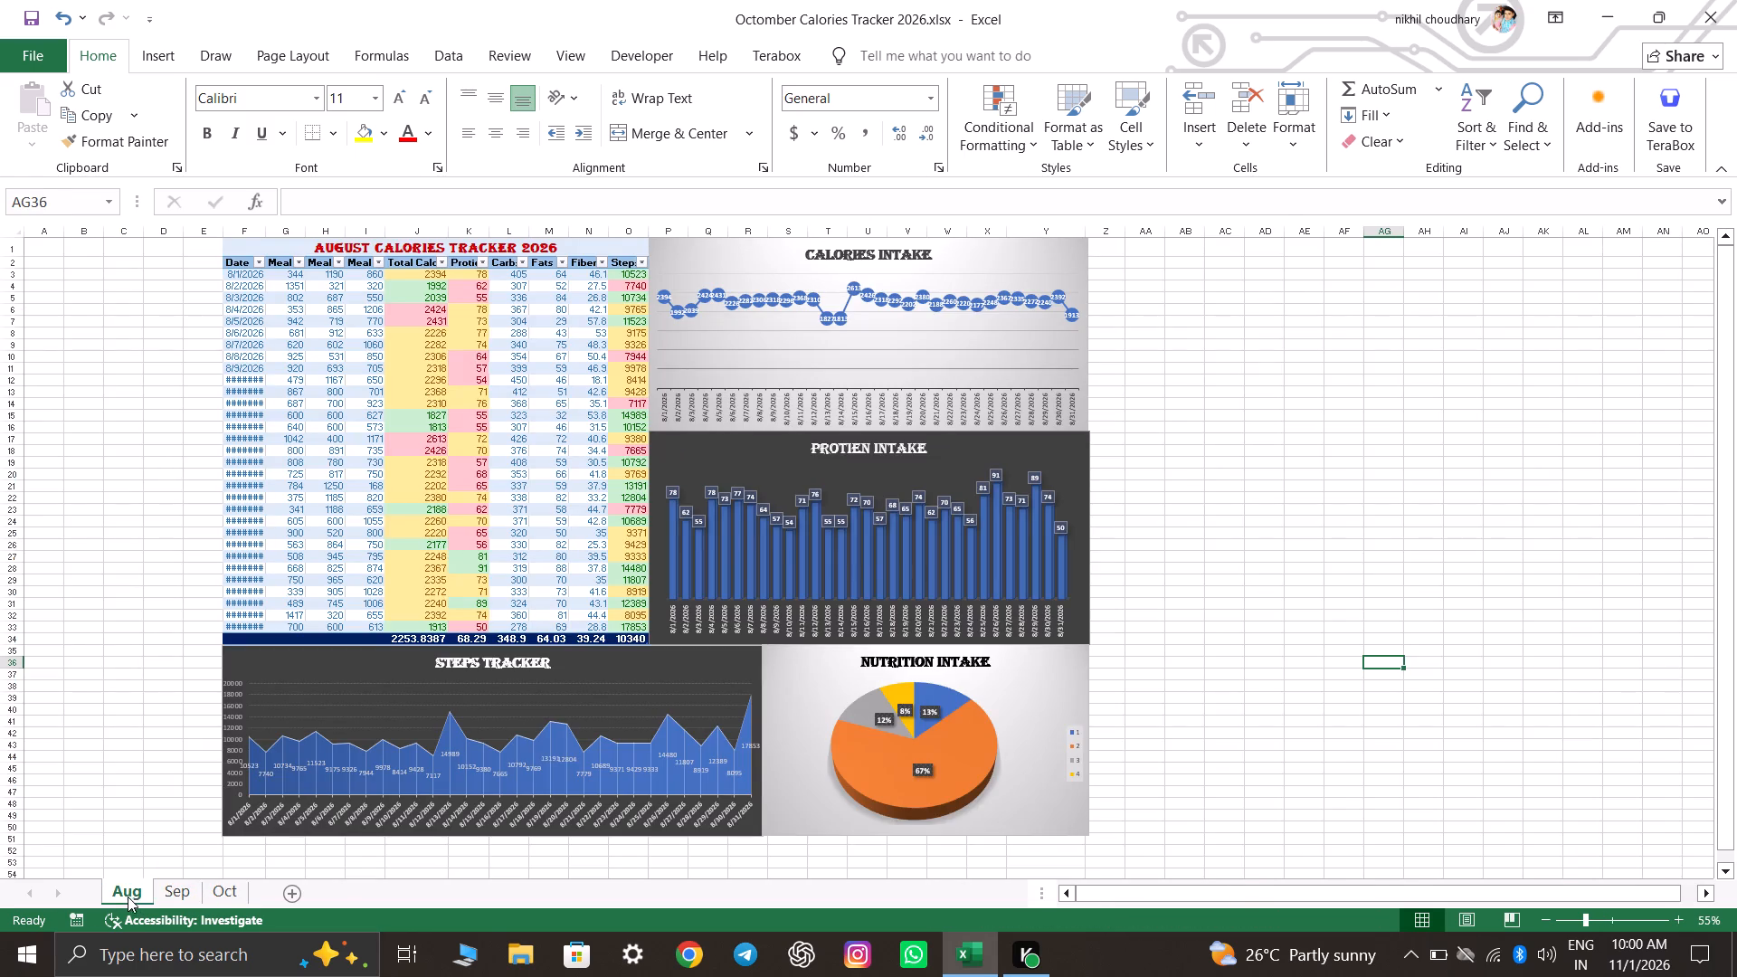
{"action": "key", "text": "ctrl+s"}
{"action": "key", "text": "ctrl+s"}
{"action": "key", "text": "ctrl+s"}
{"action": "key", "text": "ctrl+s"}
{"action": "key", "text": "ctrl+s"}
Zoom the Aug sheet to 81% and look over its table and charts.
{"action": "left_click", "coordinate": [1600, 919]}
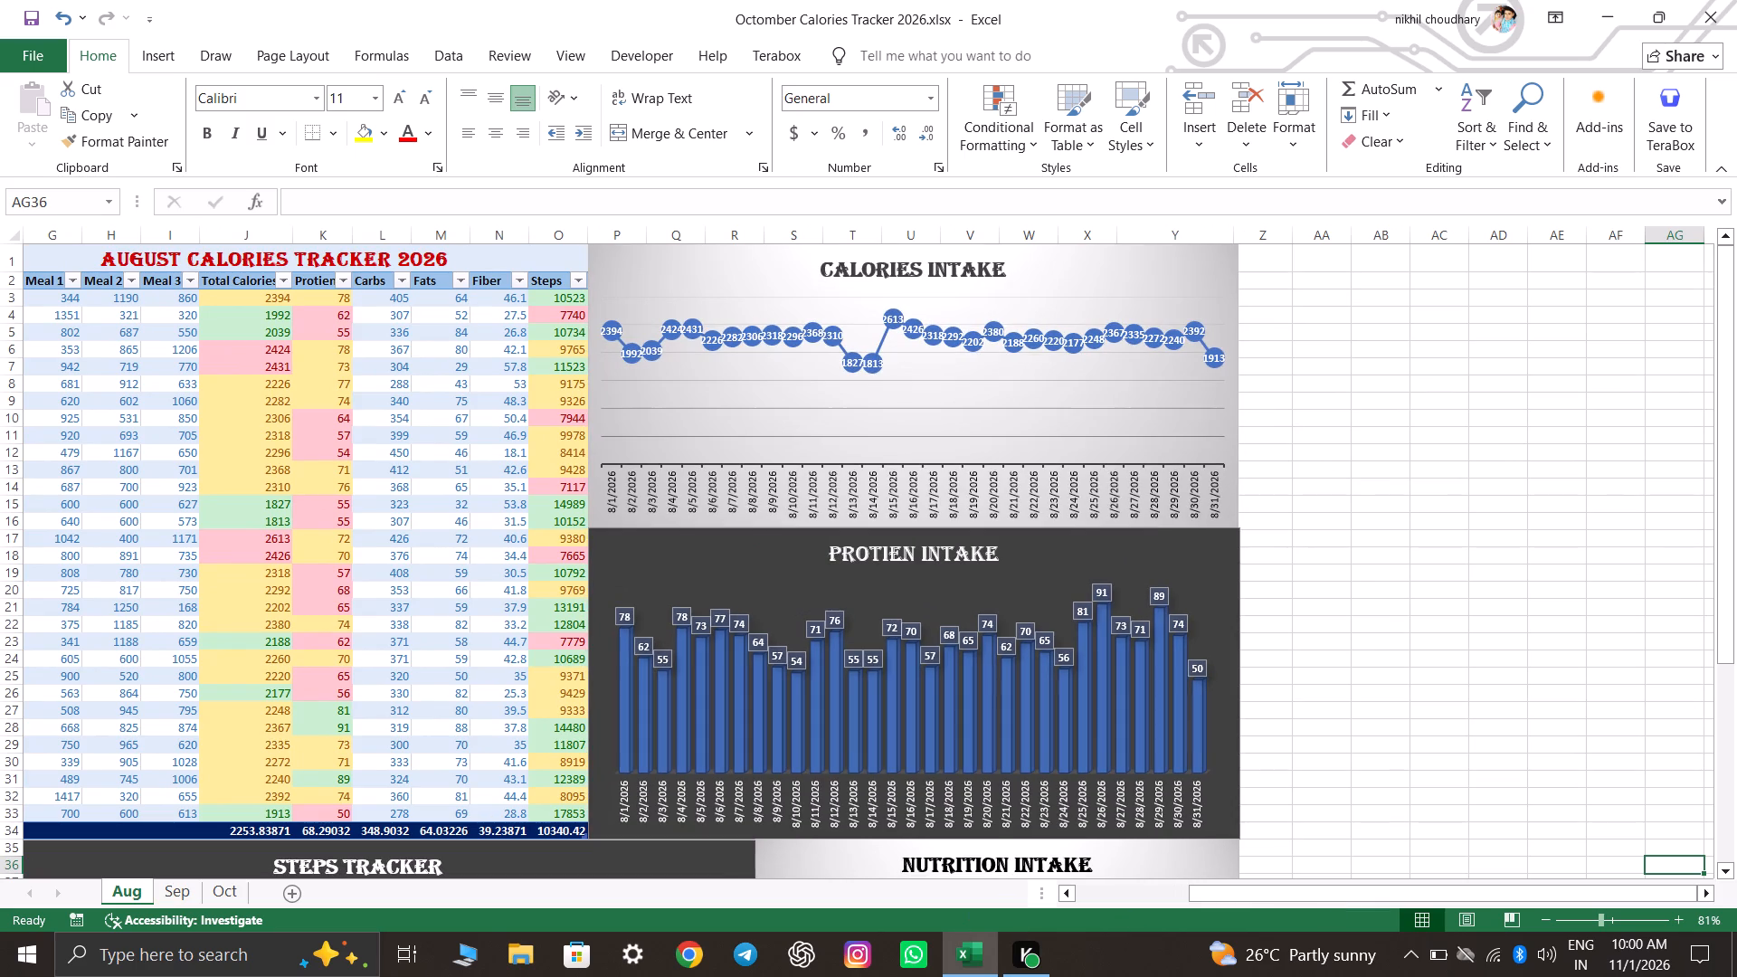
{"action": "left_click", "coordinate": [1325, 749]}
{"action": "scroll", "coordinate": [1325, 749], "scroll_direction": "down", "scroll_amount": 9}
{"action": "scroll", "coordinate": [1356, 736], "scroll_direction": "up", "scroll_amount": 12}
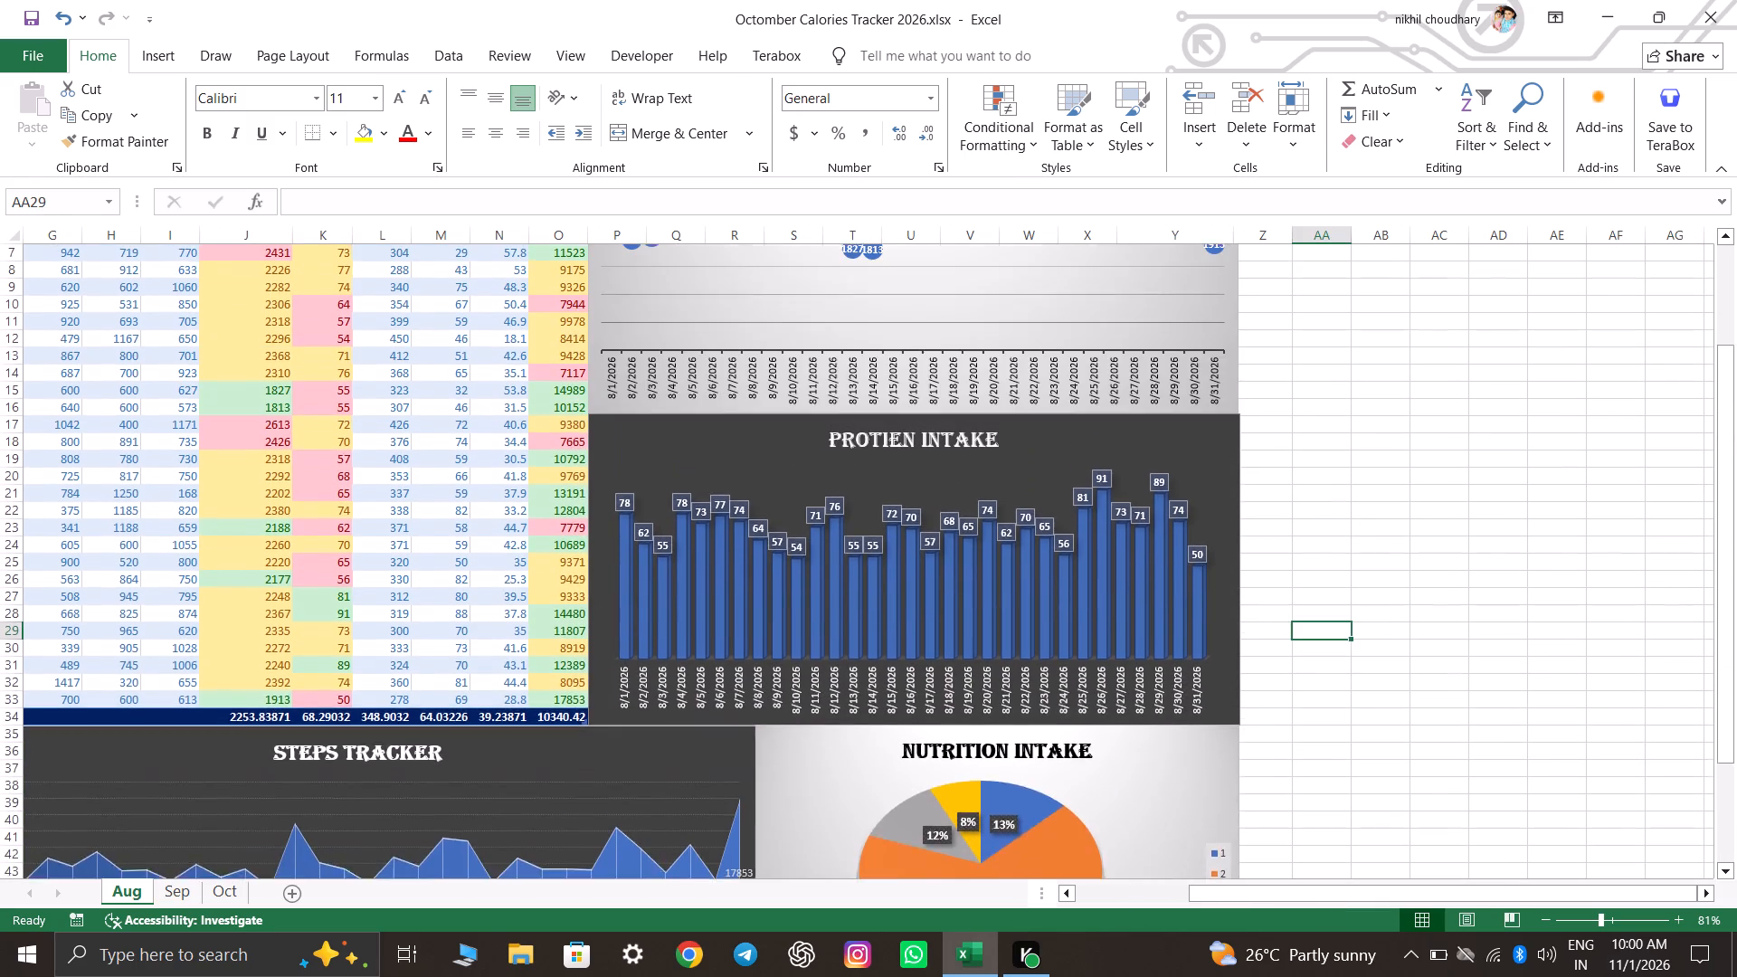
{"action": "scroll", "coordinate": [1356, 724], "scroll_direction": "up", "scroll_amount": 1}
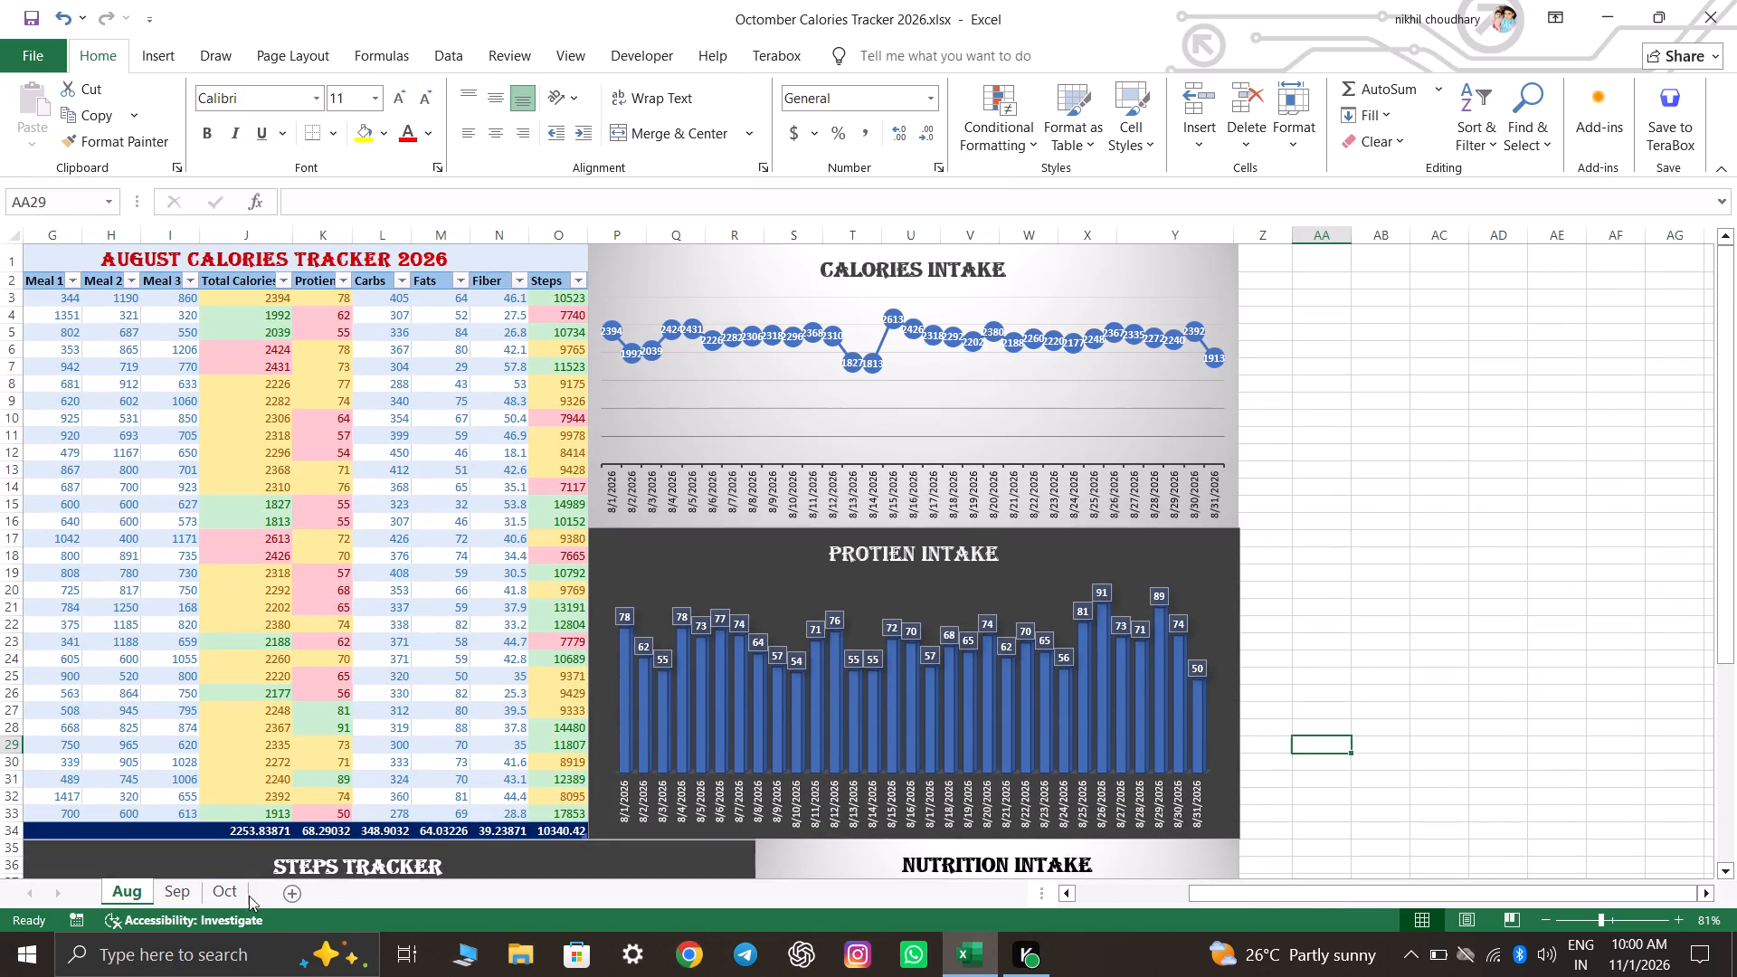
Review the Oct sheet's data table and all four charts for layout and missing meal entries.
{"action": "left_click", "coordinate": [233, 900]}
{"action": "scroll", "coordinate": [1094, 769], "scroll_direction": "up", "scroll_amount": 14}
{"action": "scroll", "coordinate": [1094, 756], "scroll_direction": "down", "scroll_amount": 16}
{"action": "left_click", "coordinate": [1030, 693]}
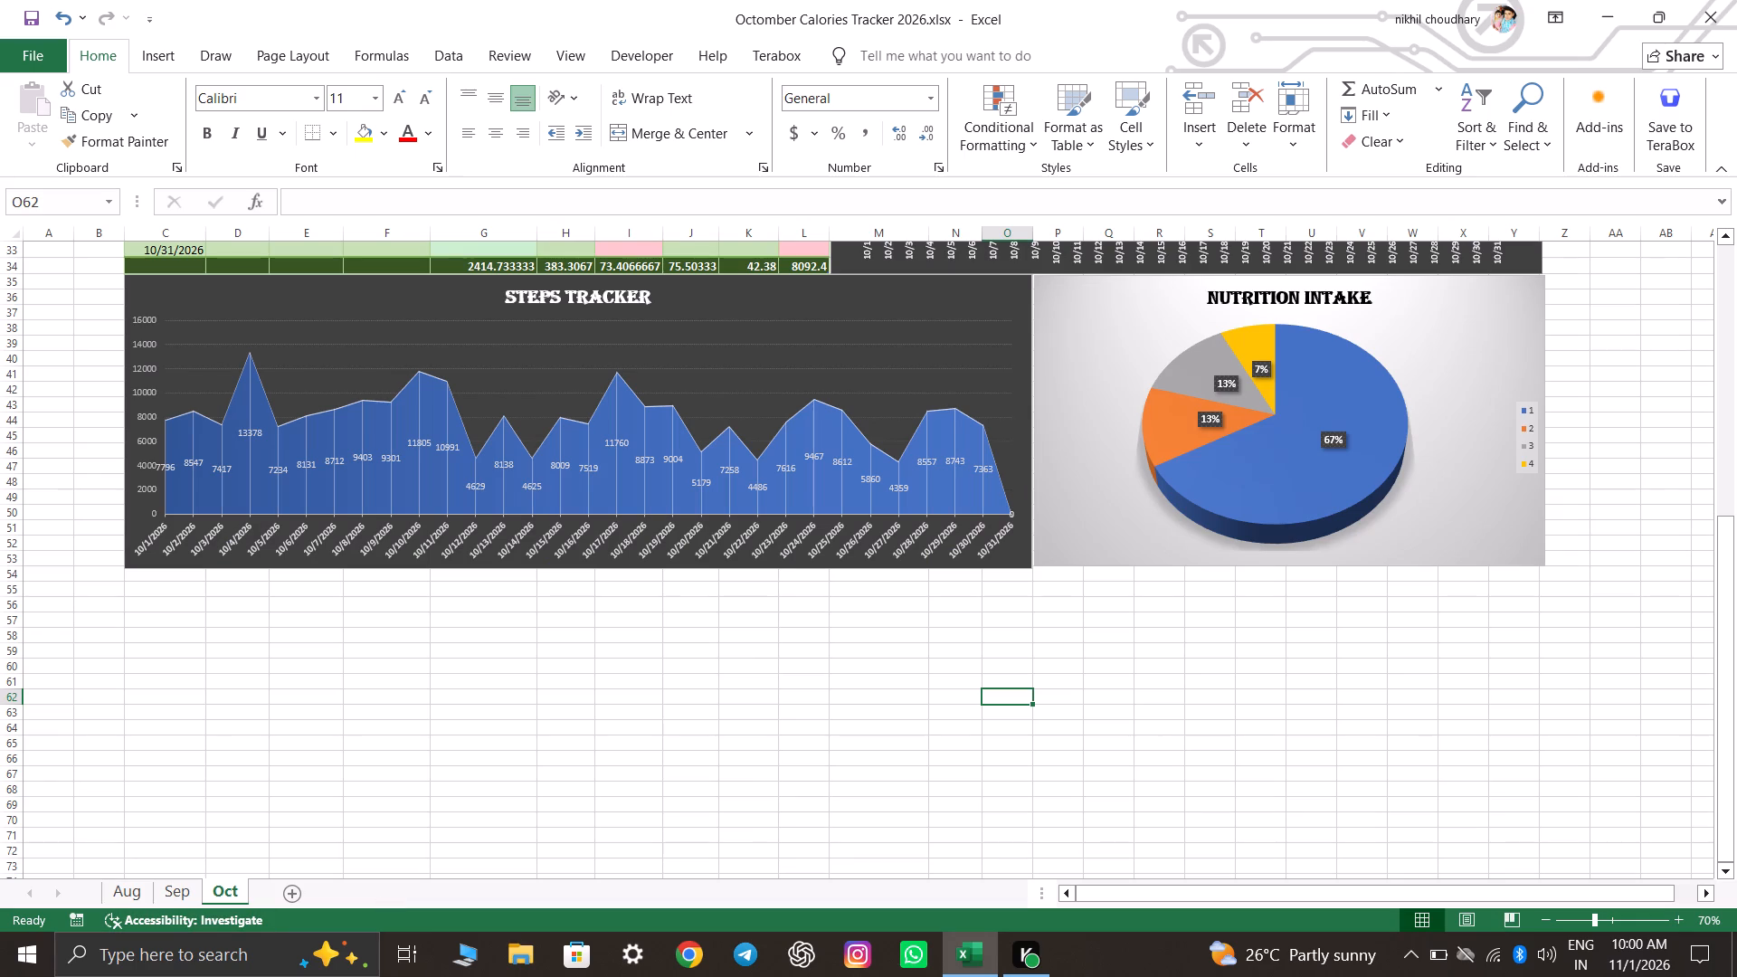
{"action": "scroll", "coordinate": [933, 743], "scroll_direction": "up", "scroll_amount": 4}
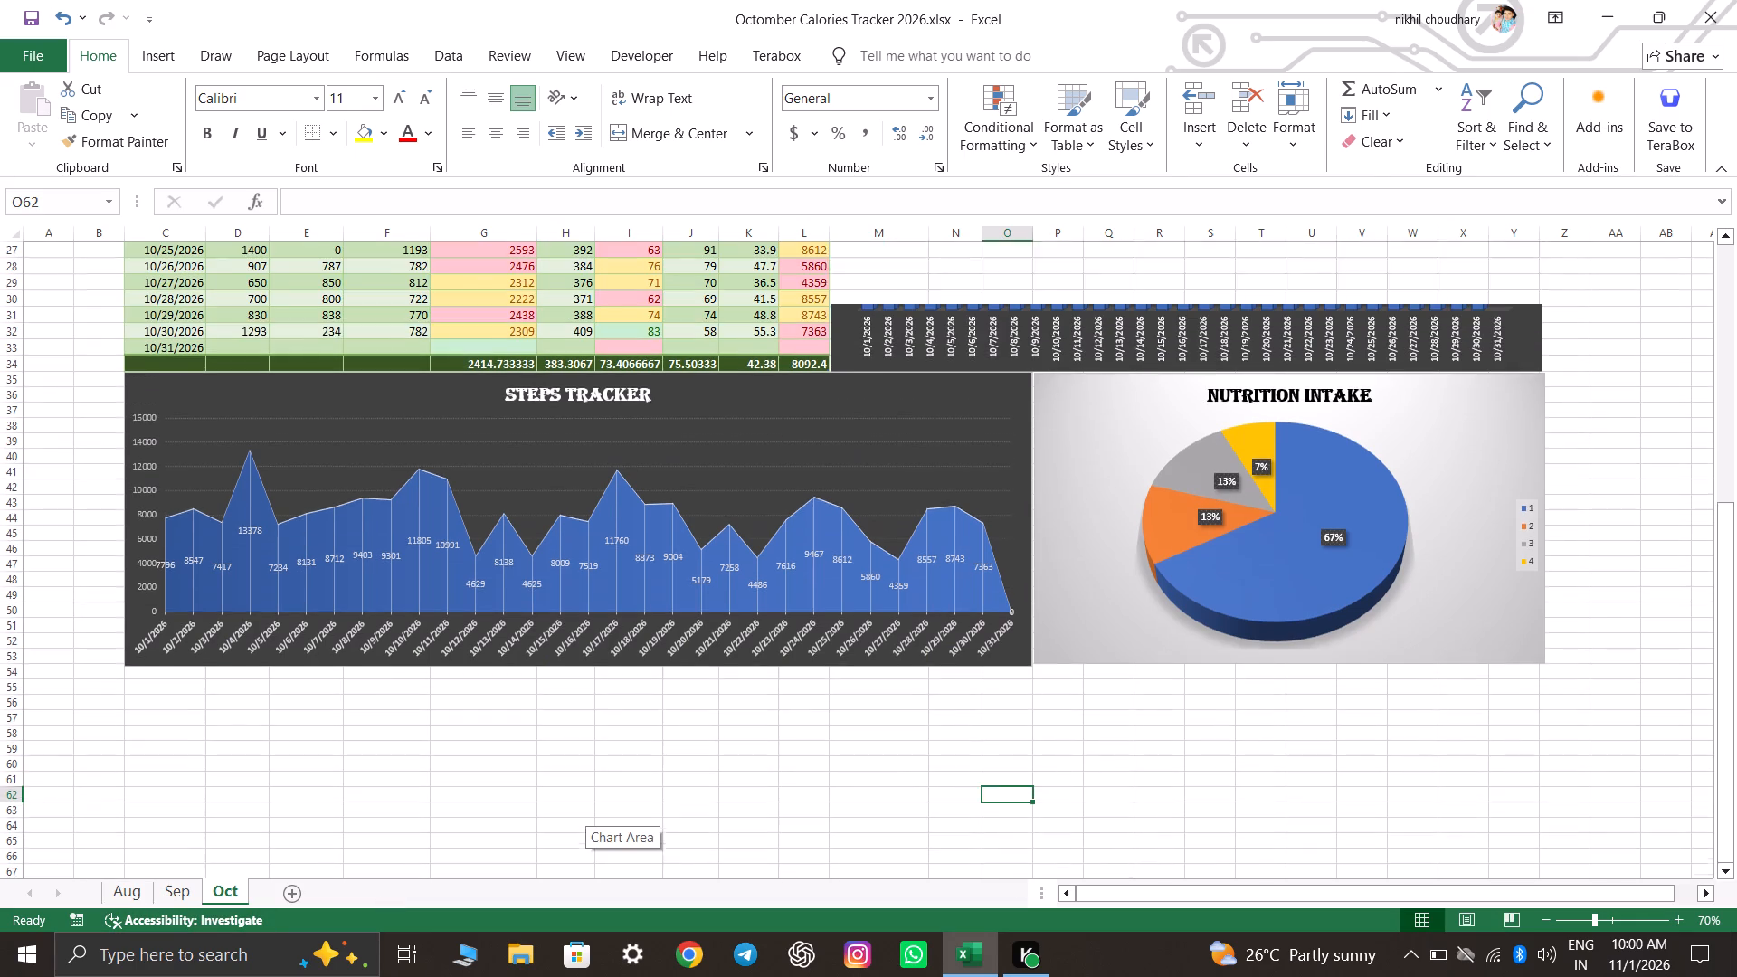
{"action": "scroll", "coordinate": [933, 743], "scroll_direction": "up", "scroll_amount": 8}
{"action": "scroll", "coordinate": [1574, 606], "scroll_direction": "up", "scroll_amount": 9}
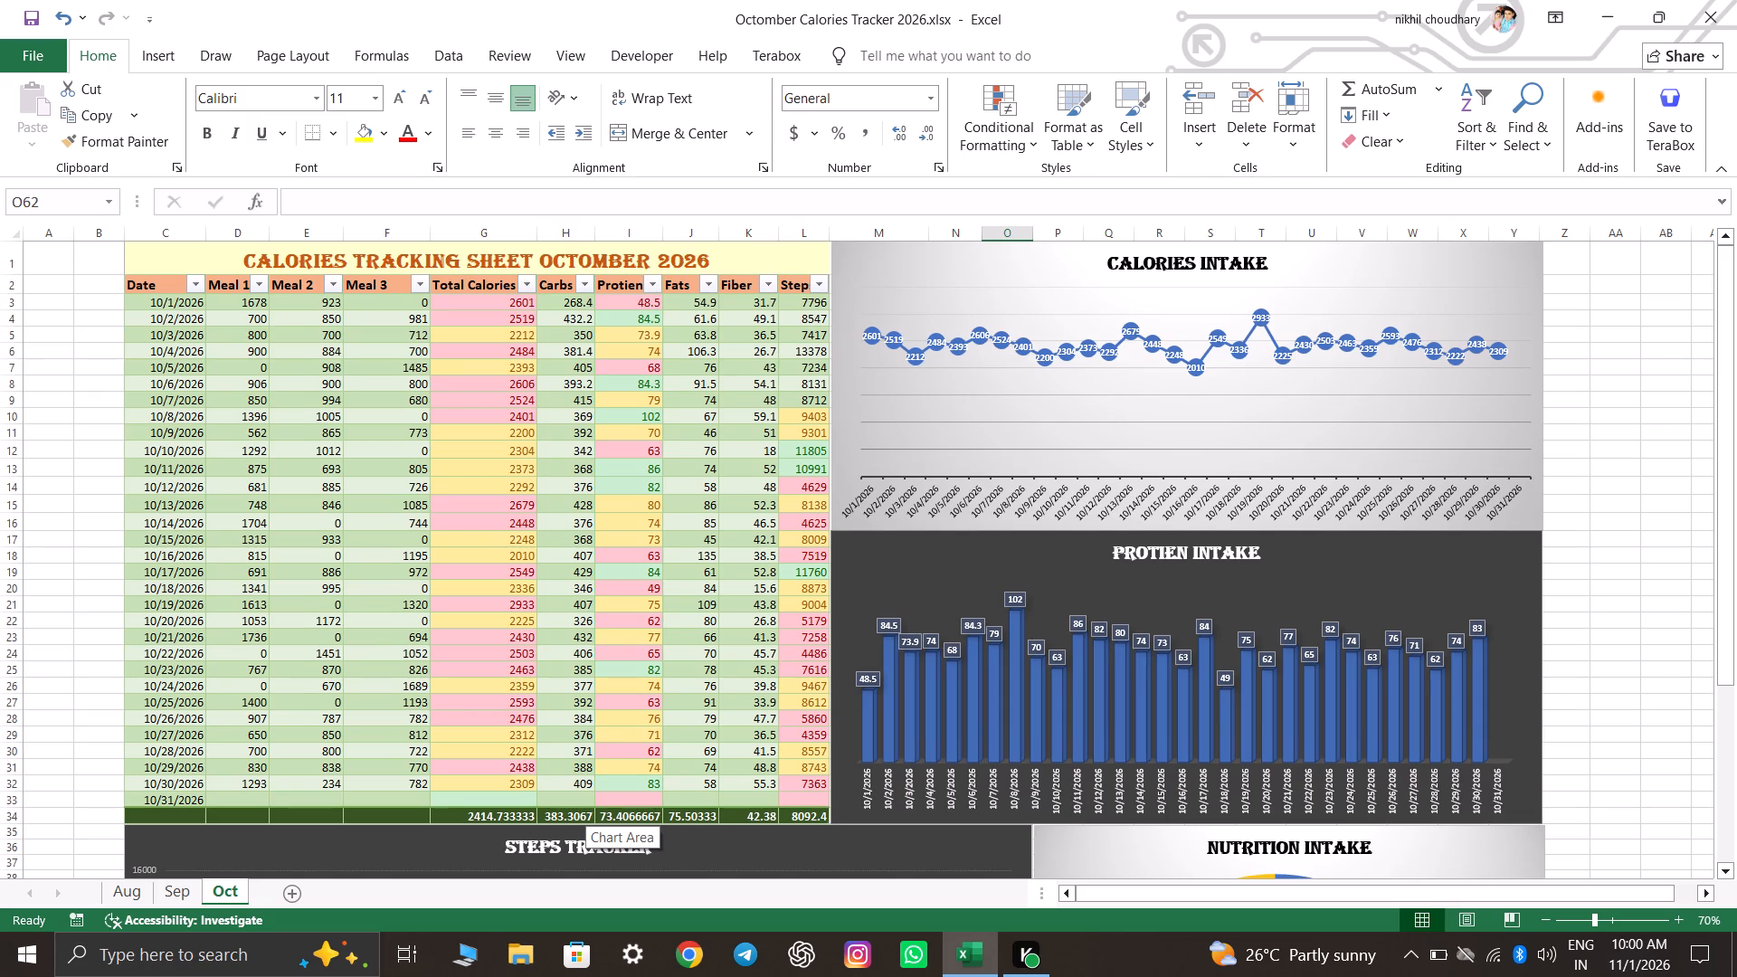
{"action": "scroll", "coordinate": [982, 533], "scroll_direction": "down", "scroll_amount": 14}
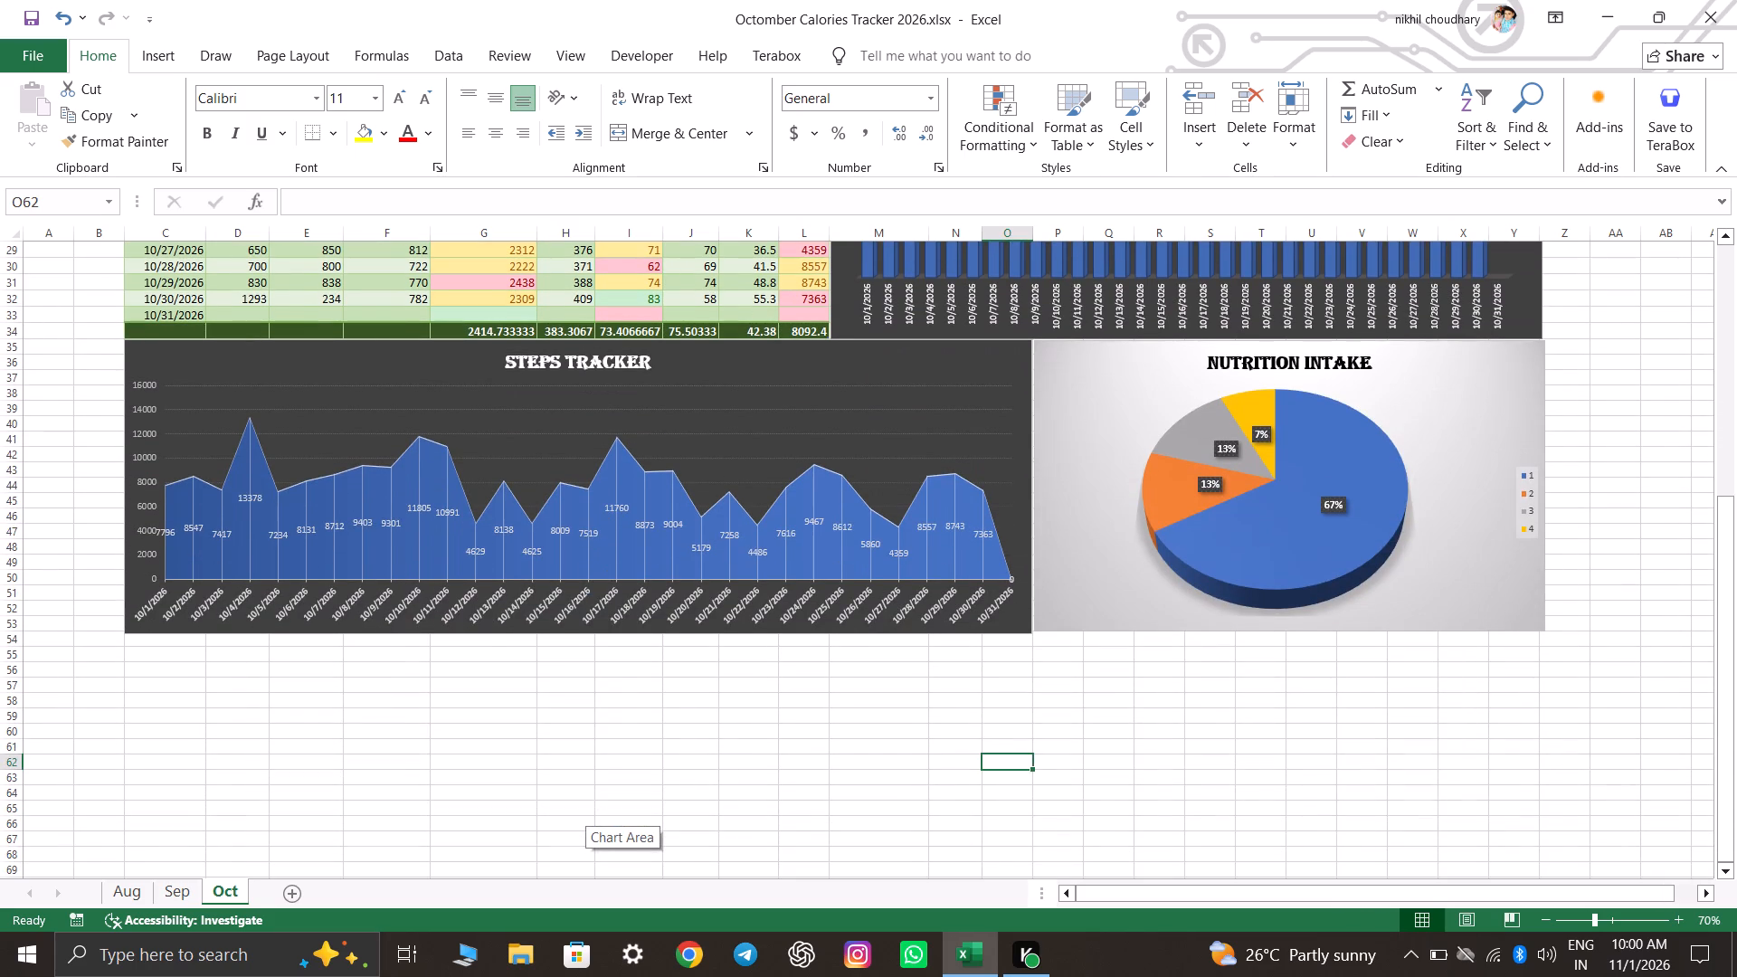
{"action": "left_click", "coordinate": [1132, 704]}
{"action": "scroll", "coordinate": [1580, 716], "scroll_direction": "up", "scroll_amount": 13}
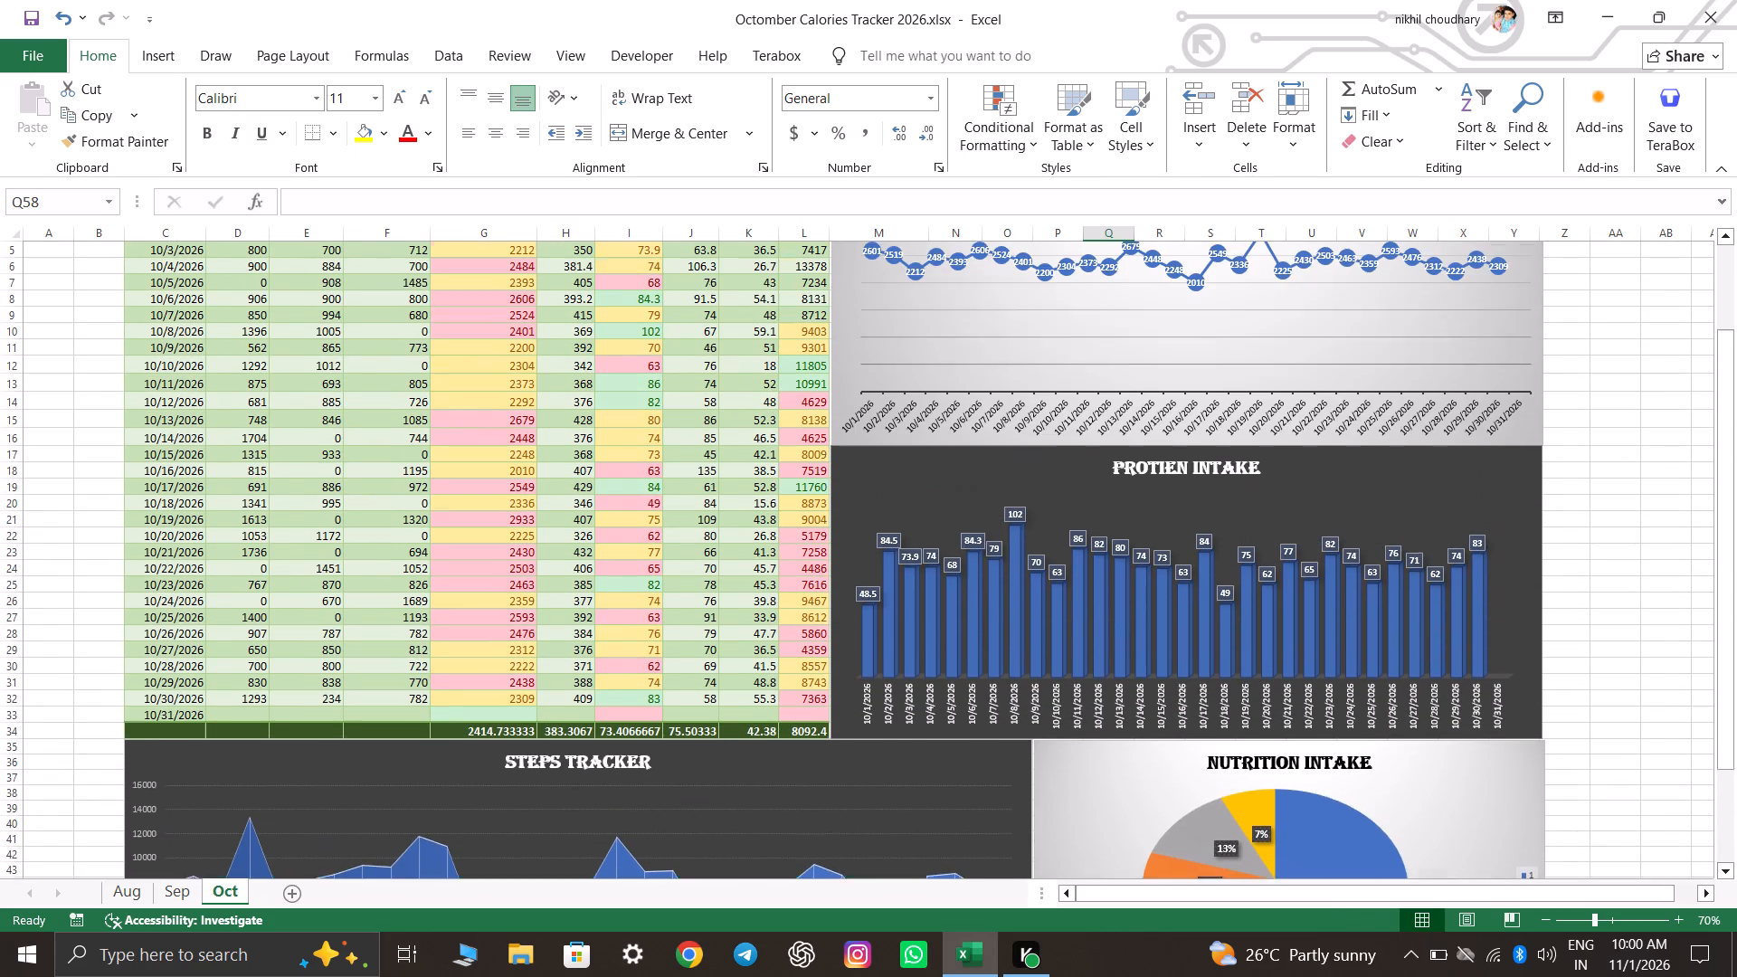
{"action": "scroll", "coordinate": [1580, 716], "scroll_direction": "up", "scroll_amount": 10}
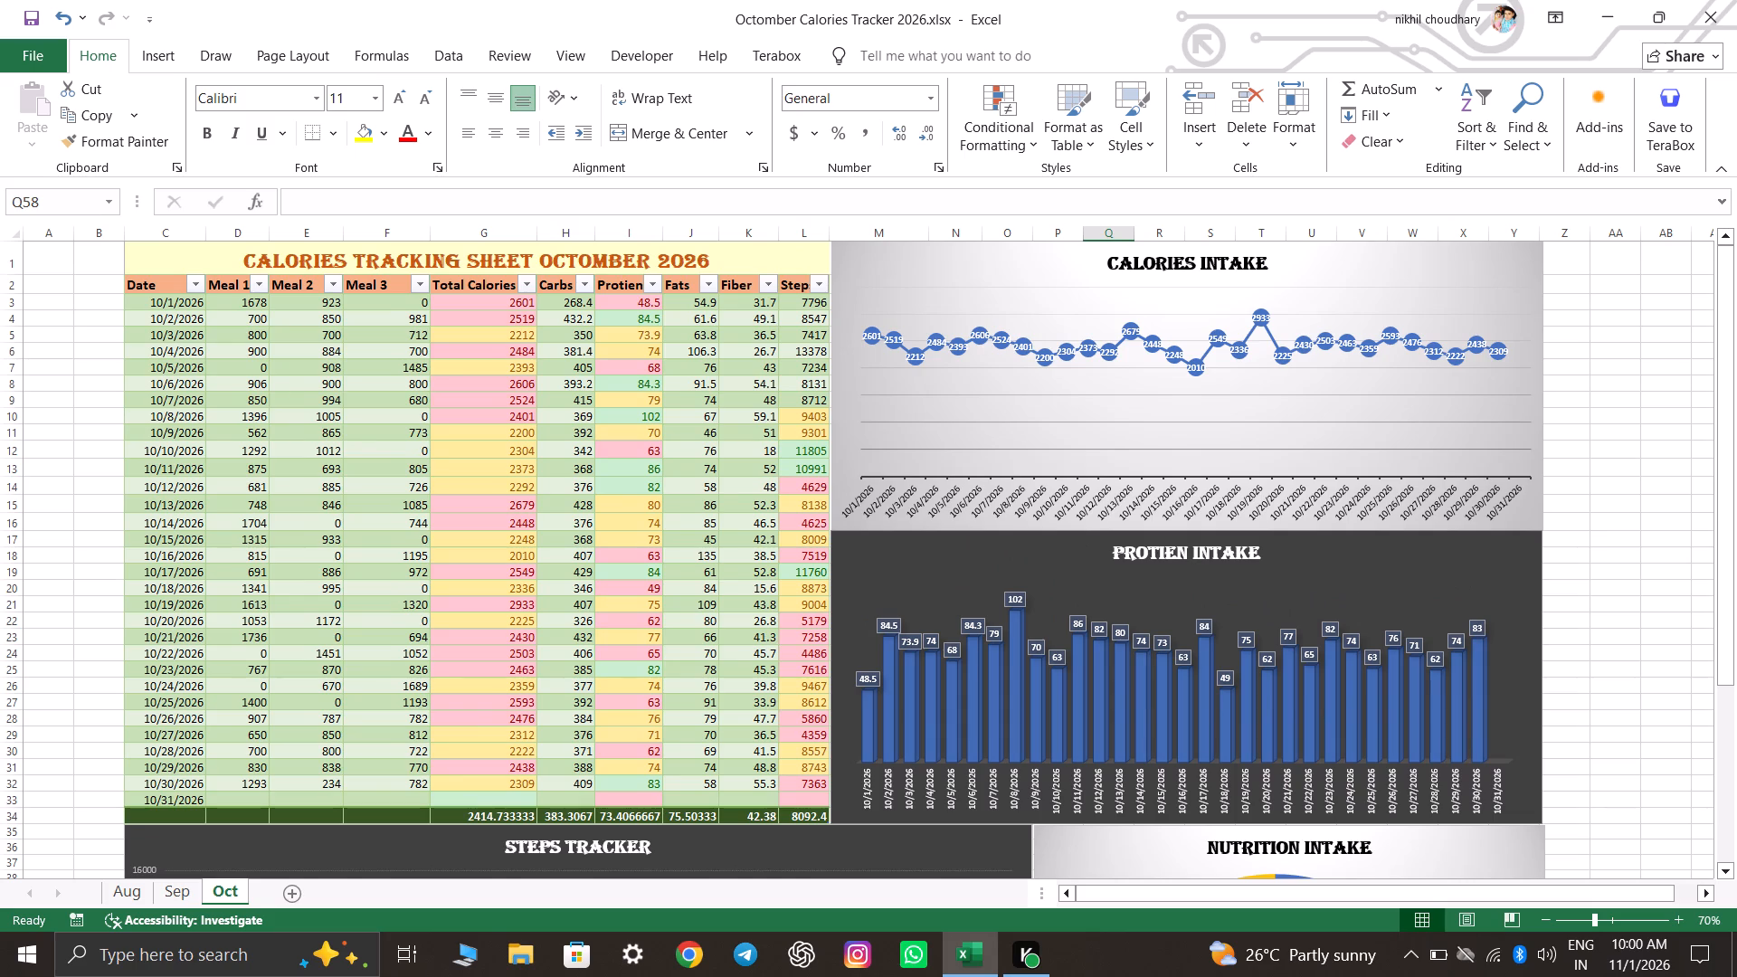
For 10/1/2026 on the Oct sheet, set Meal 3 to 800 and Meal 1 to 878.
{"action": "left_click", "coordinate": [409, 305]}
{"action": "key", "text": "BackSpace"}
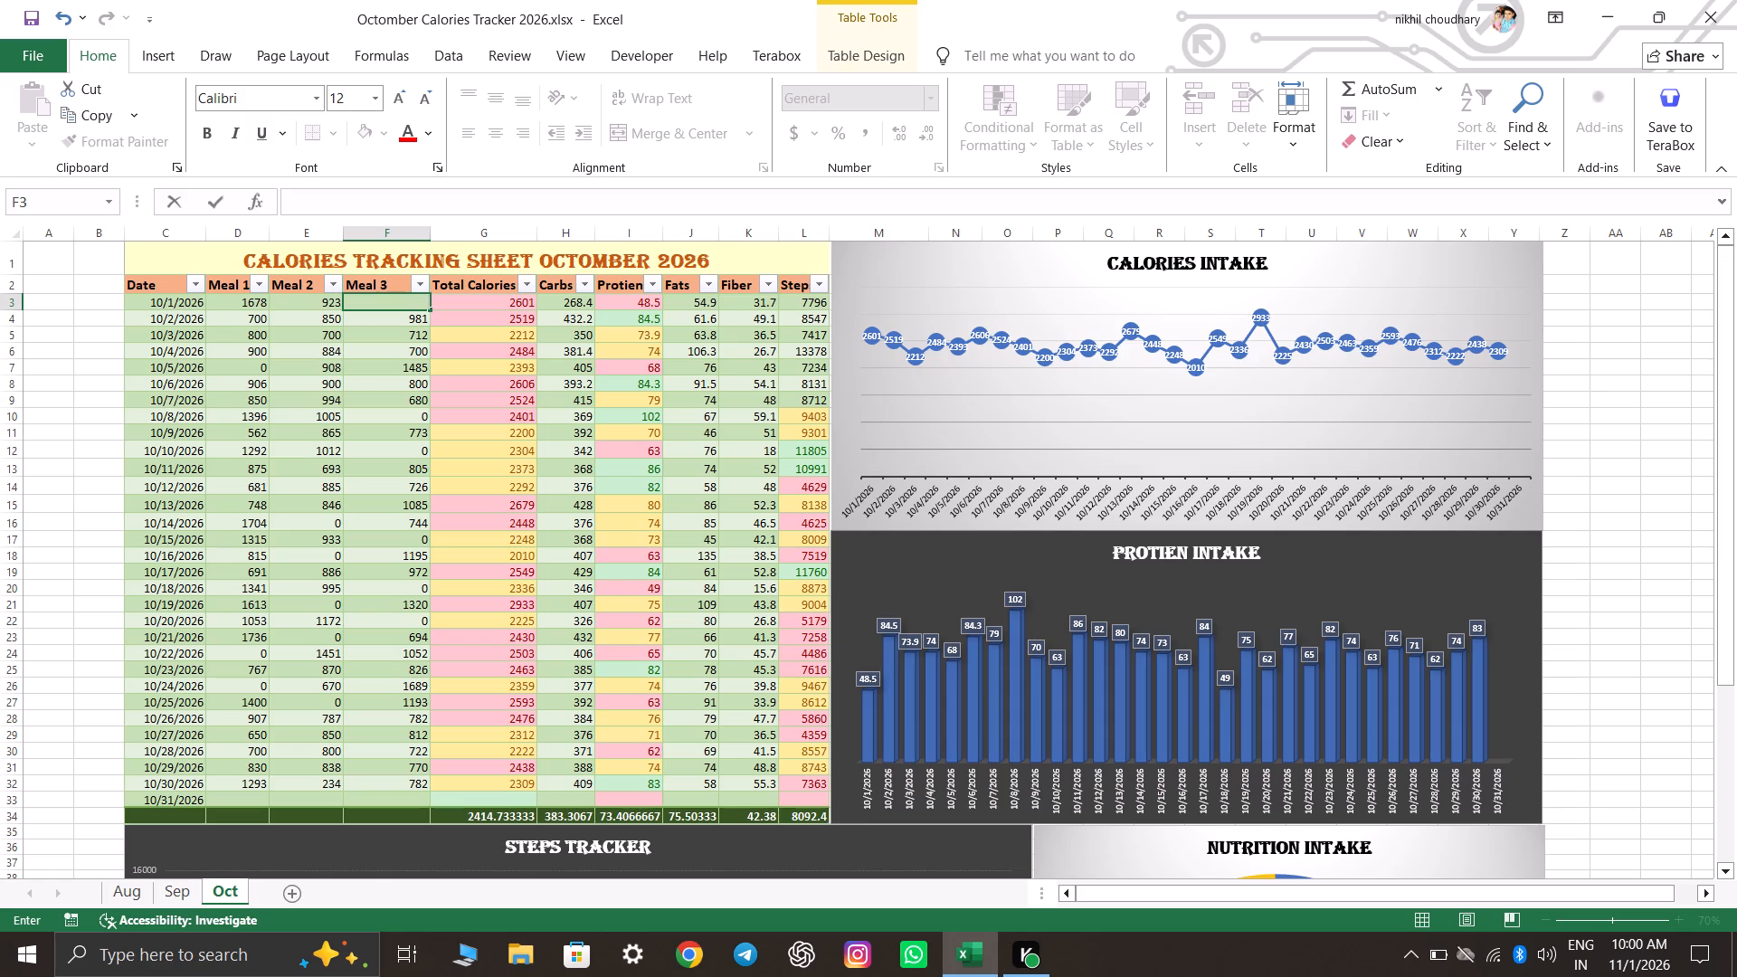
{"action": "type", "text": "800"}
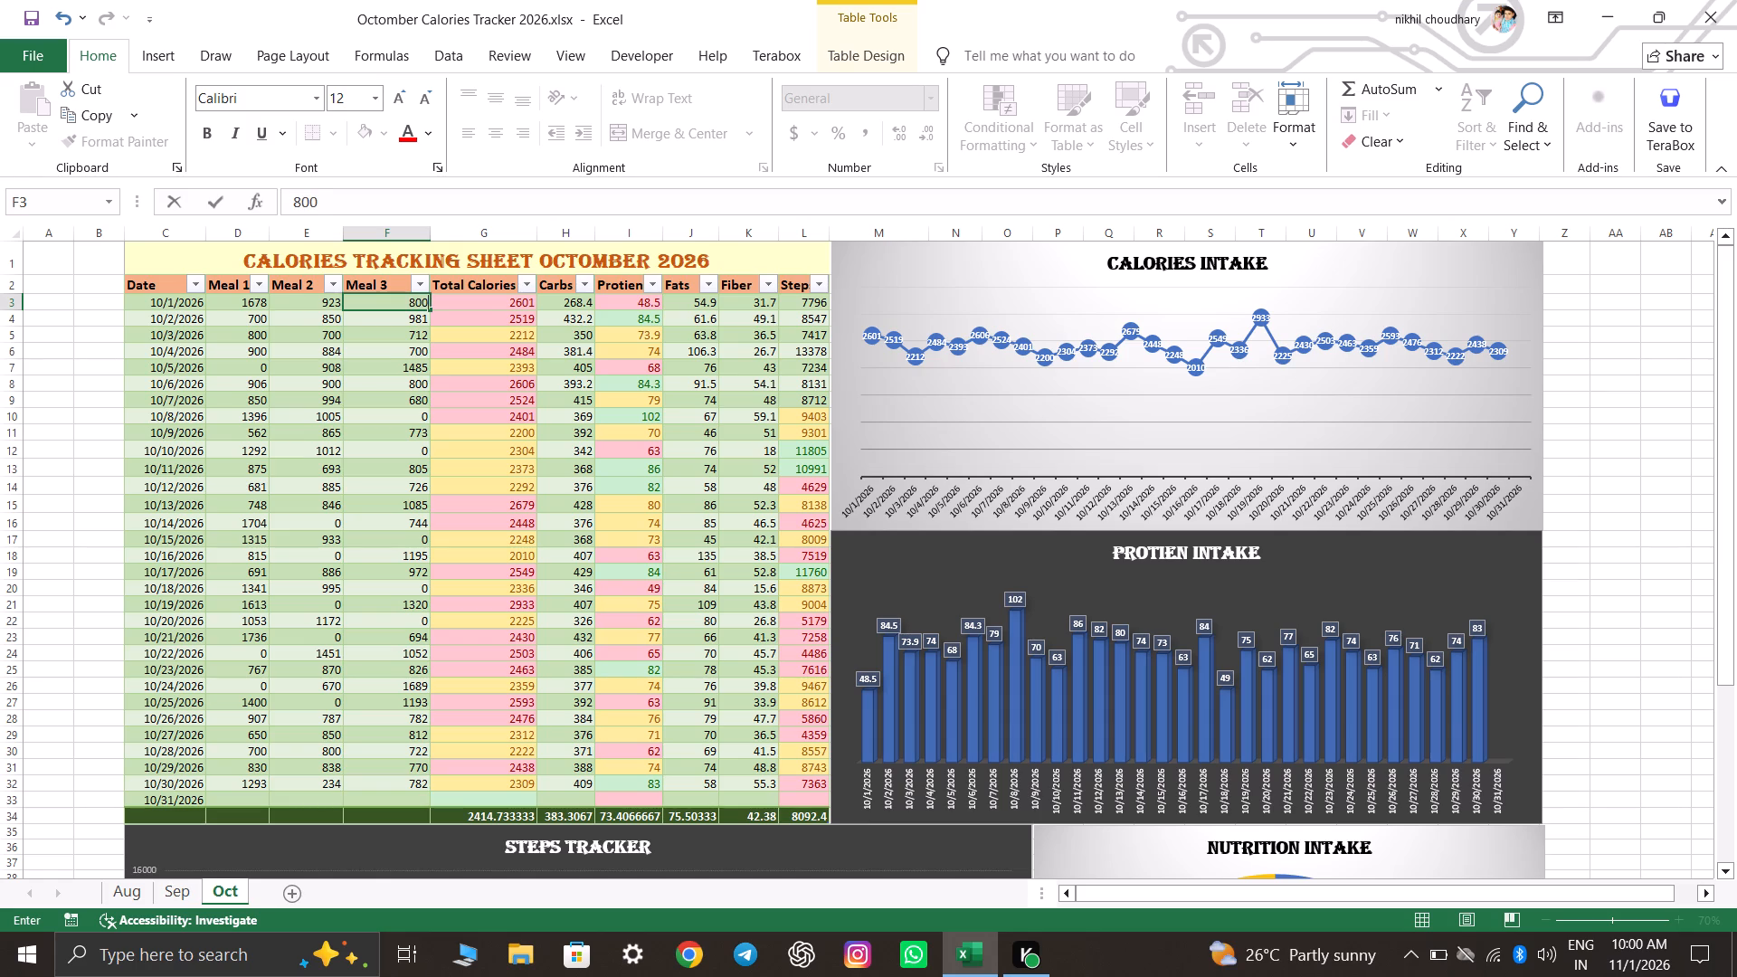
{"action": "left_click", "coordinate": [254, 299]}
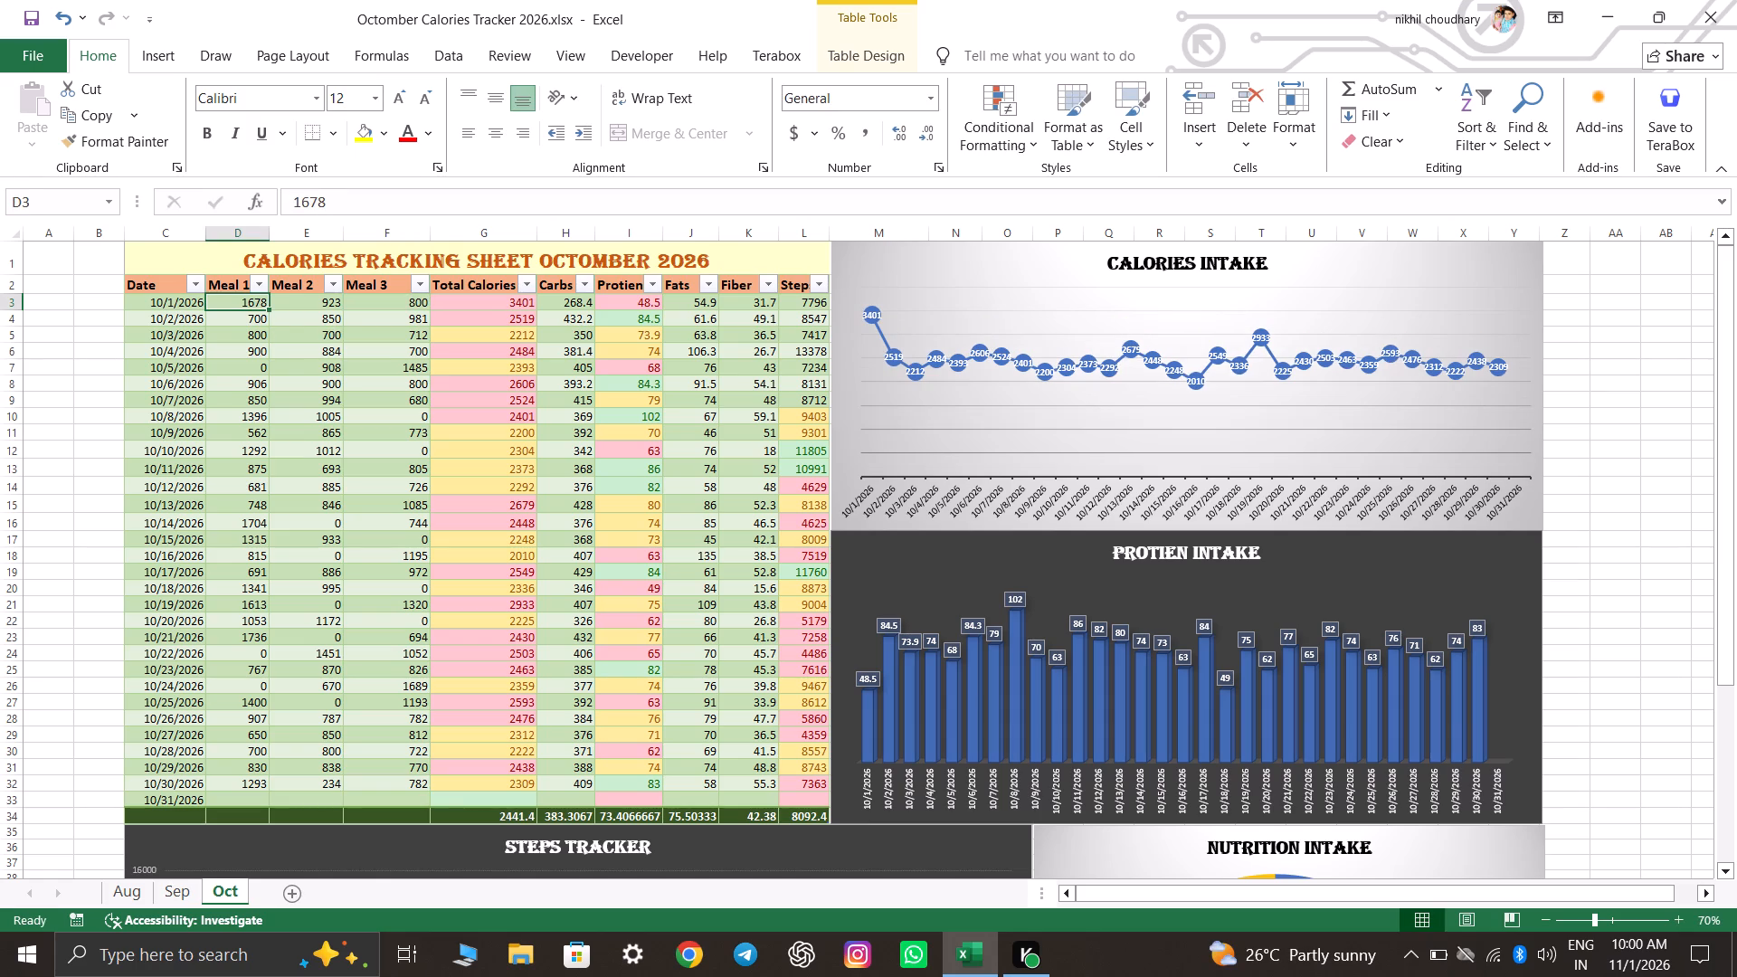
{"action": "type", "text": "878"}
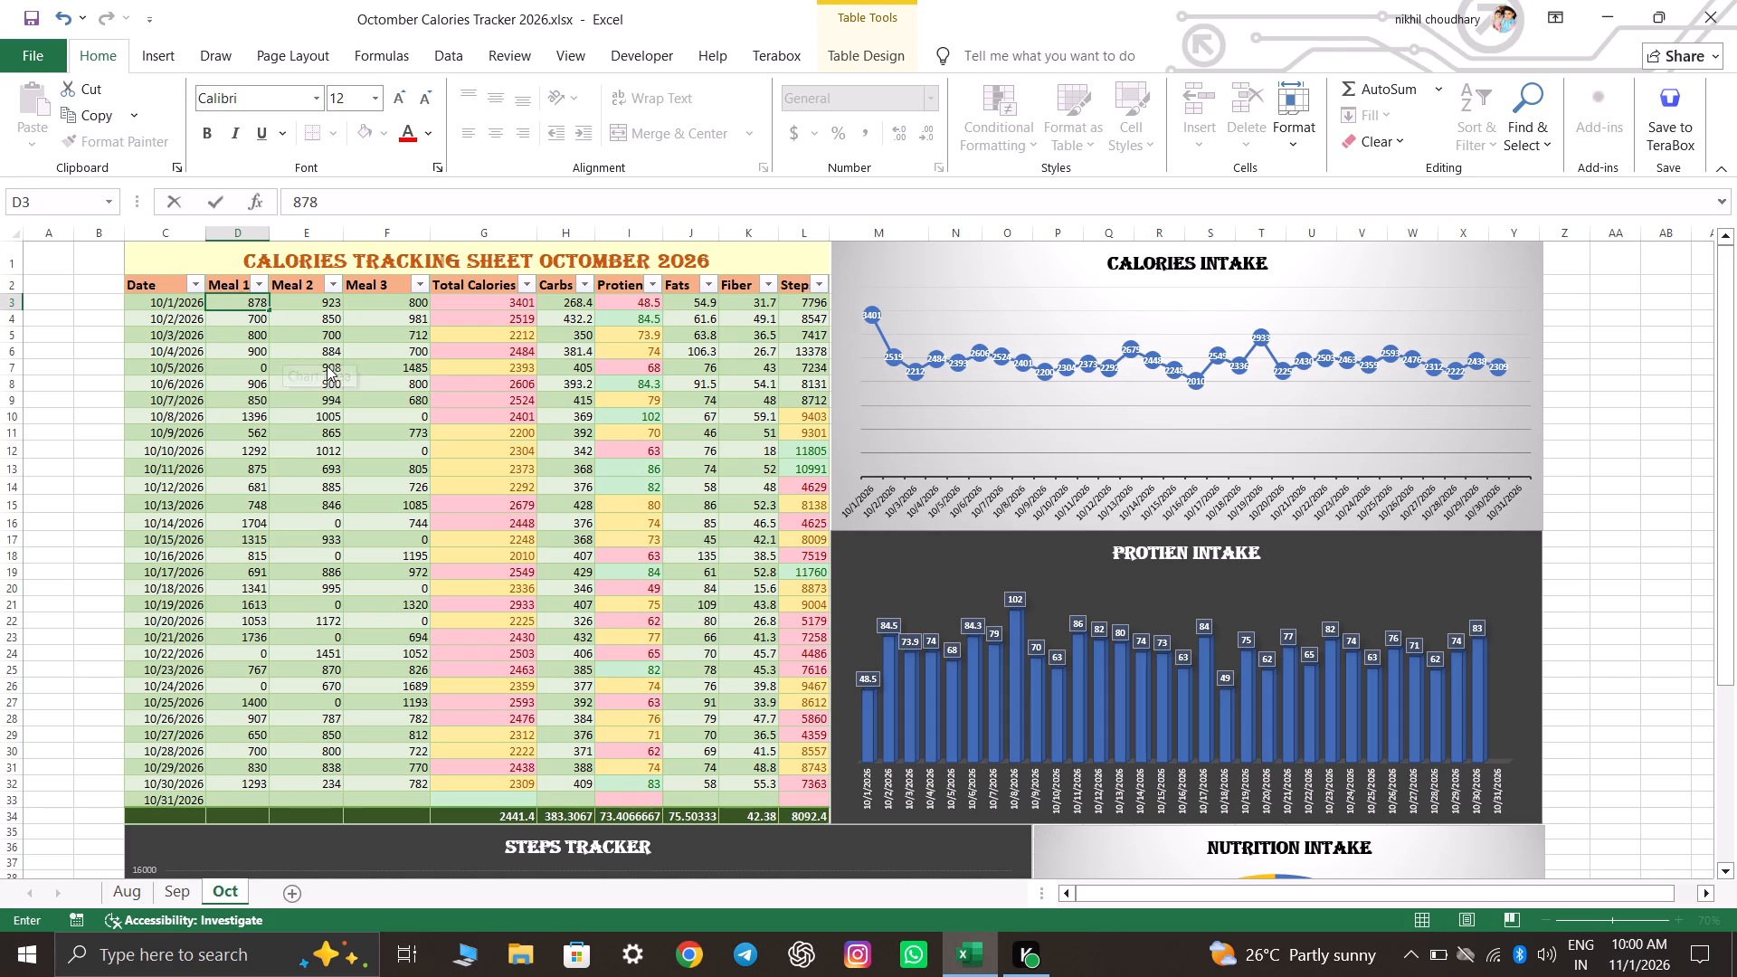
For 10/5/2026 on the Oct sheet, set Meal 1 to 700 and Meal 3 to 785.
{"action": "left_click", "coordinate": [249, 367]}
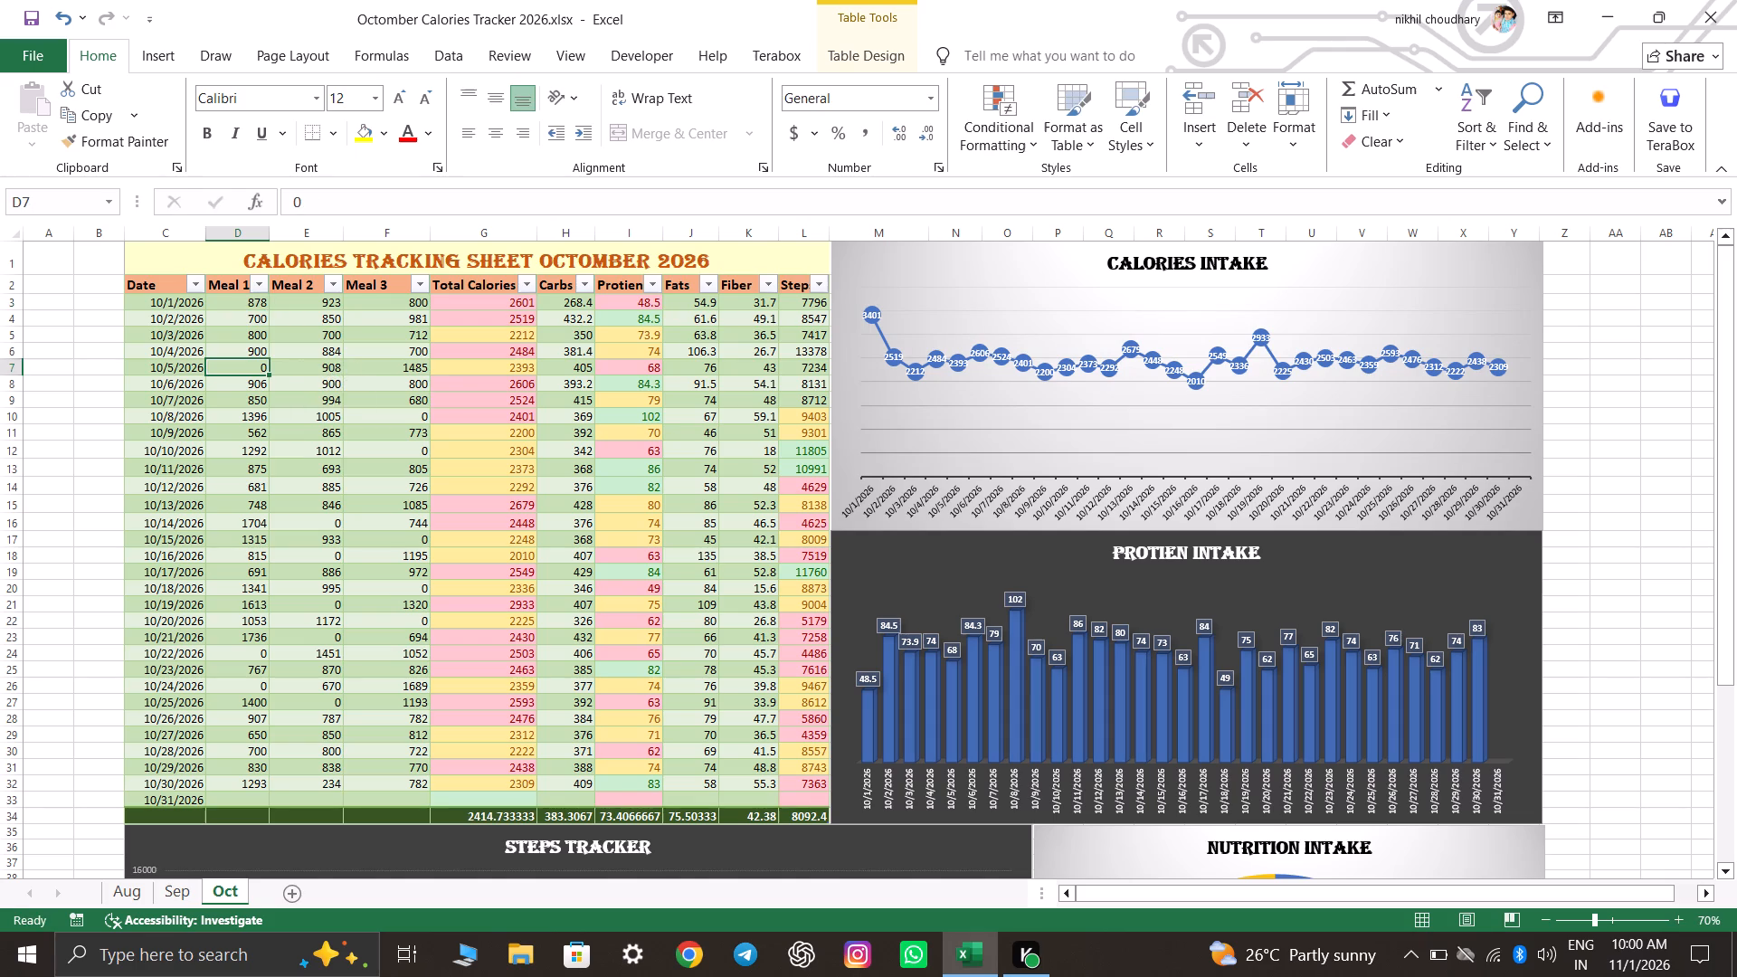
{"action": "type", "text": "700"}
{"action": "left_click", "coordinate": [412, 365]}
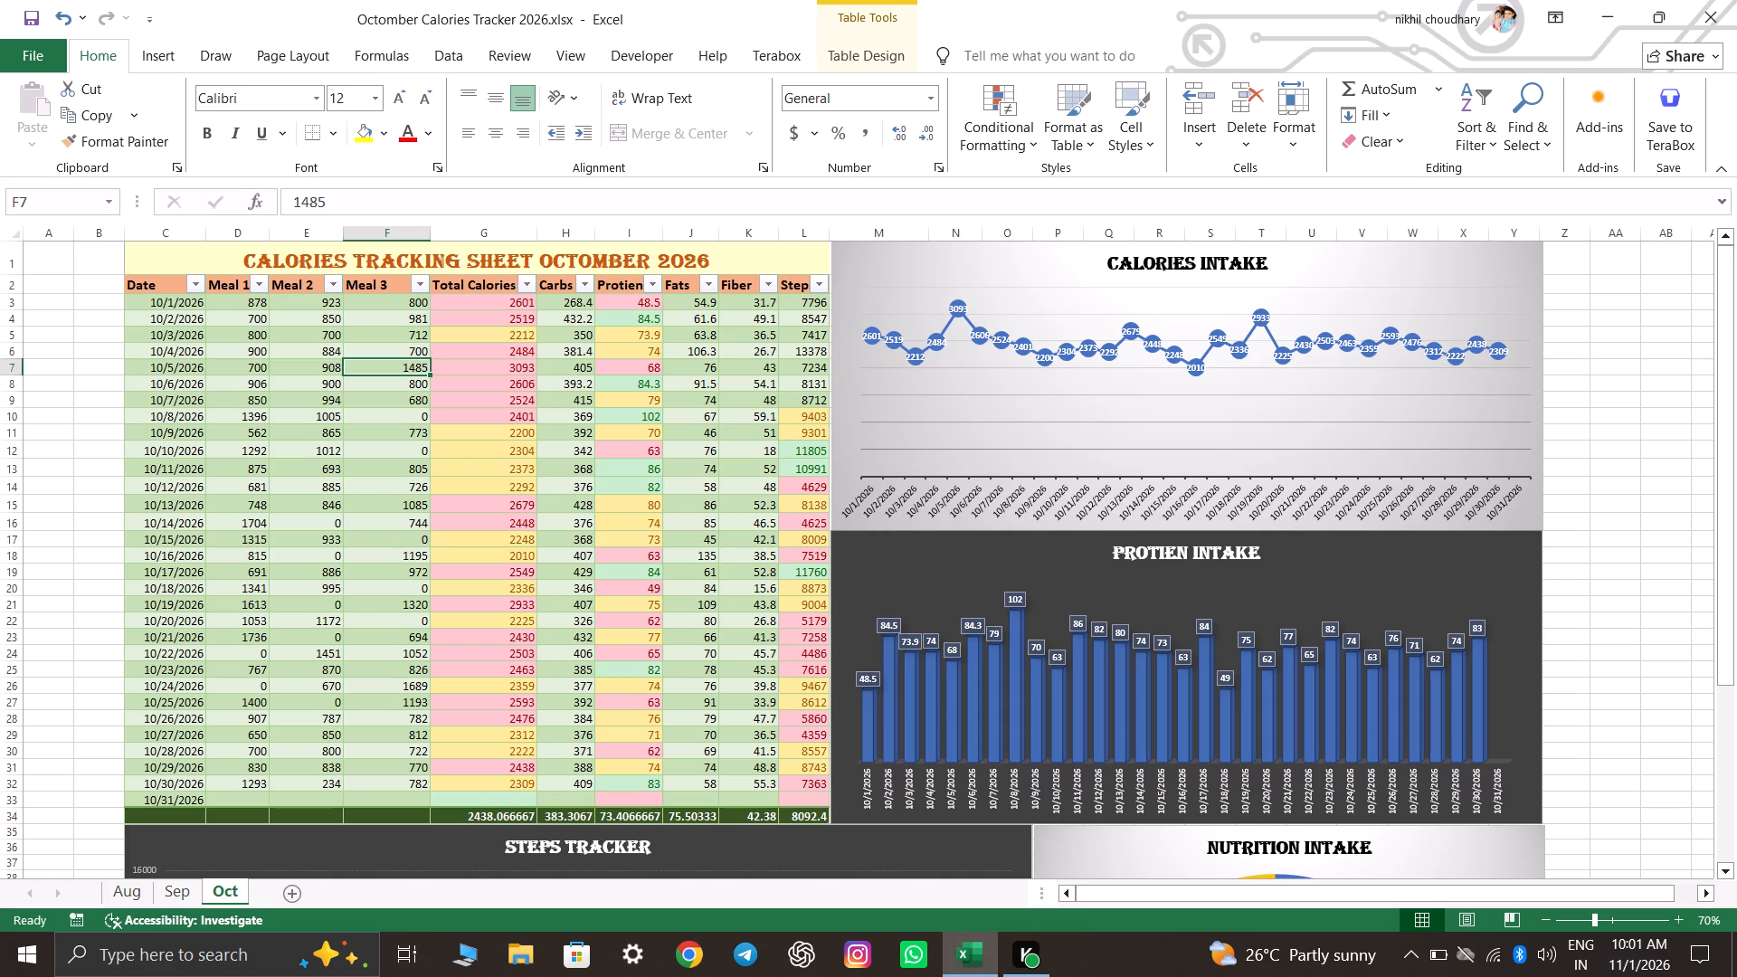
{"action": "type", "text": "785"}
{"action": "scroll", "coordinate": [418, 377], "scroll_direction": "up", "scroll_amount": 2}
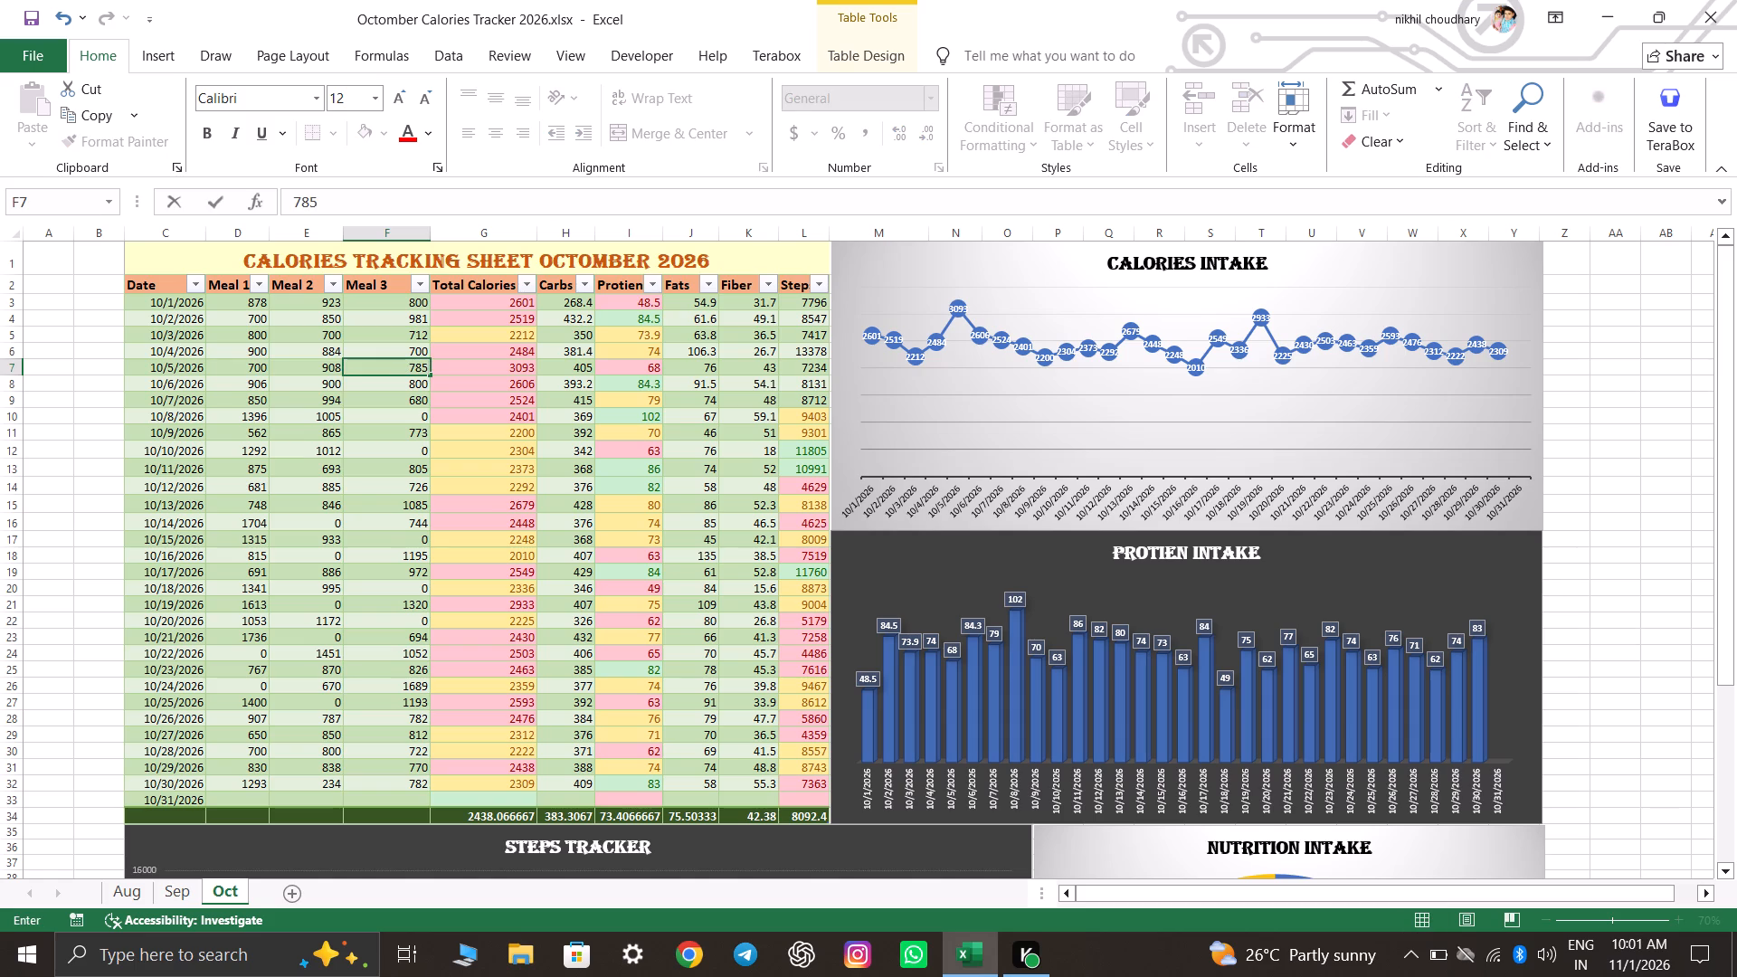
For 10/8/2026, set Meal 3 to 600 and Meal 1 to 796.
{"action": "left_click", "coordinate": [410, 417]}
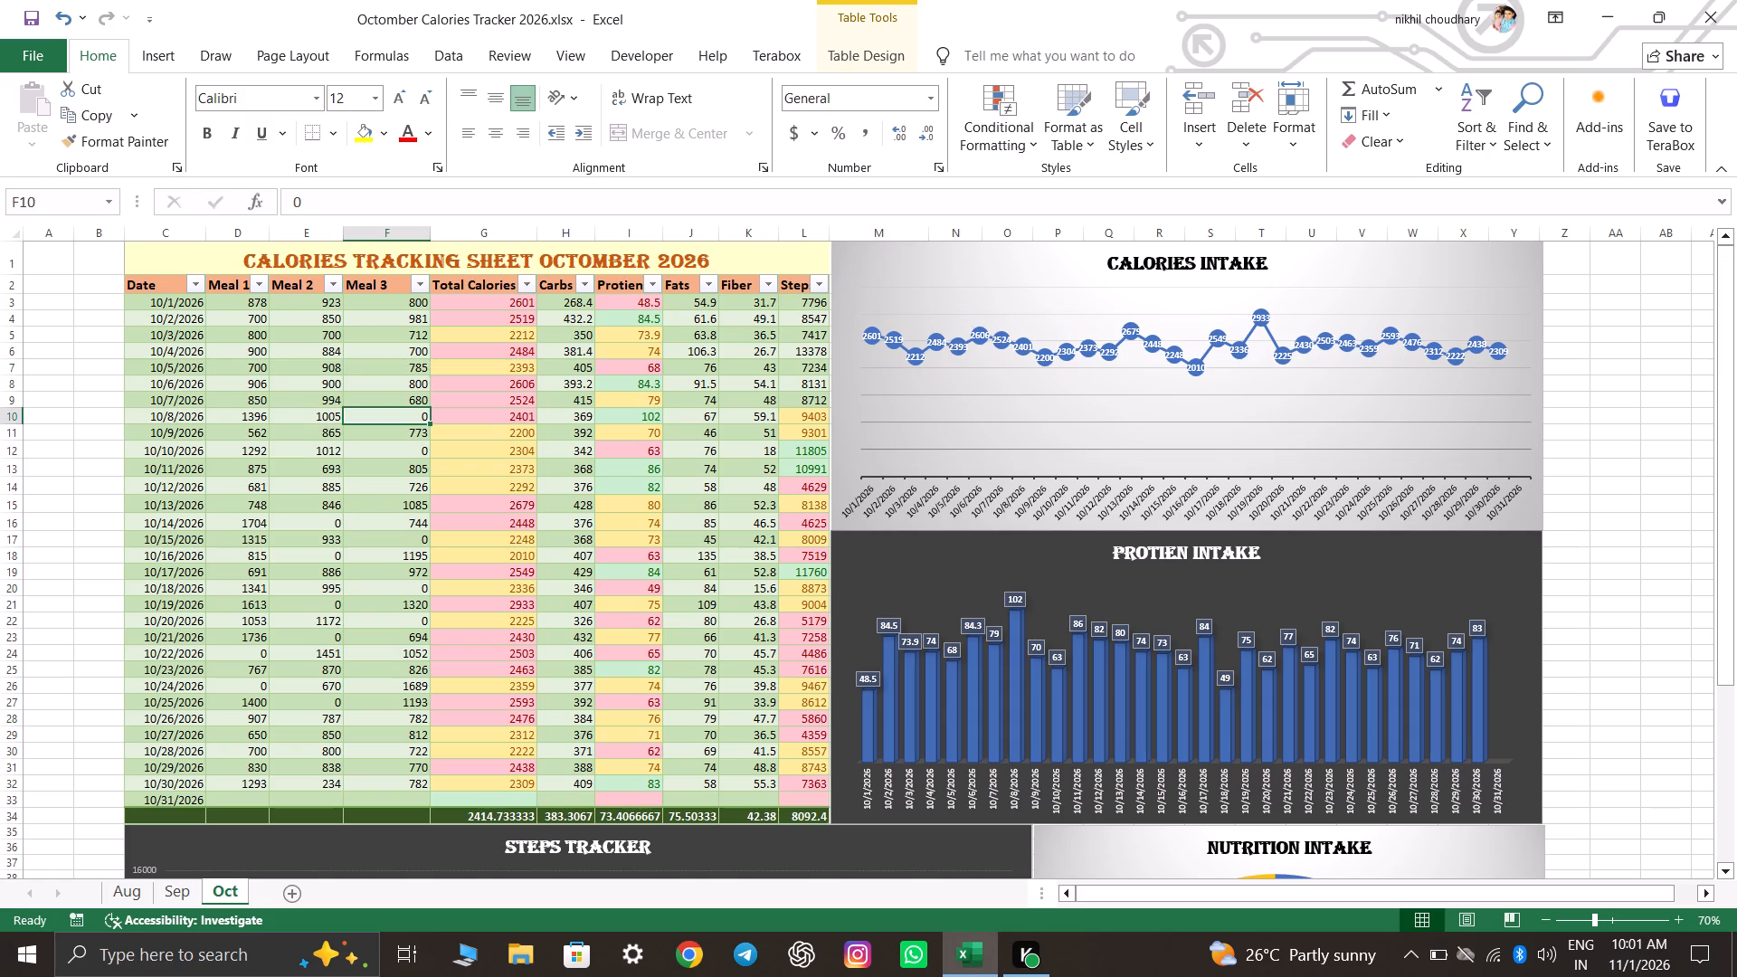
{"action": "key", "text": "BackSpace"}
{"action": "type", "text": "600"}
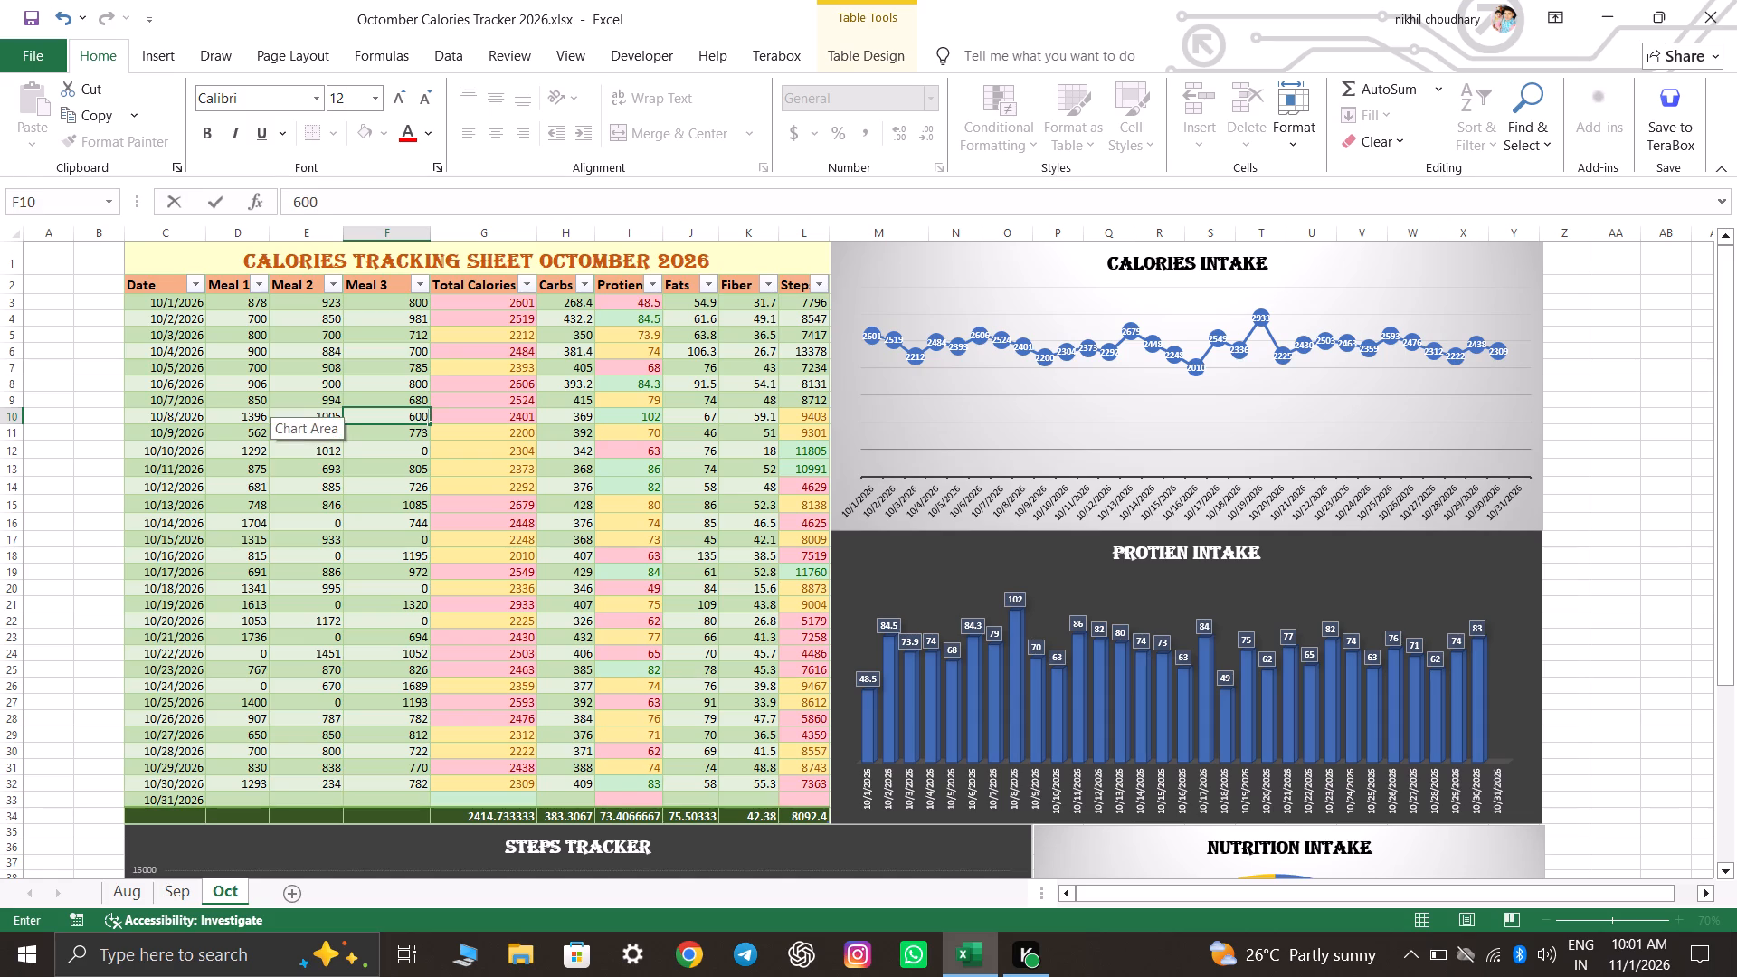
{"action": "left_click", "coordinate": [252, 427]}
{"action": "left_click", "coordinate": [255, 410]}
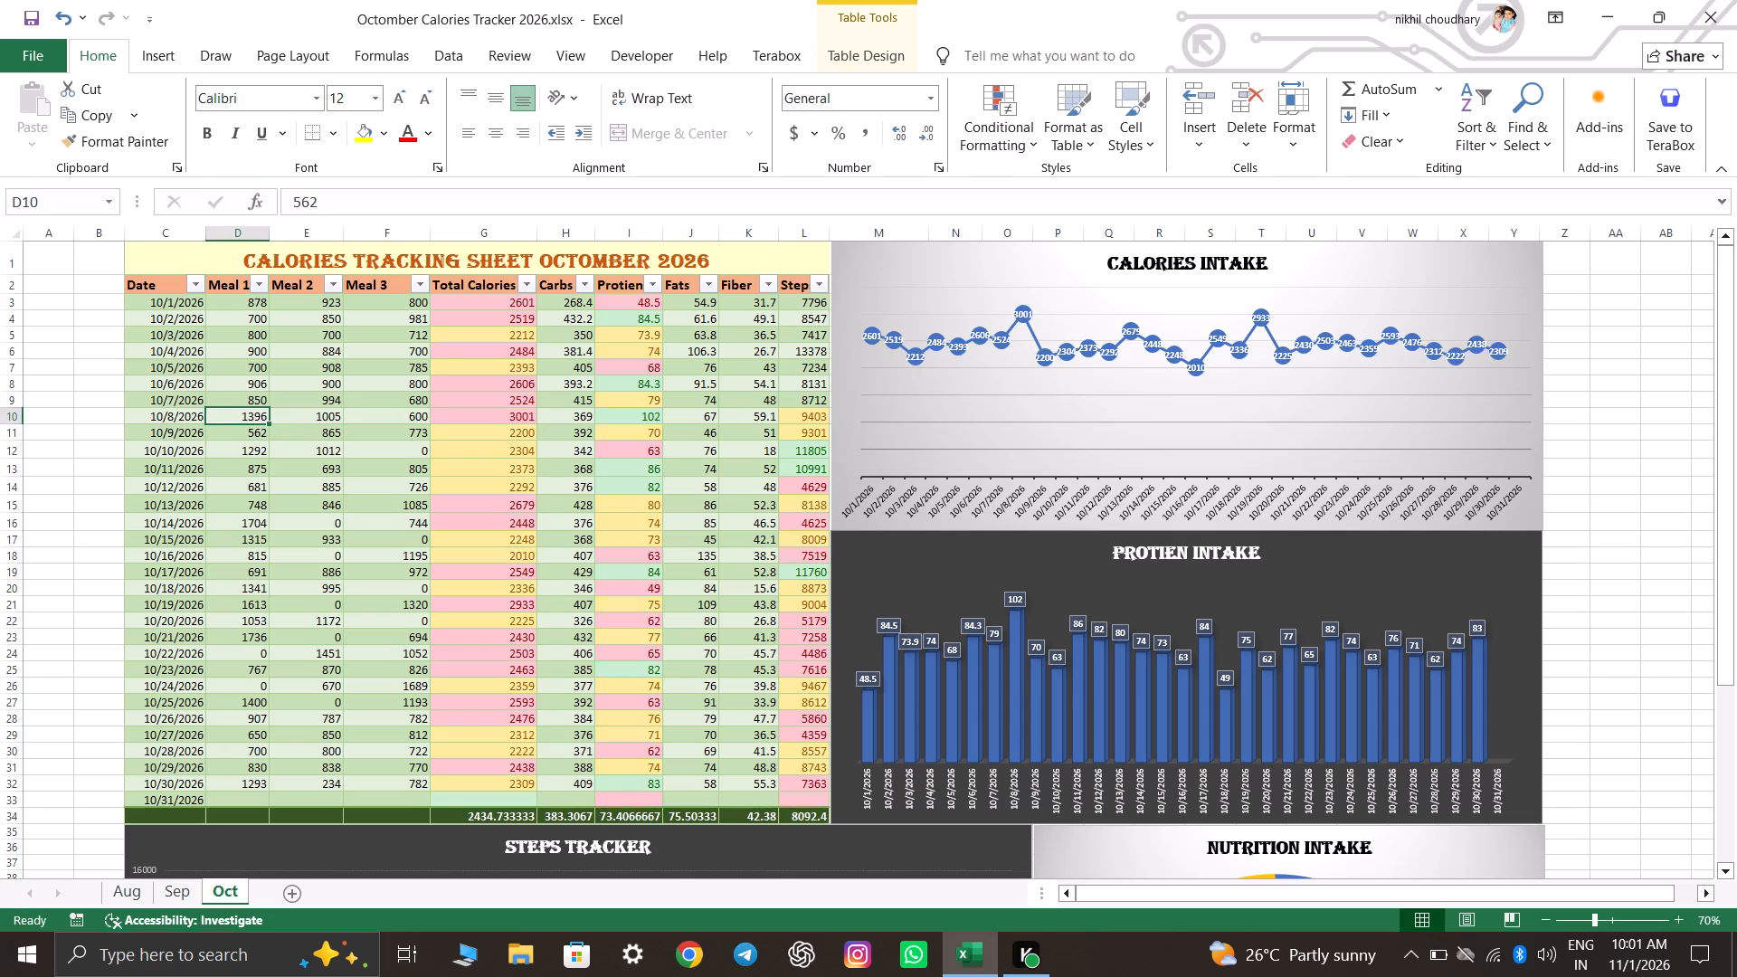
{"action": "type", "text": "796"}
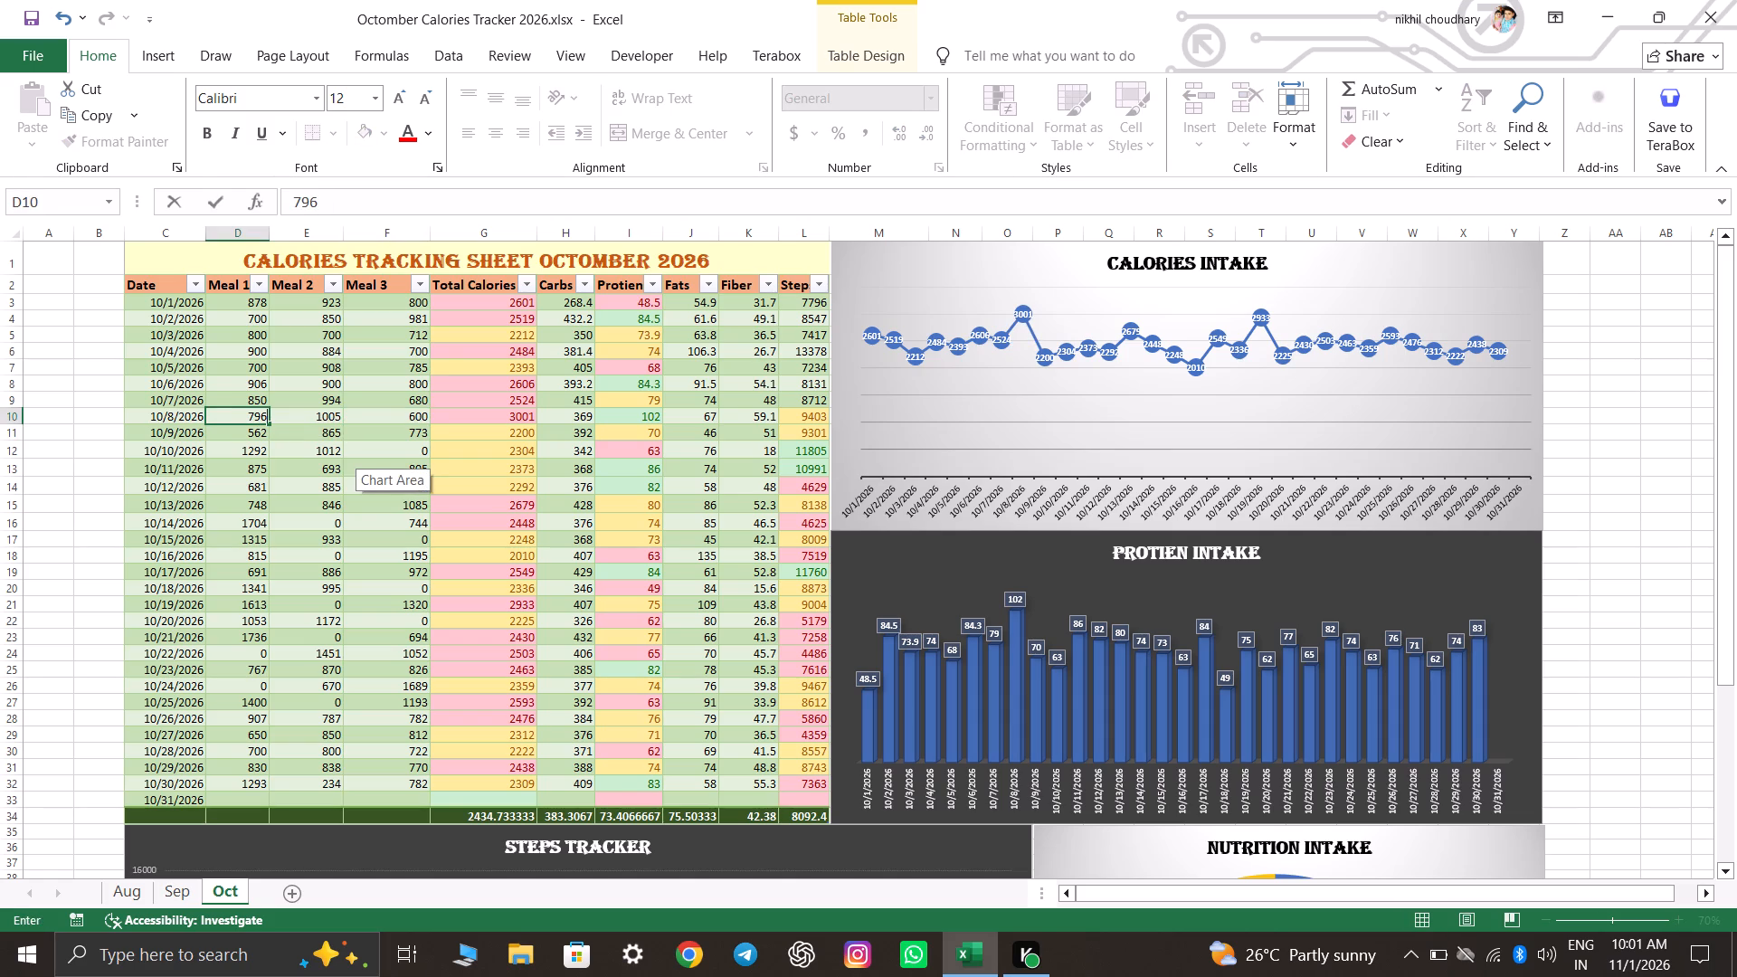
{"action": "left_click", "coordinate": [253, 427]}
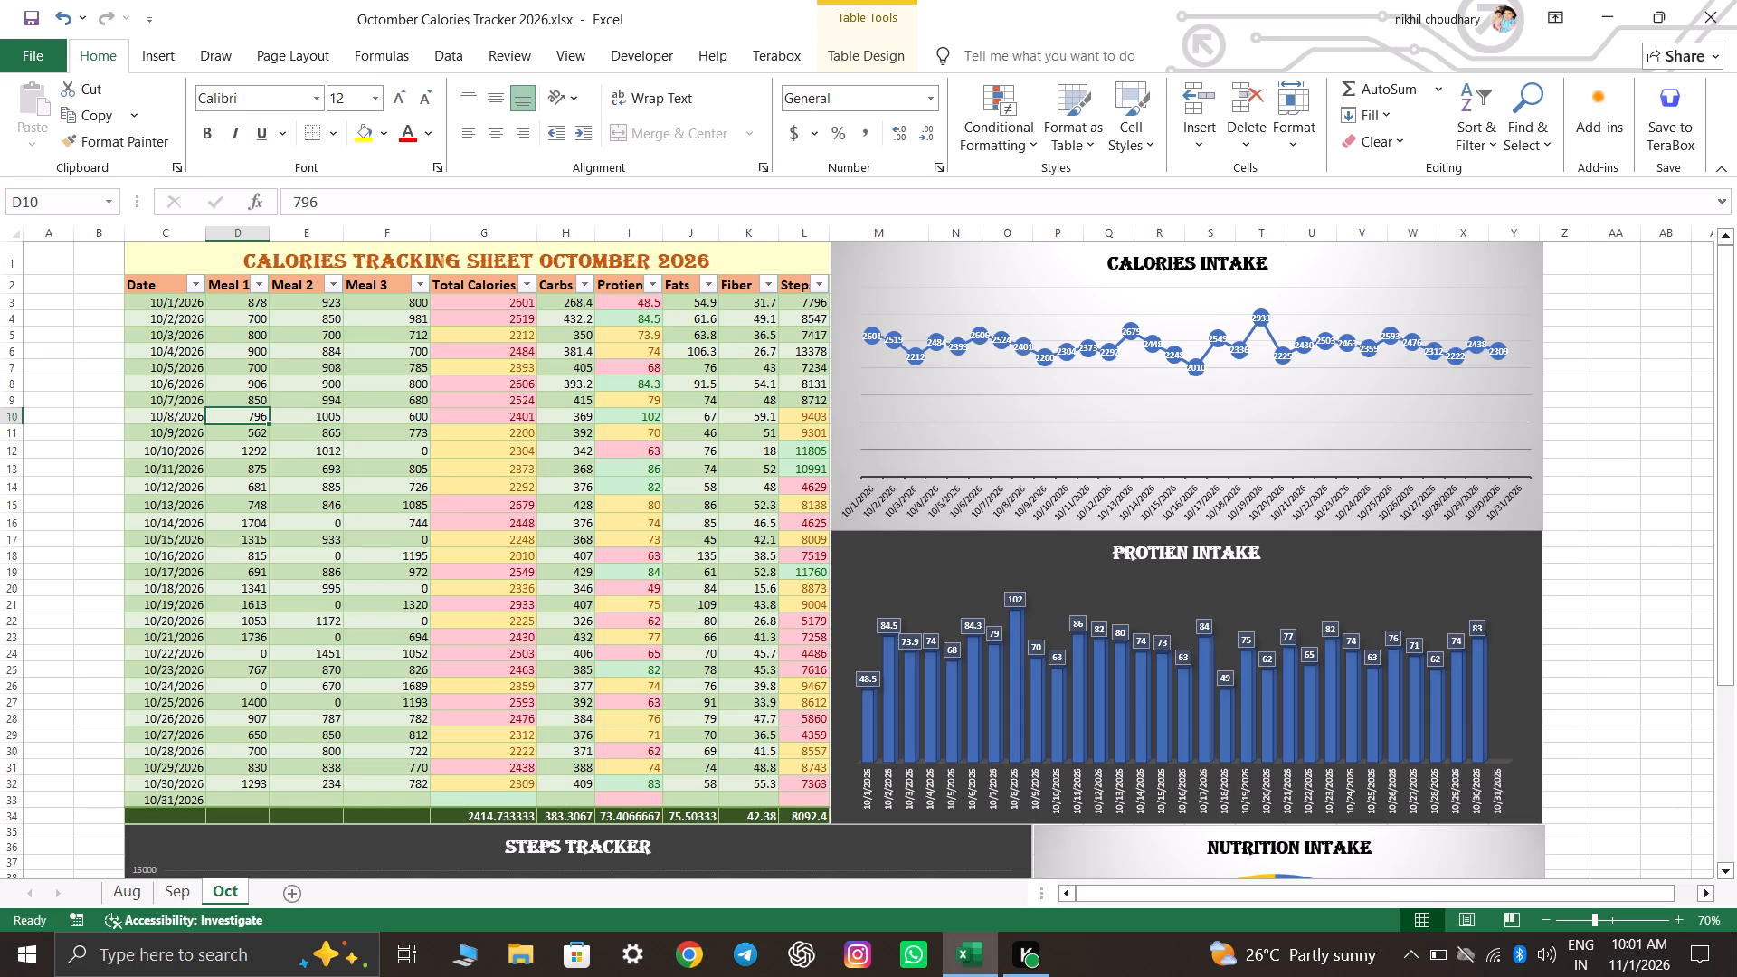
For 10/10/2026, set Meal 1 to 692 and Meal 3 to 600.
{"action": "left_click", "coordinate": [260, 455]}
{"action": "type", "text": "692"}
{"action": "key", "text": "Right"}
{"action": "key", "text": "Right"}
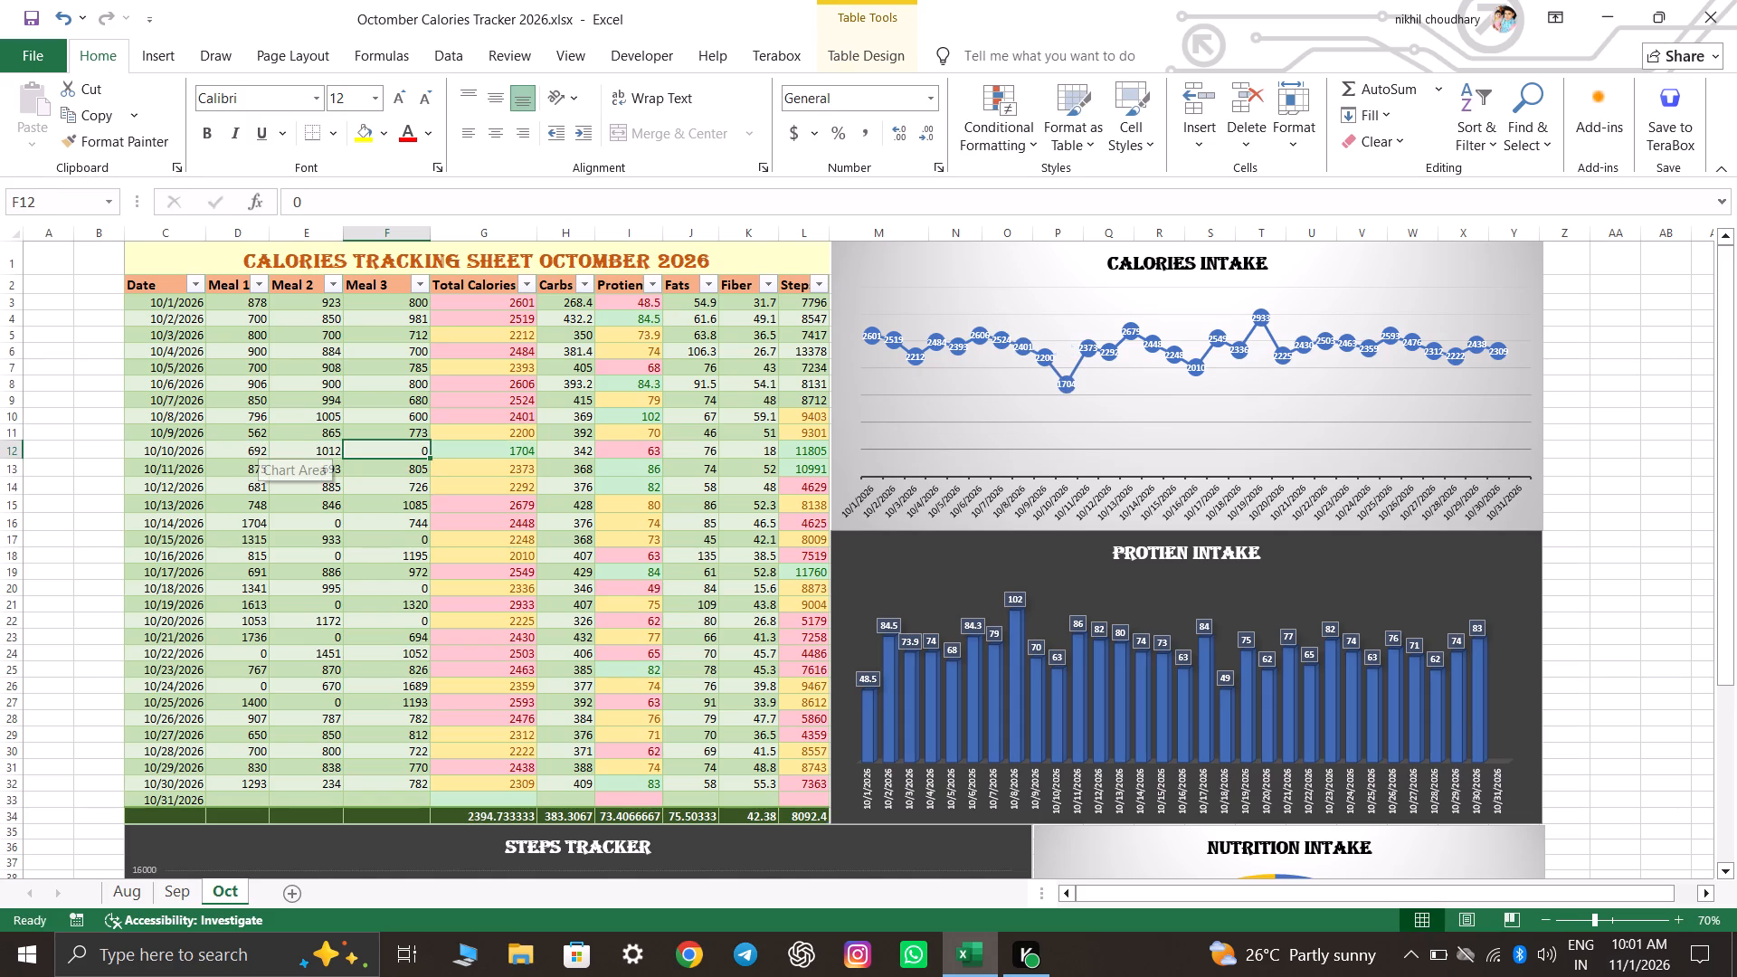
{"action": "type", "text": "600"}
{"action": "key", "text": "Down"}
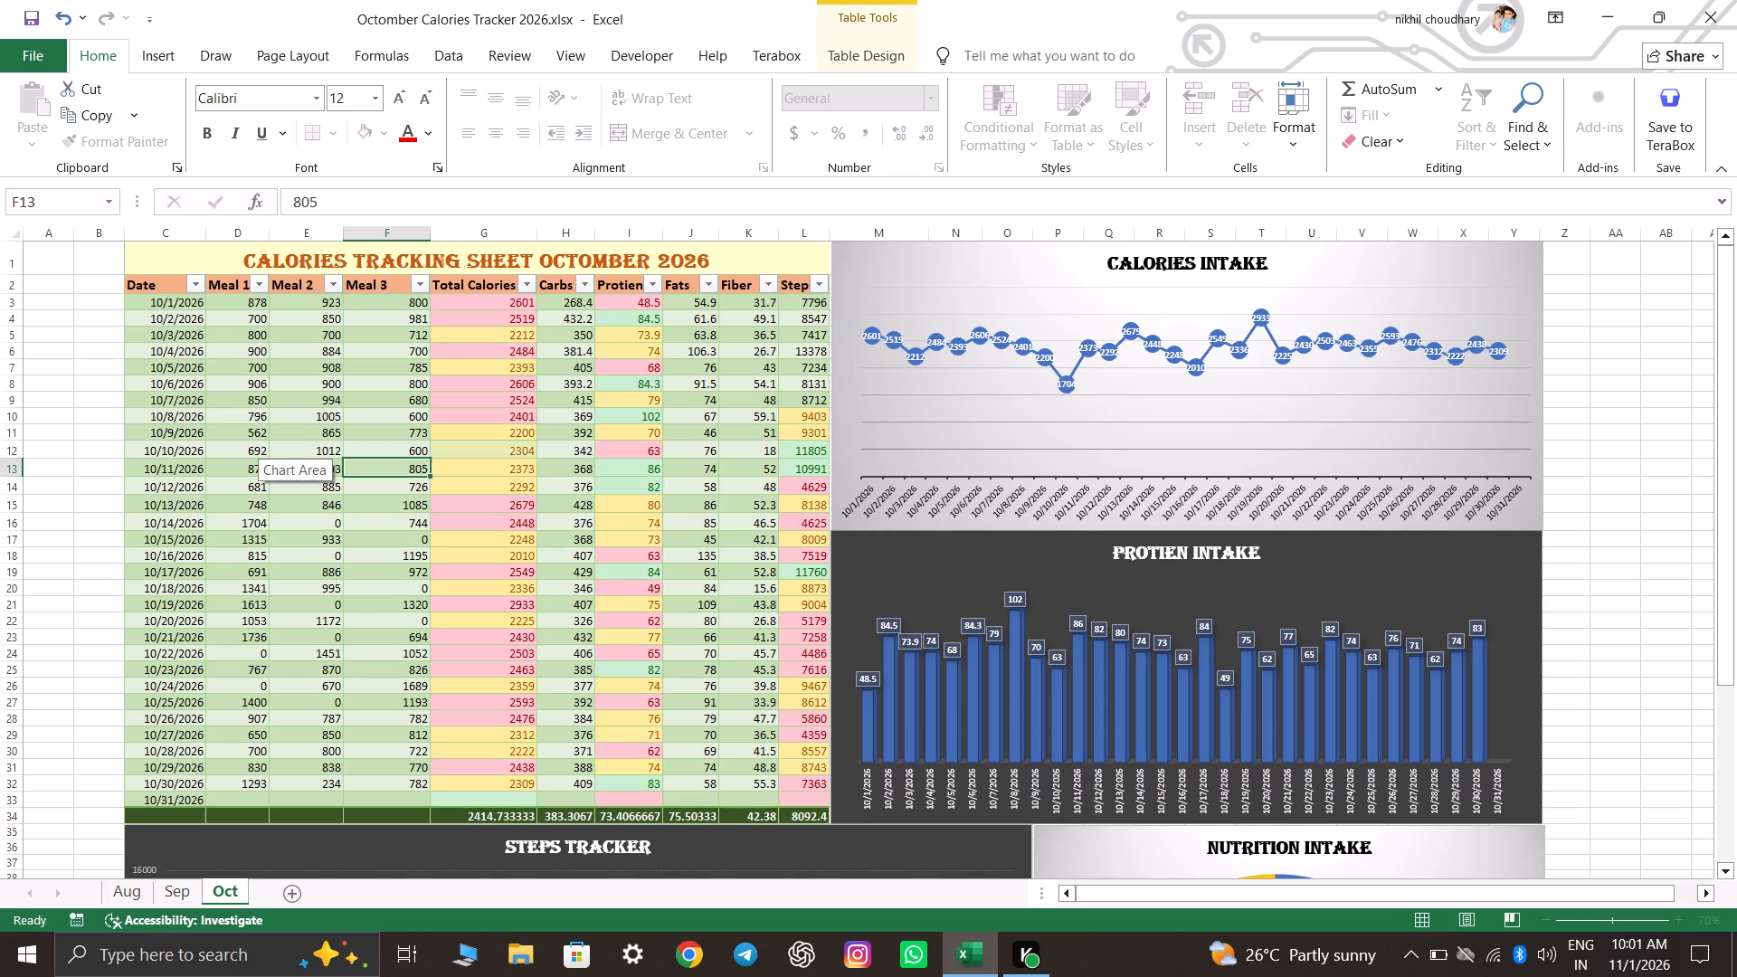
For 10/14/2026, set Meal 2 to 800 and Meal 1 to 904.
{"action": "key", "text": "Down"}
{"action": "key", "text": "Down"}
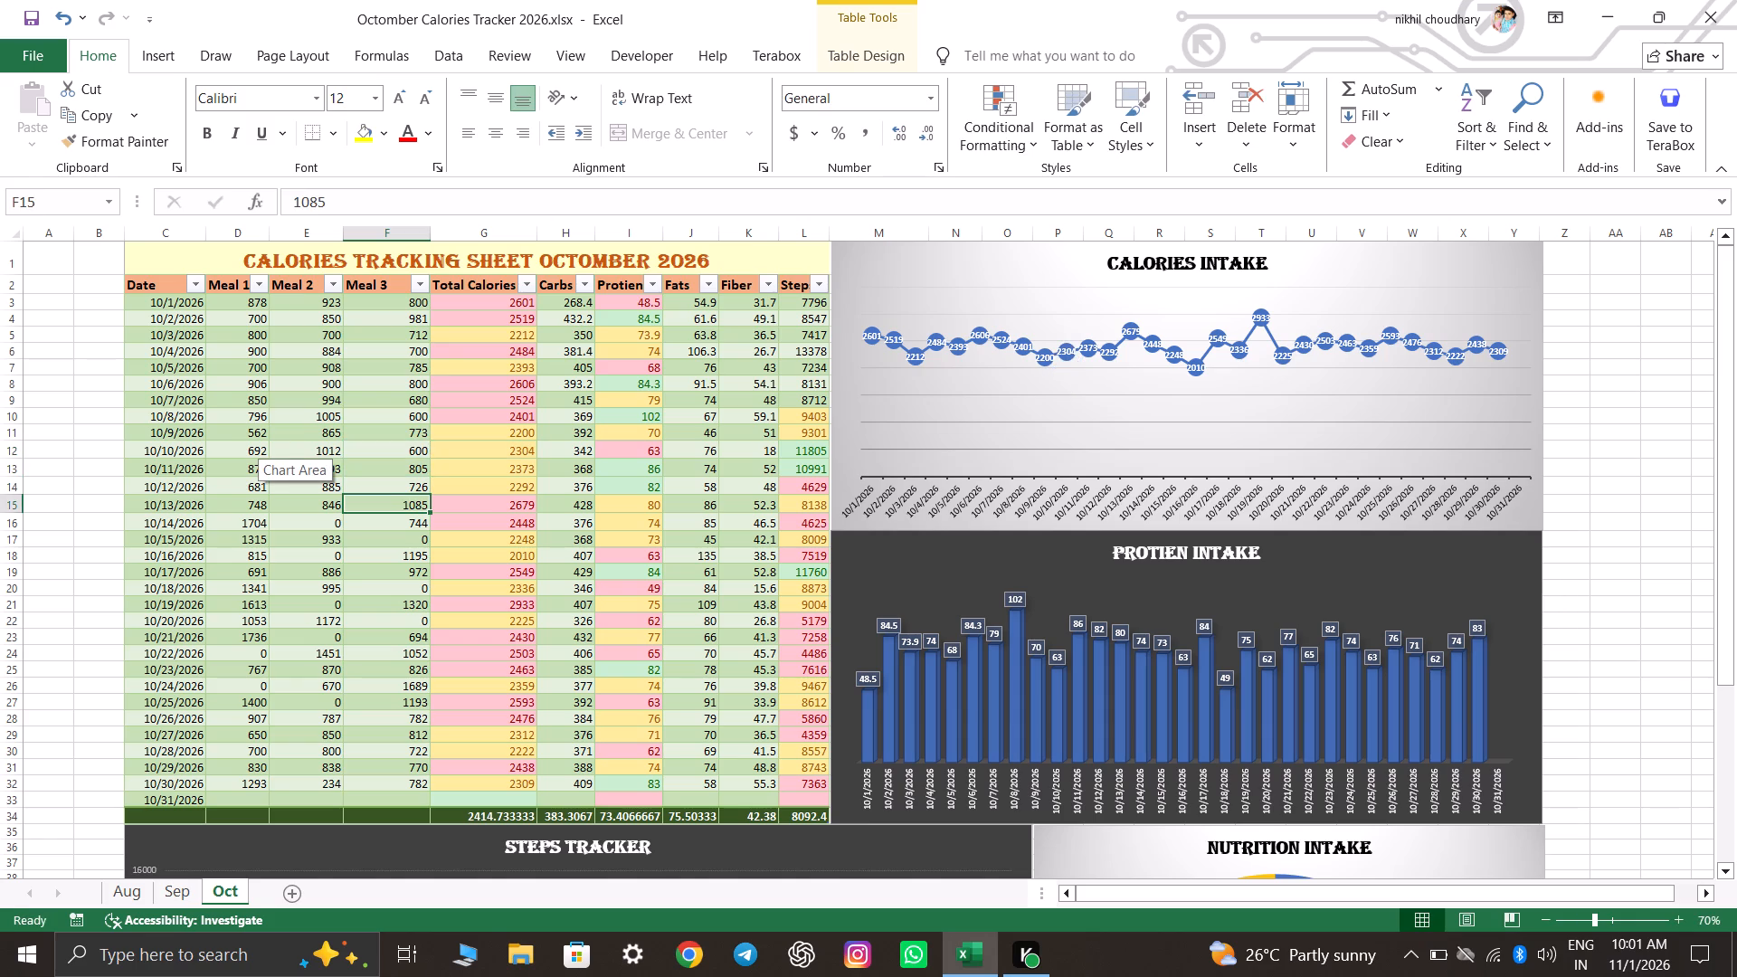
{"action": "key", "text": "Left"}
{"action": "key", "text": "Down"}
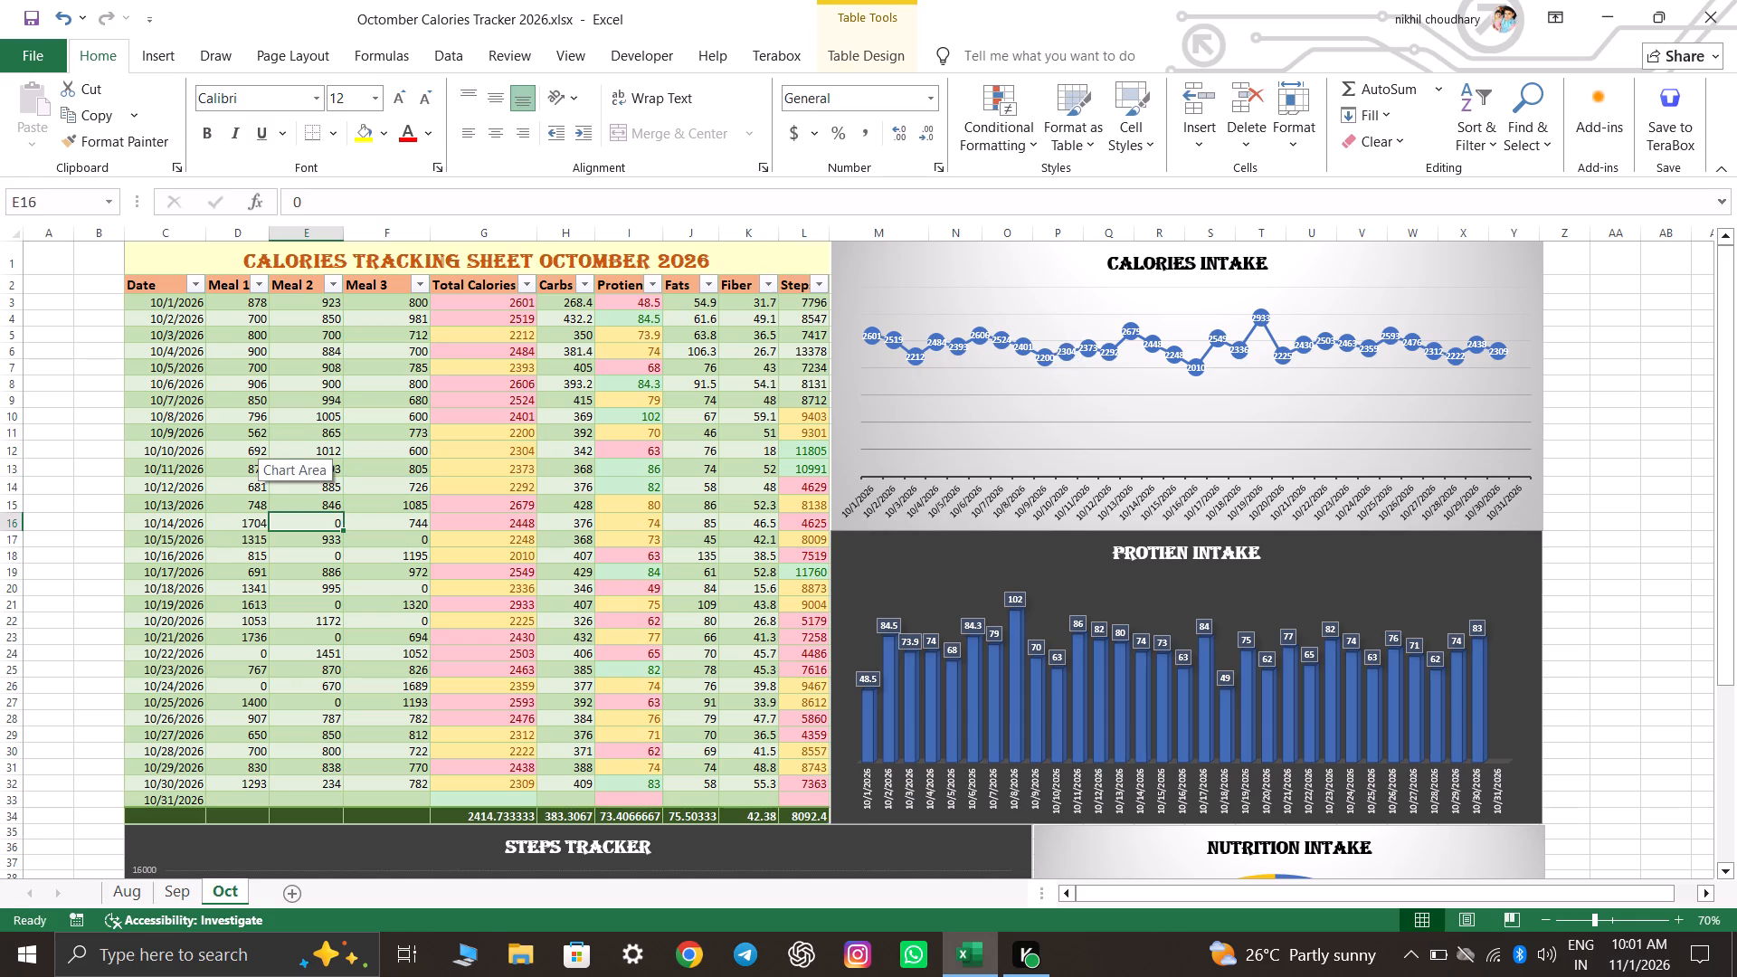
{"action": "type", "text": "800"}
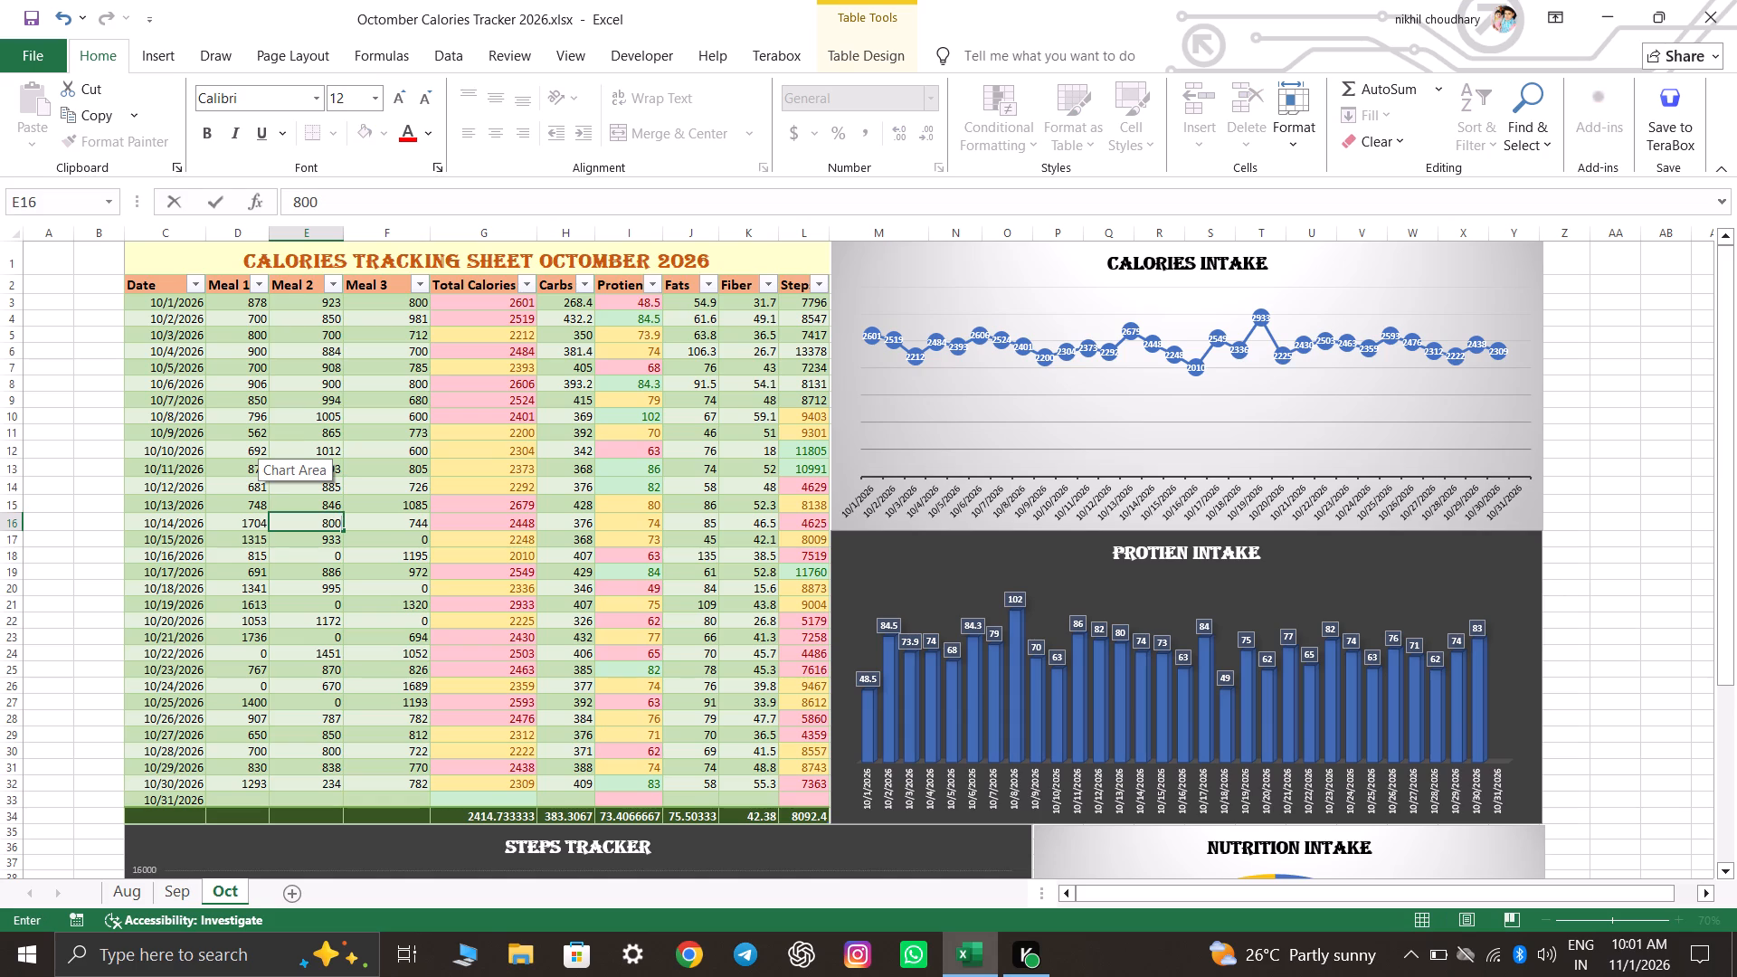
{"action": "key", "text": "Left"}
{"action": "type", "text": "904"}
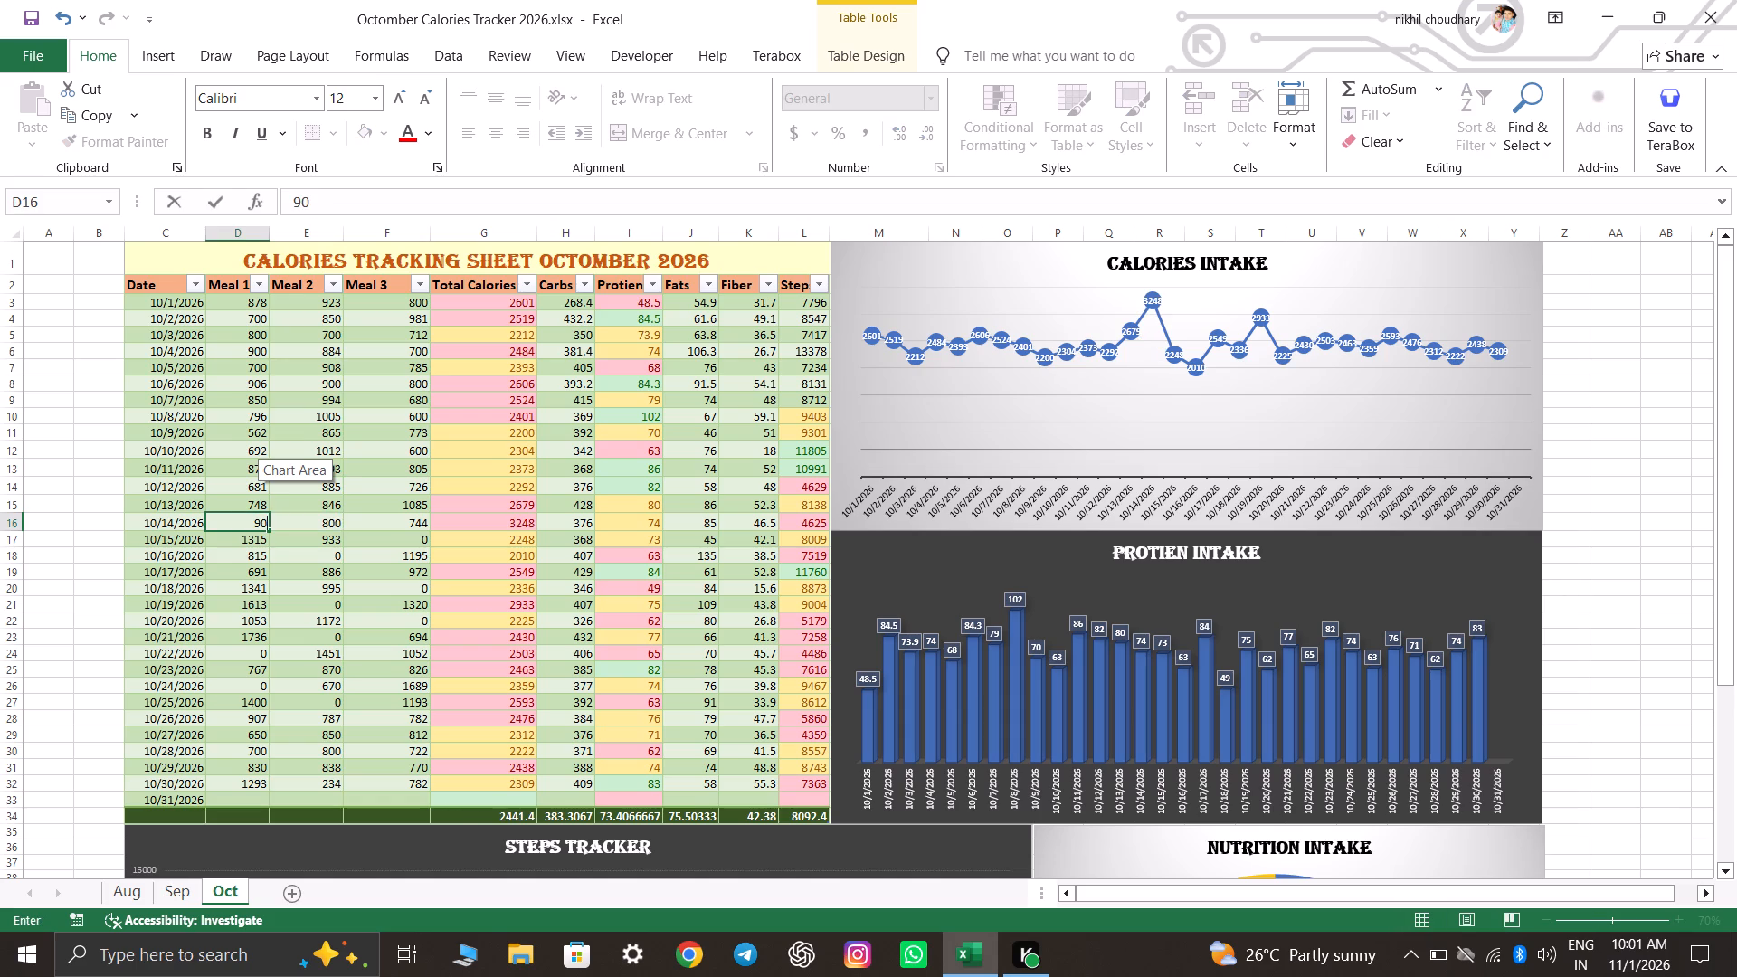
{"action": "key", "text": "Down"}
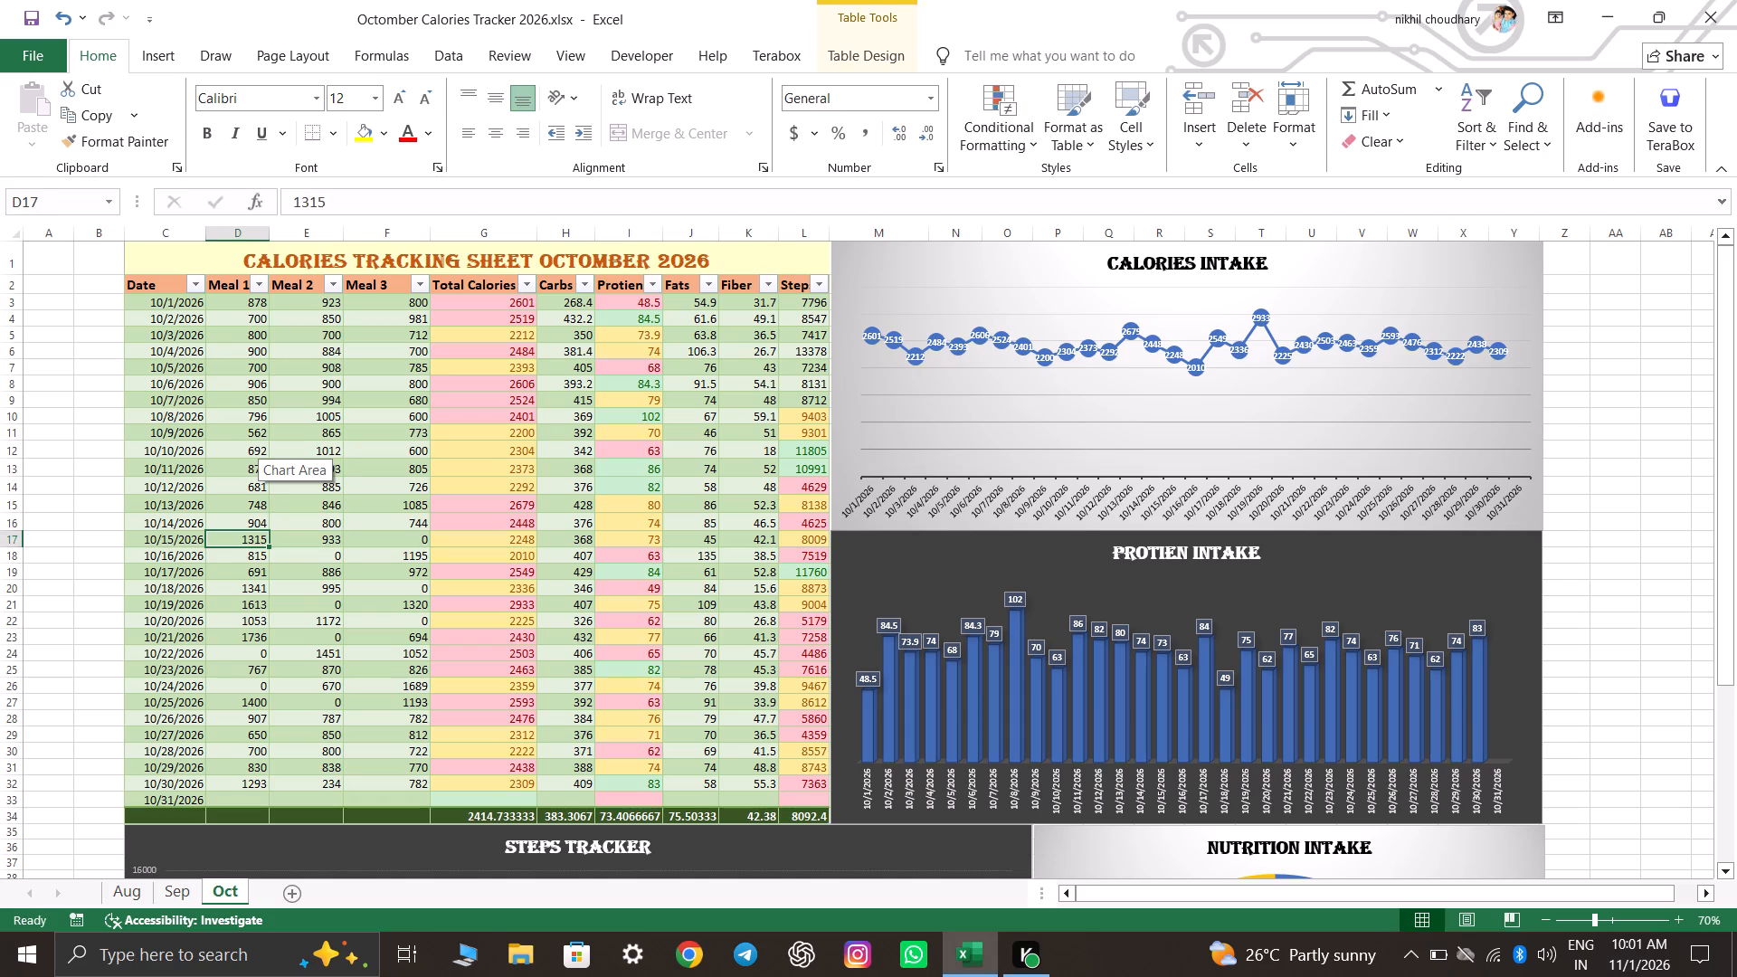
For 10/15/2026, set Meal 1 to 715 and Meal 3 to 600.
{"action": "key", "text": "Right"}
{"action": "key", "text": "Right"}
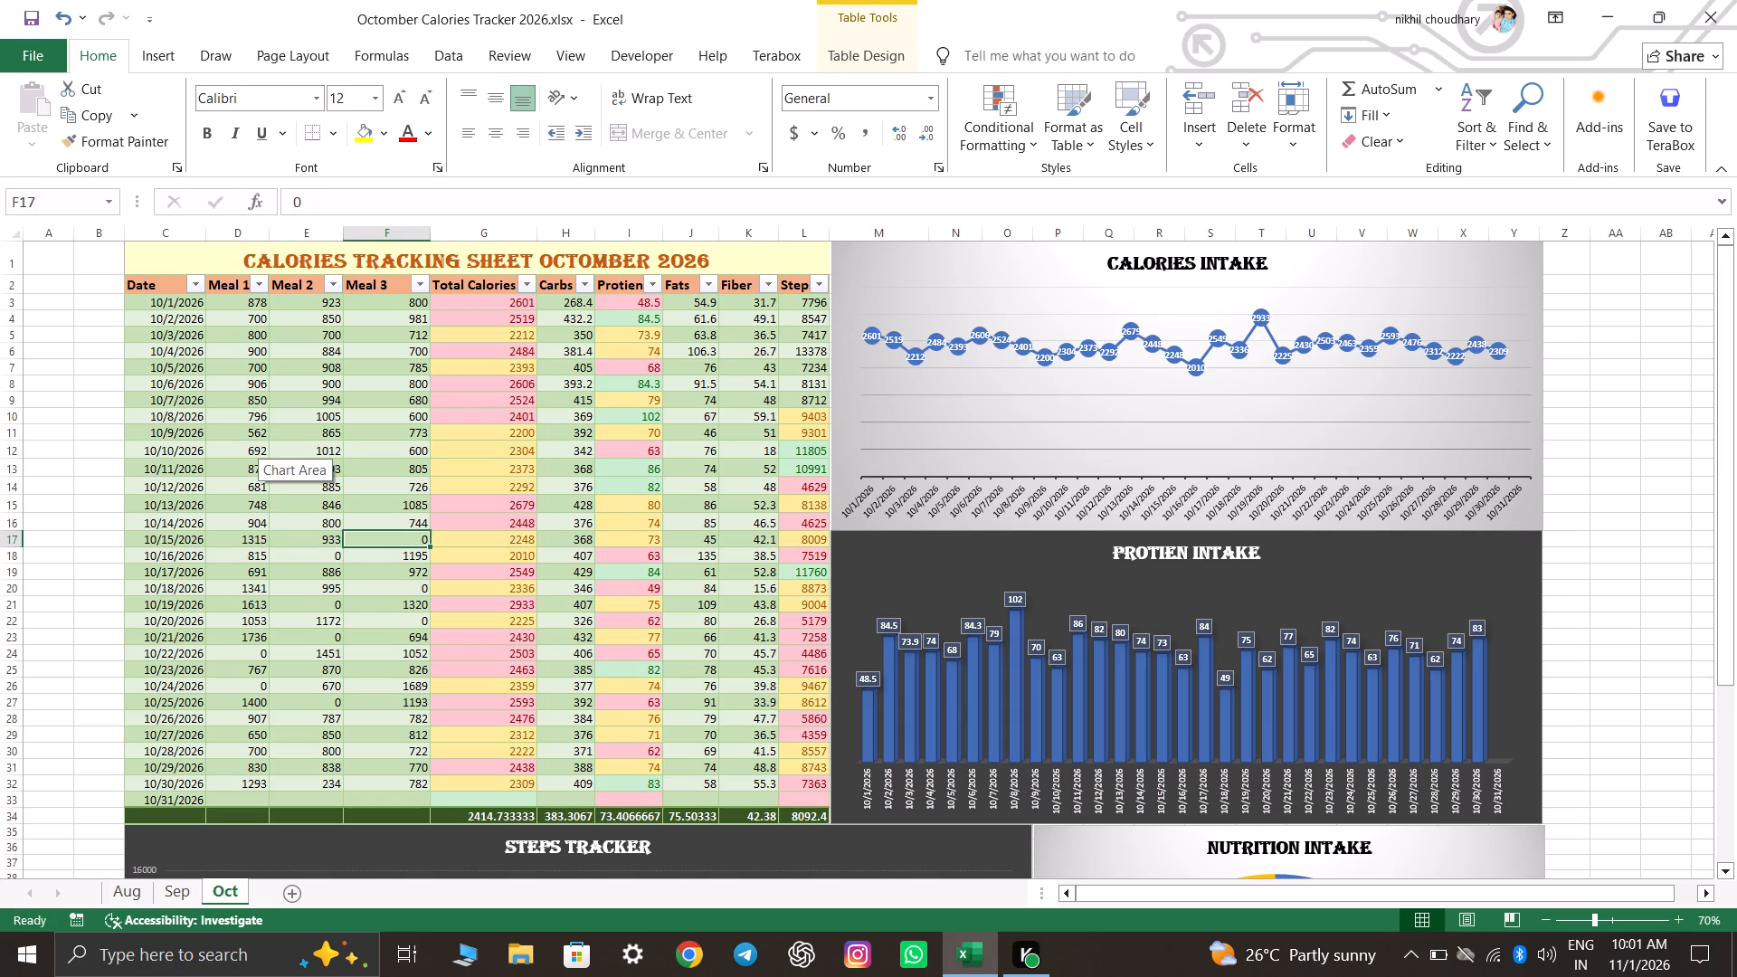
{"action": "key", "text": "Left"}
{"action": "key", "text": "Left"}
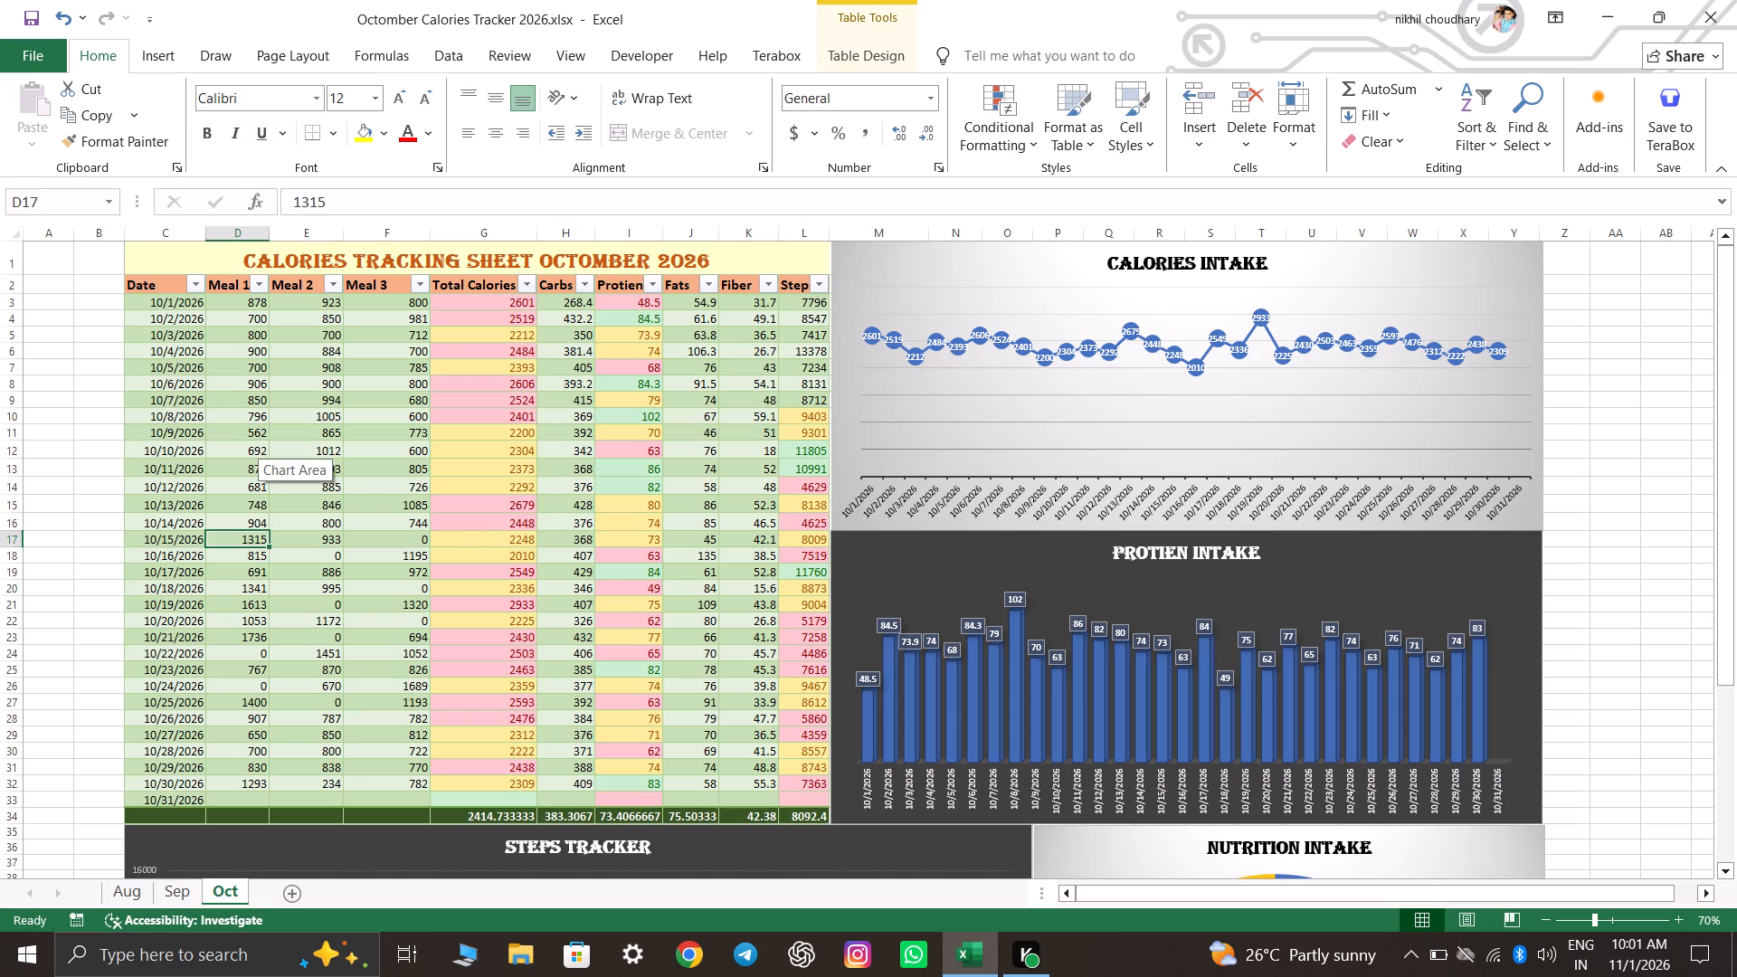
{"action": "type", "text": "716"}
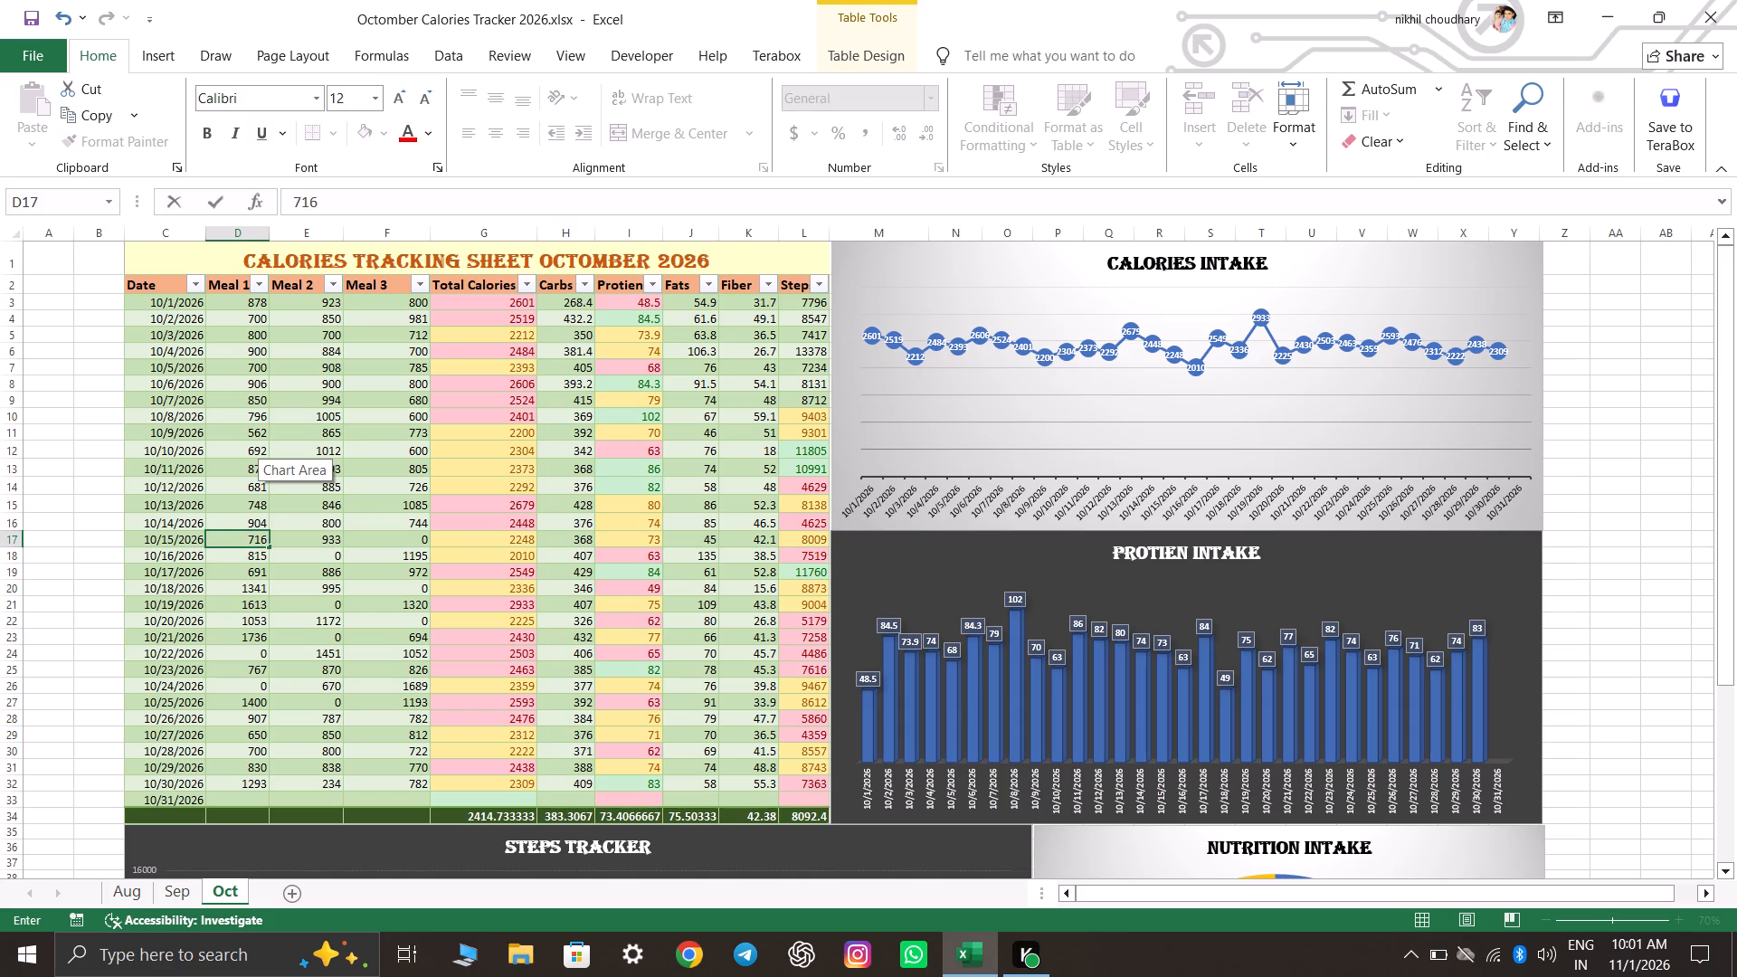
{"action": "key", "text": "BackSpace"}
{"action": "key", "text": "5"}
{"action": "key", "text": "Right"}
{"action": "key", "text": "Right"}
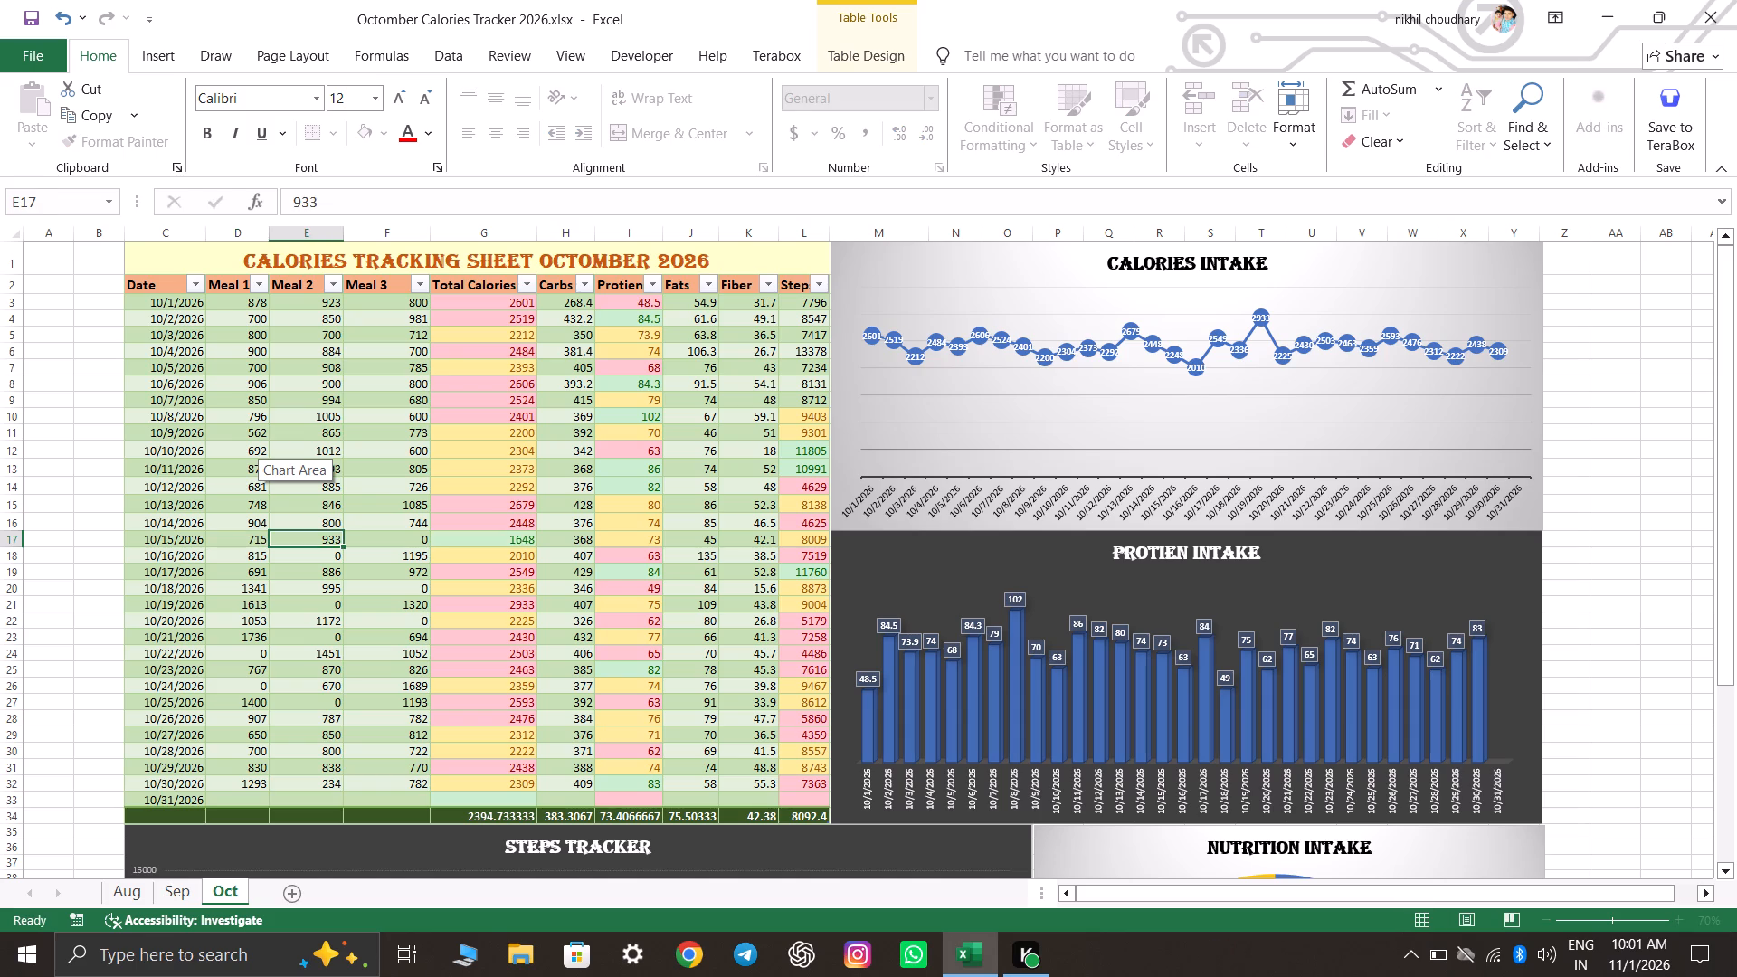
{"action": "type", "text": "600"}
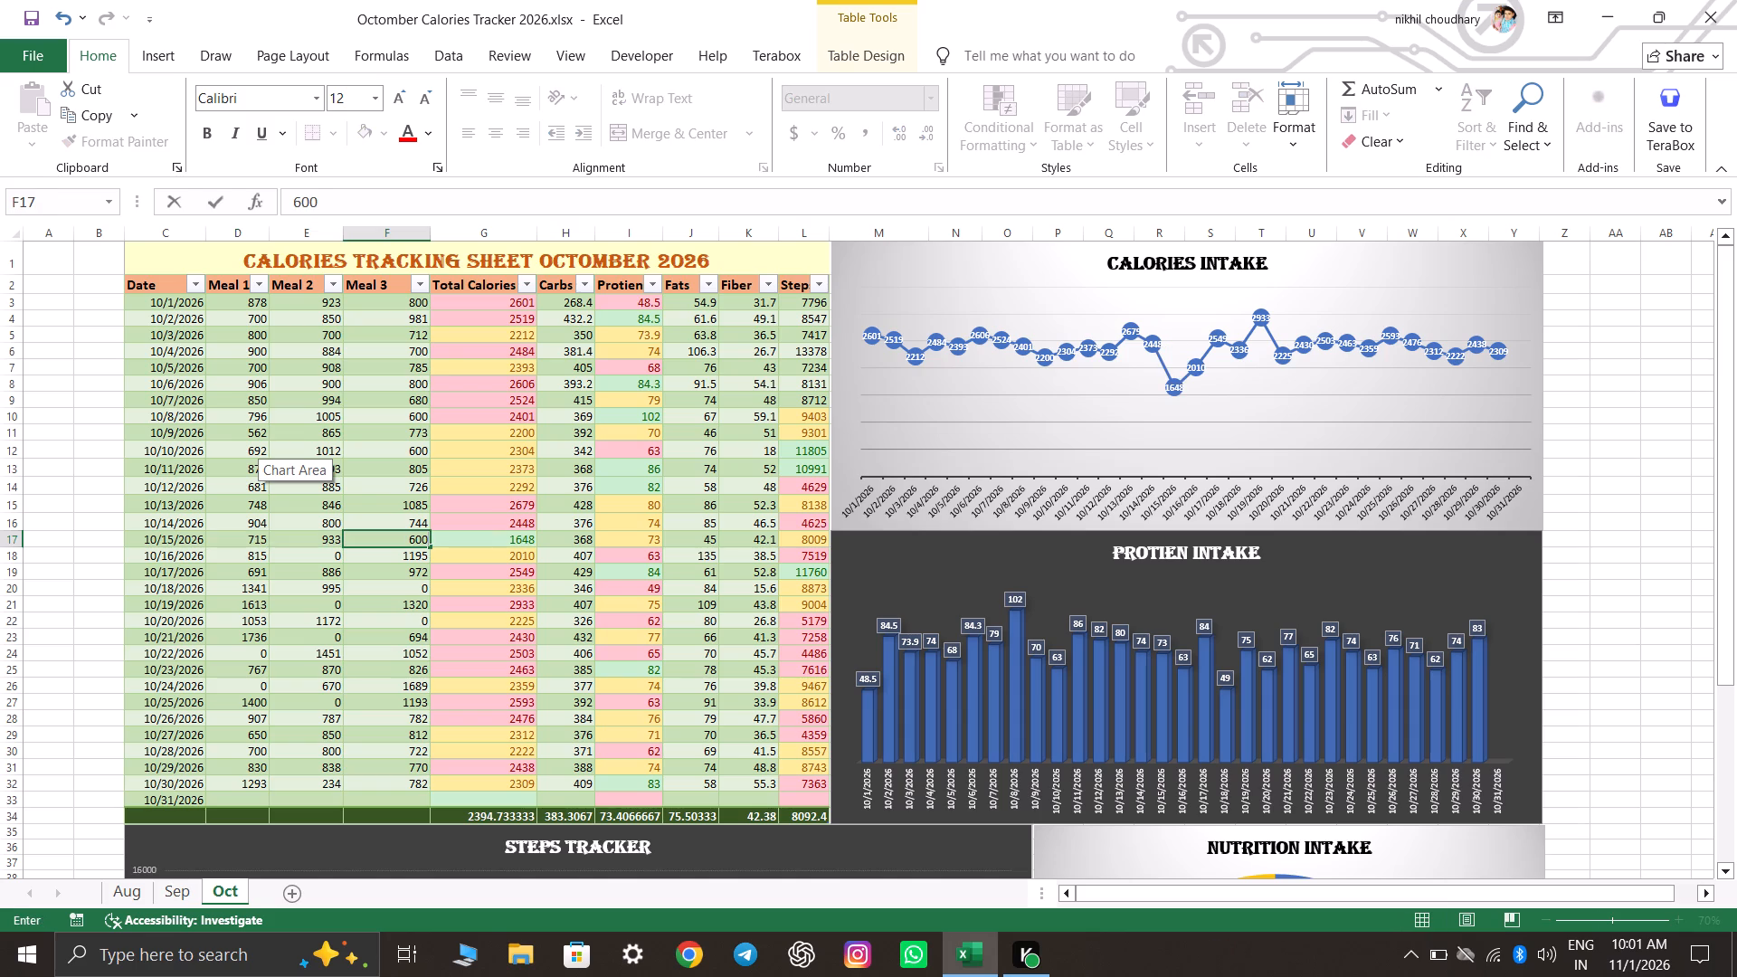
{"action": "key", "text": "Down"}
For 10/16/2026, set Meal 3 to 595 and Meal 2 to 600.
{"action": "key", "text": "Left"}
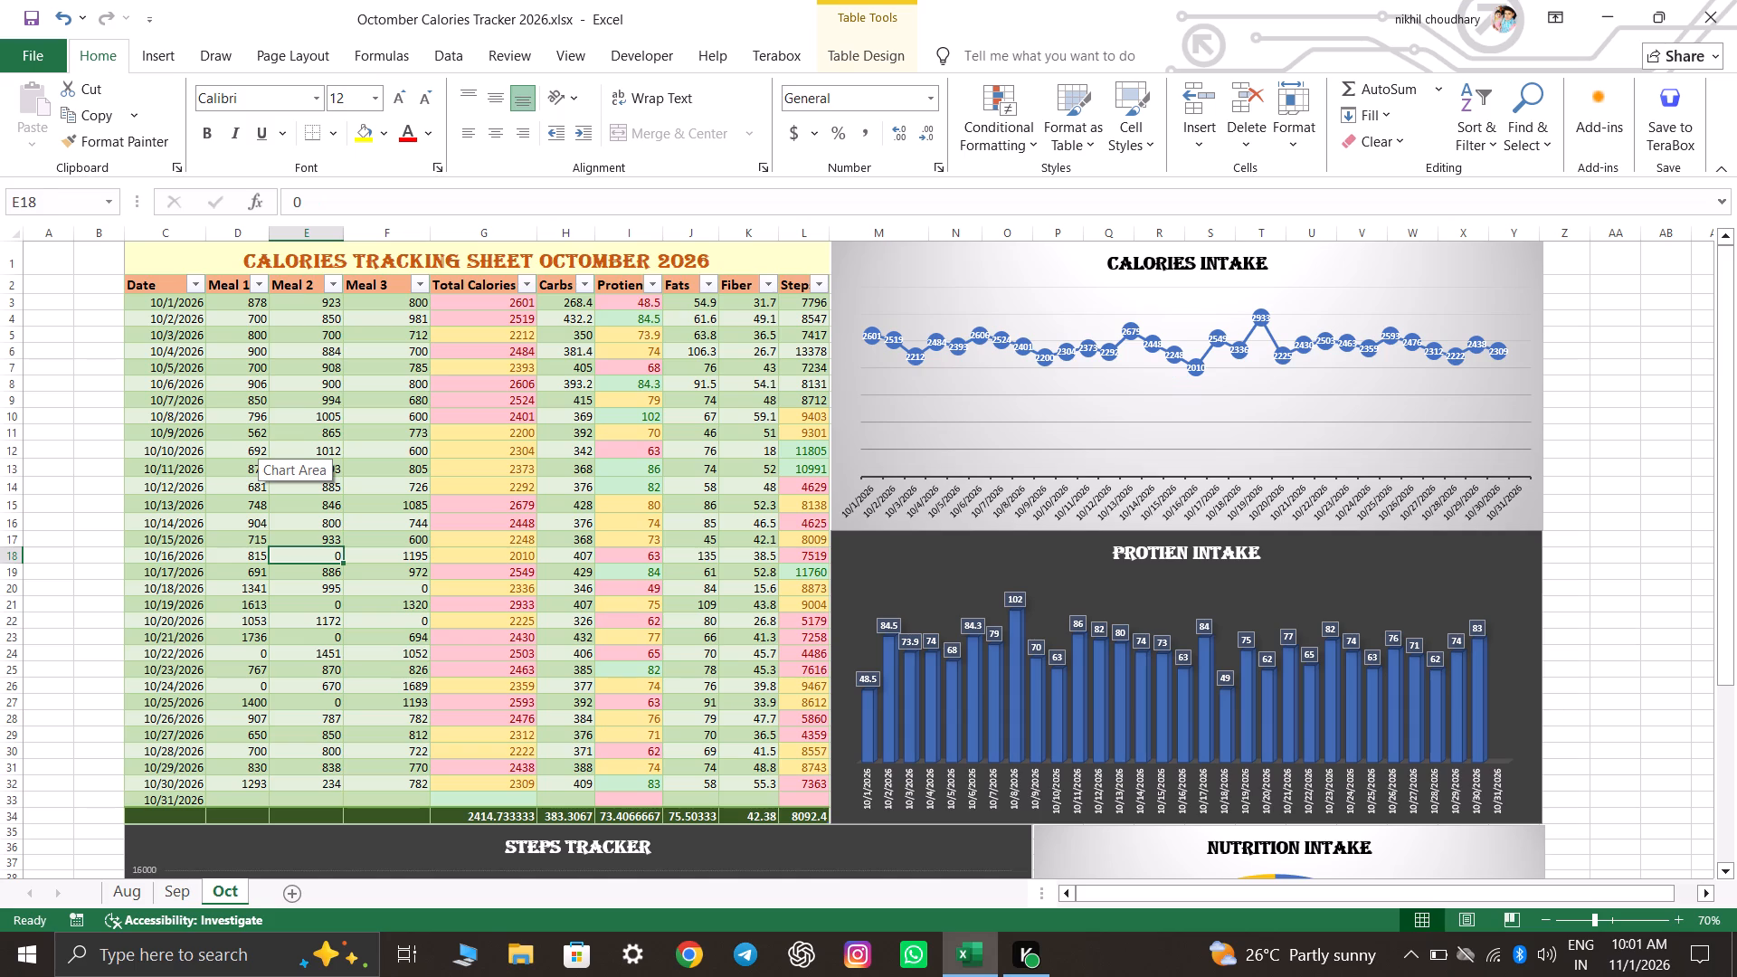
{"action": "key", "text": "Right"}
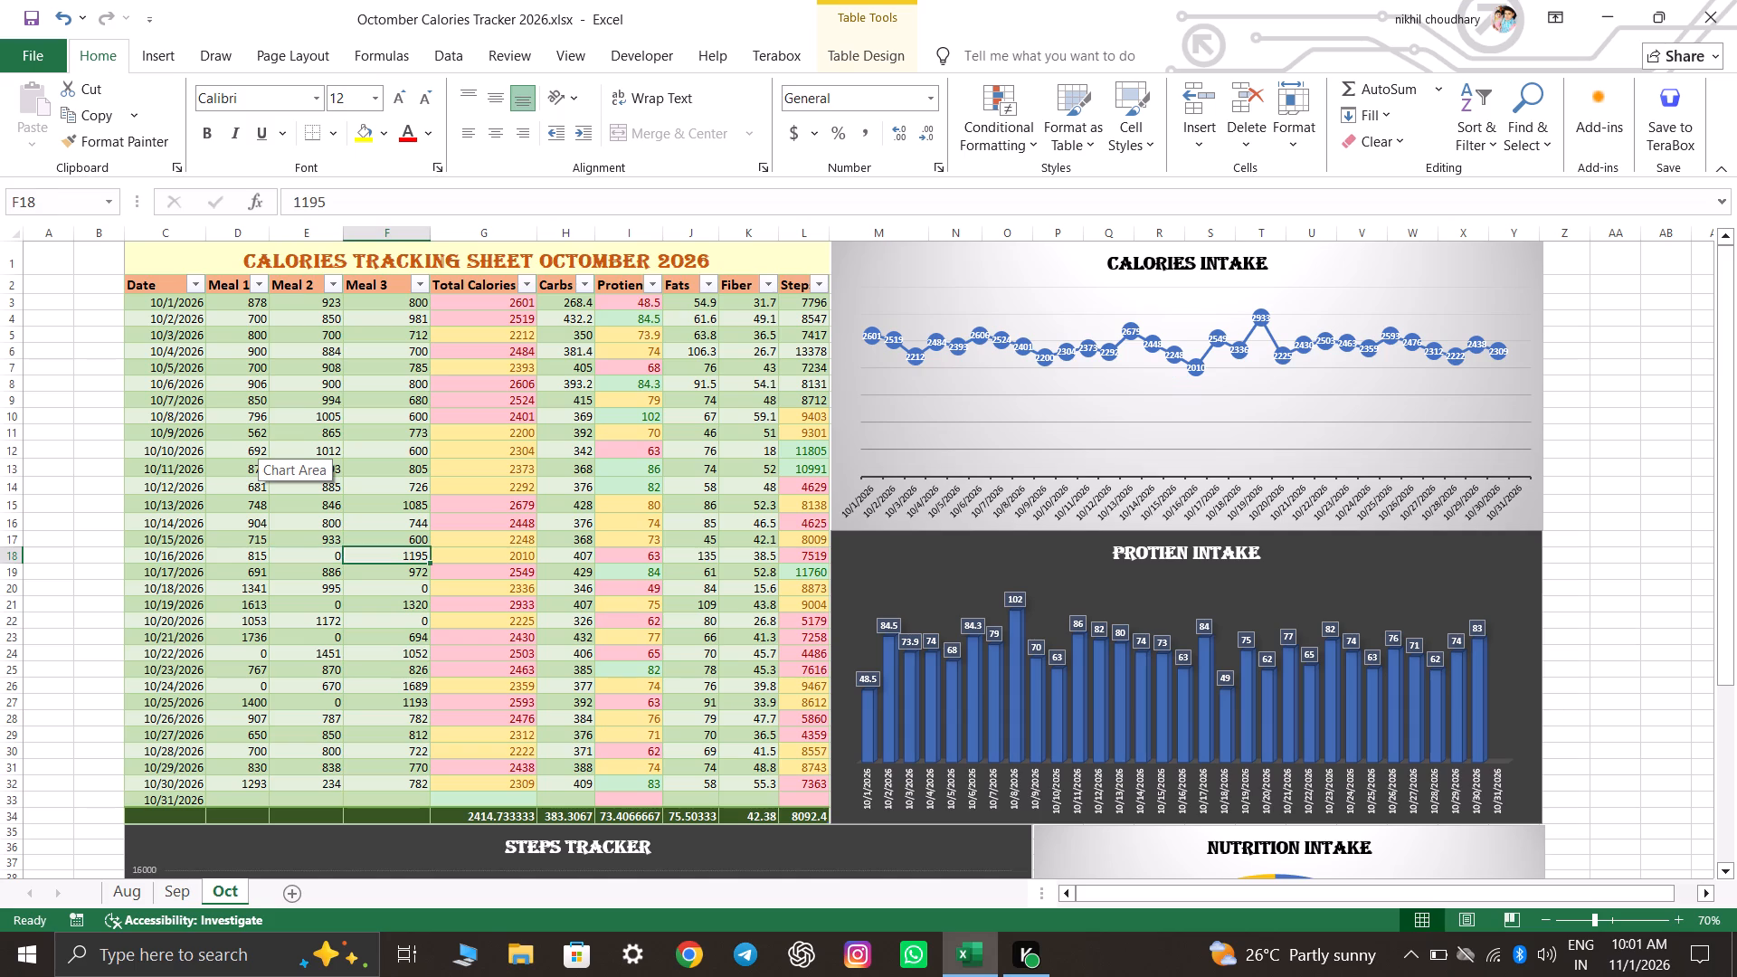
{"action": "type", "text": "59"}
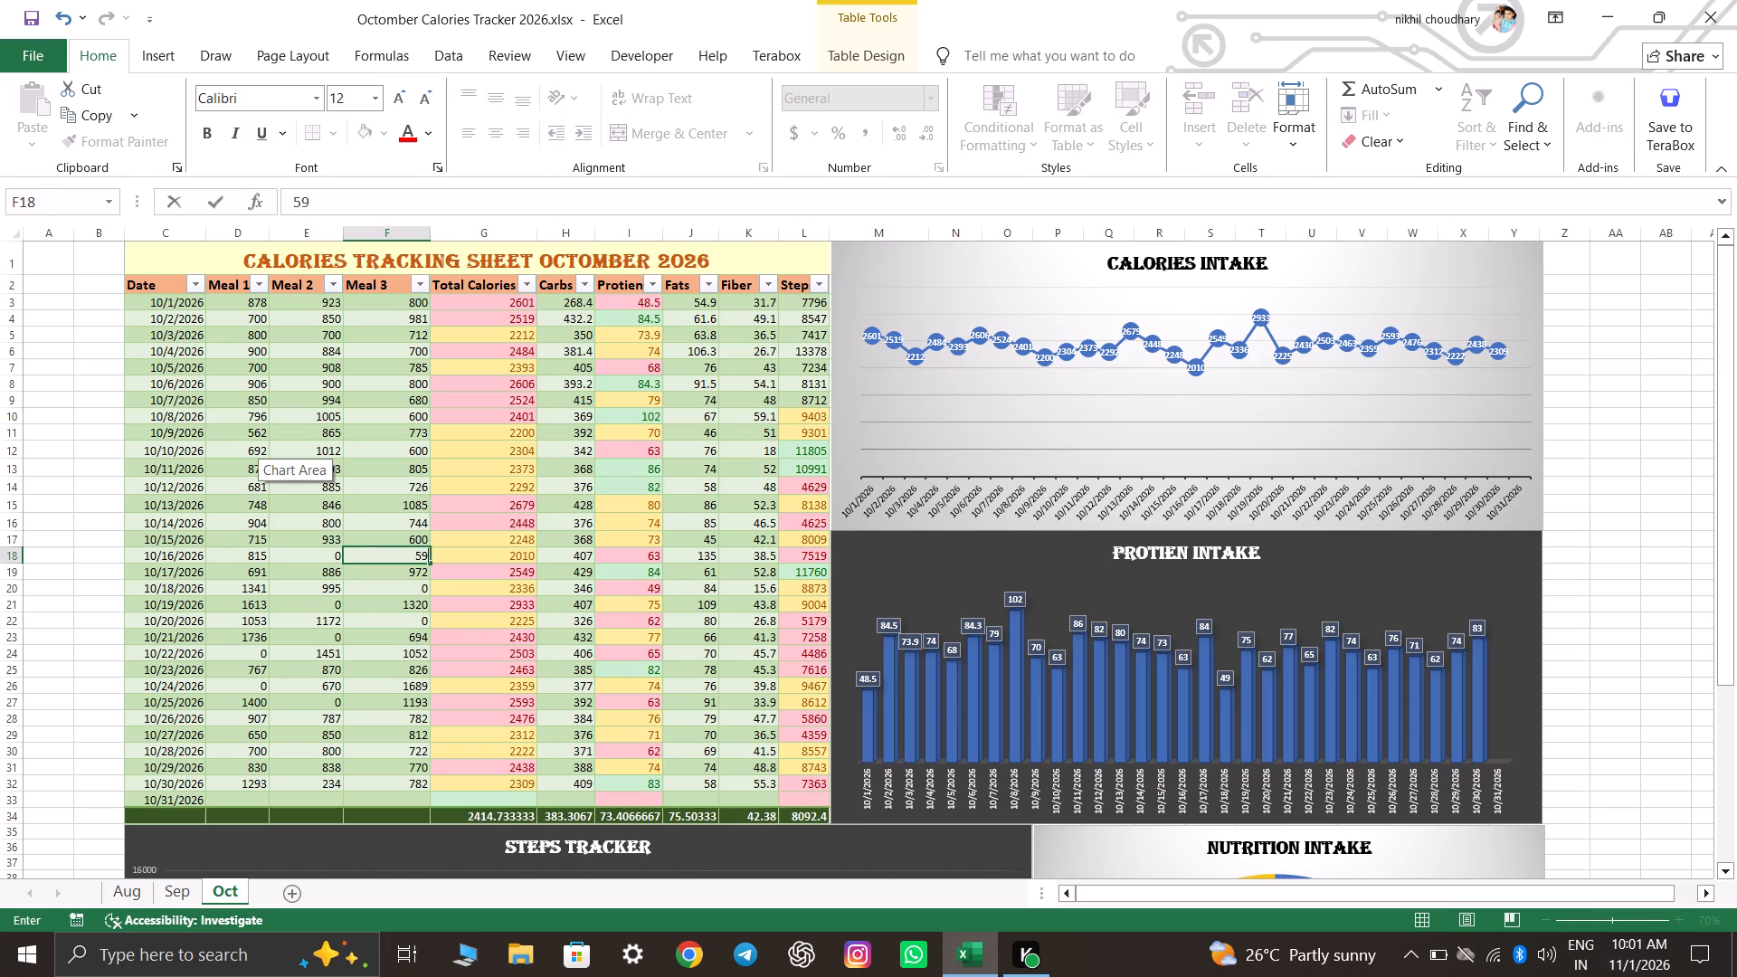
{"action": "key", "text": "5"}
{"action": "key", "text": "Left"}
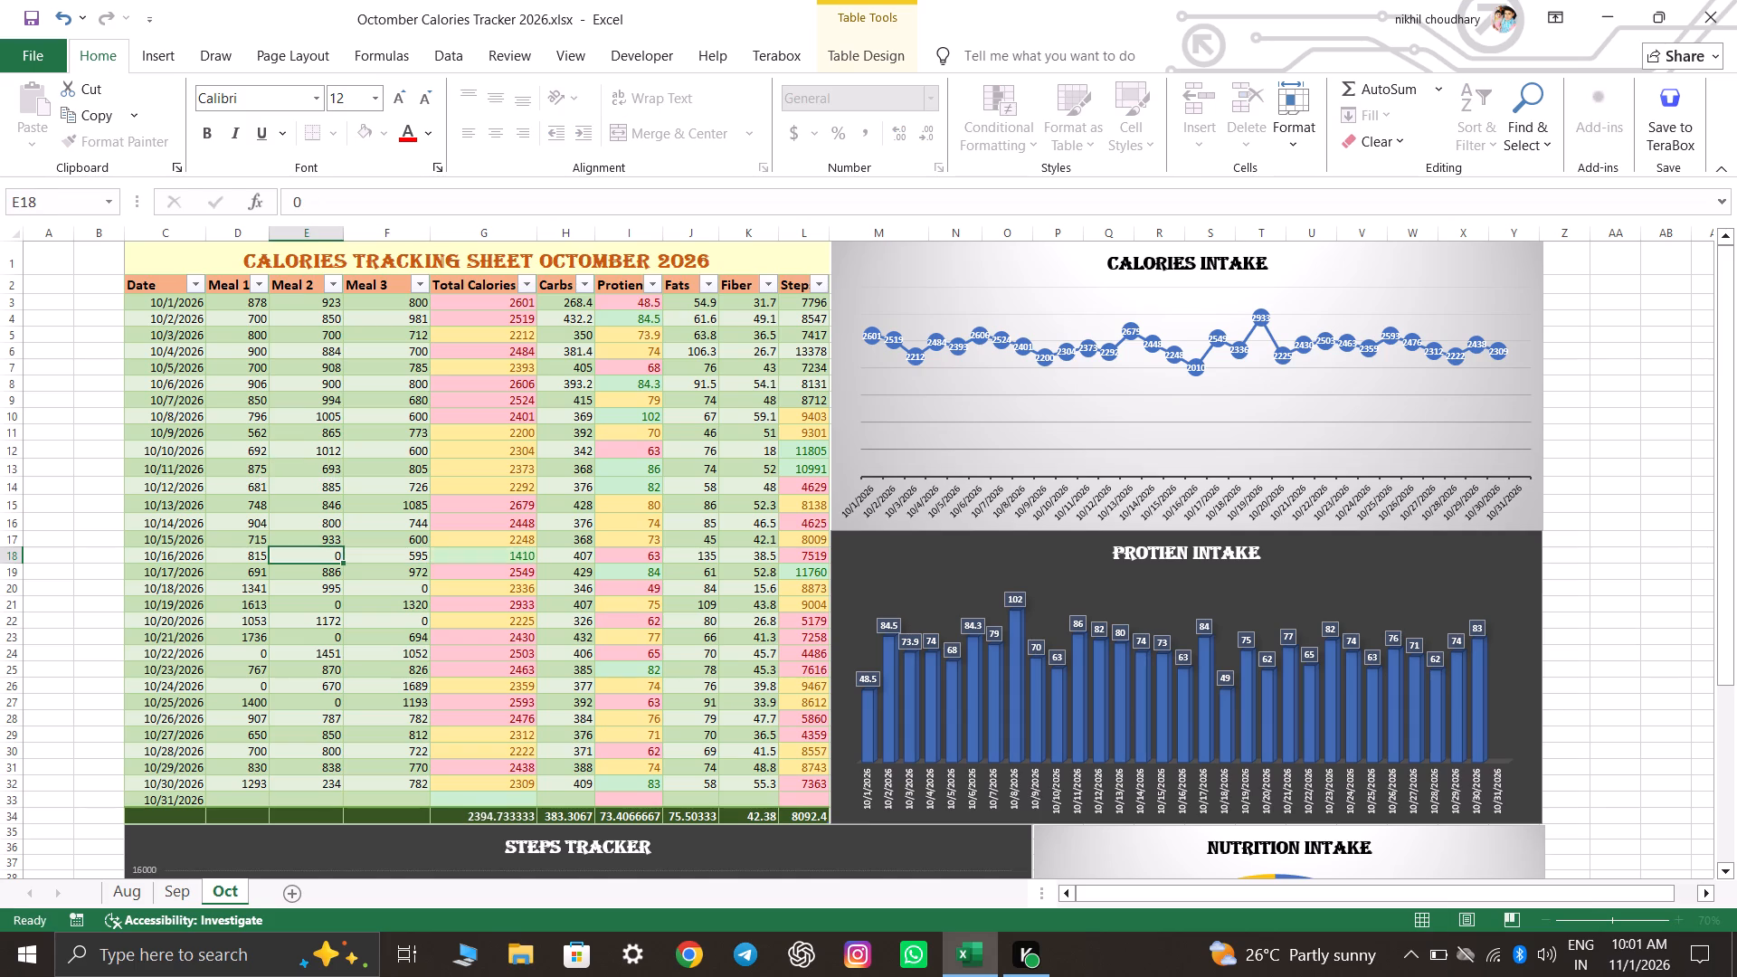
{"action": "type", "text": "600"}
{"action": "key", "text": "Down"}
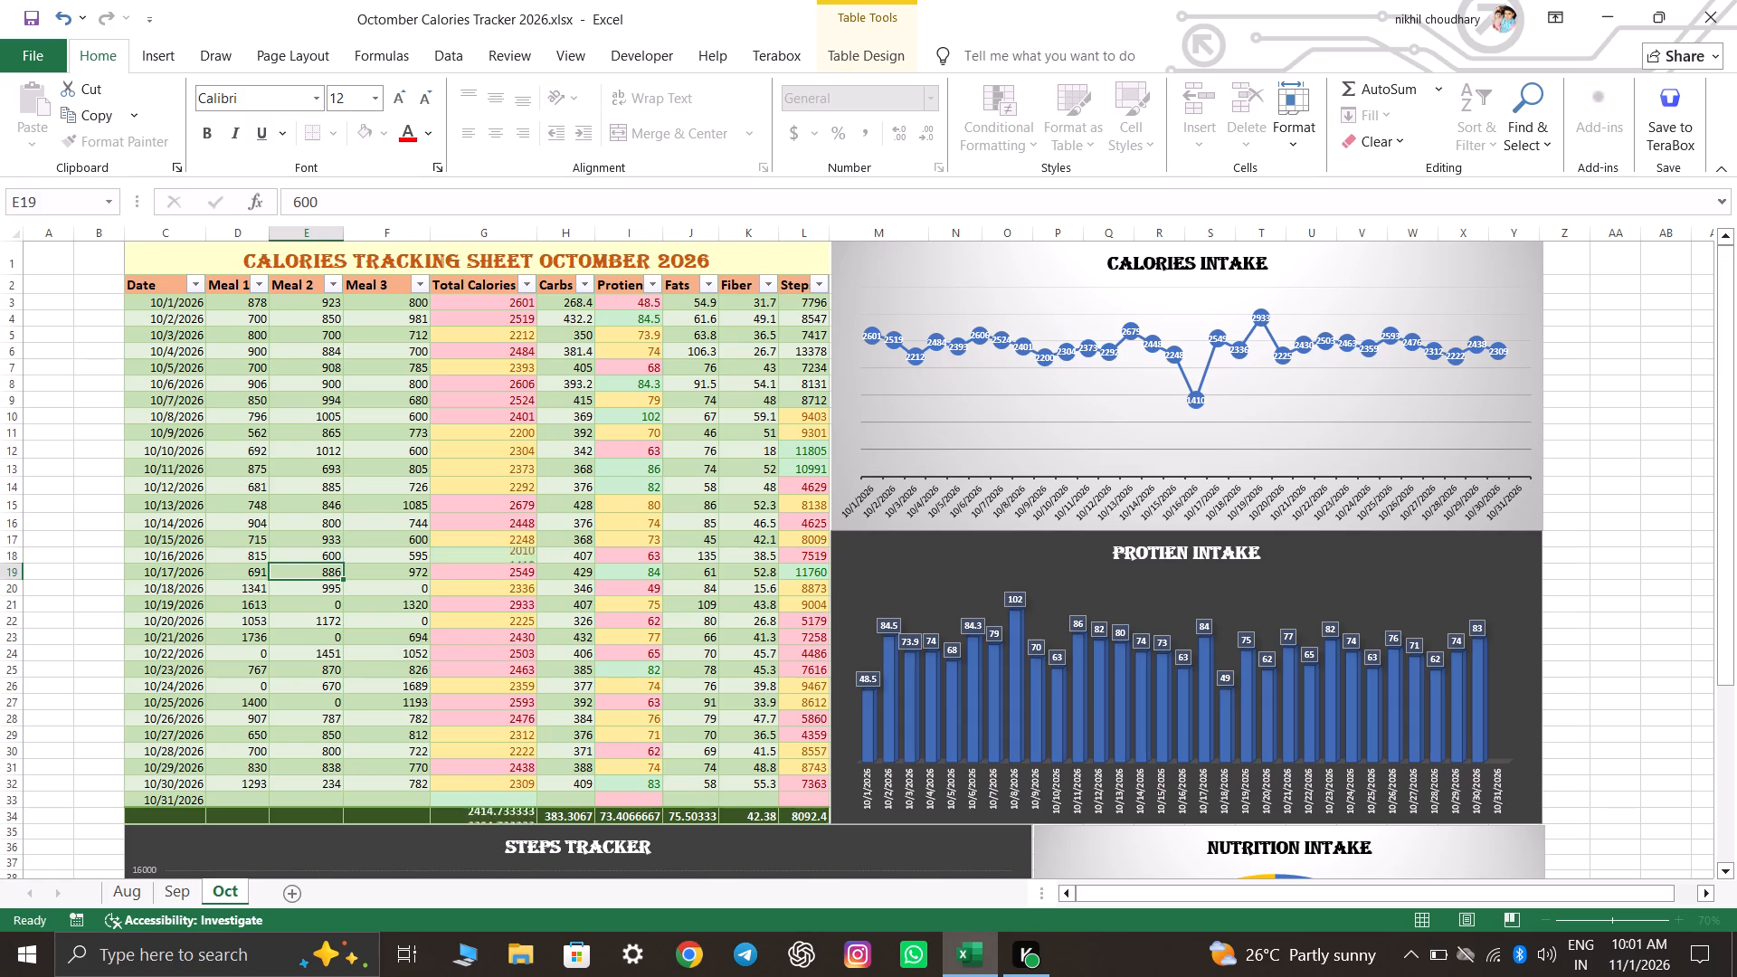
For 10/18/2026, set Meal 1 to 641 and Meal 3 to 700.
{"action": "key", "text": "Down"}
{"action": "key", "text": "Right"}
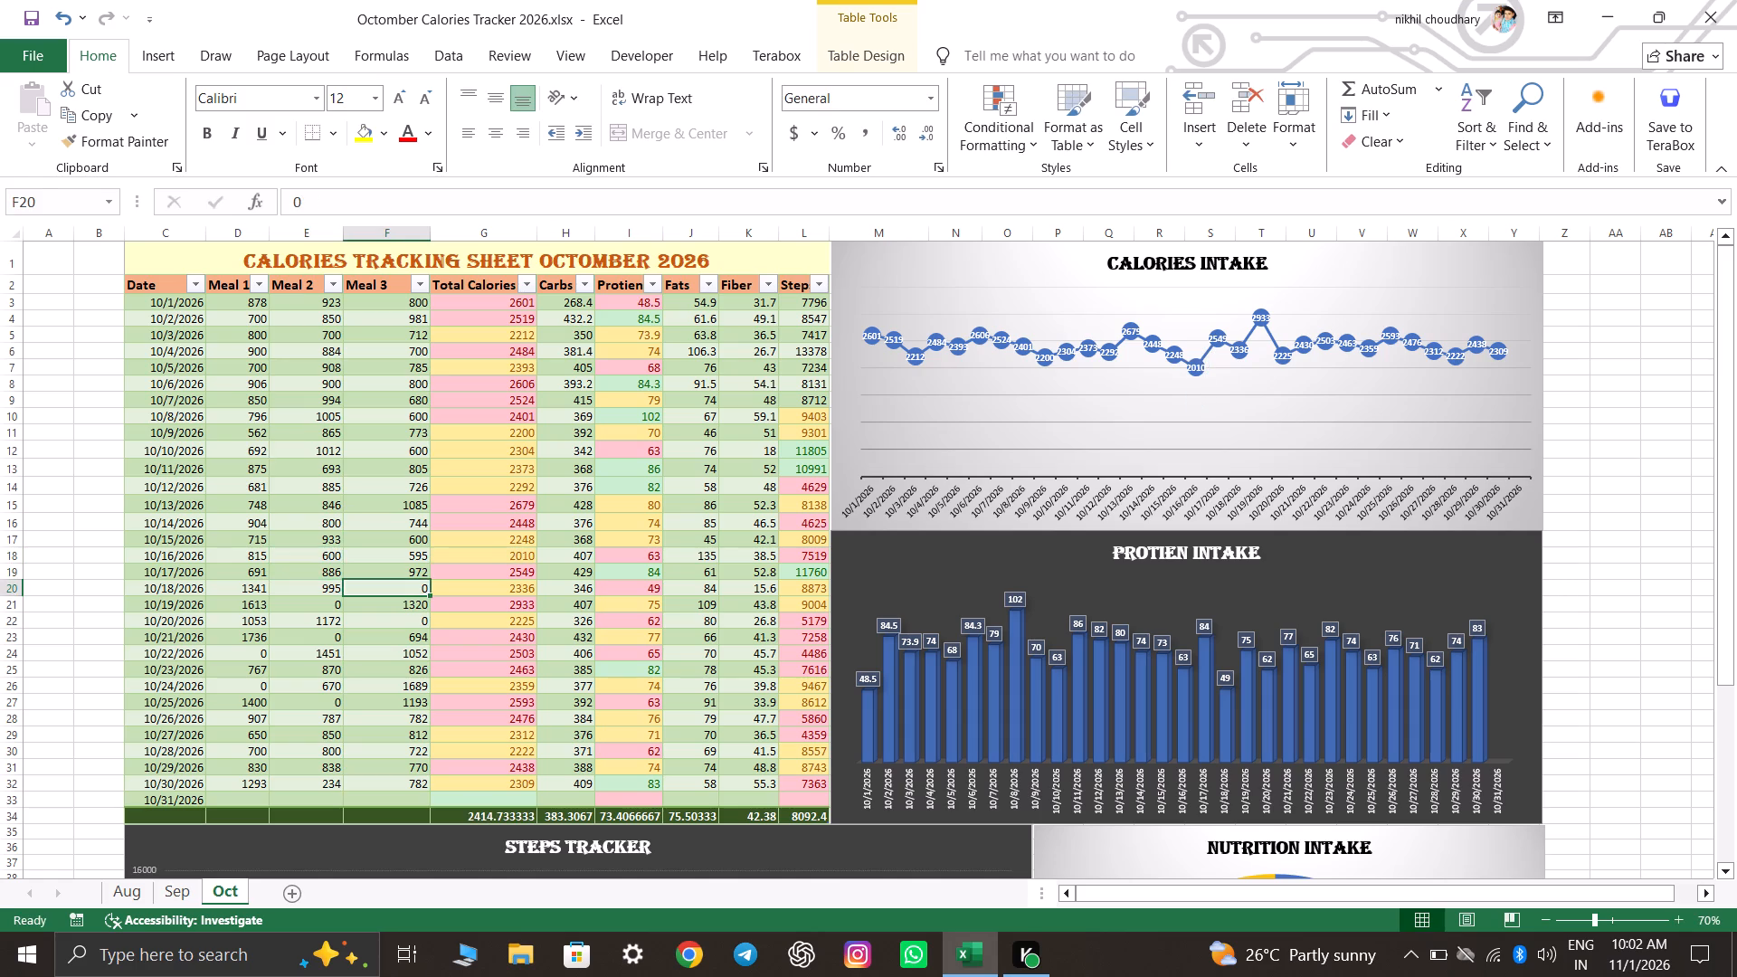
{"action": "key", "text": "Left"}
{"action": "key", "text": "Left"}
{"action": "type", "text": "641"}
{"action": "key", "text": "Right"}
{"action": "key", "text": "Right"}
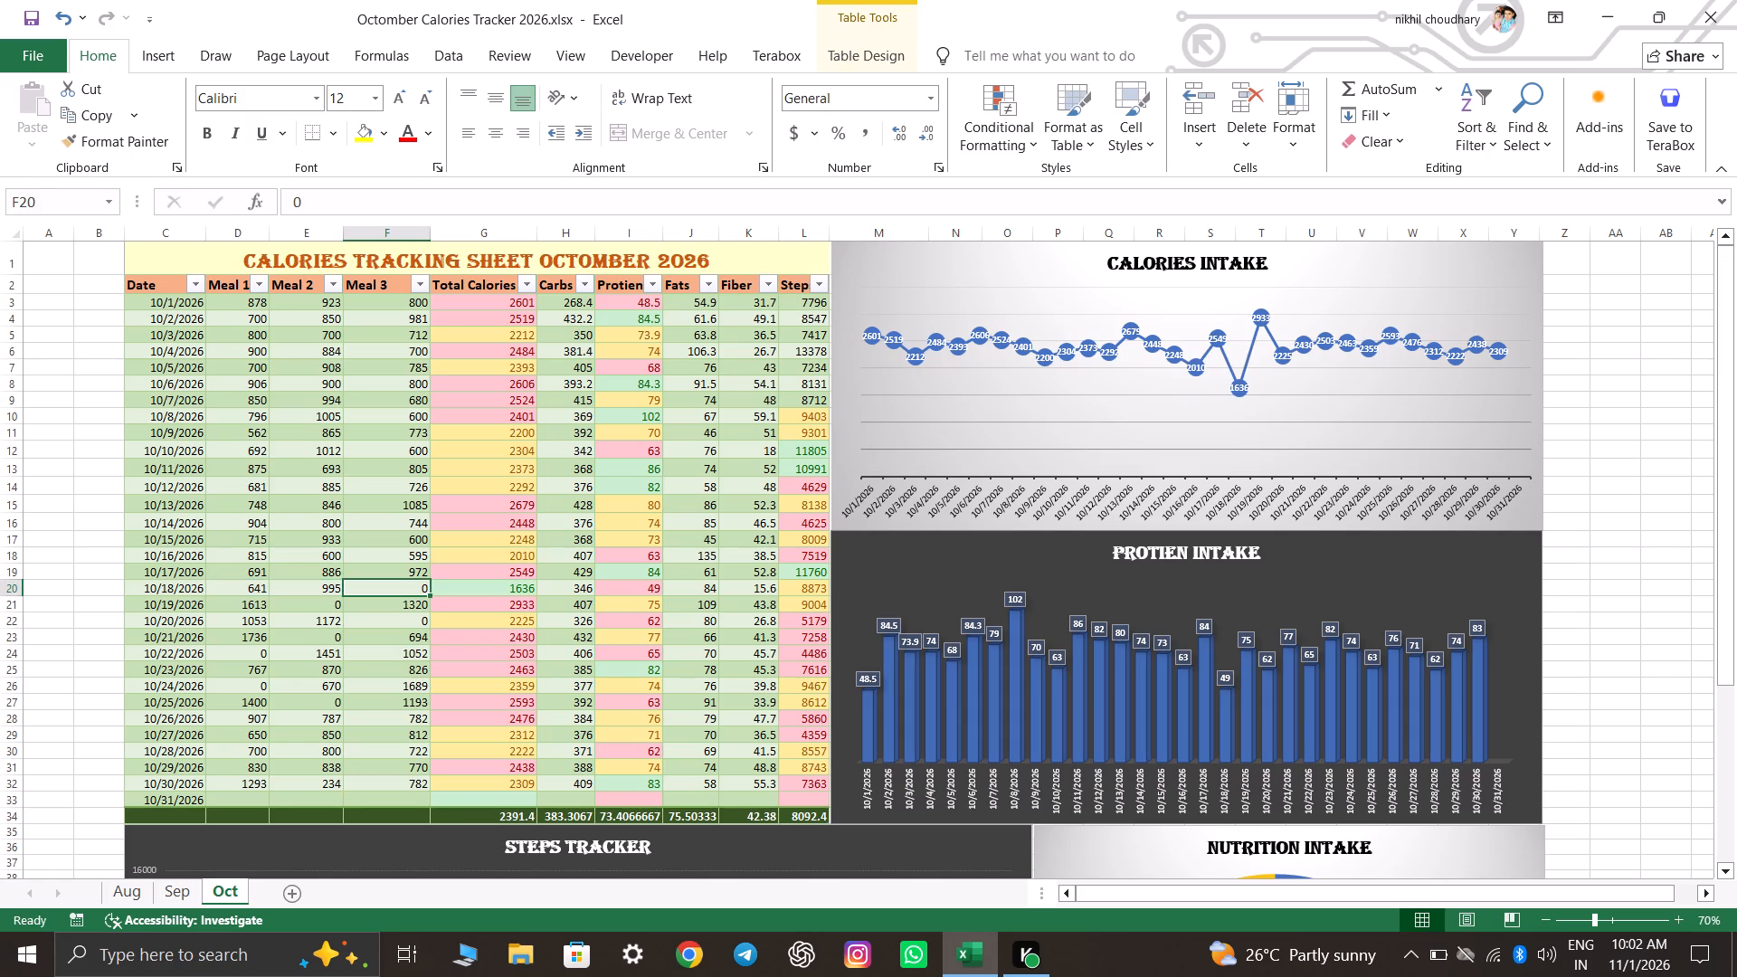
{"action": "type", "text": "700"}
{"action": "key", "text": "Down"}
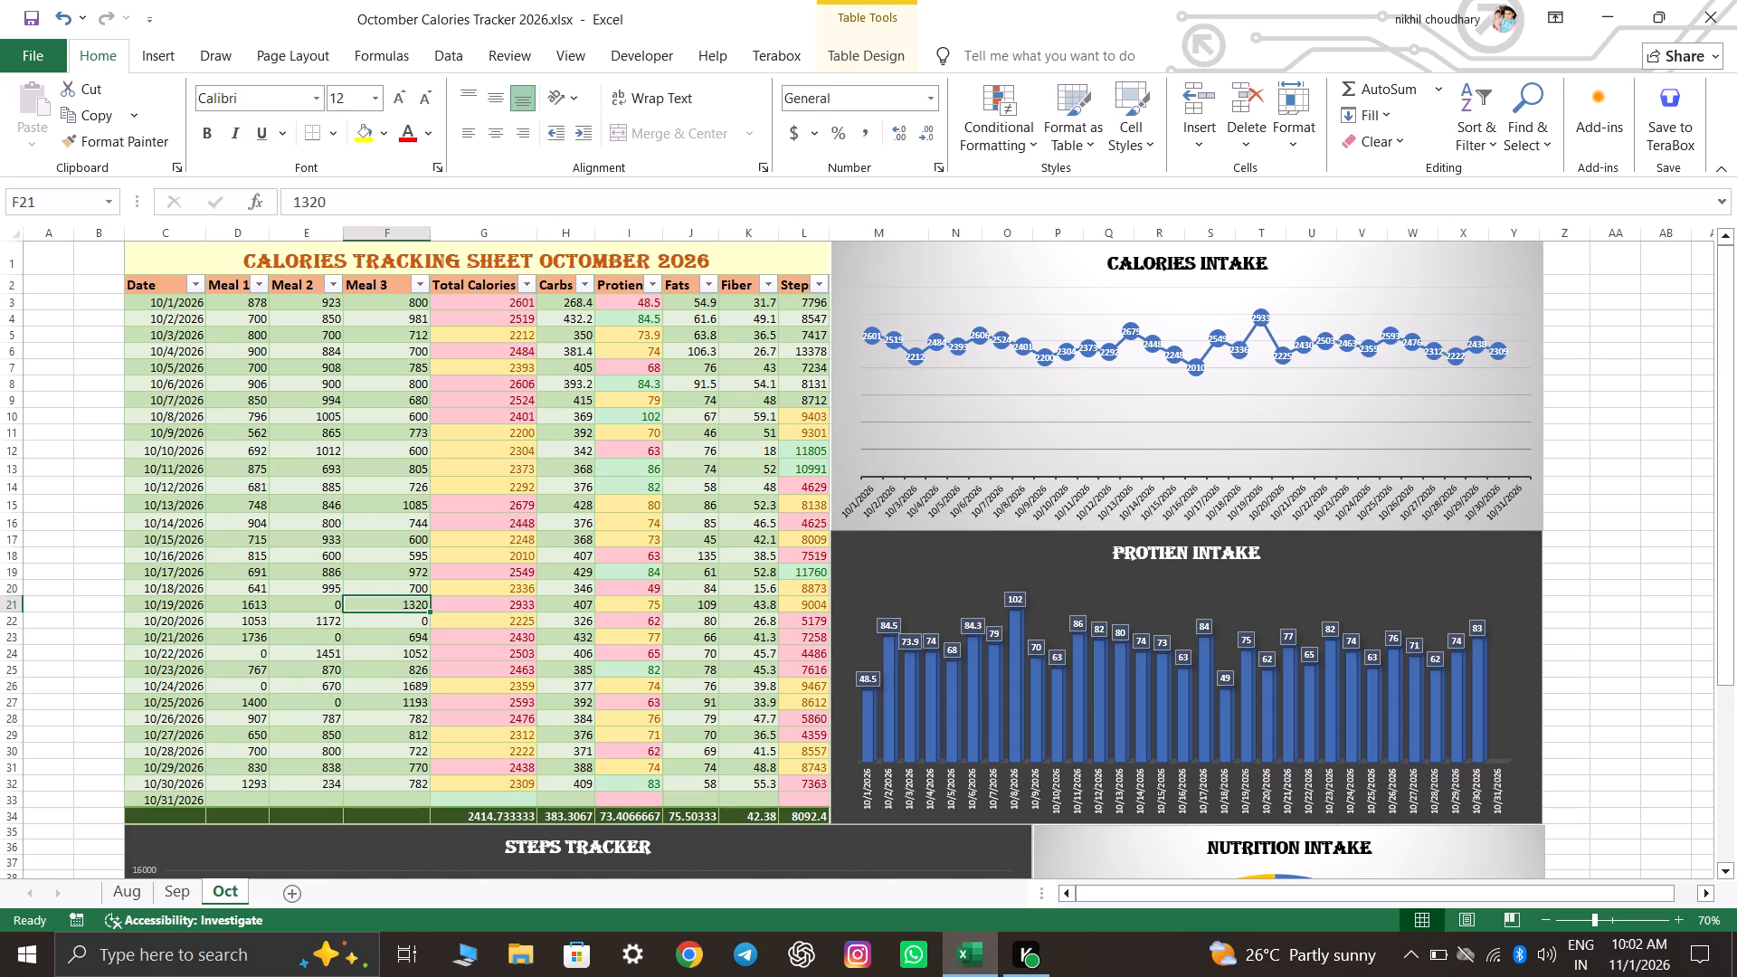
For 10/19/2026, set Meal 1 to 800 and Meal 2 to 813.
{"action": "key", "text": "Left"}
{"action": "key", "text": "Left"}
{"action": "type", "text": "800"}
{"action": "key", "text": "Right"}
{"action": "type", "text": "813"}
{"action": "key", "text": "Down"}
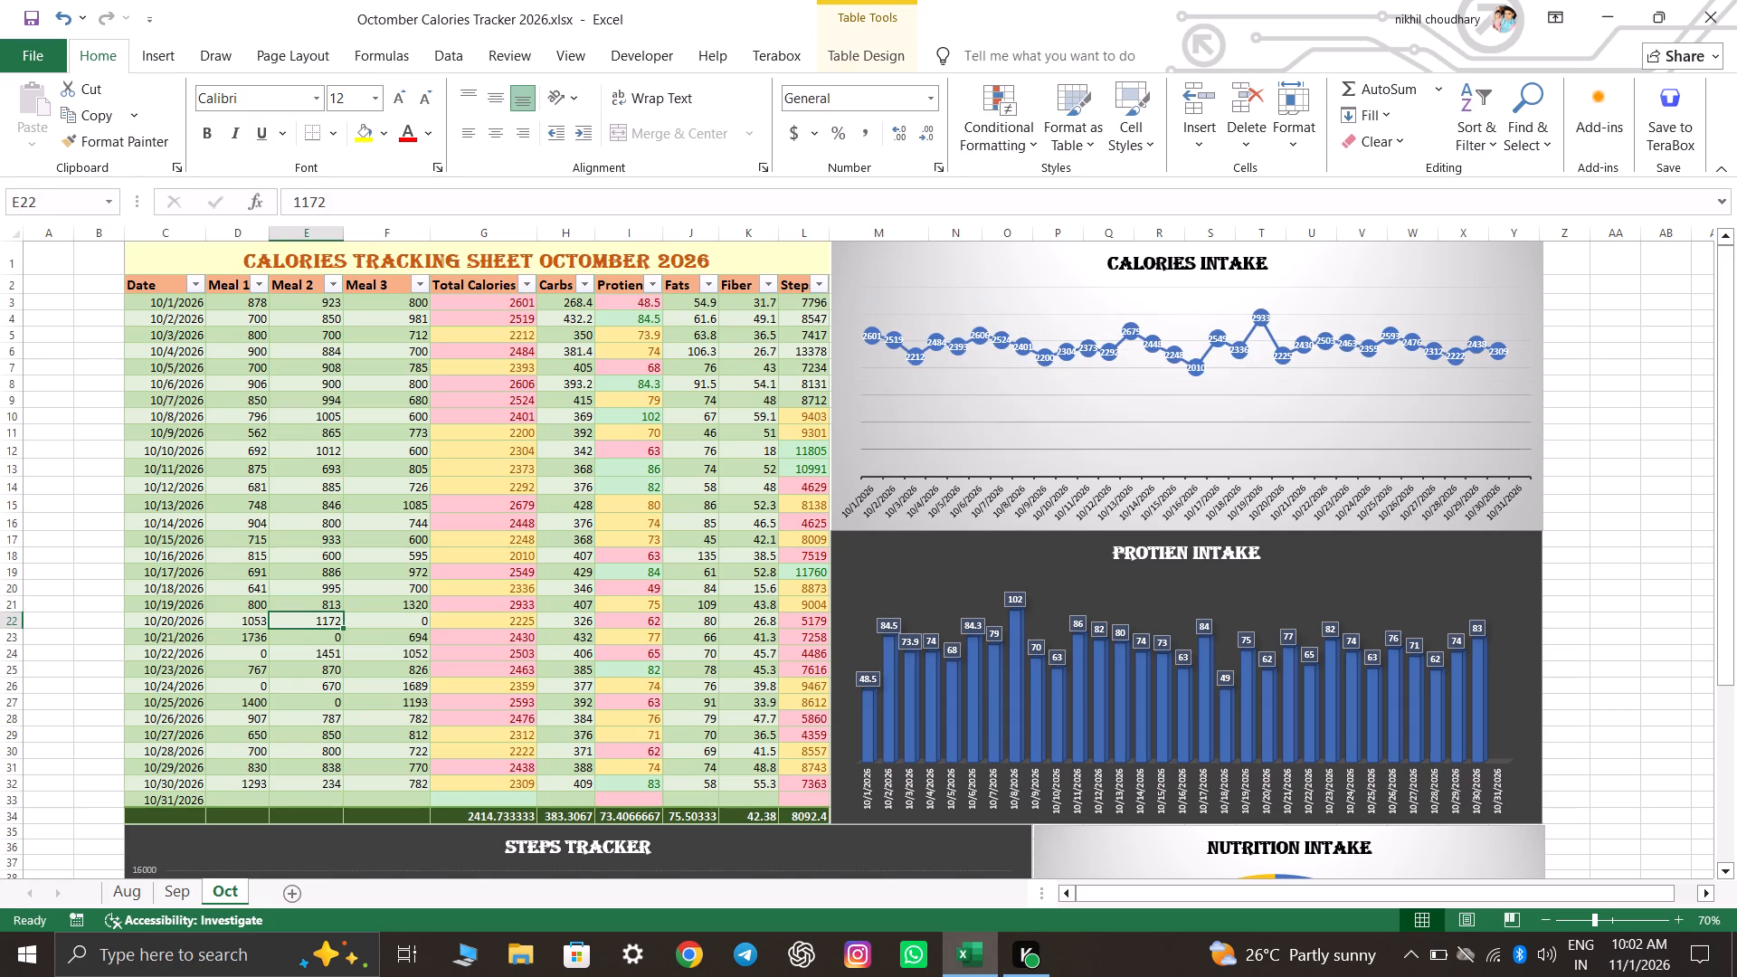
For 10/20/2026, set Meal 2 to 600 and Meal 3 to 572.
{"action": "key", "text": "Right"}
{"action": "key", "text": "Left"}
{"action": "key", "text": "Left"}
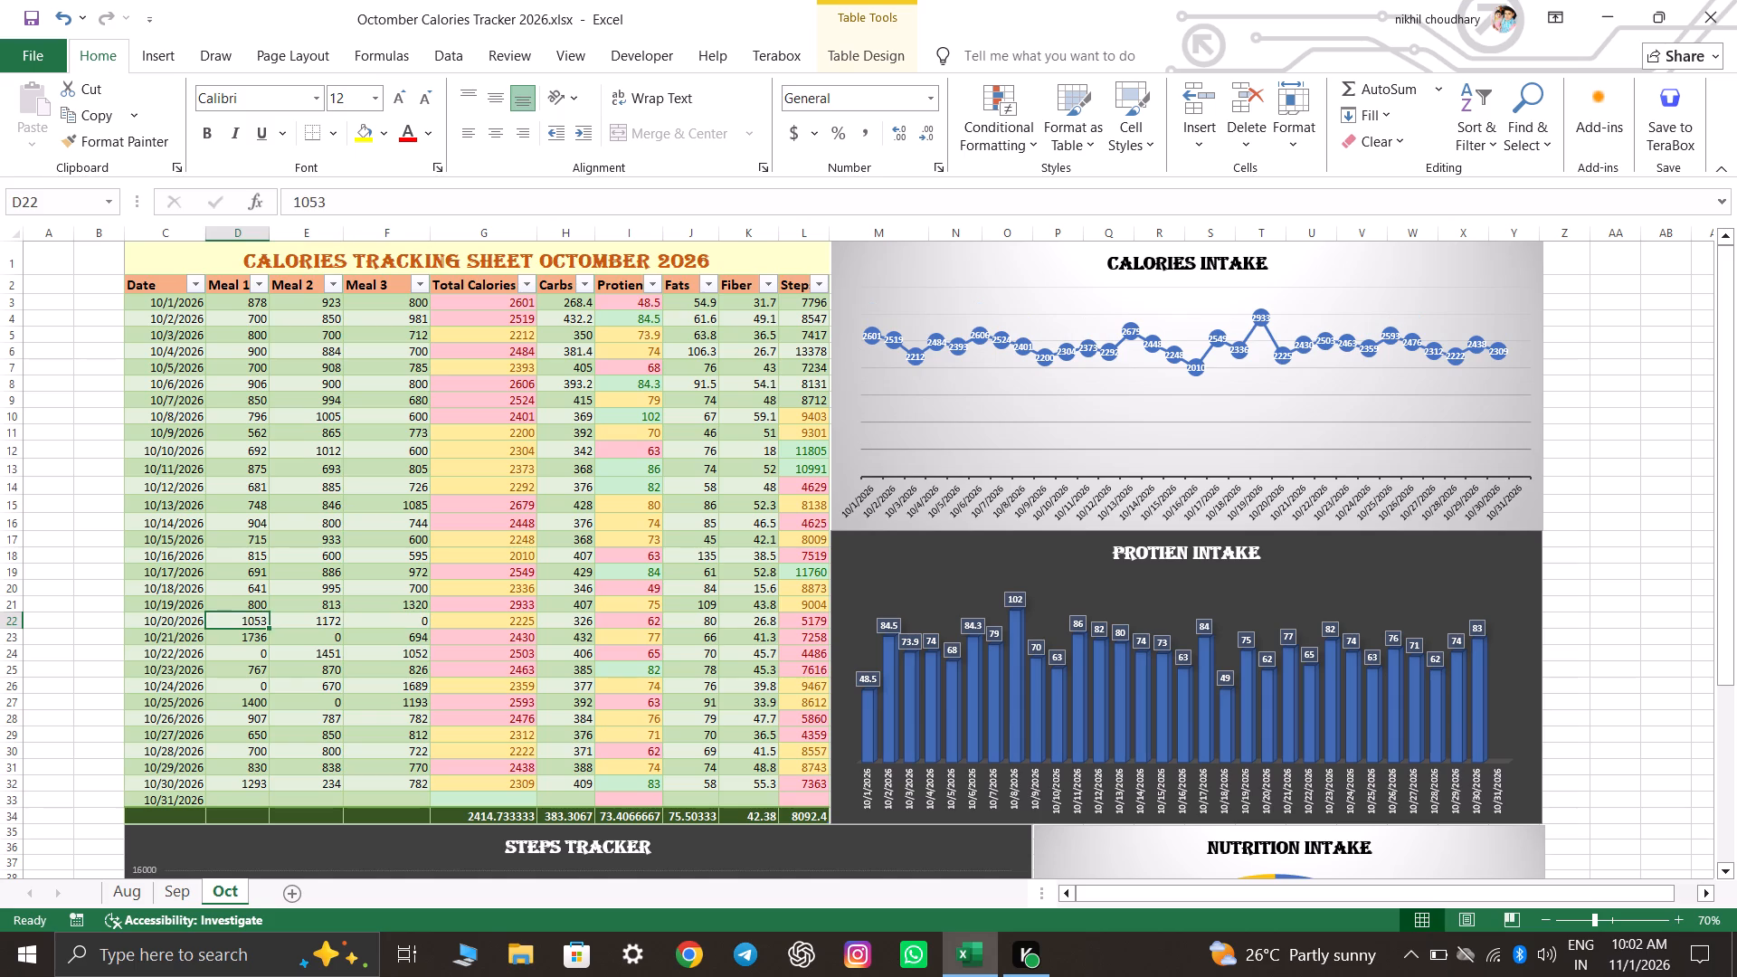
{"action": "key", "text": "Right"}
{"action": "key", "text": "Right"}
{"action": "key", "text": "Left"}
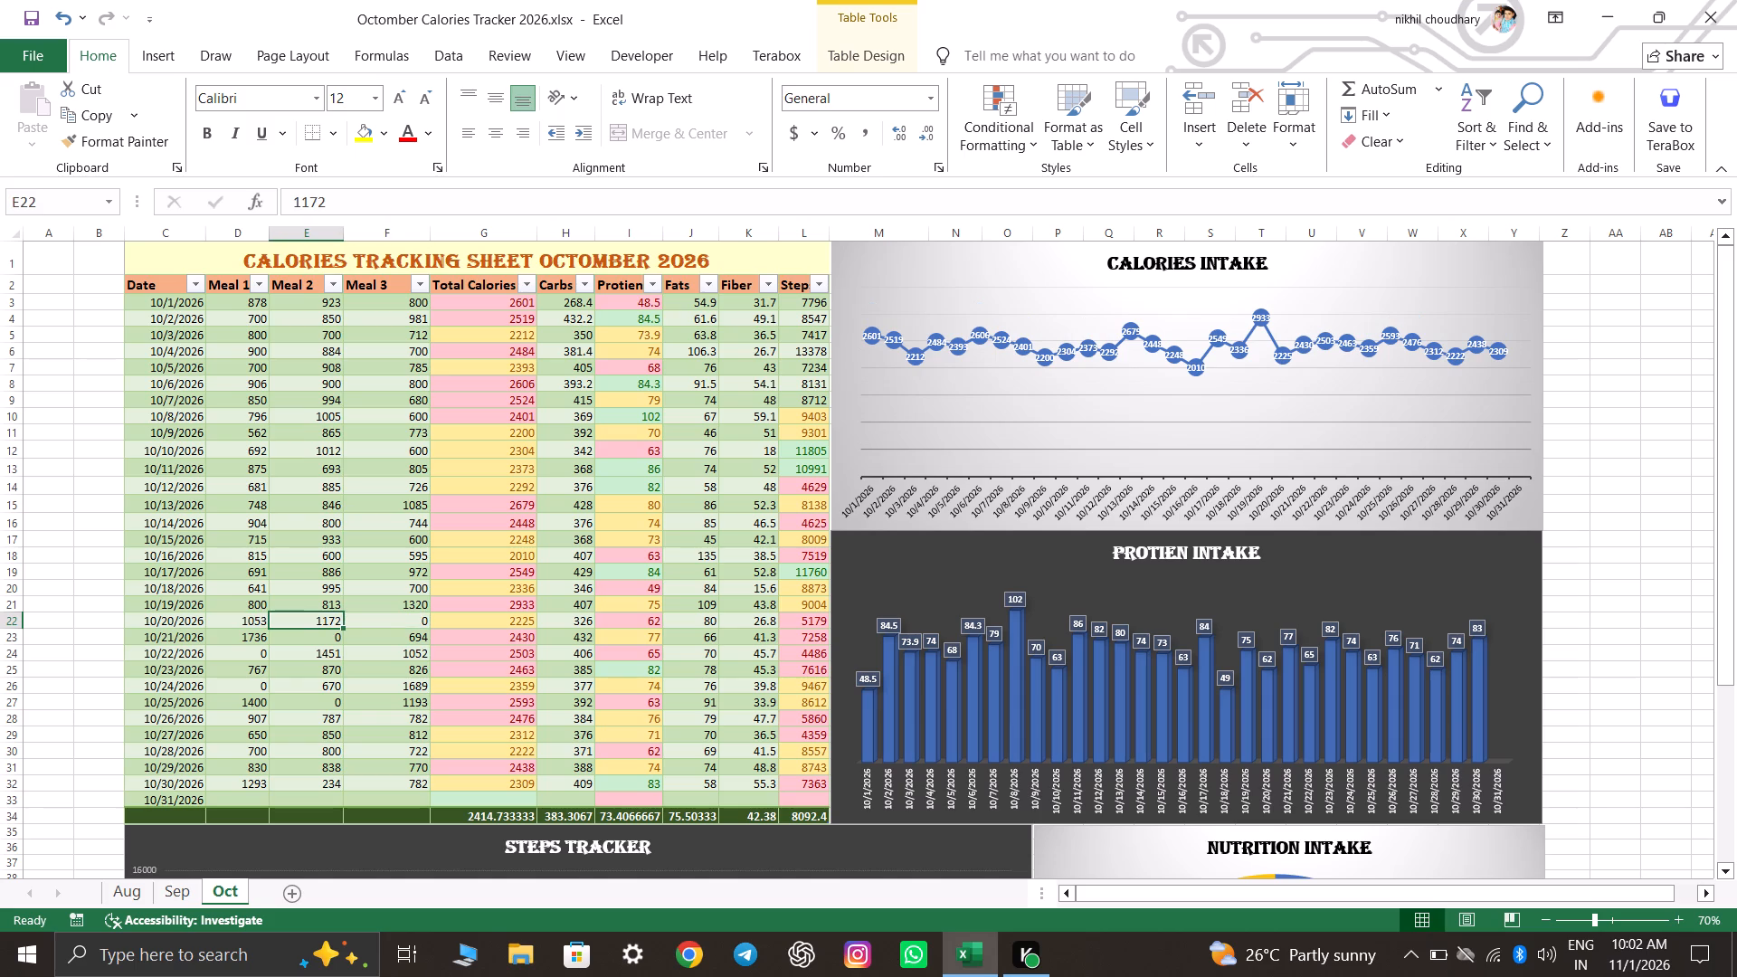
{"action": "type", "text": "600"}
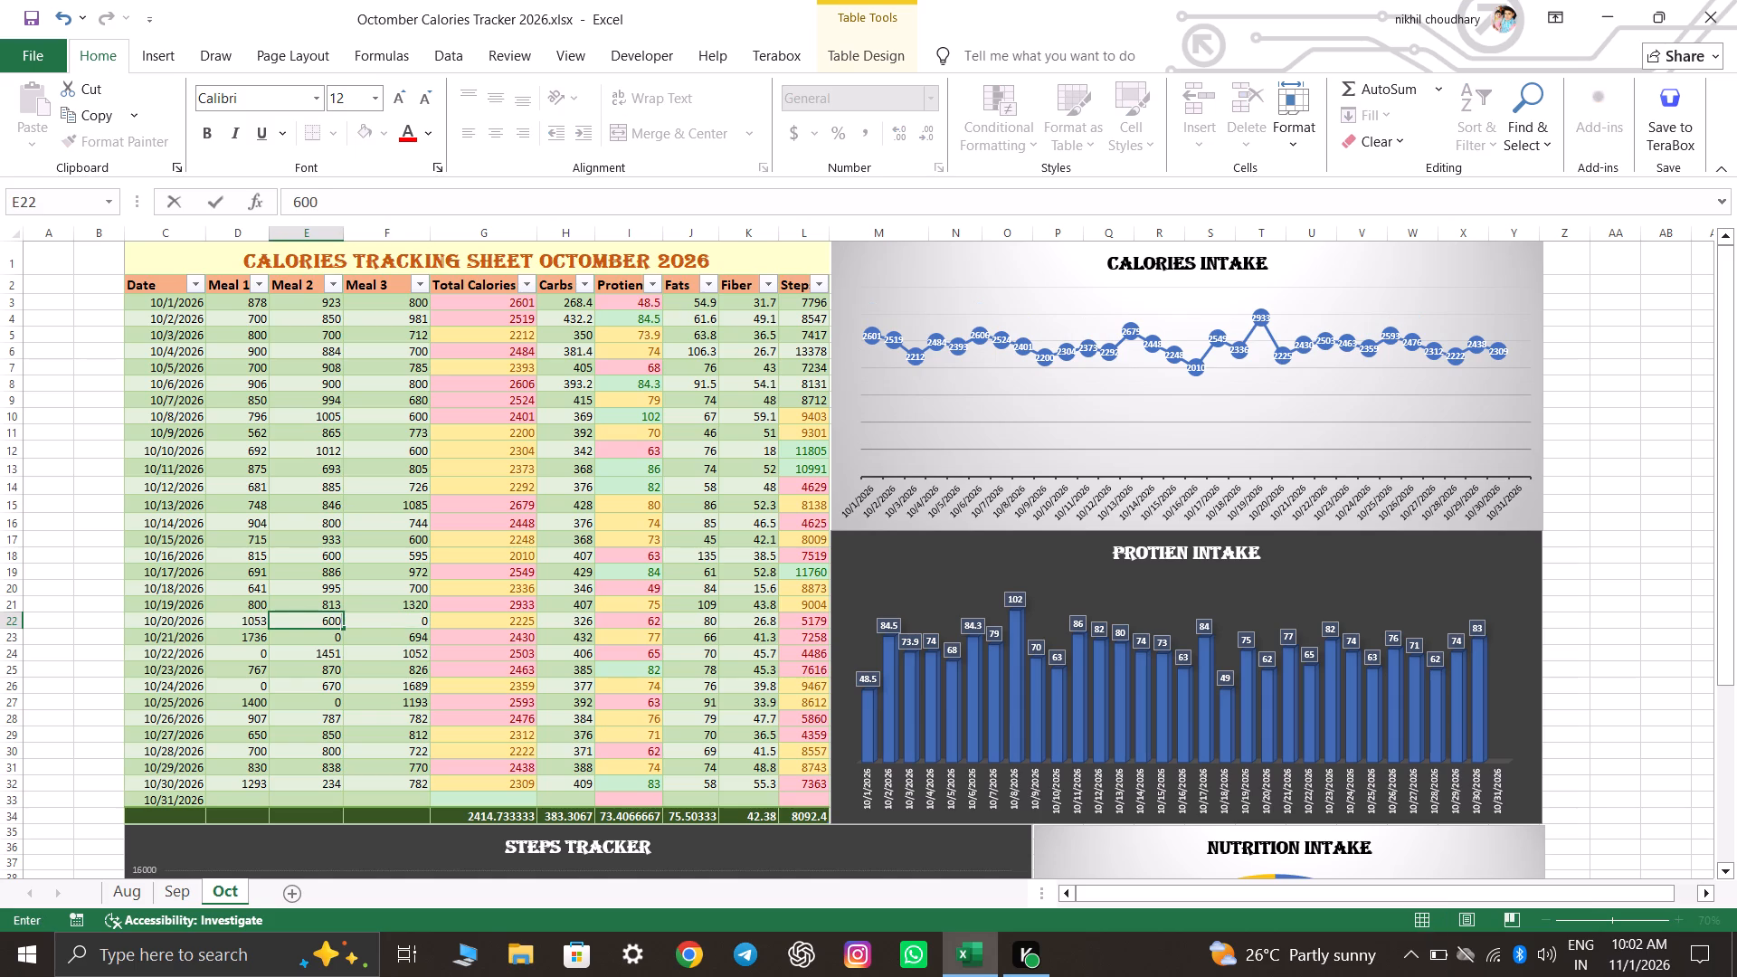
{"action": "key", "text": "Right"}
{"action": "type", "text": "572"}
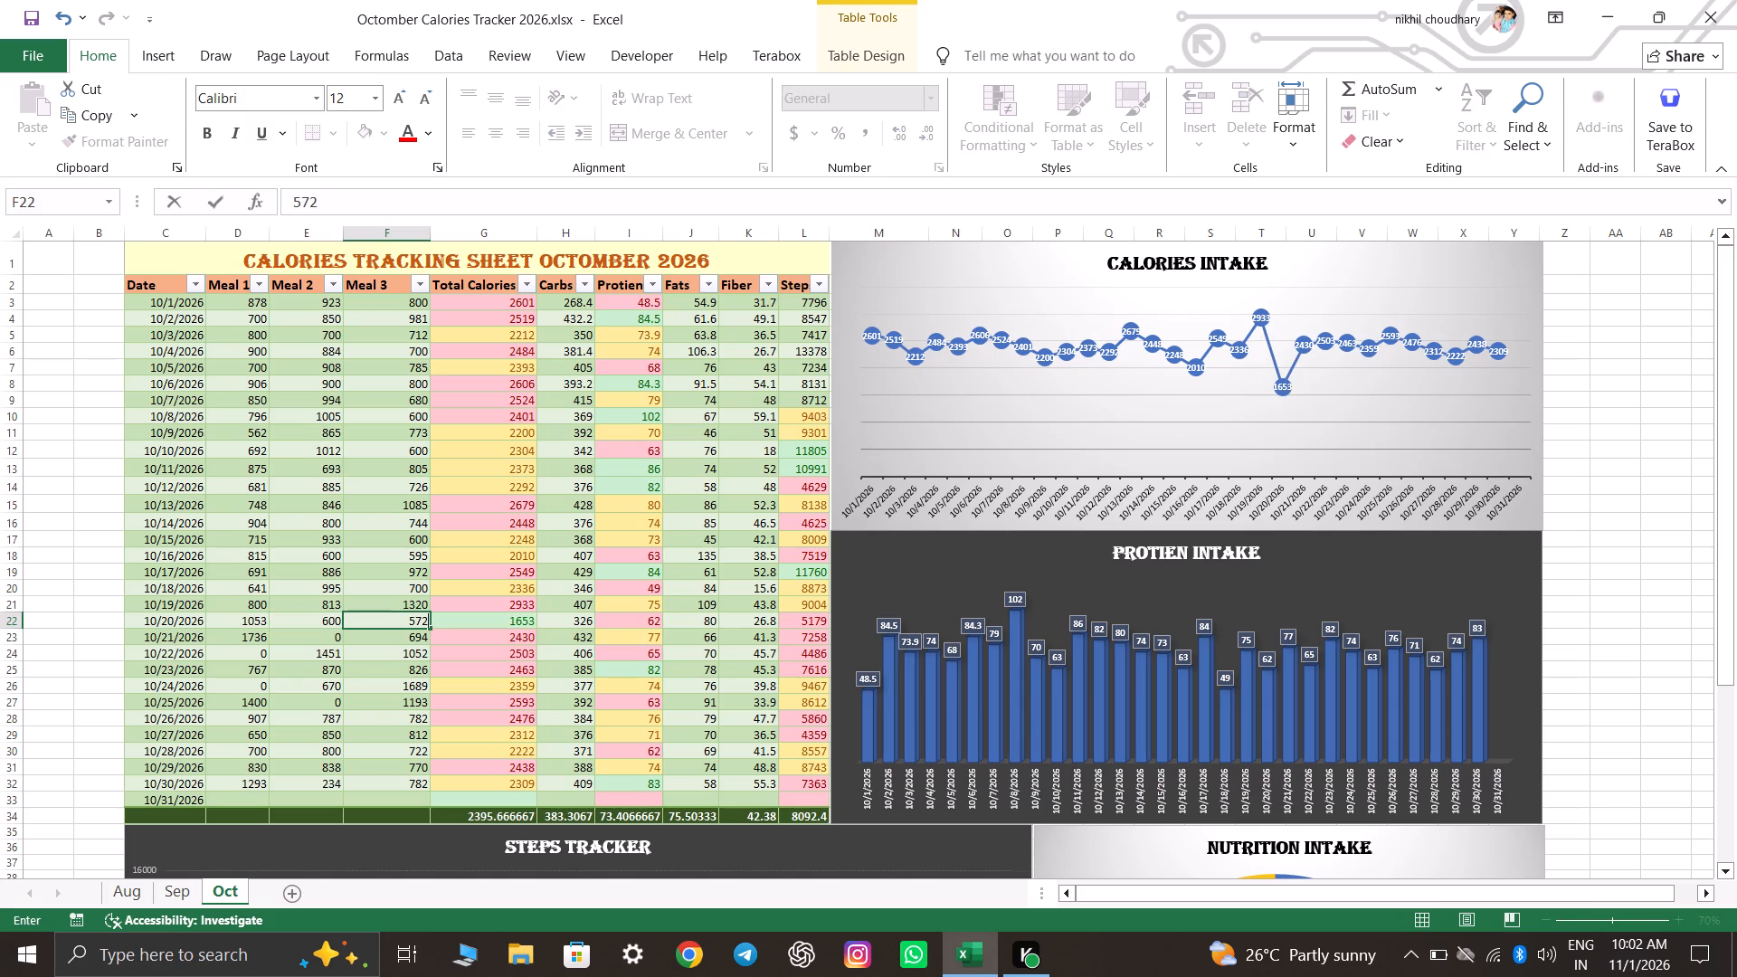
{"action": "key", "text": "Down"}
For 10/21/2026, set Meal 1 to 800 and Meal 2 to 936.
{"action": "key", "text": "Left"}
{"action": "key", "text": "Left"}
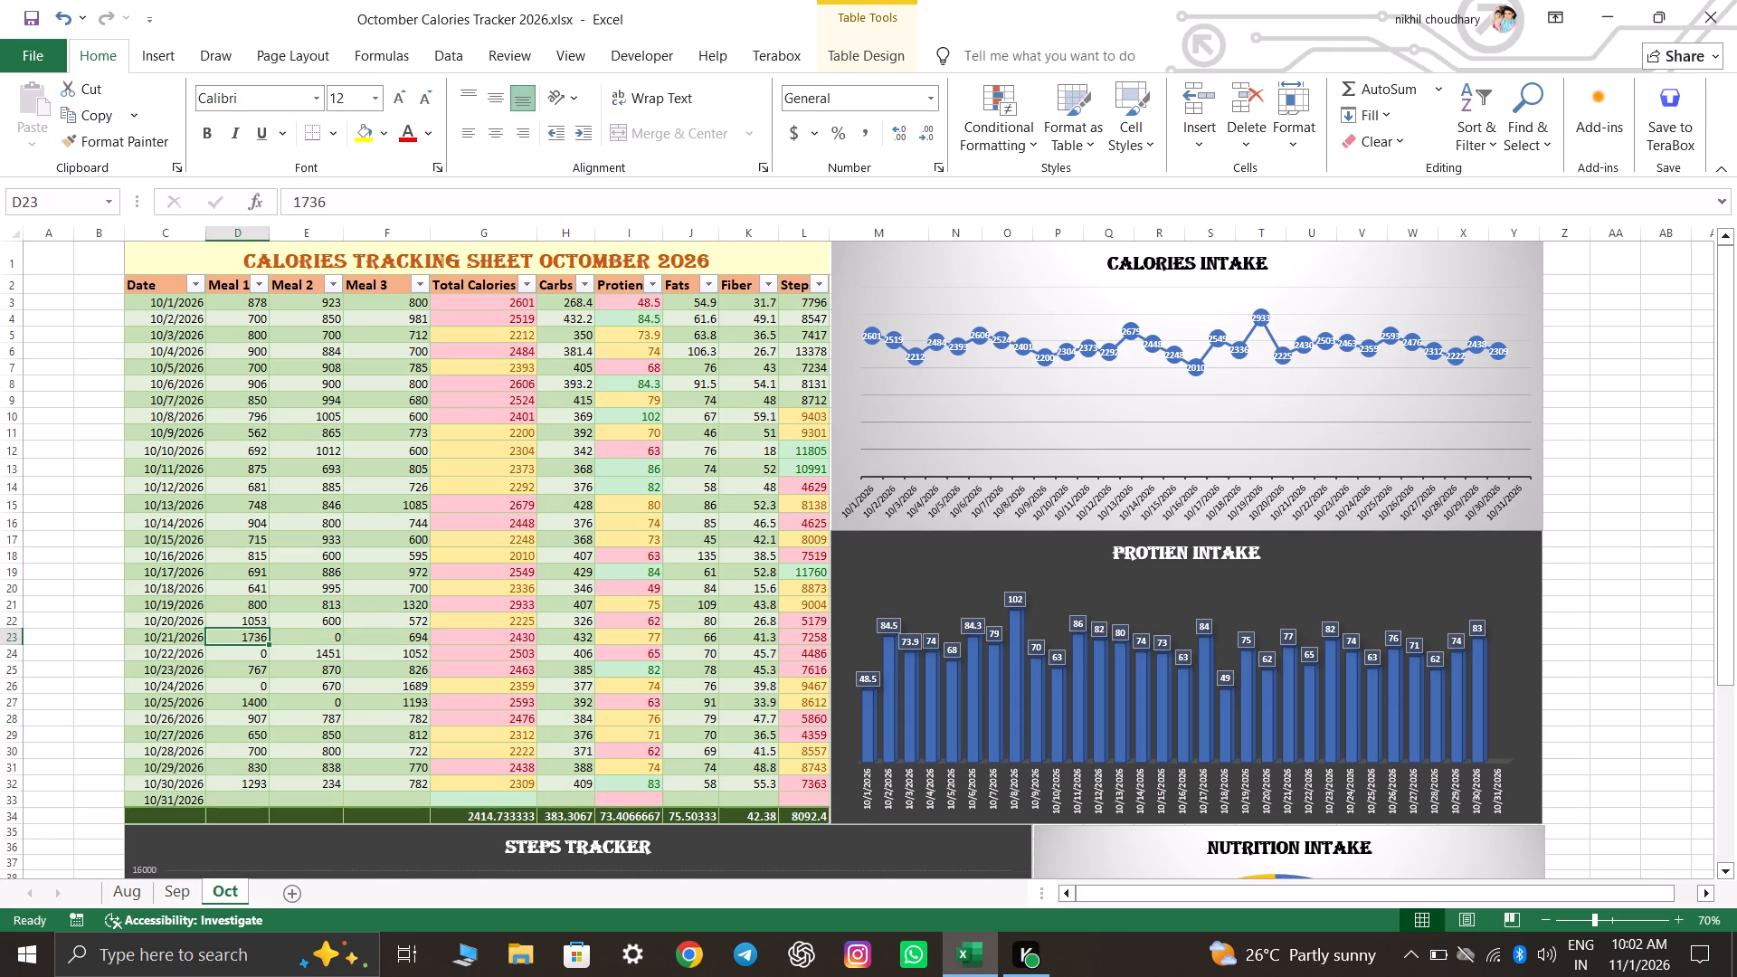
{"action": "key", "text": "8"}
{"action": "type", "text": "00"}
{"action": "key", "text": "Right"}
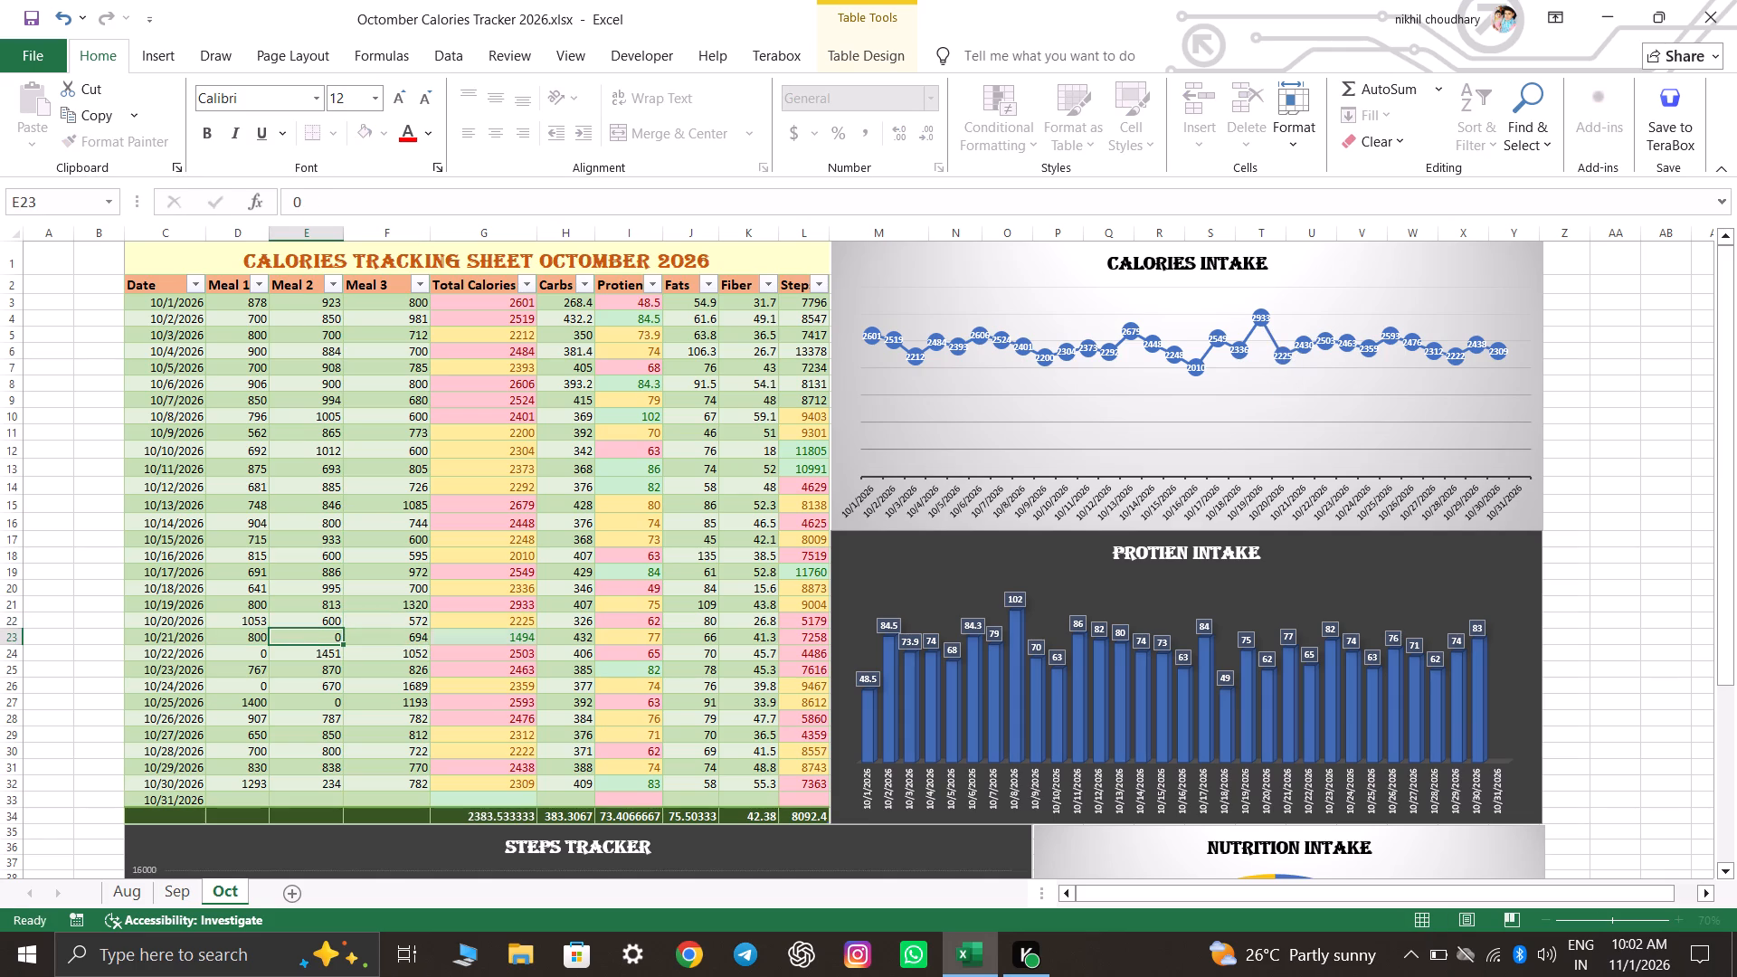
{"action": "type", "text": "936"}
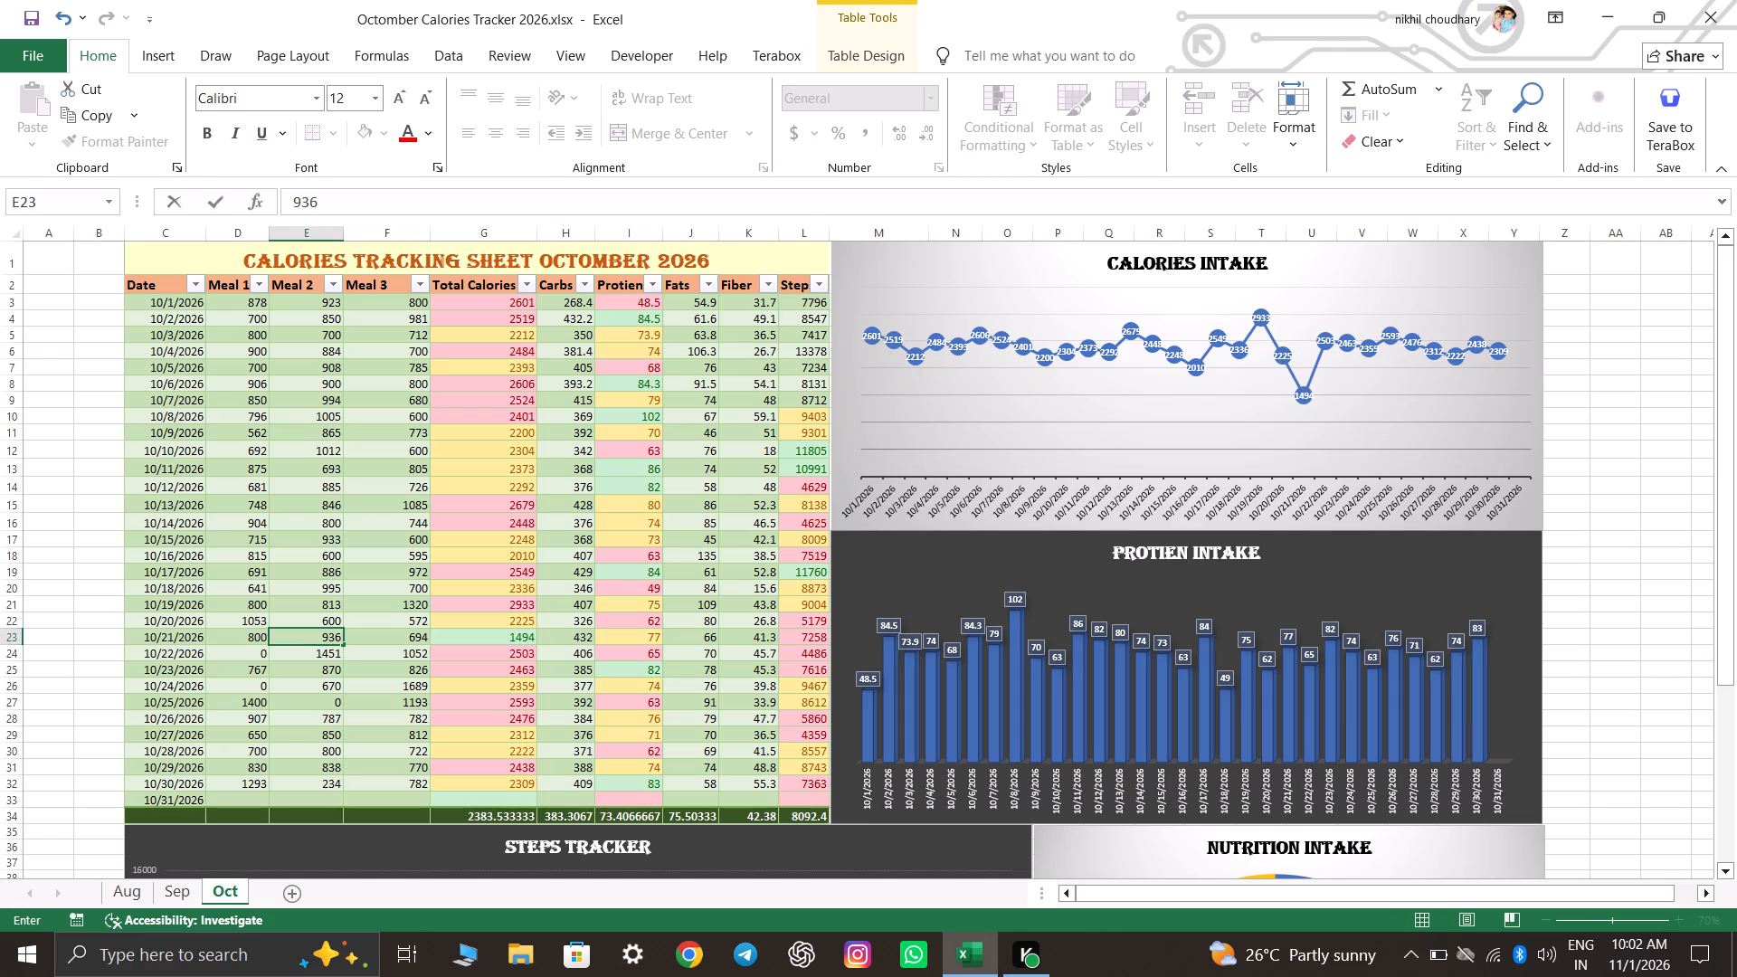
{"action": "key", "text": "Down"}
For 10/22/2026, set Meal 2 to 751 and Meal 1 to 700.
{"action": "key", "text": "Left"}
{"action": "key", "text": "Down"}
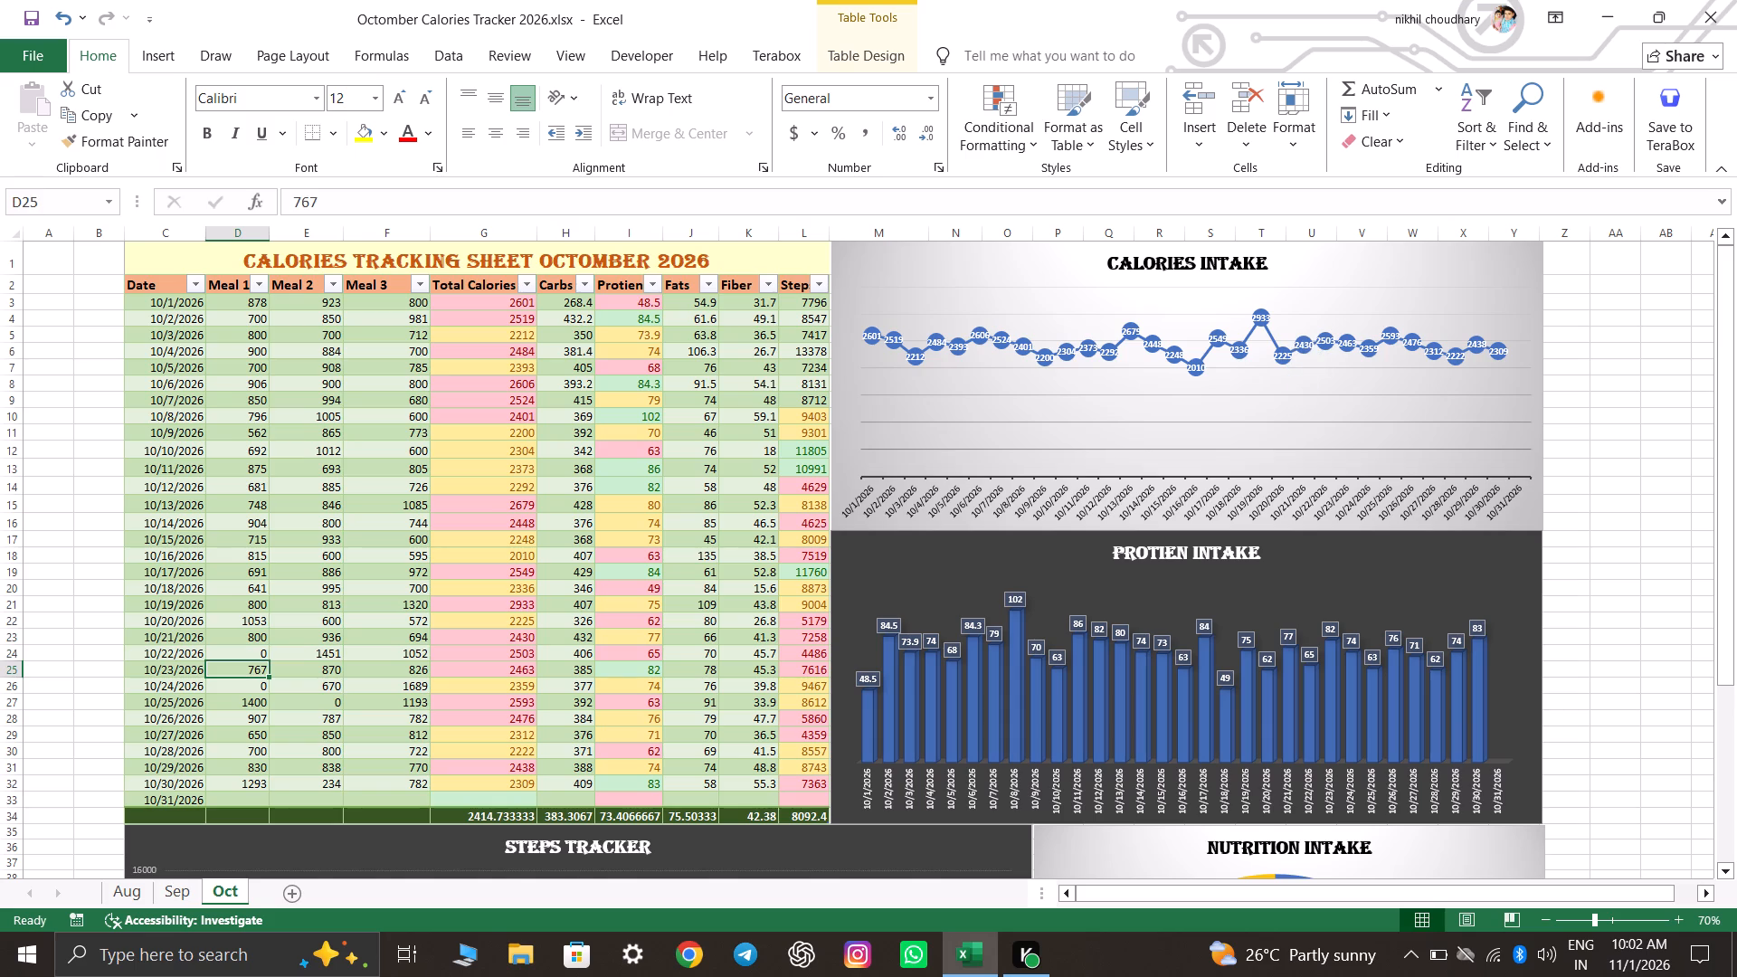
{"action": "key", "text": "Right"}
{"action": "key", "text": "Up"}
{"action": "type", "text": "751"}
{"action": "key", "text": "Left"}
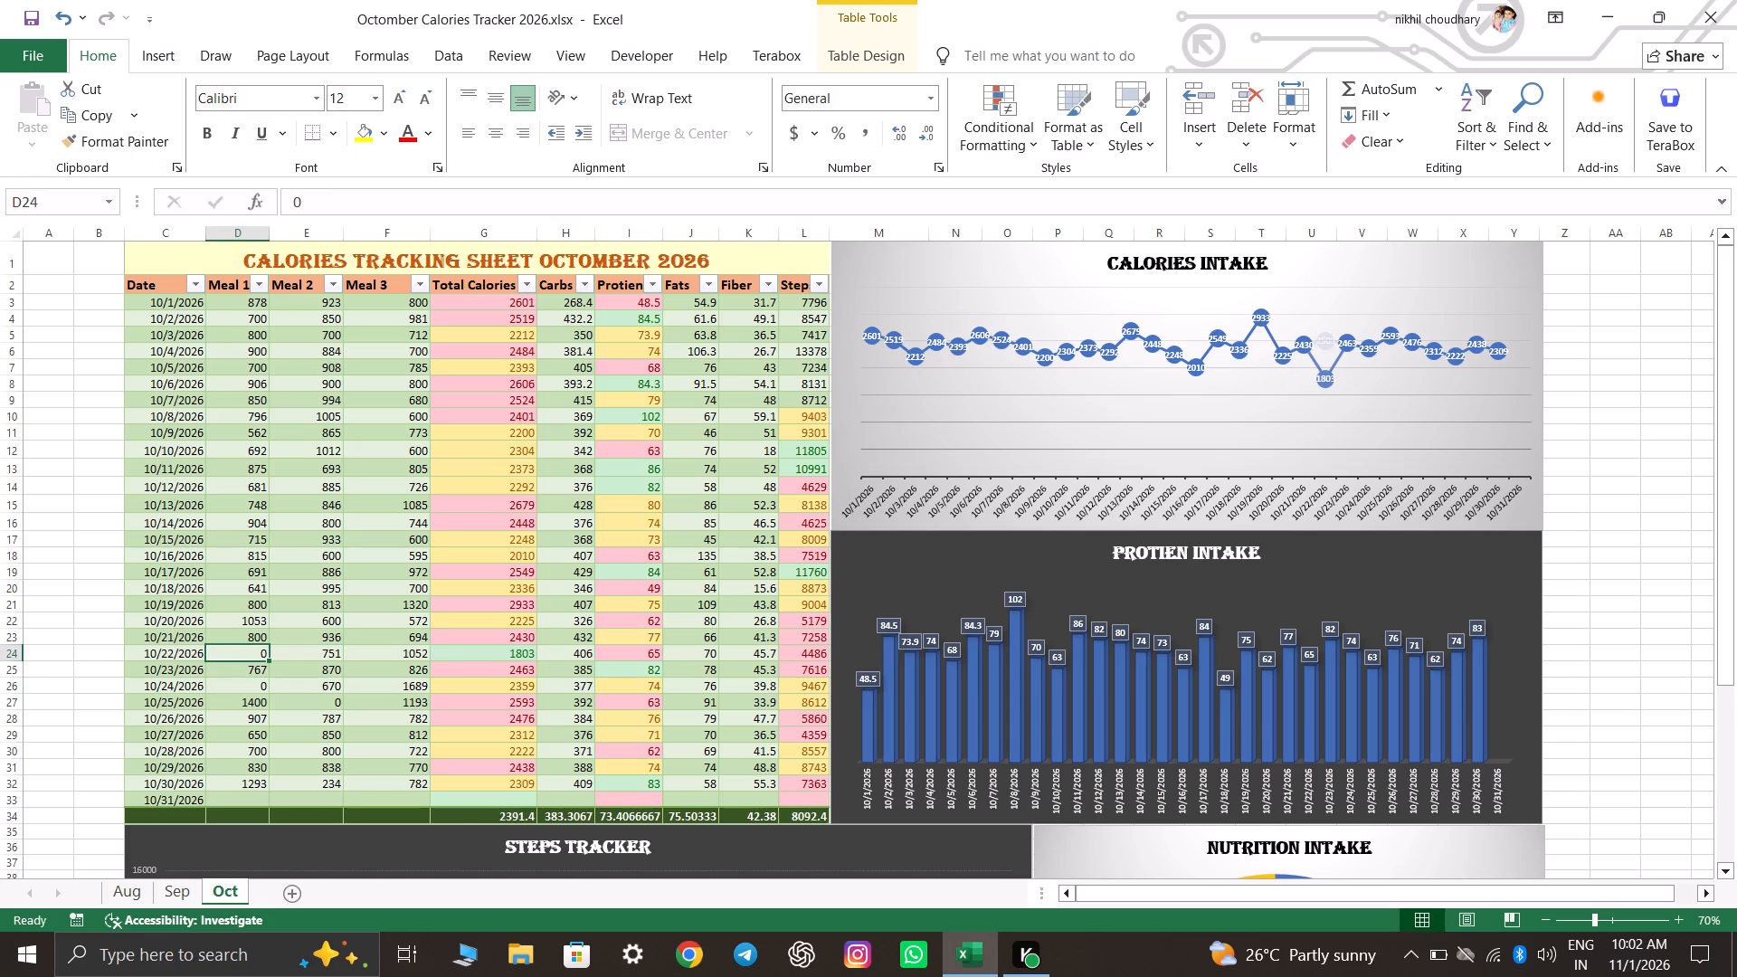
{"action": "type", "text": "700"}
{"action": "key", "text": "Down"}
For 10/24/2026, set Meal 3 to 889 and Meal 1 to 800.
{"action": "key", "text": "Down"}
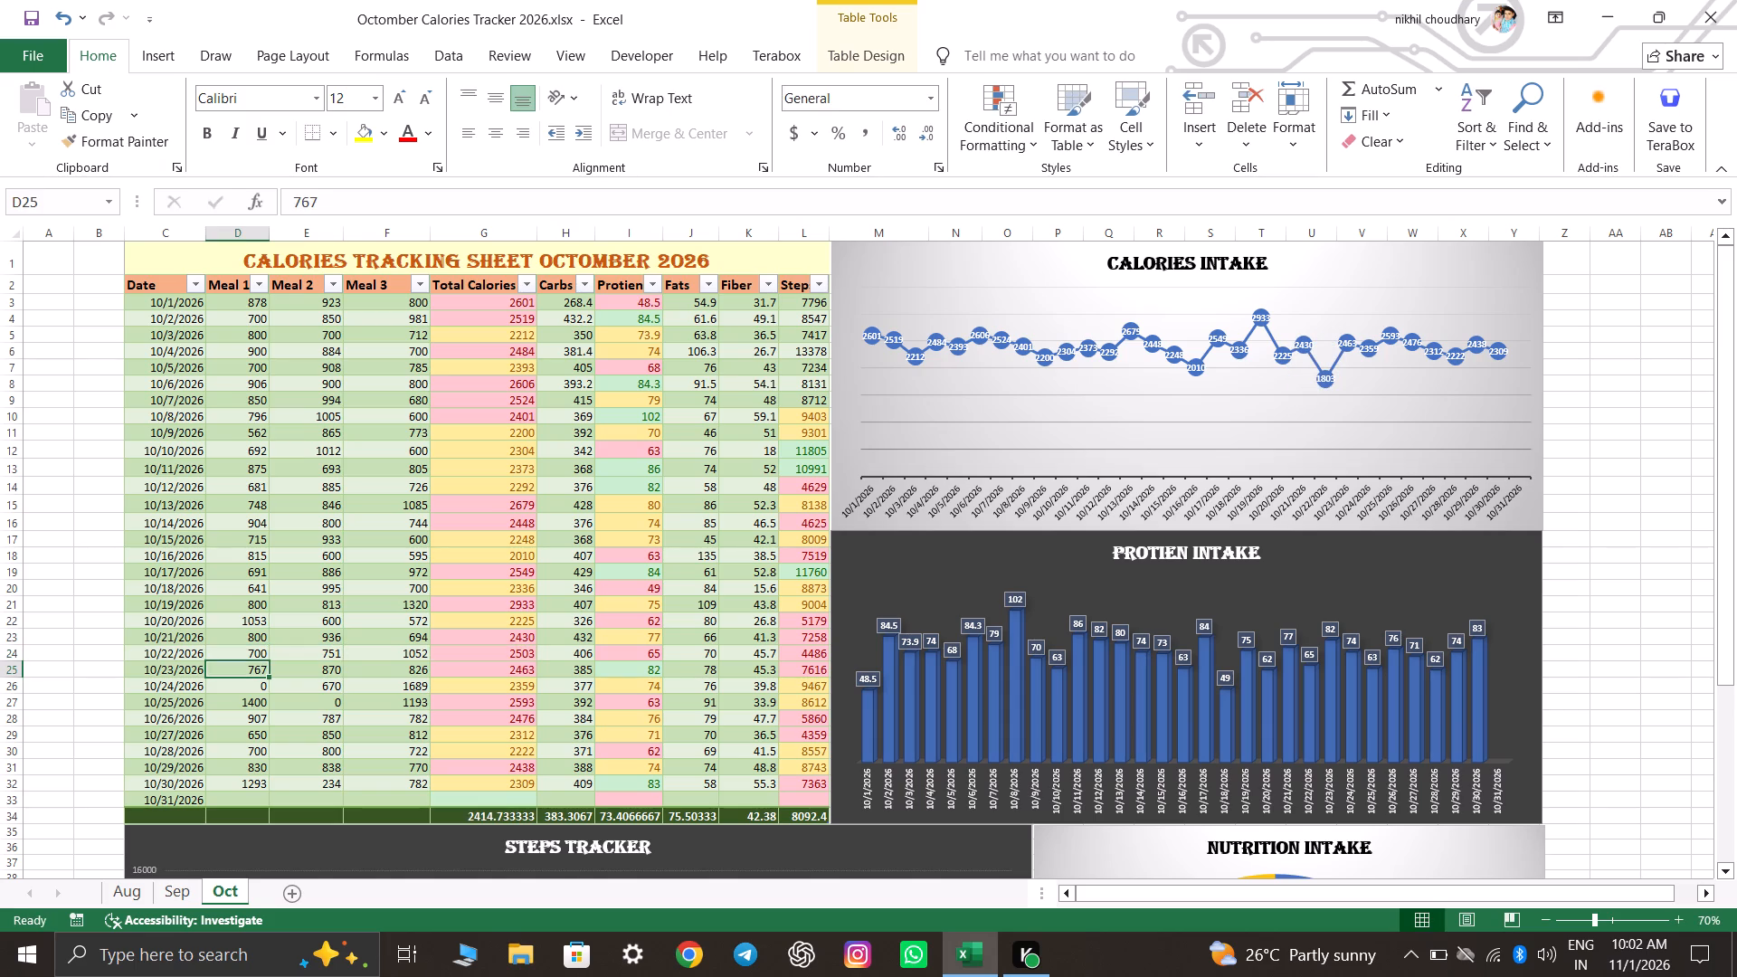
{"action": "key", "text": "Right"}
{"action": "key", "text": "Right"}
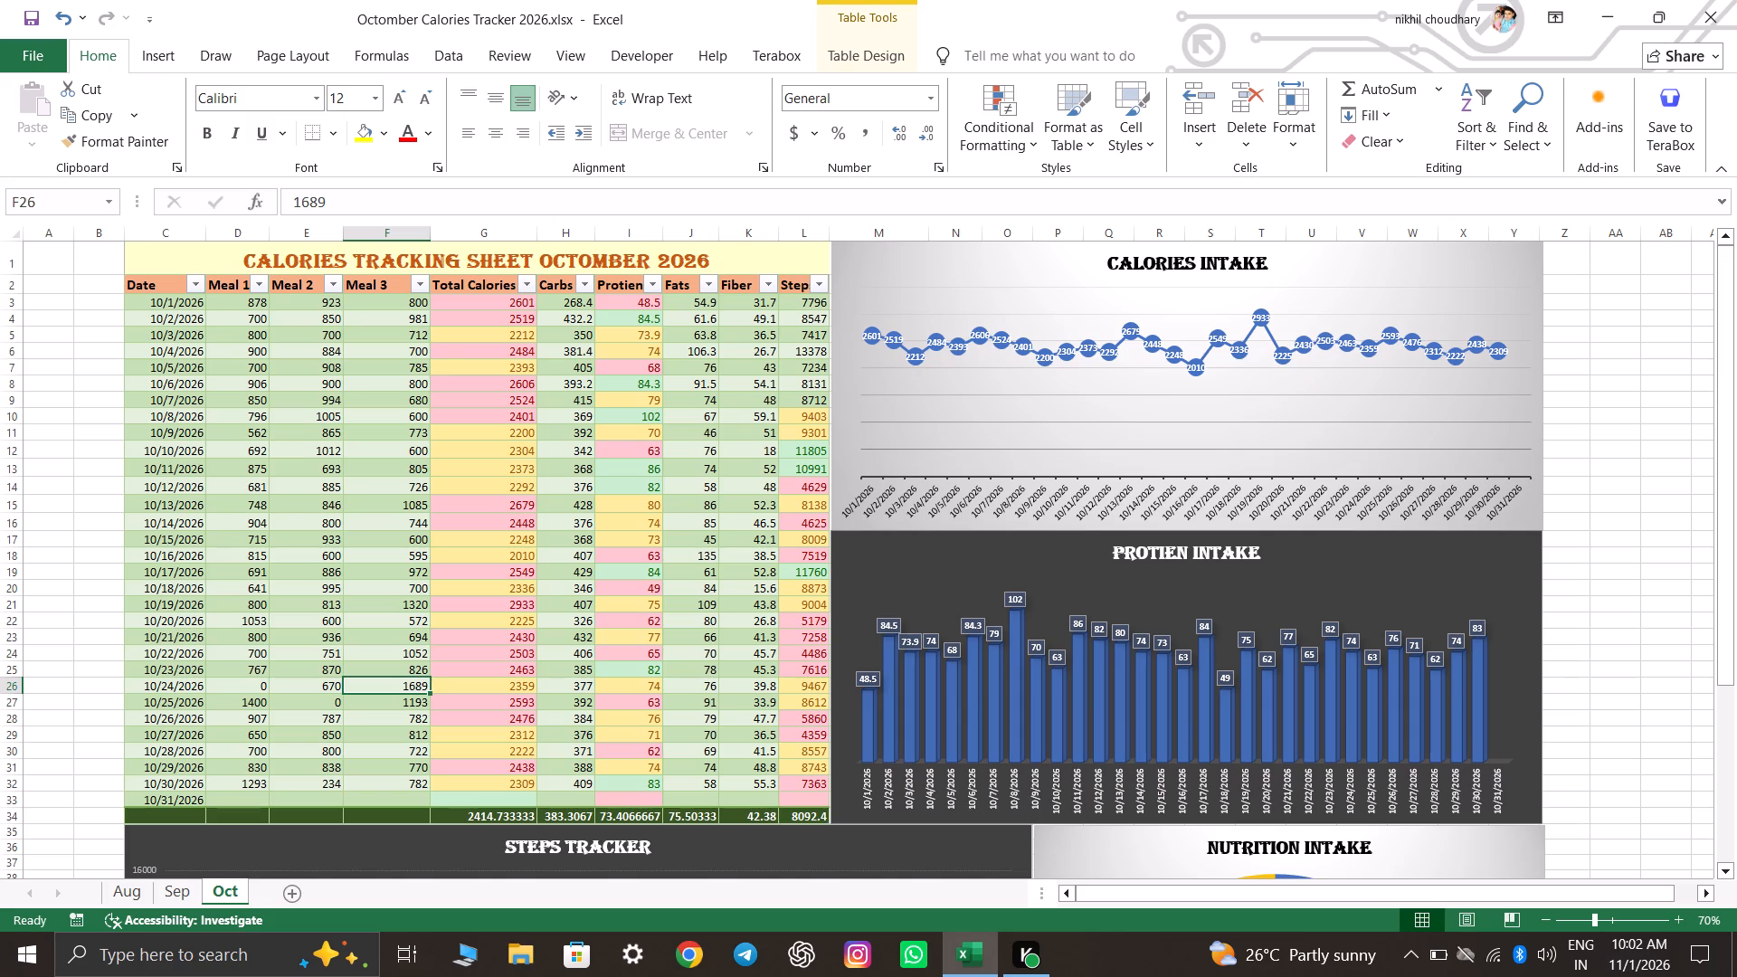
{"action": "type", "text": "889"}
{"action": "key", "text": "Left"}
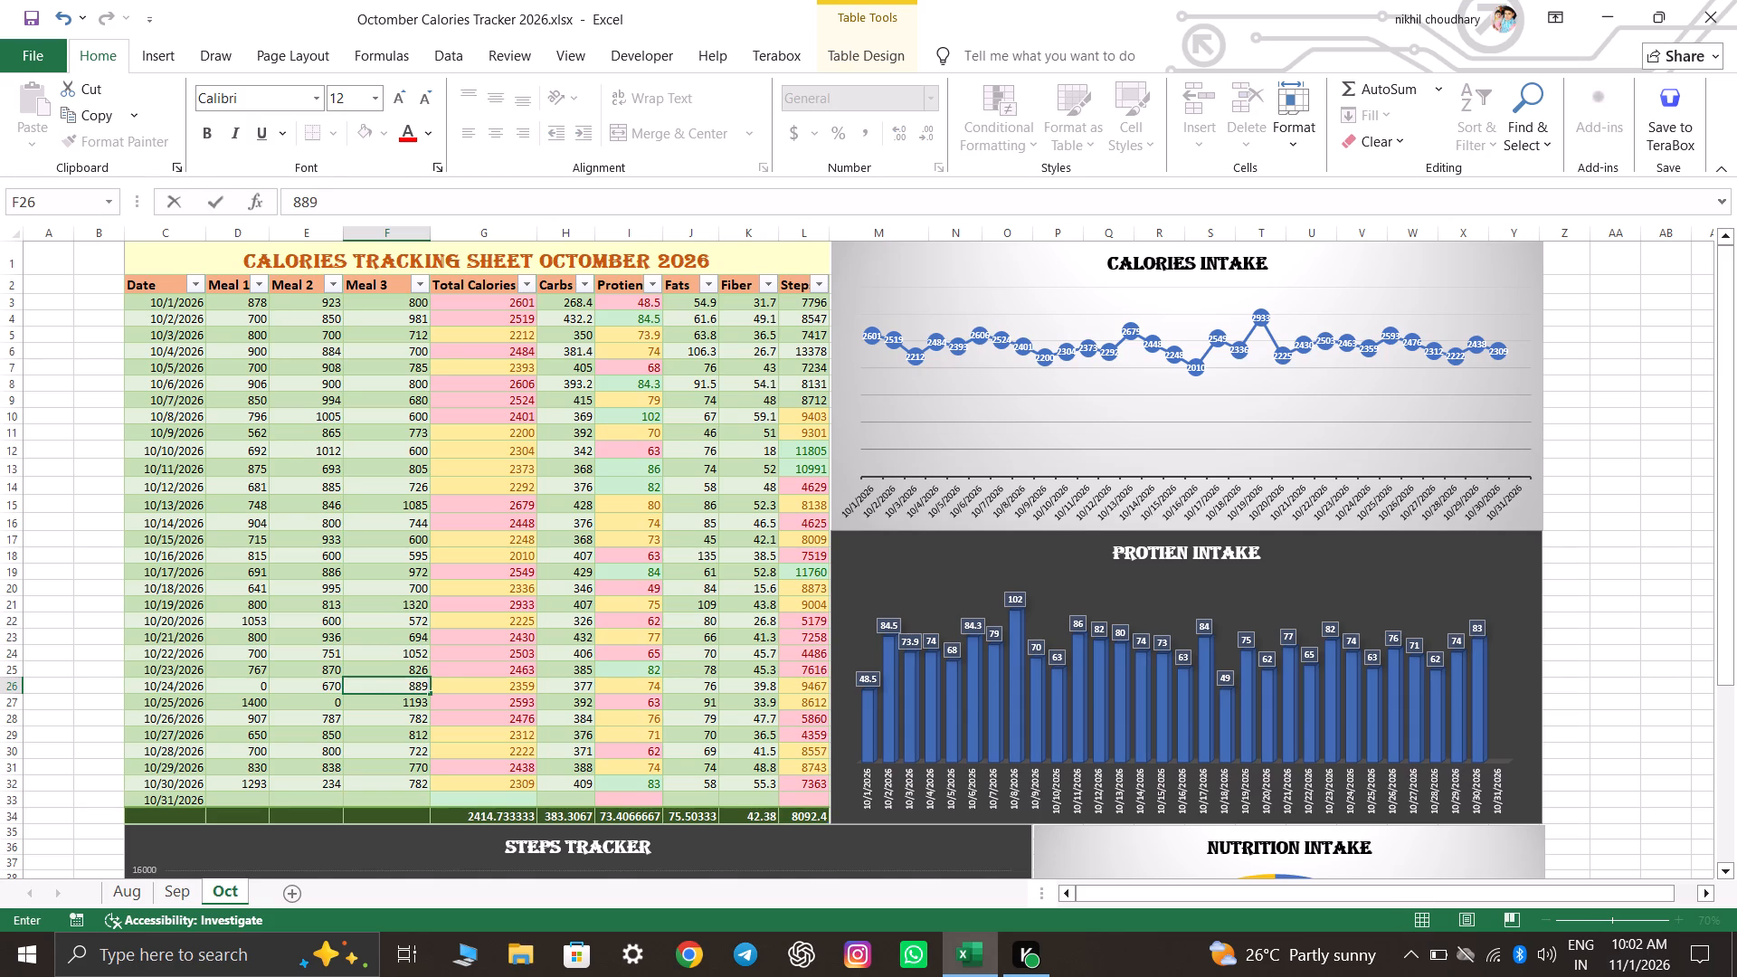
{"action": "key", "text": "Left"}
{"action": "type", "text": "800"}
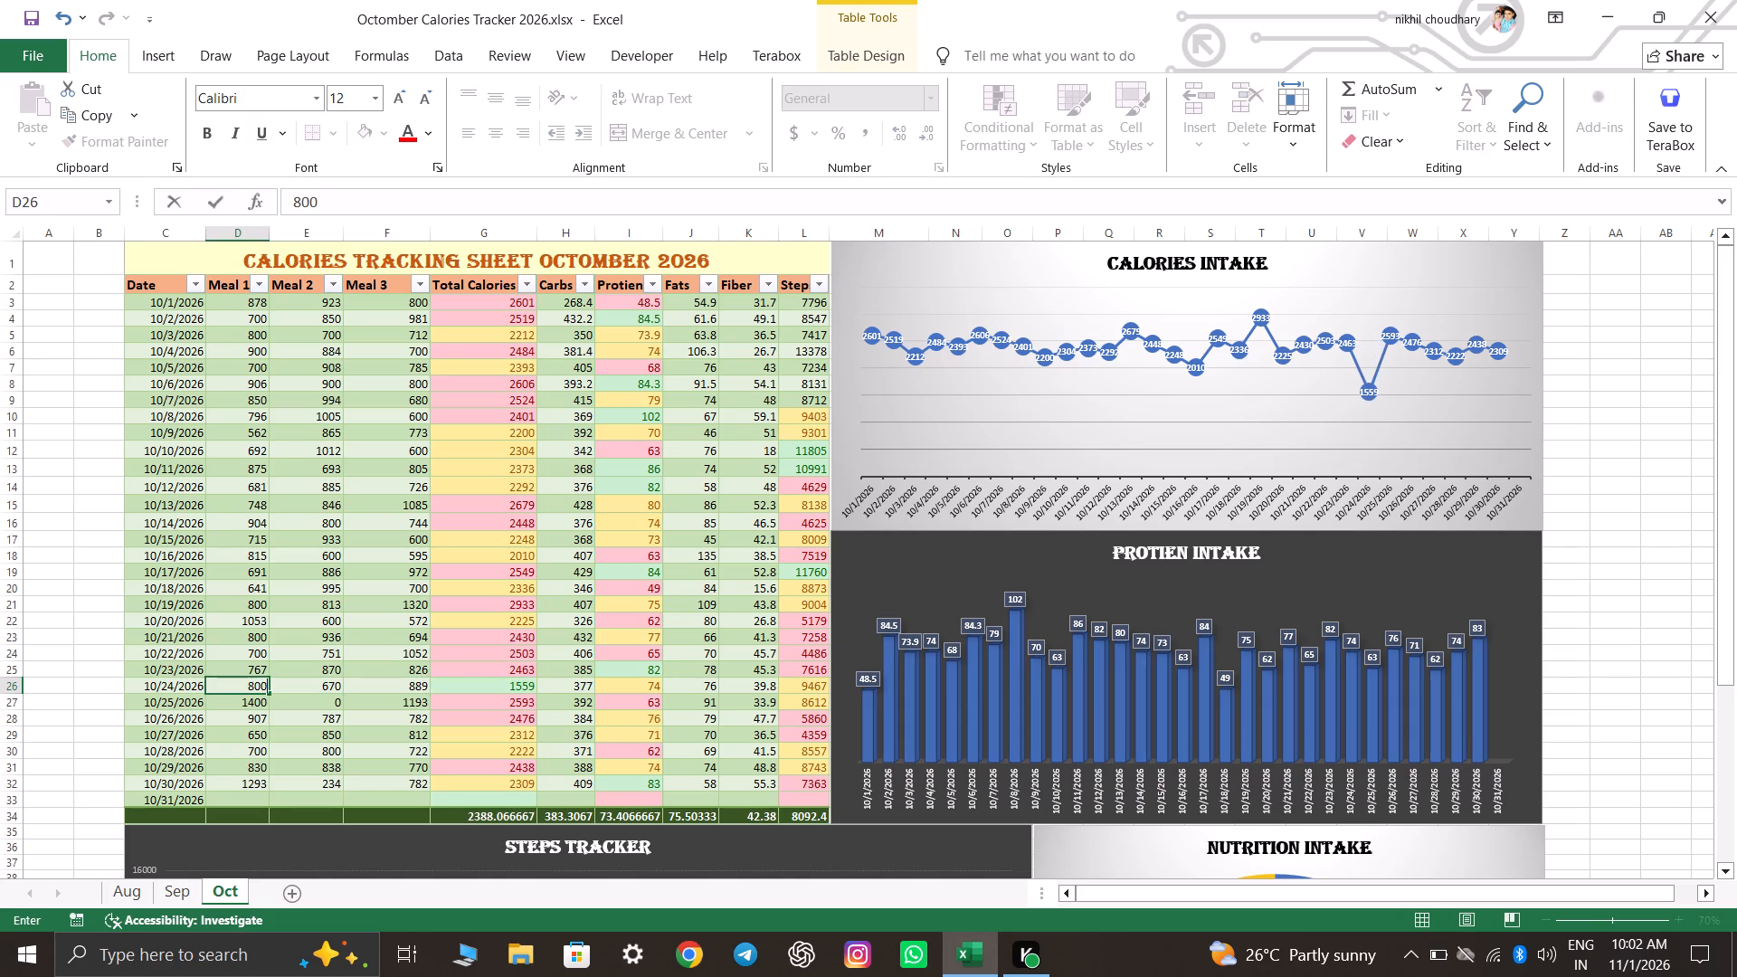
{"action": "key", "text": "Down"}
For 10/25/2026, set both Meal 1 and Meal 2 to 700.
{"action": "key", "text": "Right"}
{"action": "key", "text": "Left"}
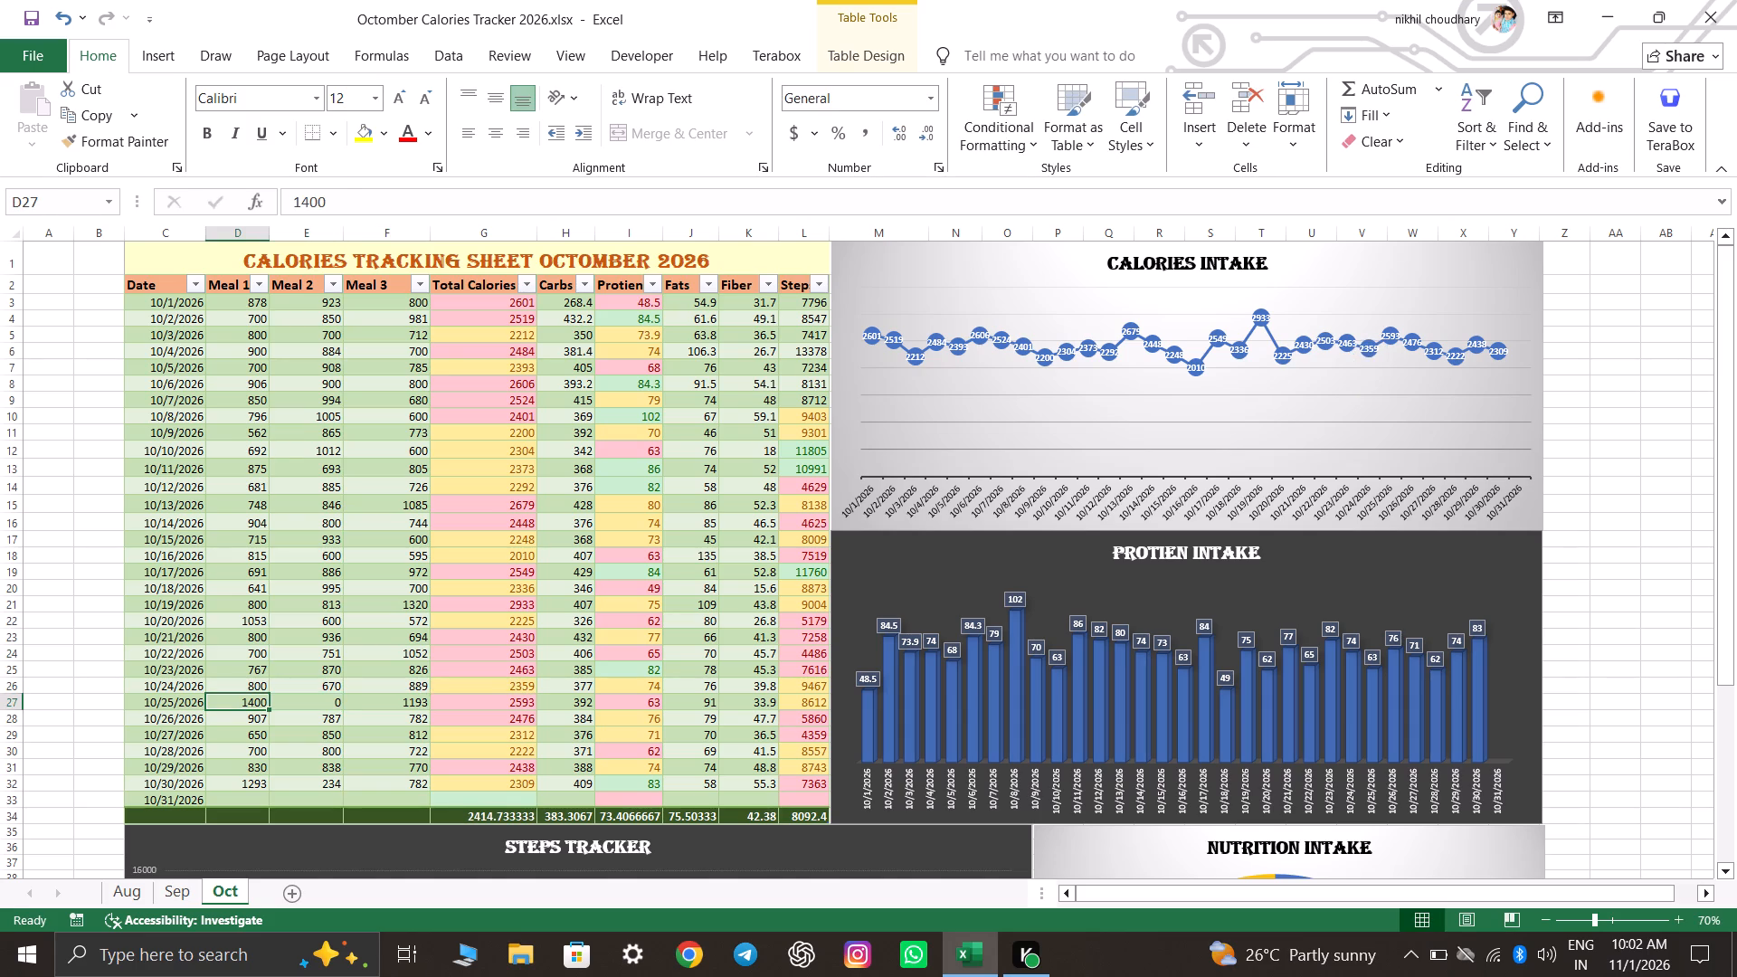
{"action": "type", "text": "700"}
{"action": "key", "text": "Right"}
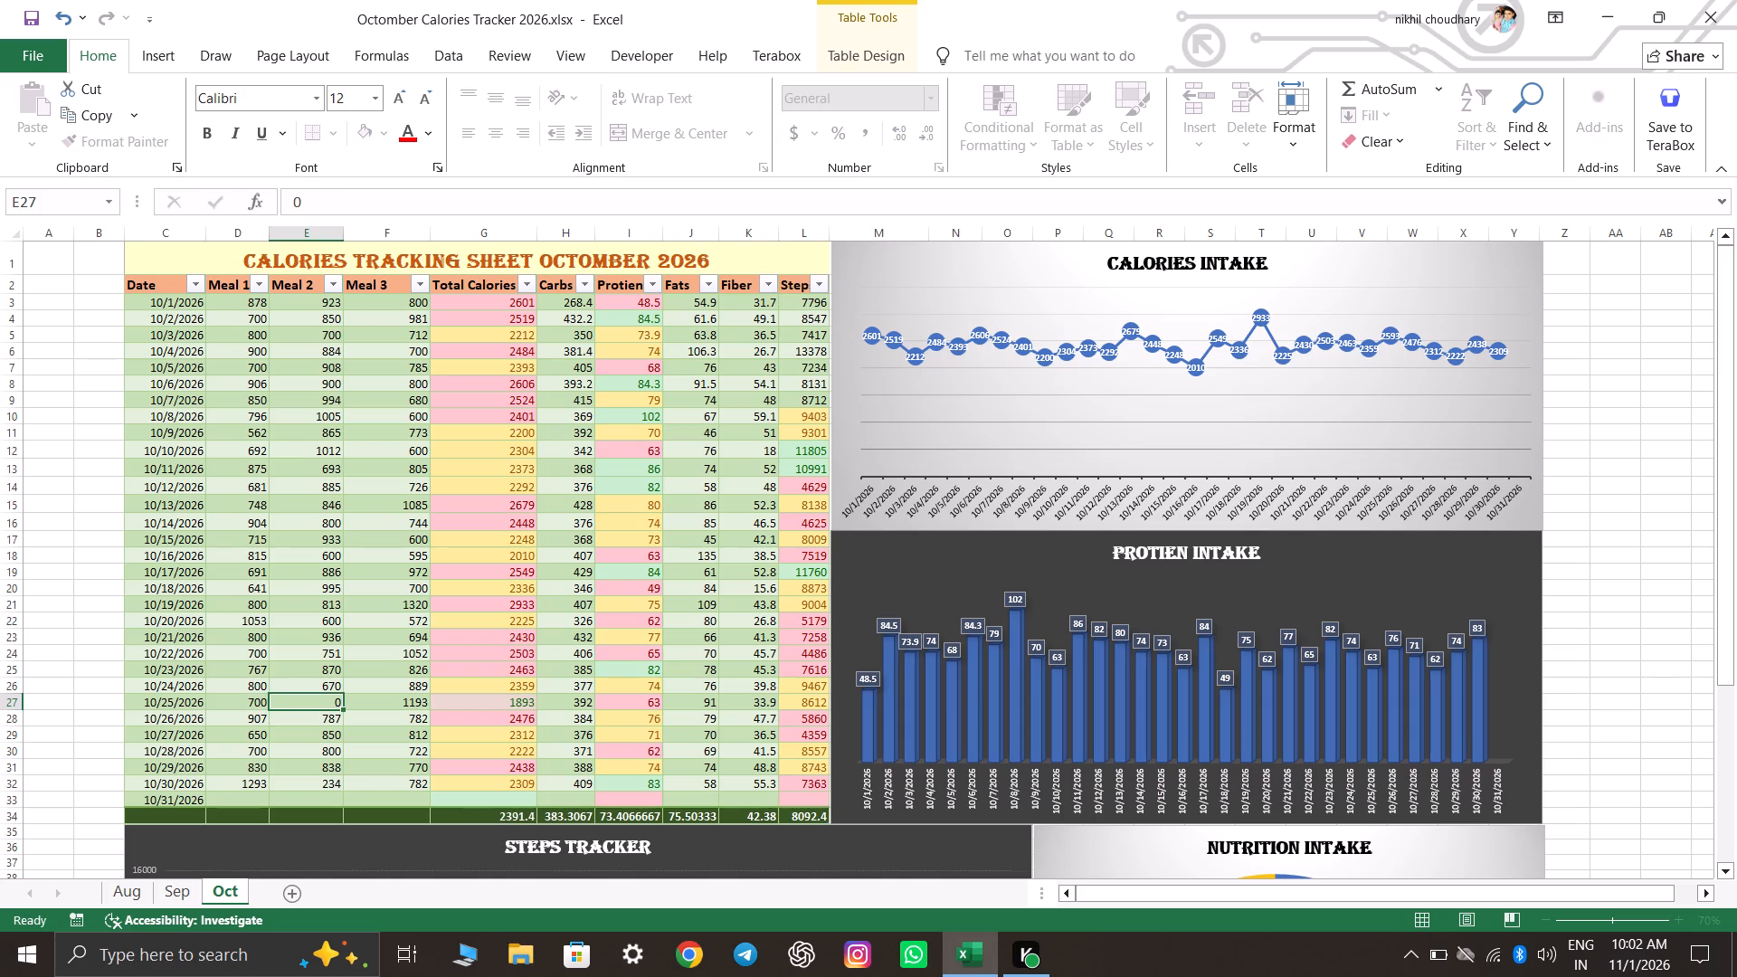
{"action": "type", "text": "700"}
{"action": "key", "text": "Down"}
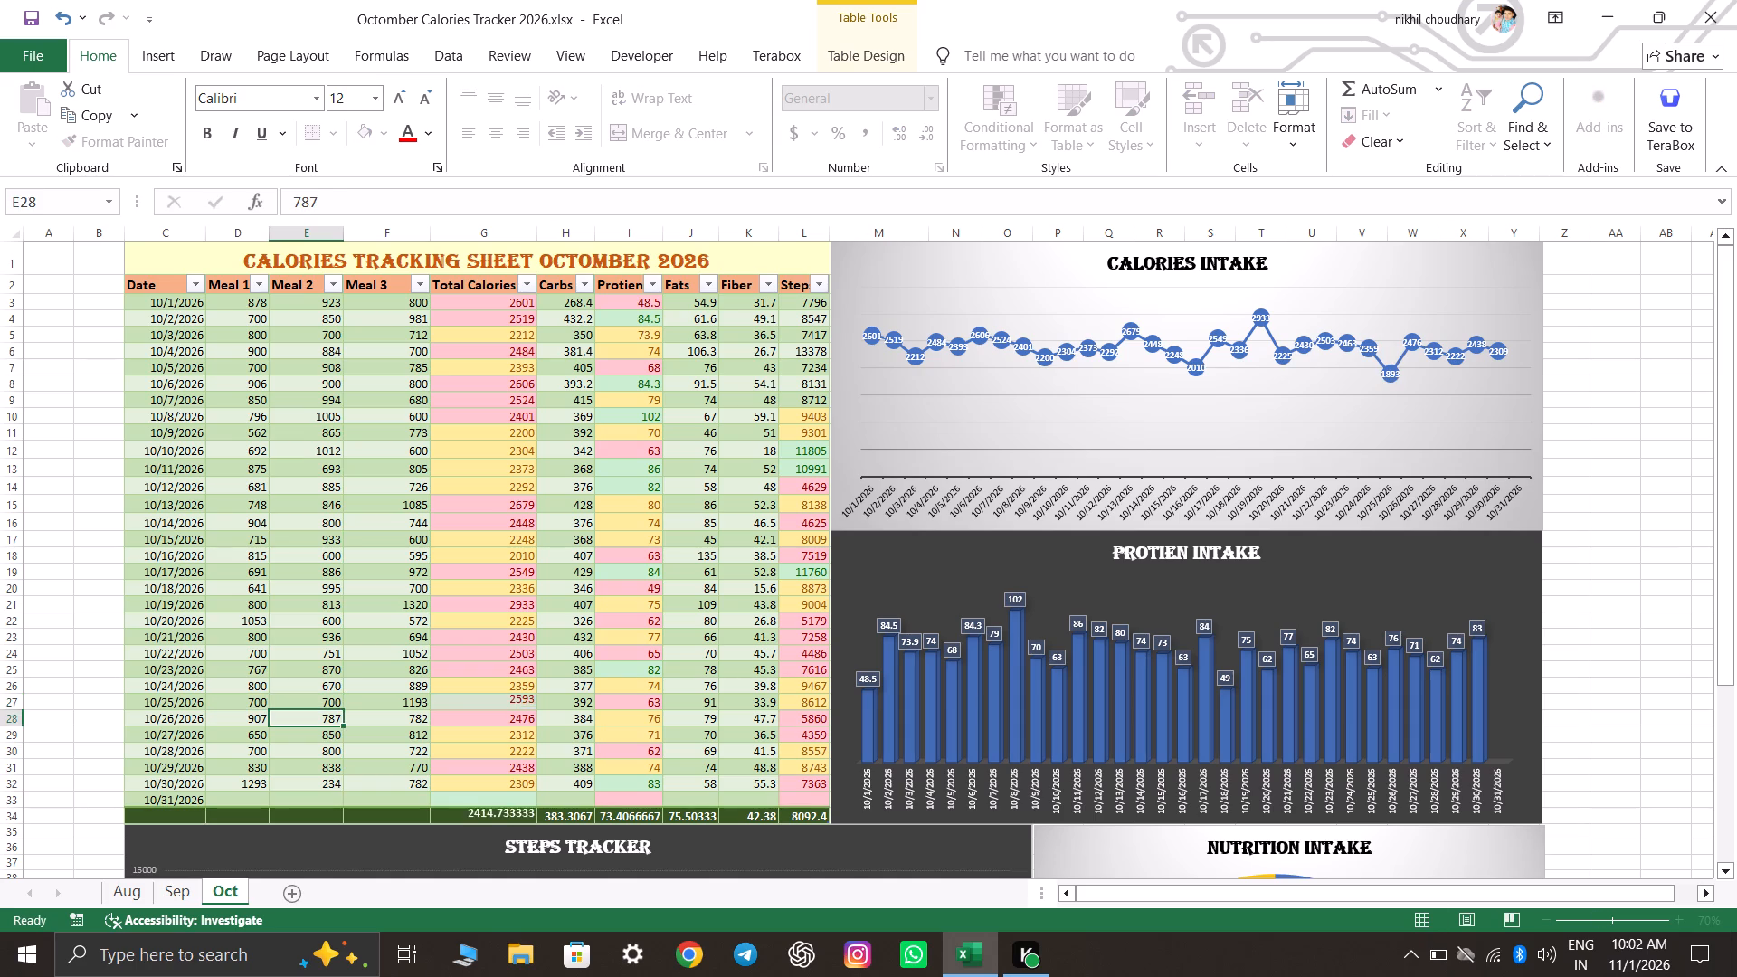
Check the October meal columns across the month's later dates for any remaining zero entries.
{"action": "key", "text": "Down"}
{"action": "key", "text": "Down"}
{"action": "key", "text": "Down"}
{"action": "key", "text": "Up"}
{"action": "key", "text": "Up"}
{"action": "key", "text": "Up"}
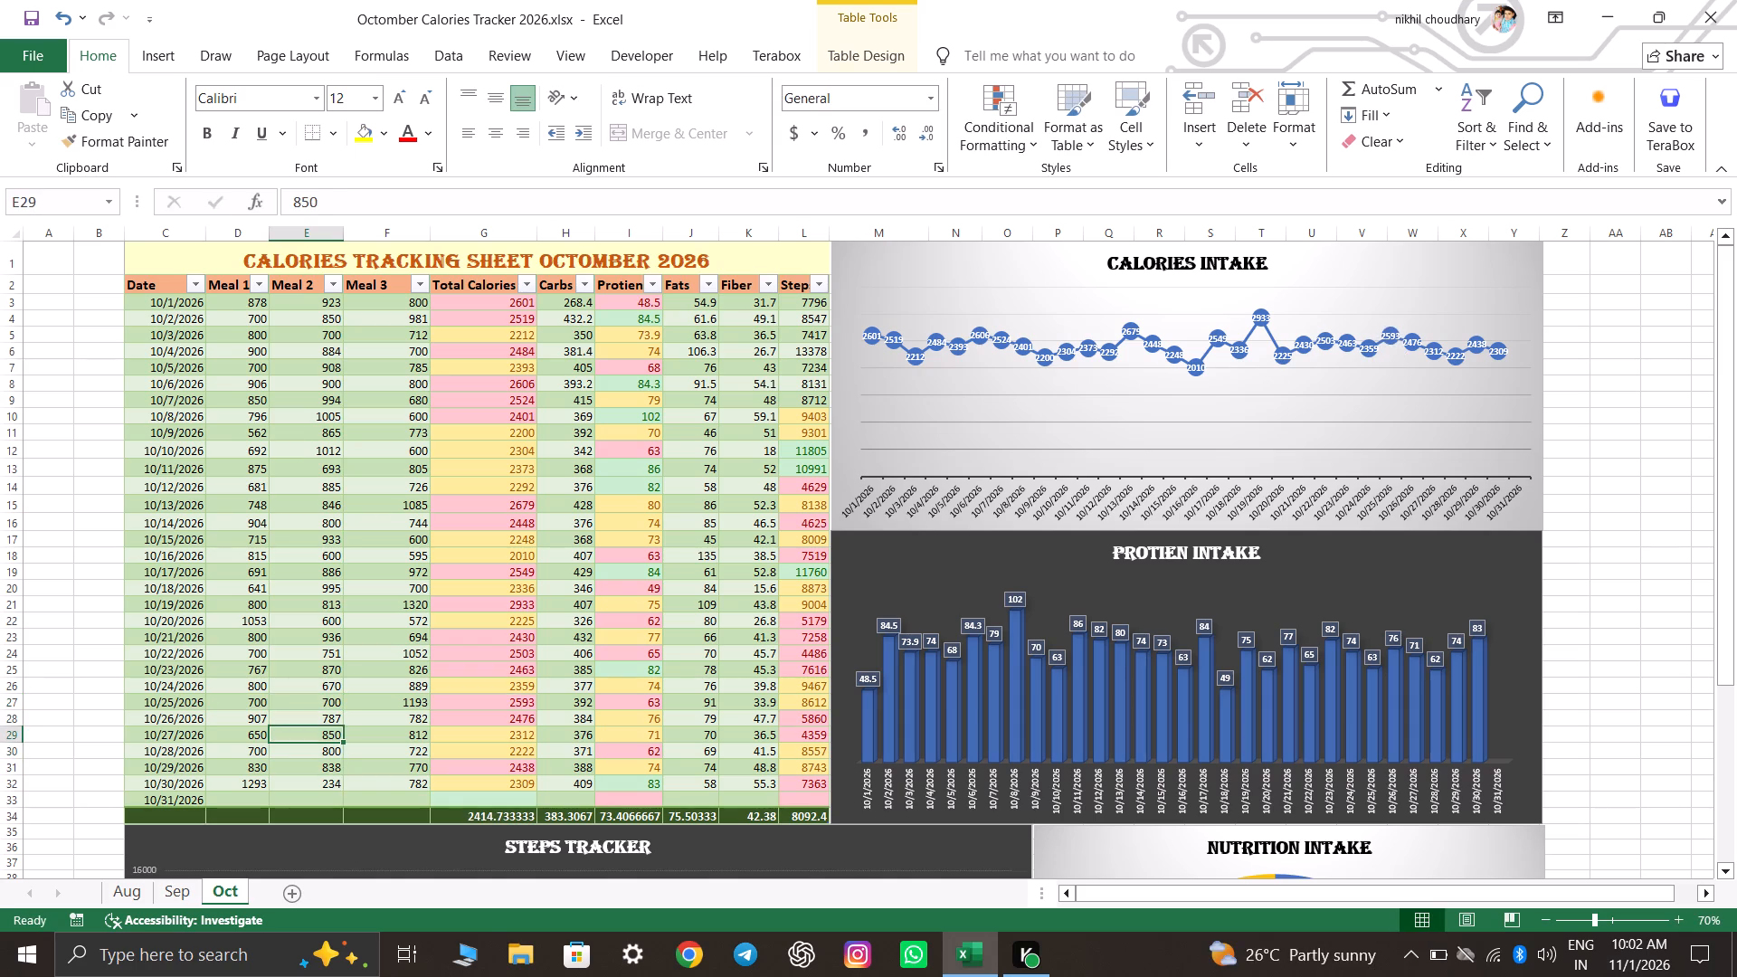
{"action": "key", "text": "Up"}
{"action": "key", "text": "Up"}
{"action": "key", "text": "Up"}
{"action": "key", "text": "Up"}
{"action": "key", "text": "Up"}
{"action": "key", "text": "Up"}
{"action": "key", "text": "Up"}
{"action": "key", "text": "Up"}
{"action": "key", "text": "Up"}
{"action": "key", "text": "Up"}
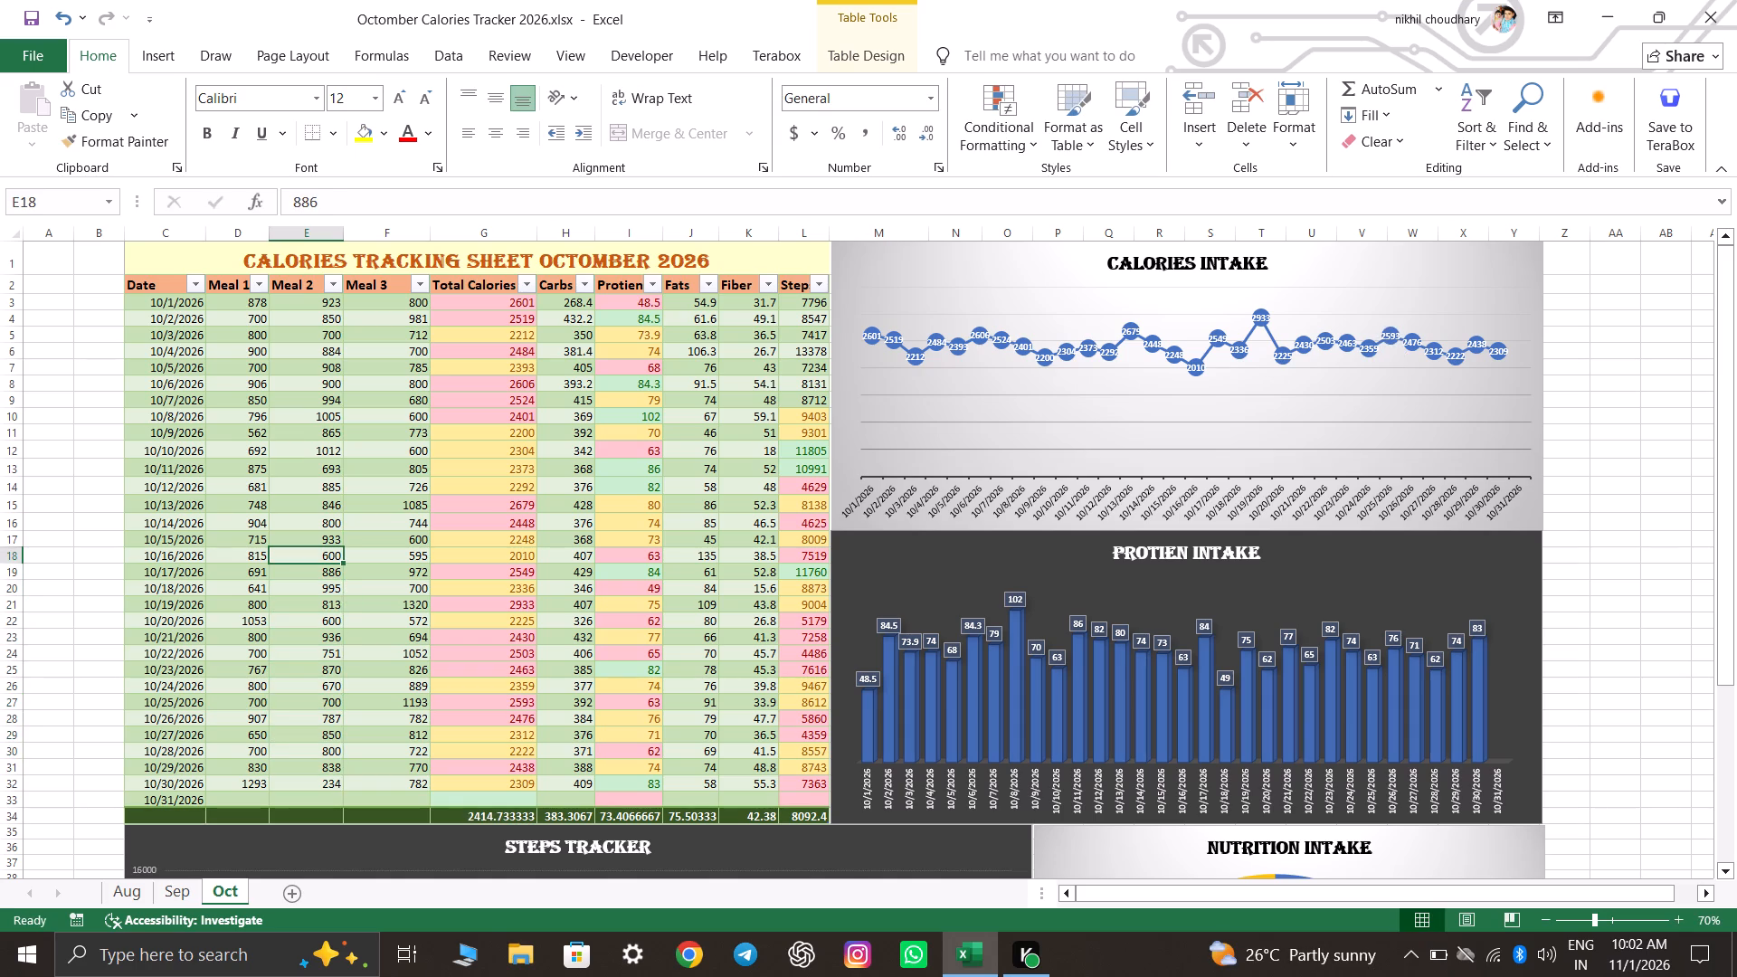
Save the workbook with the revised October meal entries.
{"action": "key", "text": "ctrl+s"}
{"action": "key", "text": "ctrl+s"}
{"action": "key", "text": "ctrl+s"}
{"action": "key", "text": "ctrl+s"}
{"action": "key", "text": "ctrl+s"}
{"action": "key", "text": "ctrl+s"}
Review the October sheet's table and its calories, protein, steps and nutrition charts.
{"action": "scroll", "coordinate": [605, 723], "scroll_direction": "down", "scroll_amount": 12}
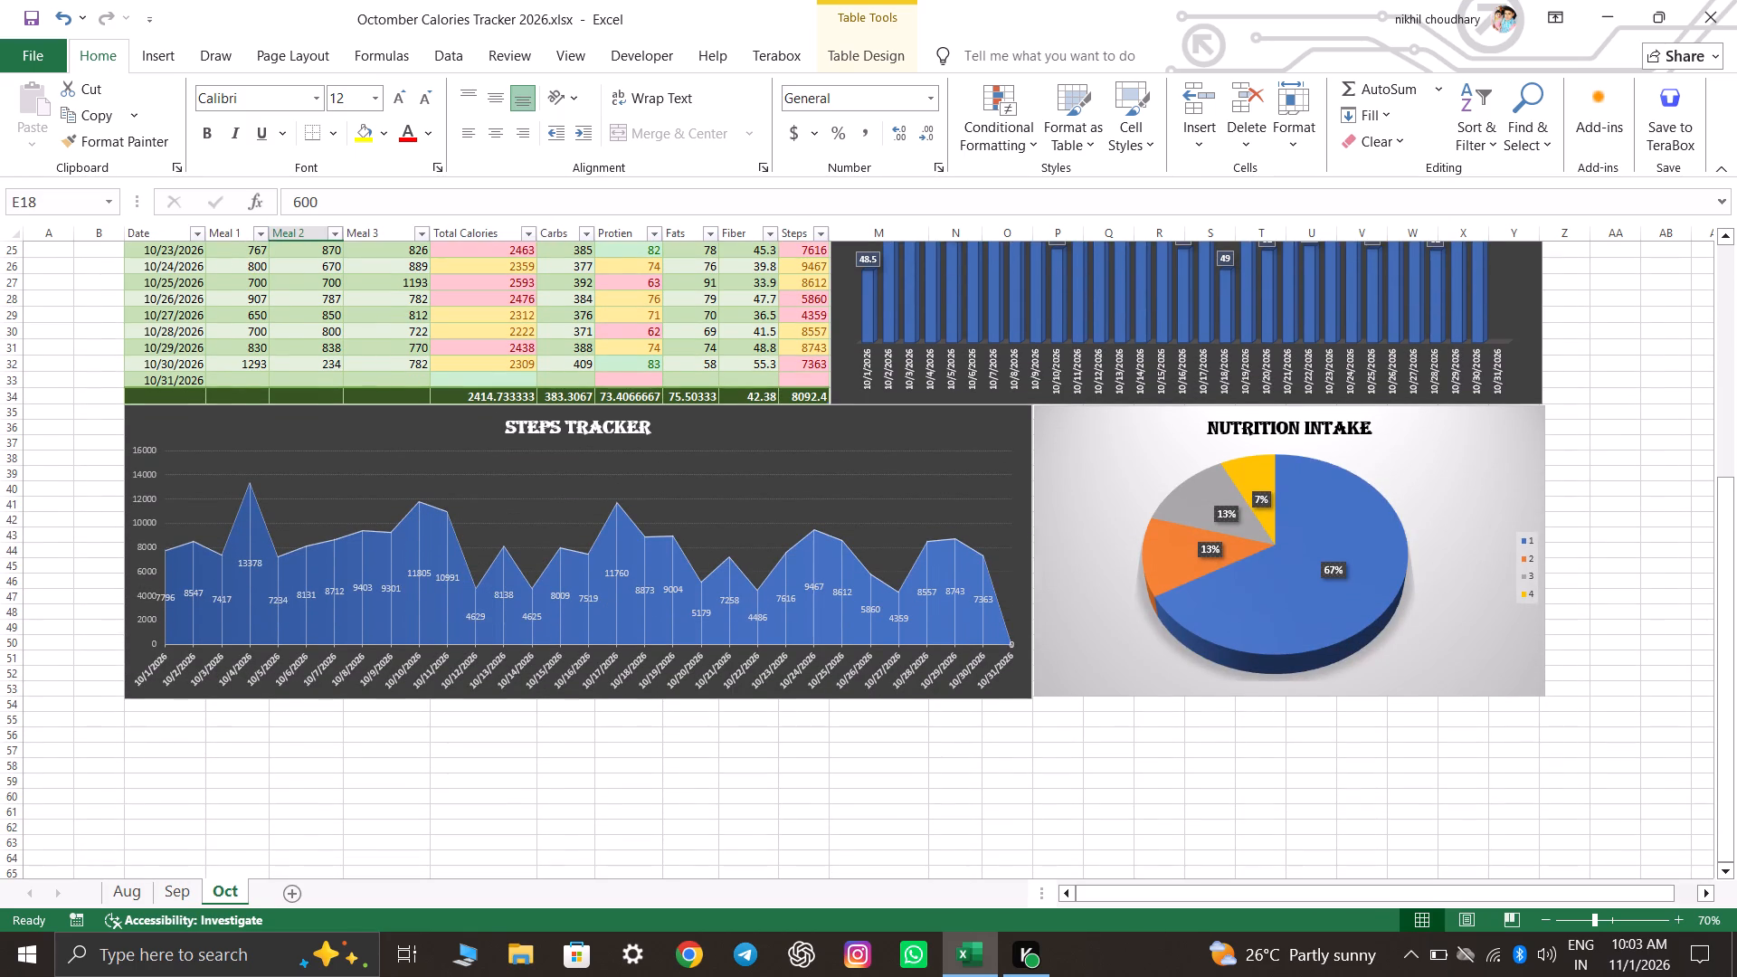
{"action": "left_click", "coordinate": [703, 948]}
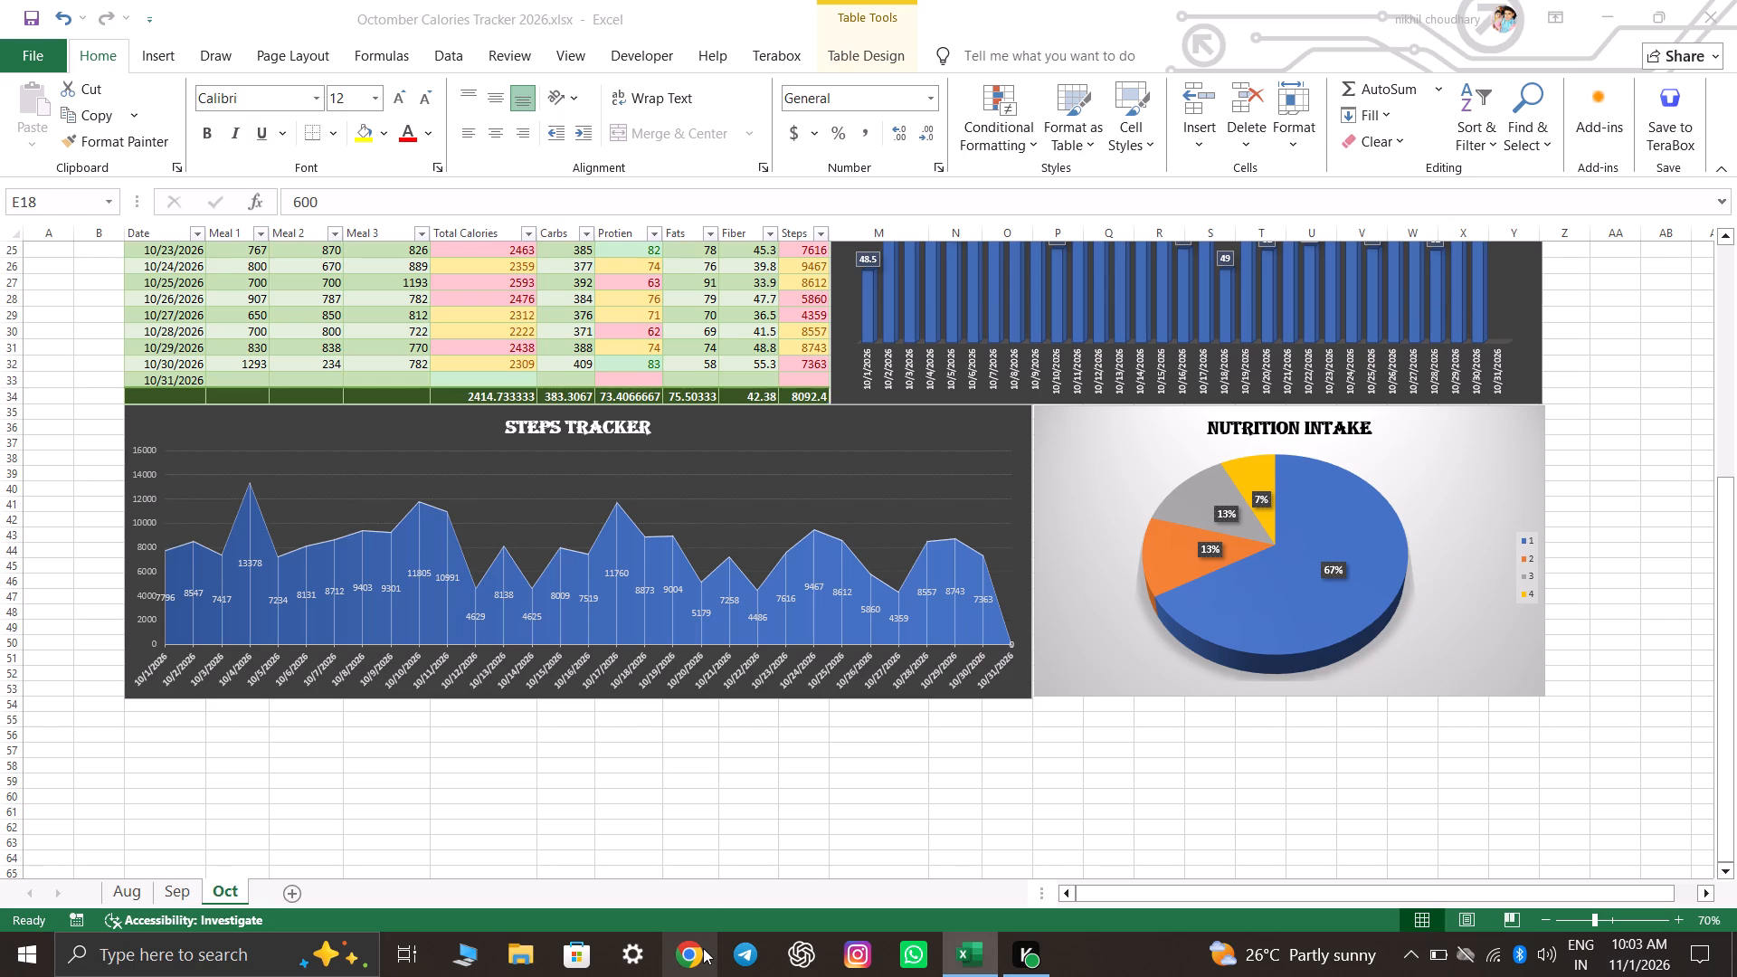
{"action": "left_click", "coordinate": [1618, 20]}
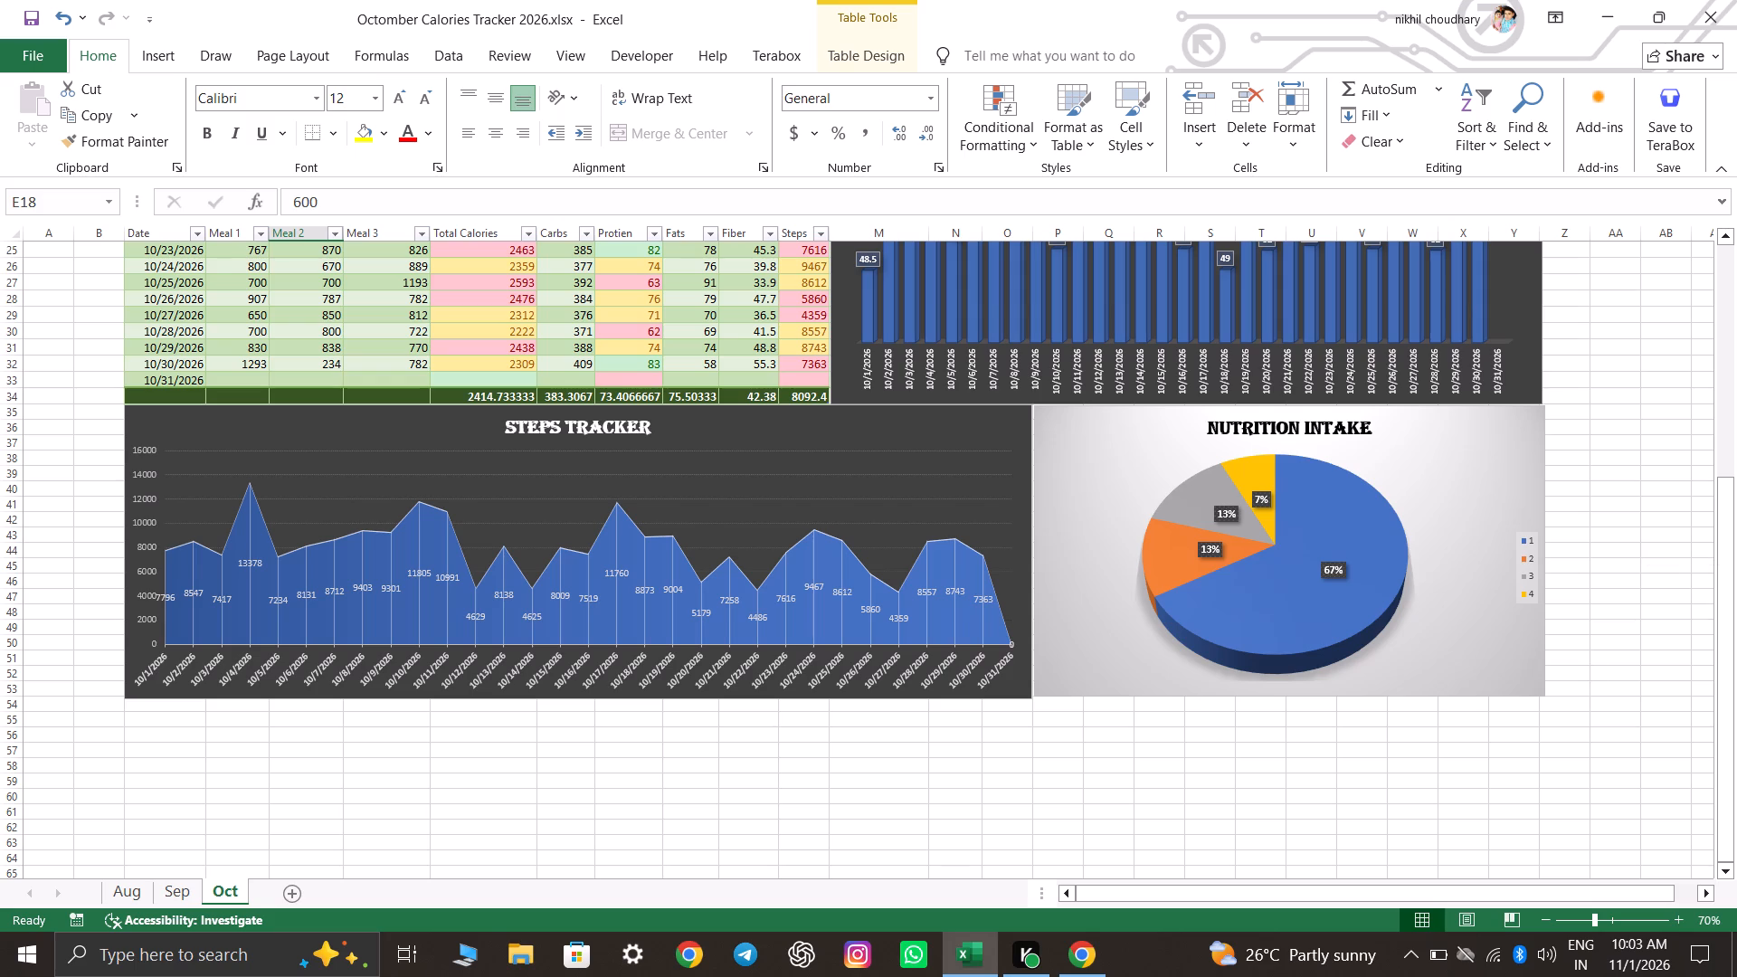
{"action": "left_click_drag", "start_coordinate": [1736, 526], "coordinate": [1736, 283]}
{"action": "left_click_drag", "start_coordinate": [1734, 485], "coordinate": [1736, 283]}
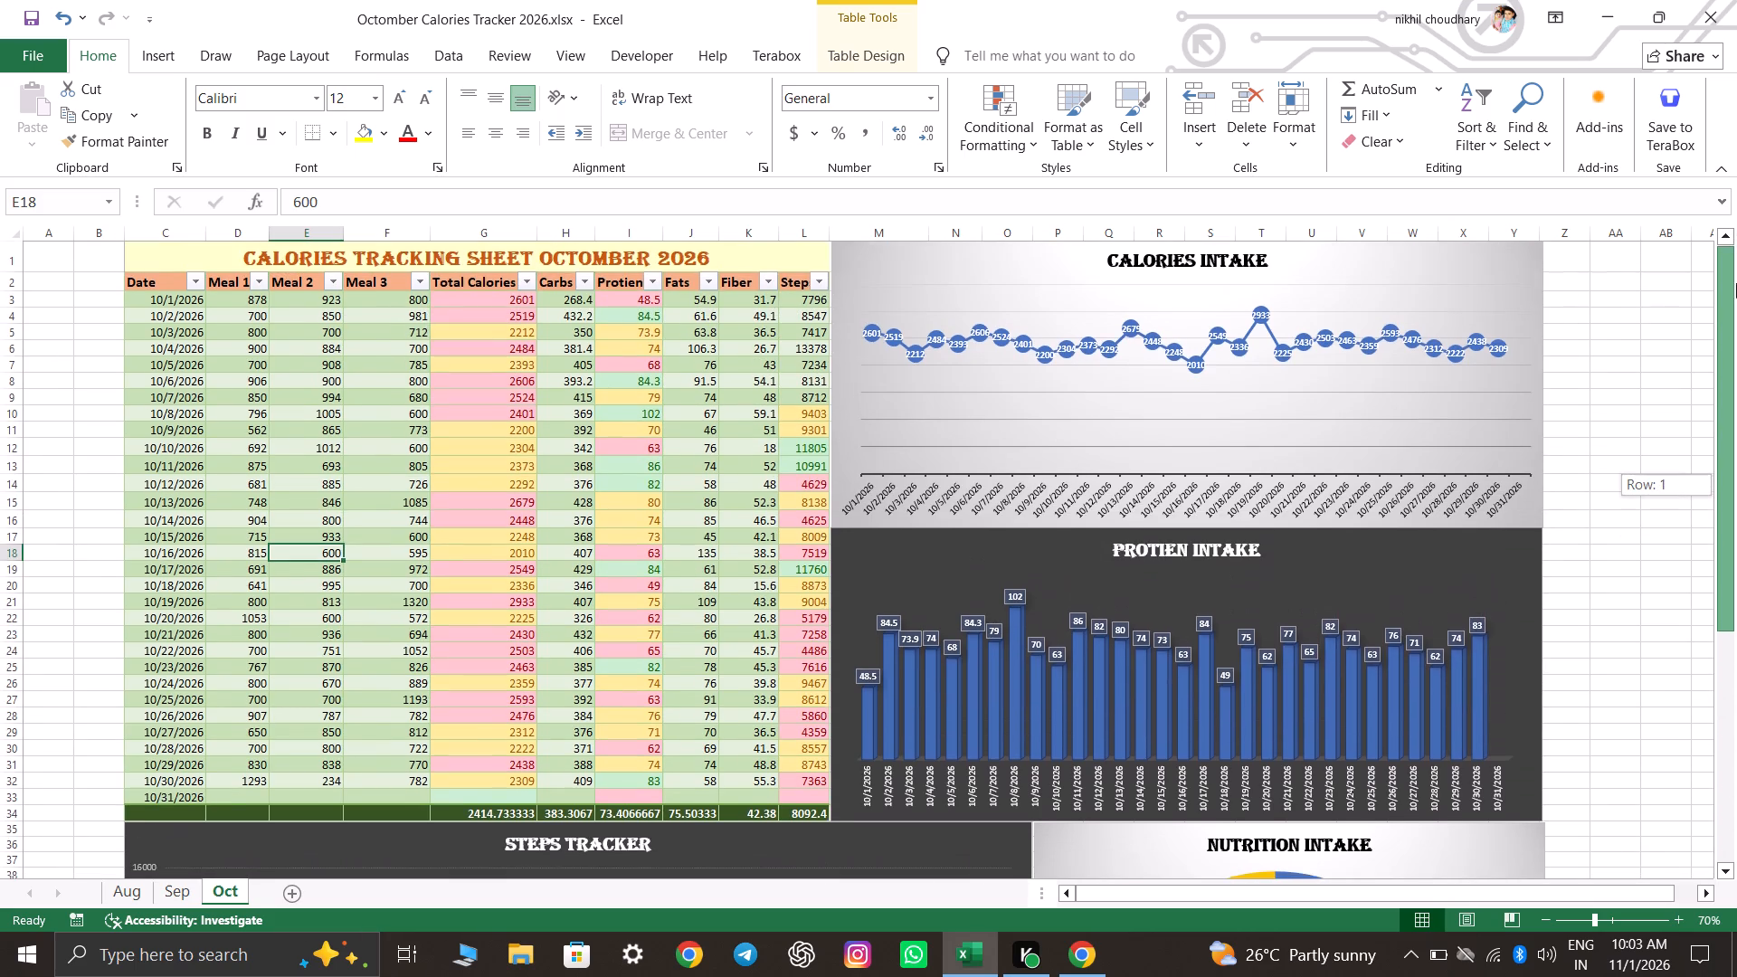
{"action": "left_click_drag", "start_coordinate": [1736, 283], "coordinate": [1736, 679]}
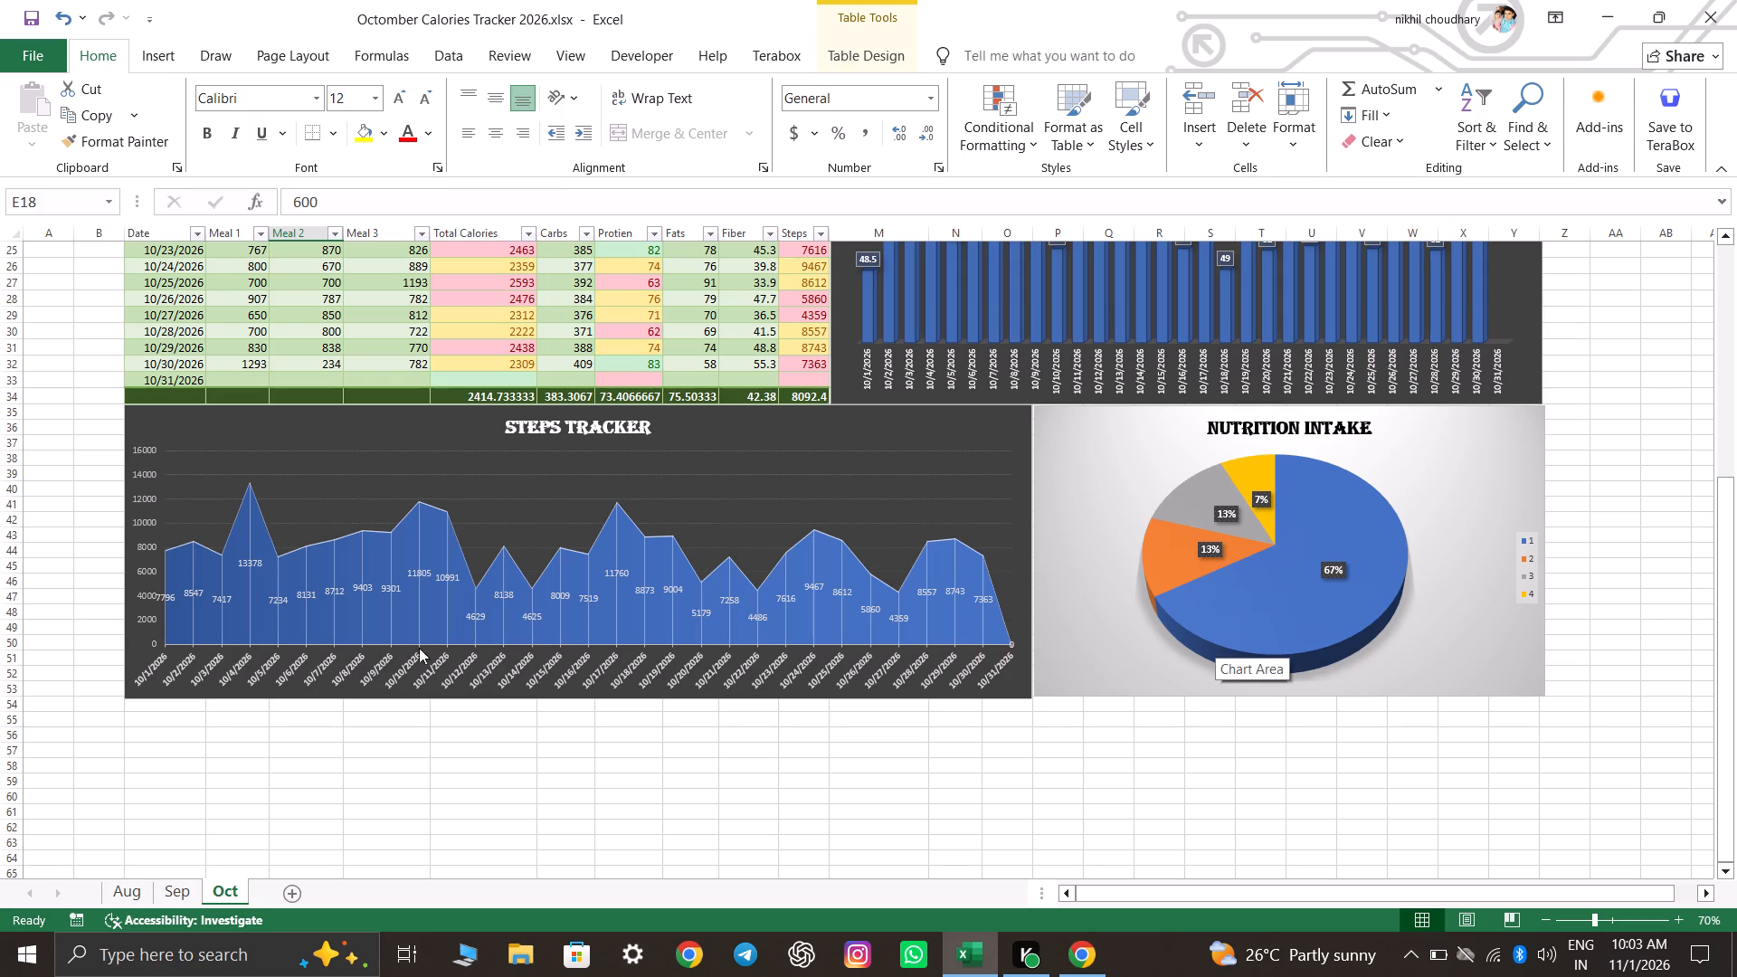
Examine the September and August sheets' tables and charts to compare them with October's.
{"action": "left_click", "coordinate": [191, 899]}
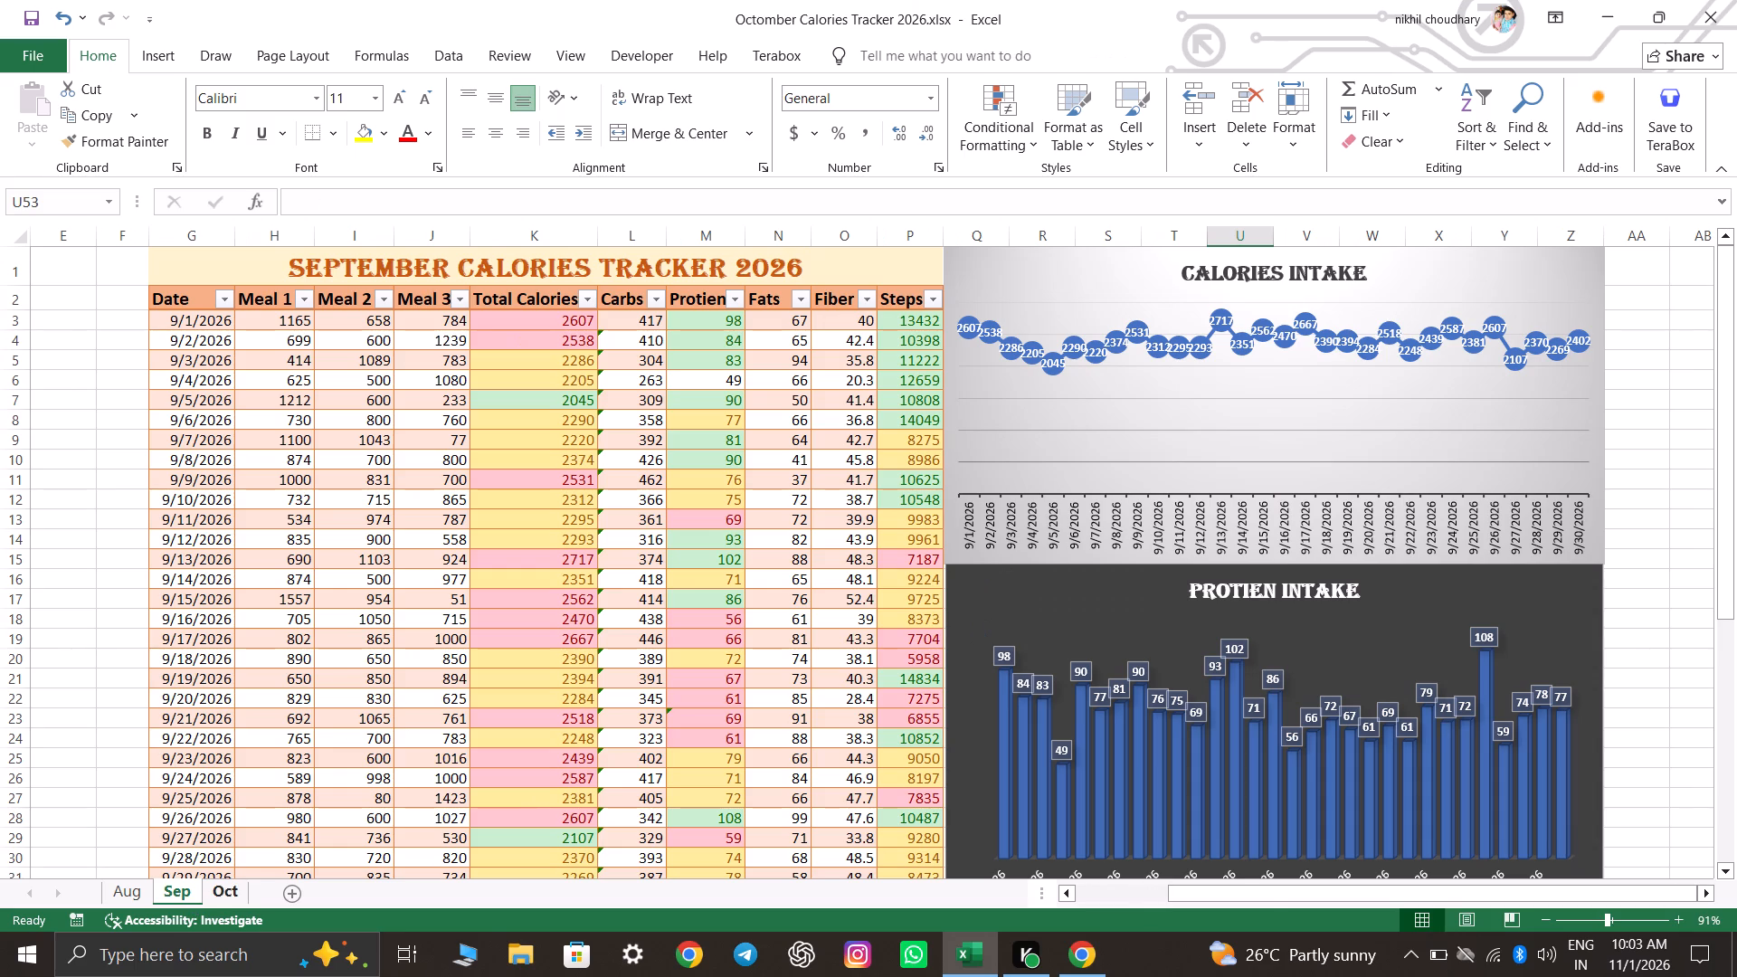
{"action": "scroll", "coordinate": [451, 710], "scroll_direction": "down", "scroll_amount": 8}
{"action": "scroll", "coordinate": [633, 702], "scroll_direction": "down", "scroll_amount": 4}
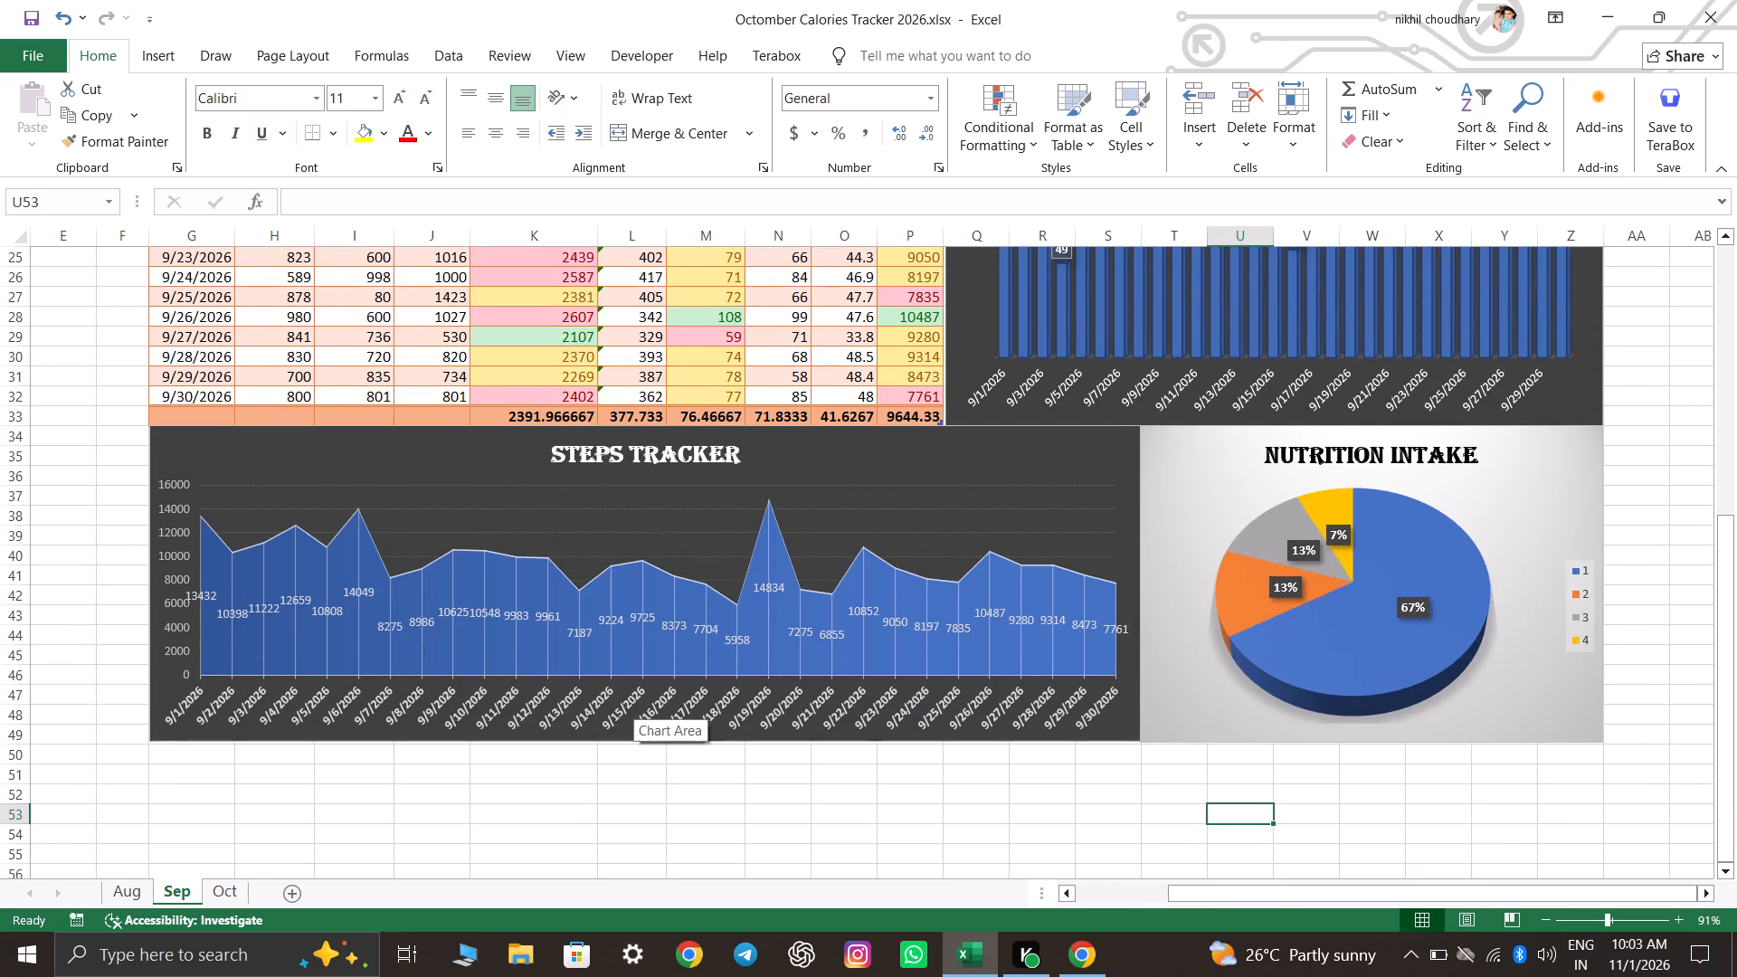
{"action": "left_click", "coordinate": [126, 902]}
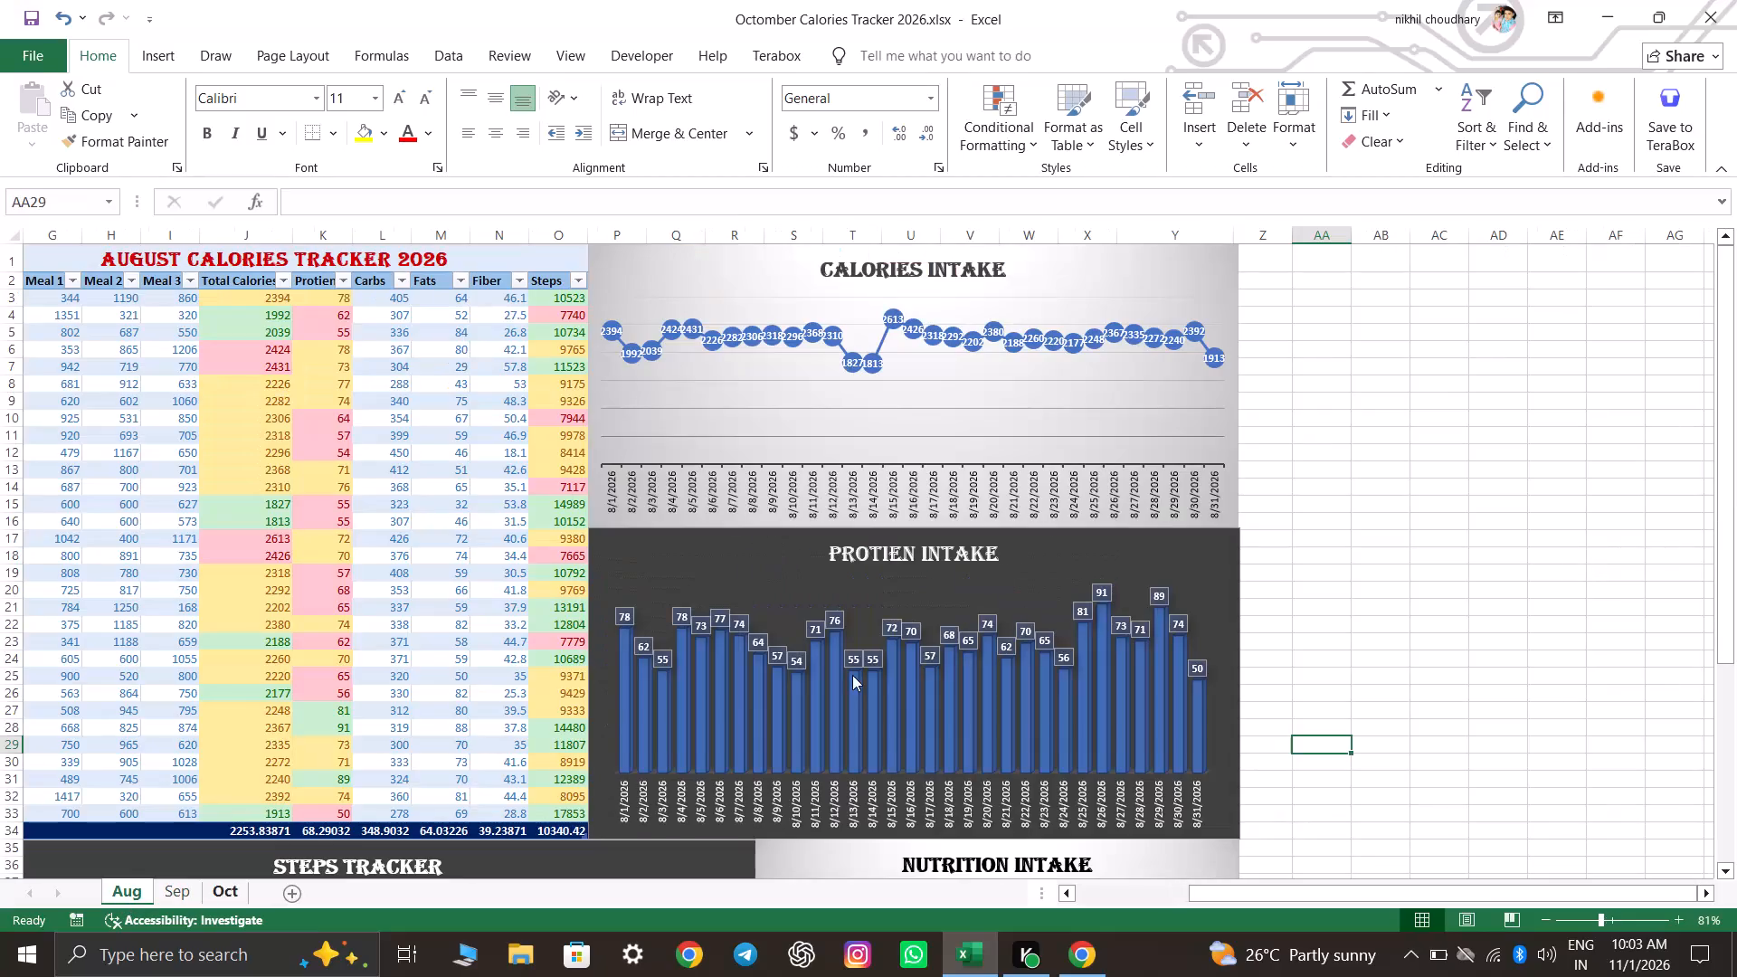
{"action": "scroll", "coordinate": [855, 672], "scroll_direction": "down", "scroll_amount": 7}
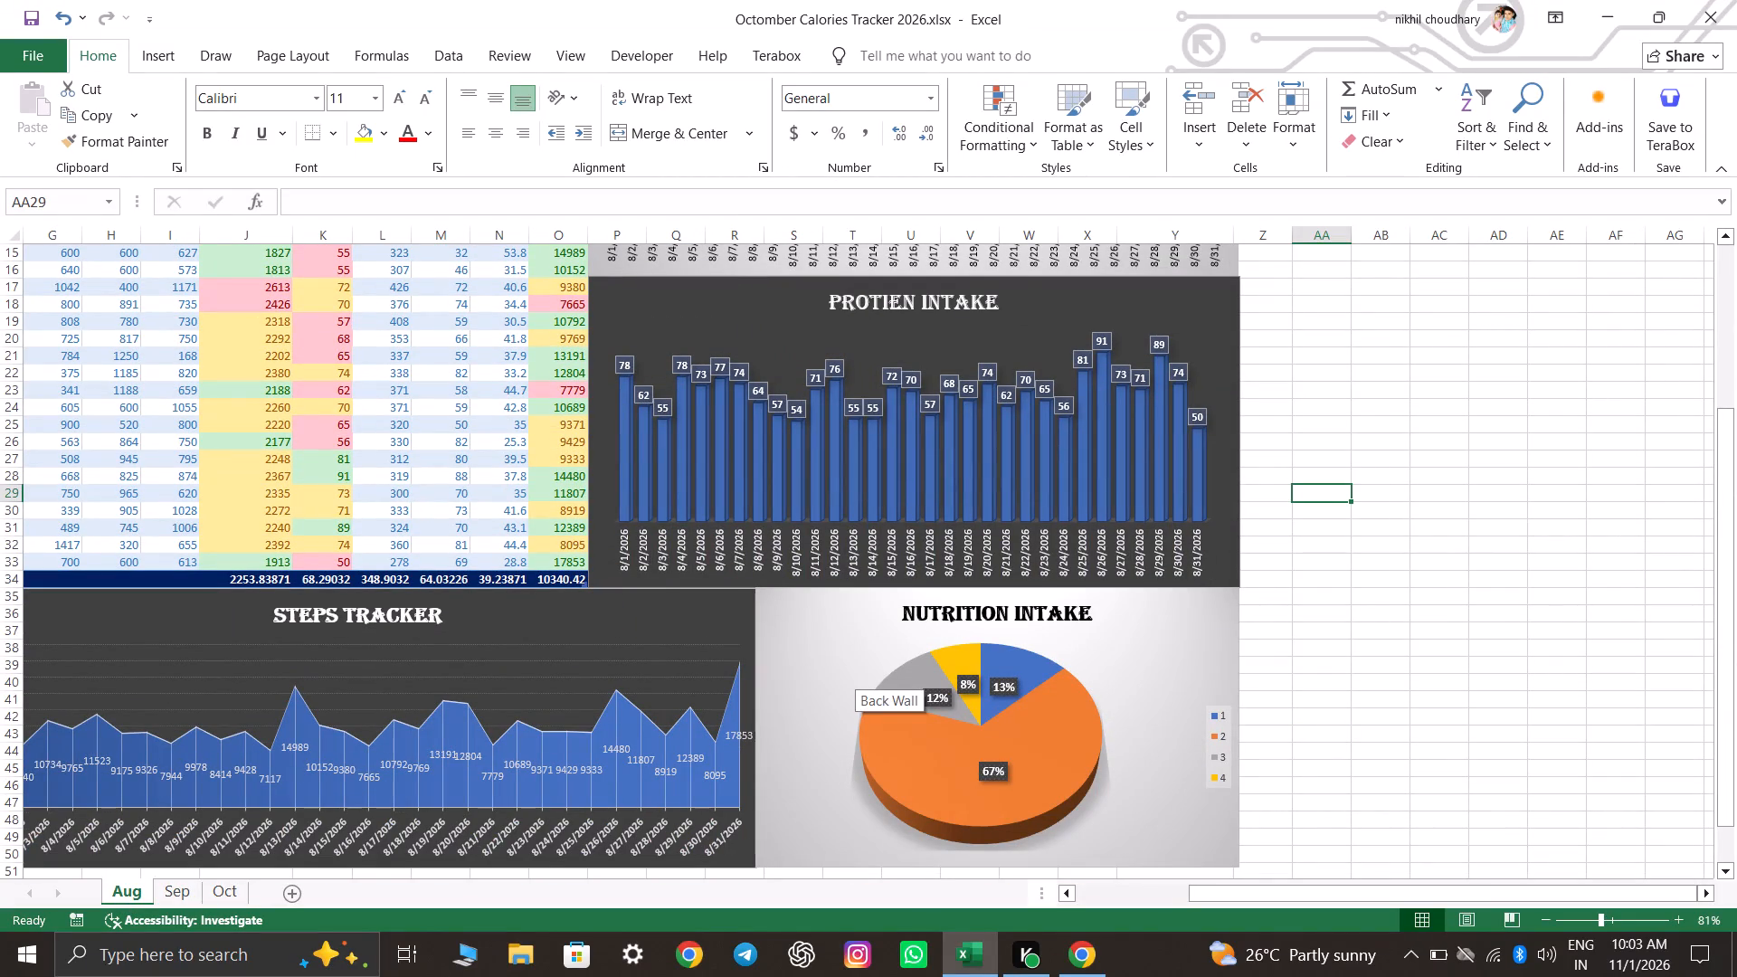
{"action": "scroll", "coordinate": [523, 805], "scroll_direction": "down", "scroll_amount": 4}
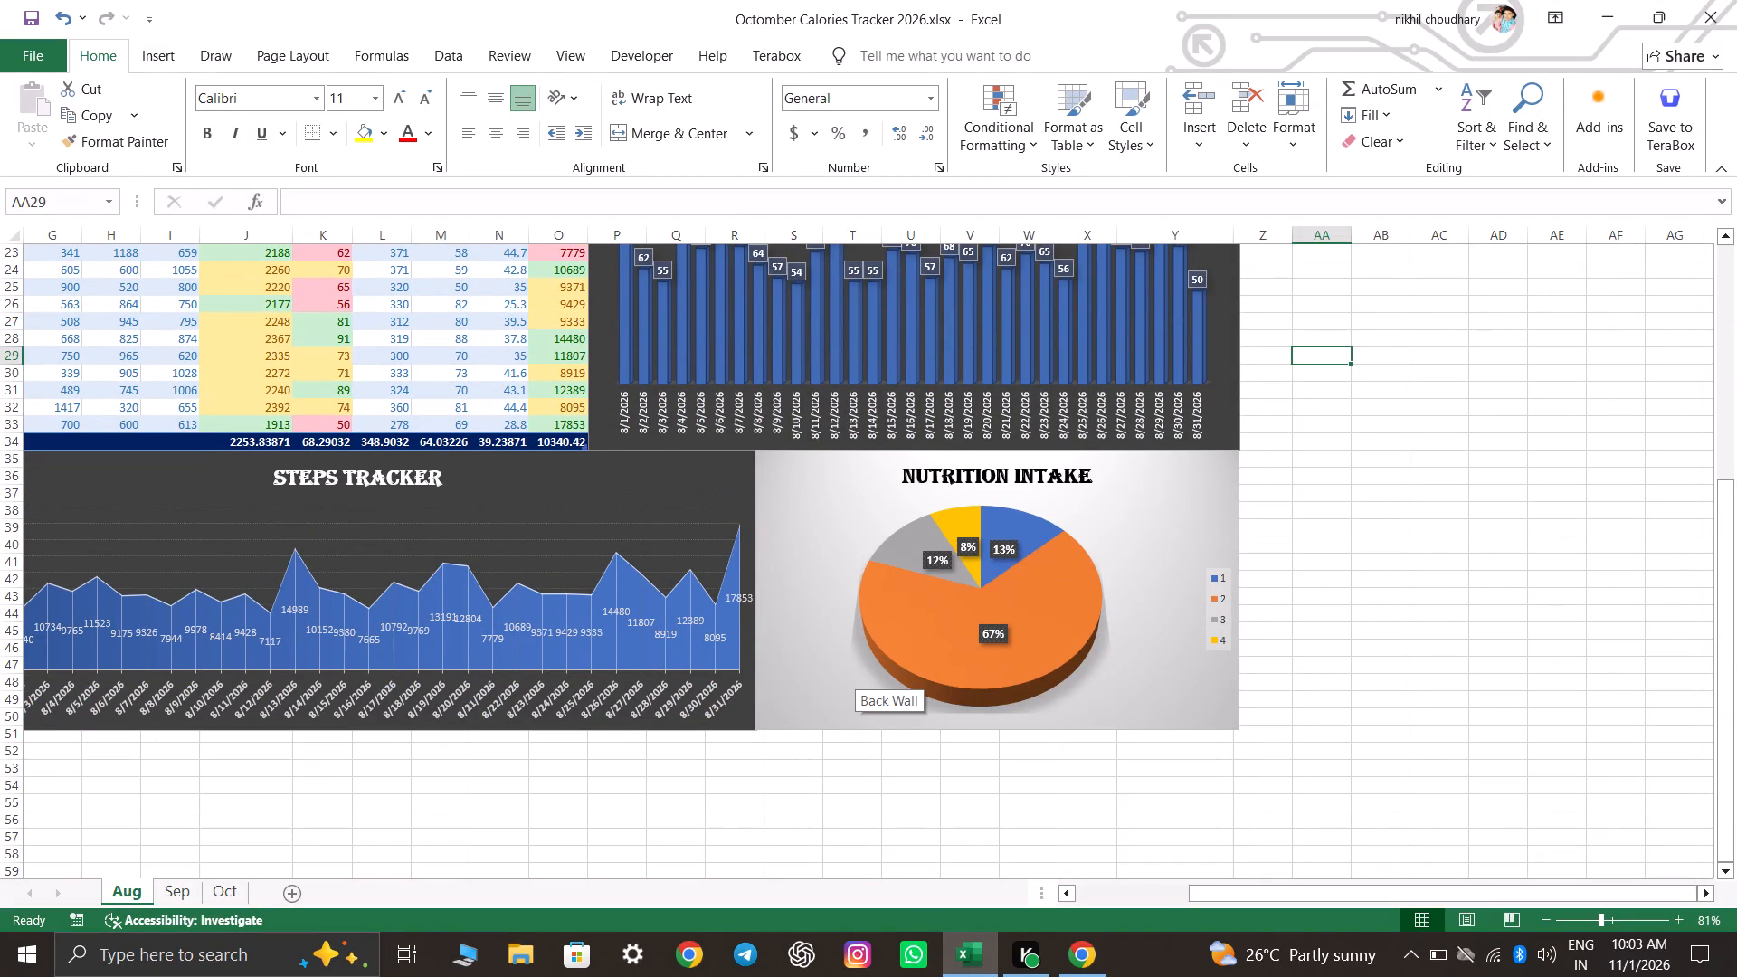
{"action": "scroll", "coordinate": [1493, 699], "scroll_direction": "up", "scroll_amount": 13}
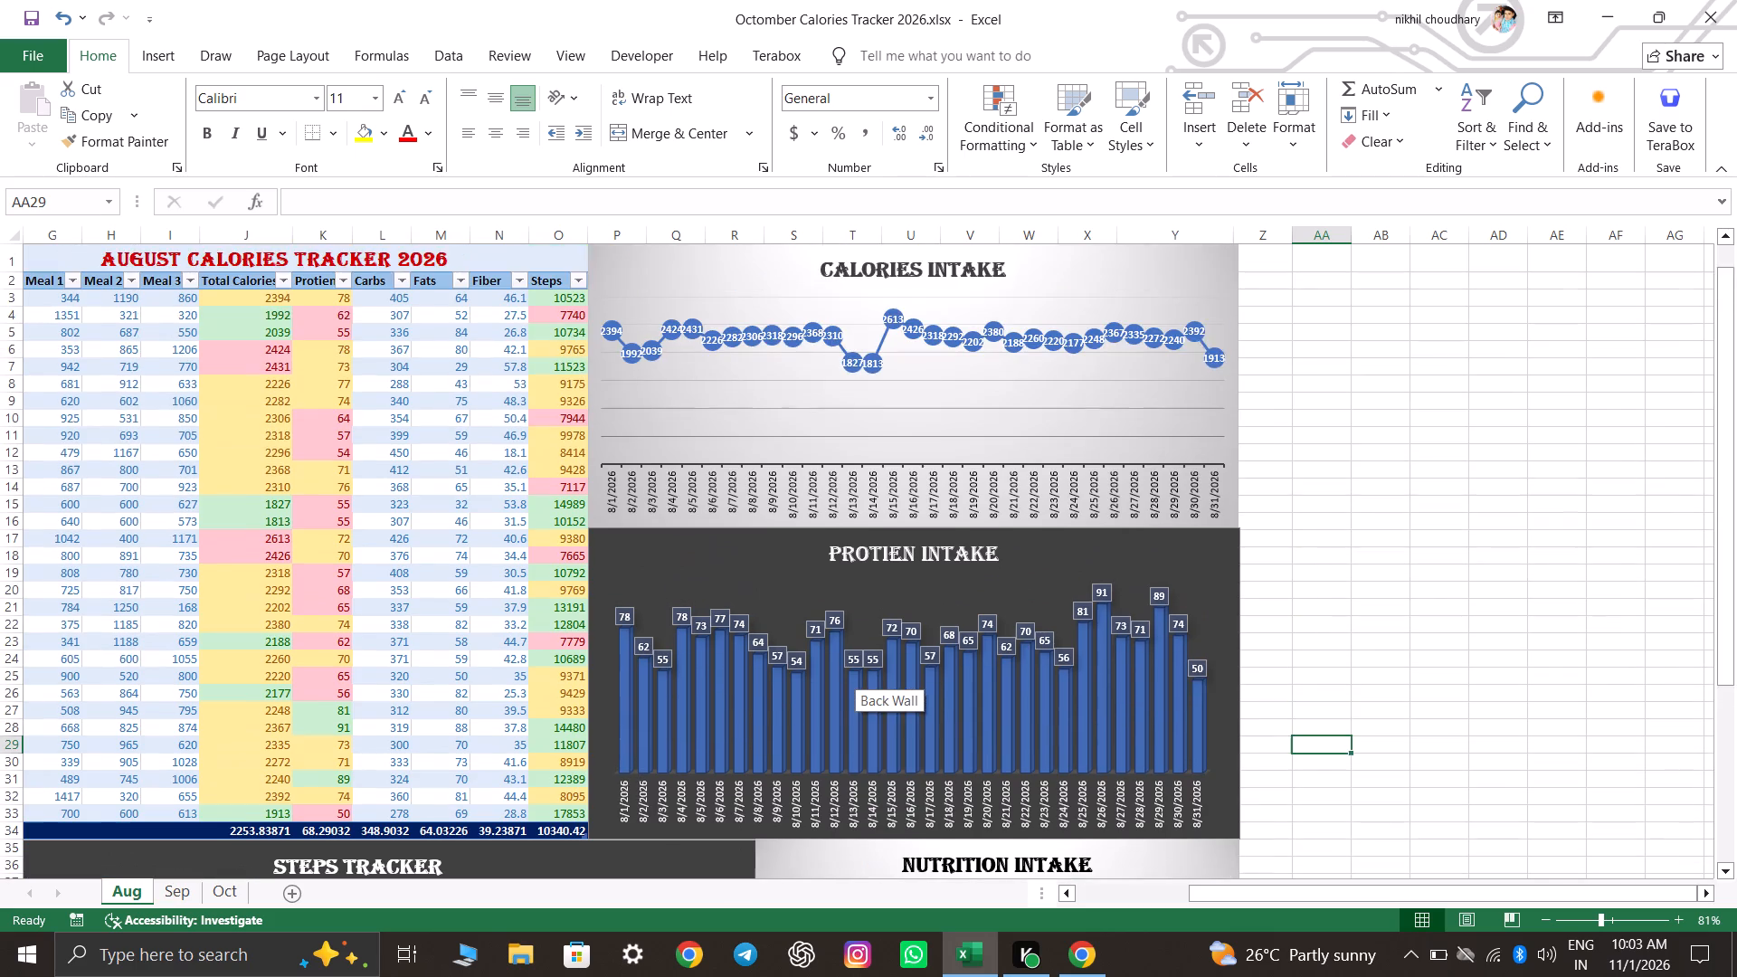
{"action": "scroll", "coordinate": [1491, 696], "scroll_direction": "down", "scroll_amount": 11}
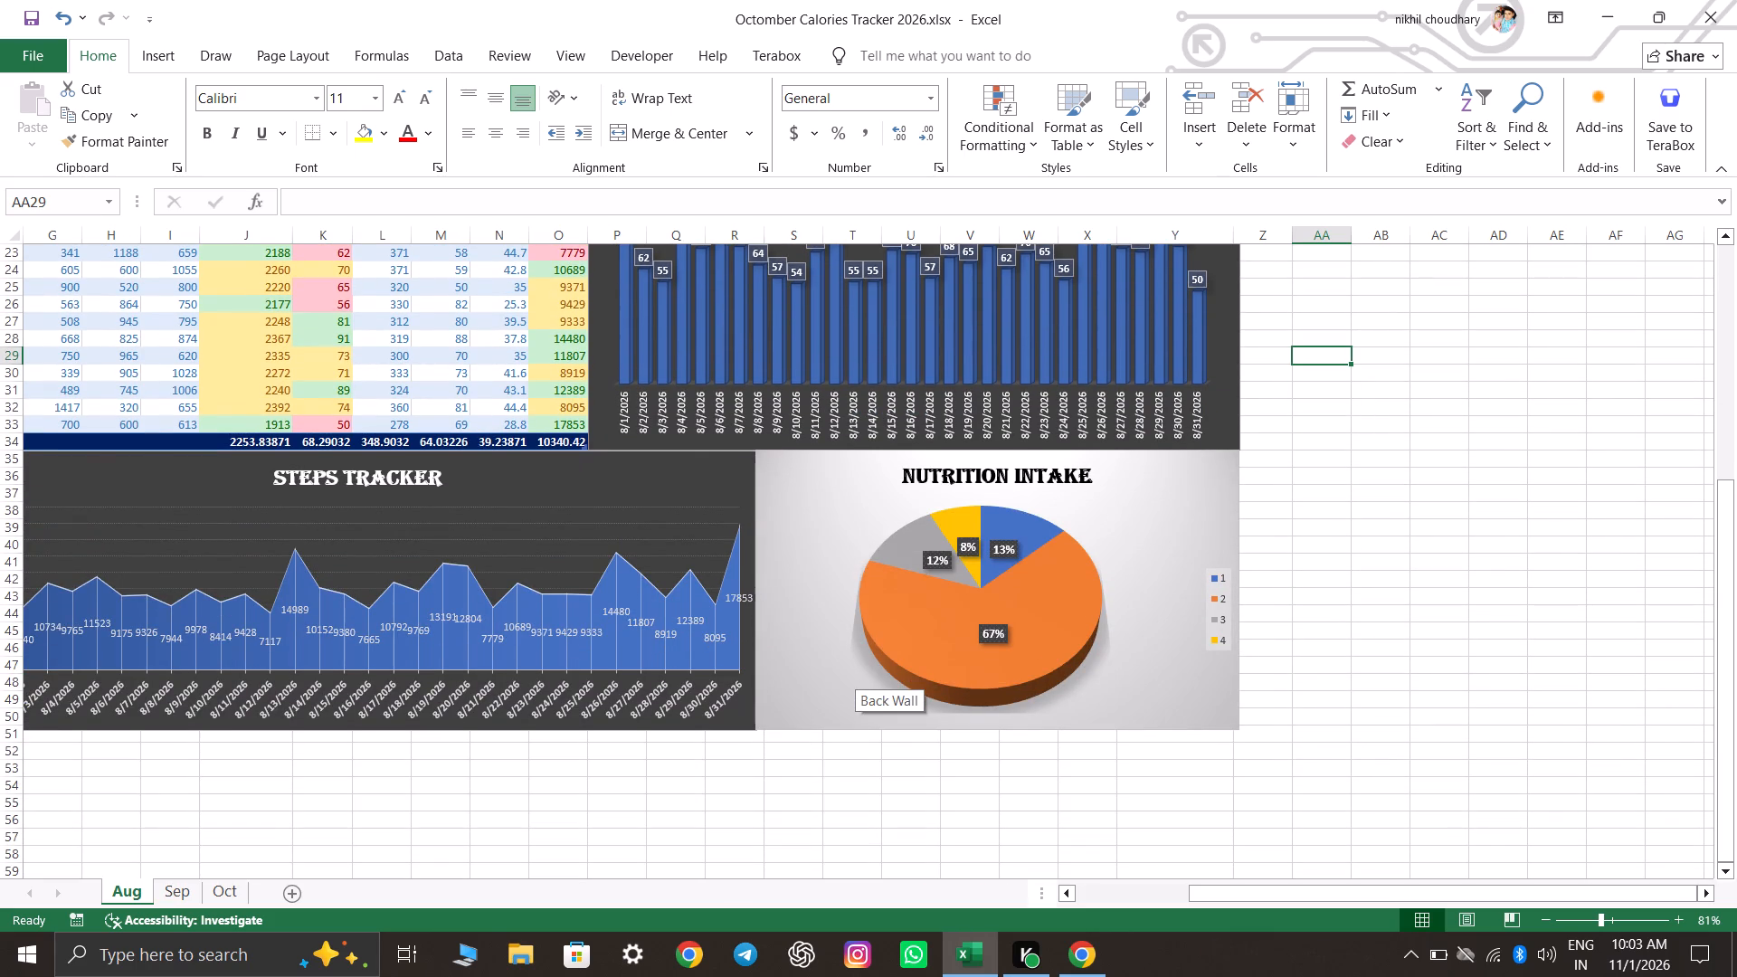
Save the workbook again.
{"action": "key", "text": "ctrl+s"}
{"action": "key", "text": "ctrl+s"}
Go back over the August and September sheets, examining September's table and charts from top to bottom.
{"action": "scroll", "coordinate": [1440, 675], "scroll_direction": "up", "scroll_amount": 7}
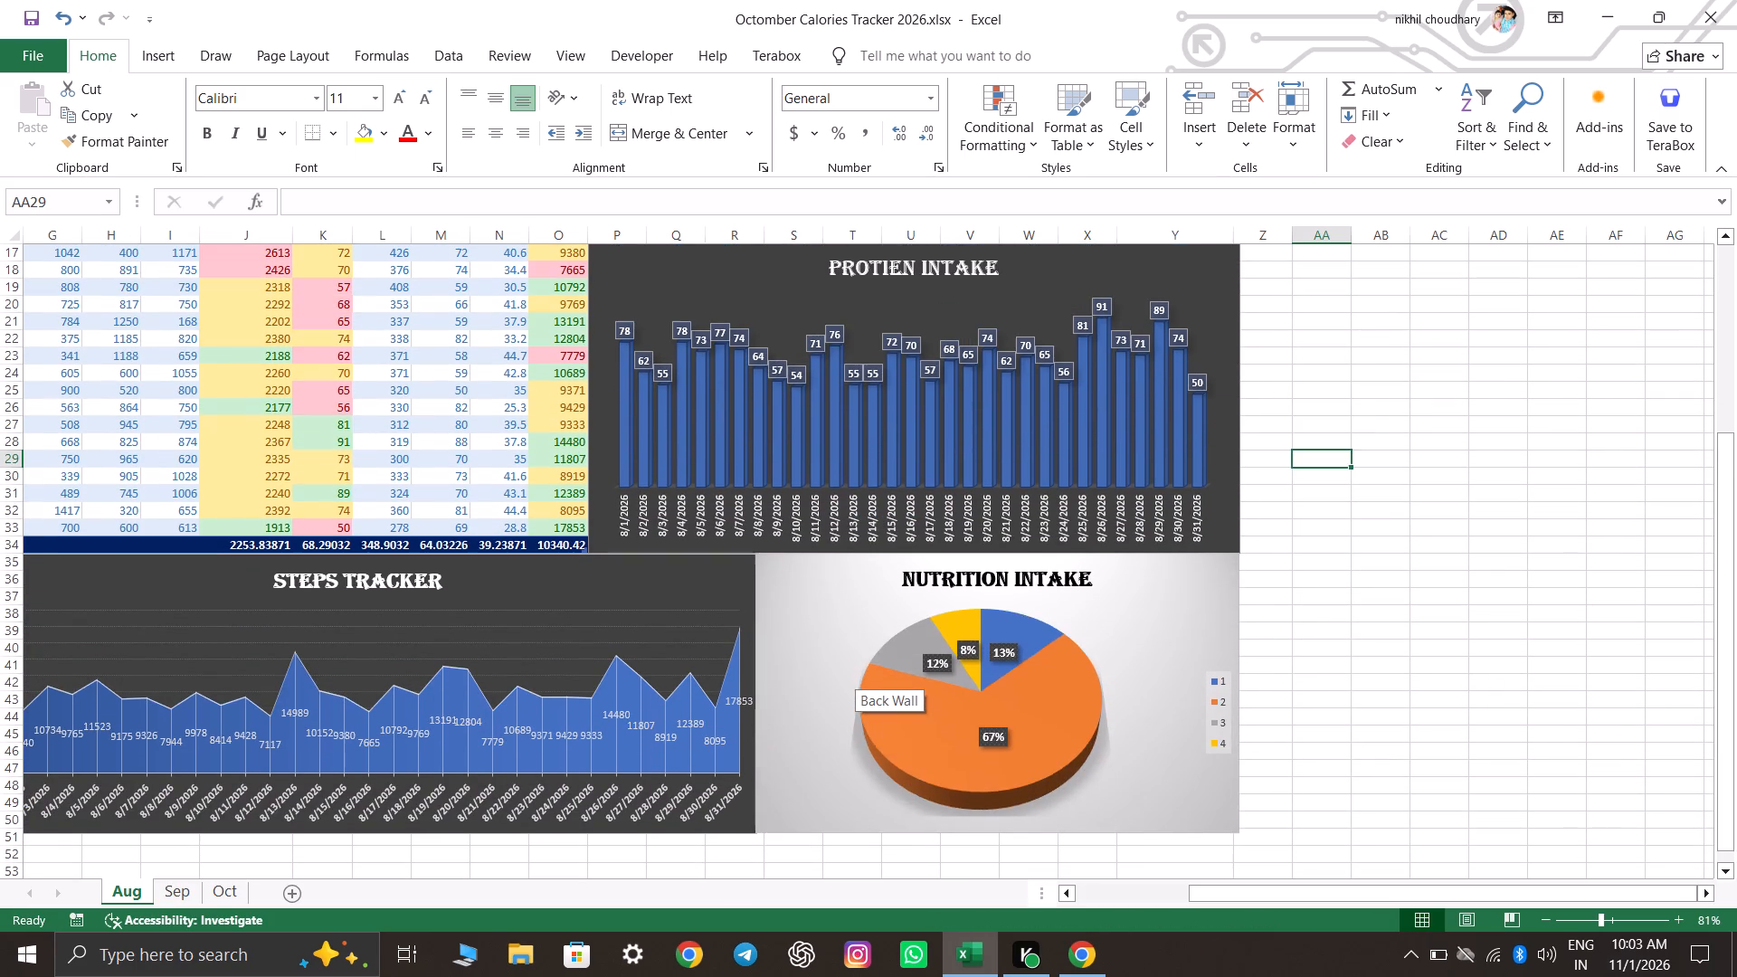
{"action": "scroll", "coordinate": [1434, 671], "scroll_direction": "up", "scroll_amount": 1}
{"action": "left_click", "coordinate": [164, 891]}
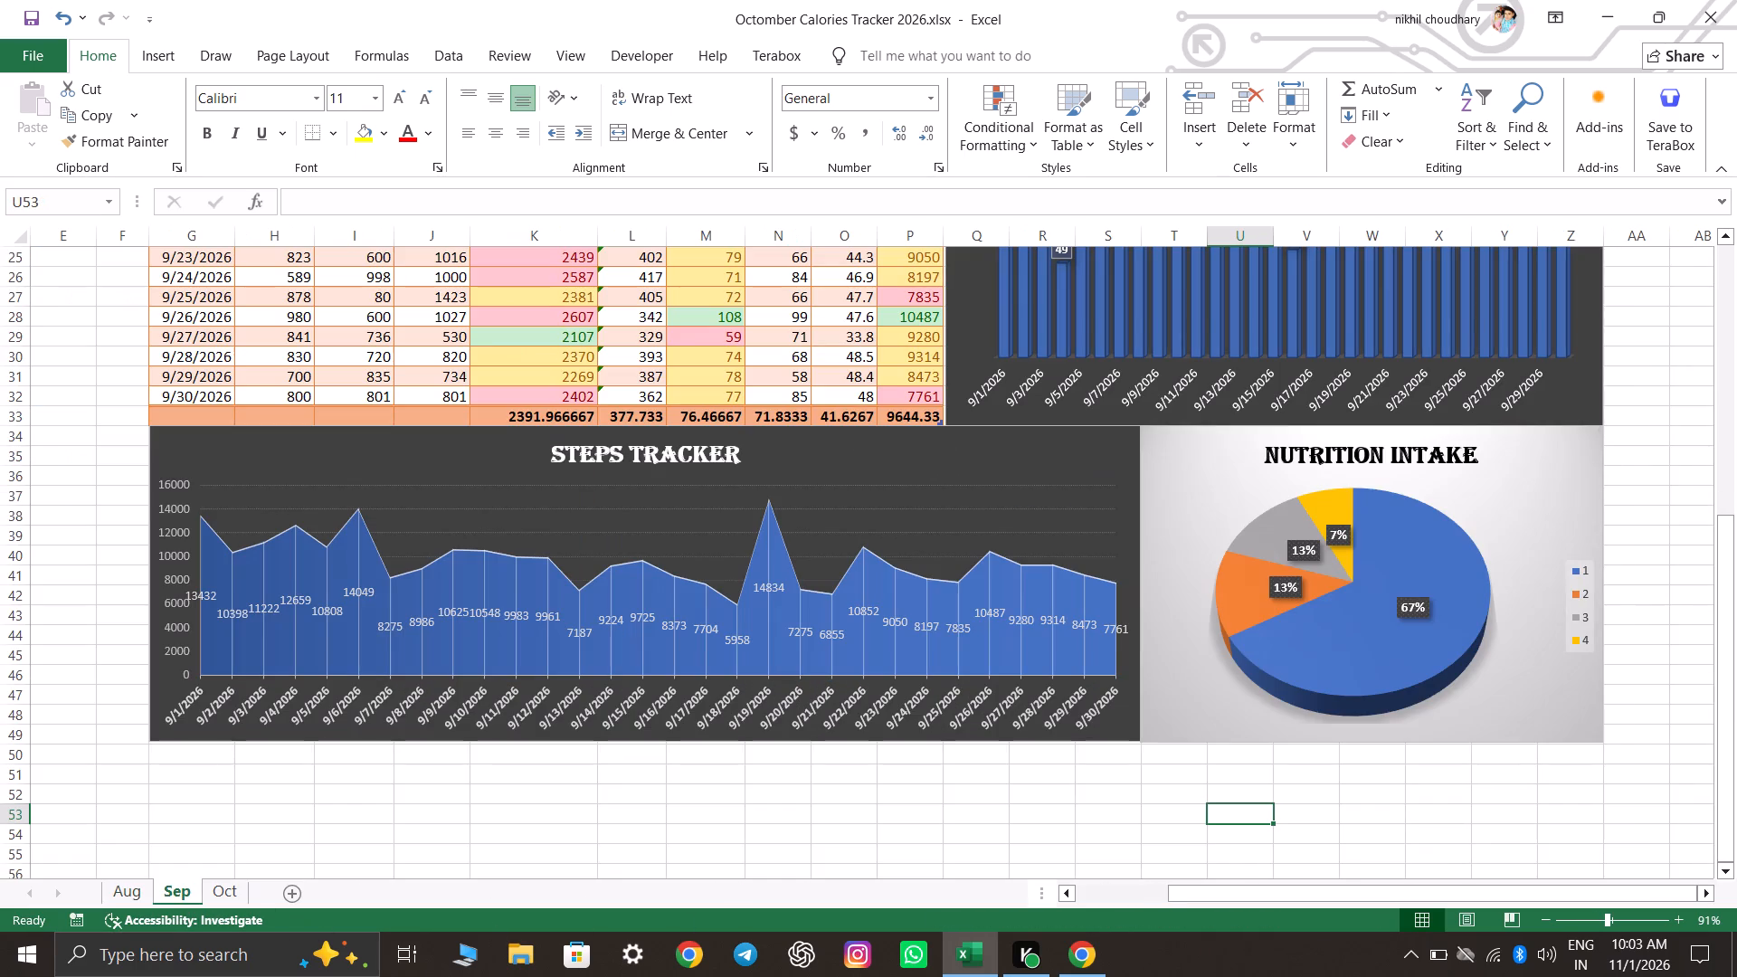
{"action": "scroll", "coordinate": [858, 802], "scroll_direction": "up", "scroll_amount": 14}
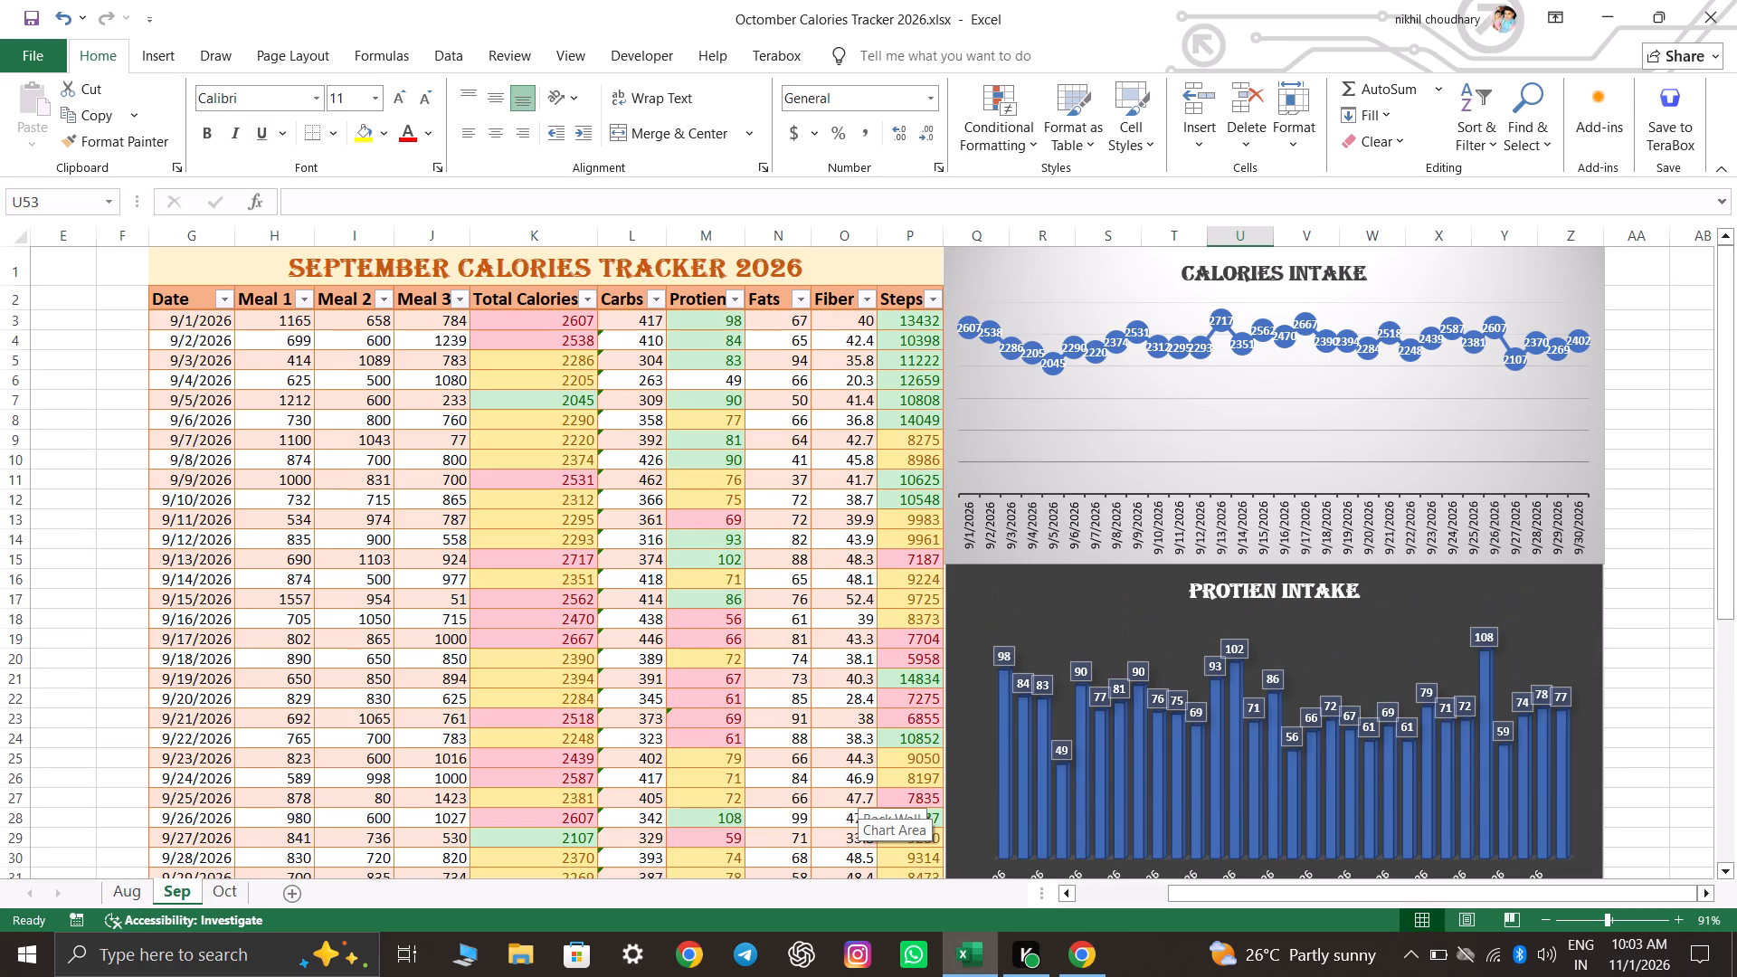
{"action": "scroll", "coordinate": [858, 802], "scroll_direction": "down", "scroll_amount": 10}
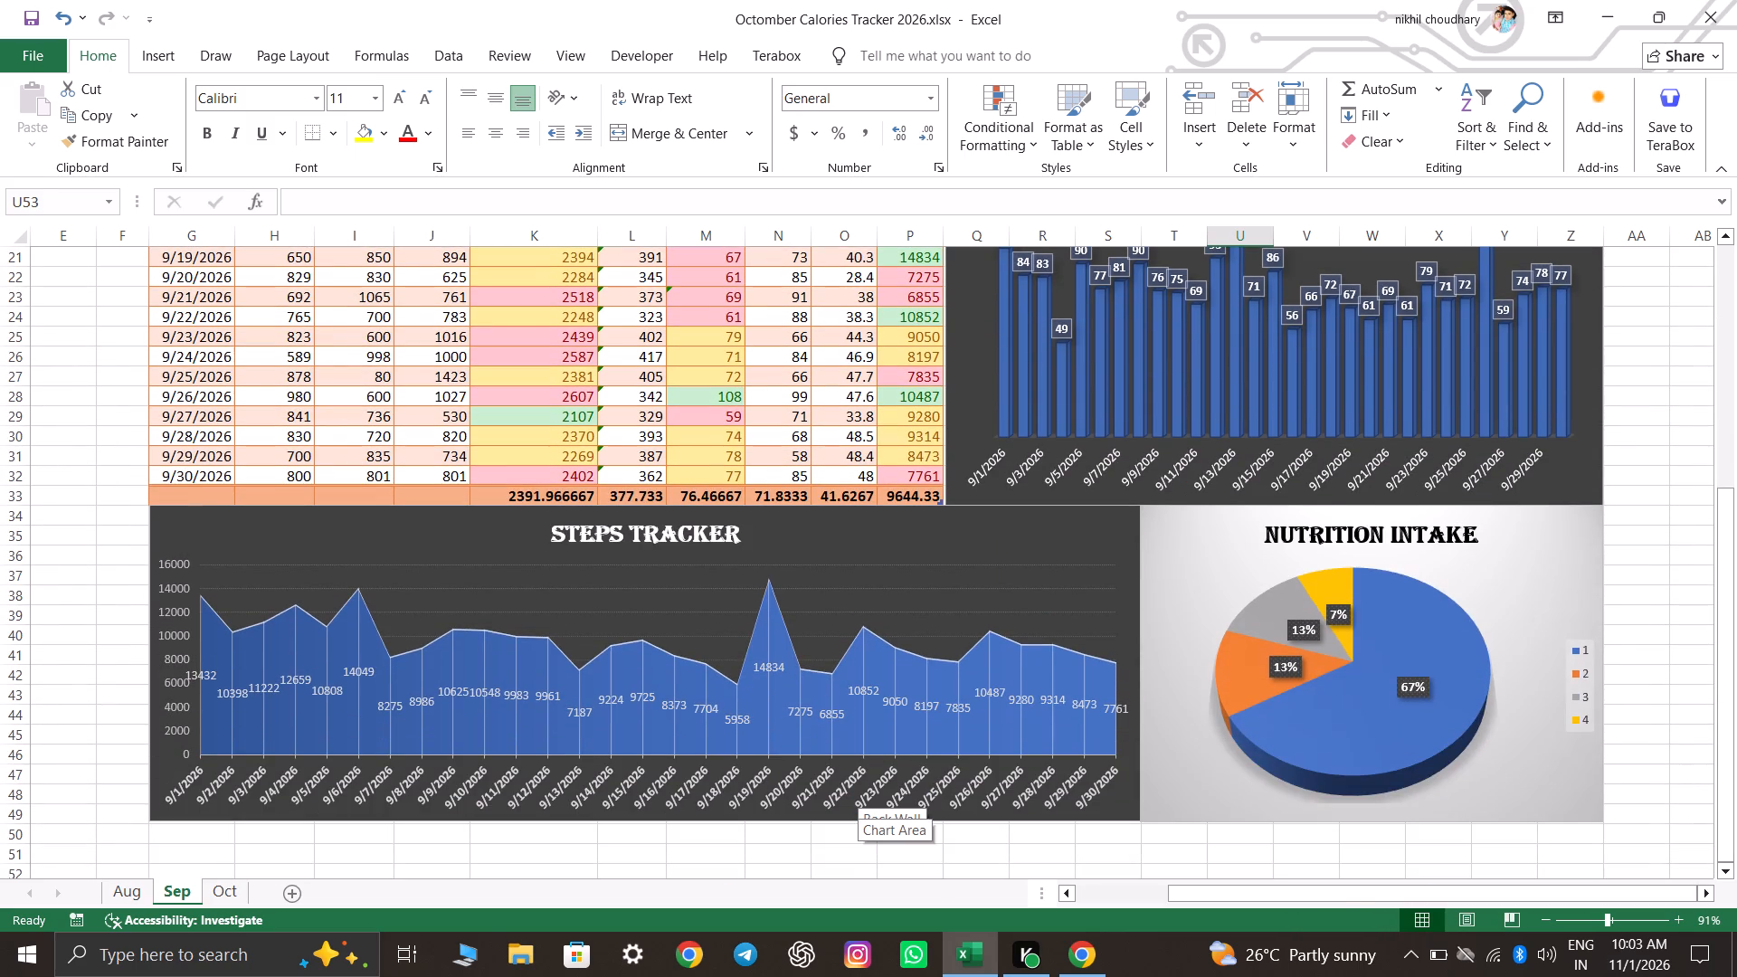
Browse the chart styles available for September's Nutrition Intake pie chart without applying a different one.
{"action": "left_click", "coordinate": [1630, 688]}
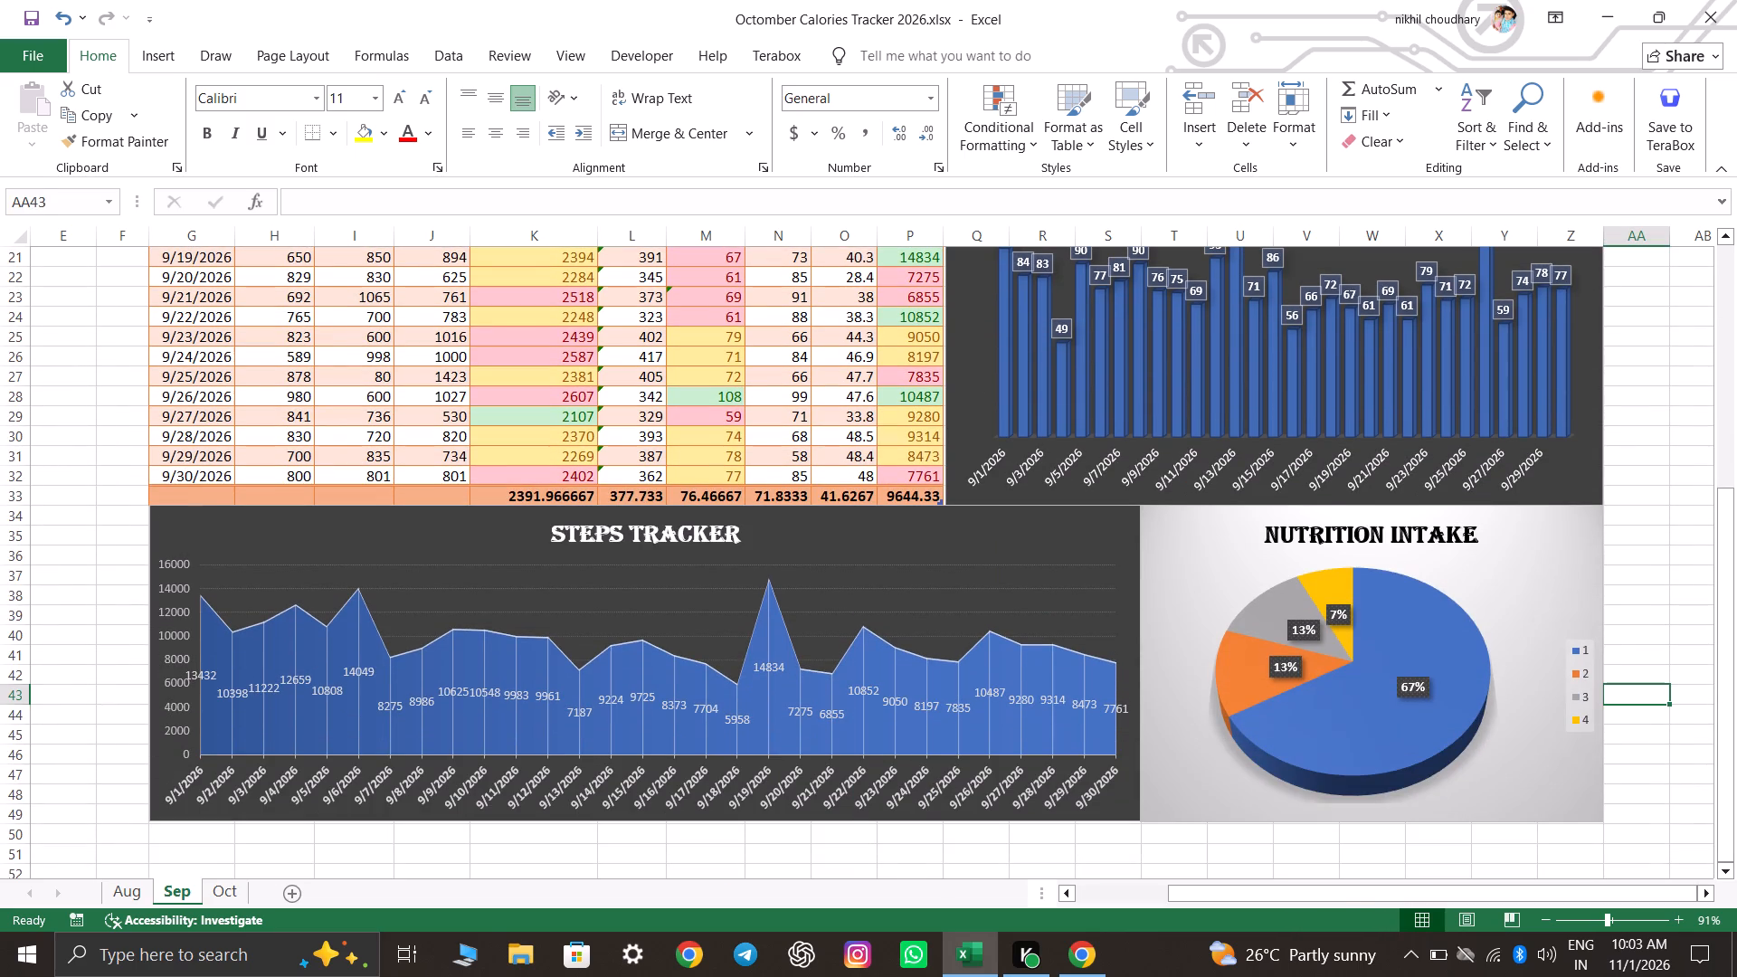
{"action": "scroll", "coordinate": [1628, 687], "scroll_direction": "down", "scroll_amount": 6}
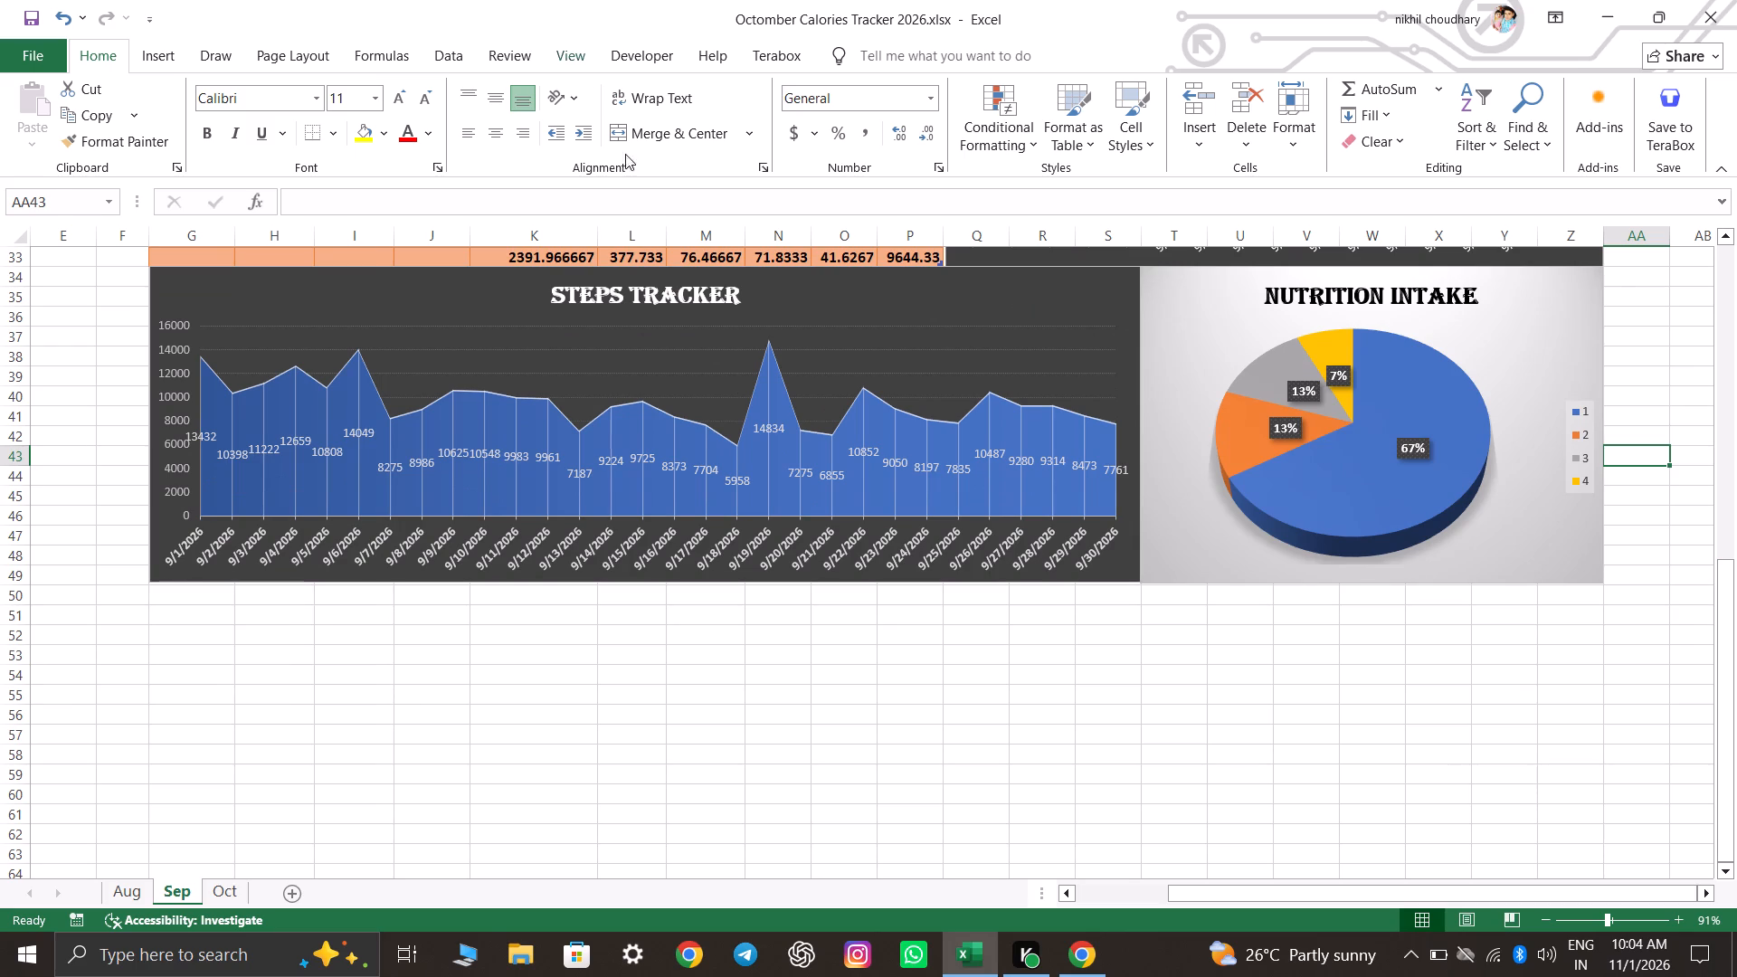
{"action": "left_click", "coordinate": [1408, 427]}
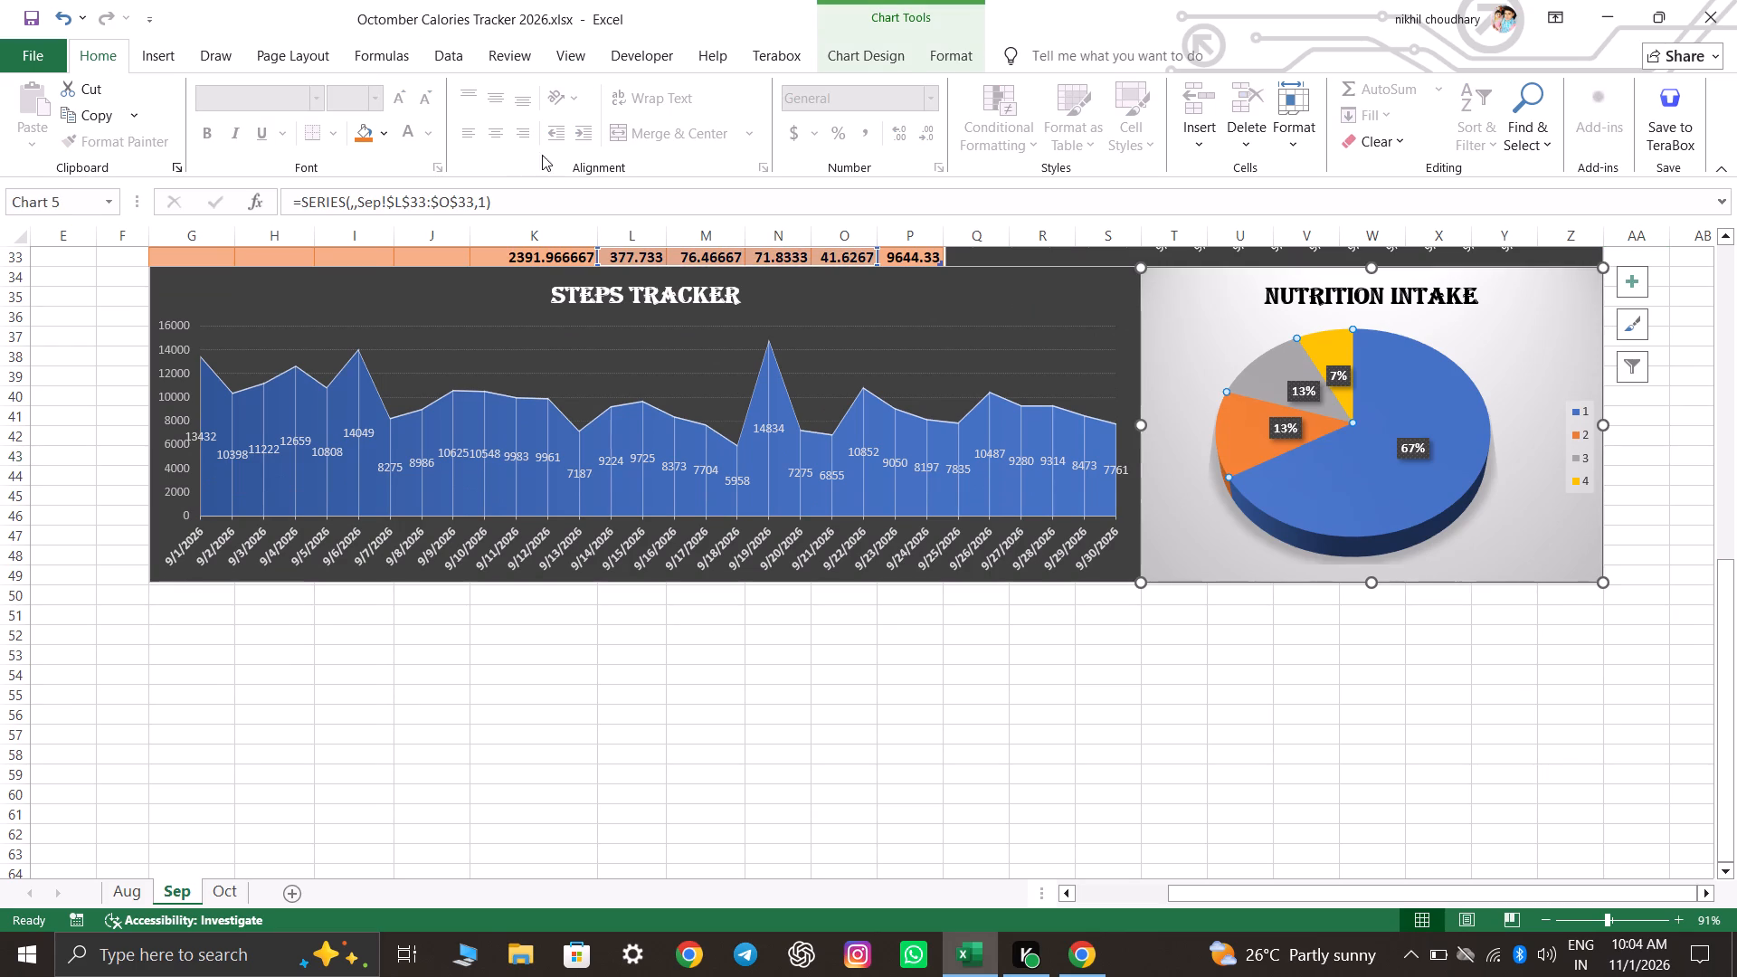
{"action": "double_click", "coordinate": [1532, 370]}
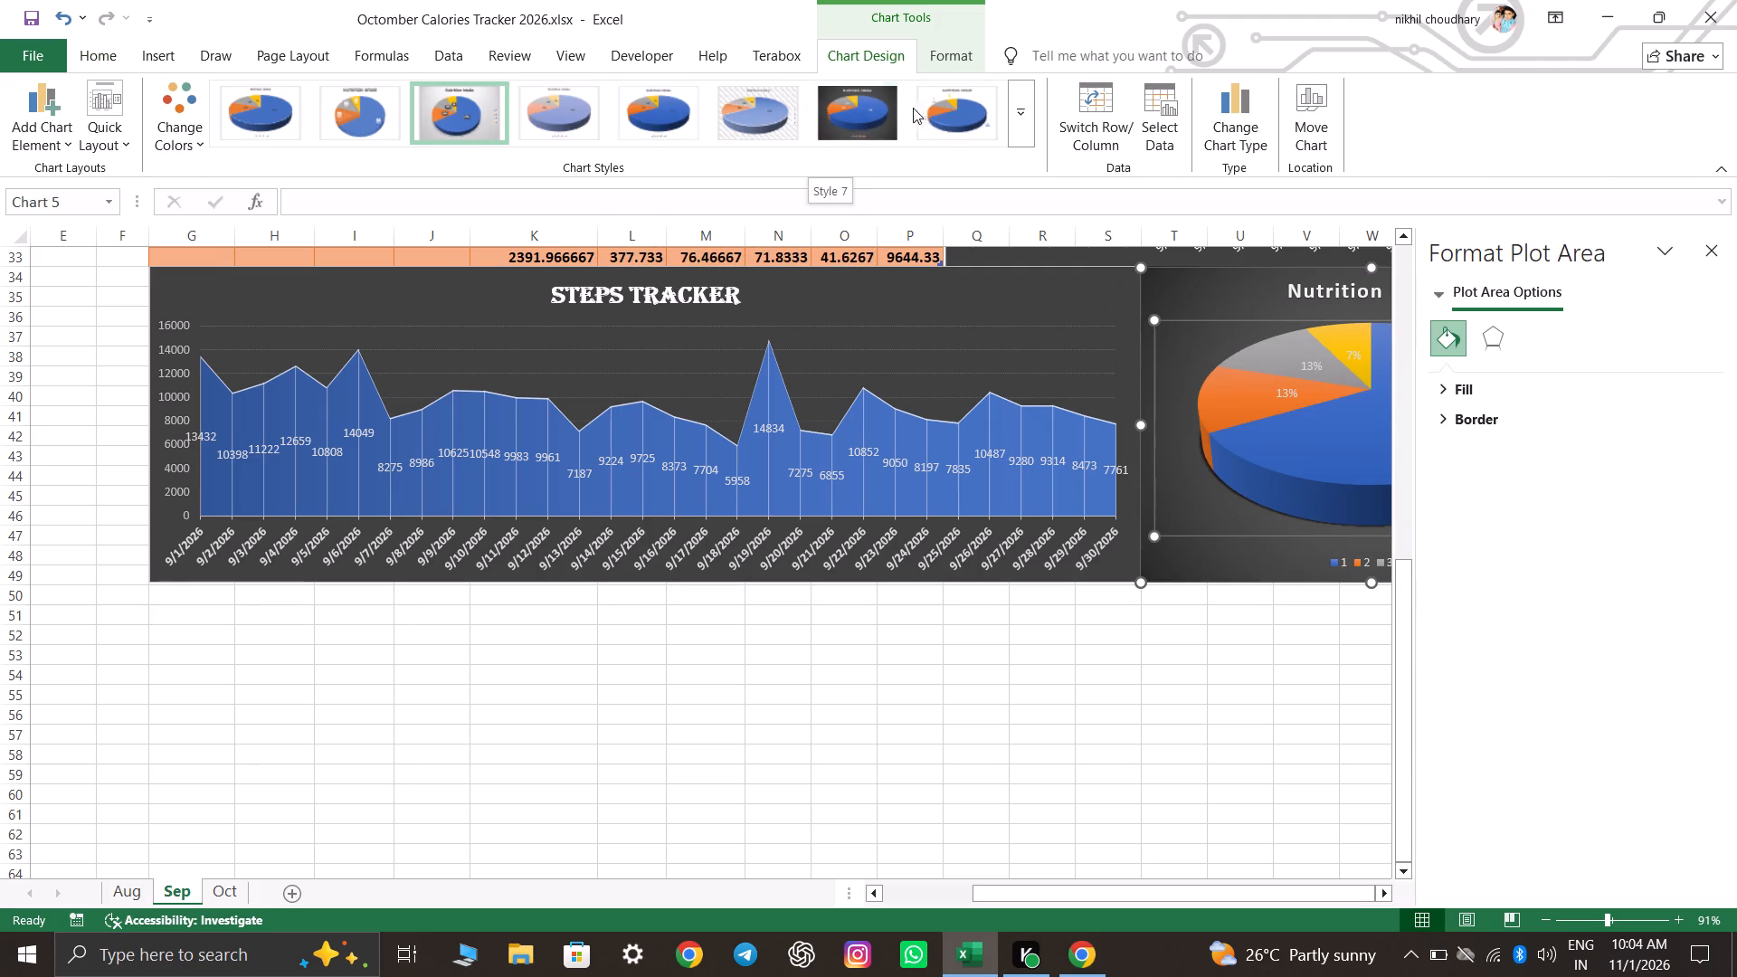
{"action": "left_click", "coordinate": [1031, 104]}
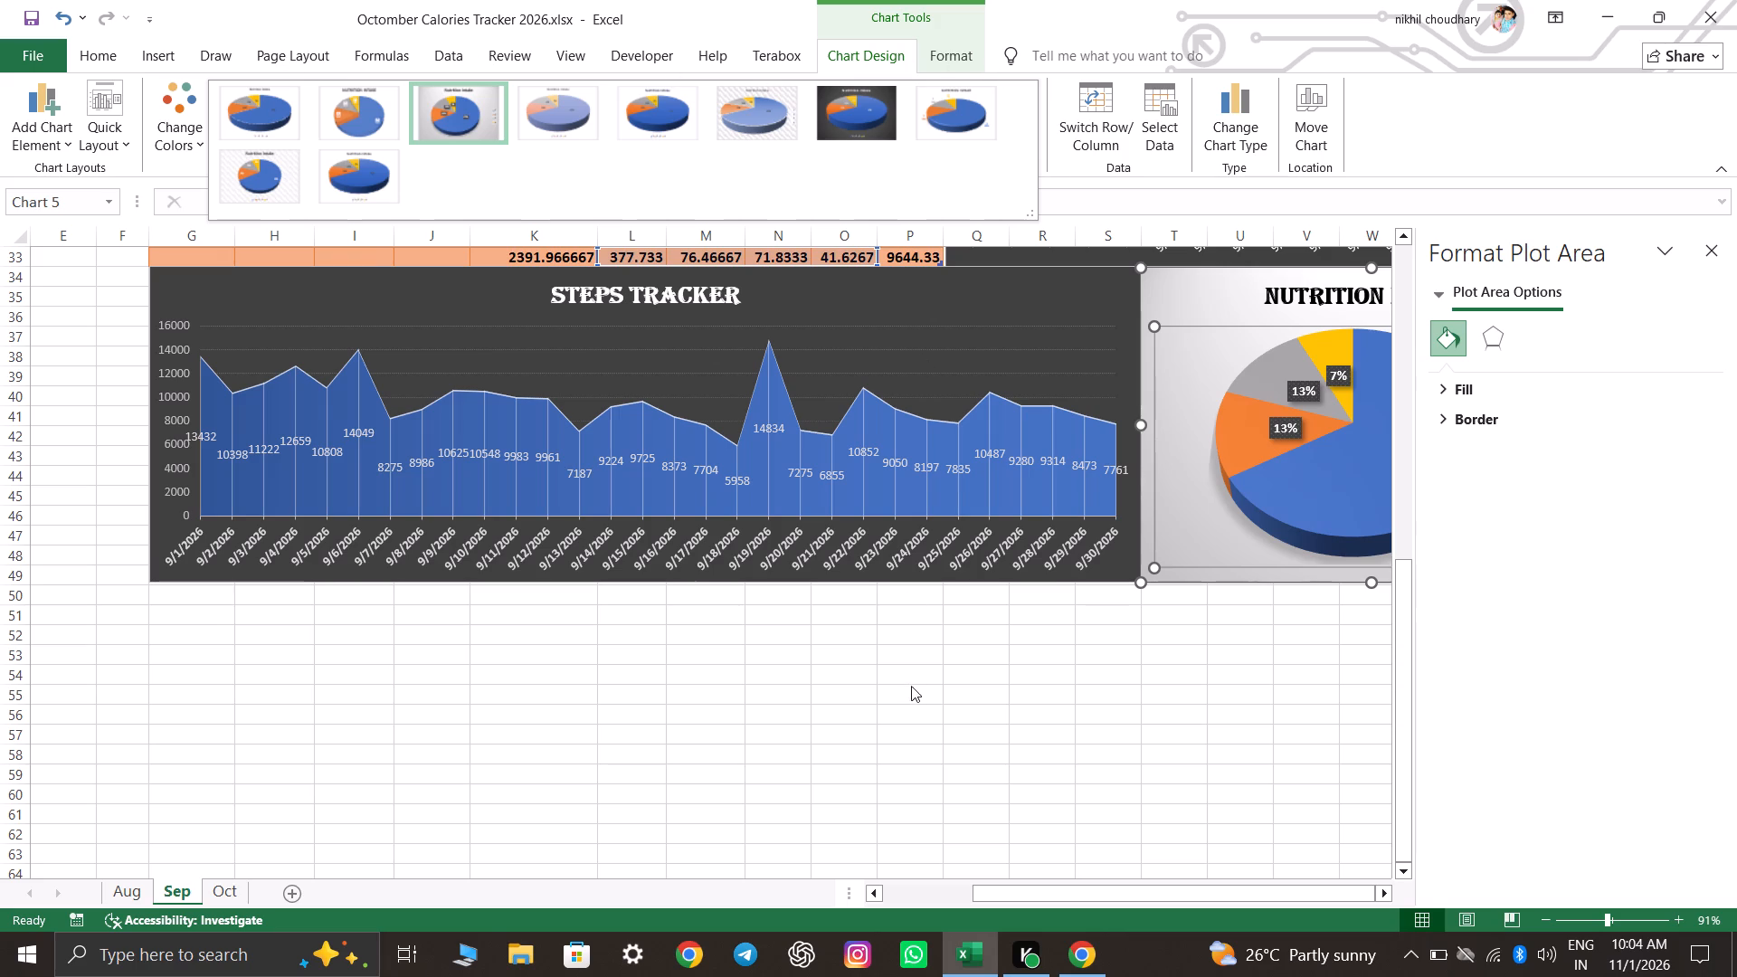
{"action": "left_click", "coordinate": [946, 698]}
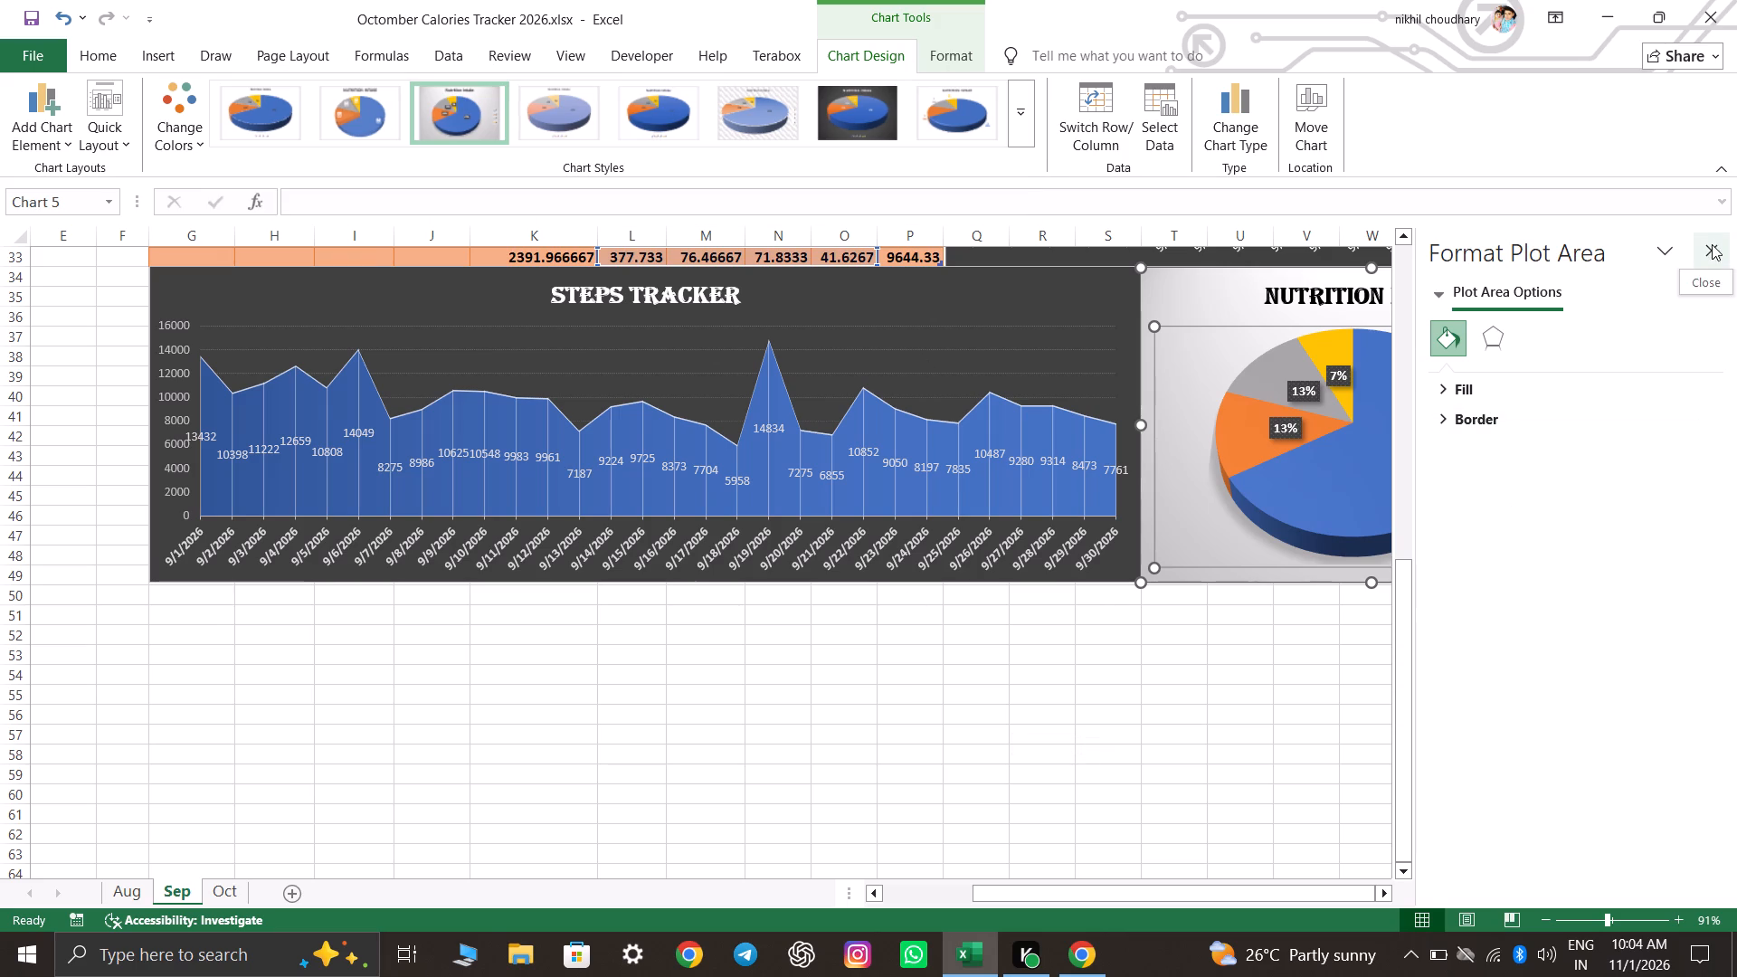
{"action": "left_click", "coordinate": [1712, 244]}
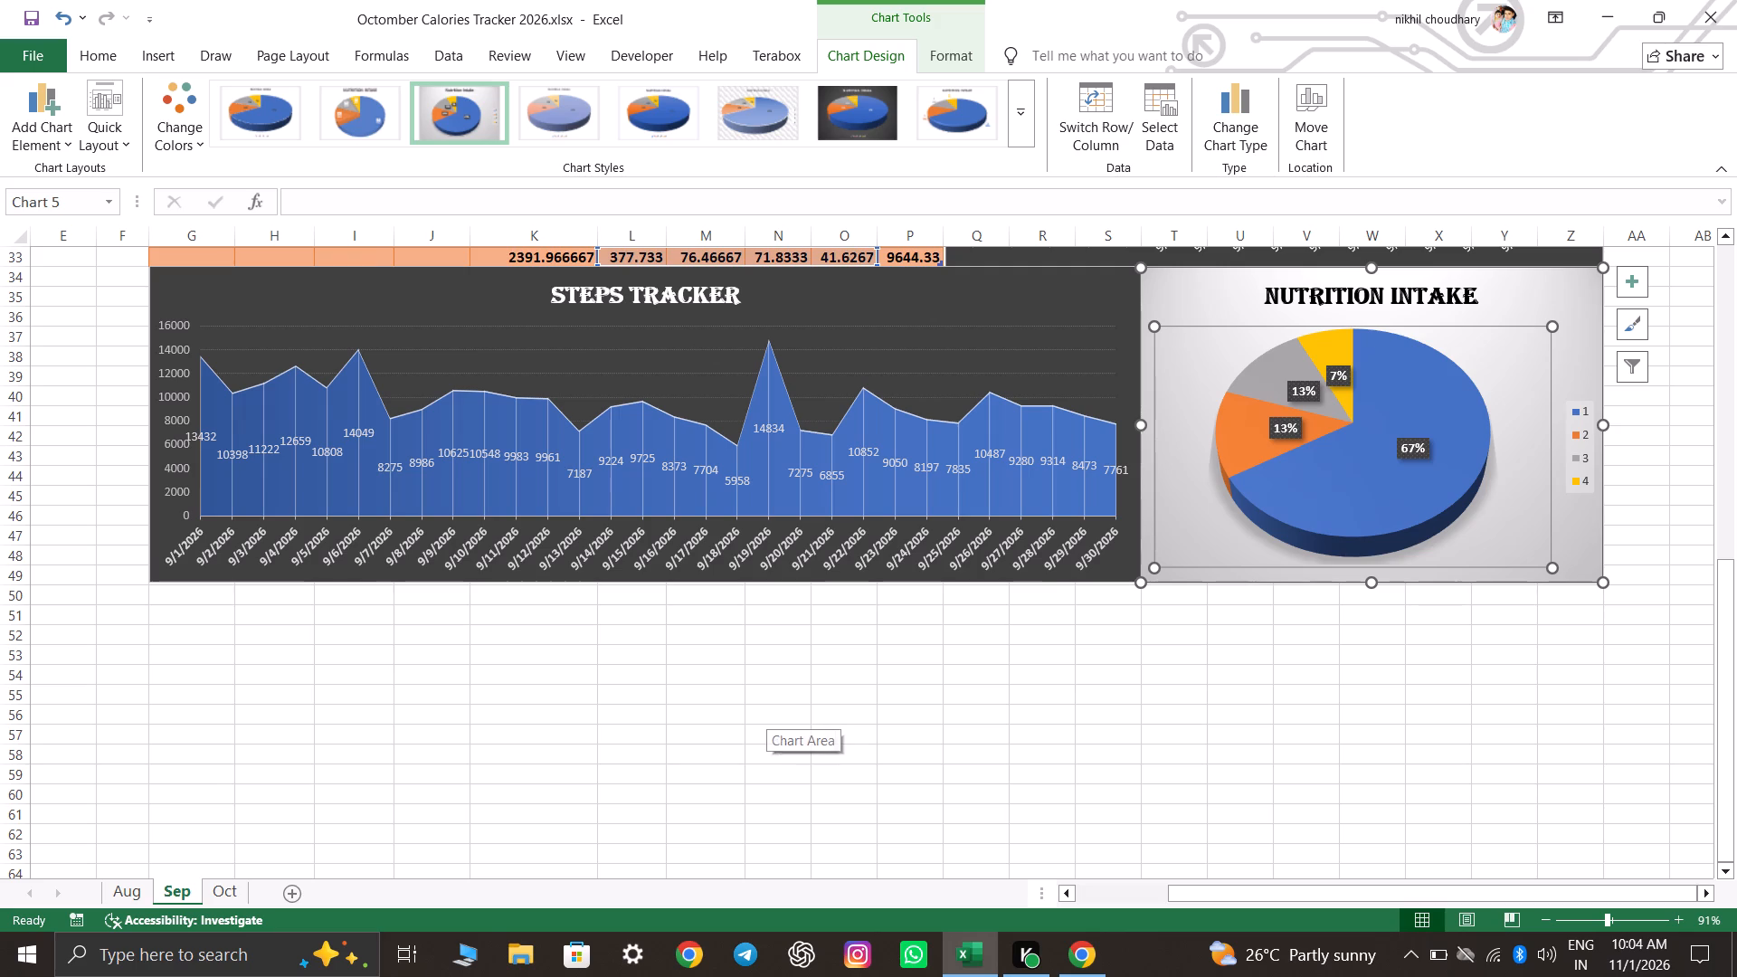
Apply the first Colorful palette to the Nutrition Intake pie chart on the August sheet.
{"action": "left_click", "coordinate": [136, 884]}
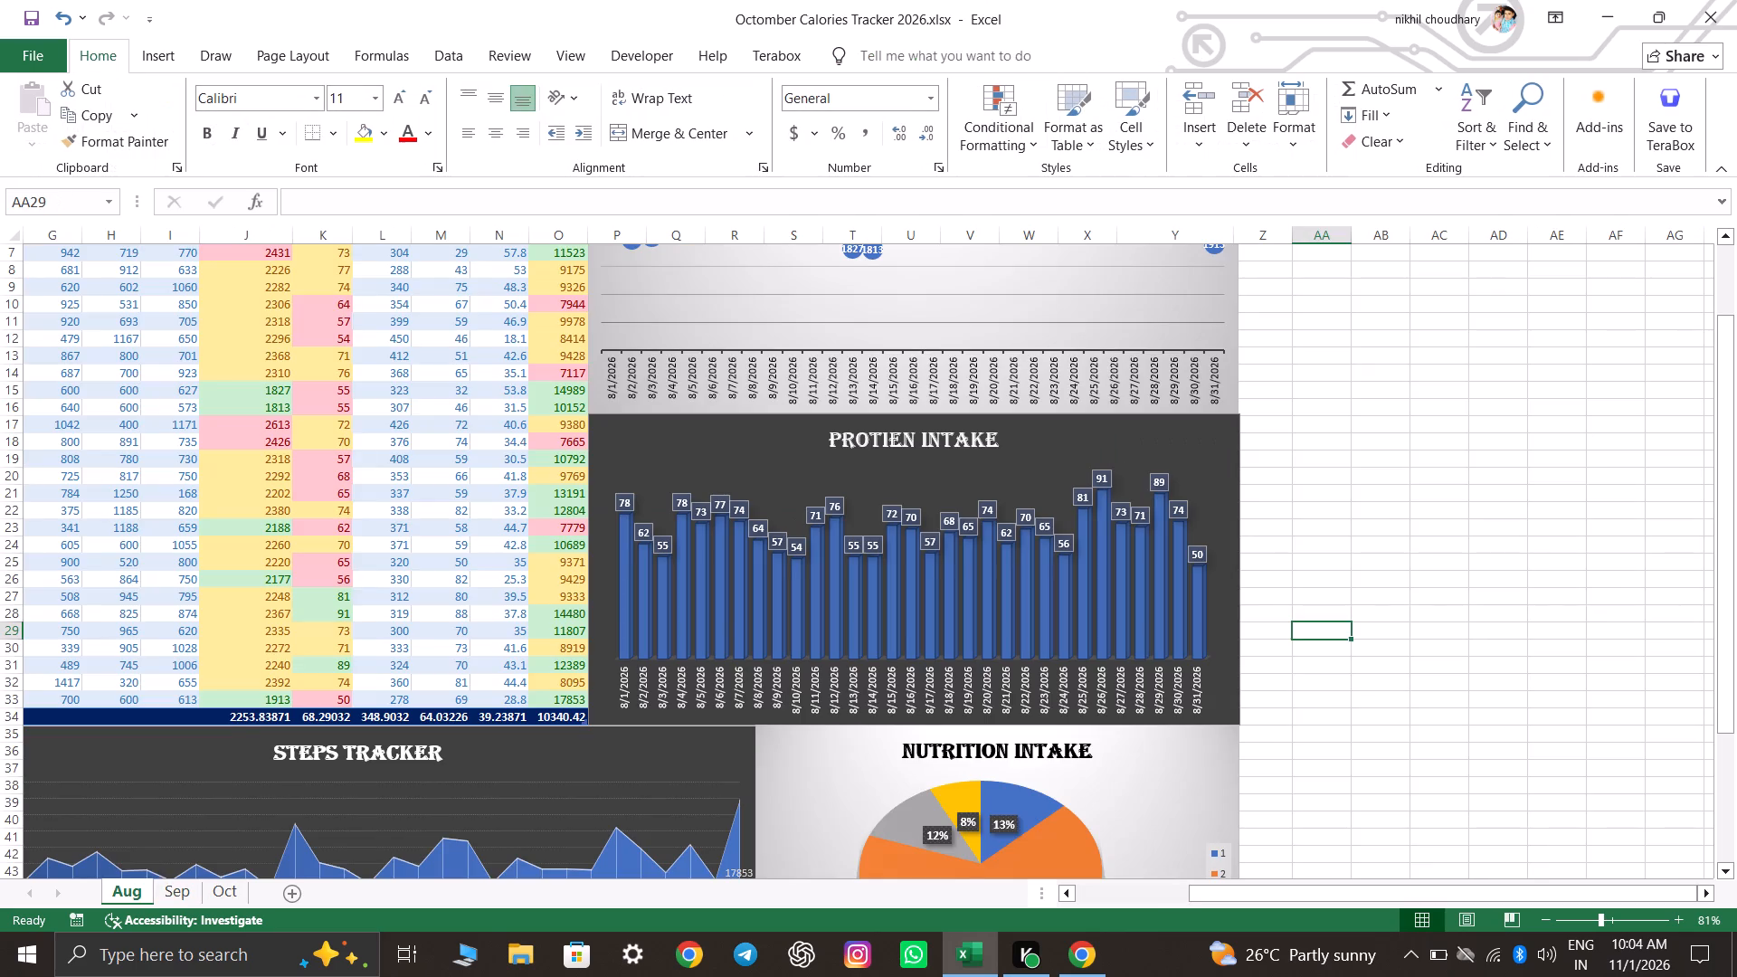
{"action": "scroll", "coordinate": [1724, 725], "scroll_direction": "down", "scroll_amount": 5}
{"action": "scroll", "coordinate": [1530, 631], "scroll_direction": "down", "scroll_amount": 1}
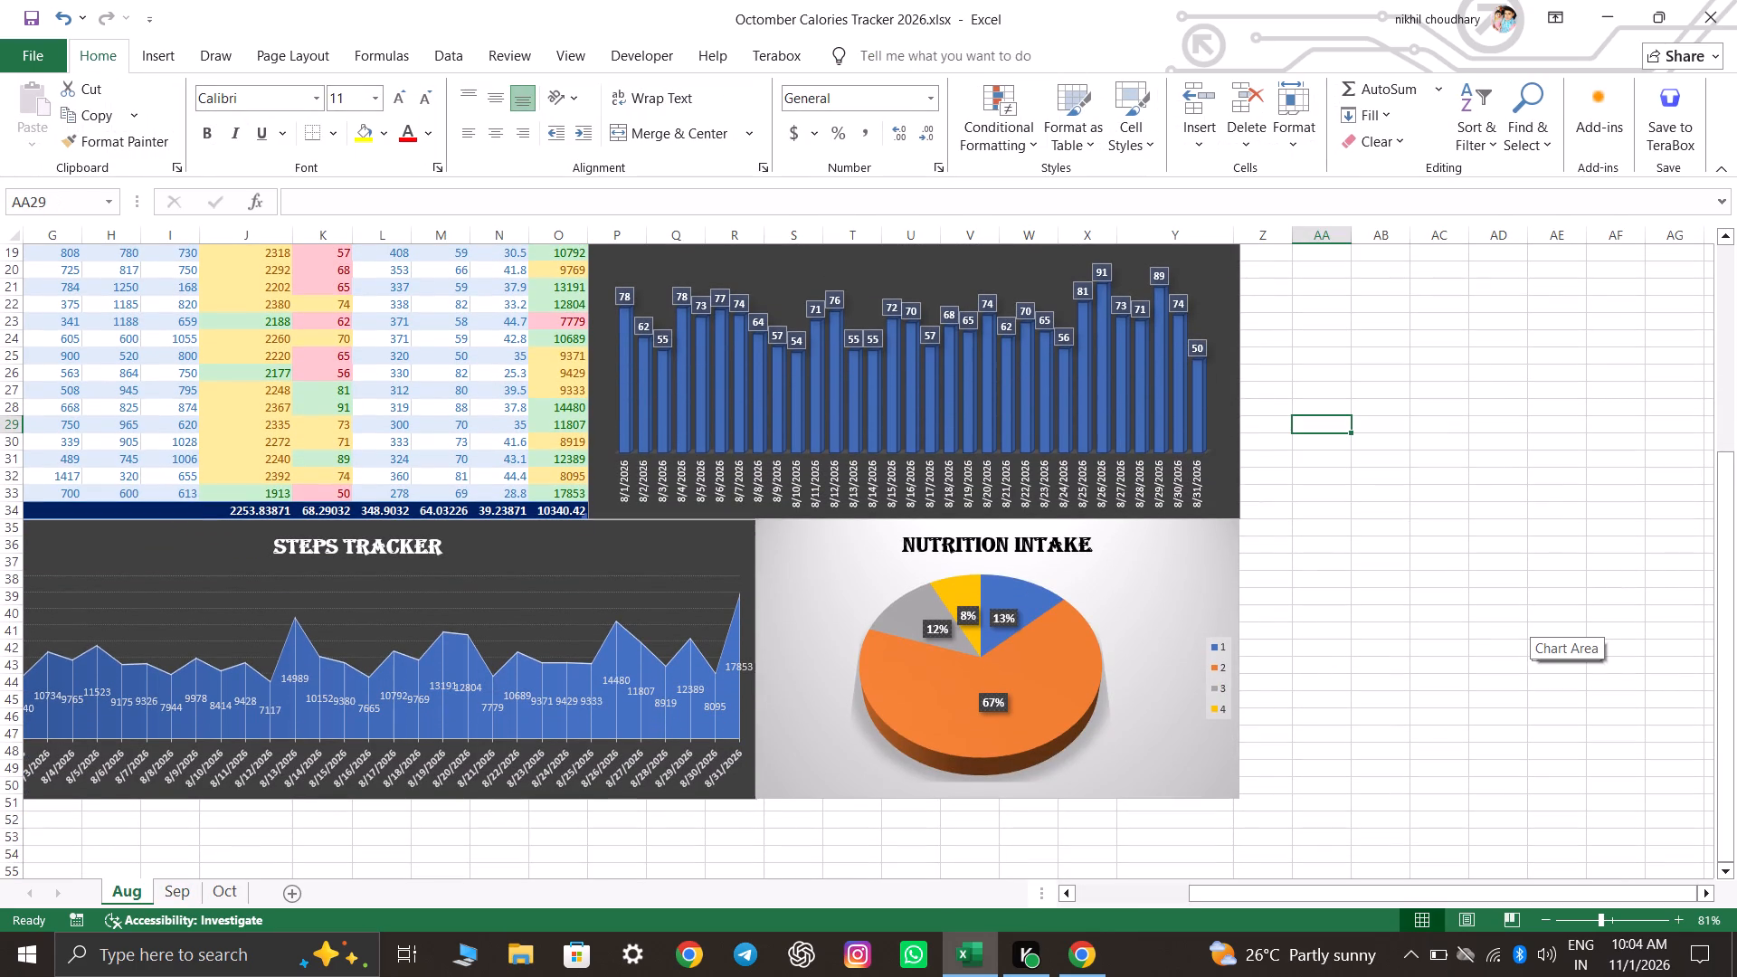
{"action": "double_click", "coordinate": [1050, 687]}
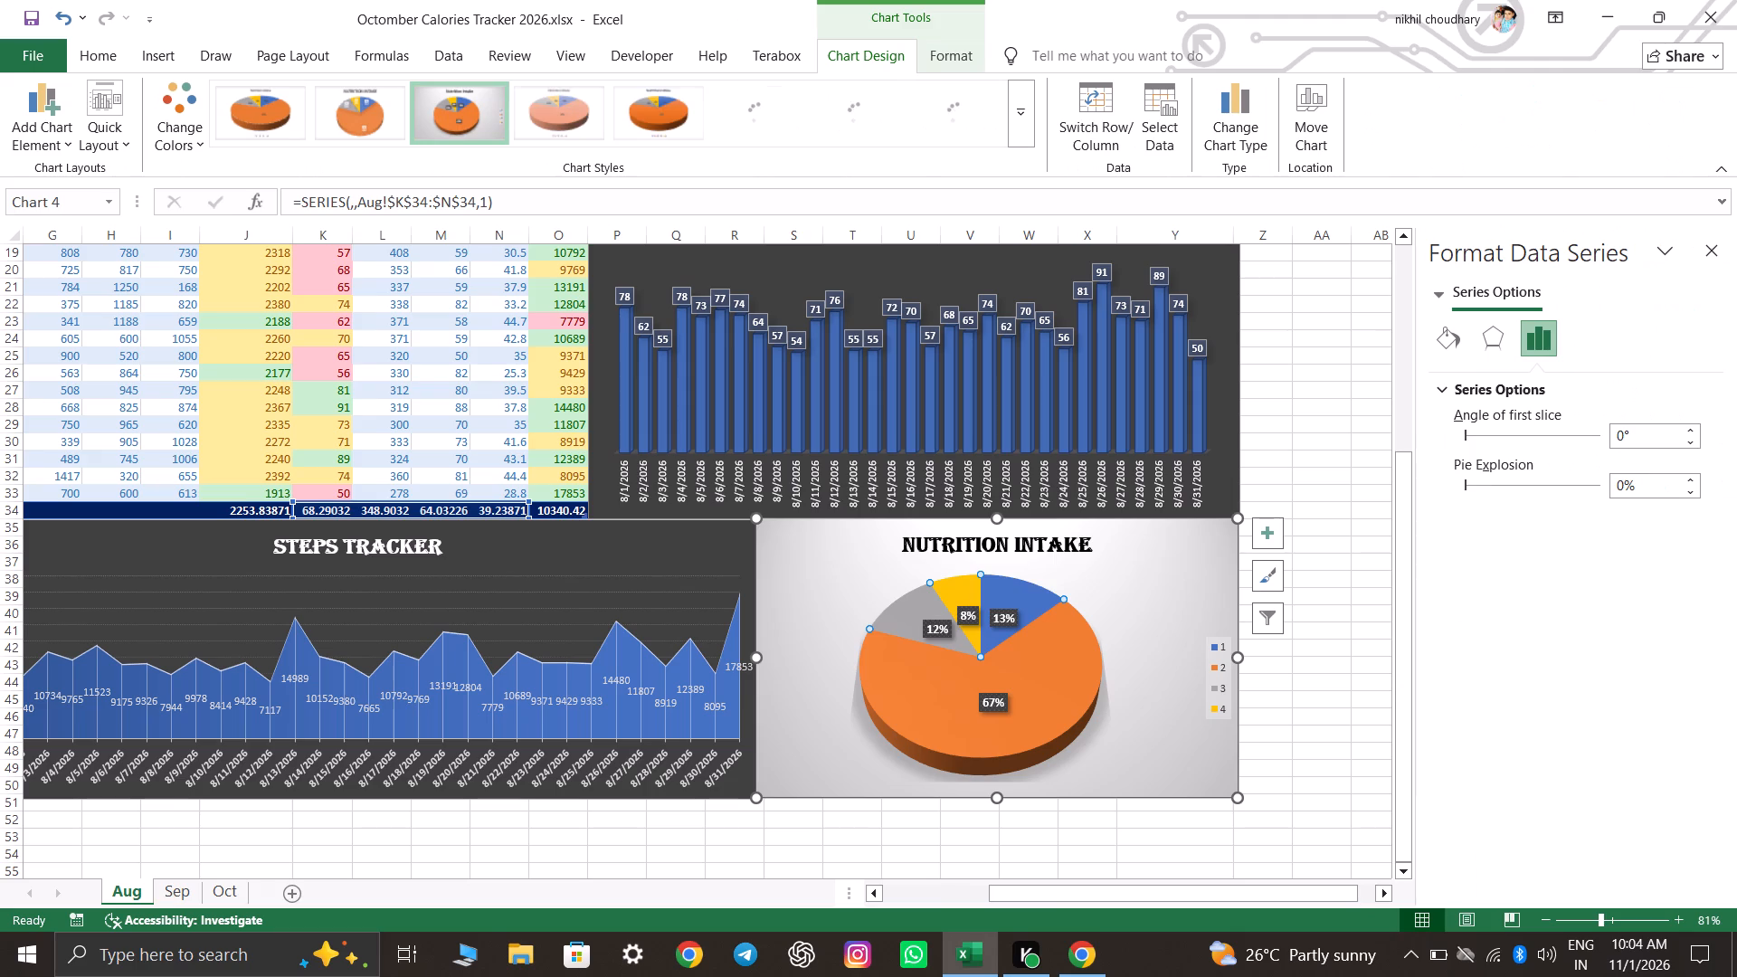
{"action": "left_click", "coordinate": [190, 138]}
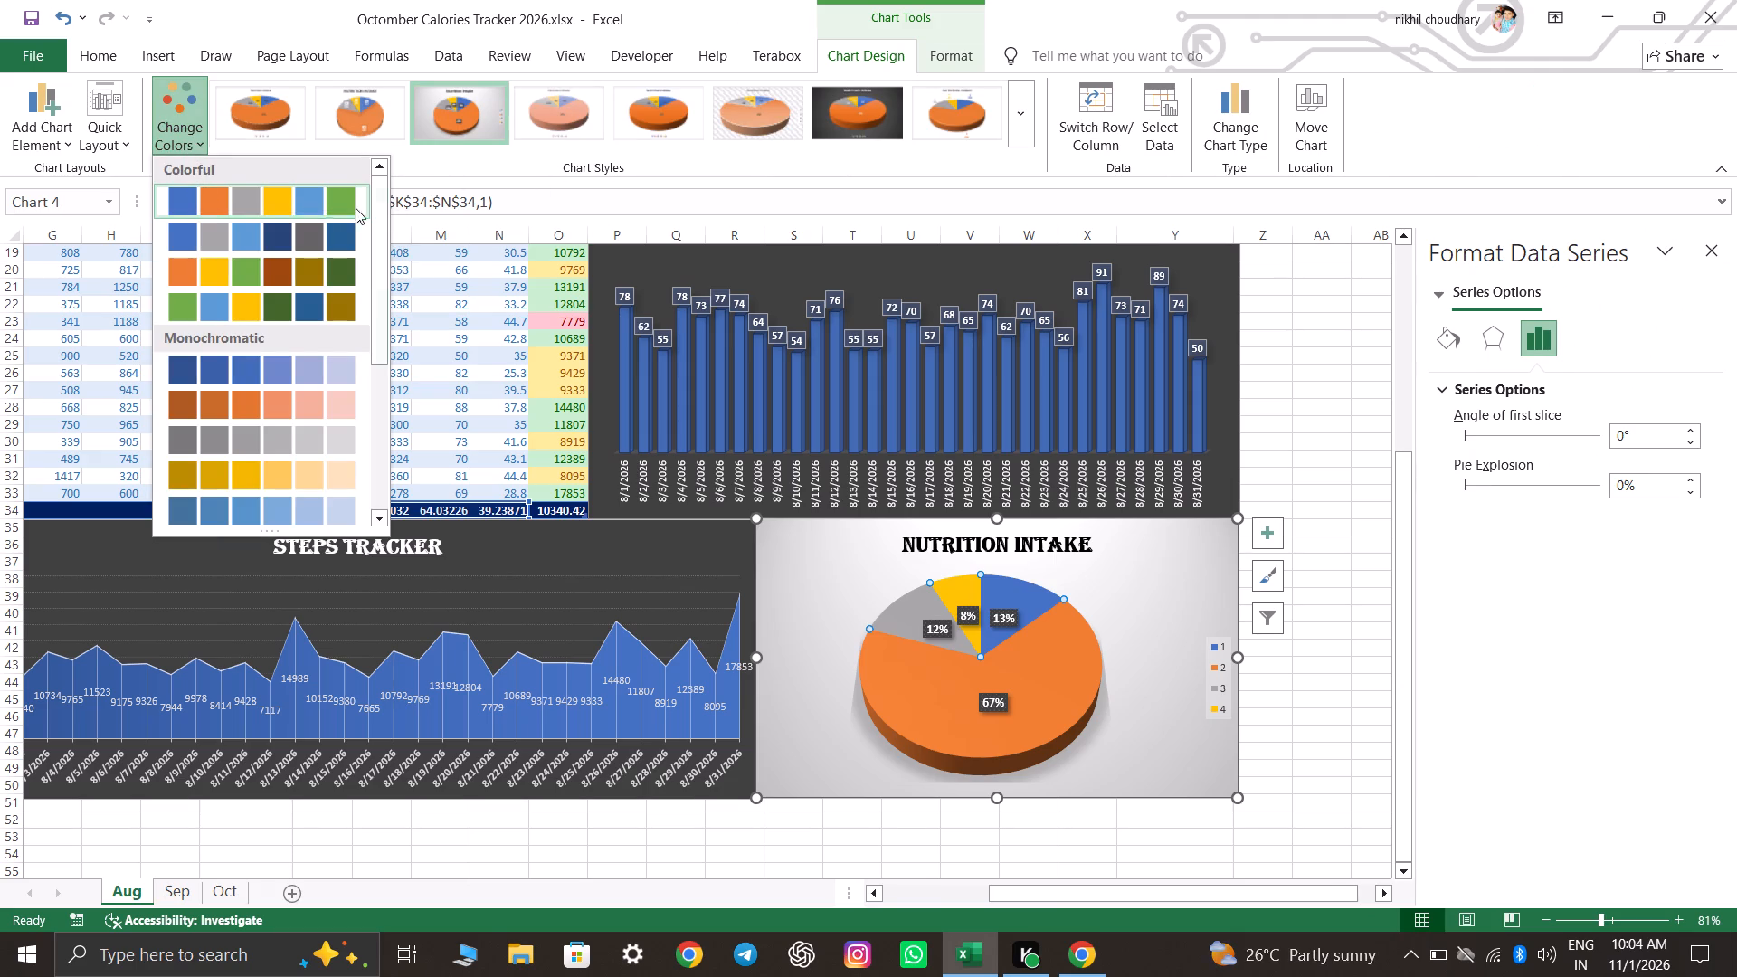
{"action": "left_click", "coordinate": [194, 202]}
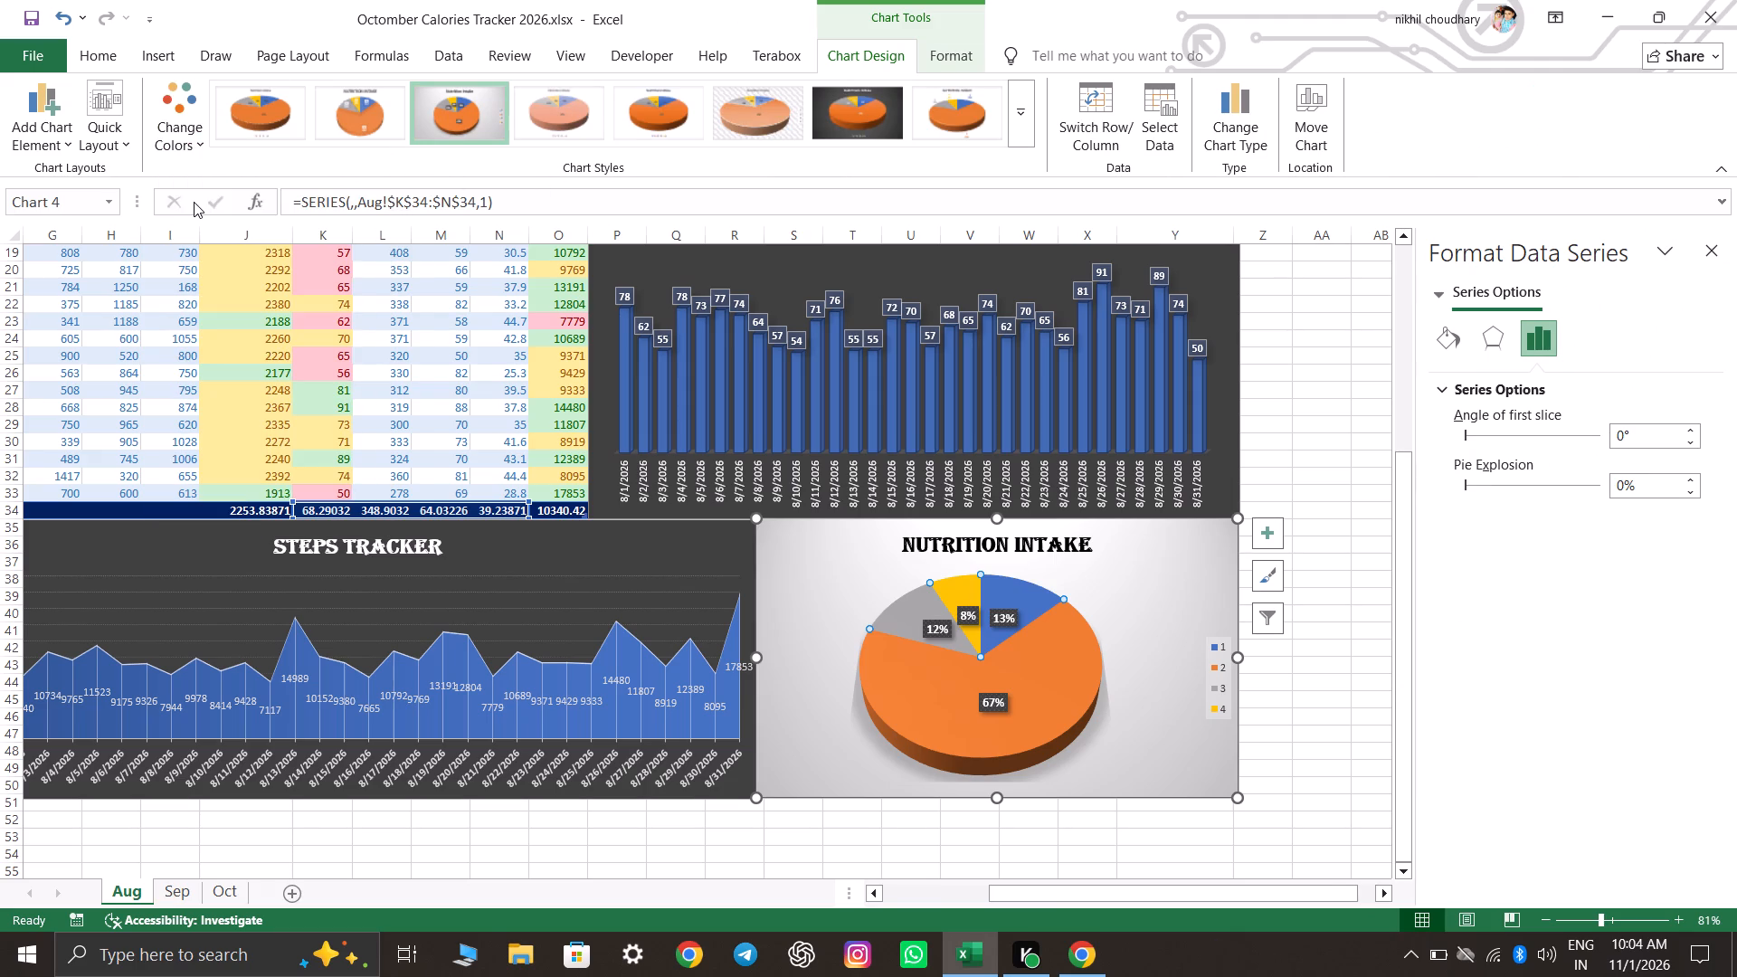
{"action": "left_click", "coordinate": [199, 110]}
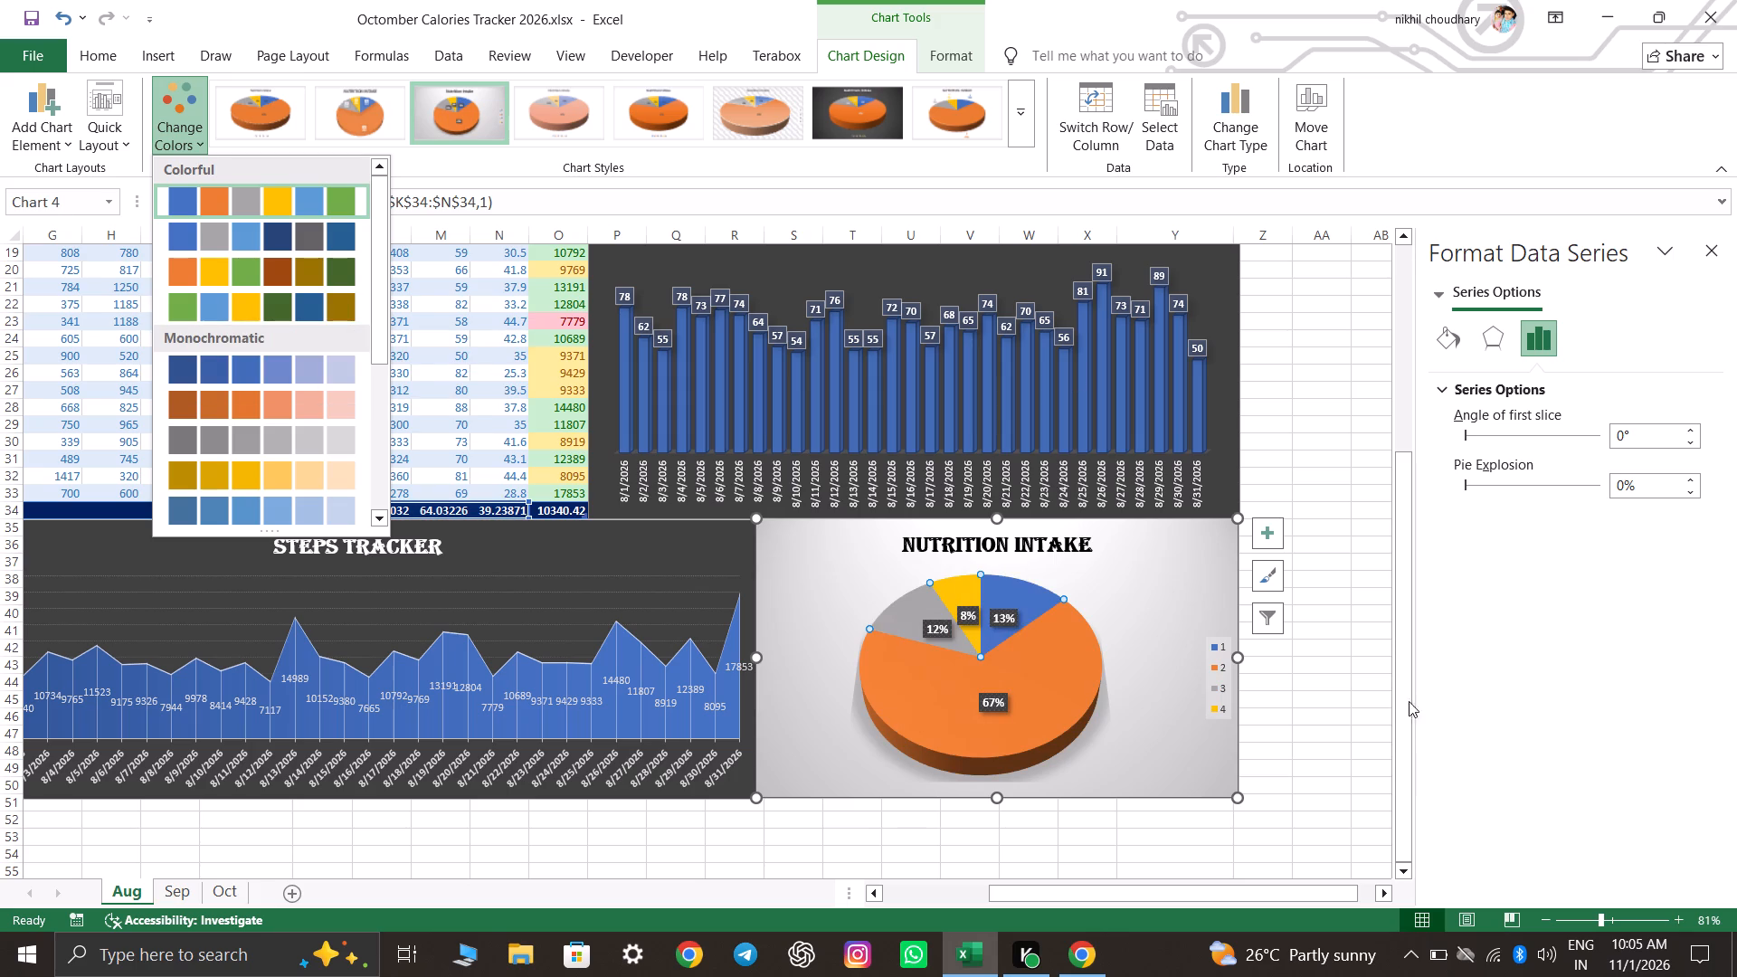
{"action": "left_click", "coordinate": [1355, 709]}
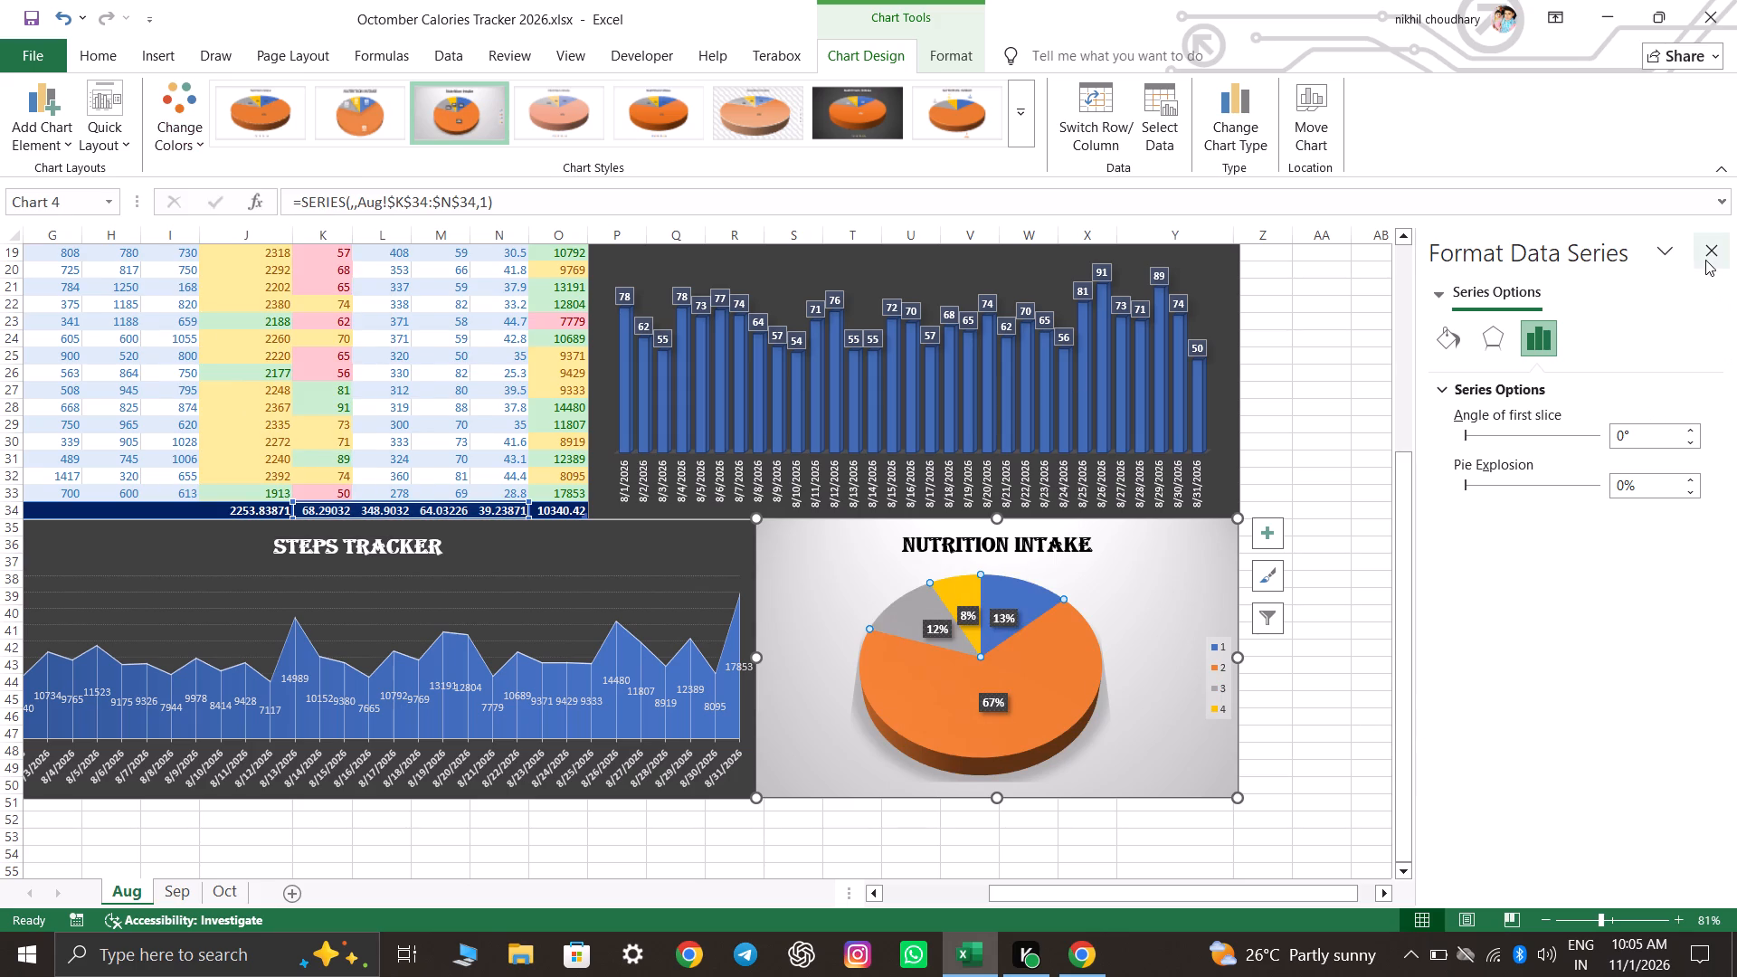
{"action": "left_click", "coordinate": [1705, 260]}
{"action": "left_click", "coordinate": [1495, 612]}
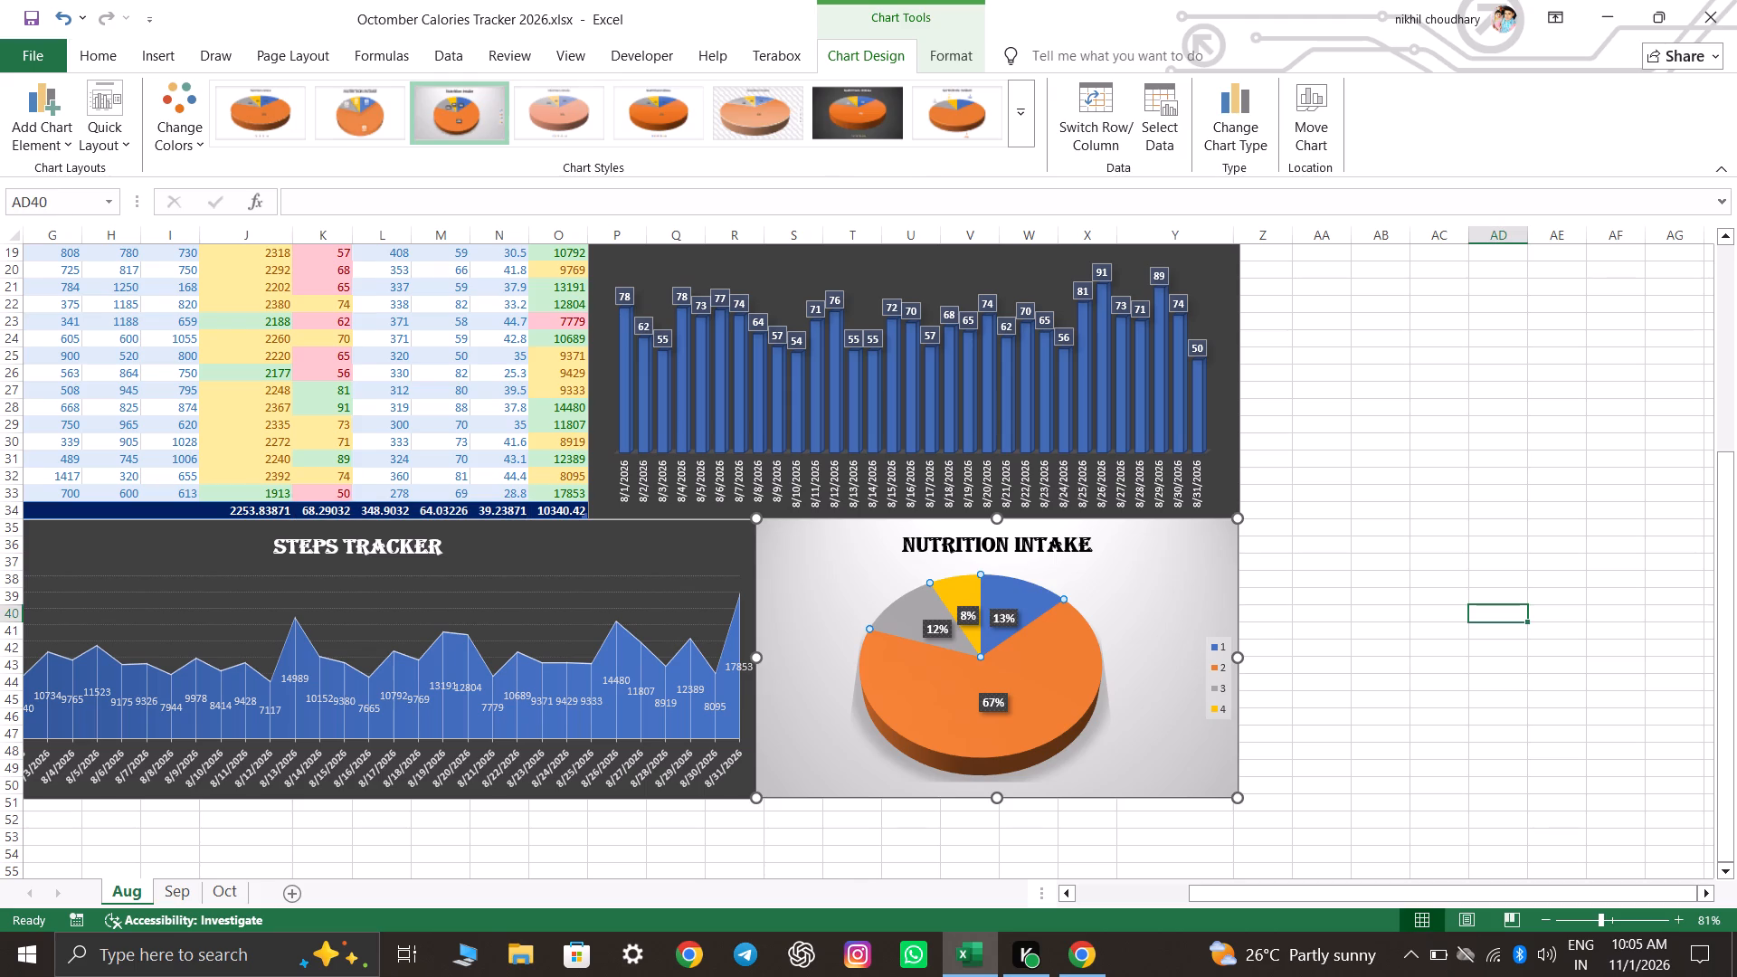
Examine the August sheet's table and its calories, protein, steps and nutrition charts from top to bottom.
{"action": "scroll", "coordinate": [1477, 609], "scroll_direction": "up", "scroll_amount": 13}
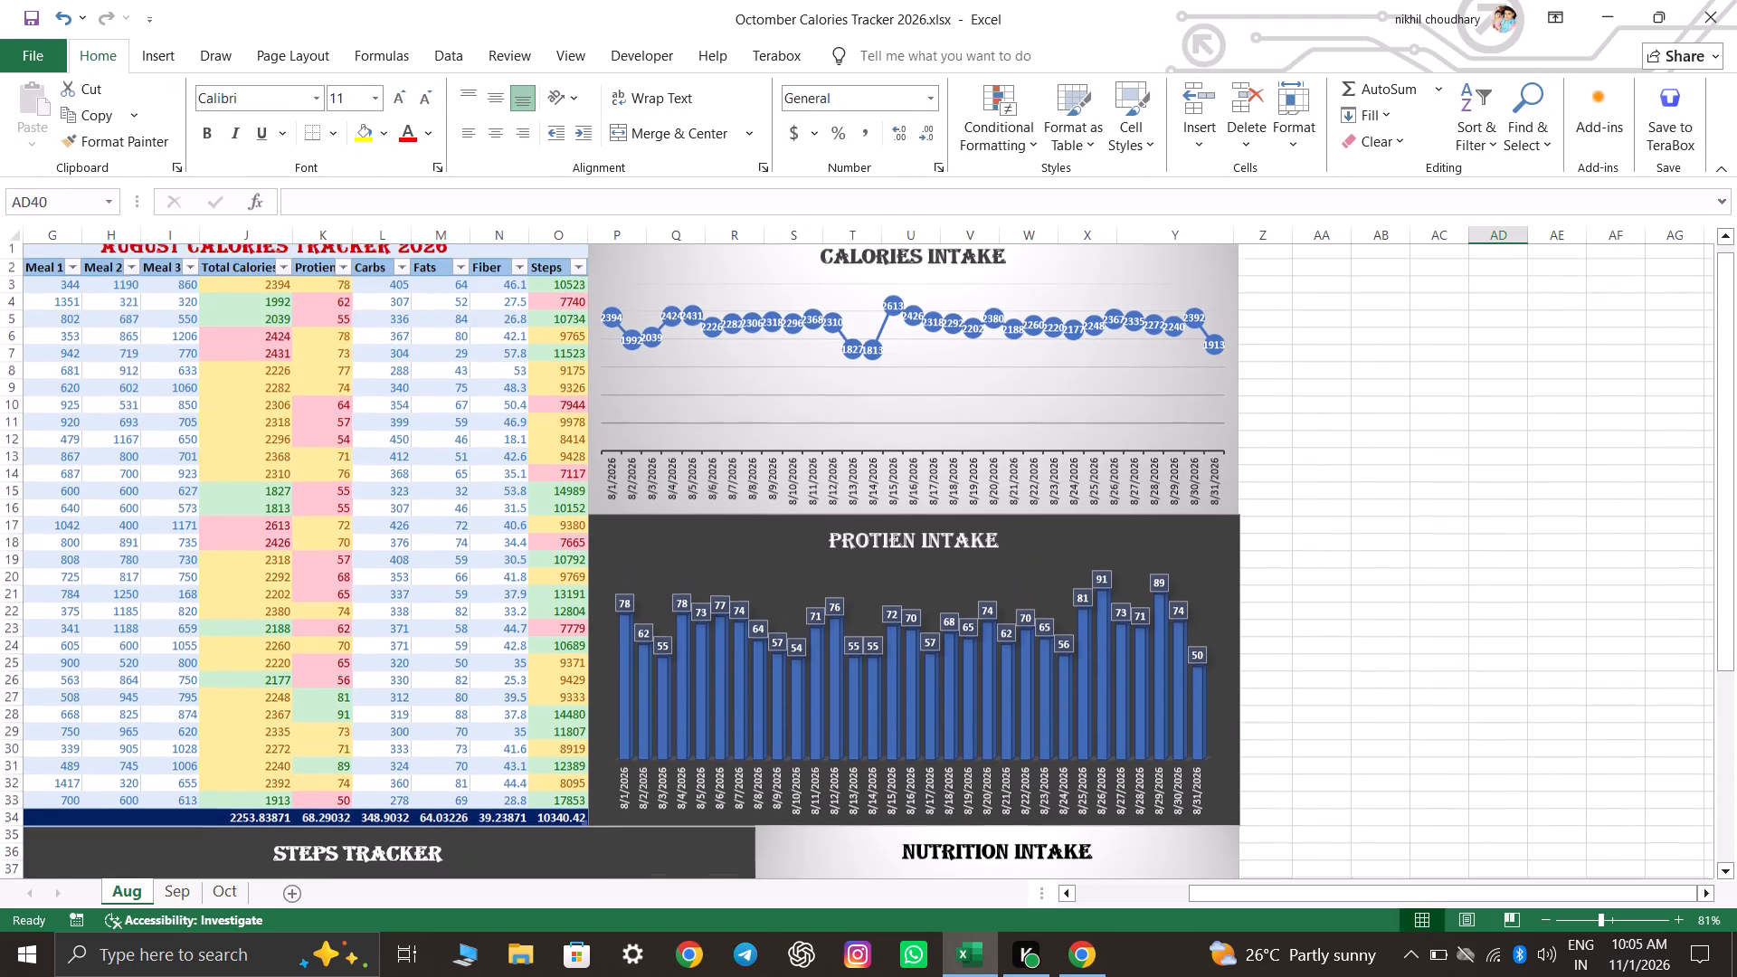
{"action": "scroll", "coordinate": [1477, 609], "scroll_direction": "up", "scroll_amount": 7}
{"action": "scroll", "coordinate": [1477, 609], "scroll_direction": "down", "scroll_amount": 10}
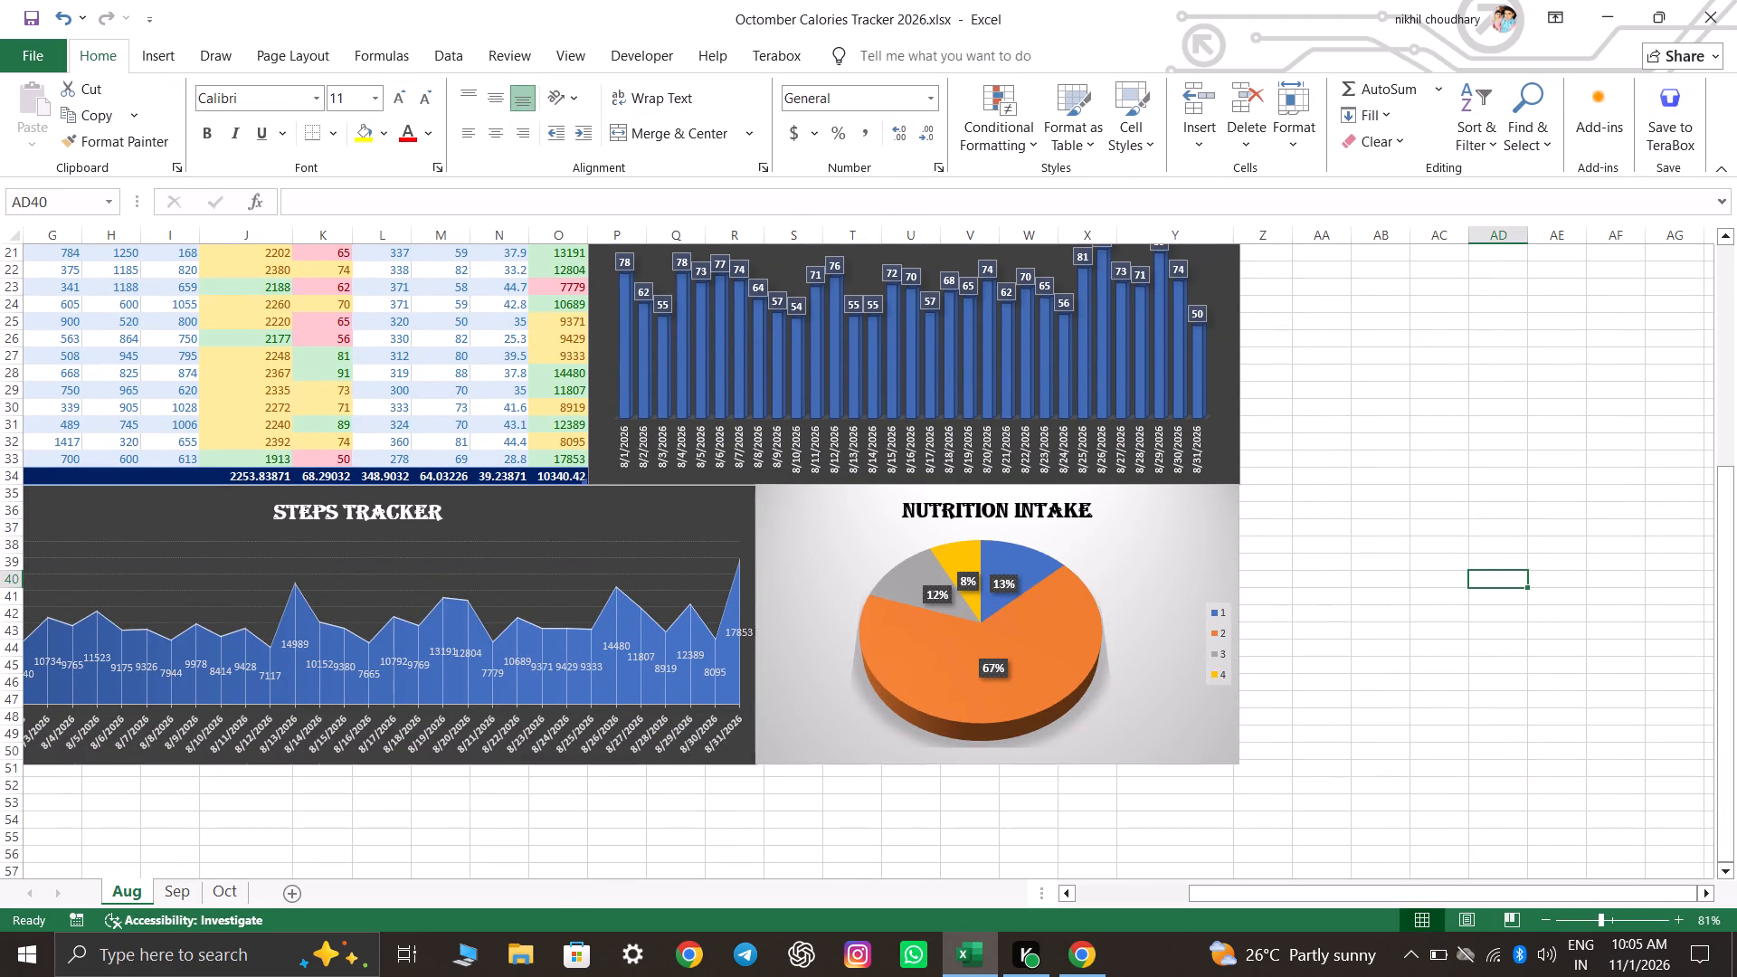
{"action": "scroll", "coordinate": [1379, 527], "scroll_direction": "up", "scroll_amount": 14}
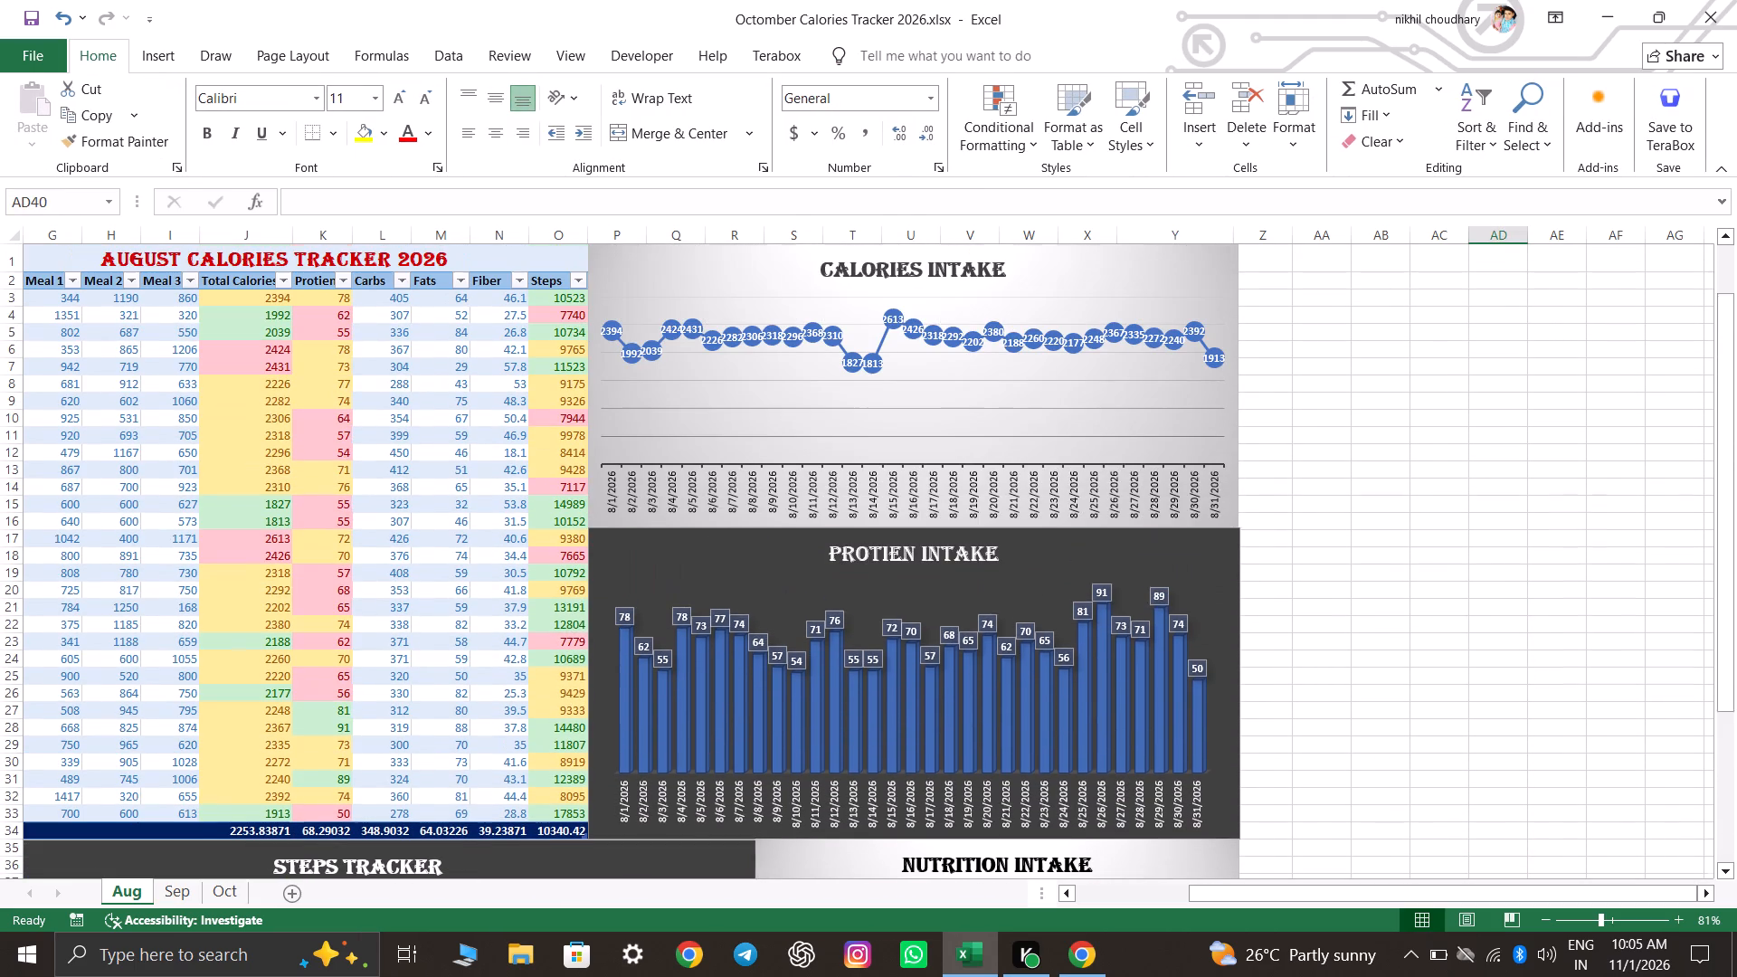
{"action": "scroll", "coordinate": [1396, 502], "scroll_direction": "up", "scroll_amount": 5}
{"action": "left_click", "coordinate": [1438, 451]}
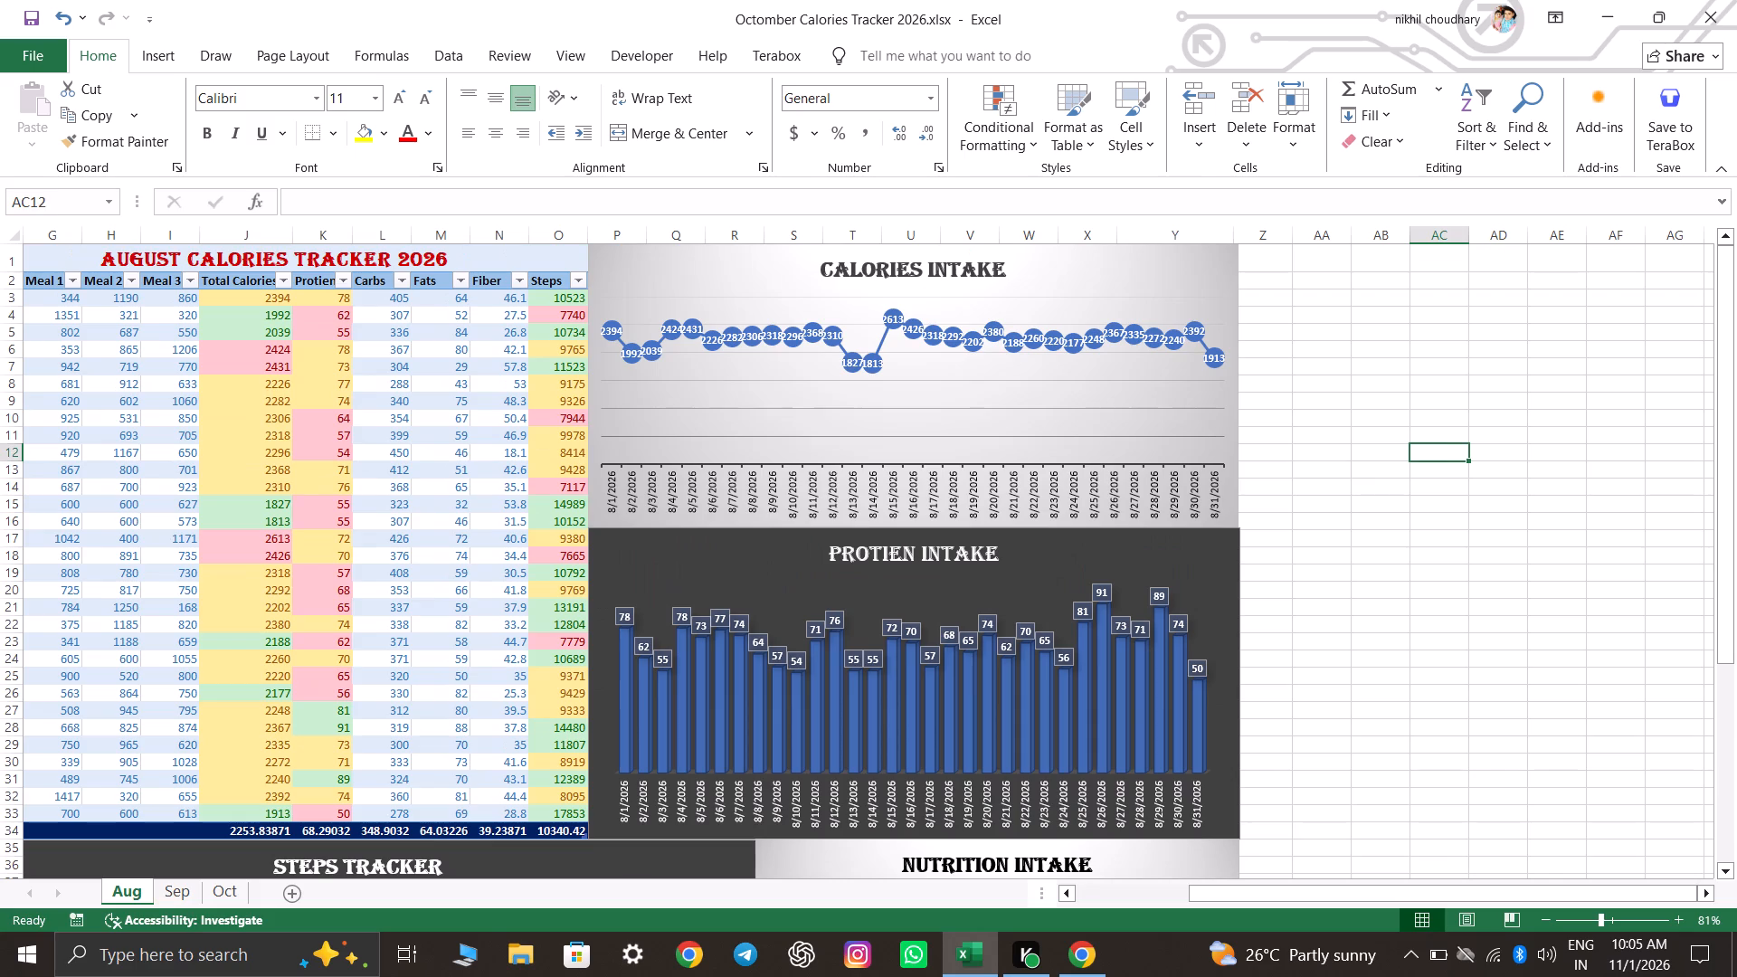
Save the workbook.
{"action": "key", "text": "ctrl+s"}
{"action": "key", "text": "ctrl+s"}
{"action": "key", "text": "ctrl+s"}
{"action": "key", "text": "ctrl+s"}
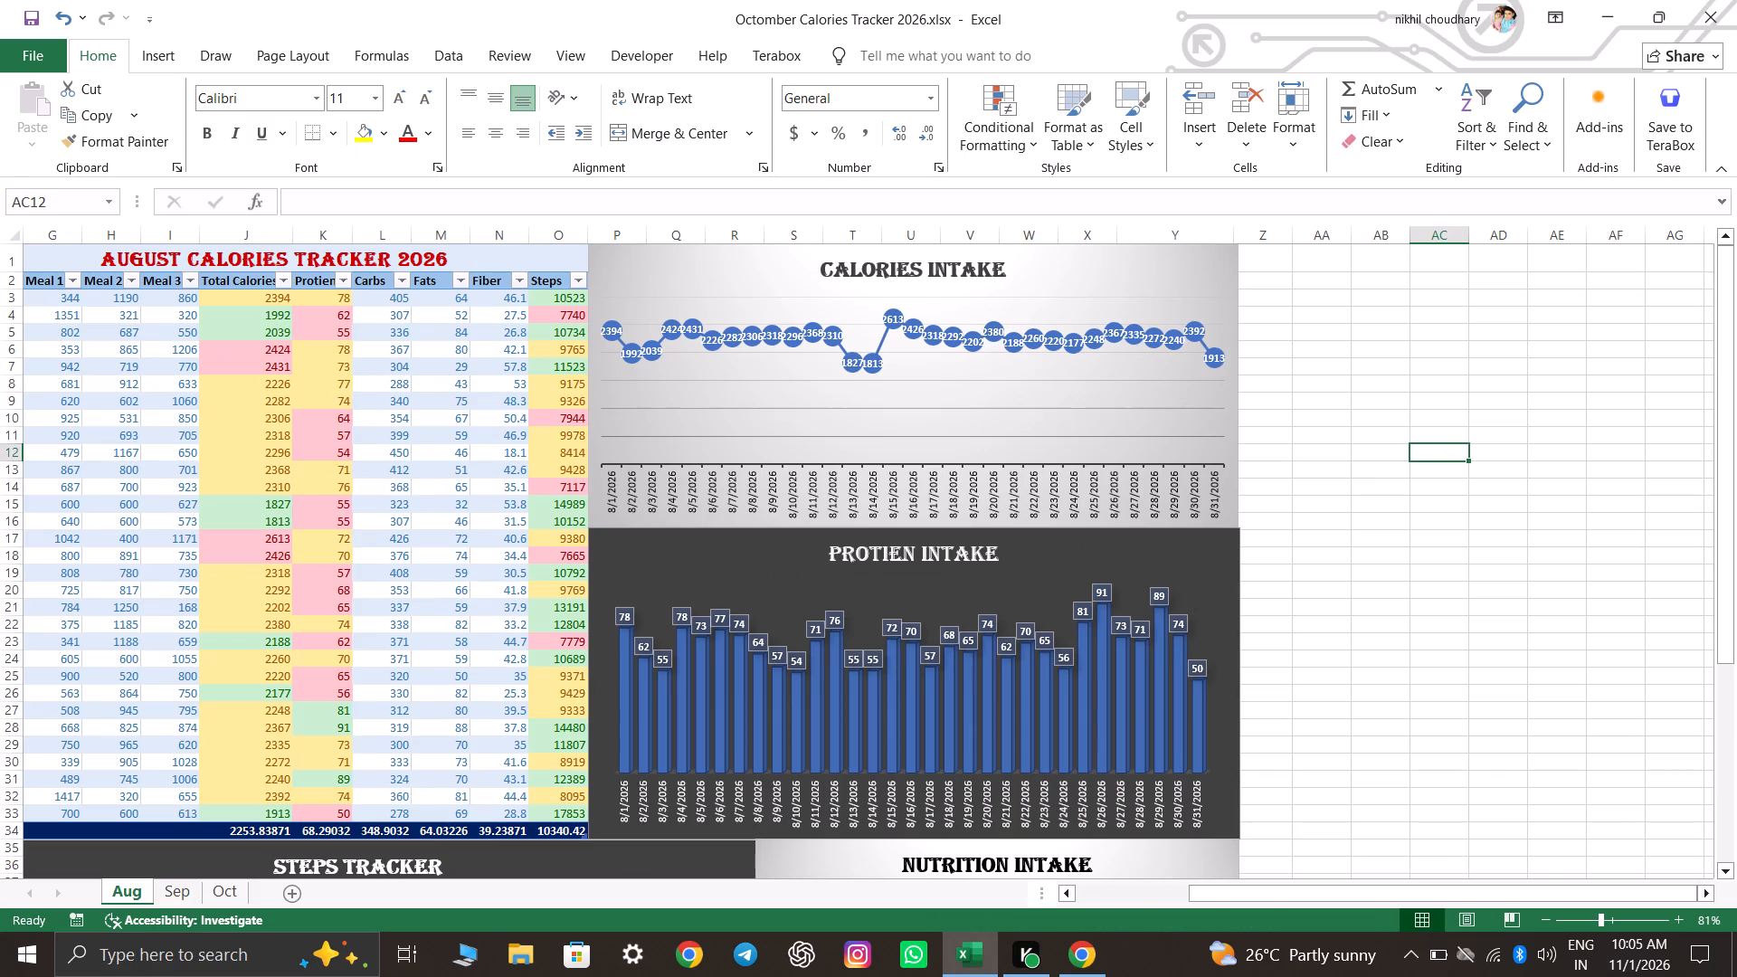